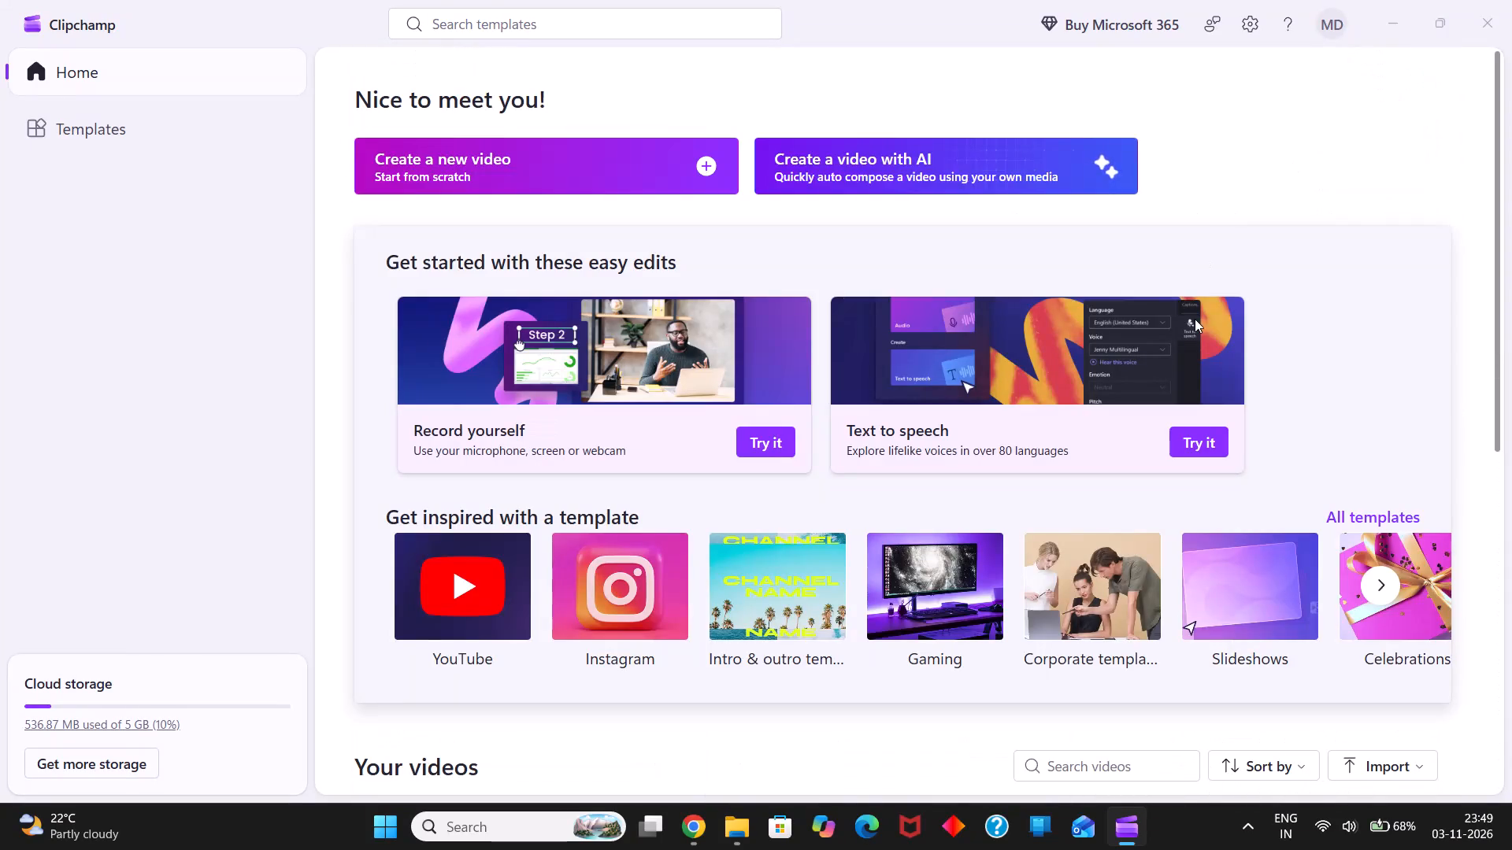
Create a new video project from scratch.
scroll(1195, 319, "down", 3)
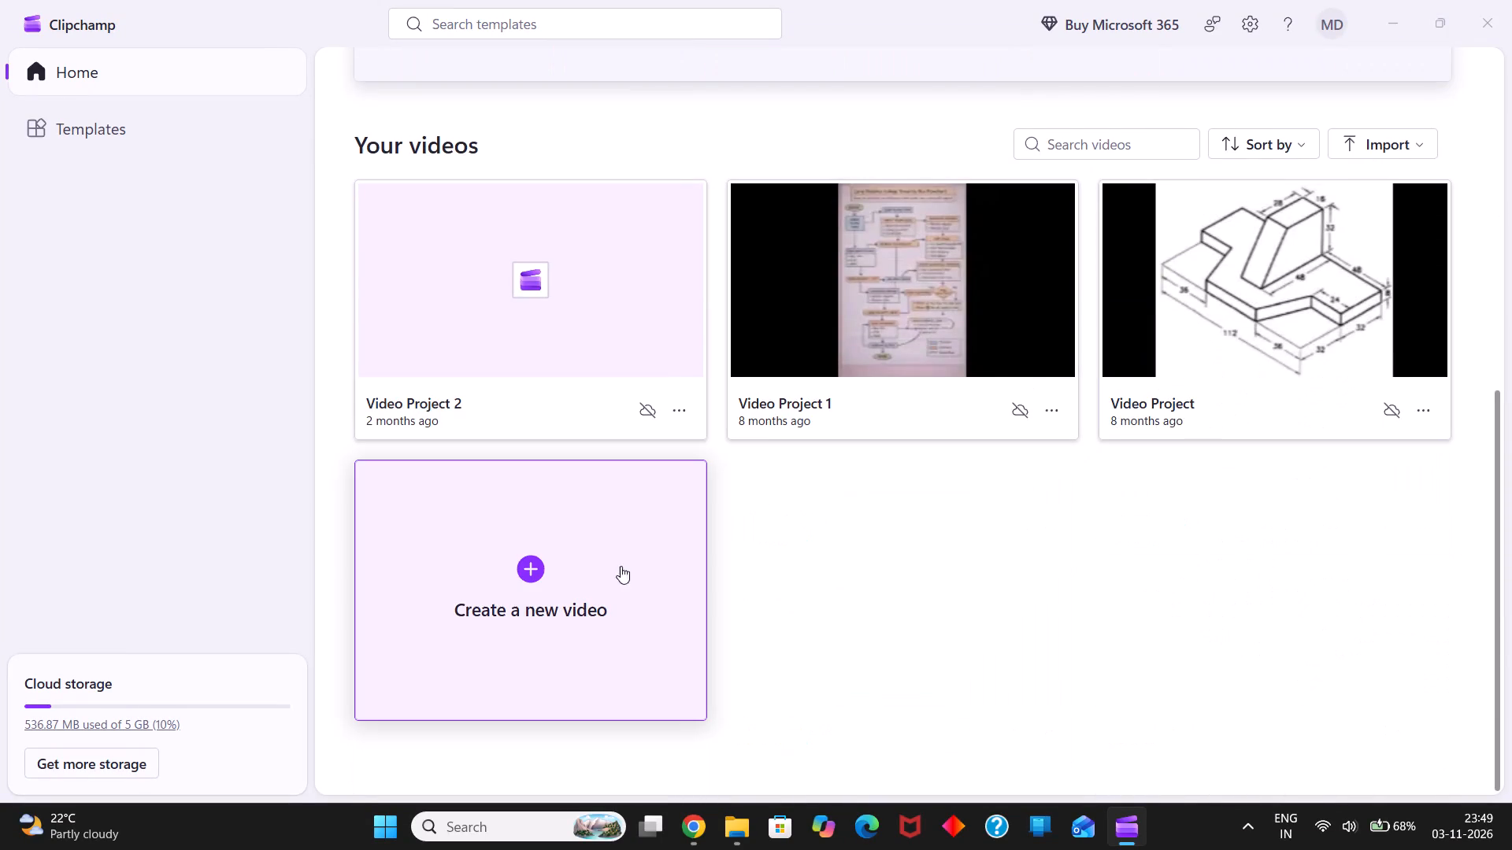
left_click(598, 570)
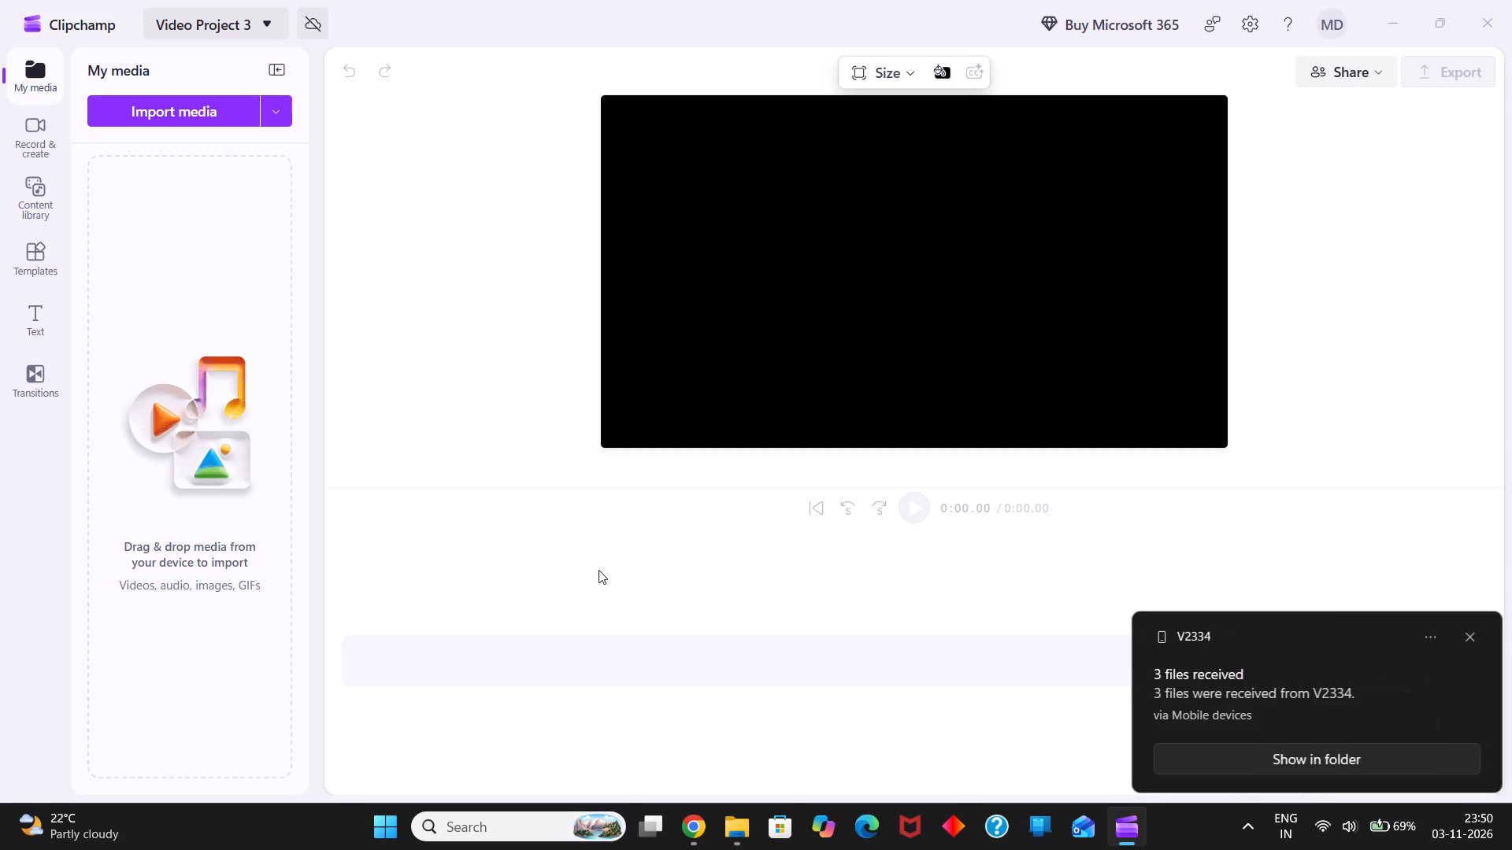
Look through the local Videos folders and the OneDrive Clipchamp project folders in File Explorer for source footage.
left_click(1247, 686)
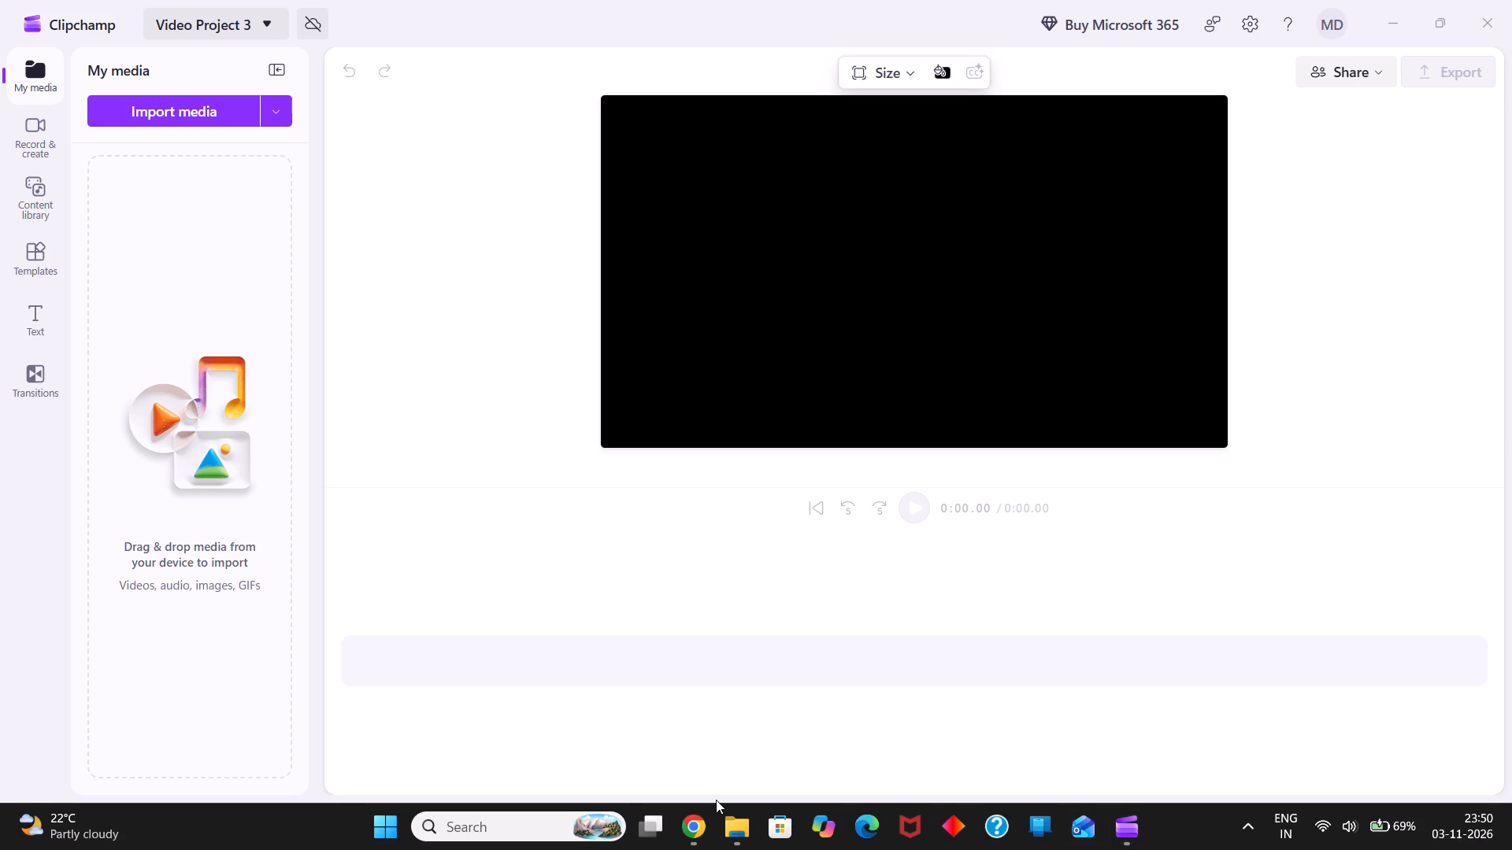
left_click(732, 817)
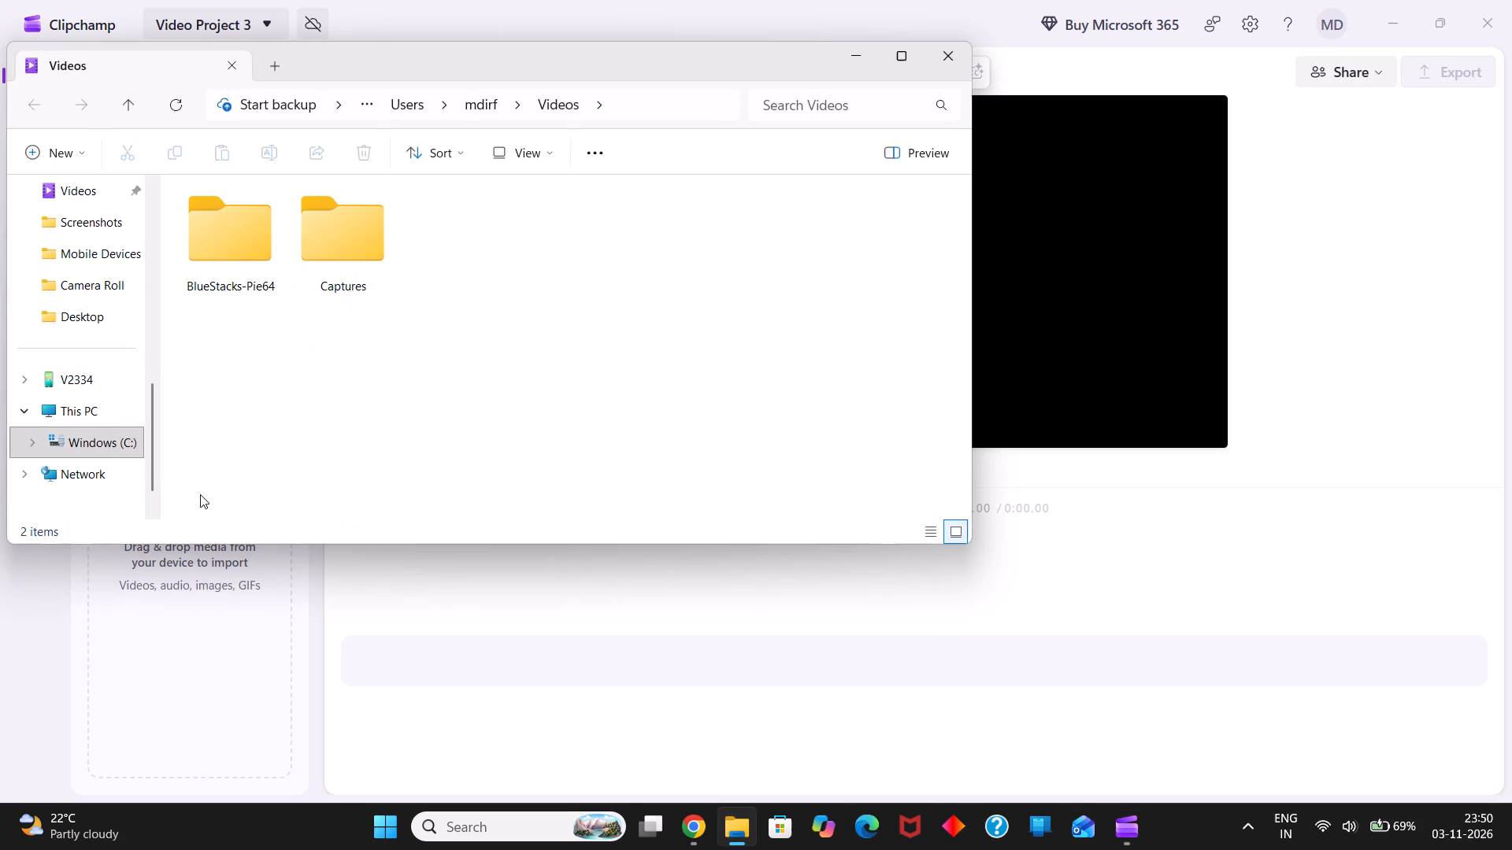
scroll(97, 378, "down", 2)
scroll(97, 378, "up", 2)
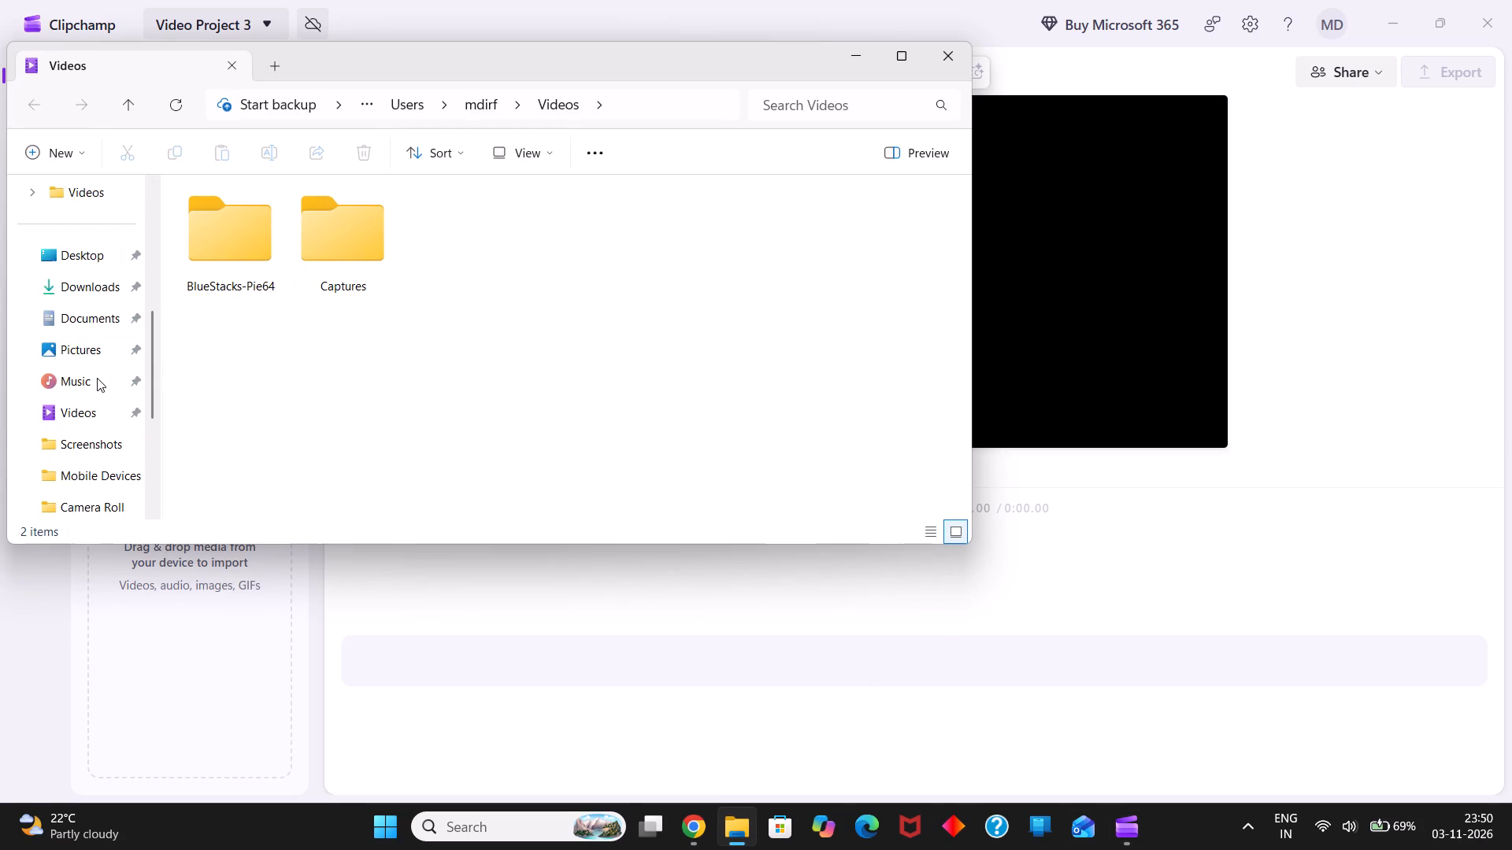
double_click(93, 434)
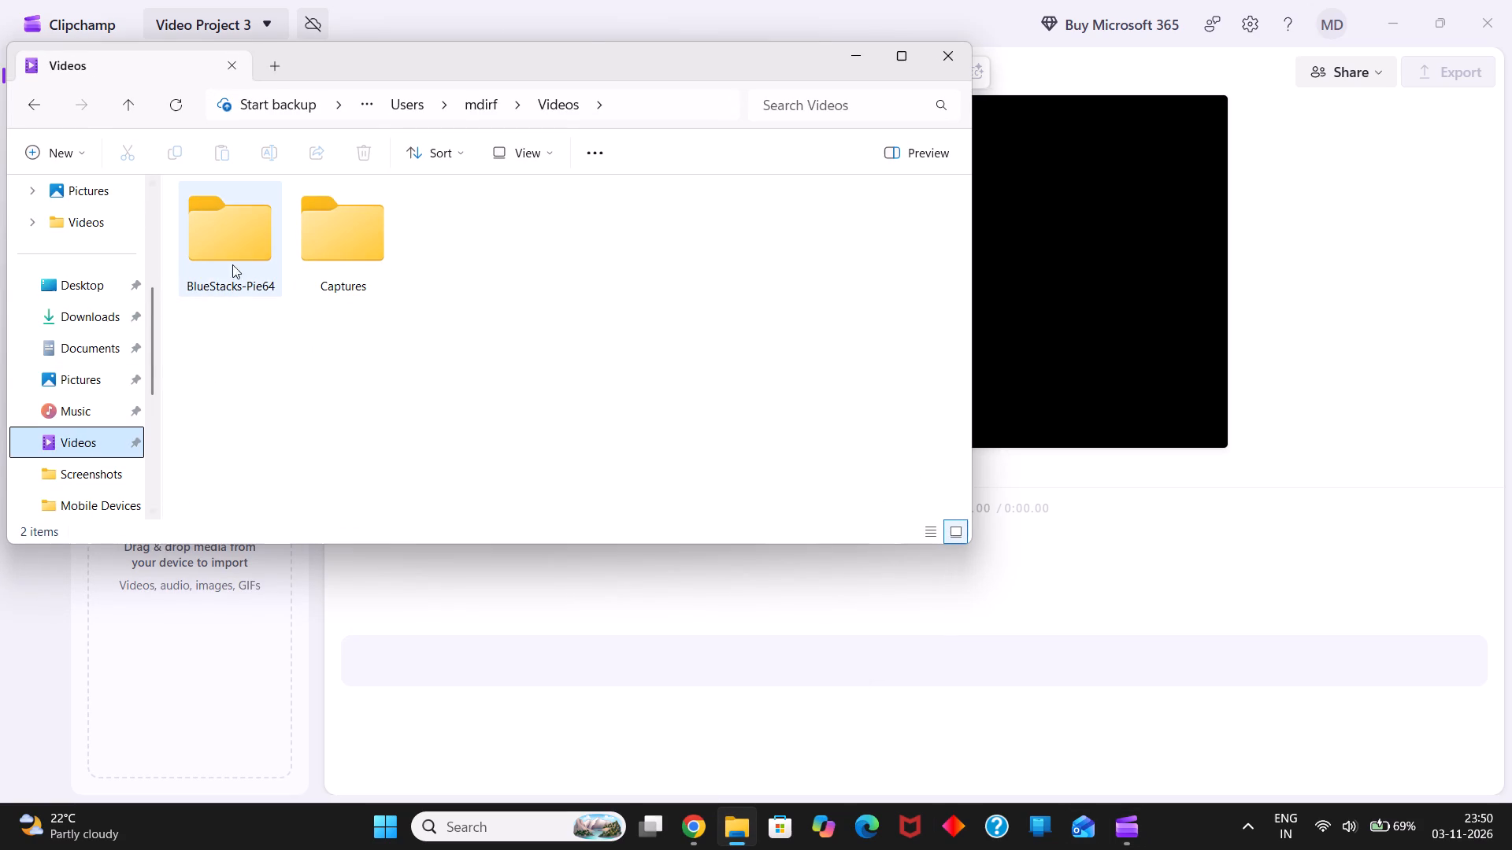
left_click(342, 254)
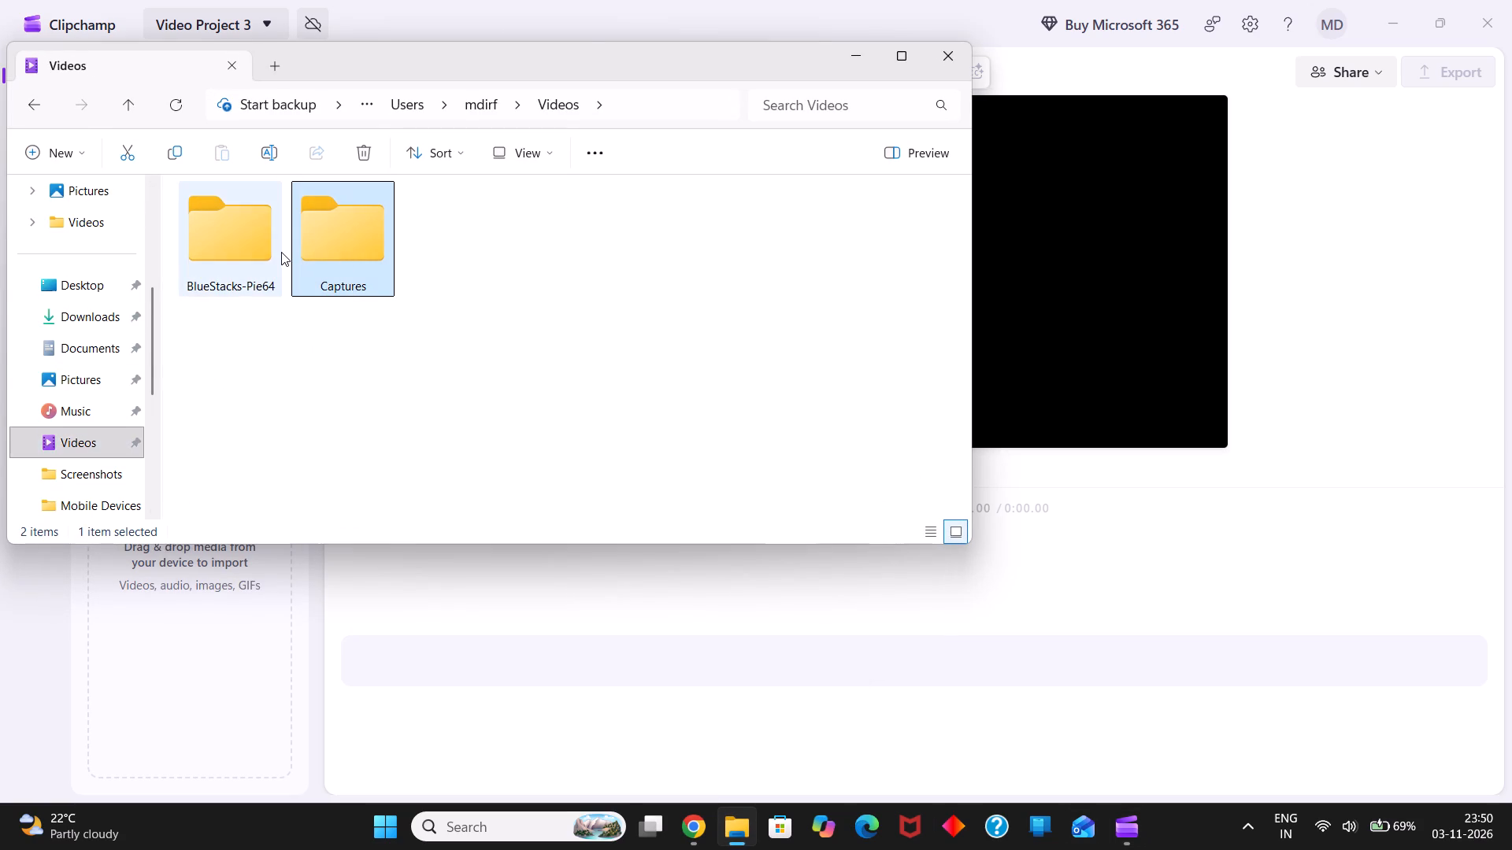
double_click(281, 252)
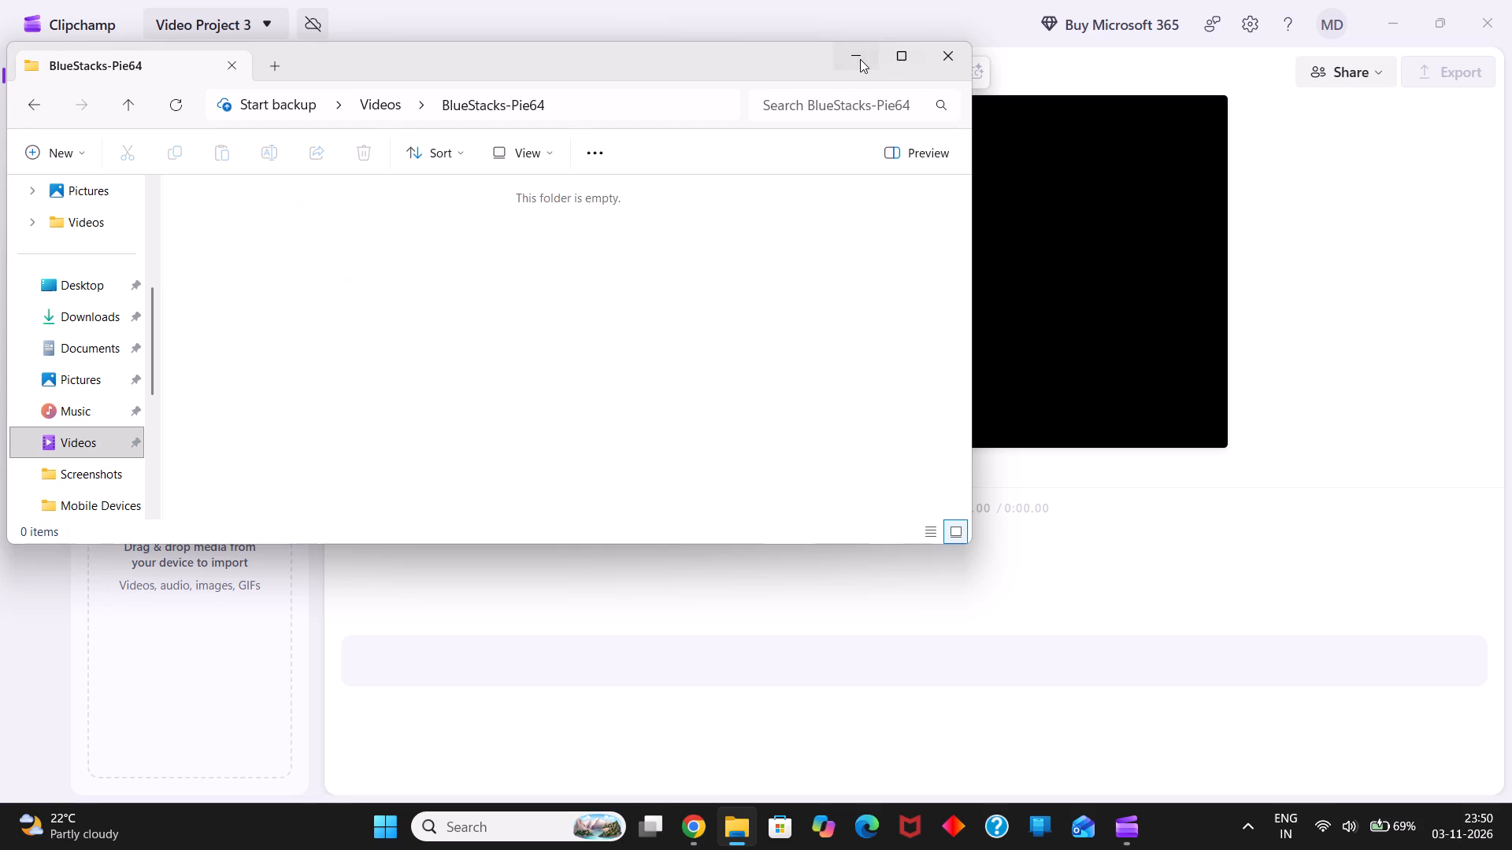
left_click(860, 59)
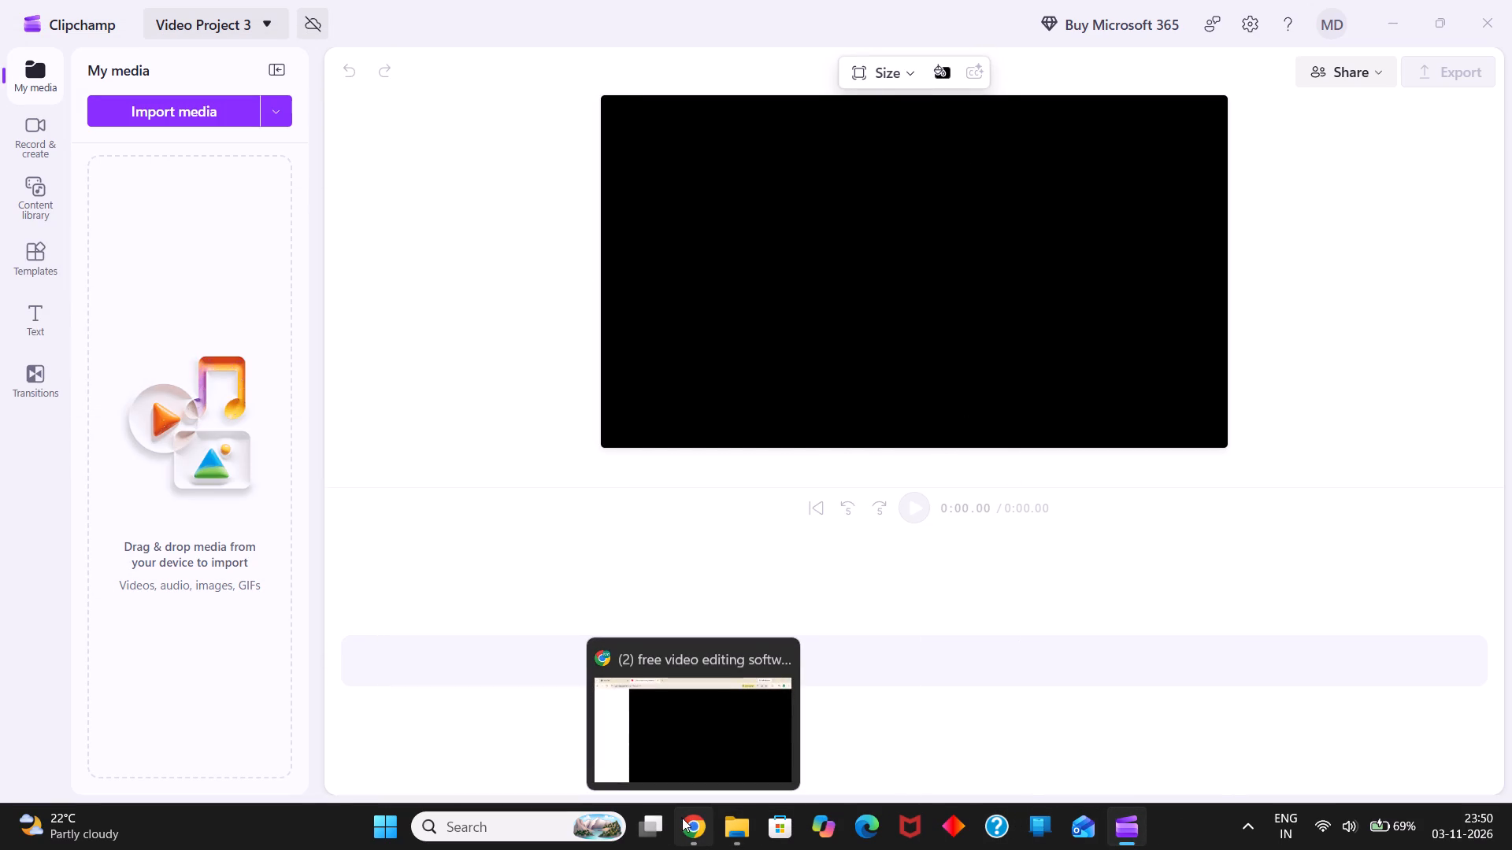
left_click(744, 825)
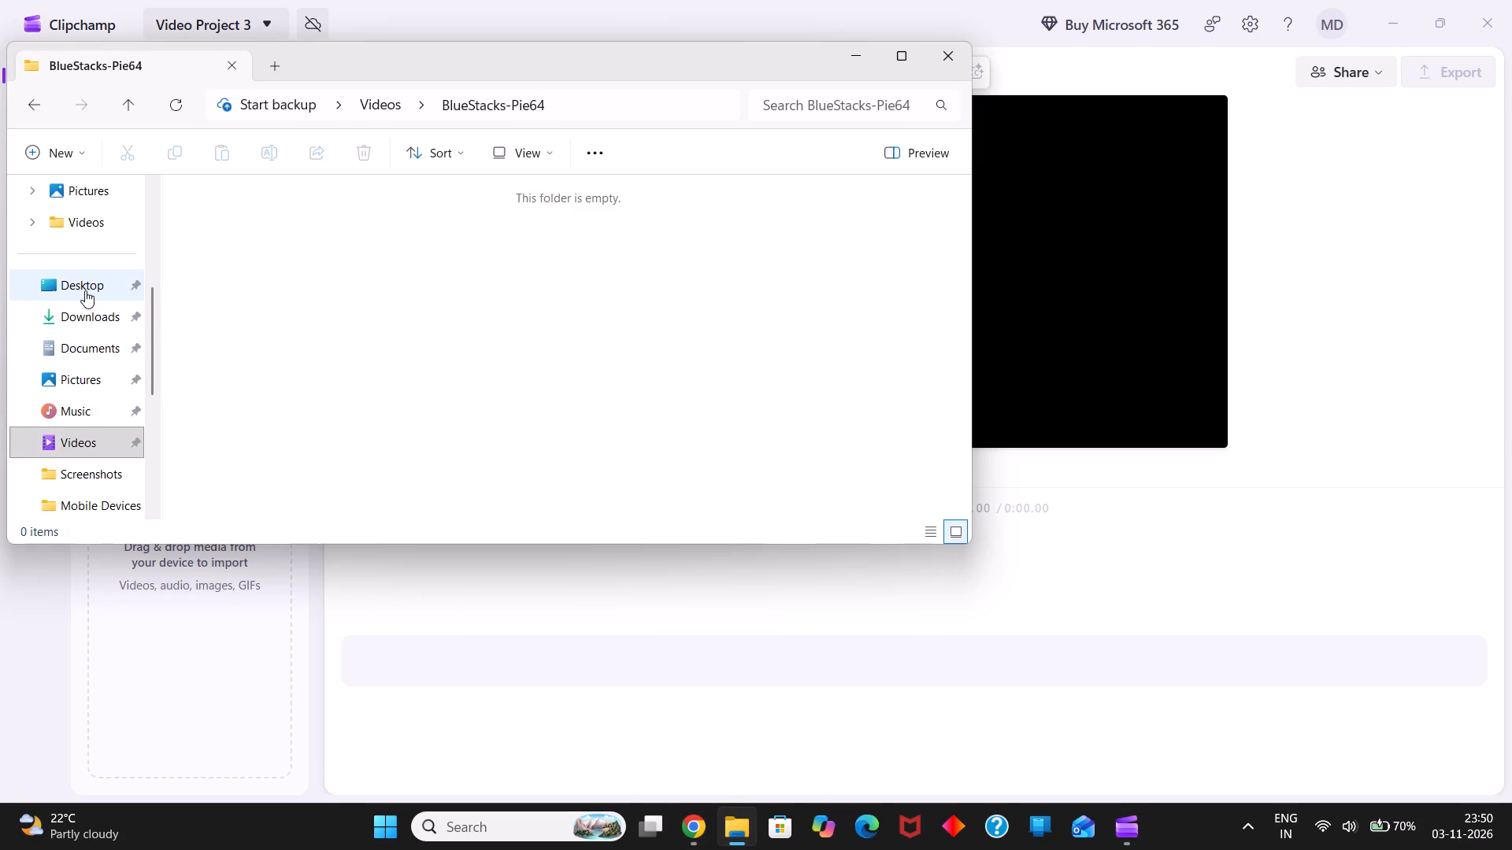
left_click(103, 205)
double_click(97, 215)
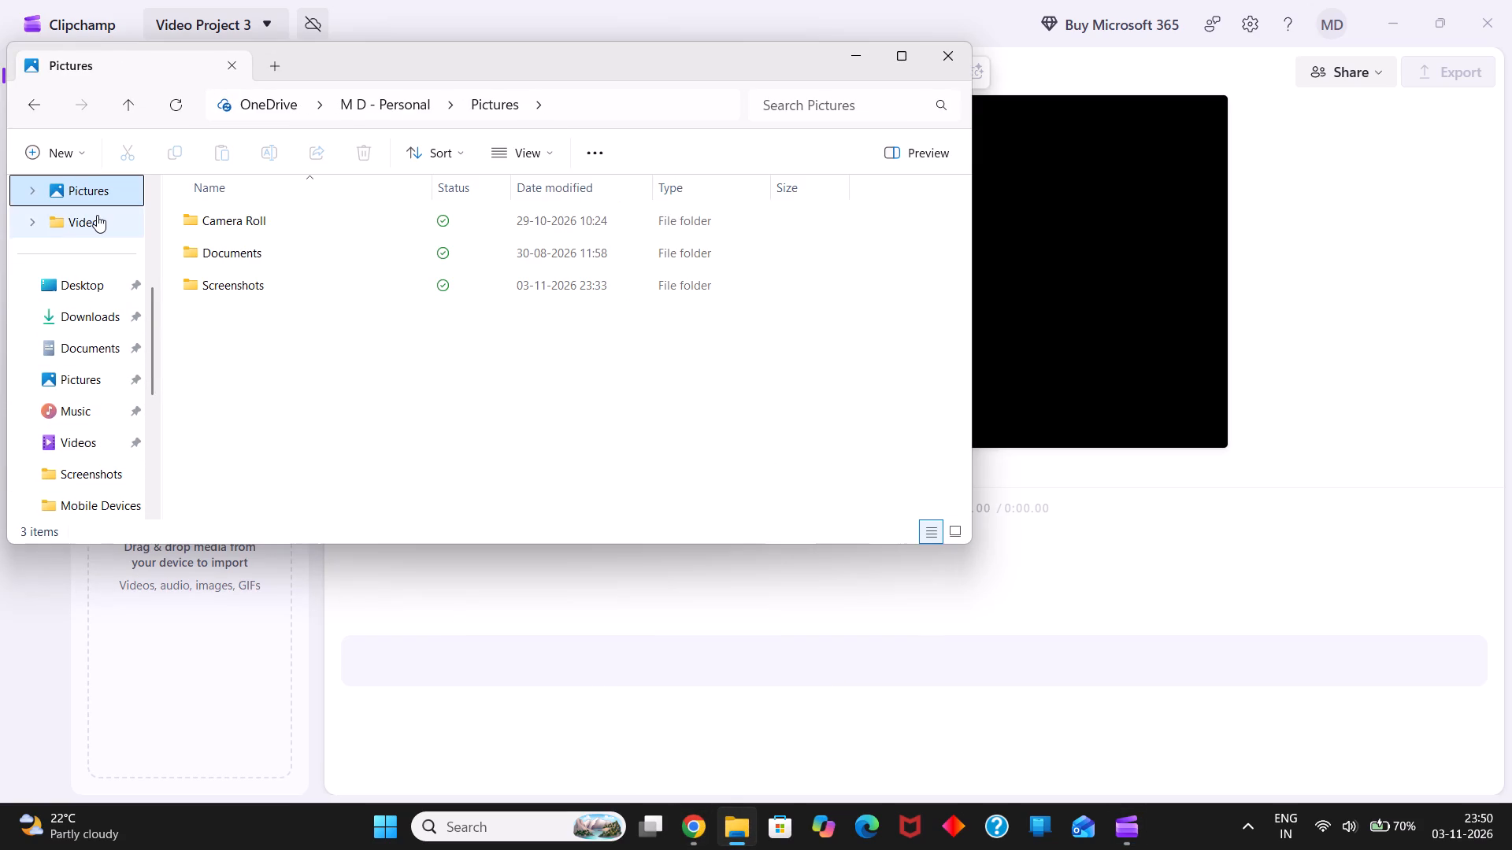
double_click(261, 225)
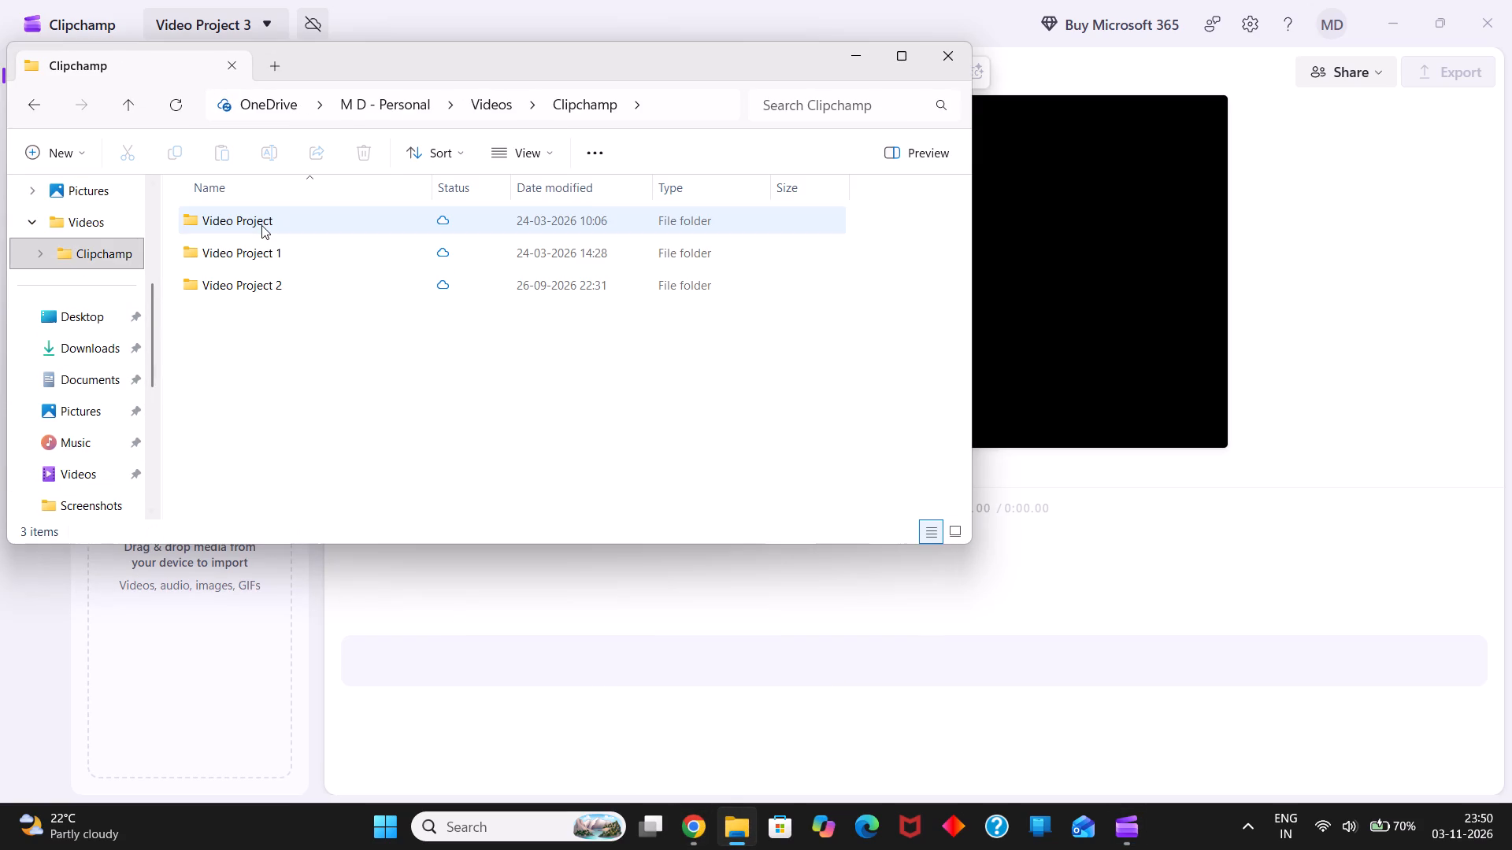
left_click(308, 231)
double_click(308, 231)
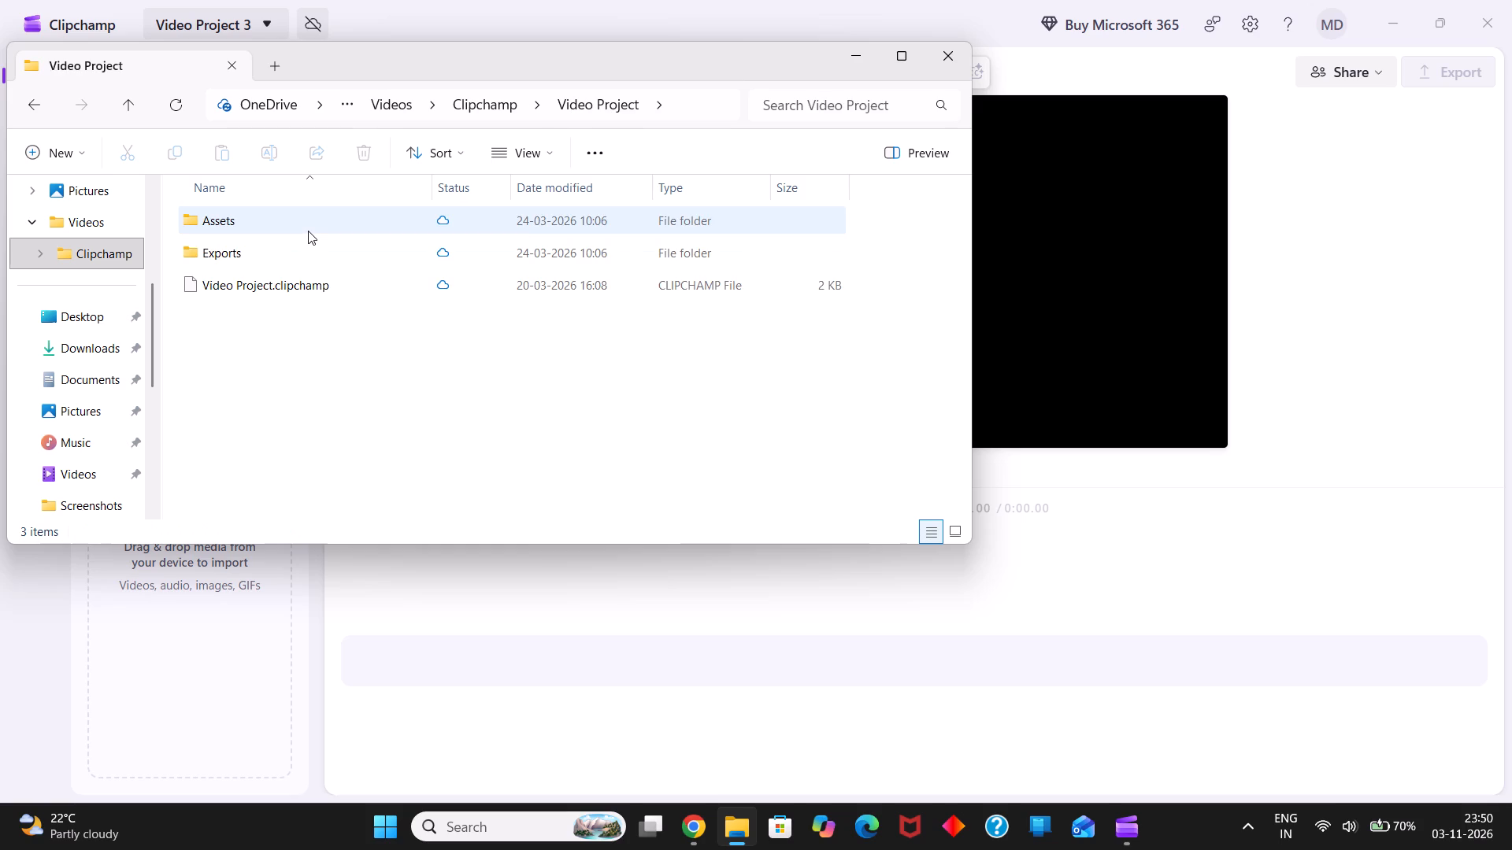
left_click(945, 57)
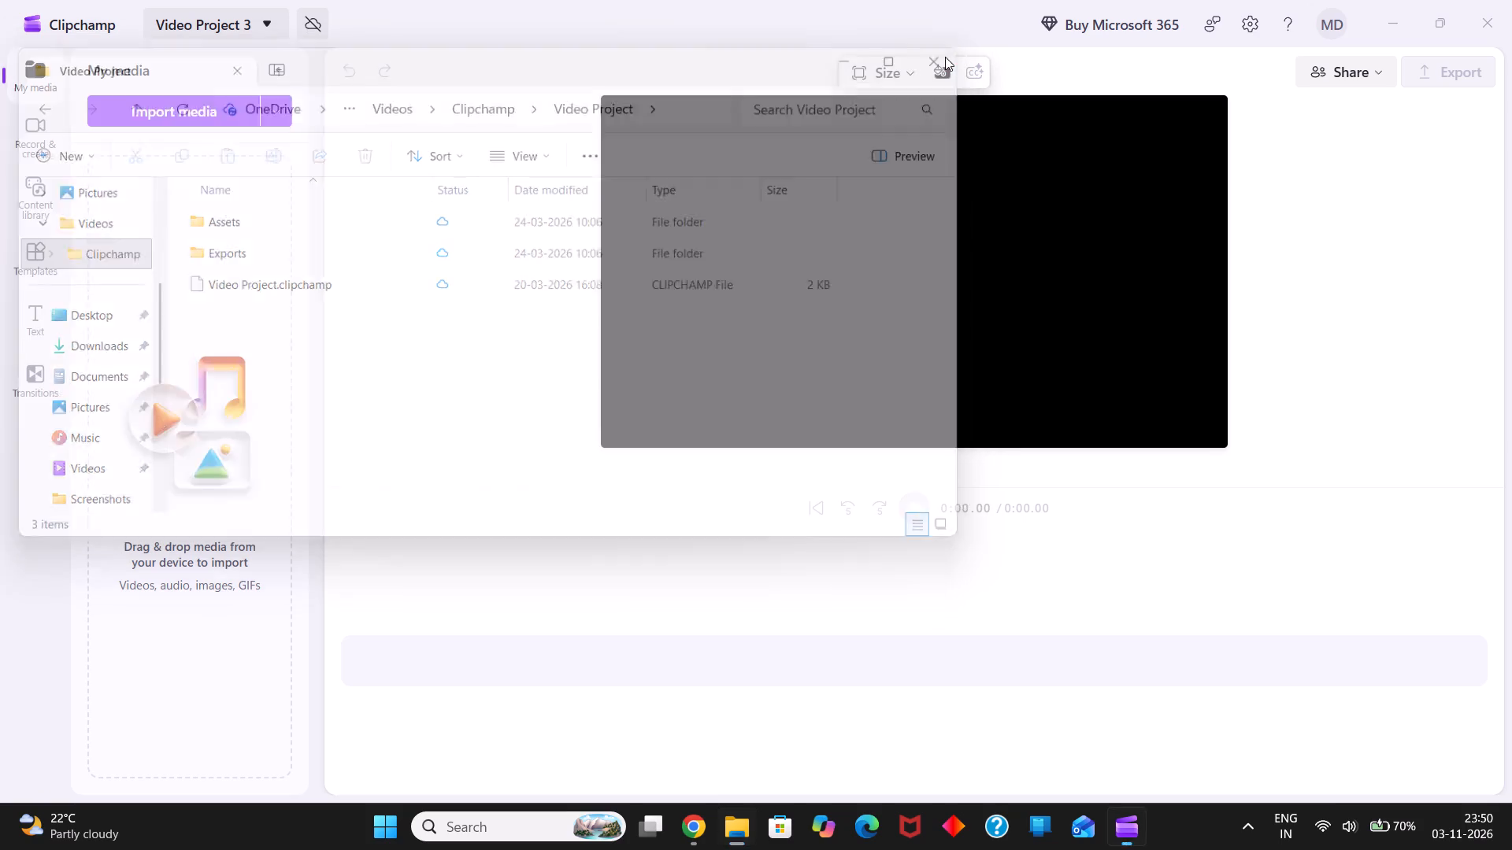
Pause the Microsoft Clipchamp media session in the system's media controls.
left_click(1365, 837)
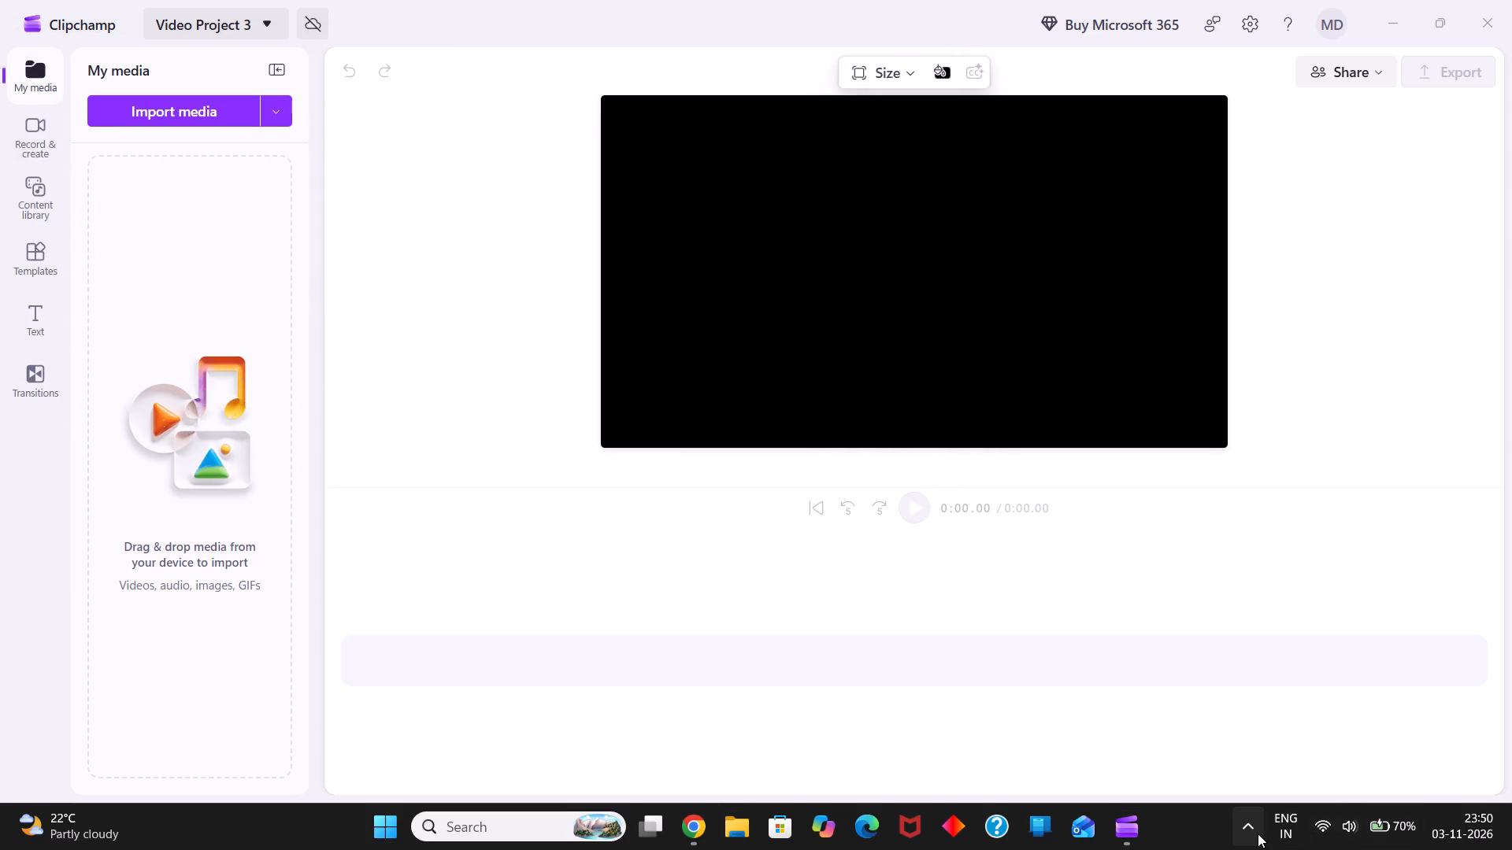
left_click(1257, 833)
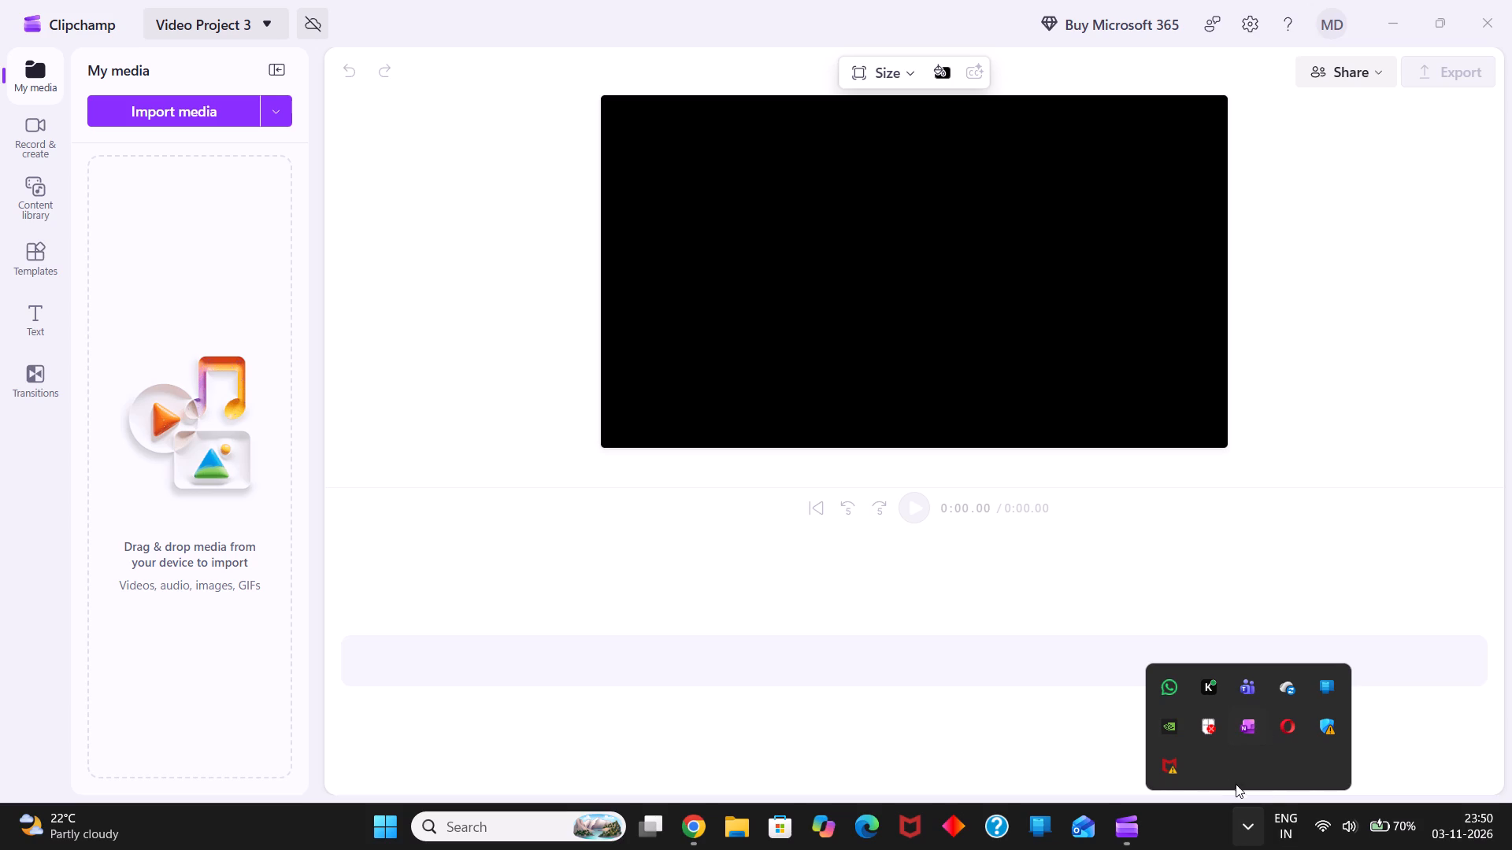
left_click(1342, 845)
left_click(1342, 845)
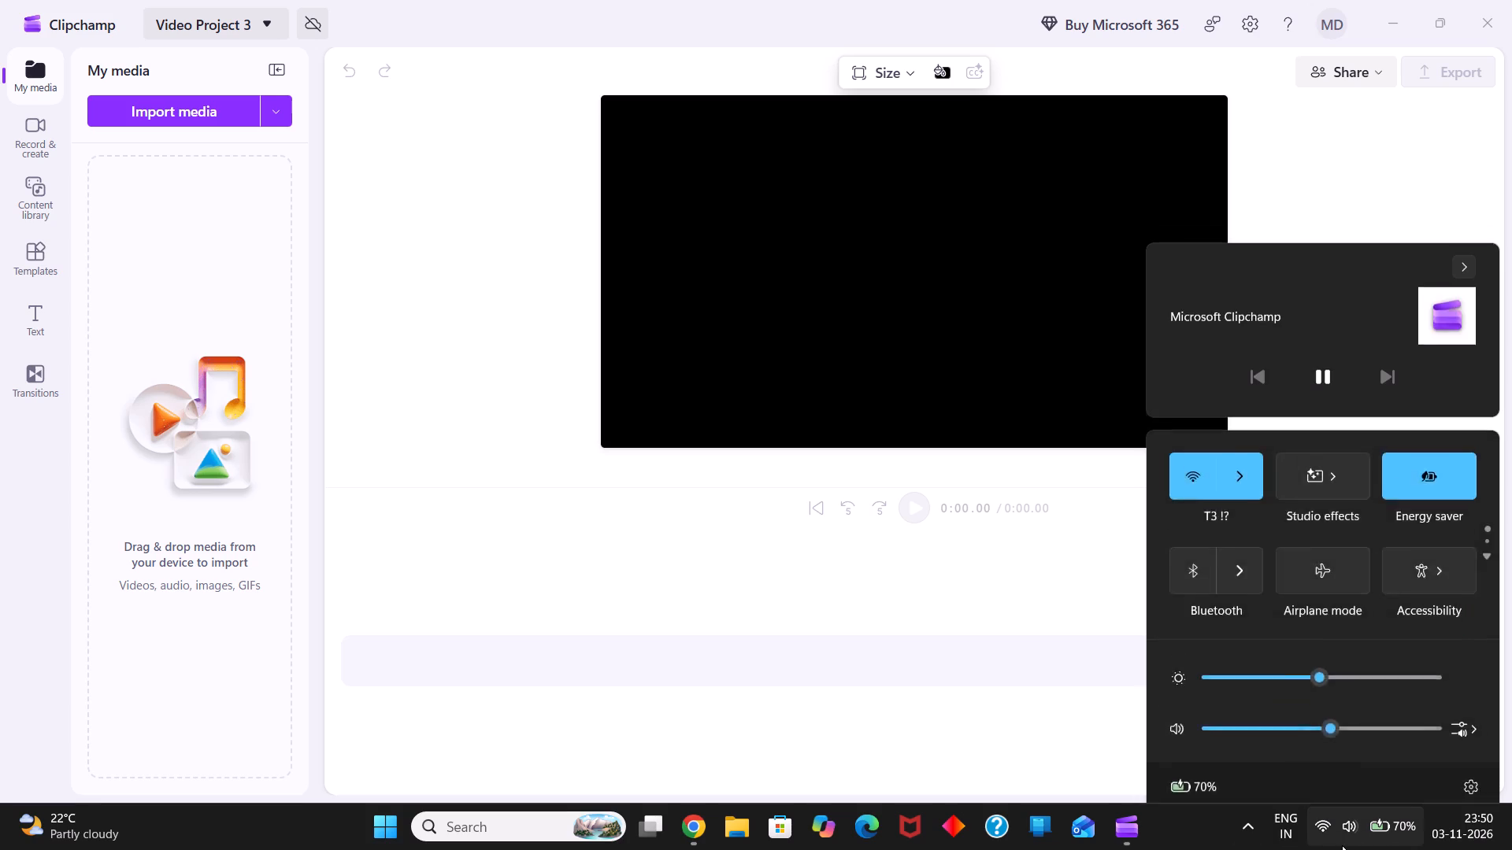
left_click(1342, 845)
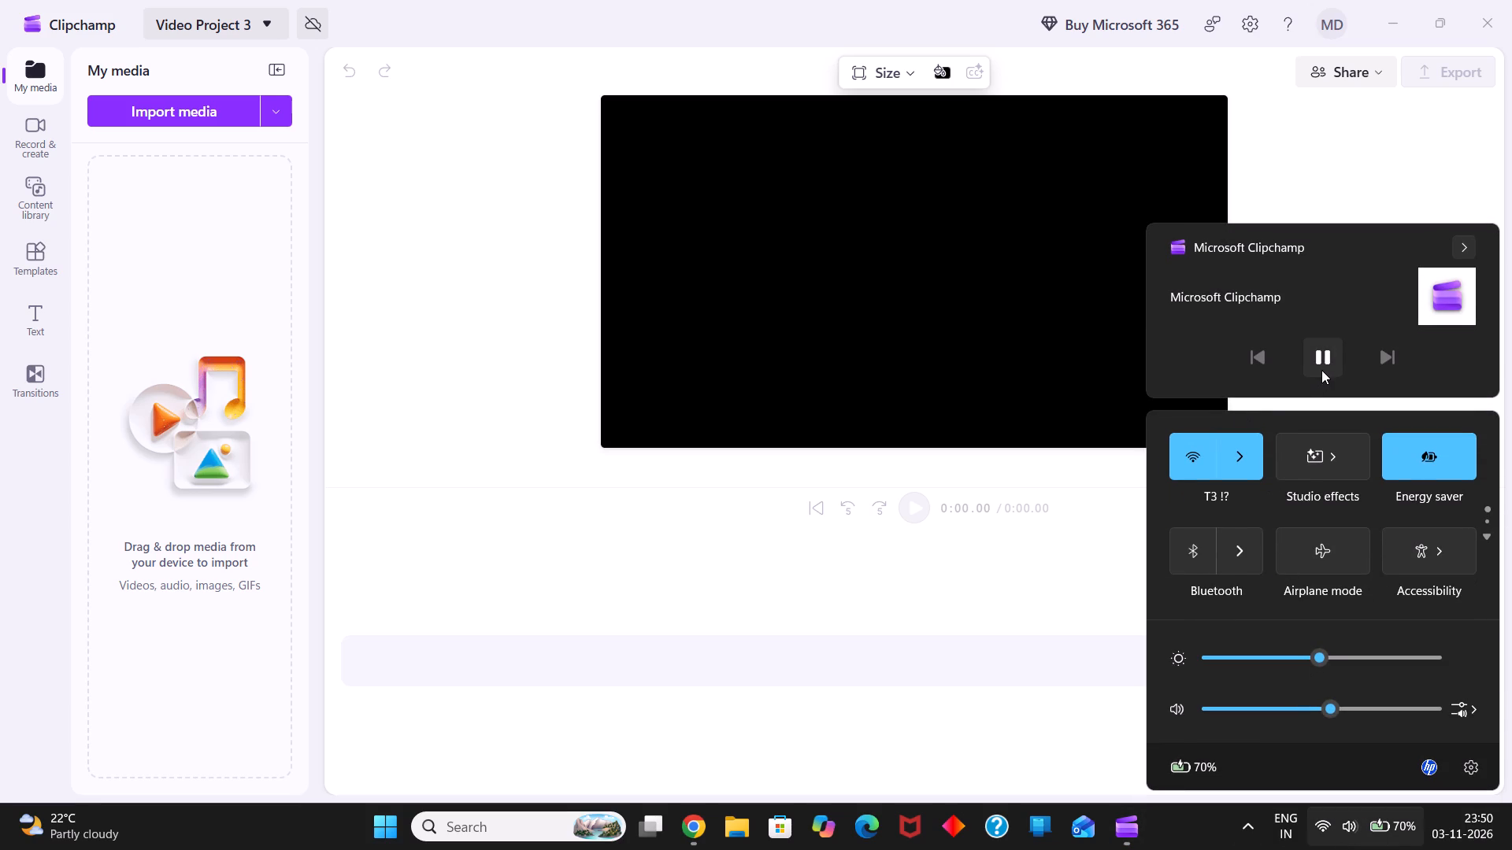
left_click(1324, 360)
left_click(888, 464)
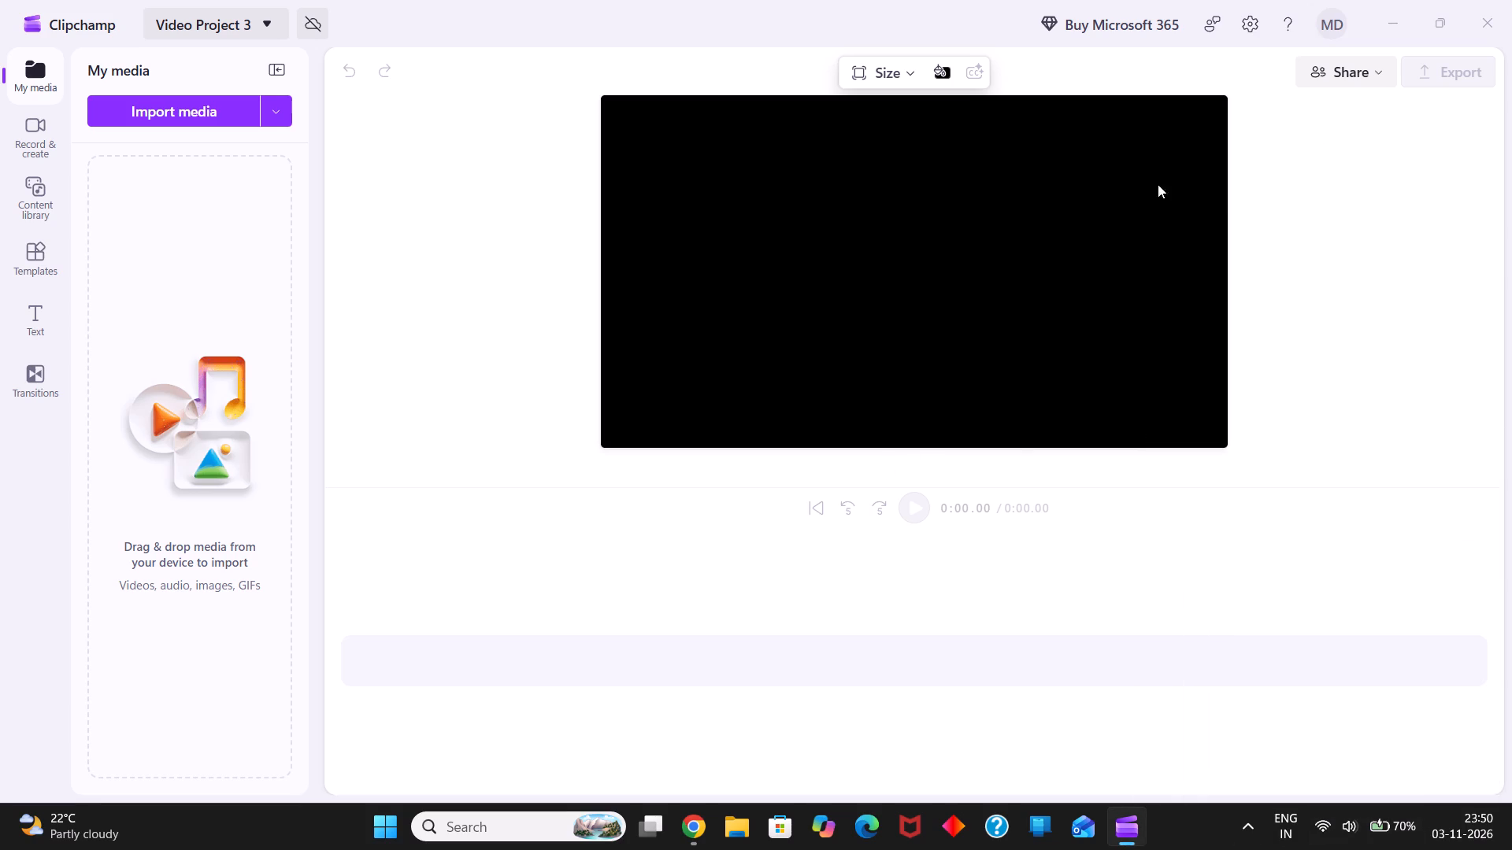
Import video_20261031_130442 into the project media from the Videos folder of the connected phone V2334.
left_click(157, 110)
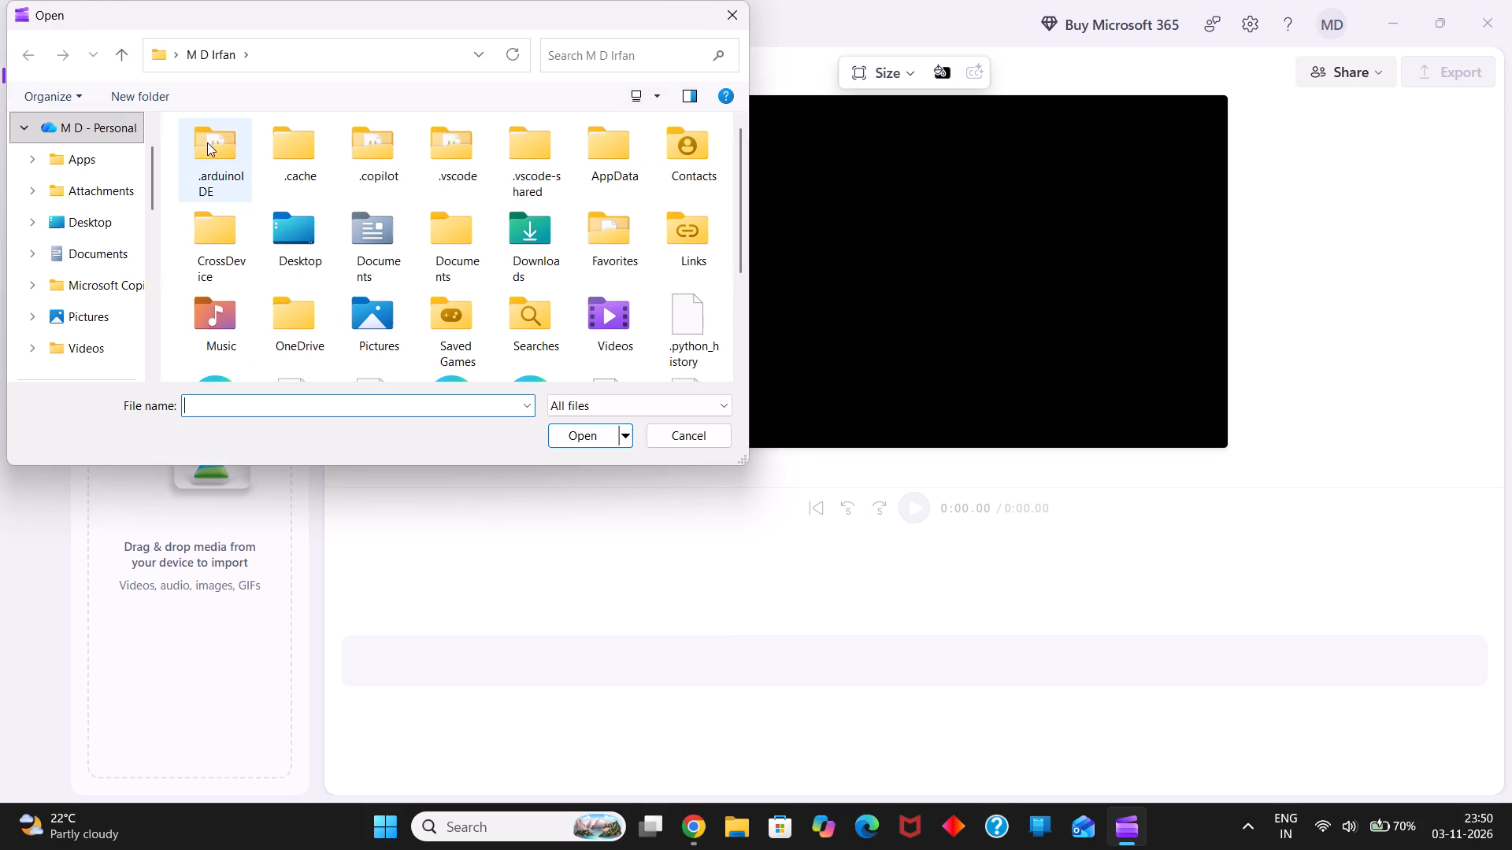
scroll(373, 275, "down", 1)
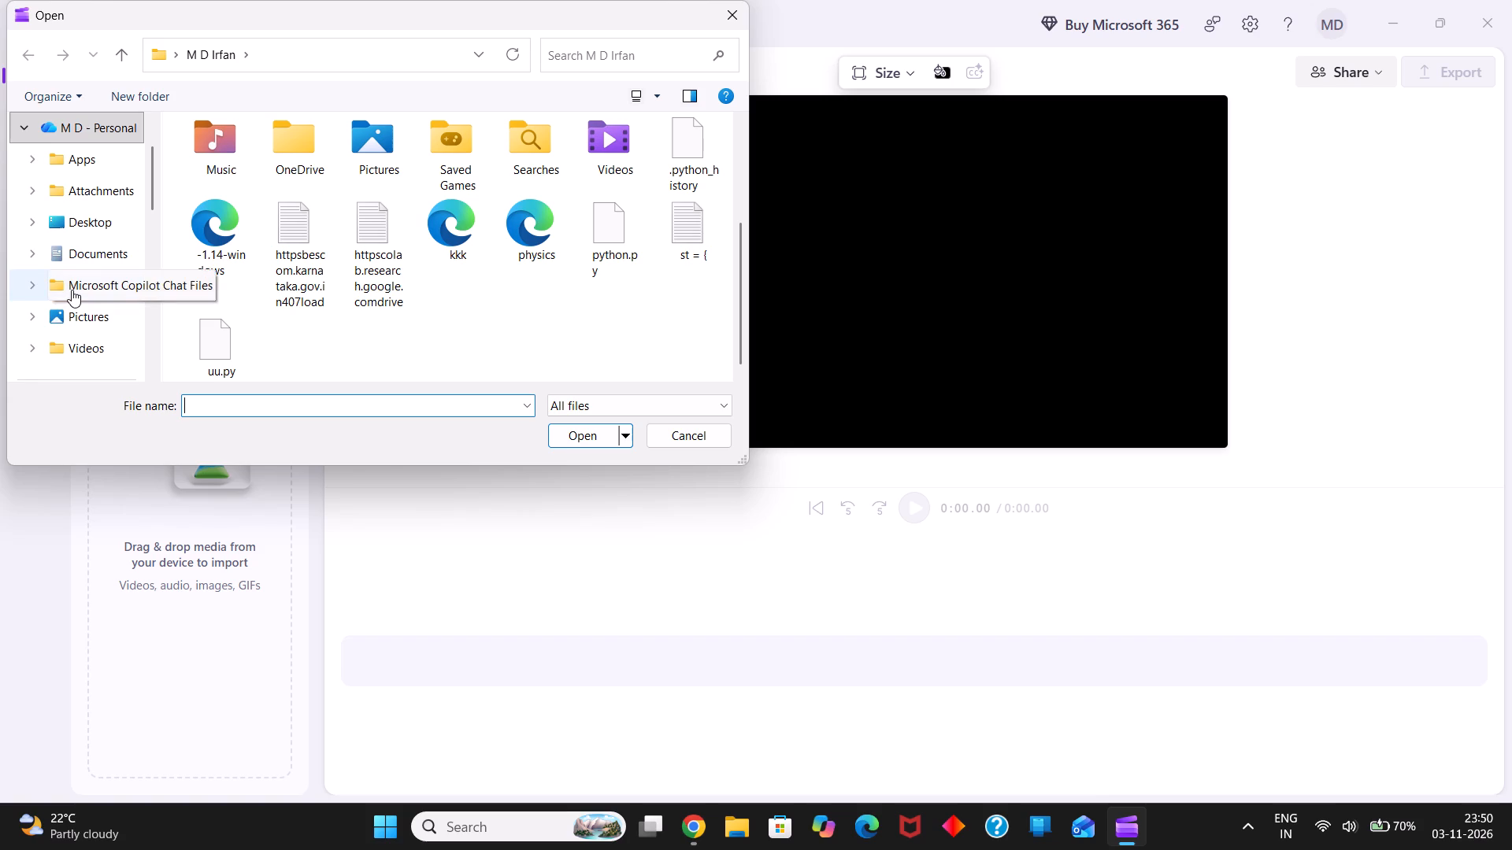
scroll(72, 290, "down", 2)
left_click(93, 255)
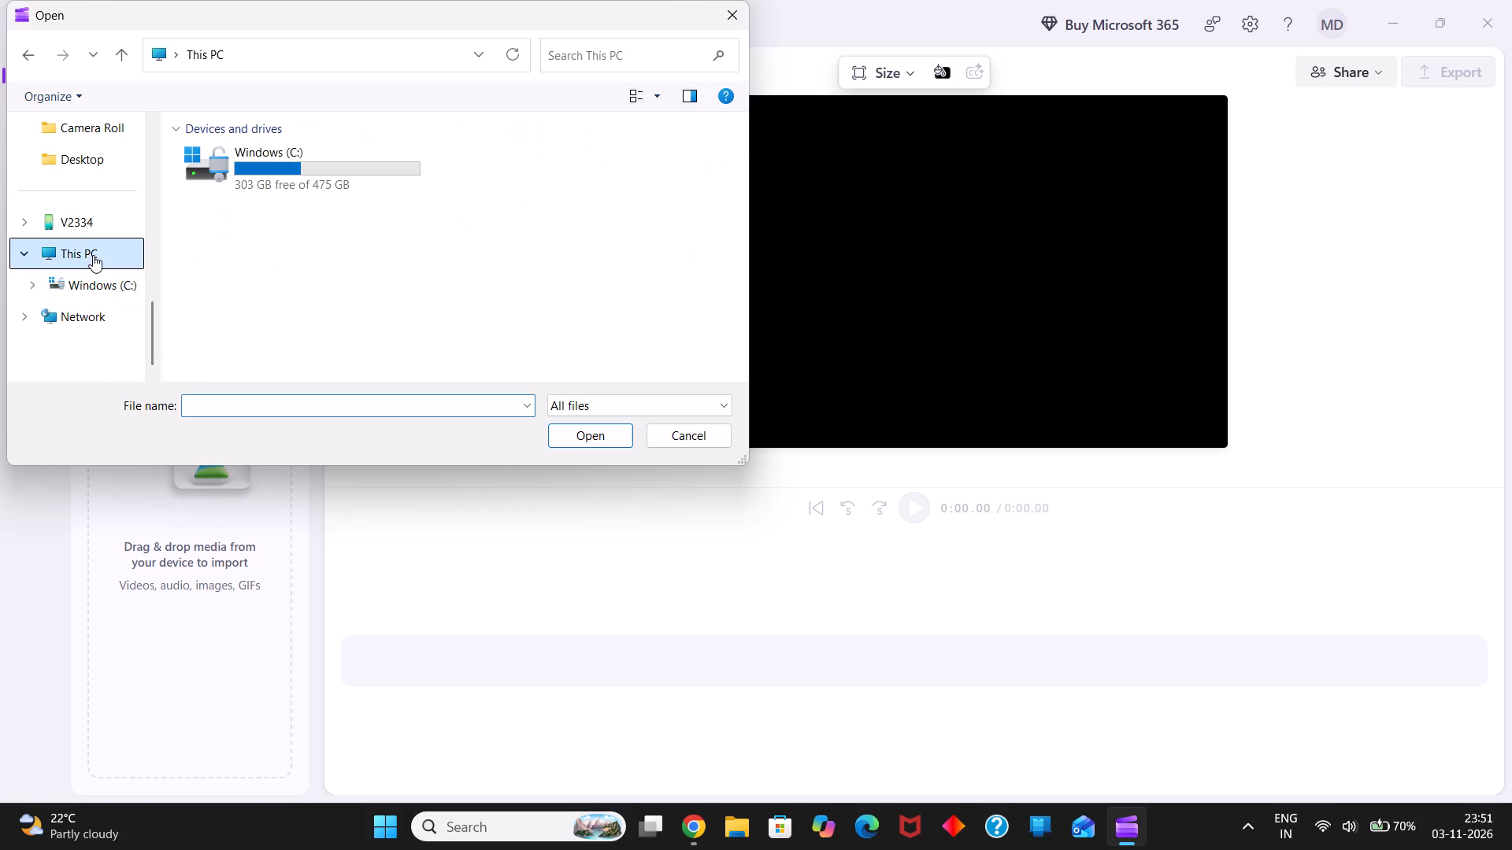
double_click(92, 230)
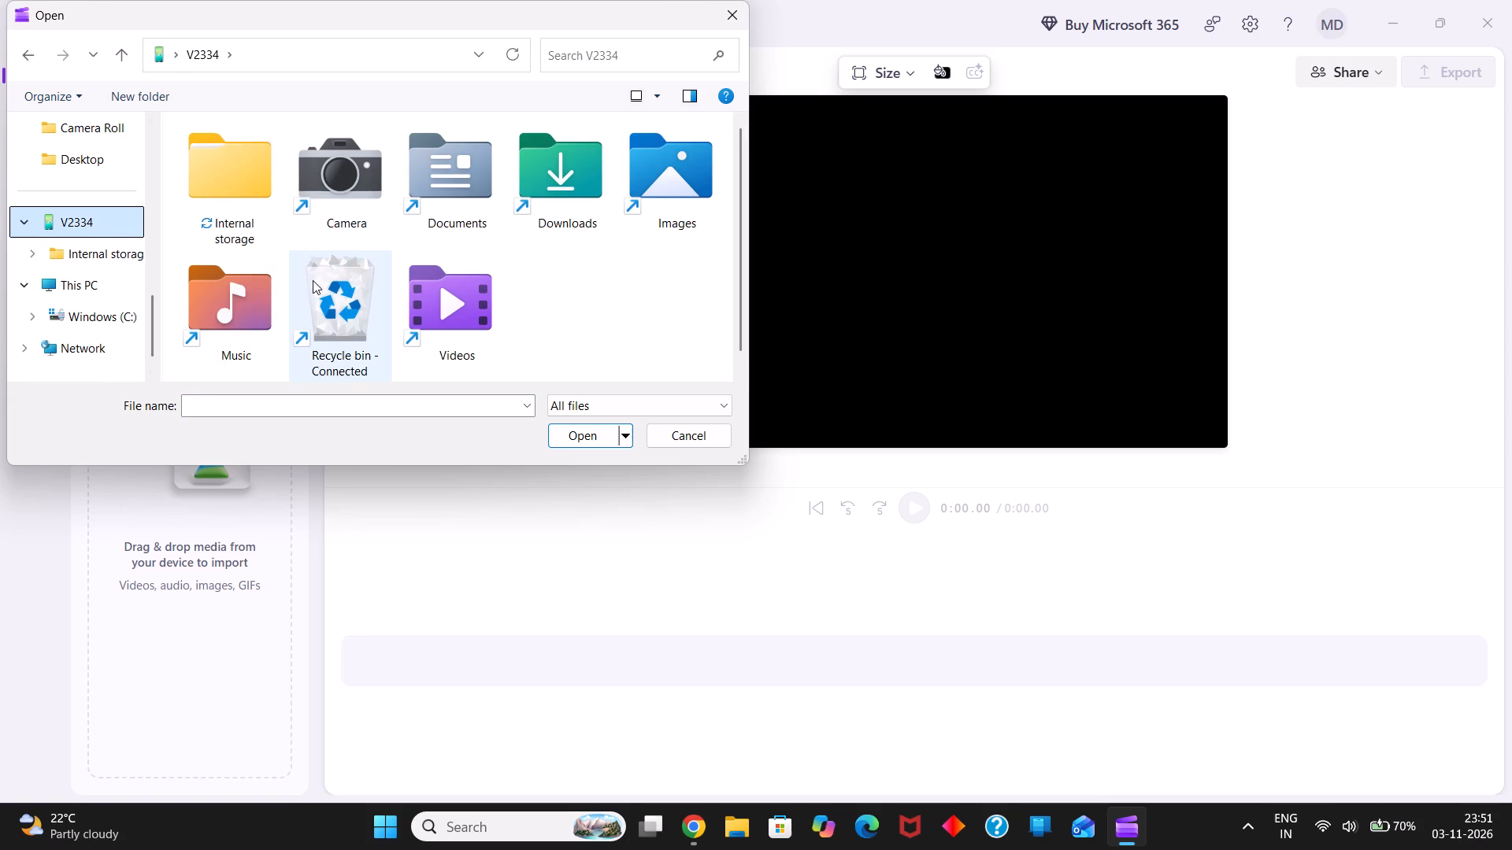
double_click(439, 287)
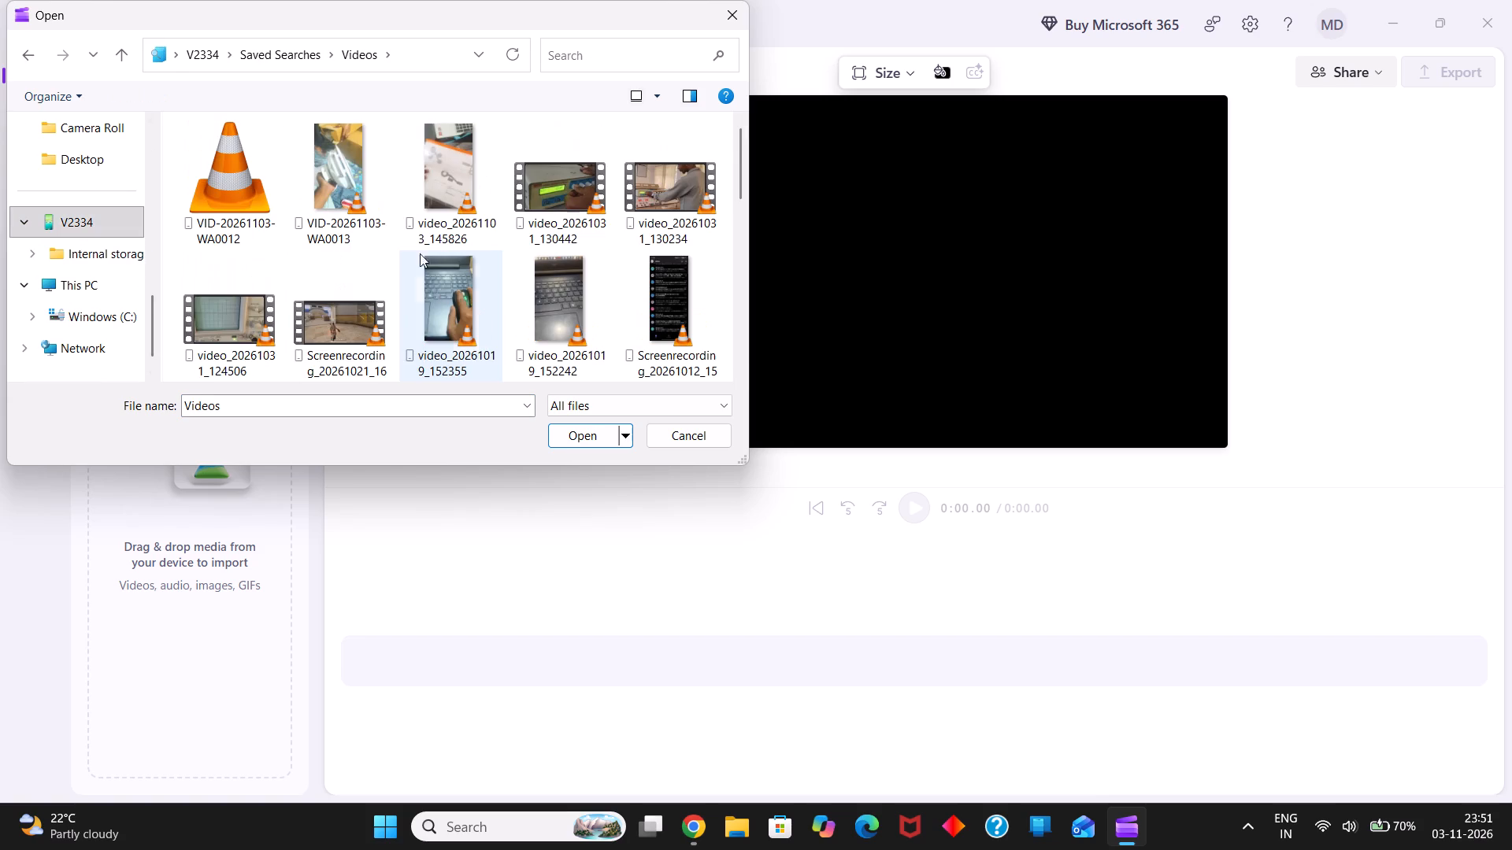
left_click_drag(584, 208, 713, 258)
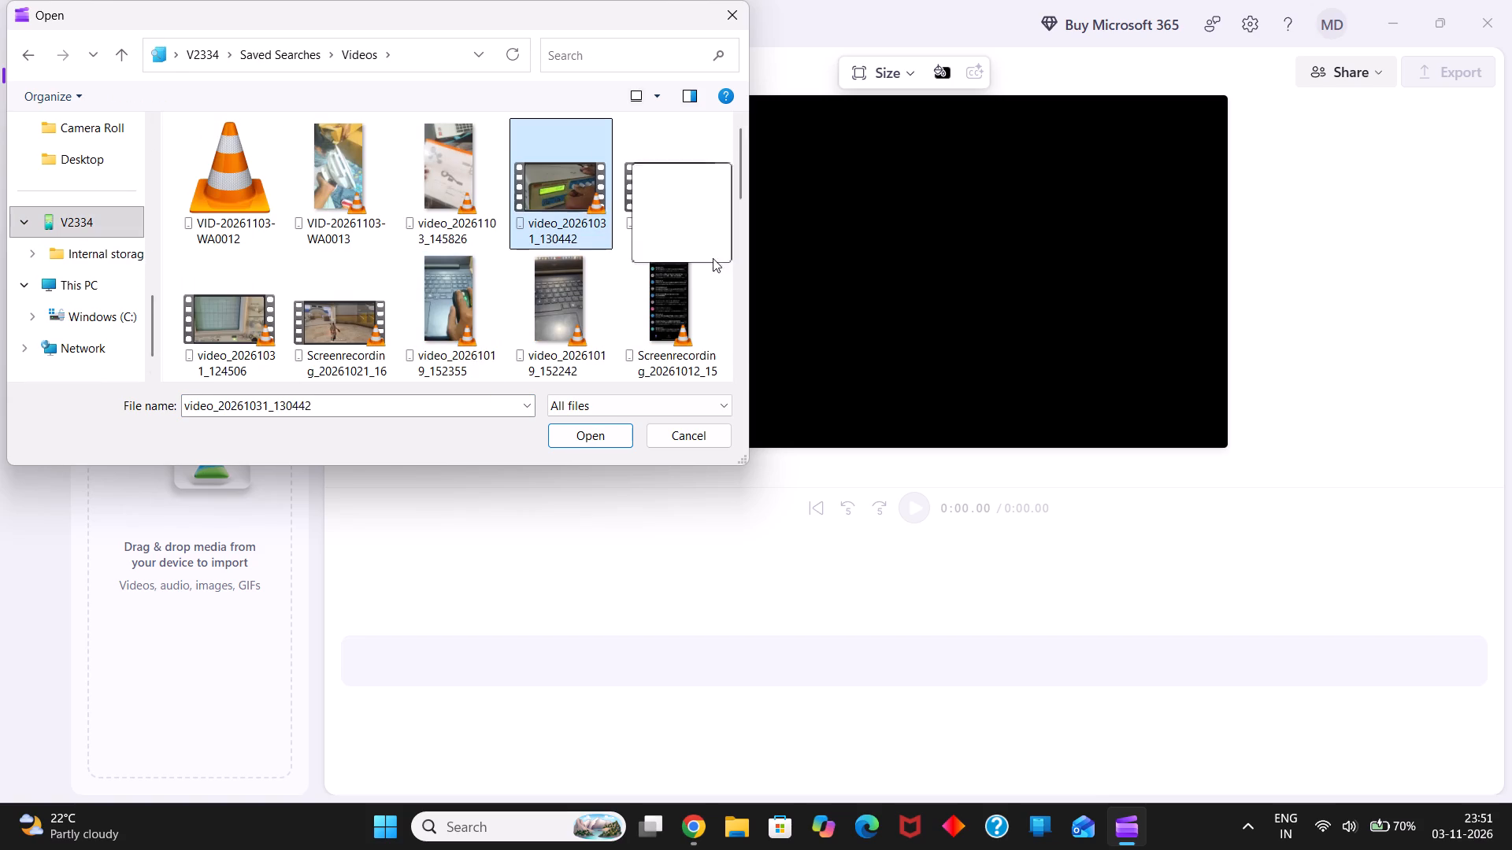
left_click_drag(713, 258, 900, 318)
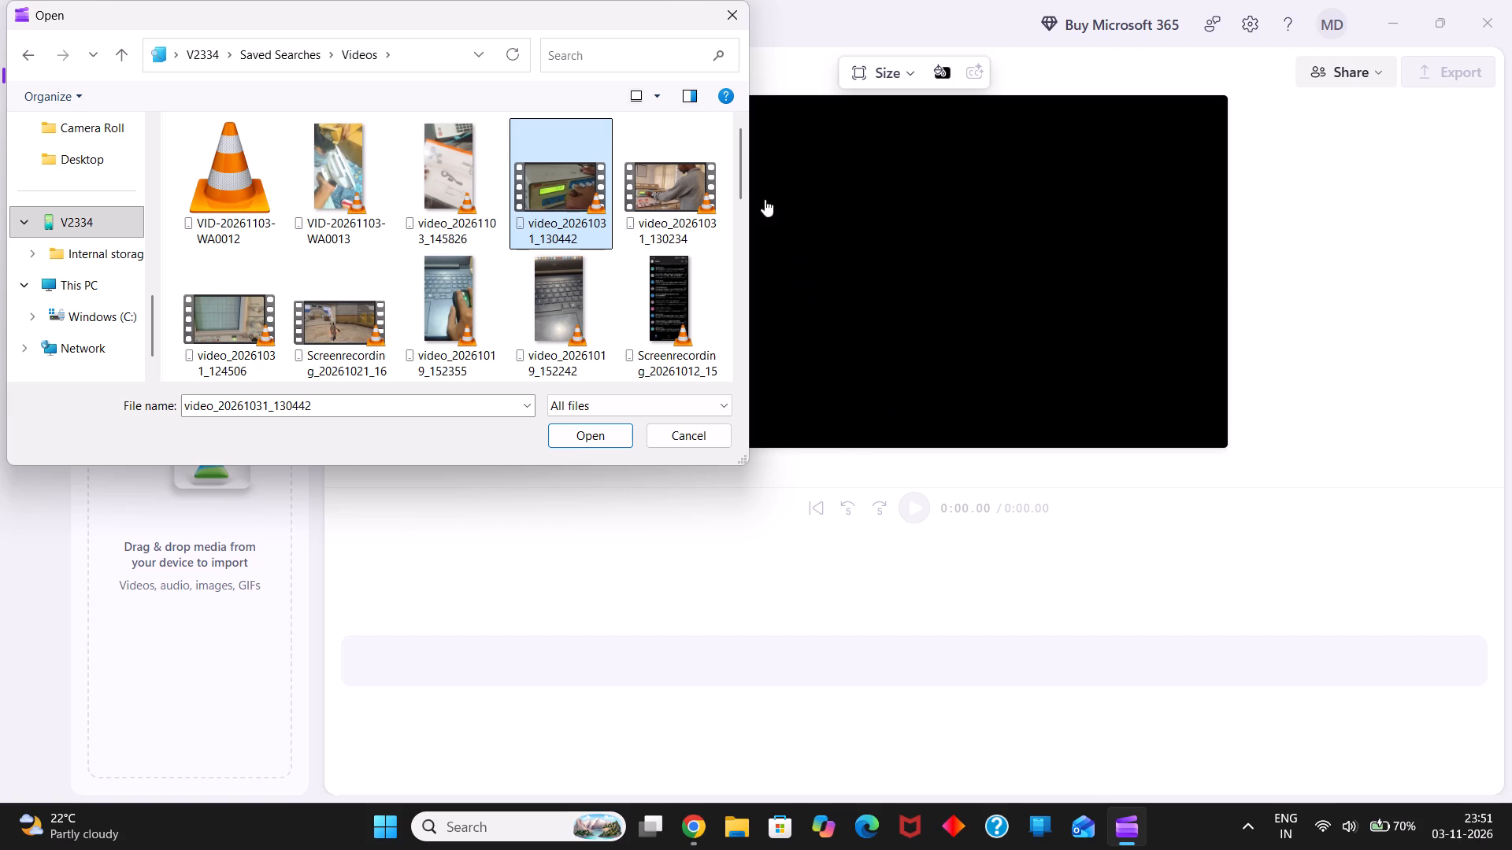
left_click_drag(667, 198, 1014, 557)
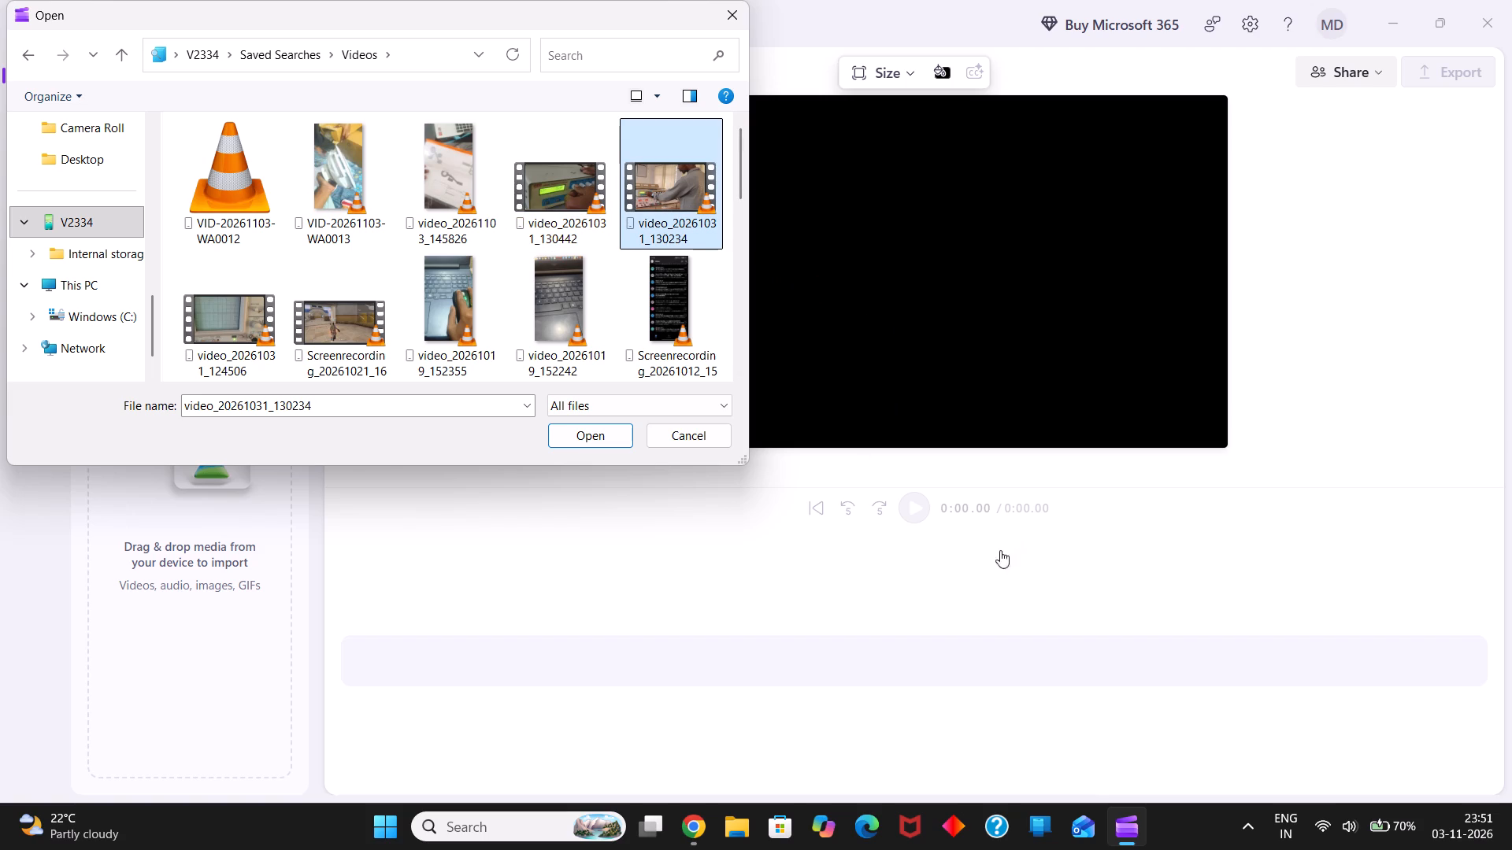
left_click(539, 207)
double_click(539, 207)
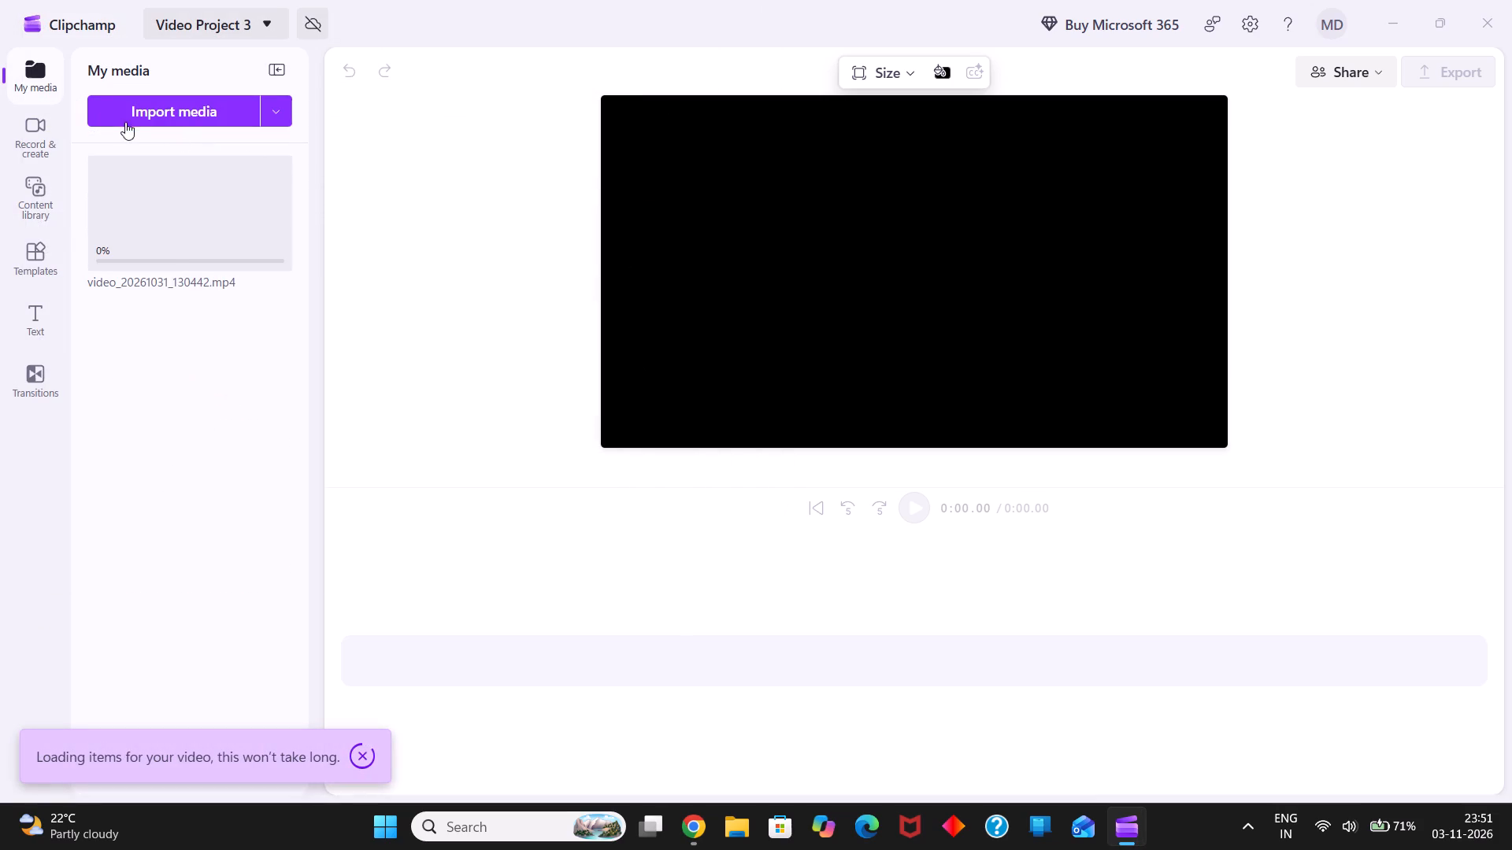
Import video_20261031_124506 into the project media from the Videos folder of the phone V2334.
left_click(124, 112)
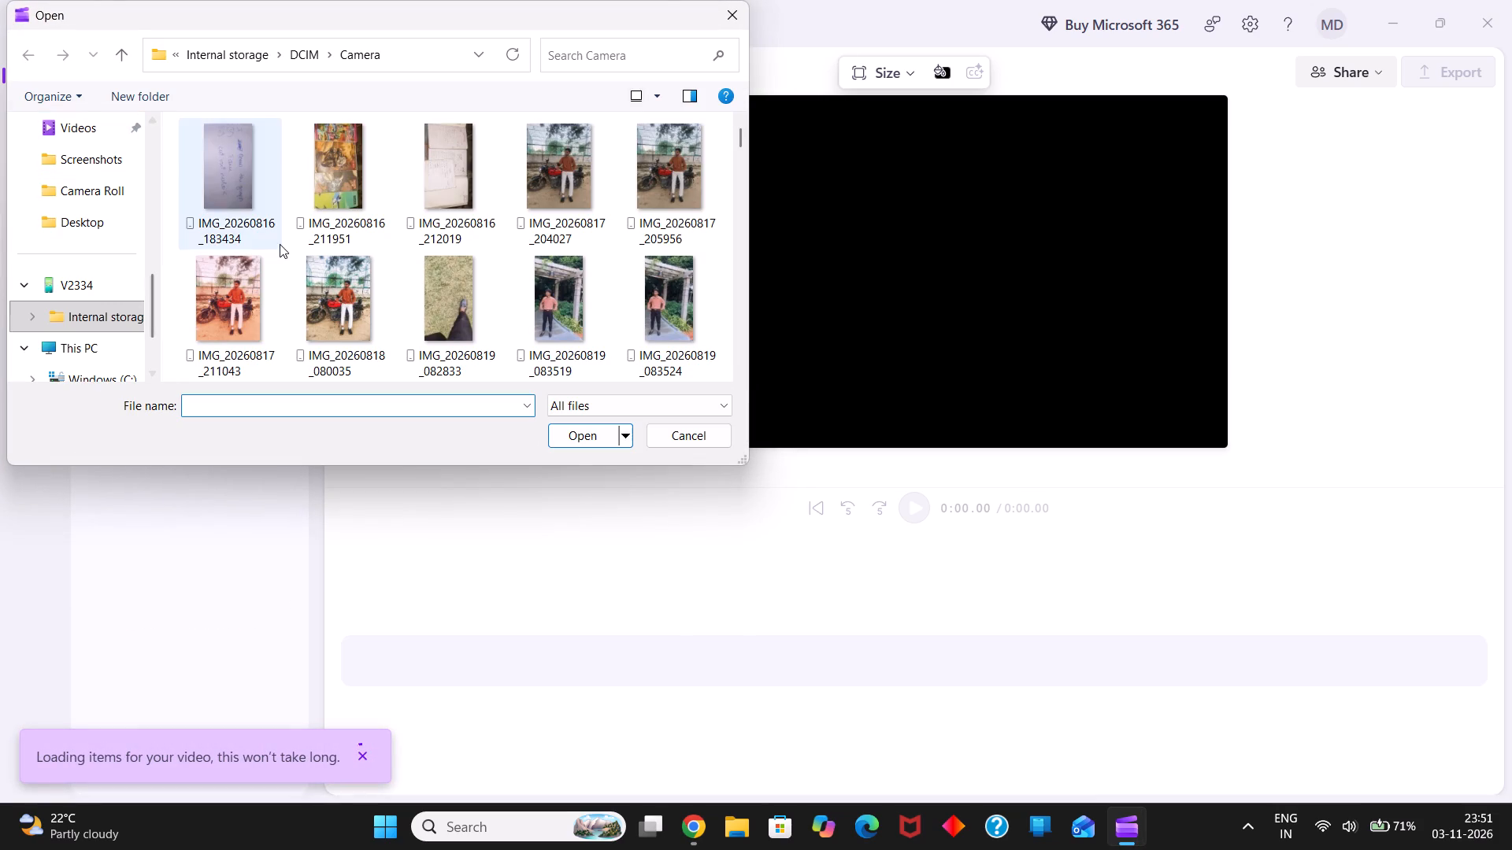
double_click(104, 276)
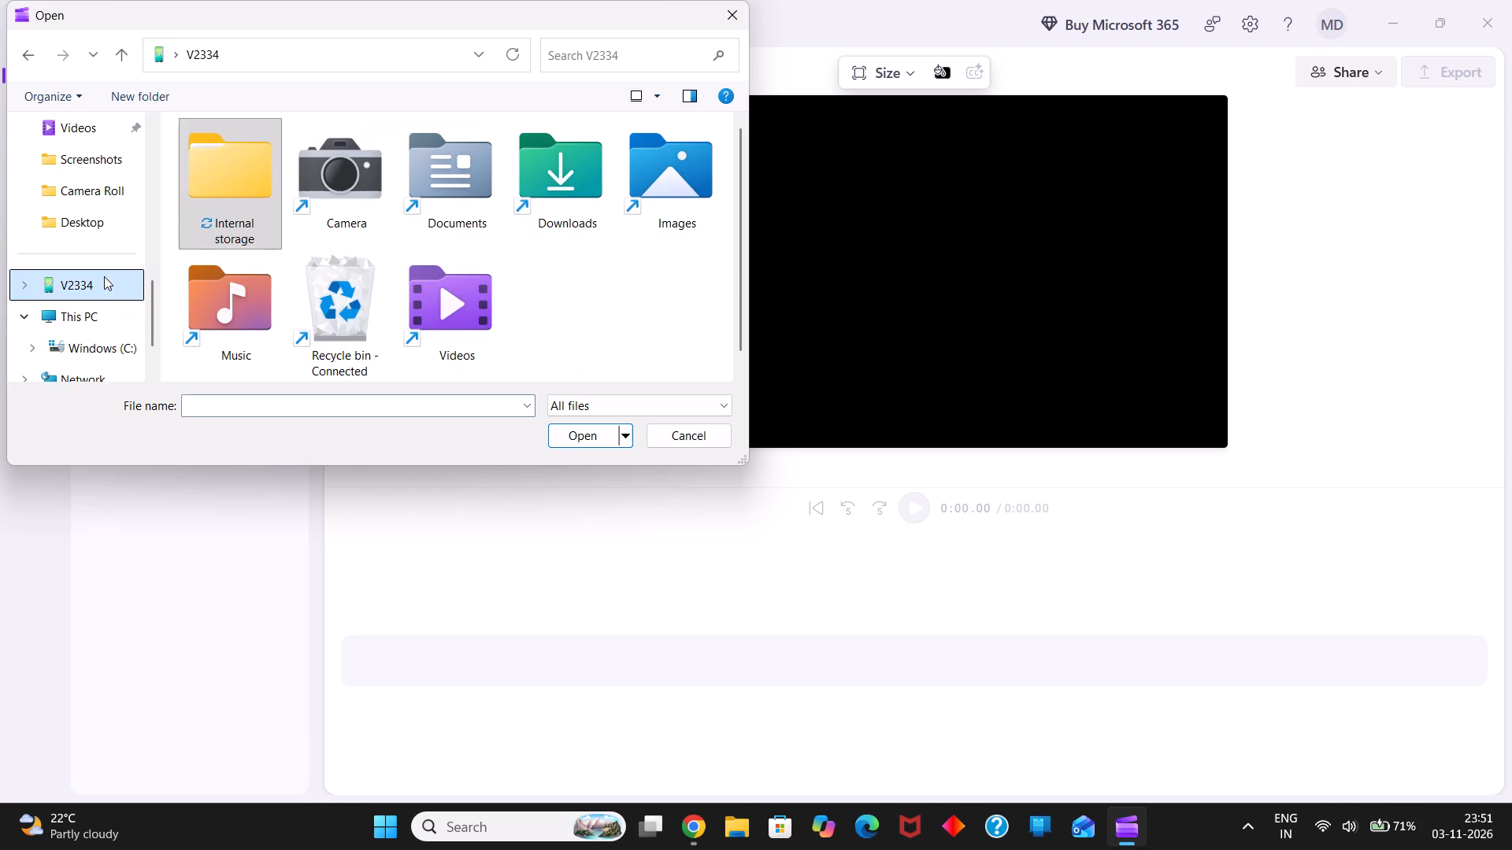
double_click(452, 322)
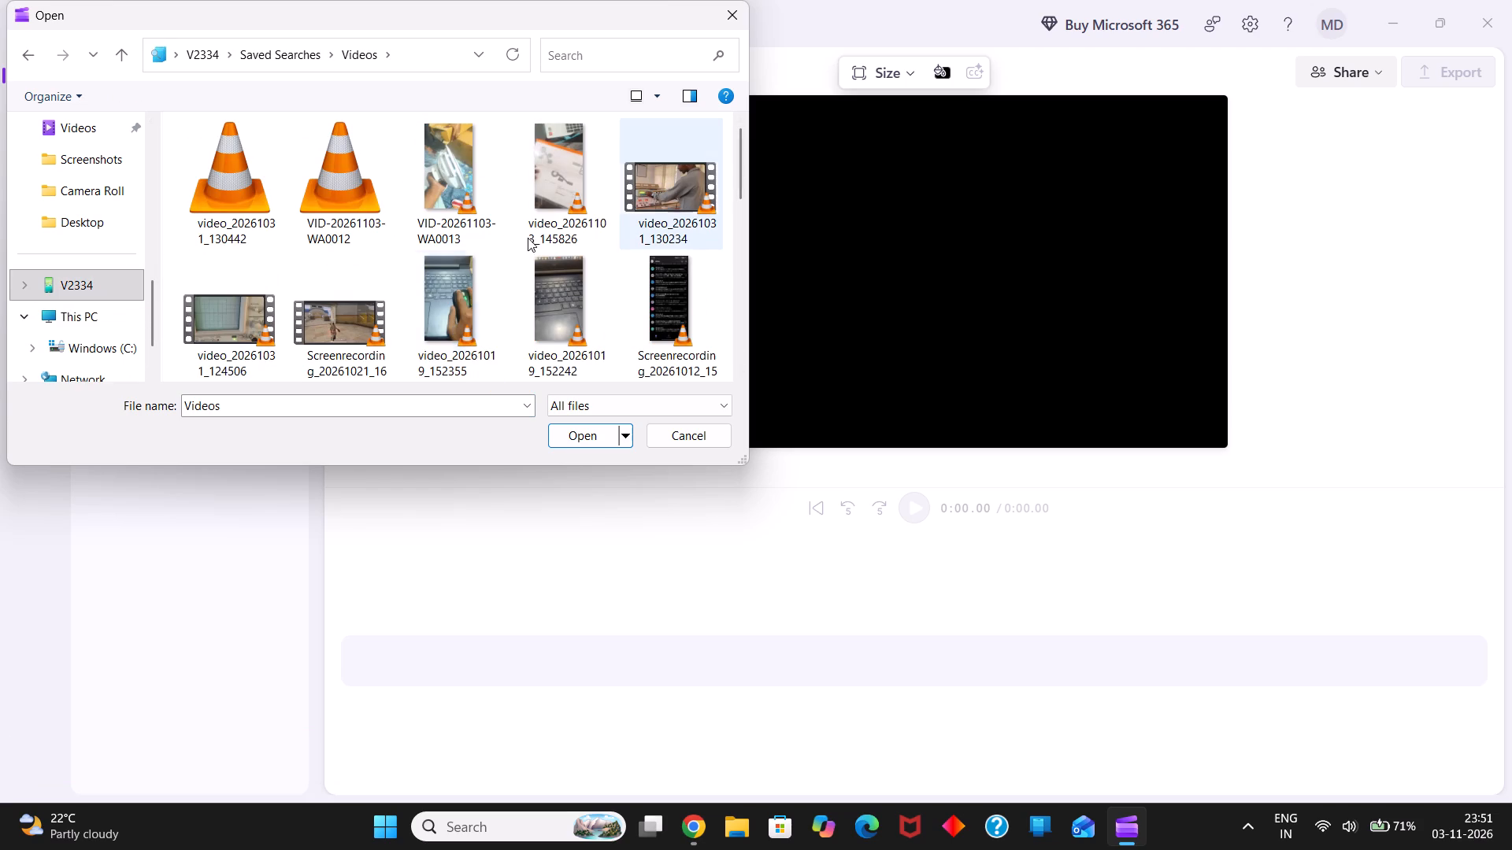
scroll(285, 323, "down", 1)
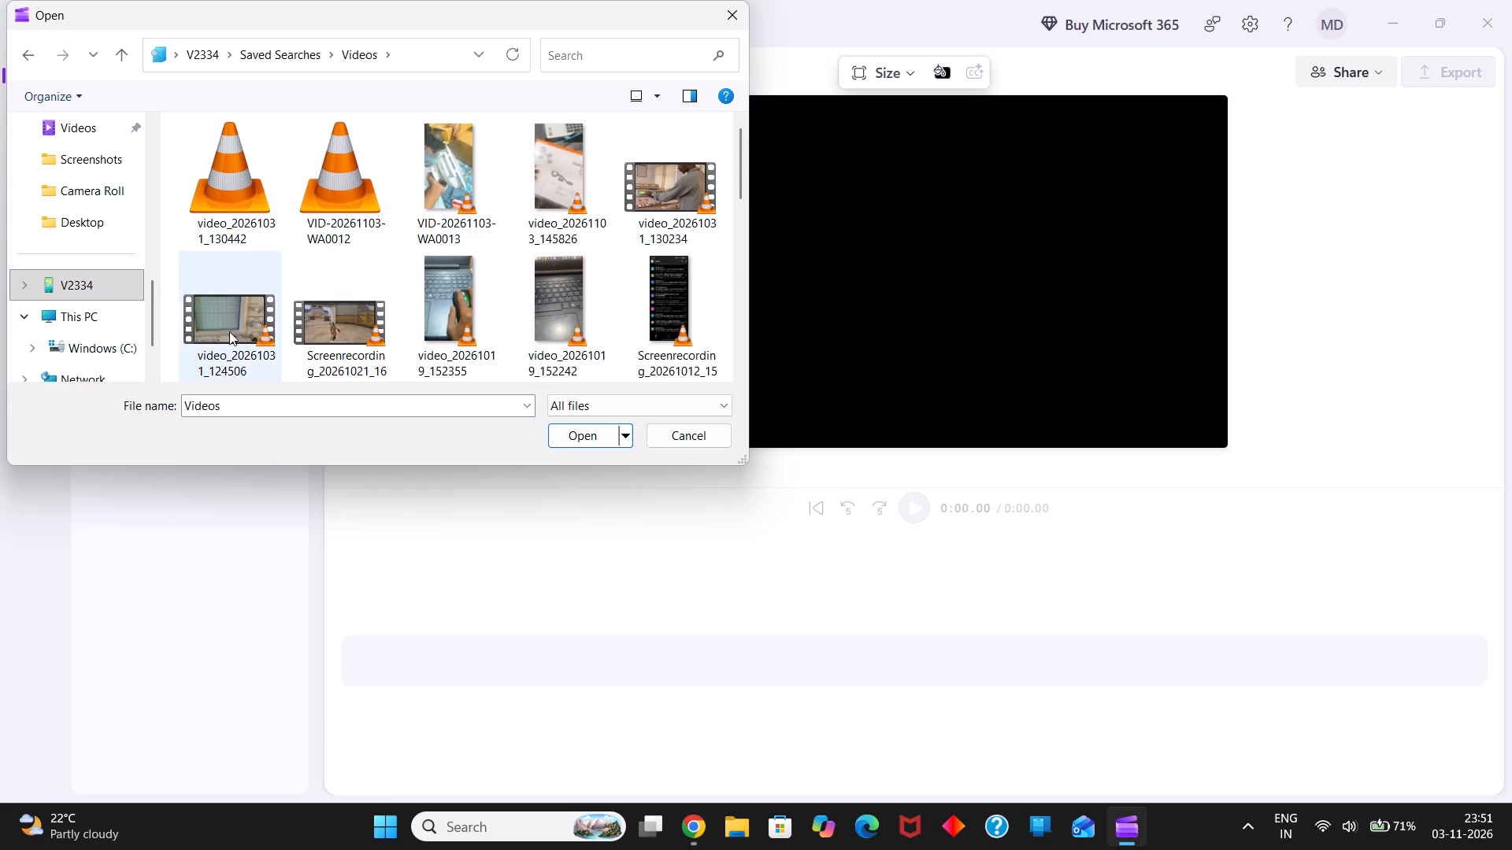
double_click(213, 334)
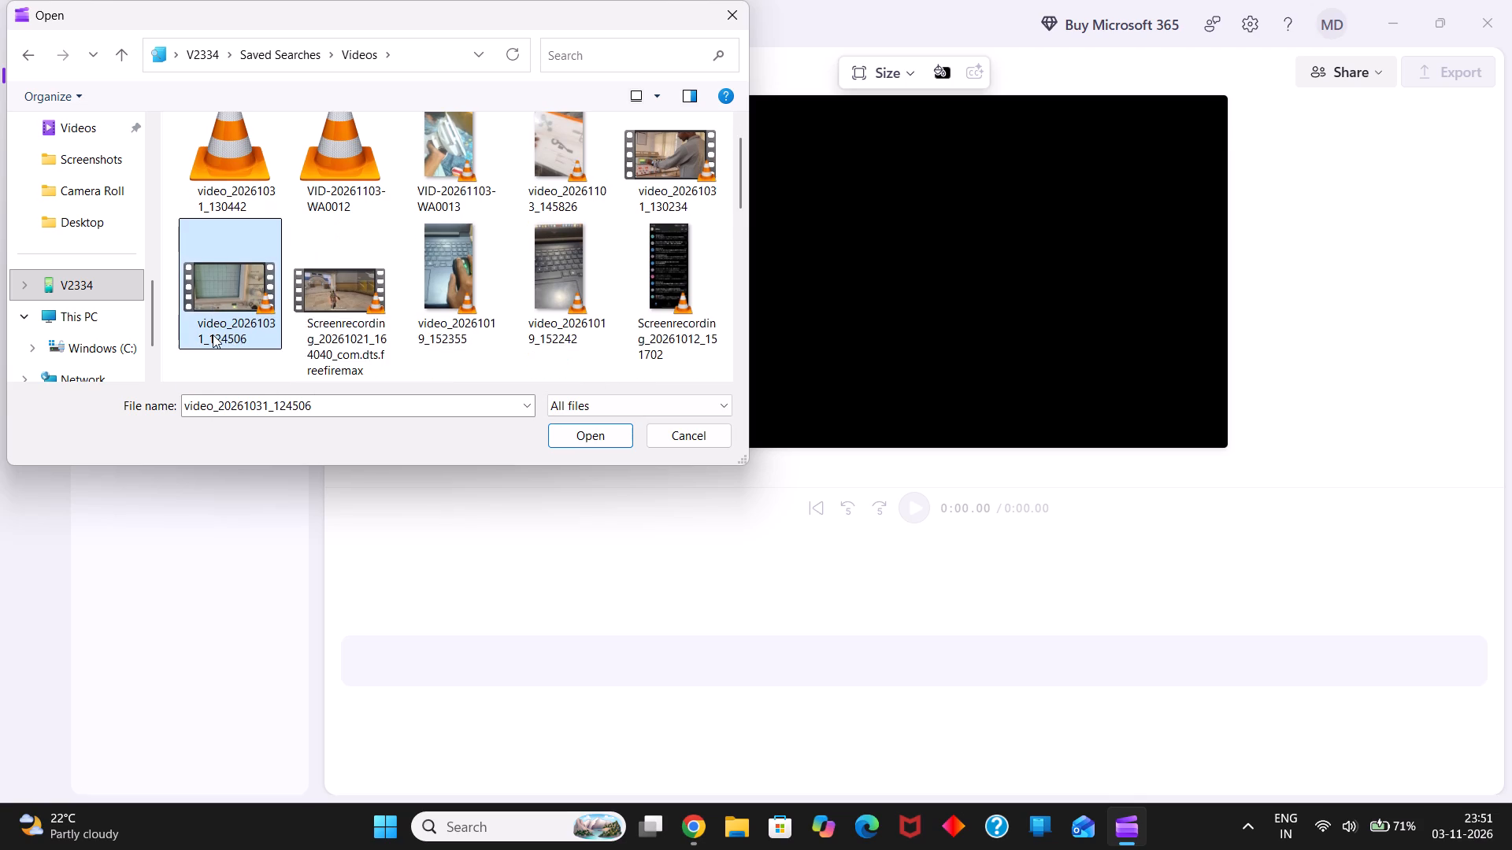
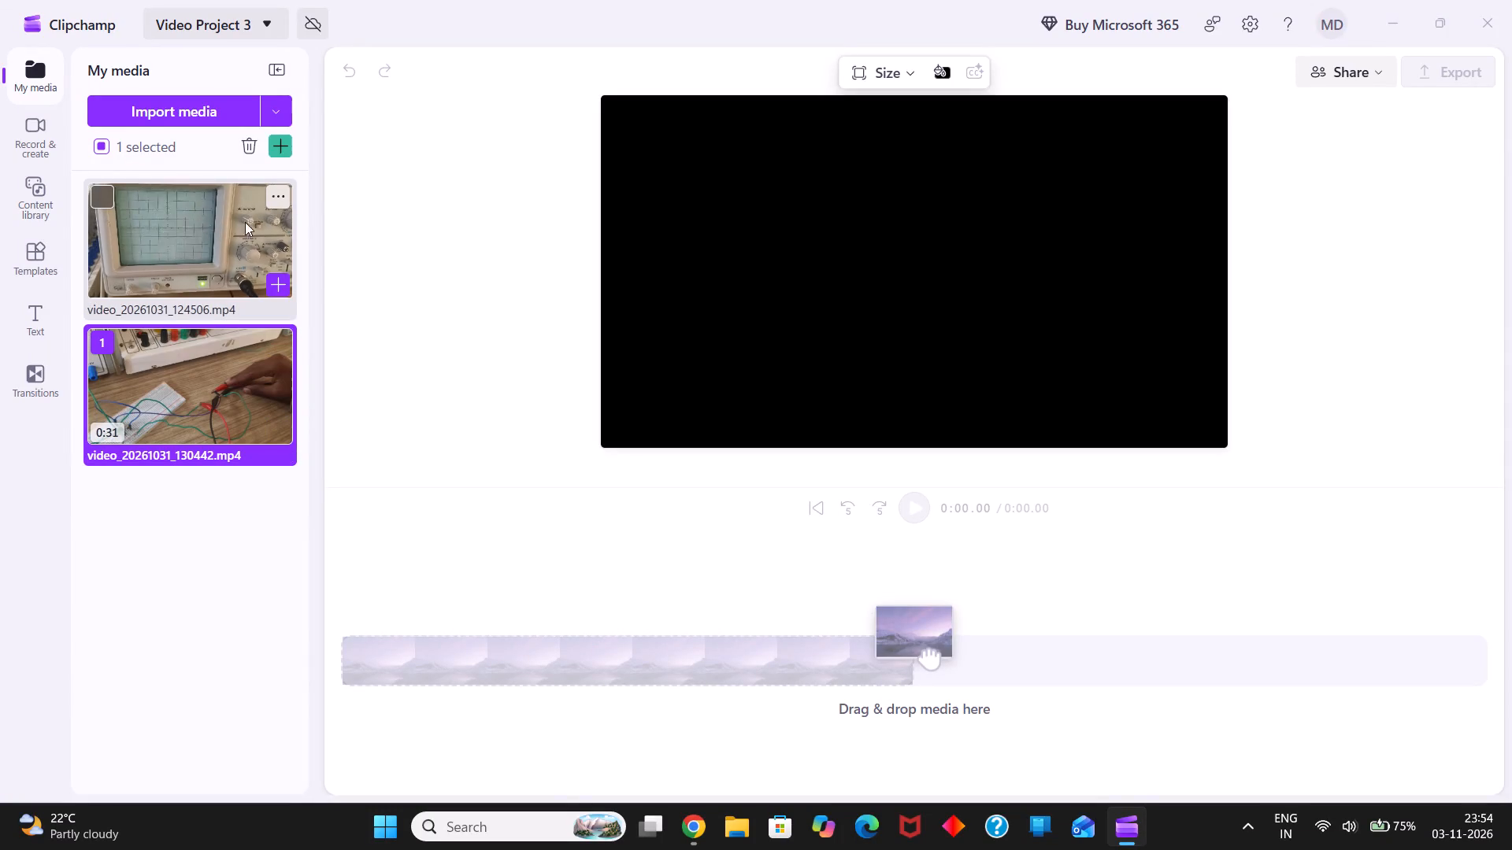
Remove video_20261031_124506.mp4 from the project media.
left_click(279, 201)
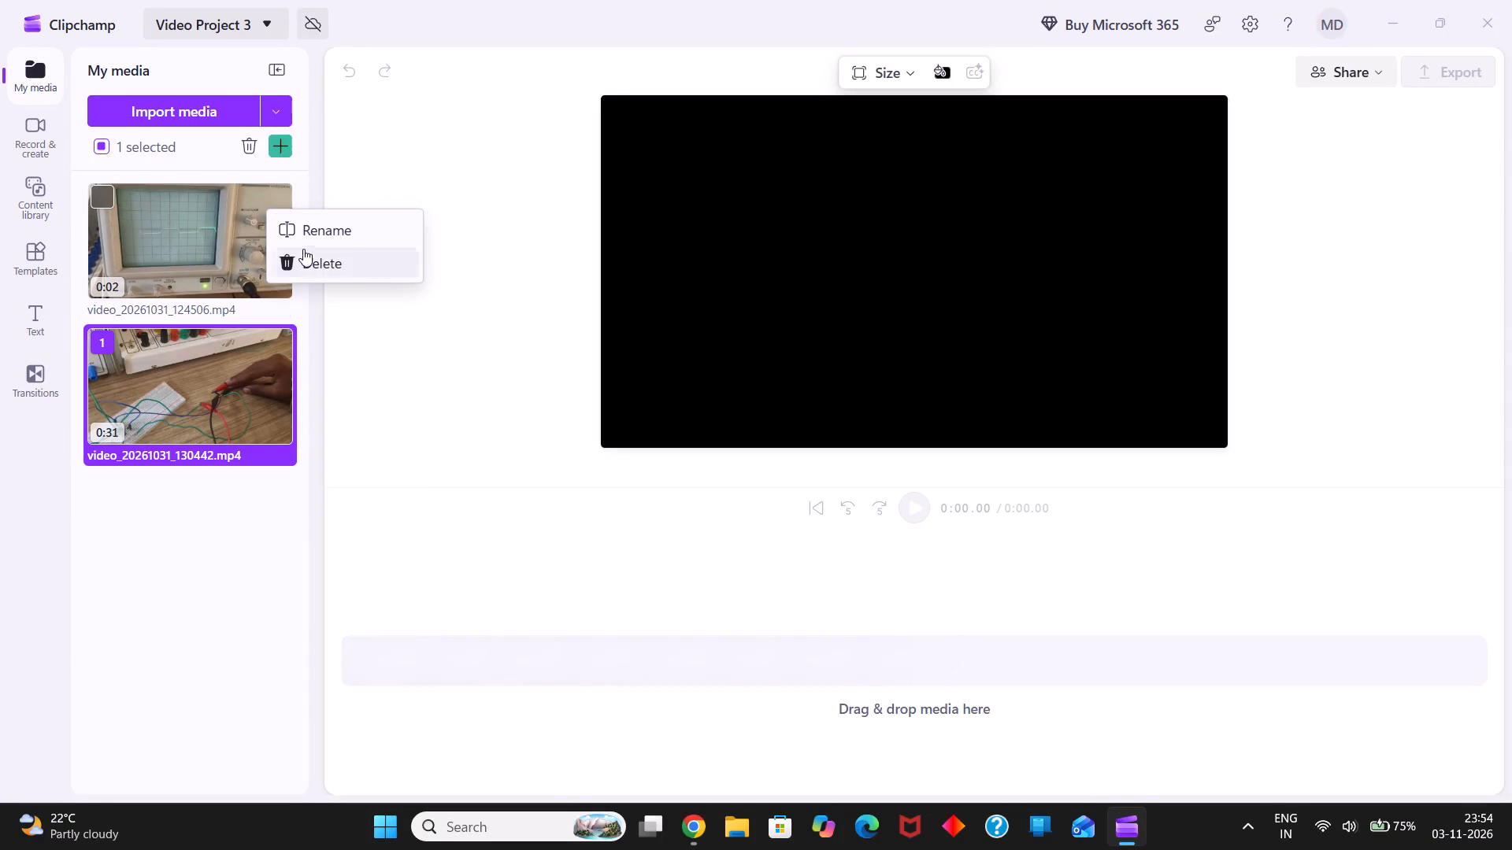
left_click(305, 253)
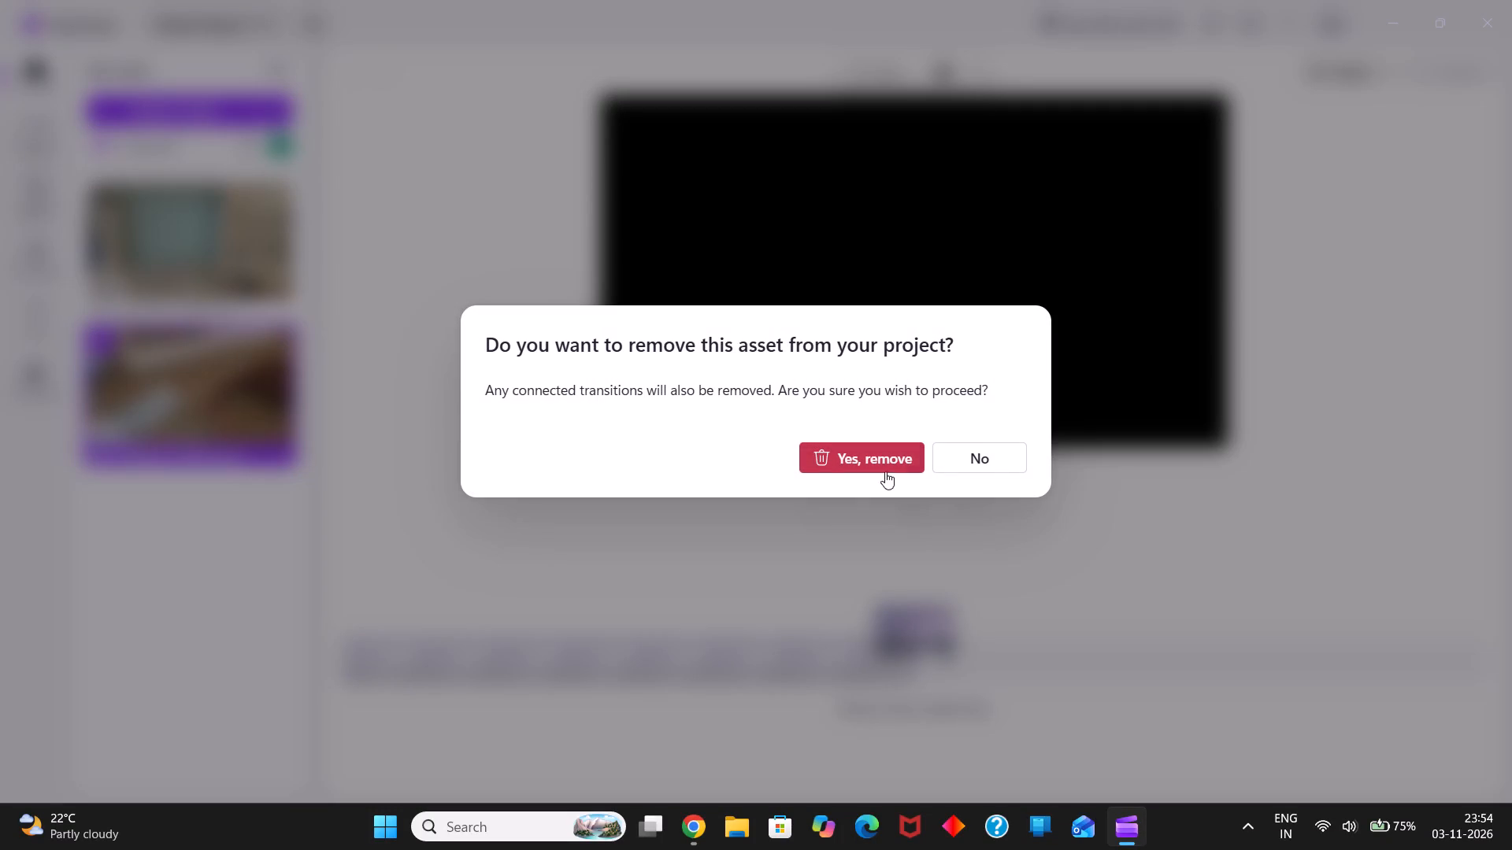
left_click(910, 446)
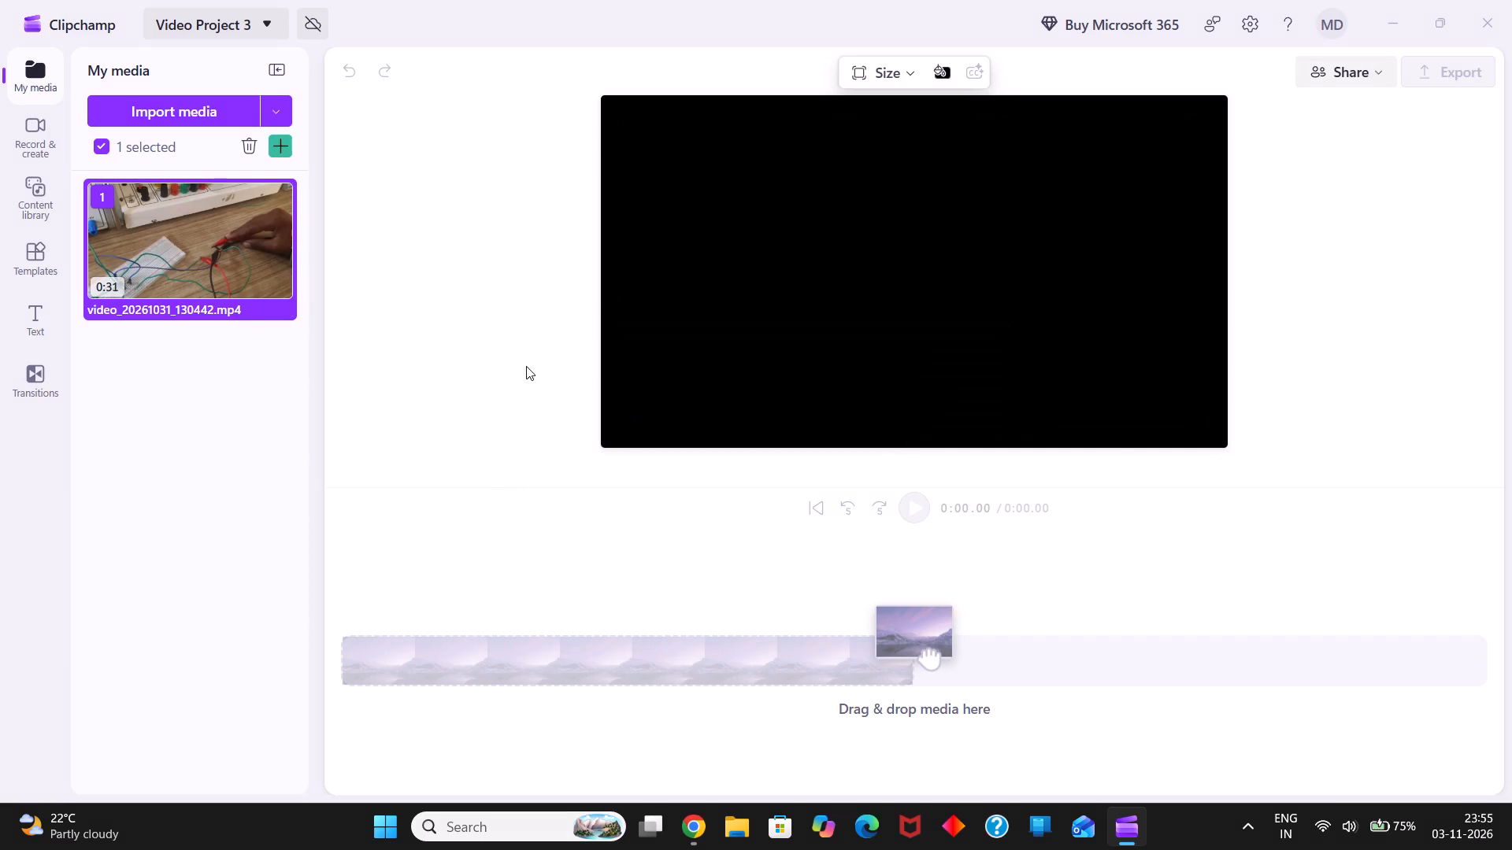
Place video_20261031_130442.mp4 from the project media at the start of the empty timeline.
left_click(752, 646)
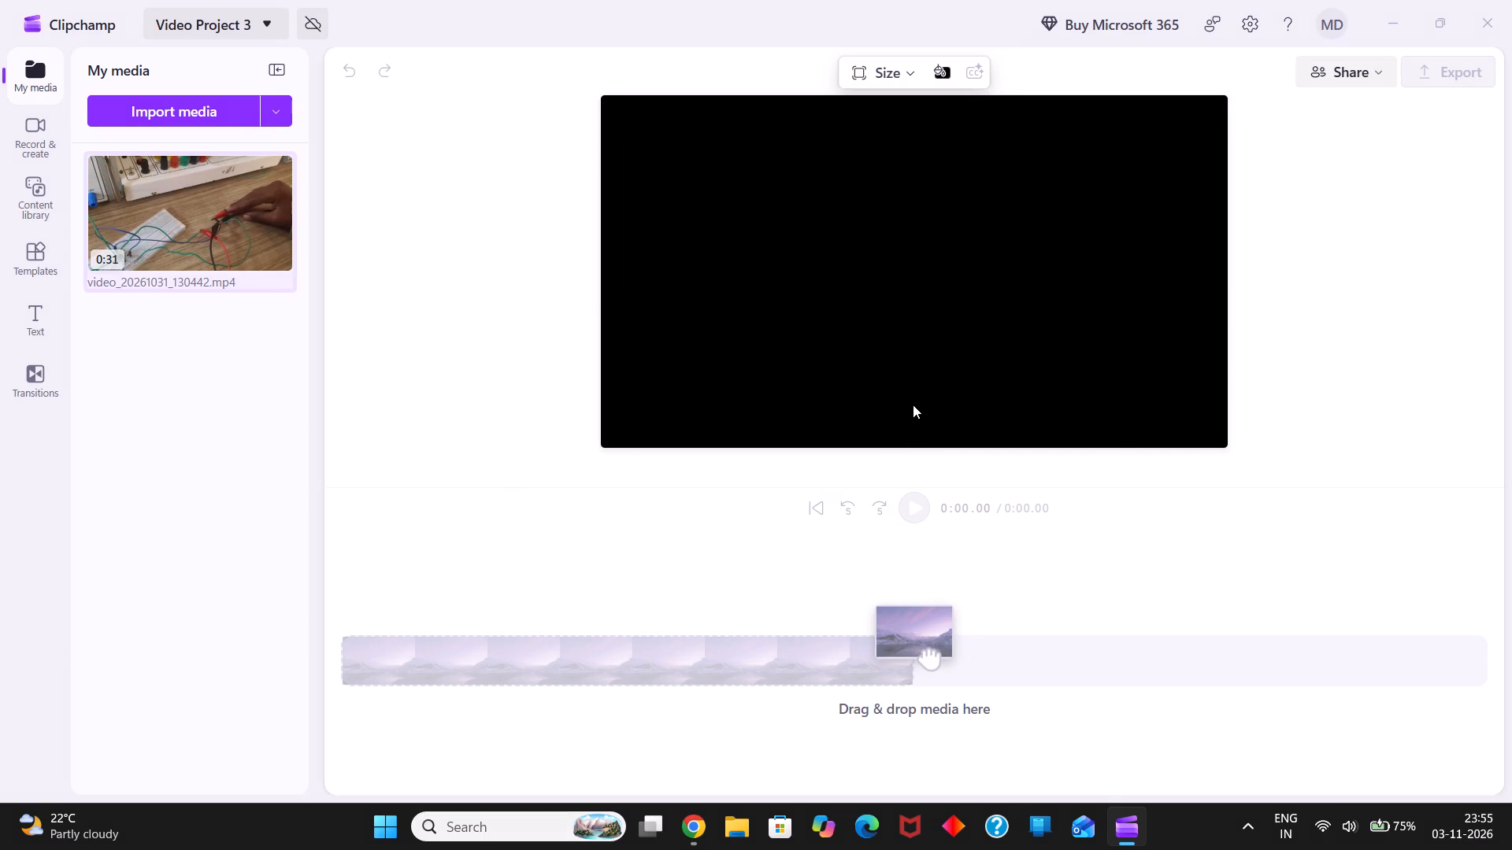
left_click(913, 405)
left_click_drag(220, 240, 569, 312)
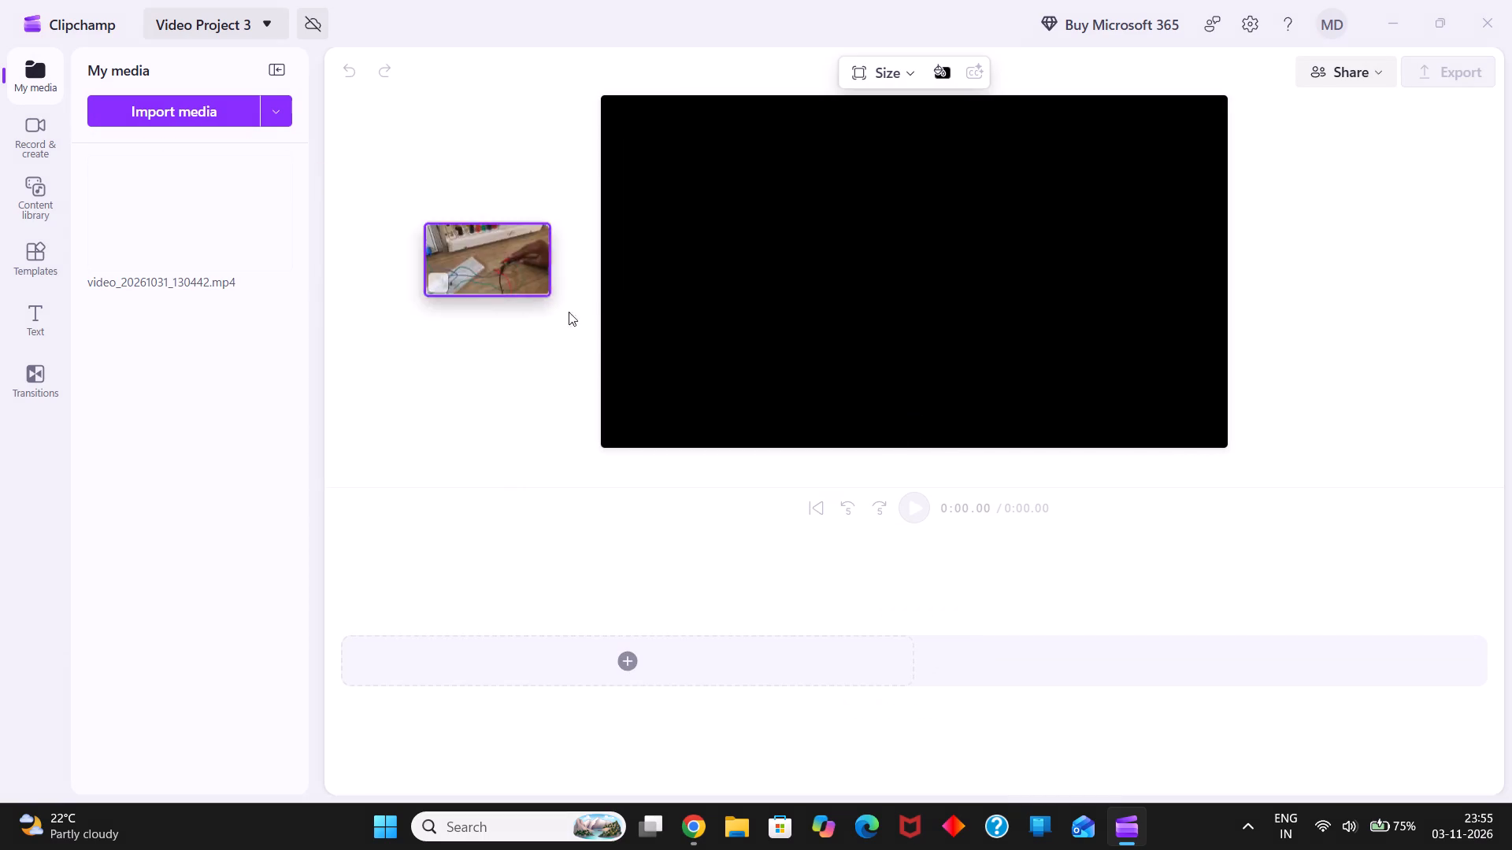
left_click_drag(569, 312, 713, 361)
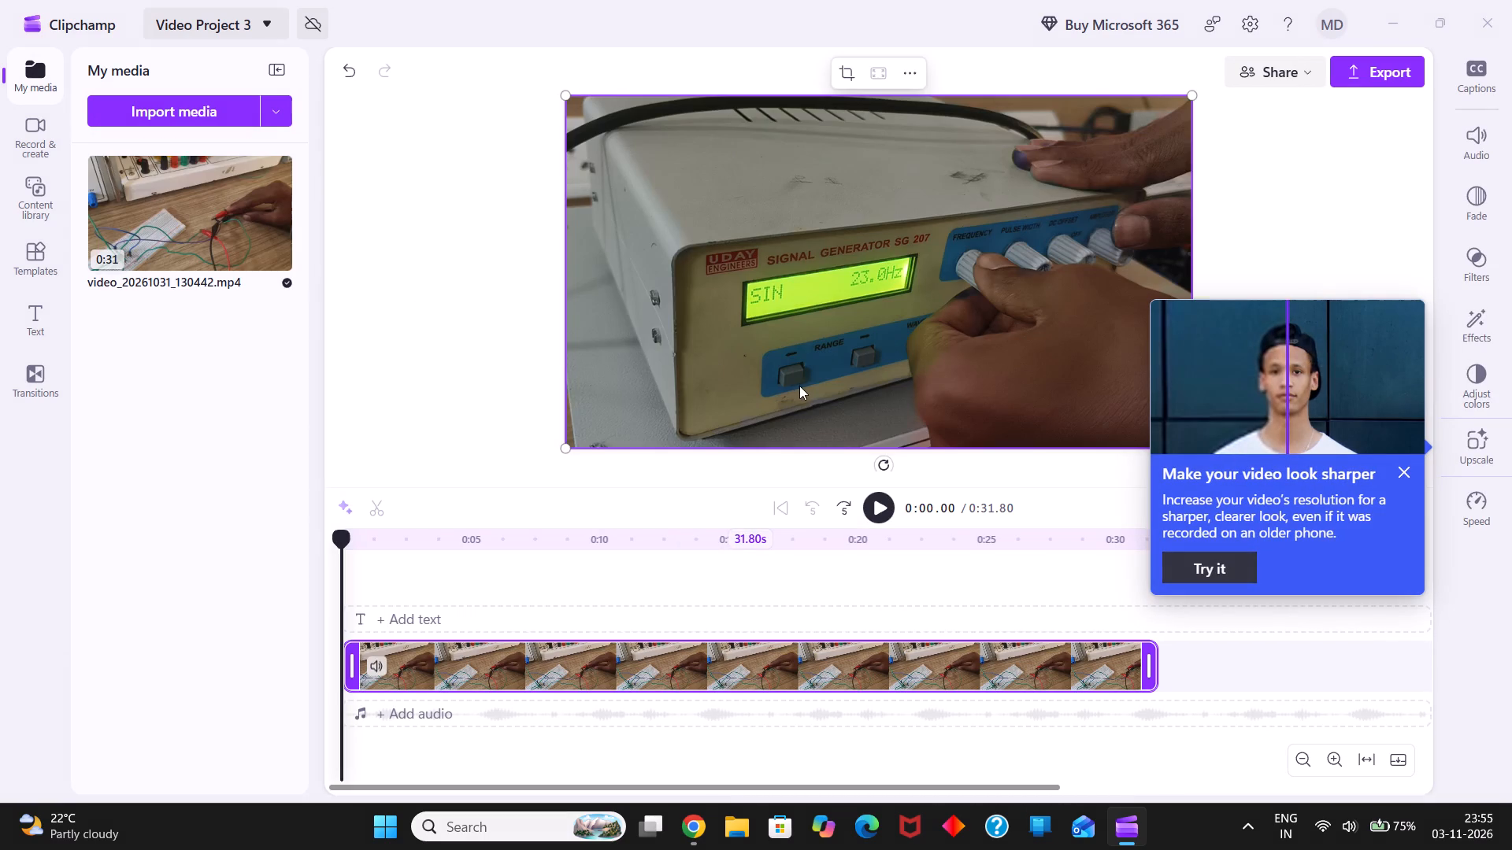
Play the opening seconds of the timeline clip and set its audio volume to 0%.
left_click(876, 499)
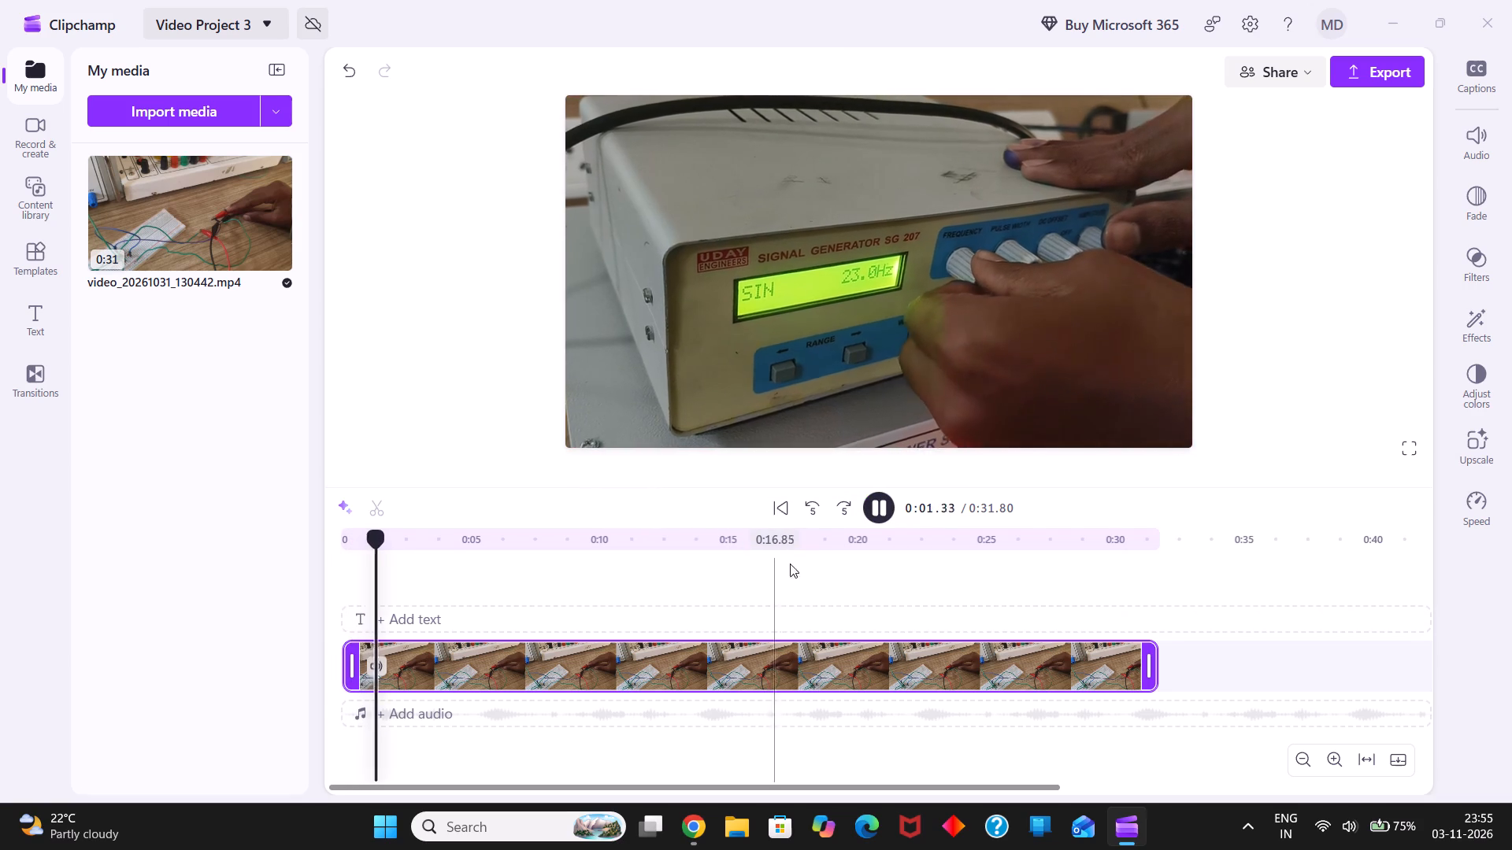
left_click(880, 515)
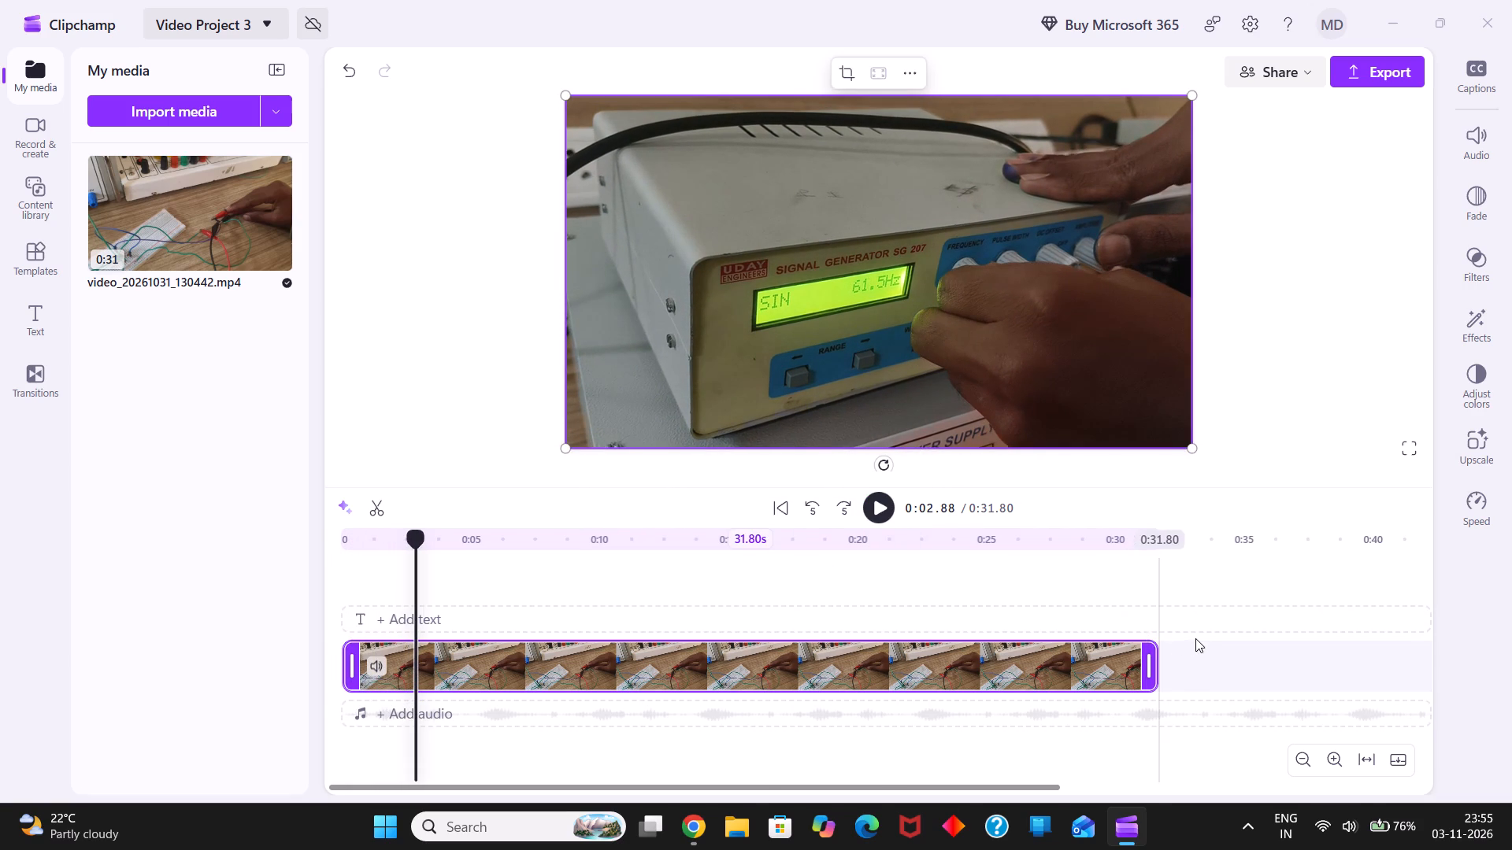
left_click(1490, 144)
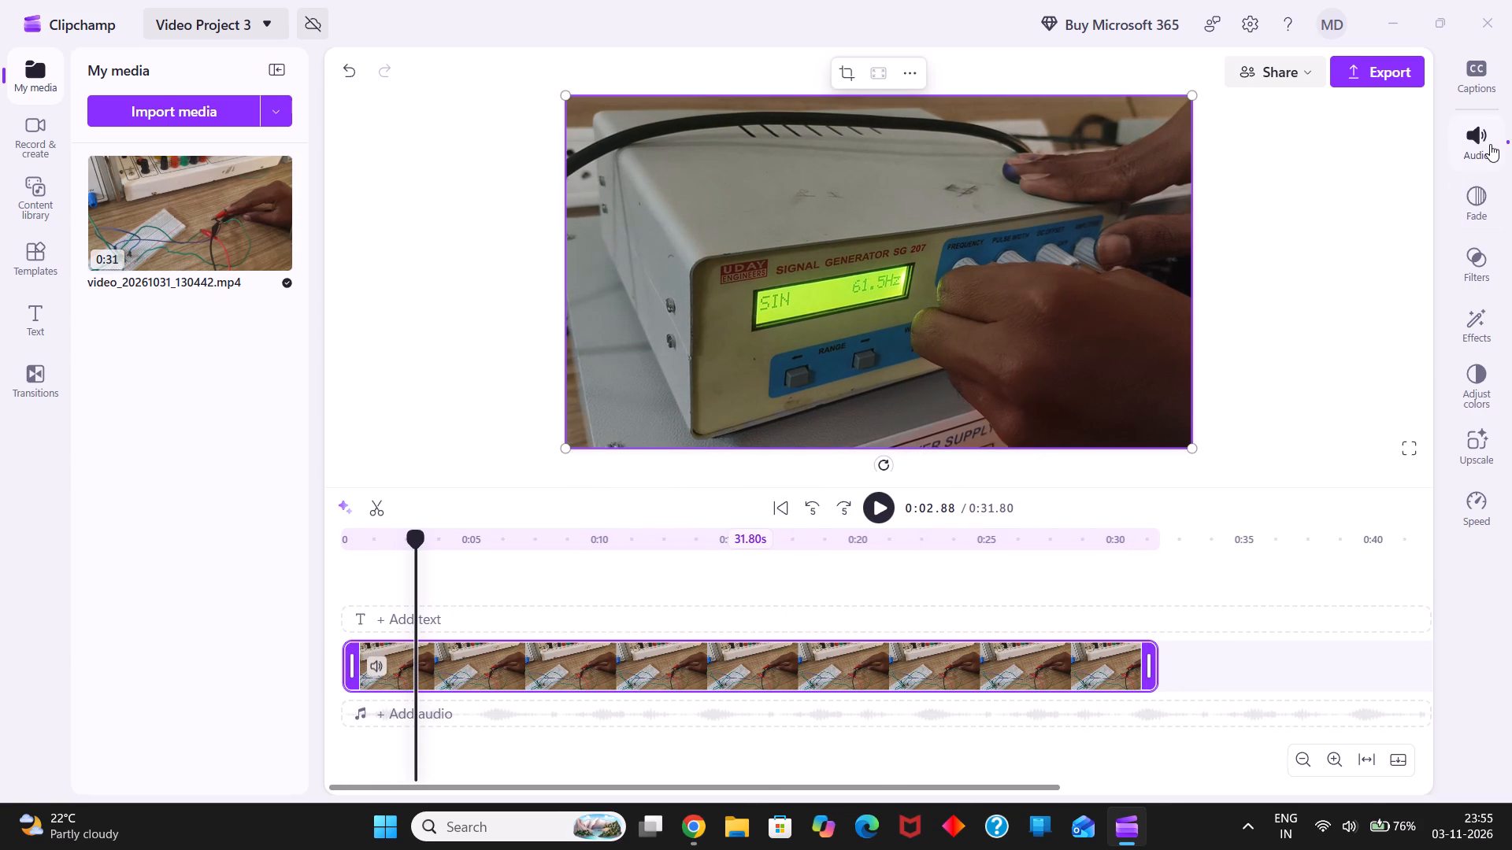
left_click_drag(1346, 148, 1290, 157)
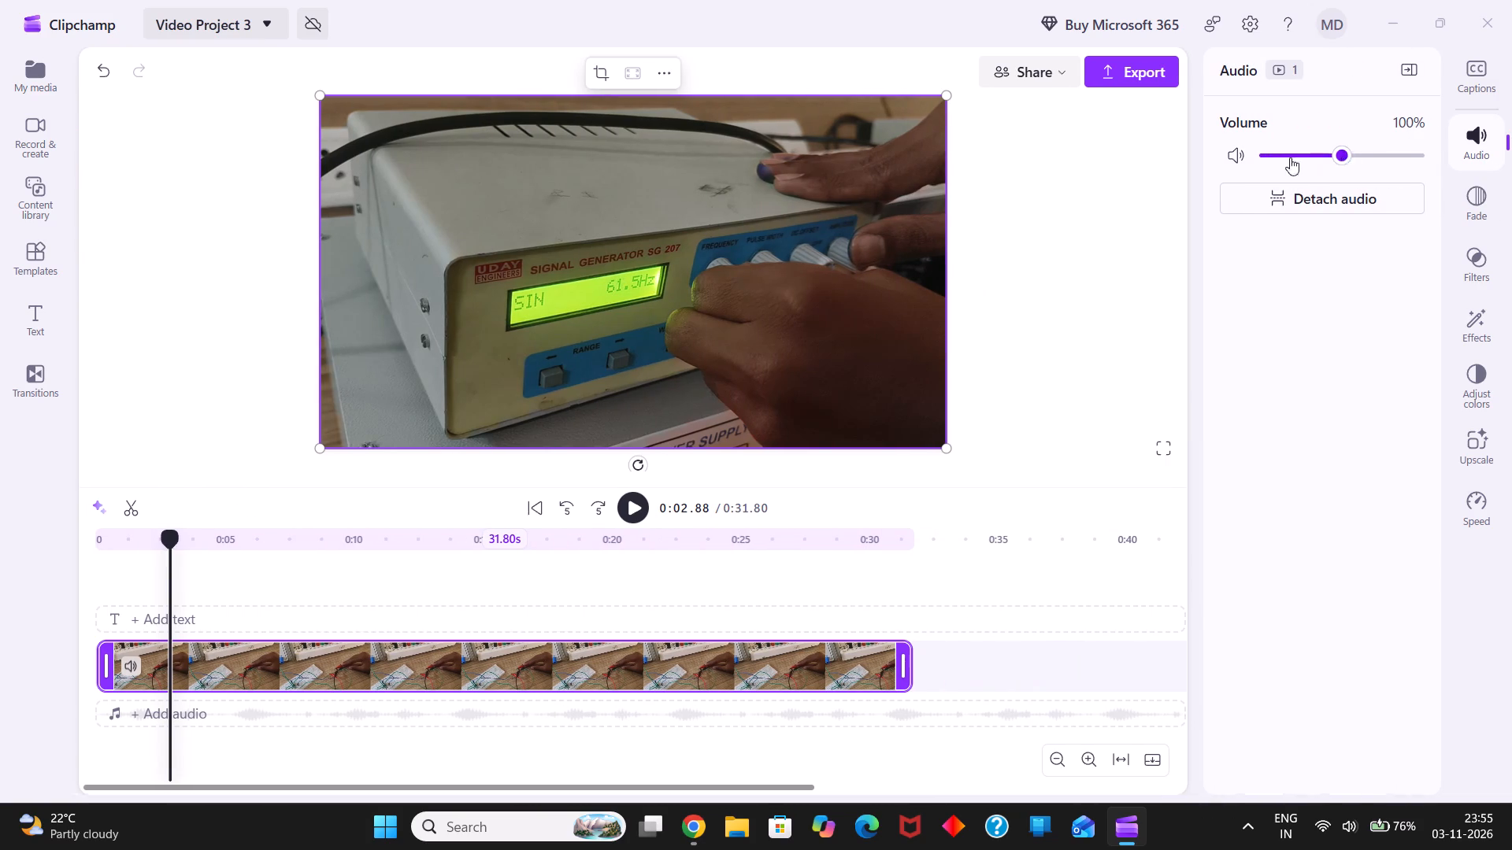
left_click_drag(1290, 157, 1195, 166)
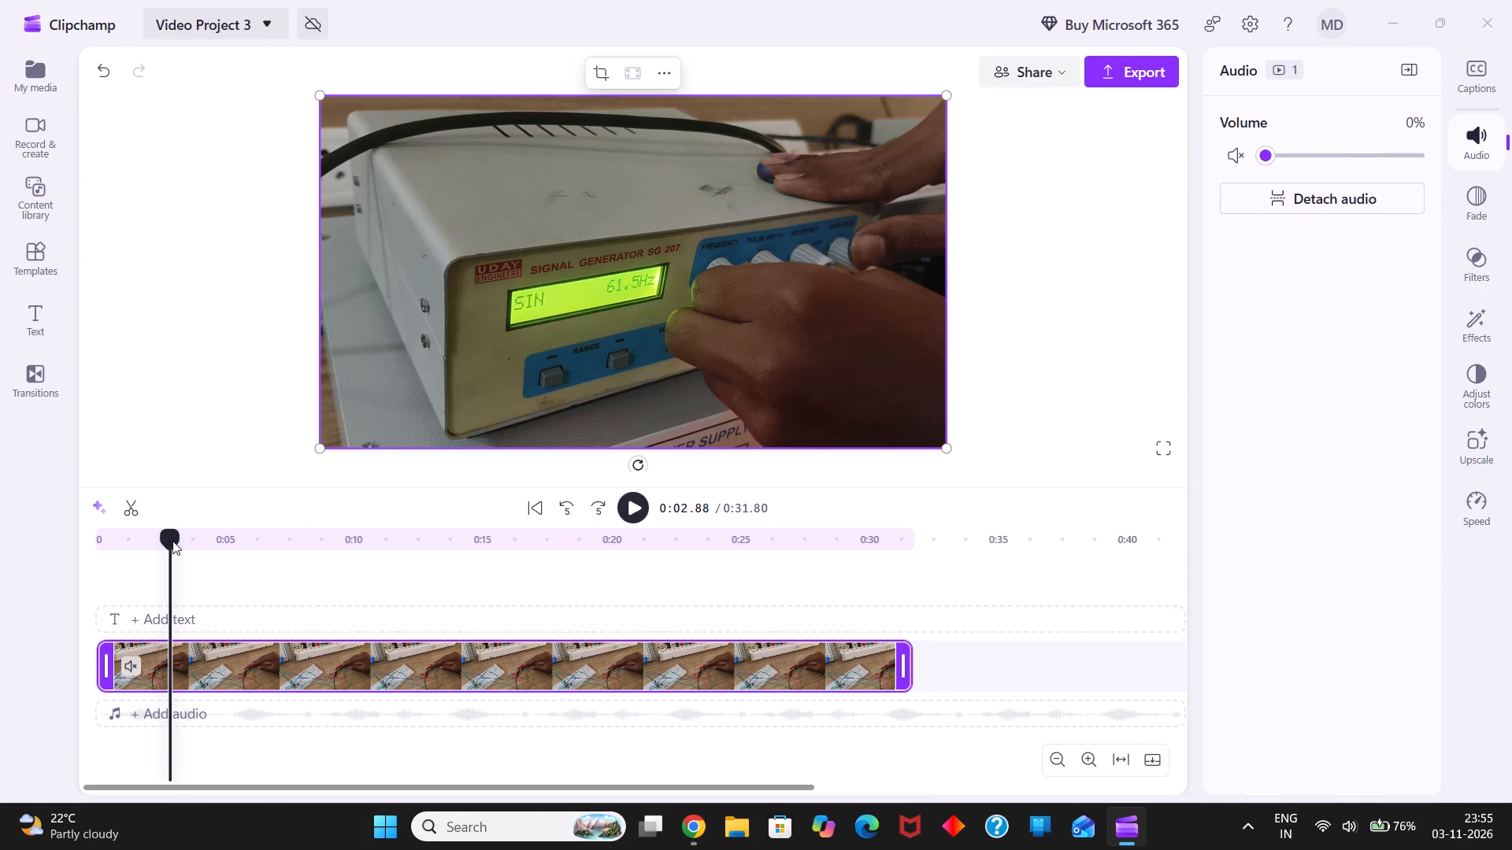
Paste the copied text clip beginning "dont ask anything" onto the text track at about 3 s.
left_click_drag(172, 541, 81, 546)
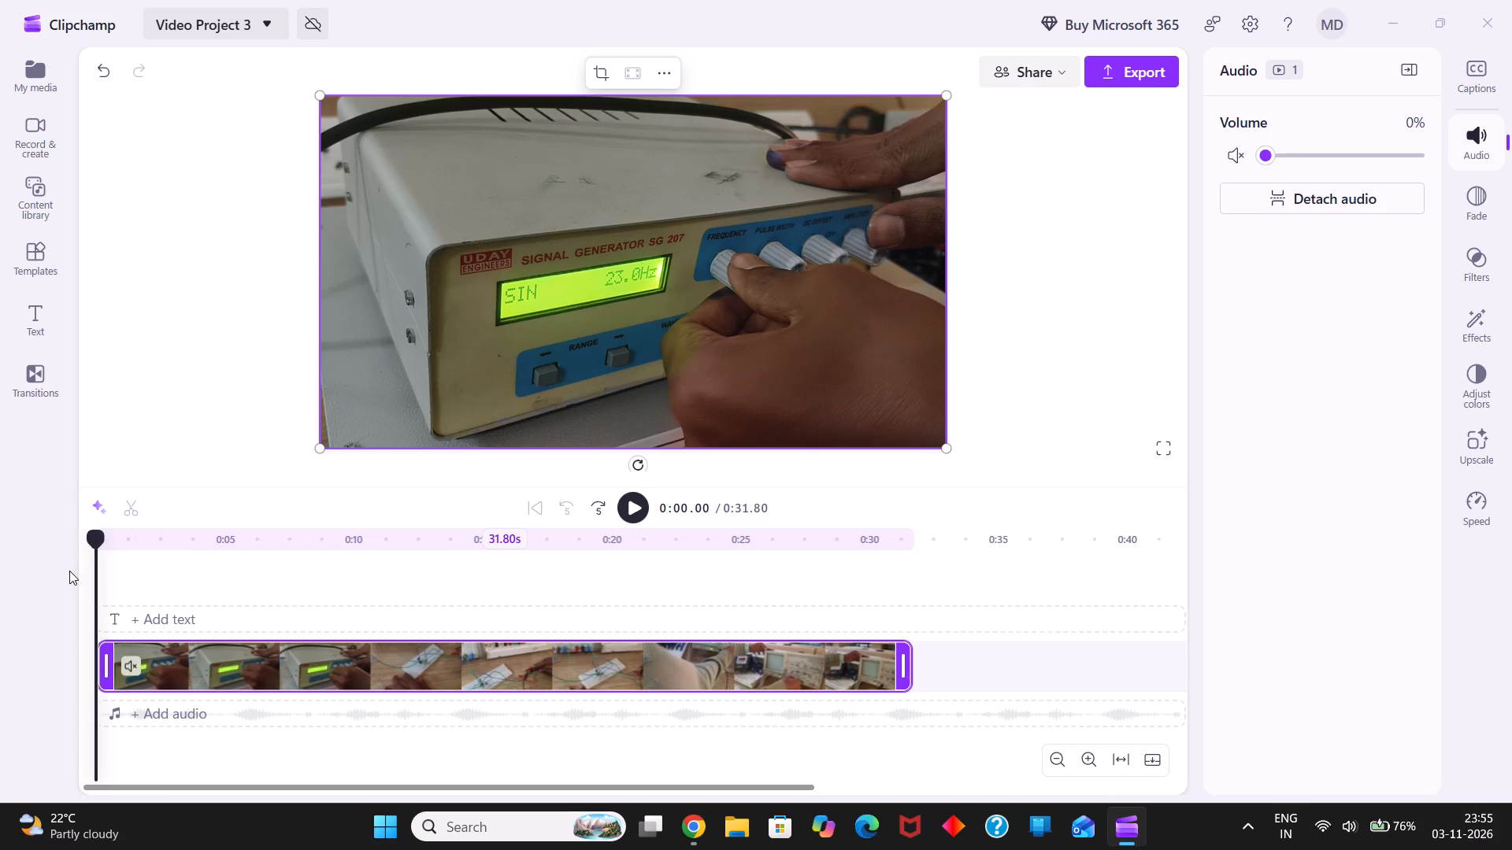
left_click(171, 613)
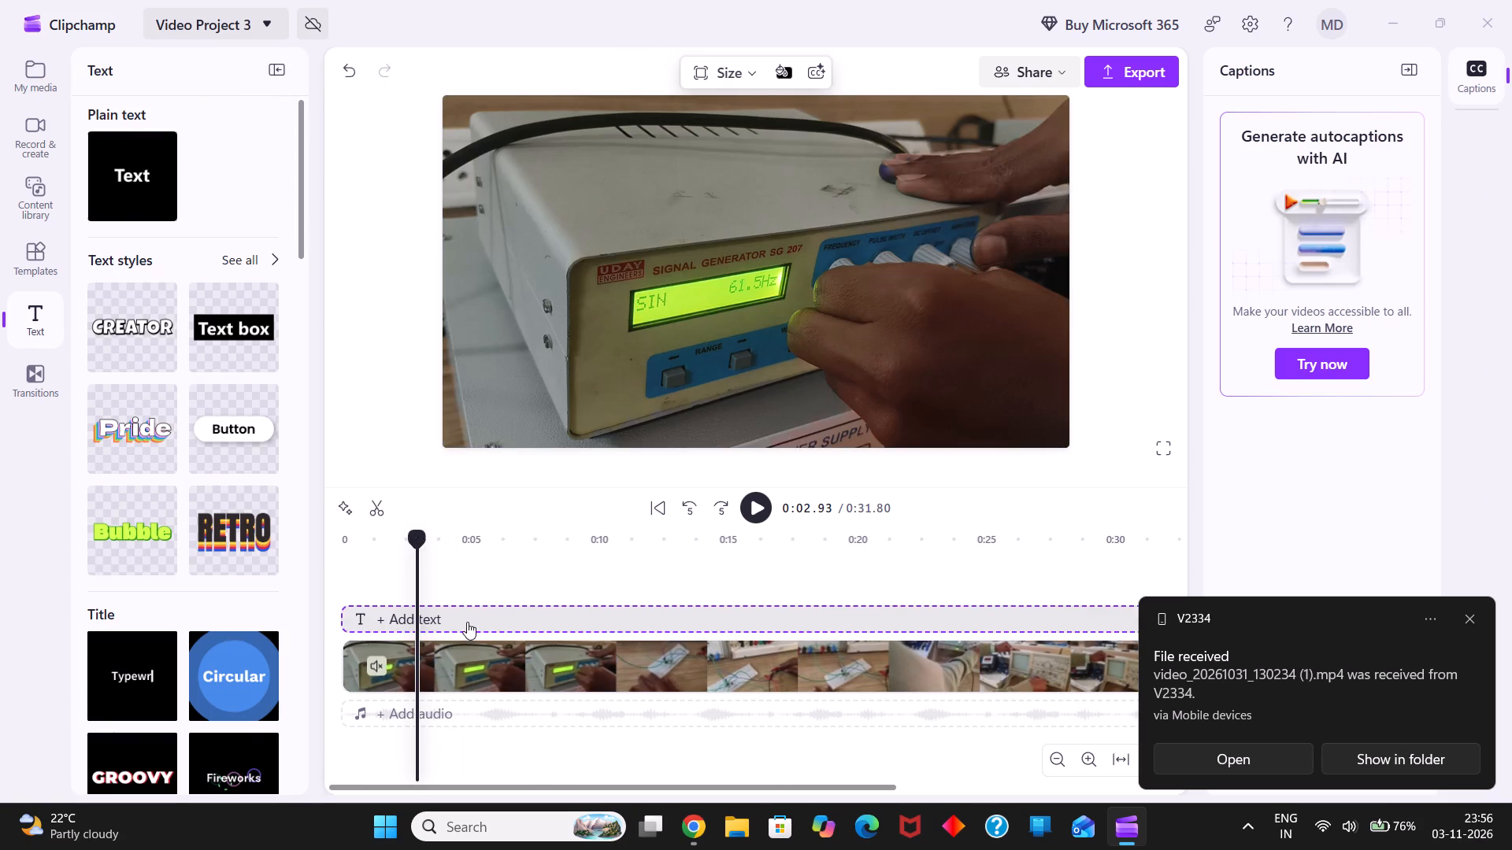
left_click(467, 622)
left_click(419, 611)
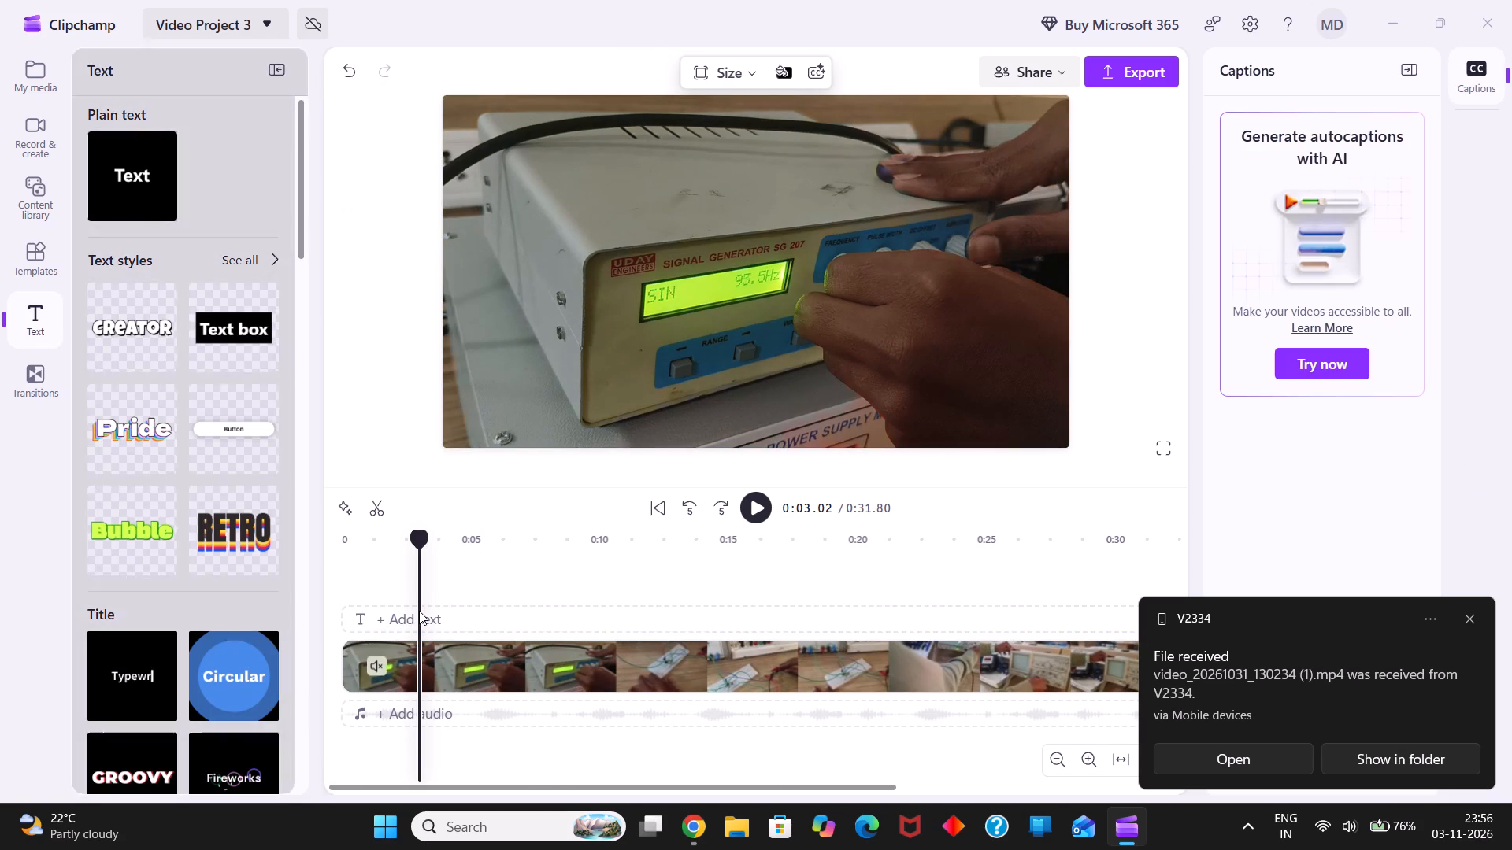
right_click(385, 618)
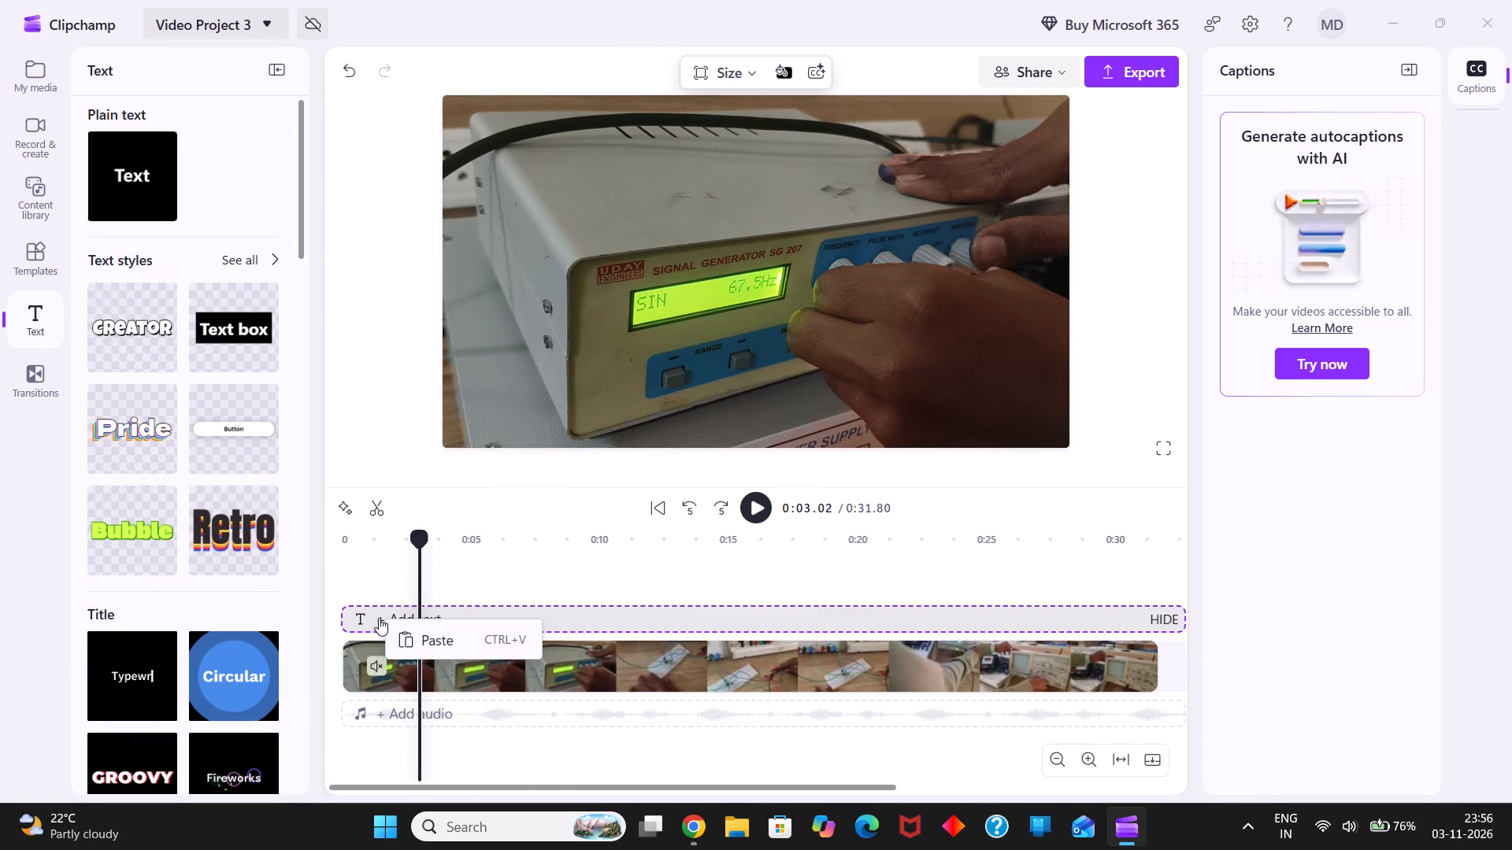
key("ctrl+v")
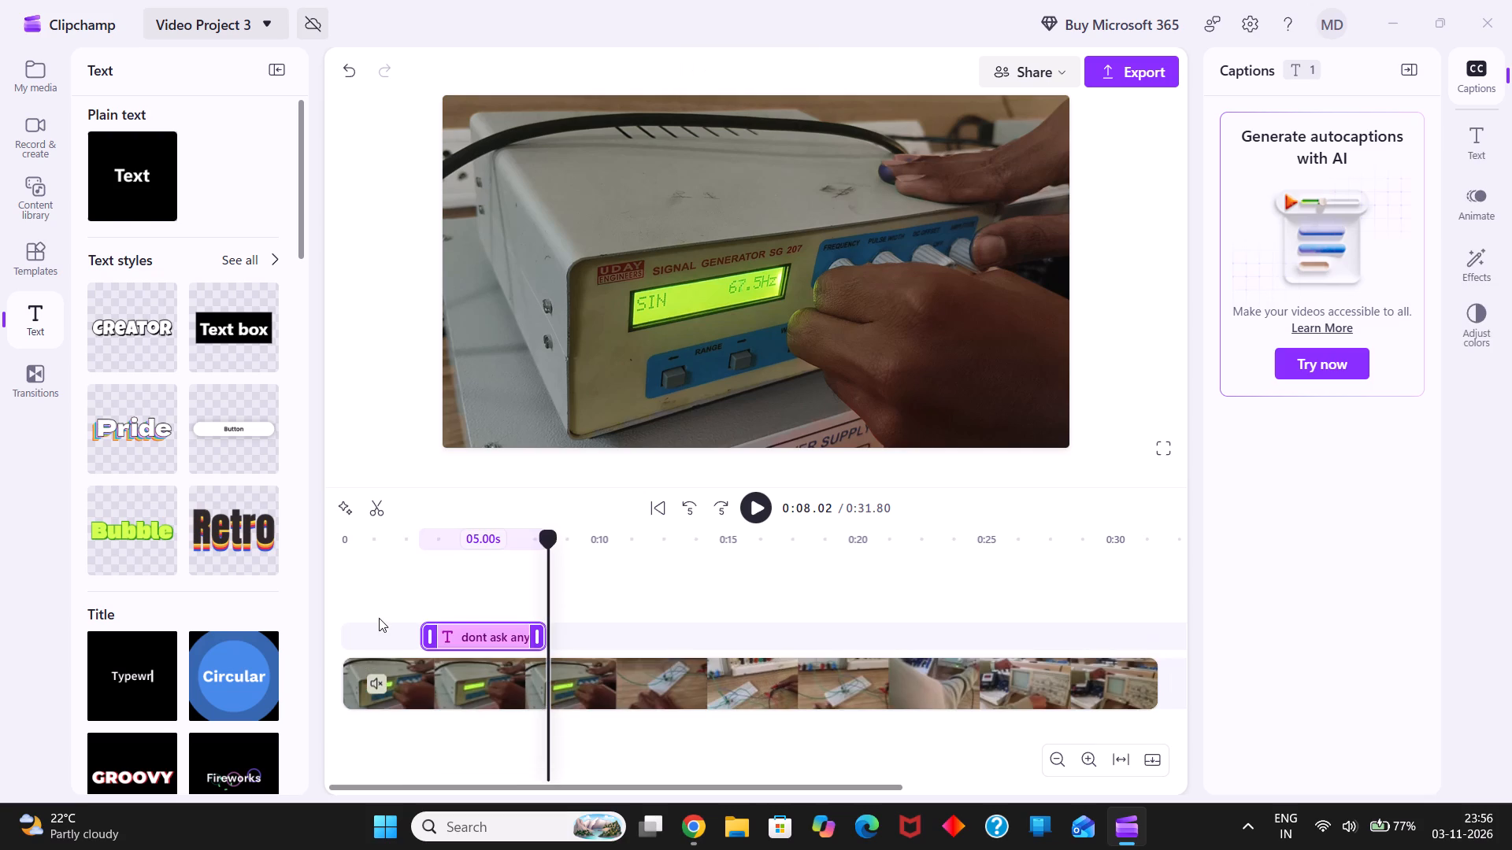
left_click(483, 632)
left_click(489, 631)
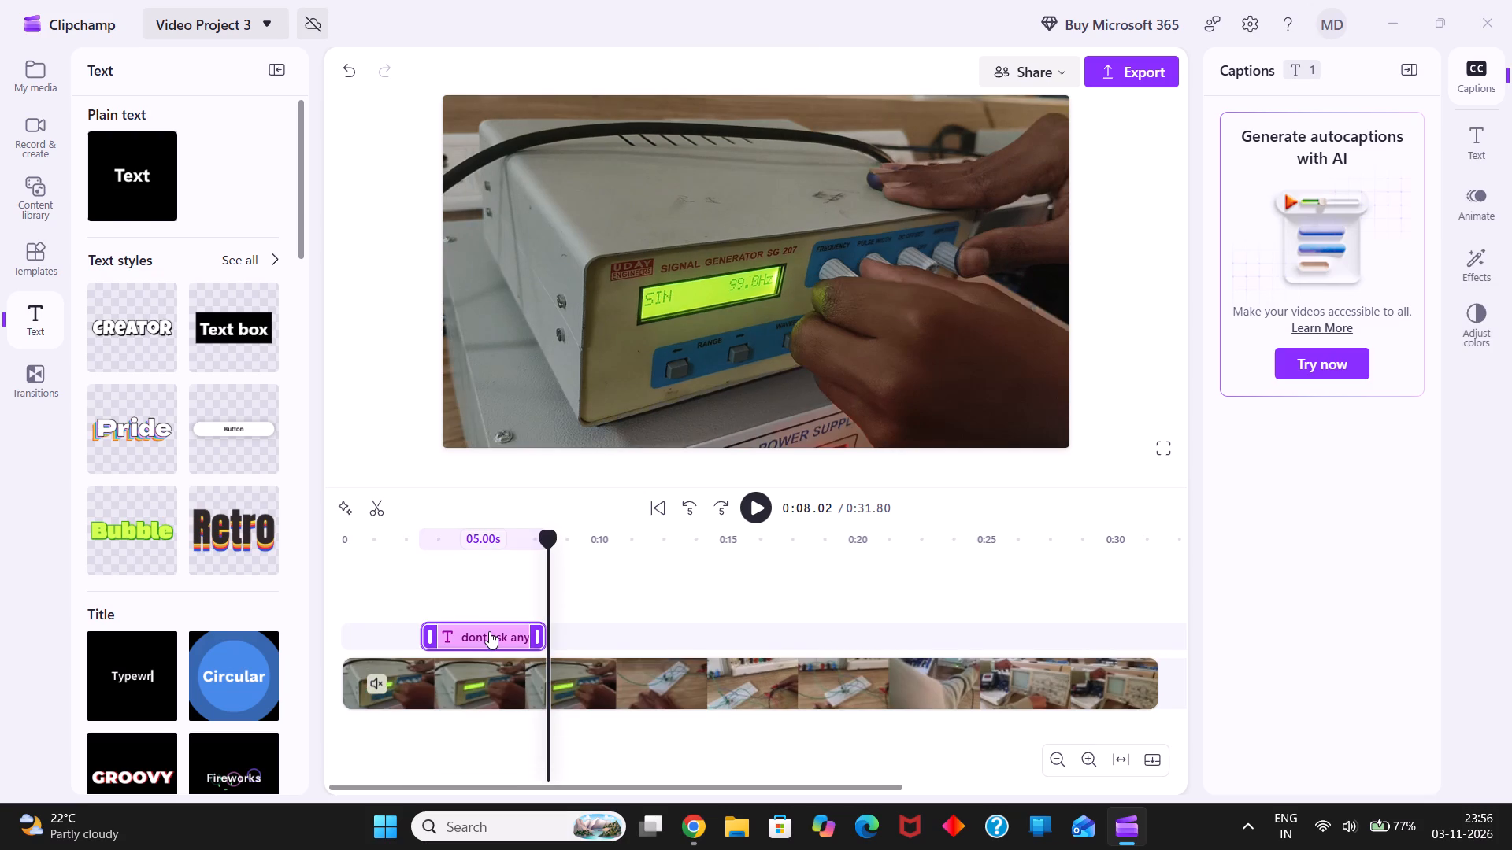
Move the video clip along its track to start at about 3.4 s.
left_click_drag(500, 680, 586, 695)
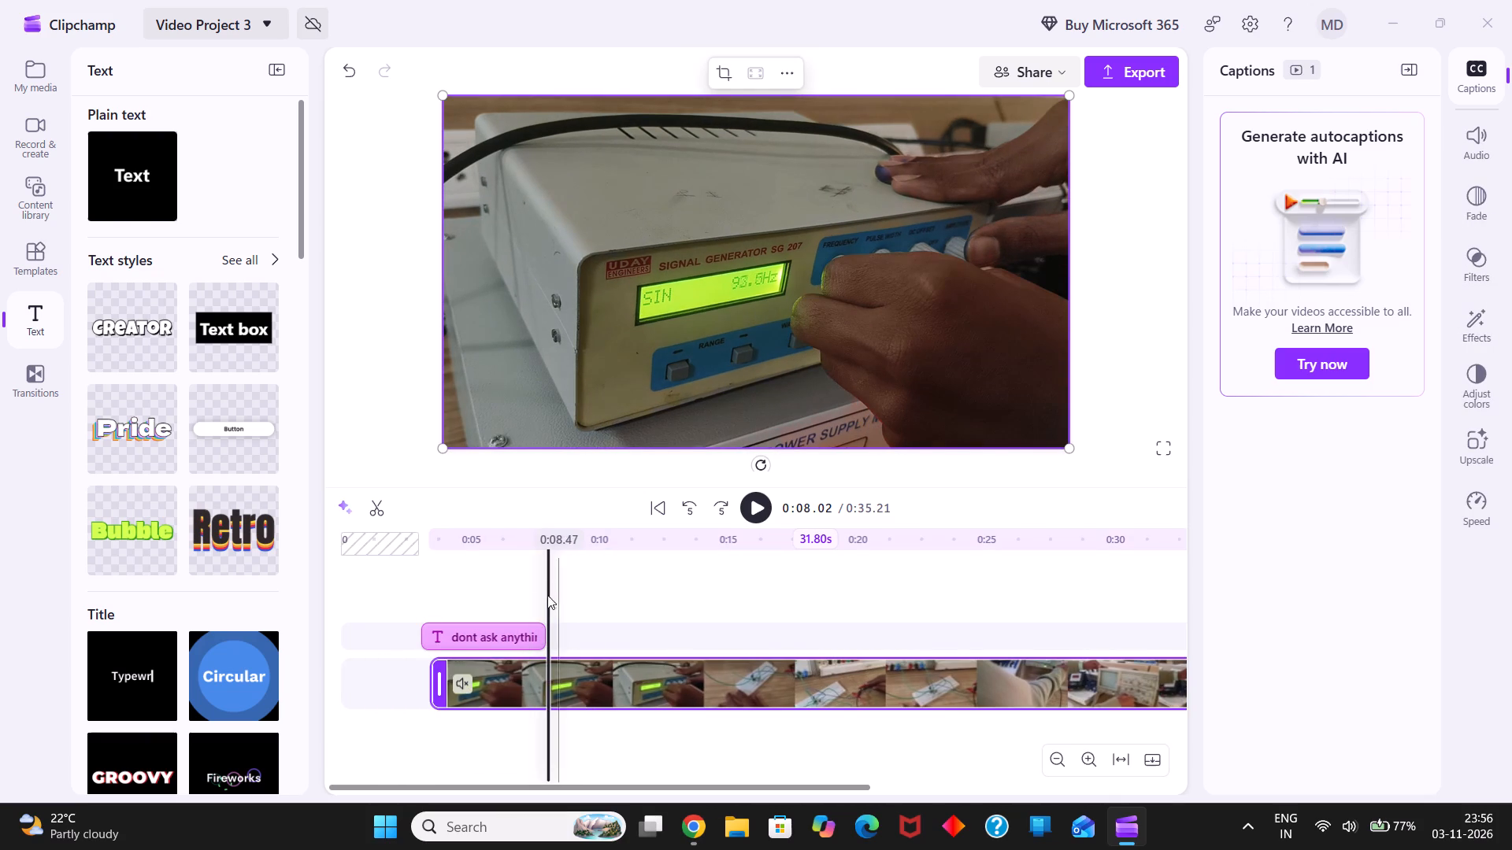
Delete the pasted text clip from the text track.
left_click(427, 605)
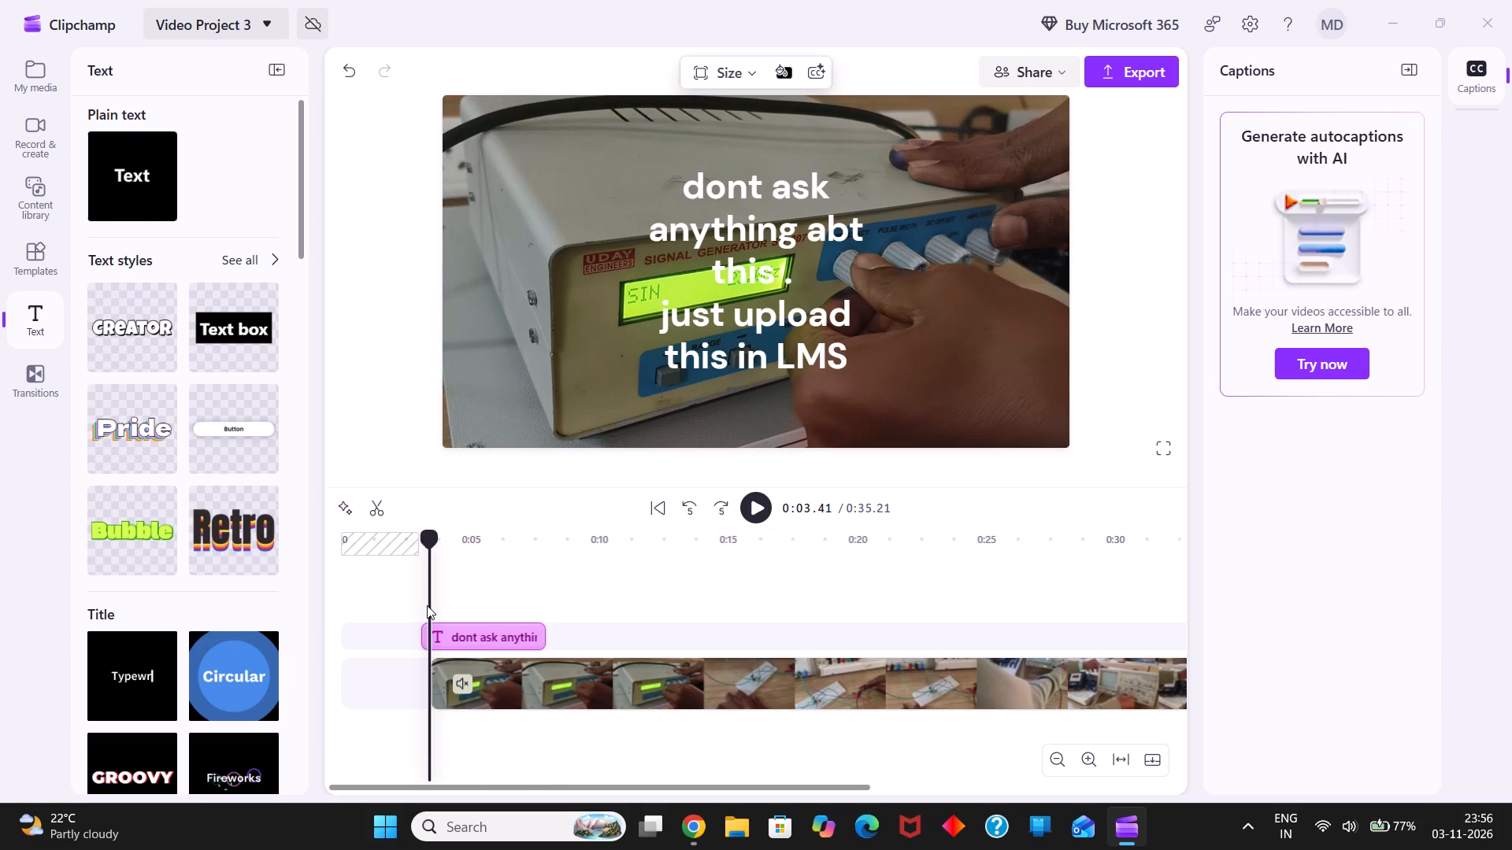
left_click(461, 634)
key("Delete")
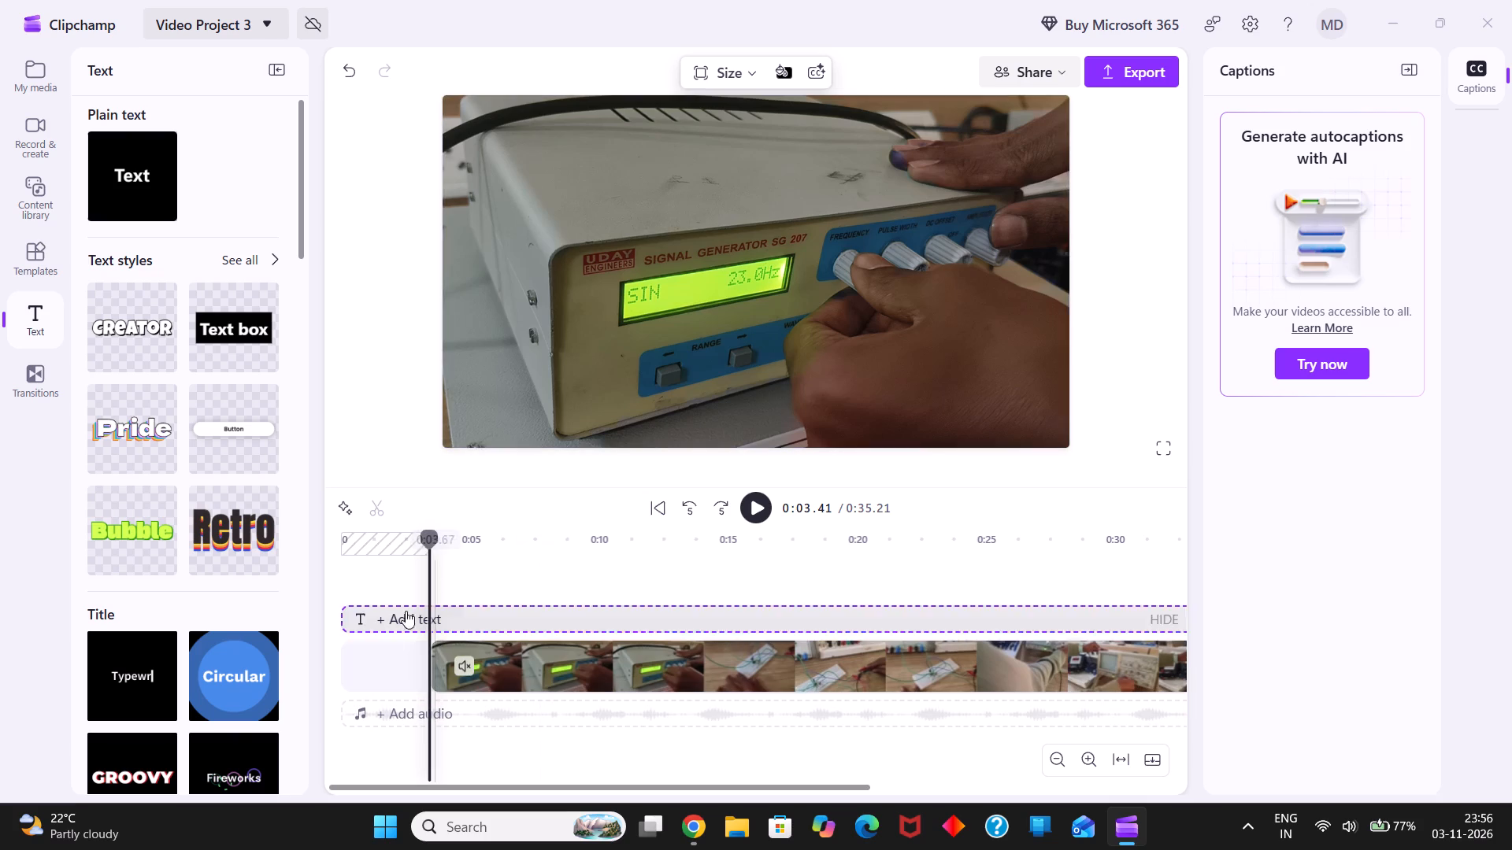
Trim the beginning of the video clip to about 14.5 s on the timeline, leaving it 20.66 s long.
left_click(398, 649)
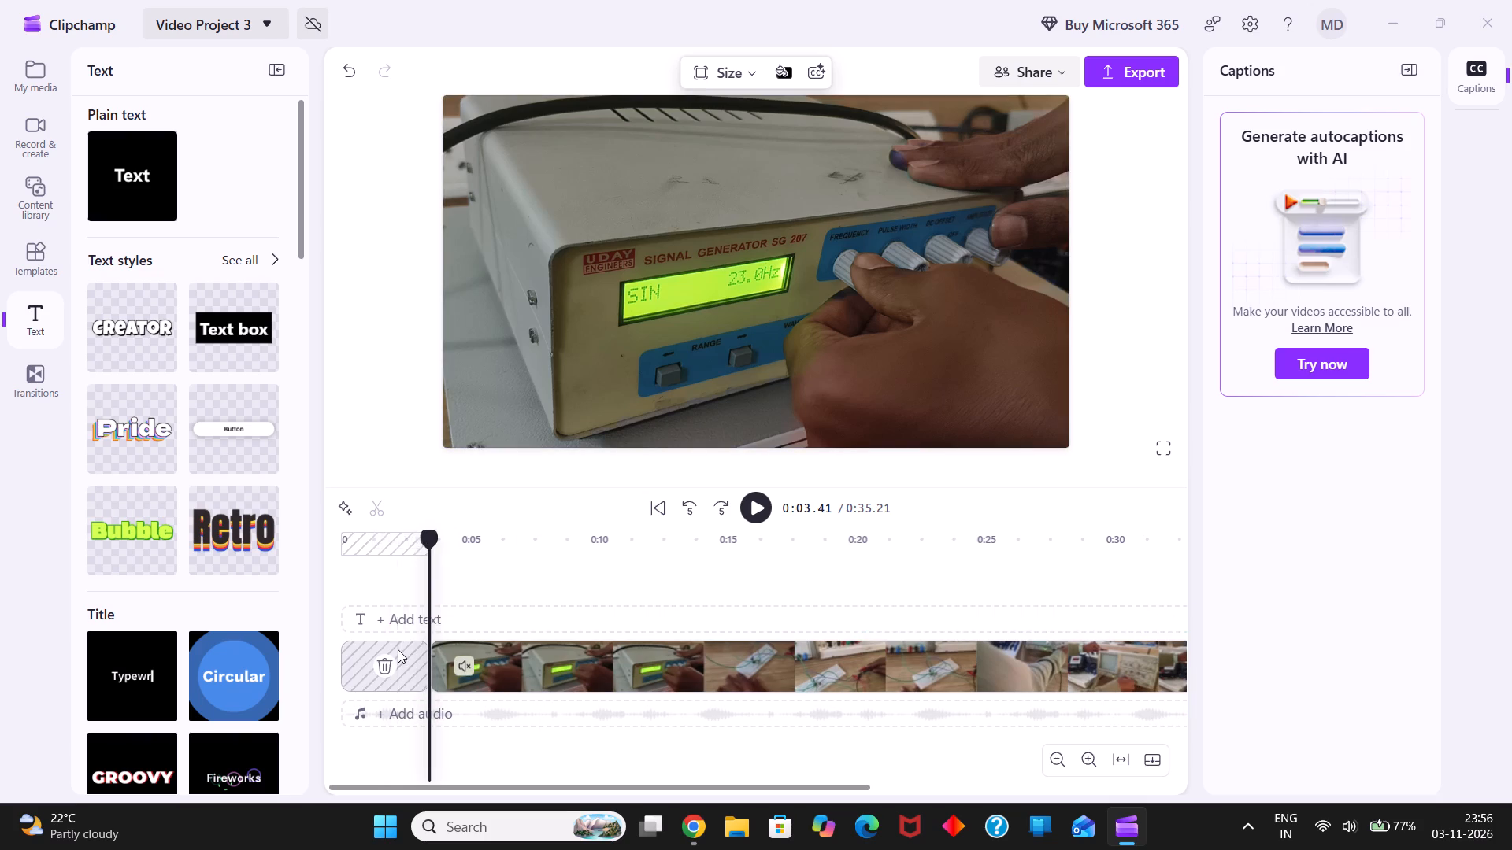
left_click(429, 661)
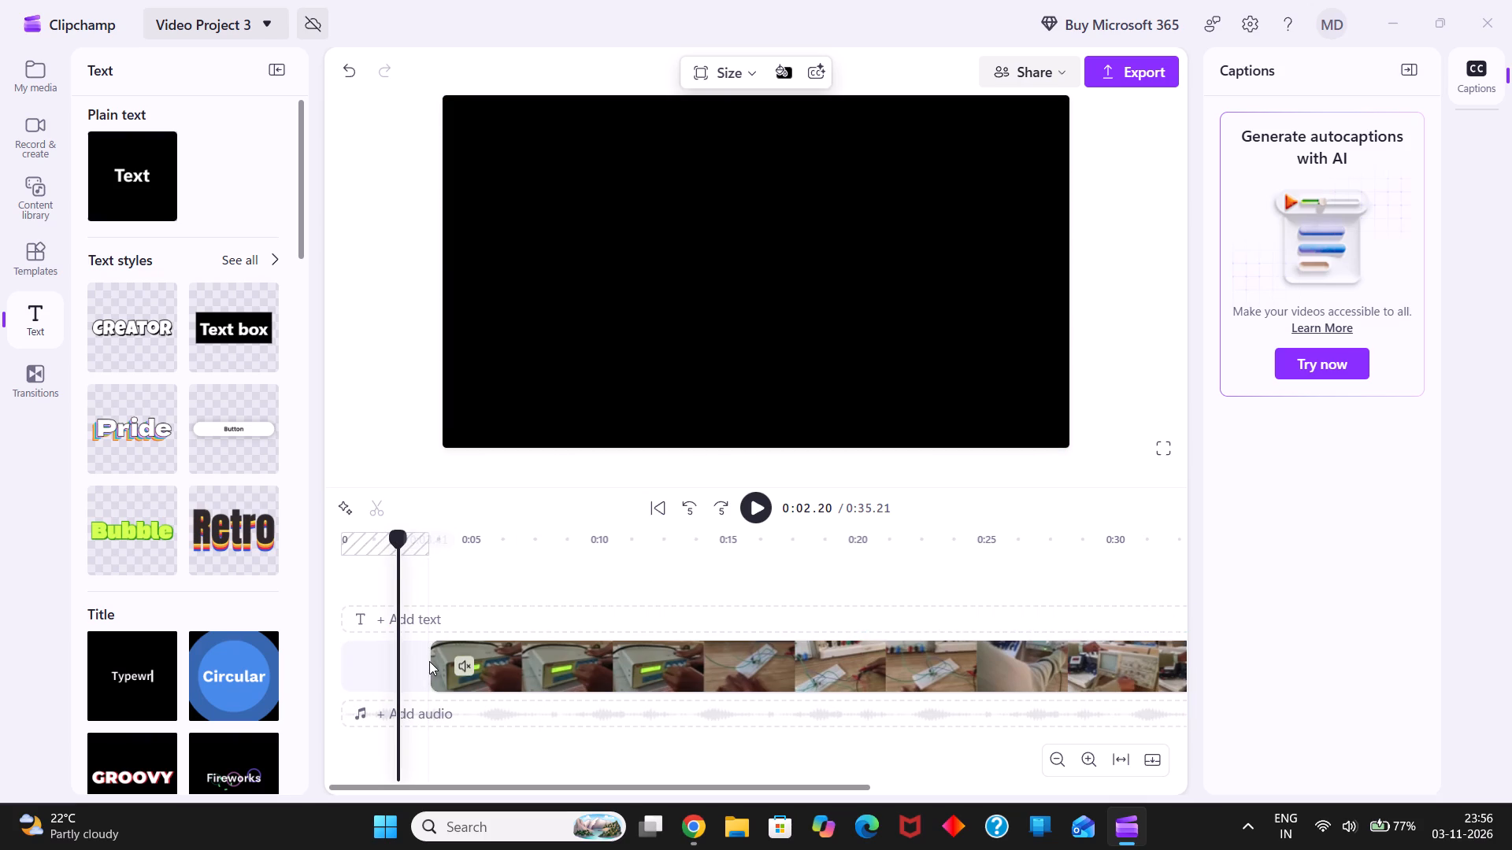
left_click_drag(436, 661, 723, 671)
left_click(559, 665)
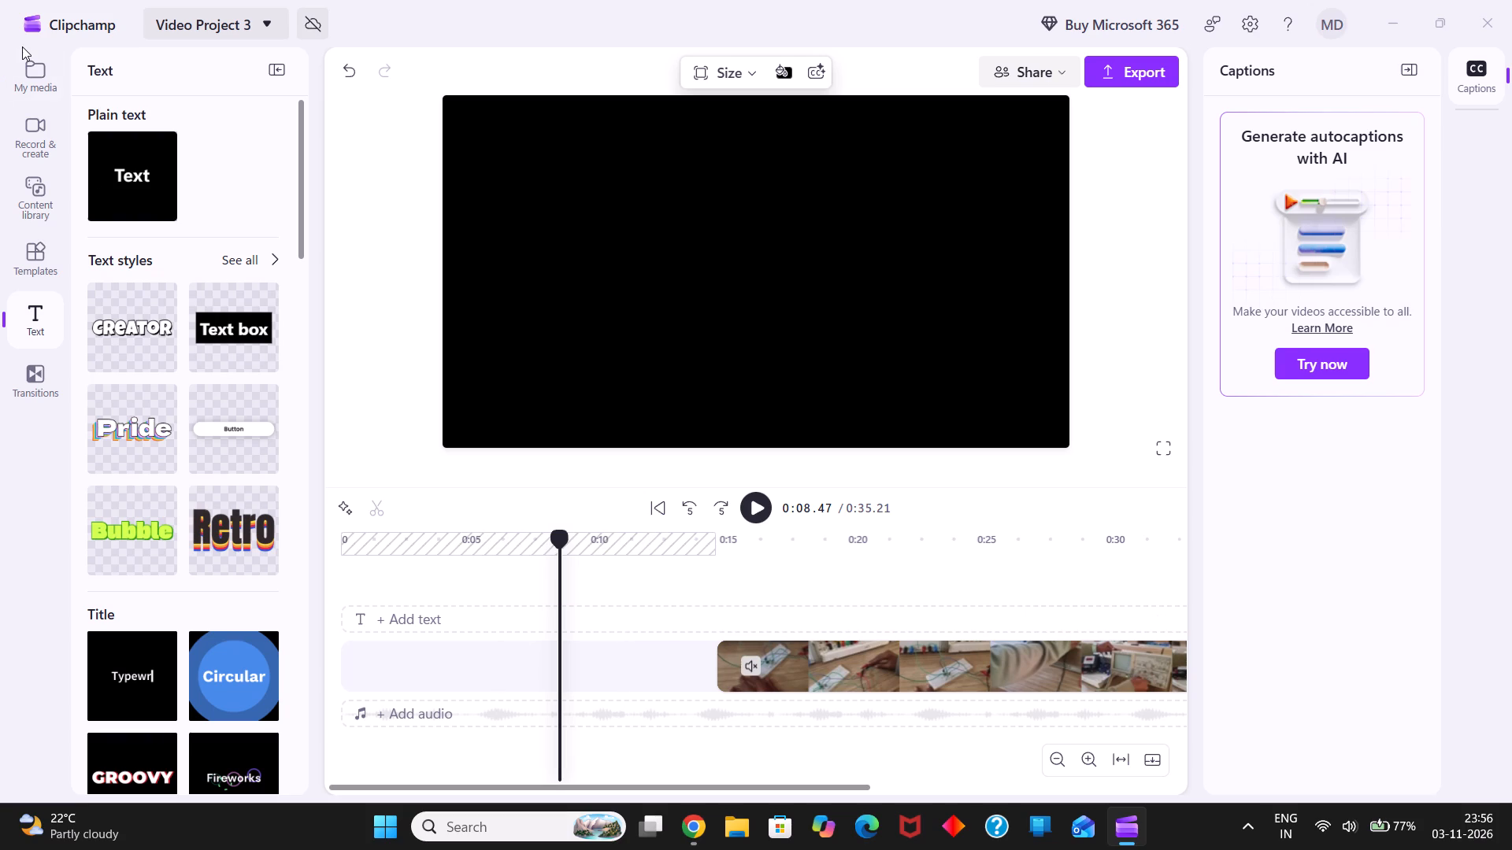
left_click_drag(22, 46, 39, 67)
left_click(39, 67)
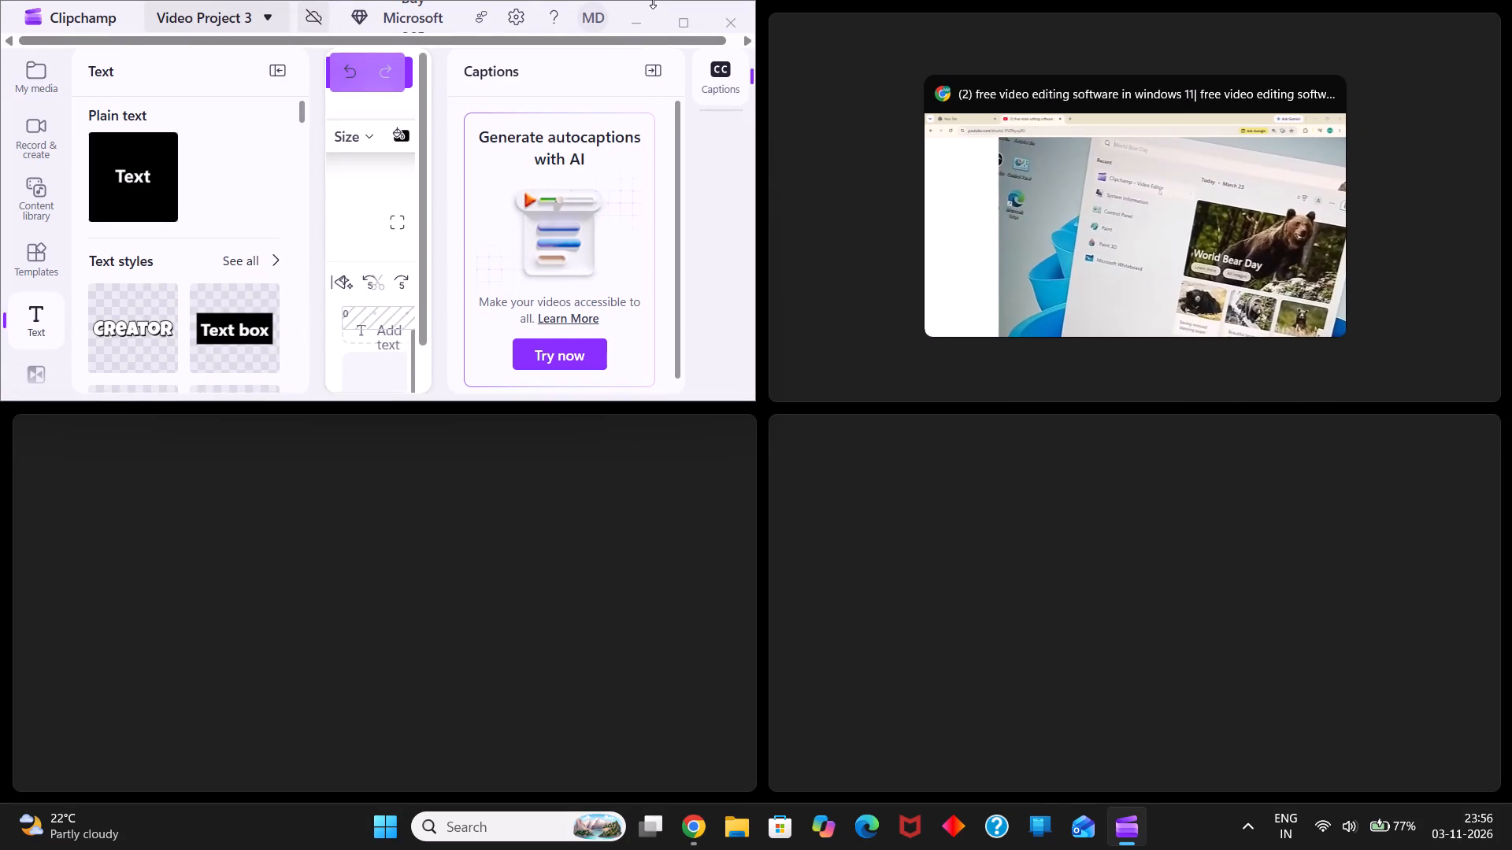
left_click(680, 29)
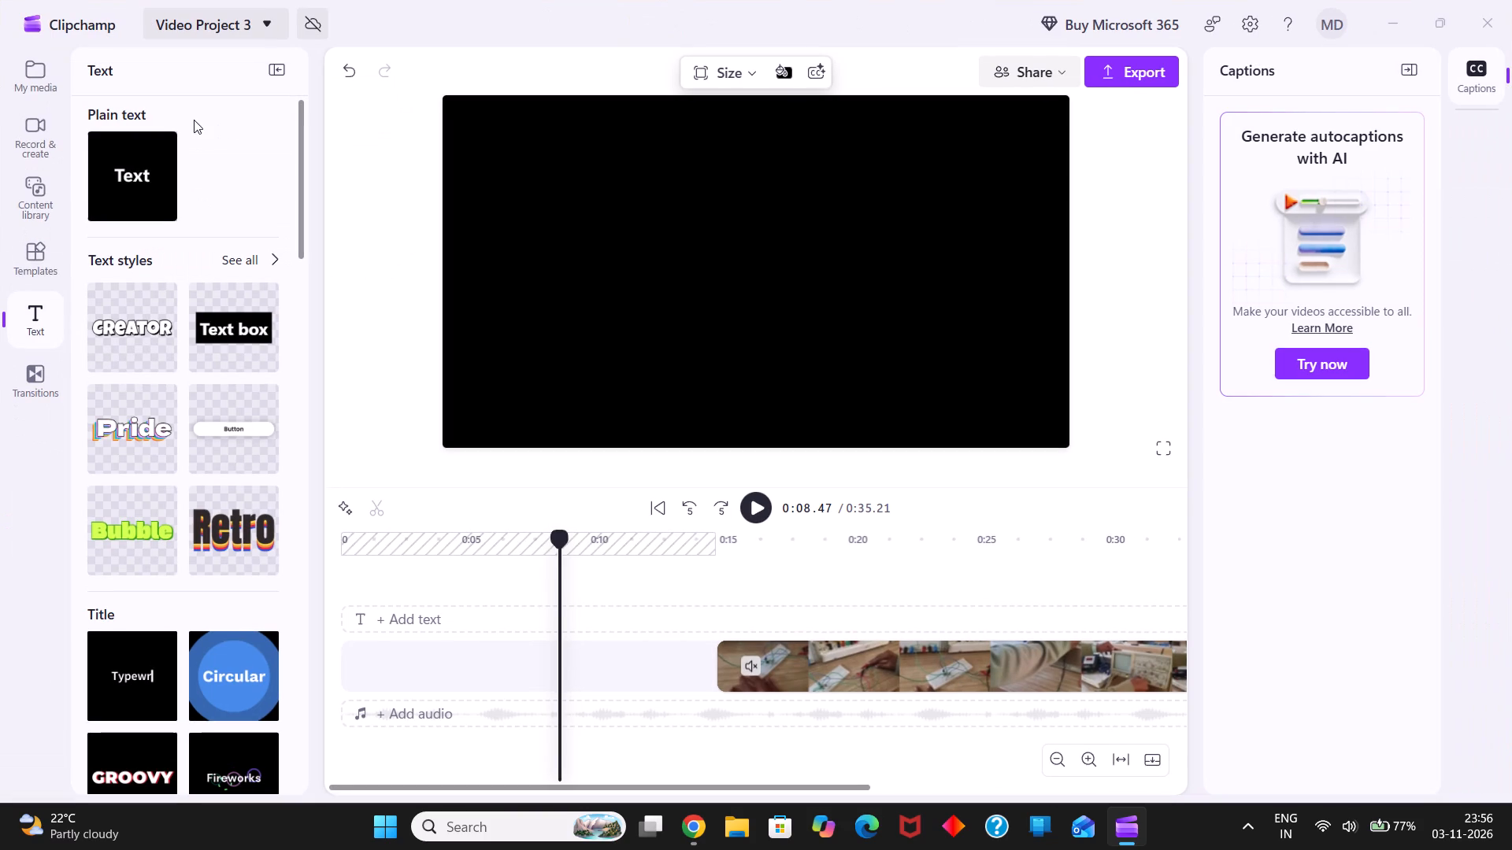
Import video_20261031_130234 into the project media from the Videos folder of the phone V2334.
double_click(36, 65)
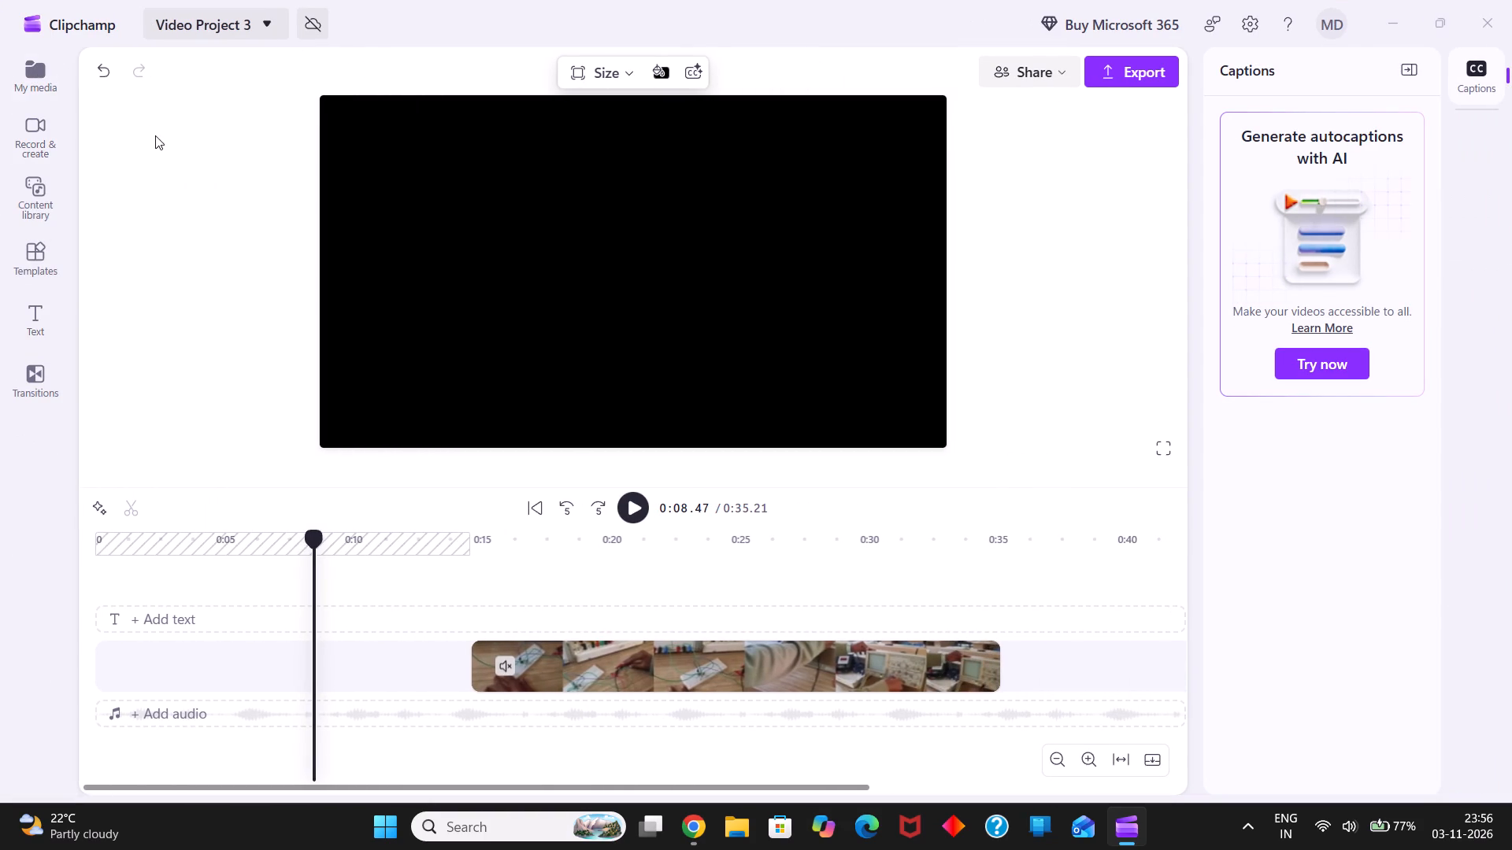
left_click(44, 71)
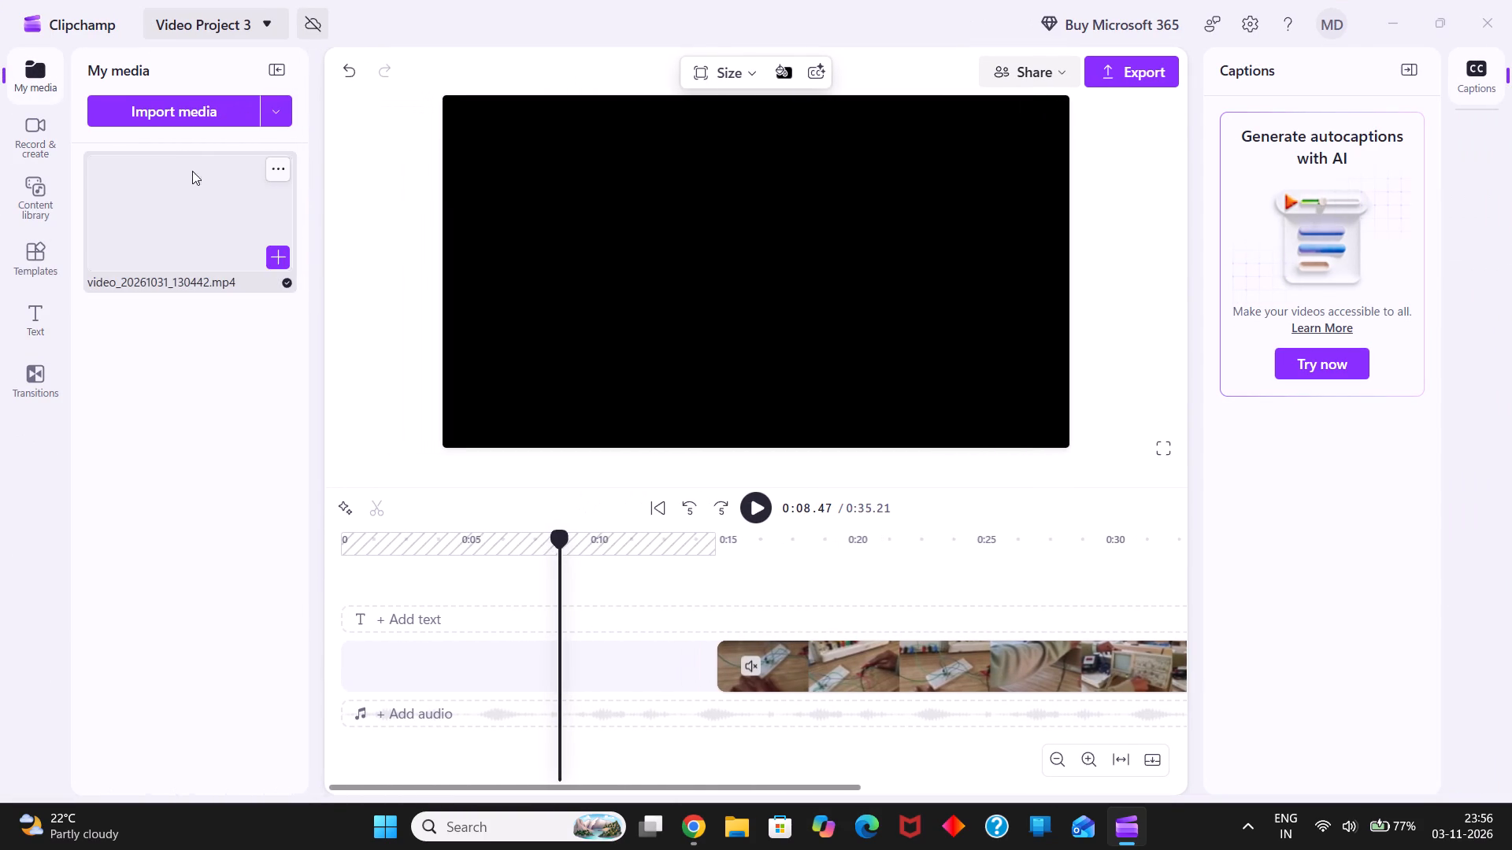
left_click(220, 106)
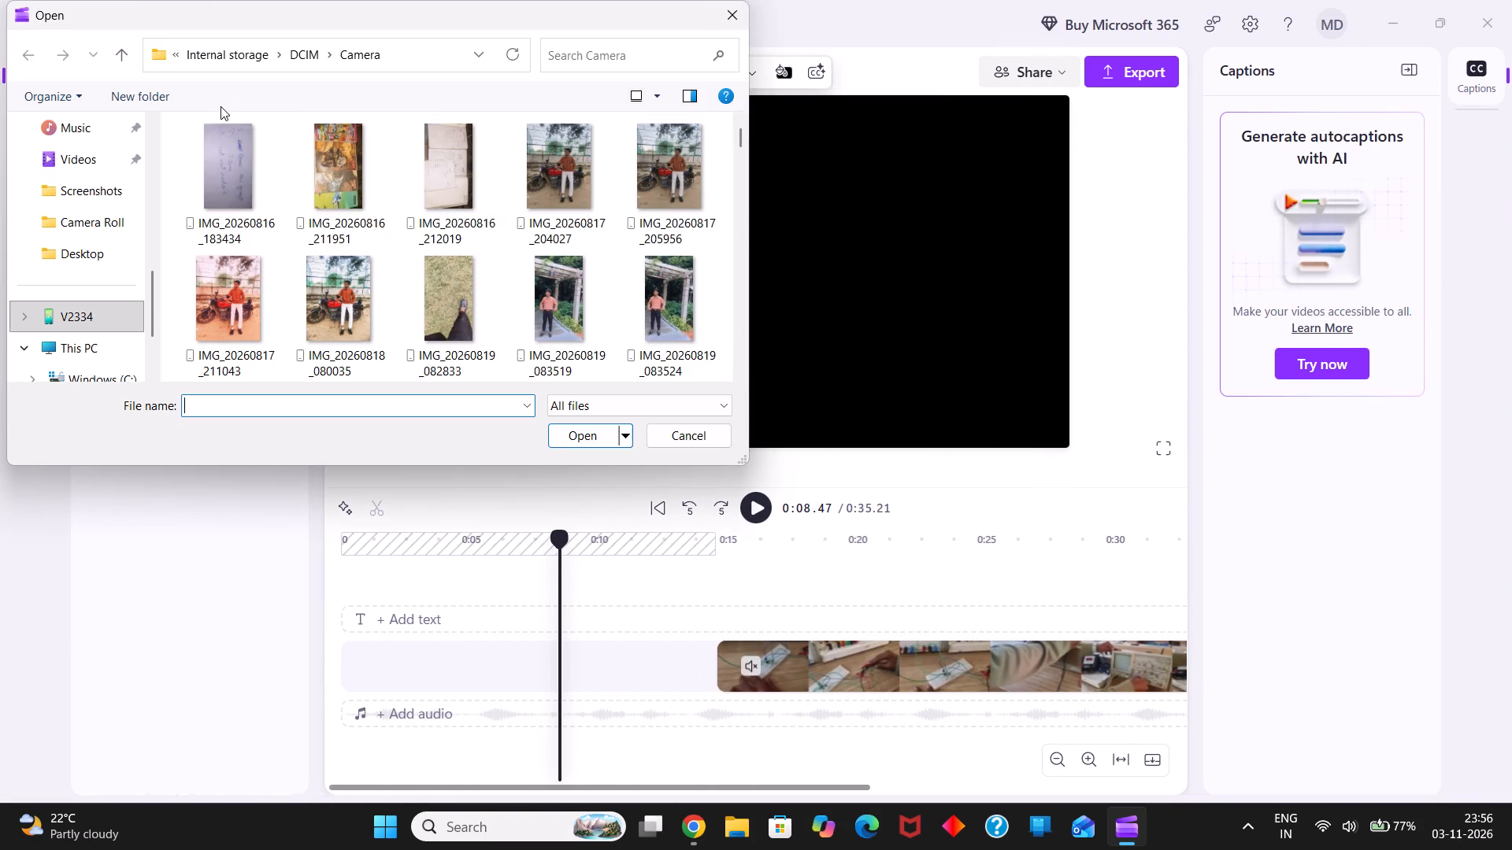
double_click(91, 168)
double_click(100, 305)
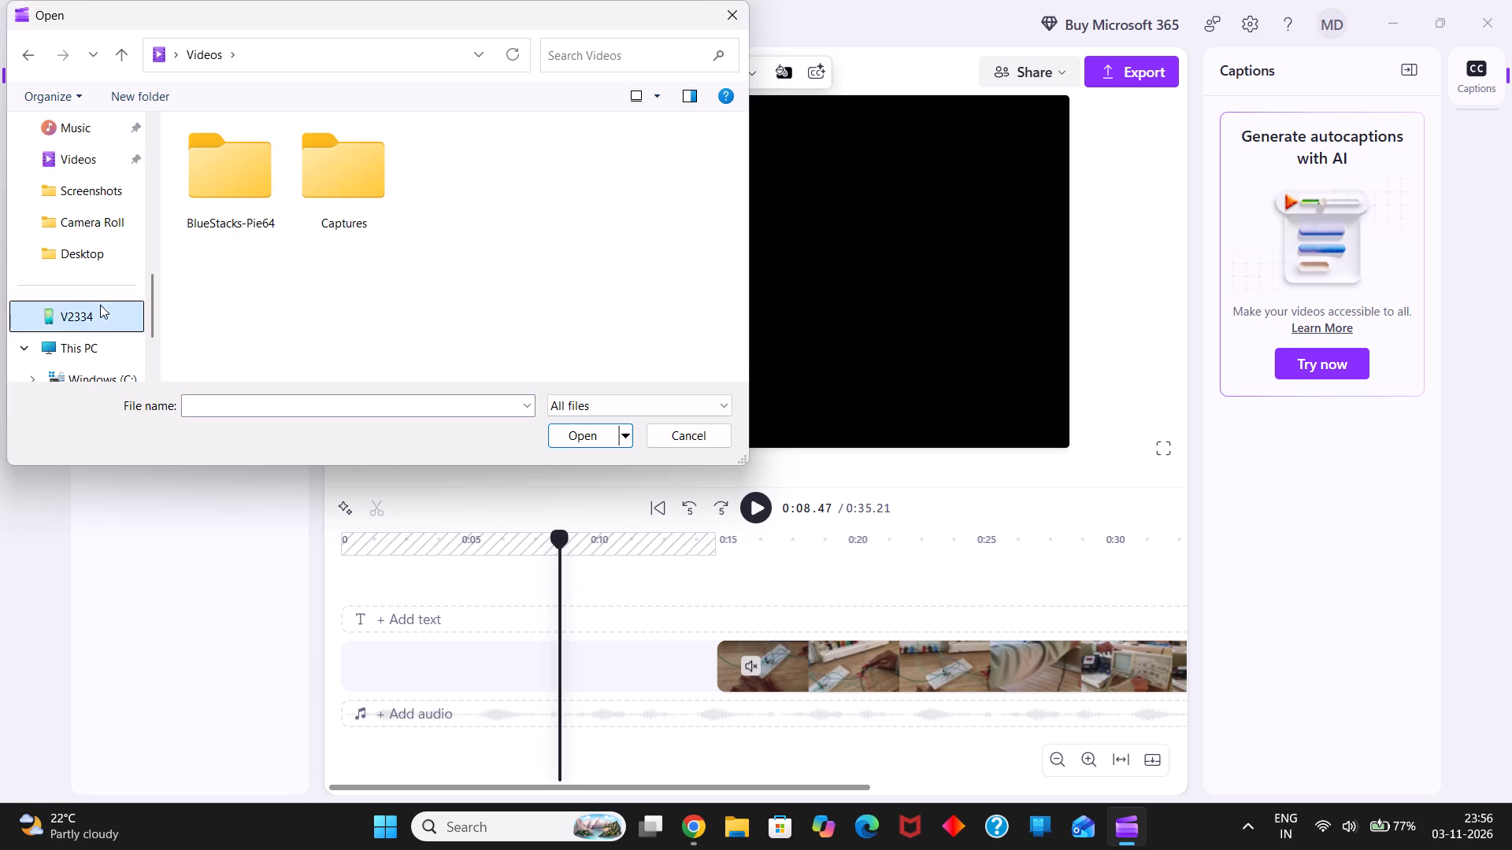
double_click(447, 299)
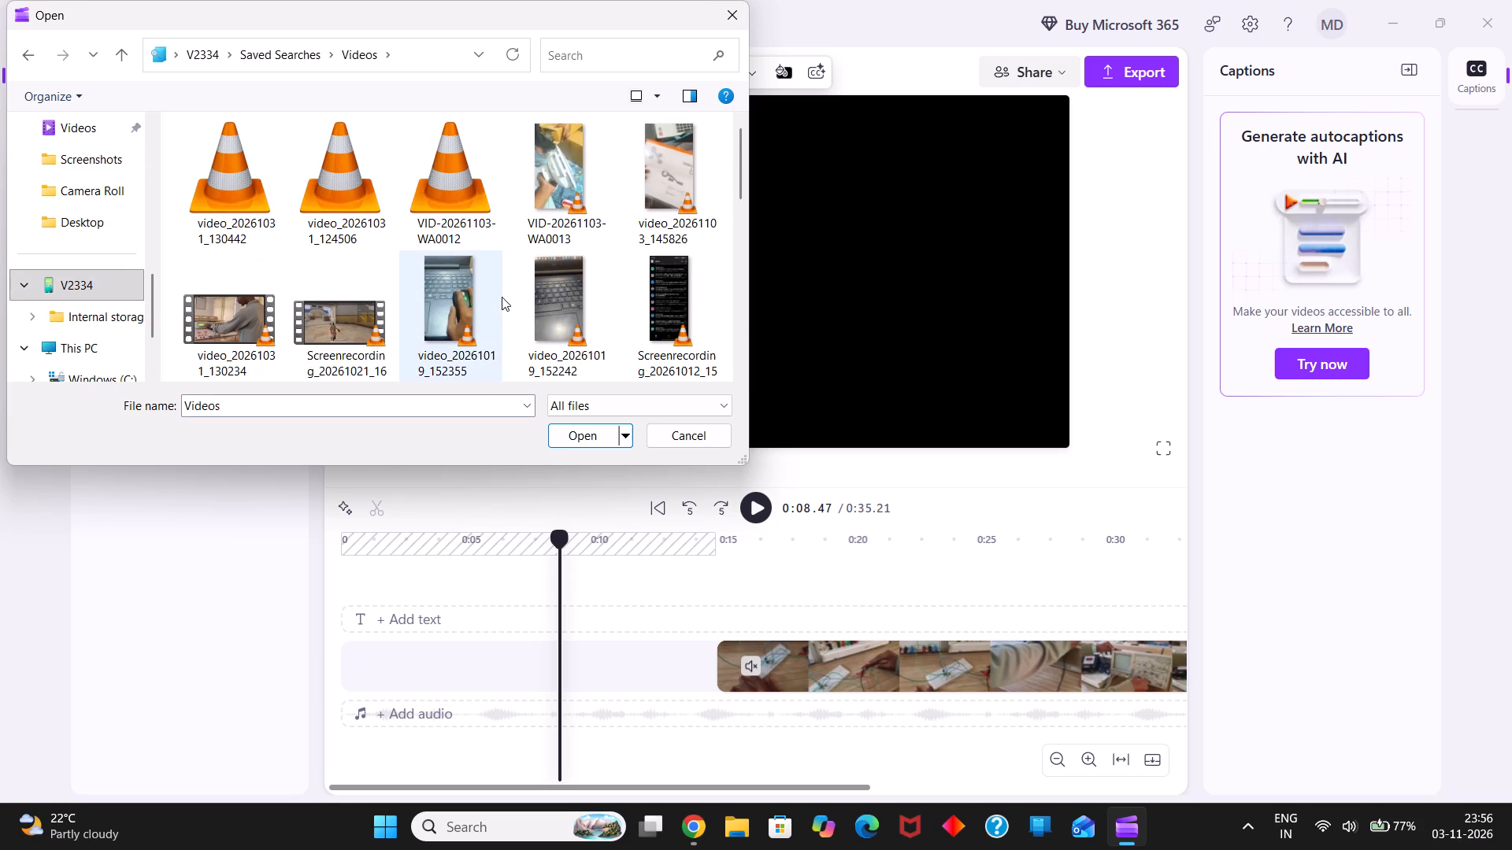
scroll(502, 297, "down", 1)
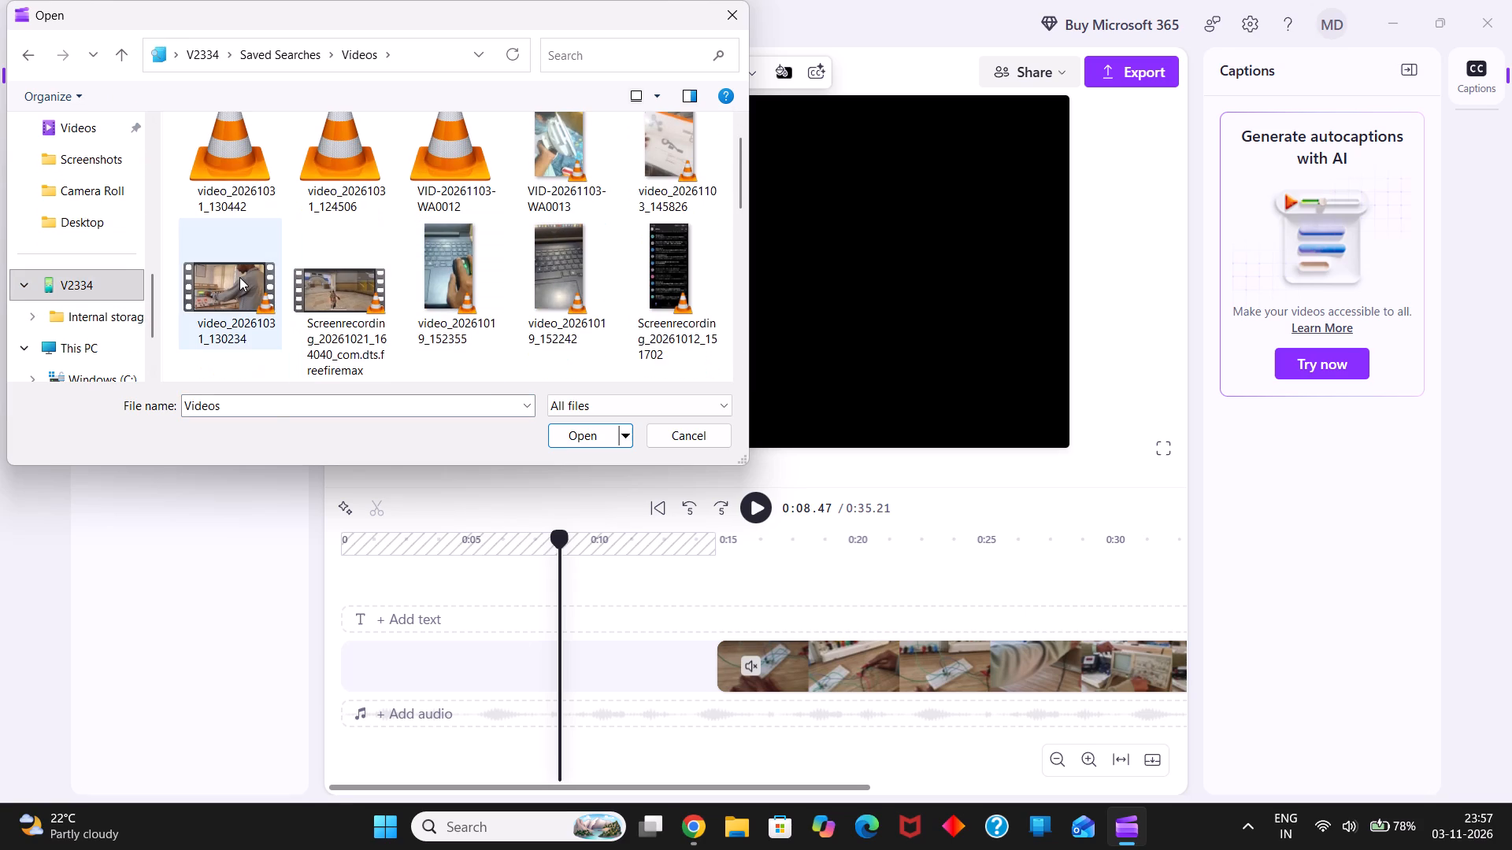
double_click(239, 277)
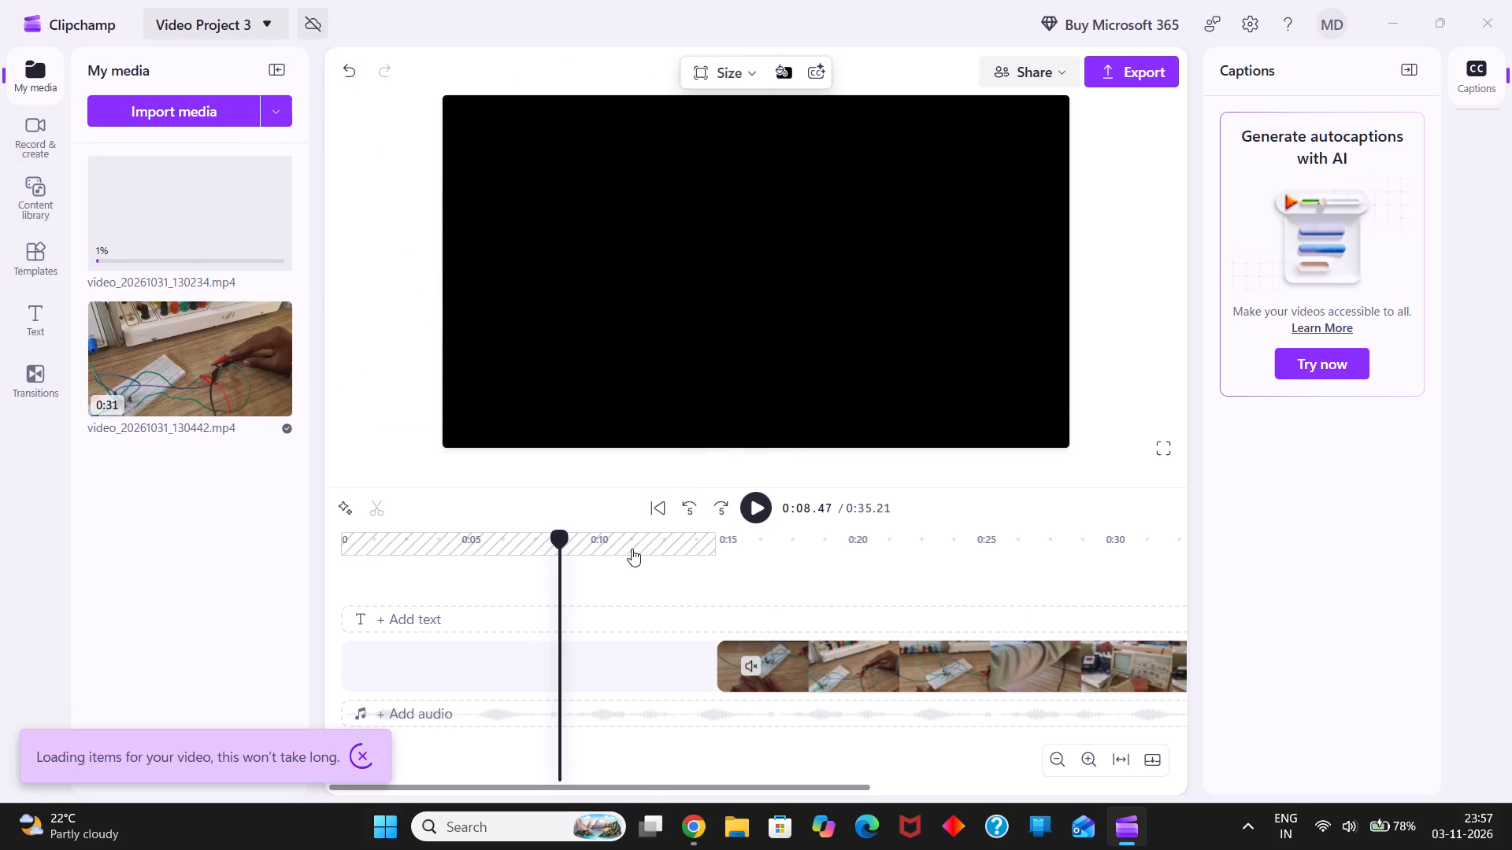
Play the trimmed clip on the timeline through to its end.
left_click(823, 652)
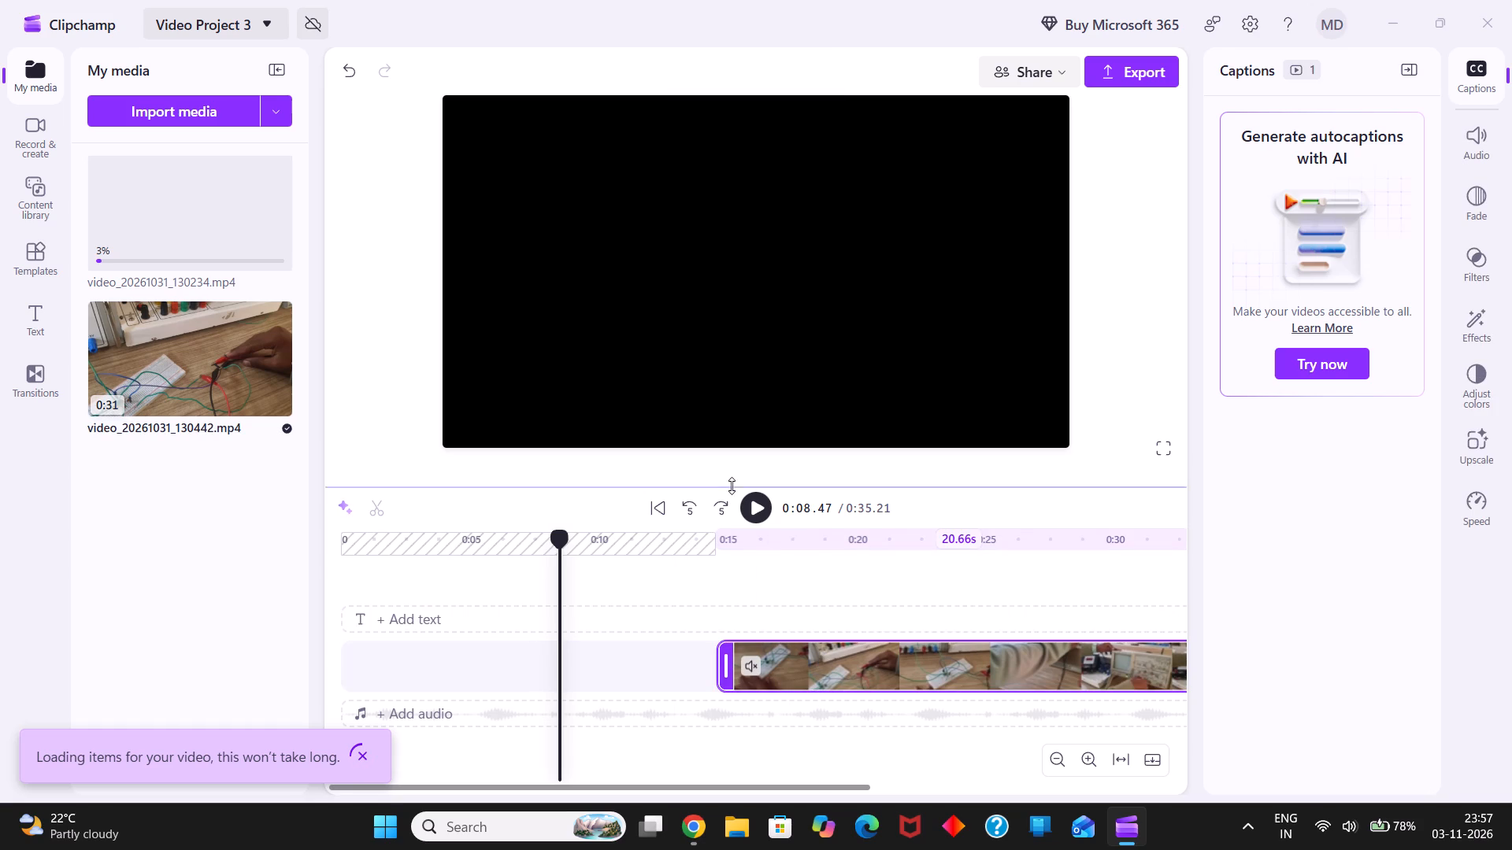
left_click(757, 506)
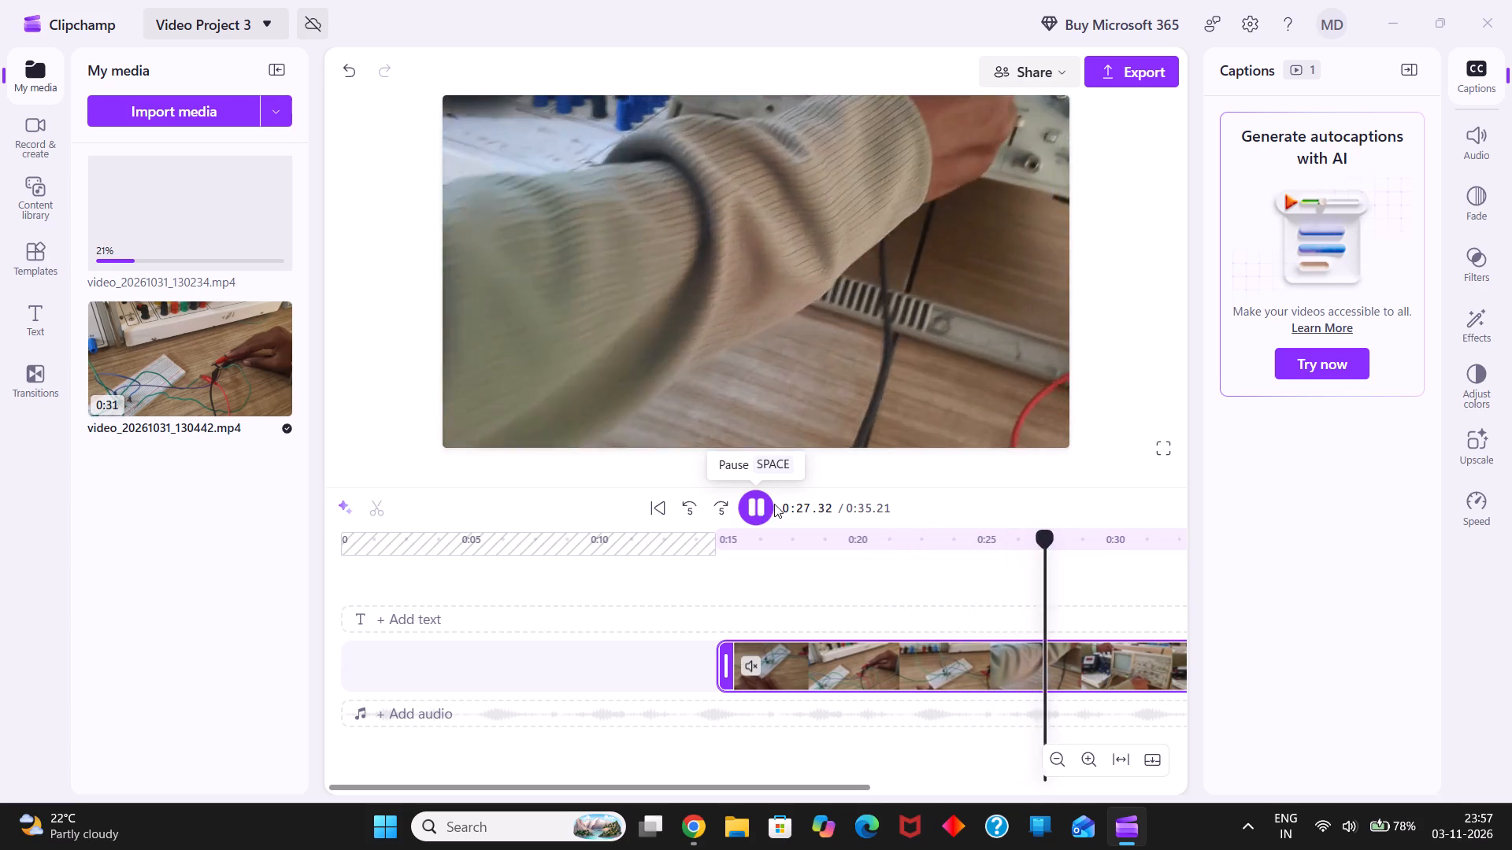
scroll(891, 586, "left", 1)
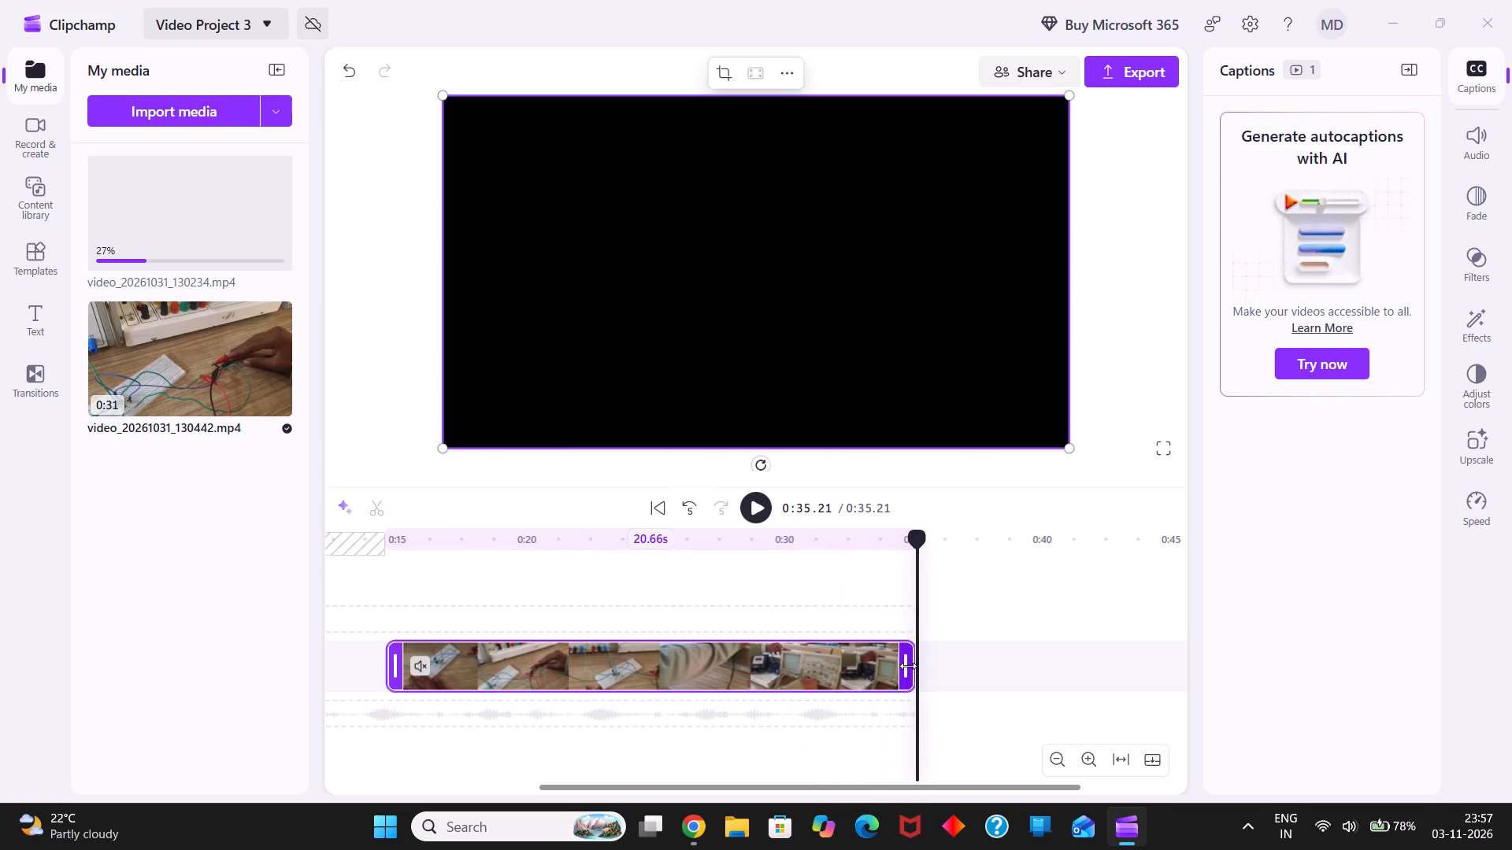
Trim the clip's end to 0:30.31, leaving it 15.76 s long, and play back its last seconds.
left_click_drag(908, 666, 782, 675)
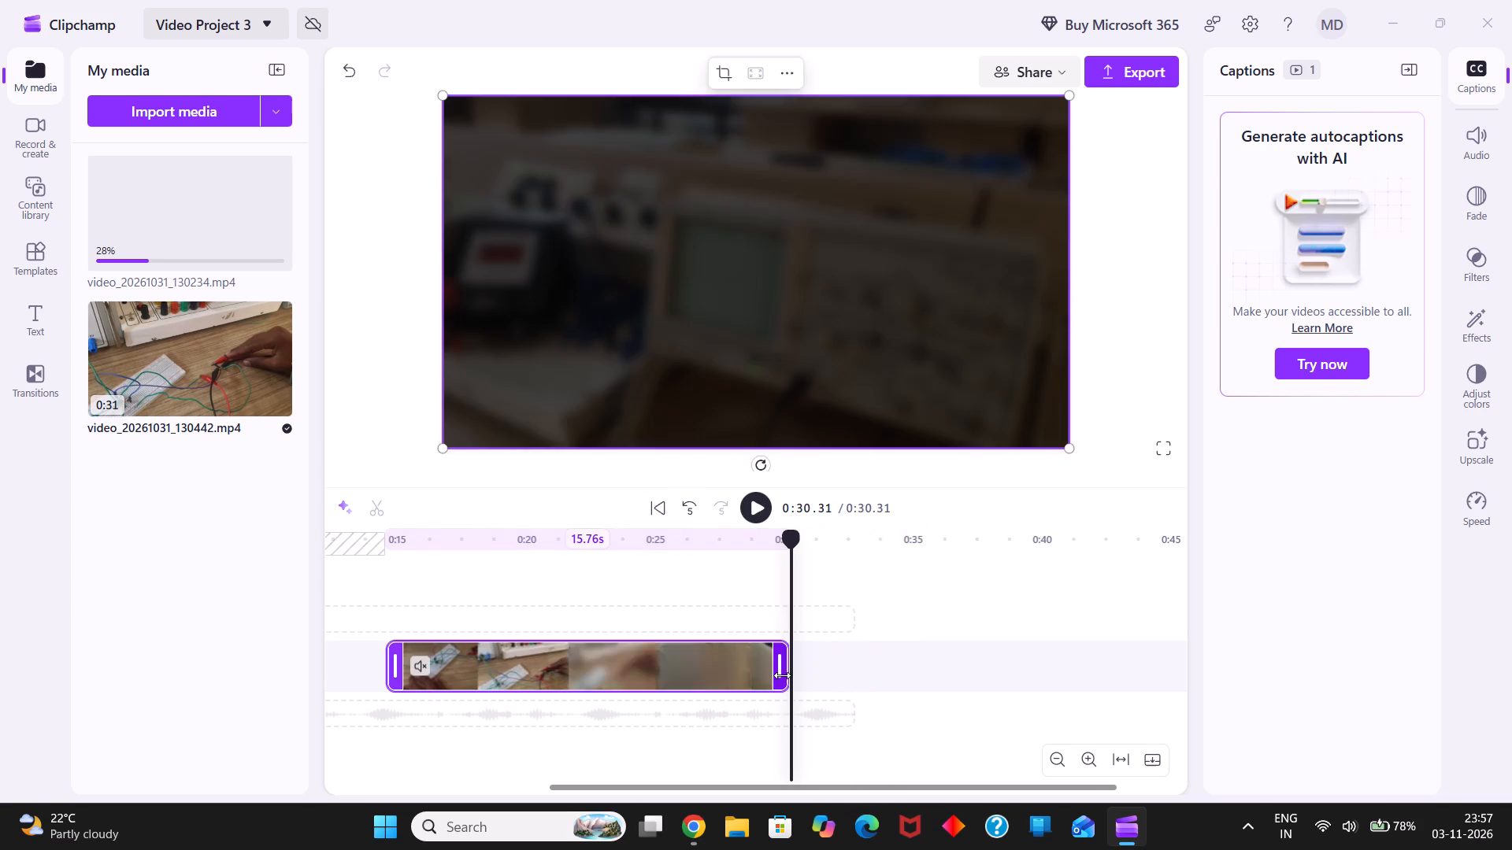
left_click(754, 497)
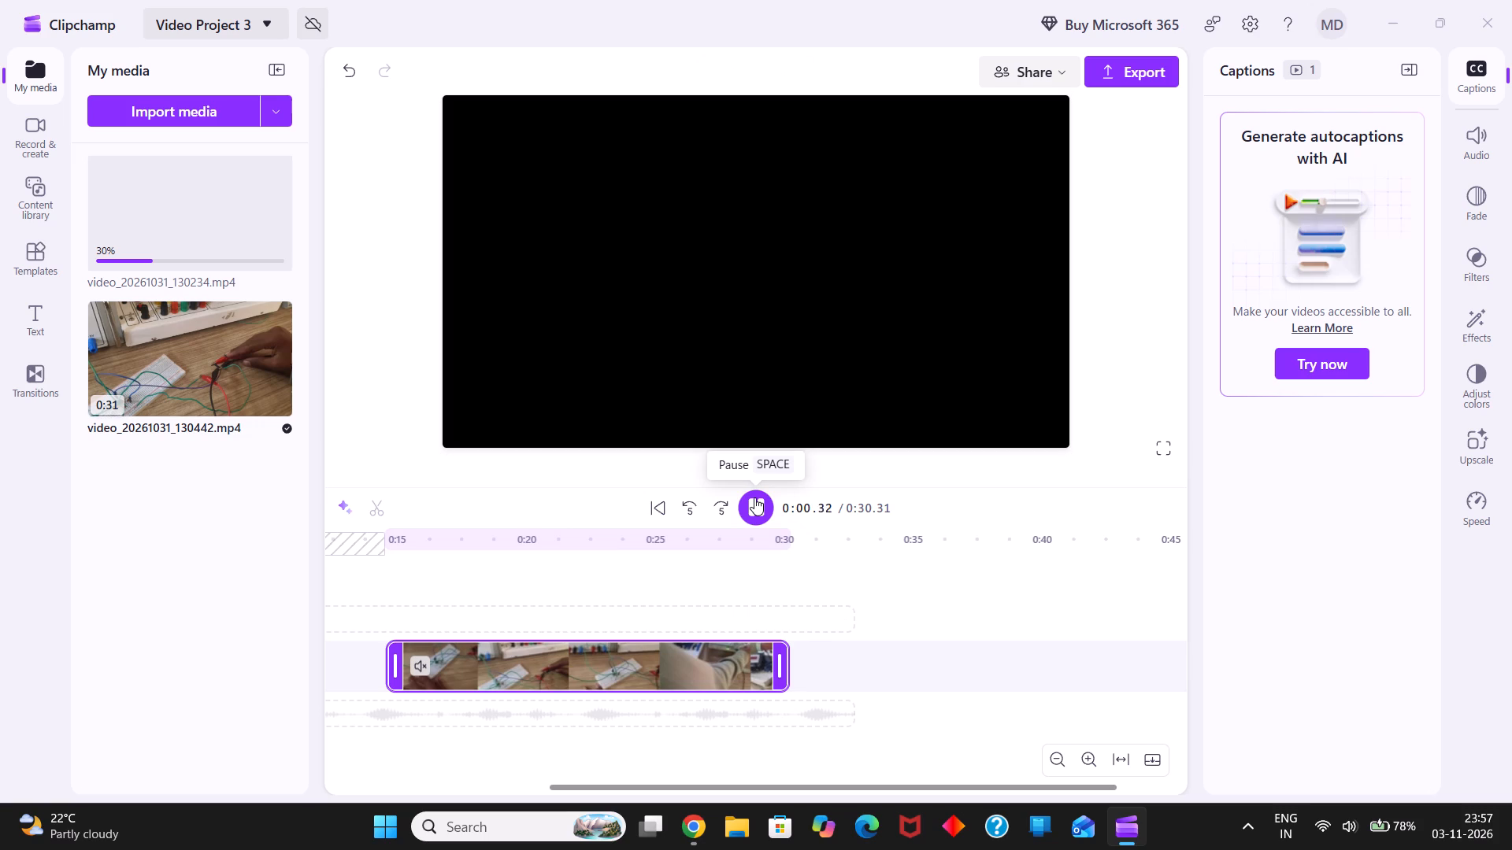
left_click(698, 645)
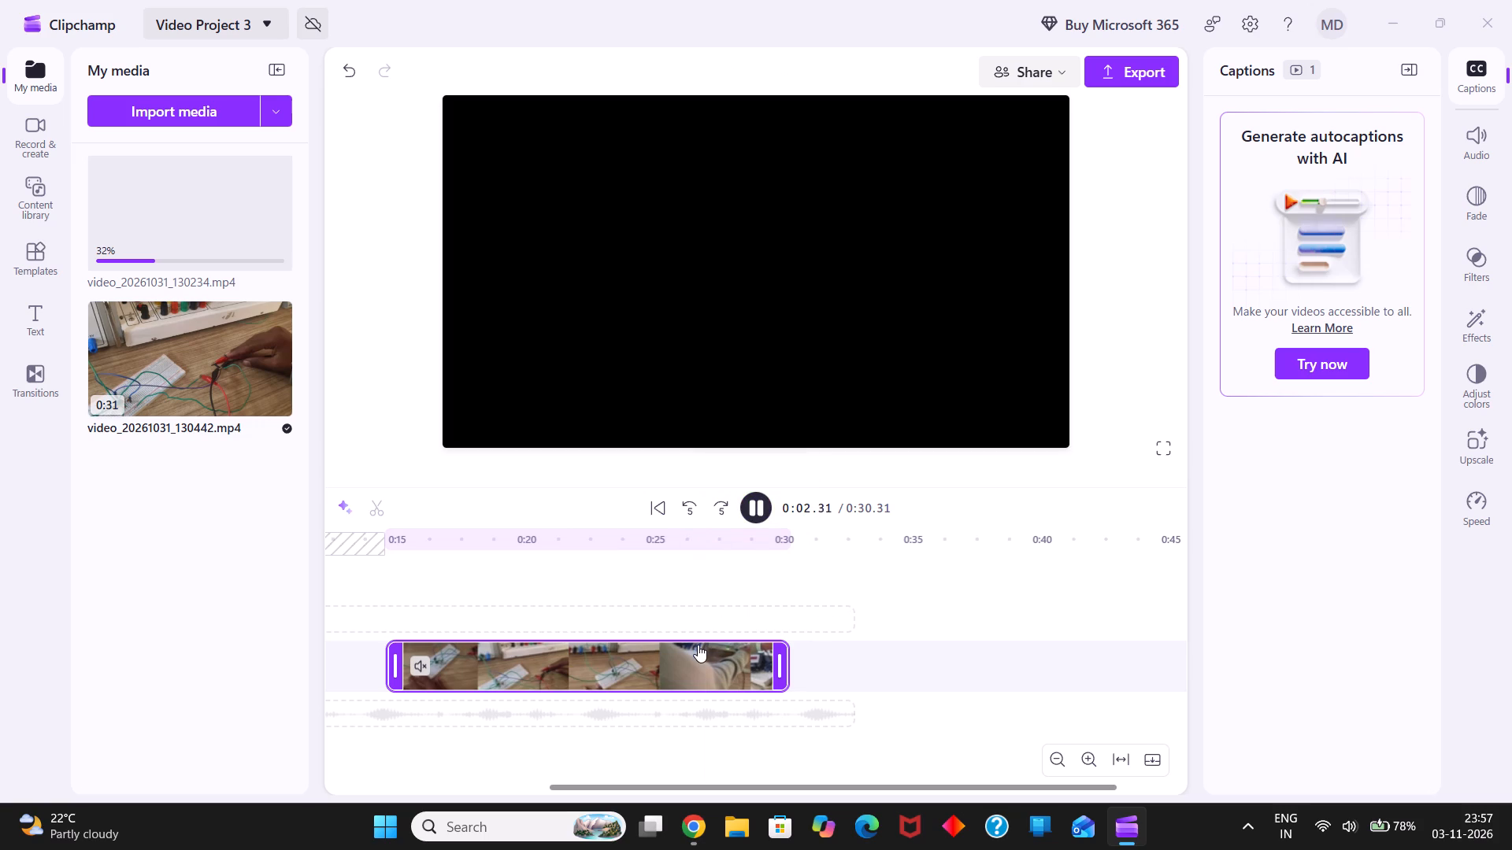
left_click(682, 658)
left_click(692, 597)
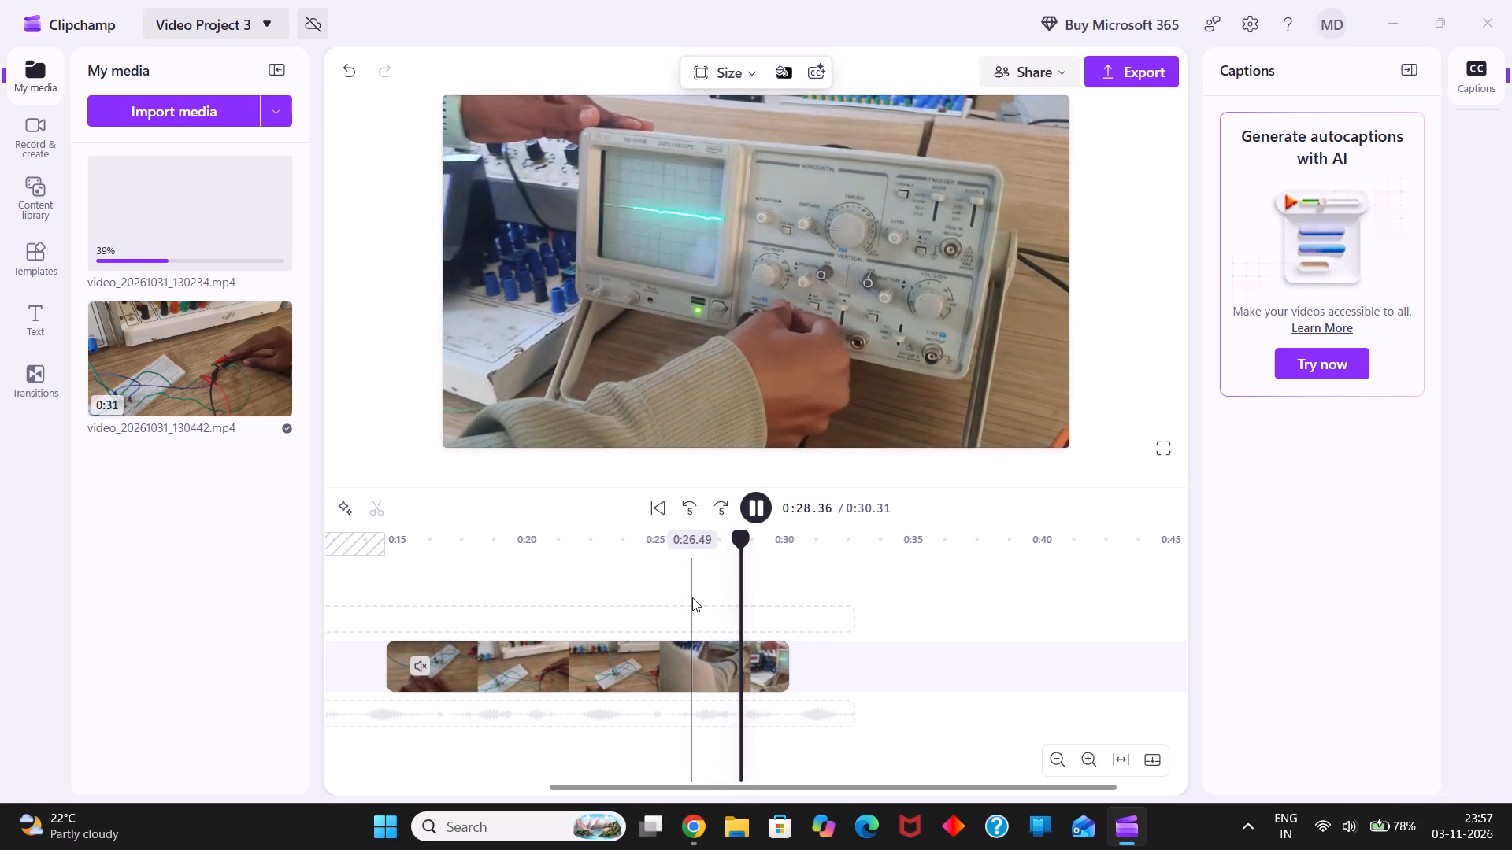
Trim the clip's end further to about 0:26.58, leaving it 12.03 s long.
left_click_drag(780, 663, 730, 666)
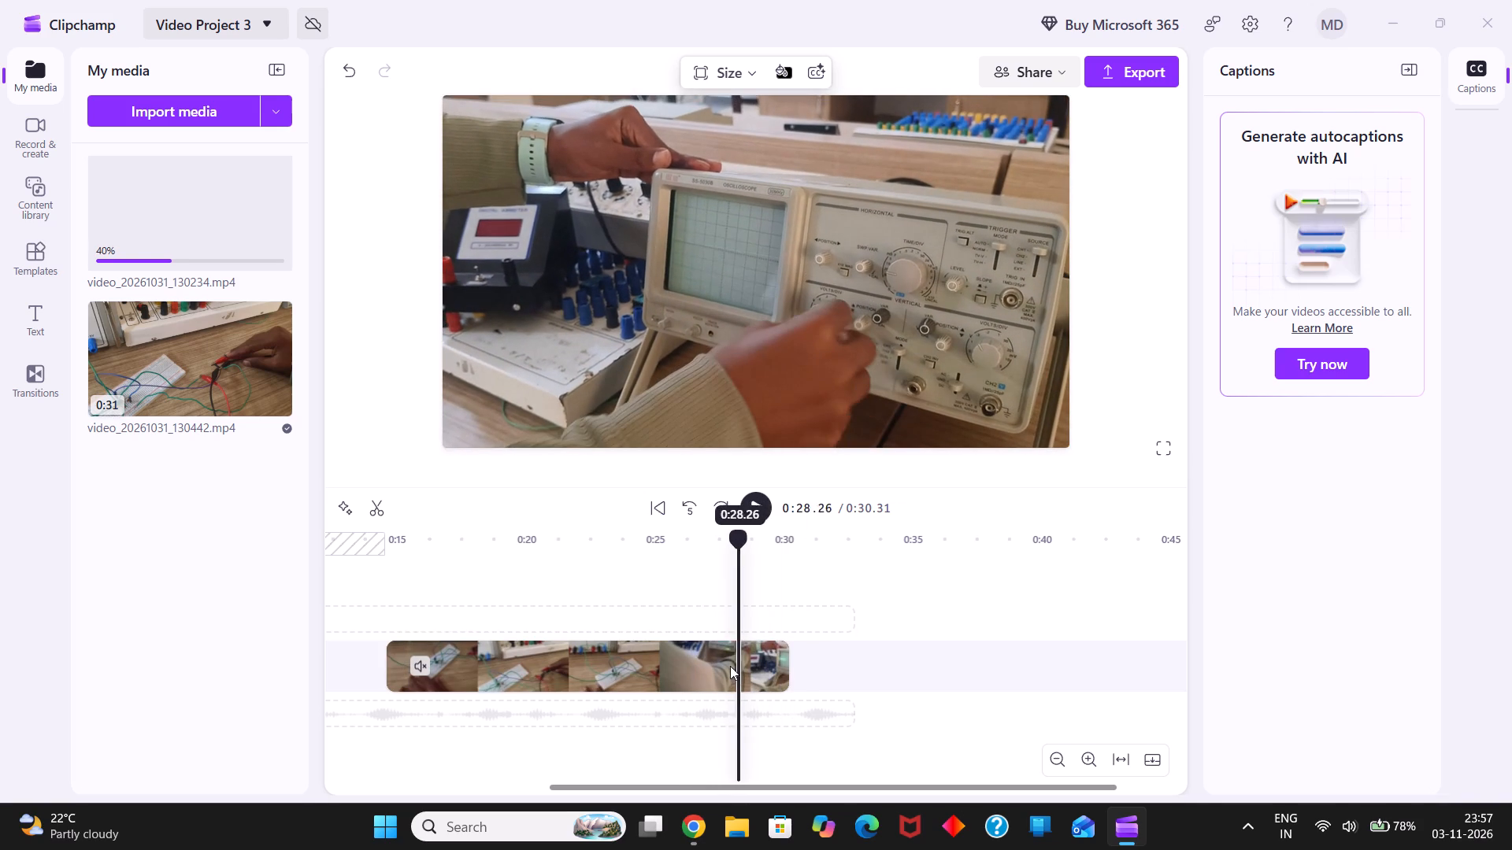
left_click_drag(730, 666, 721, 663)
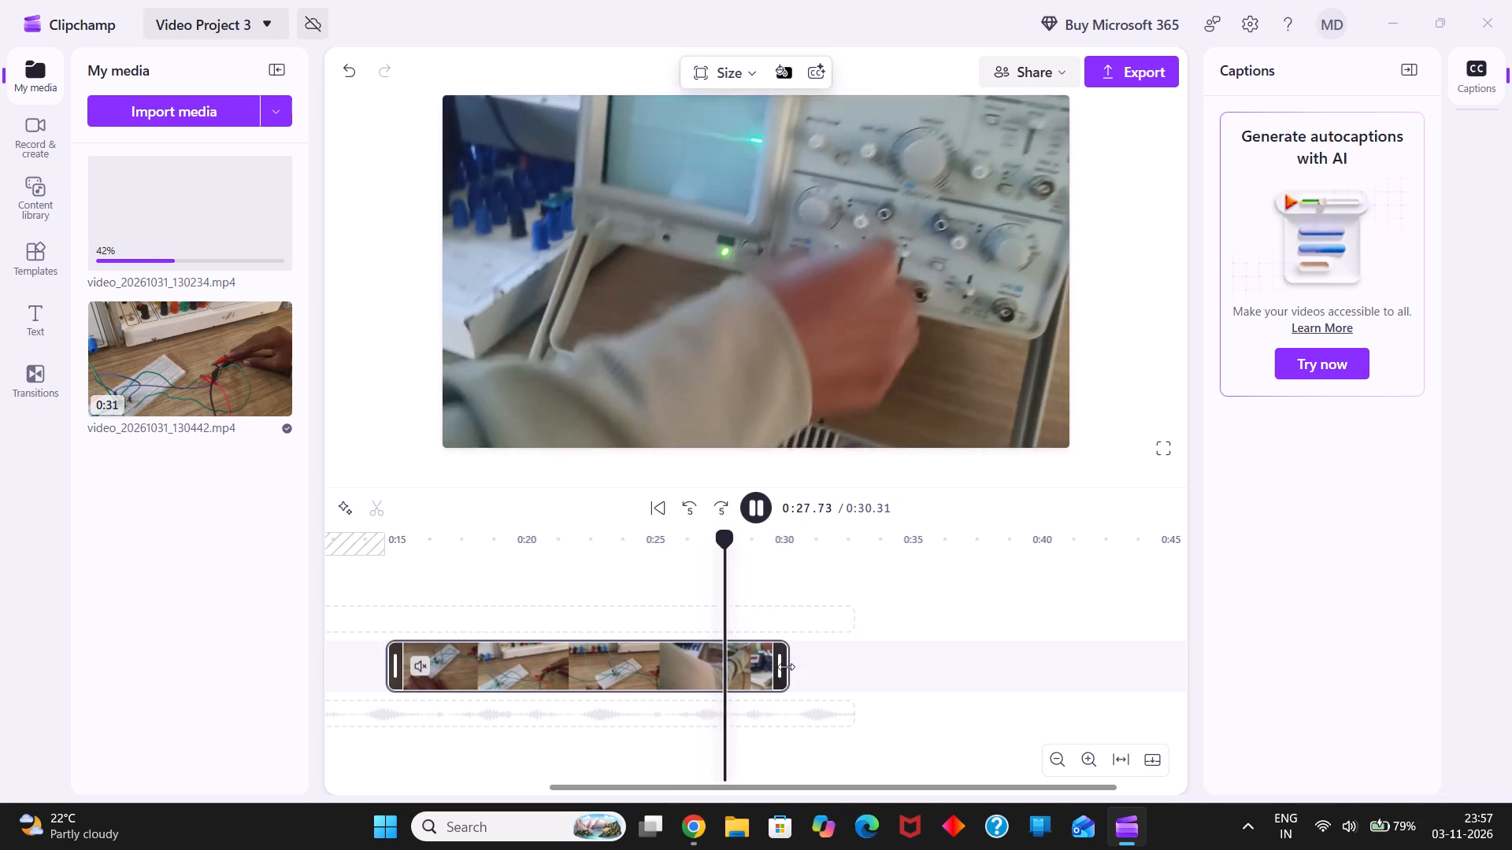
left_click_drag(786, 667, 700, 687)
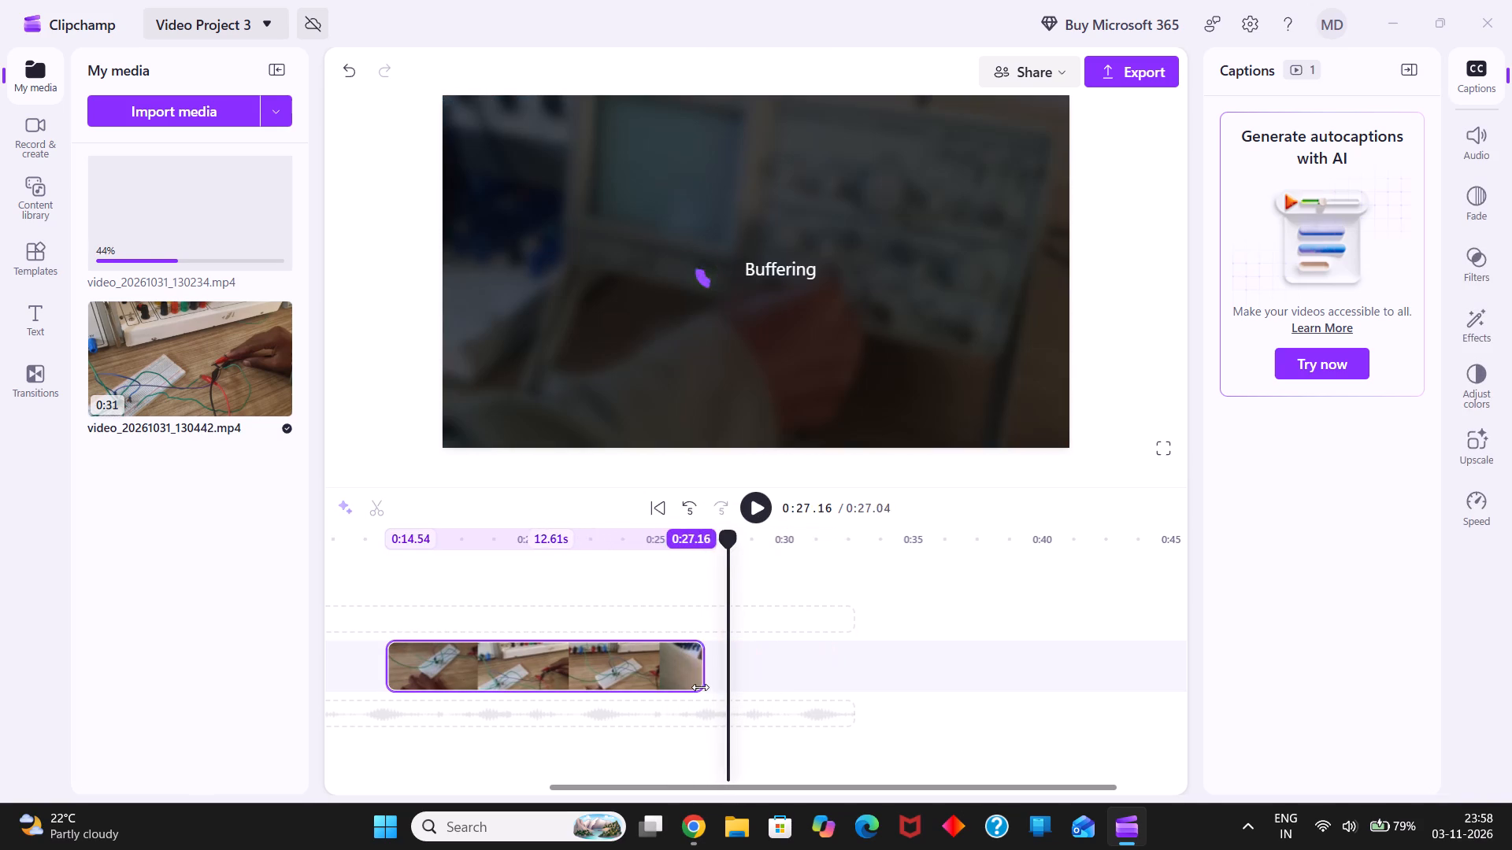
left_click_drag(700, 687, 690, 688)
Shift the trimmed clip slightly later on its track so it starts at about 14.89 s.
left_click(576, 654)
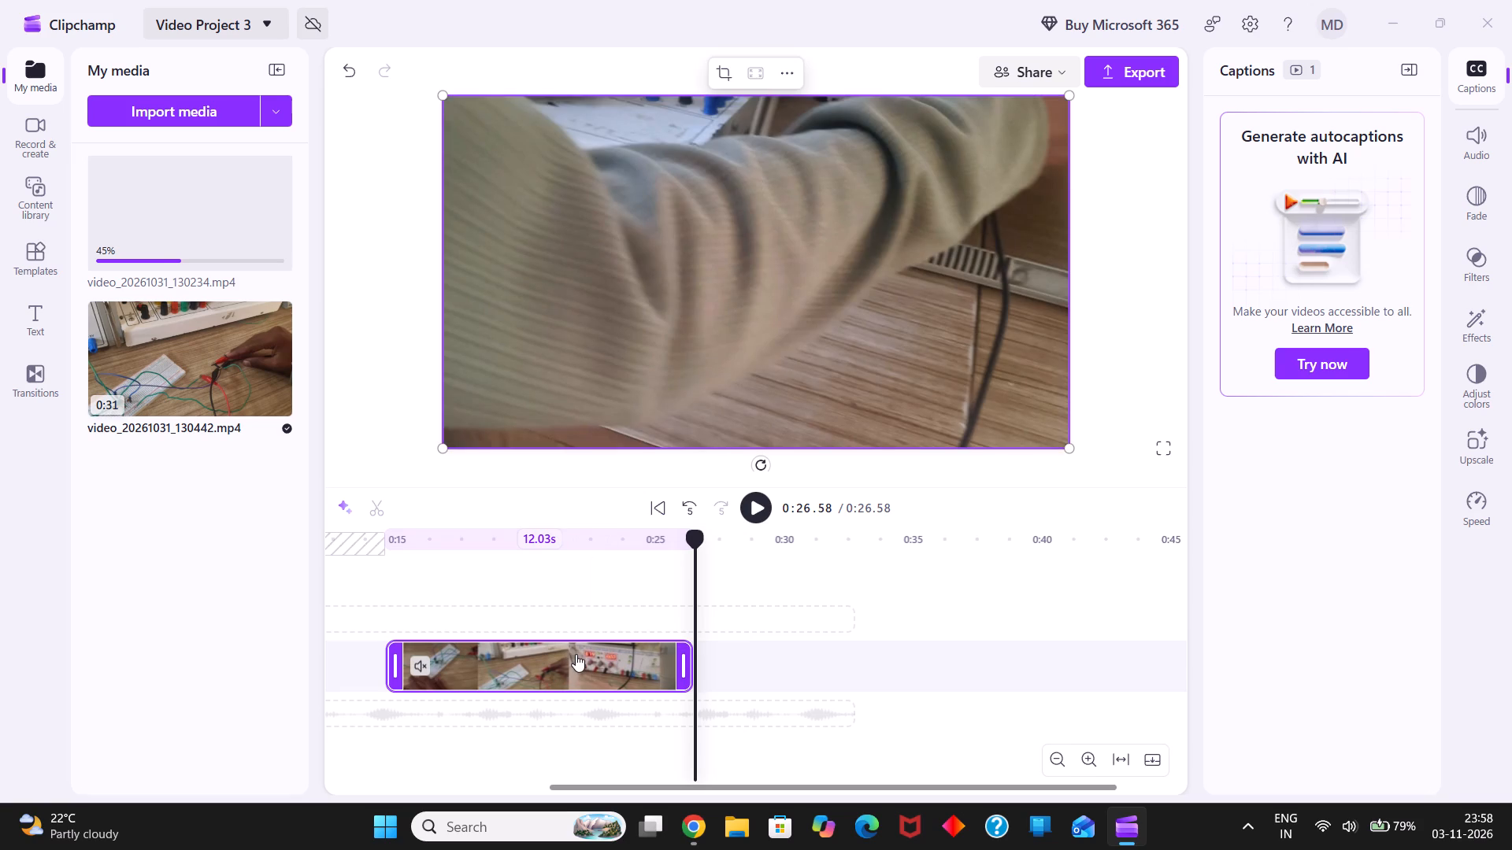
left_click_drag(603, 650, 696, 668)
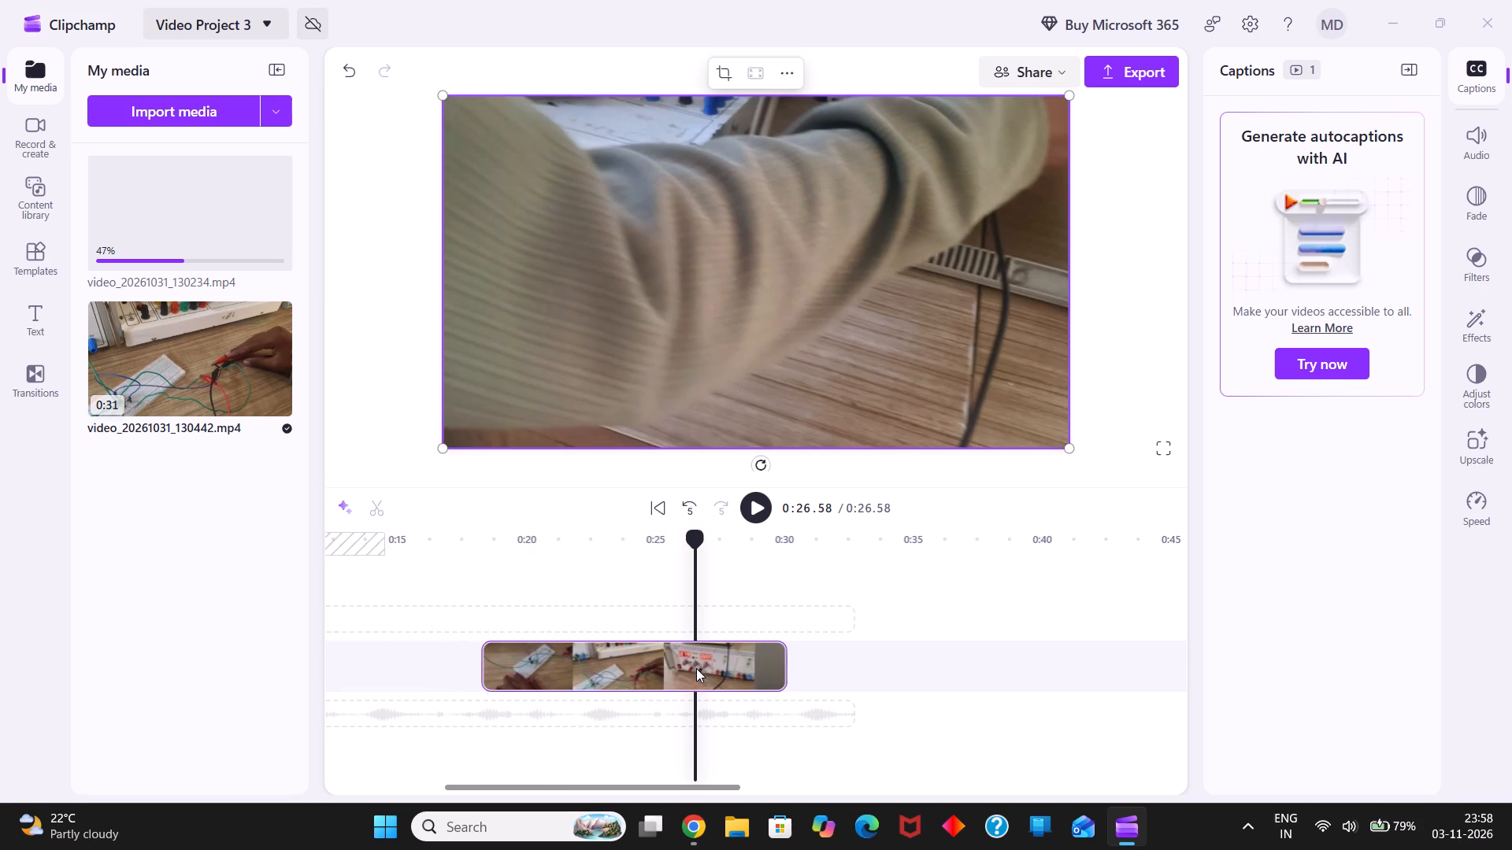
left_click_drag(696, 668, 610, 663)
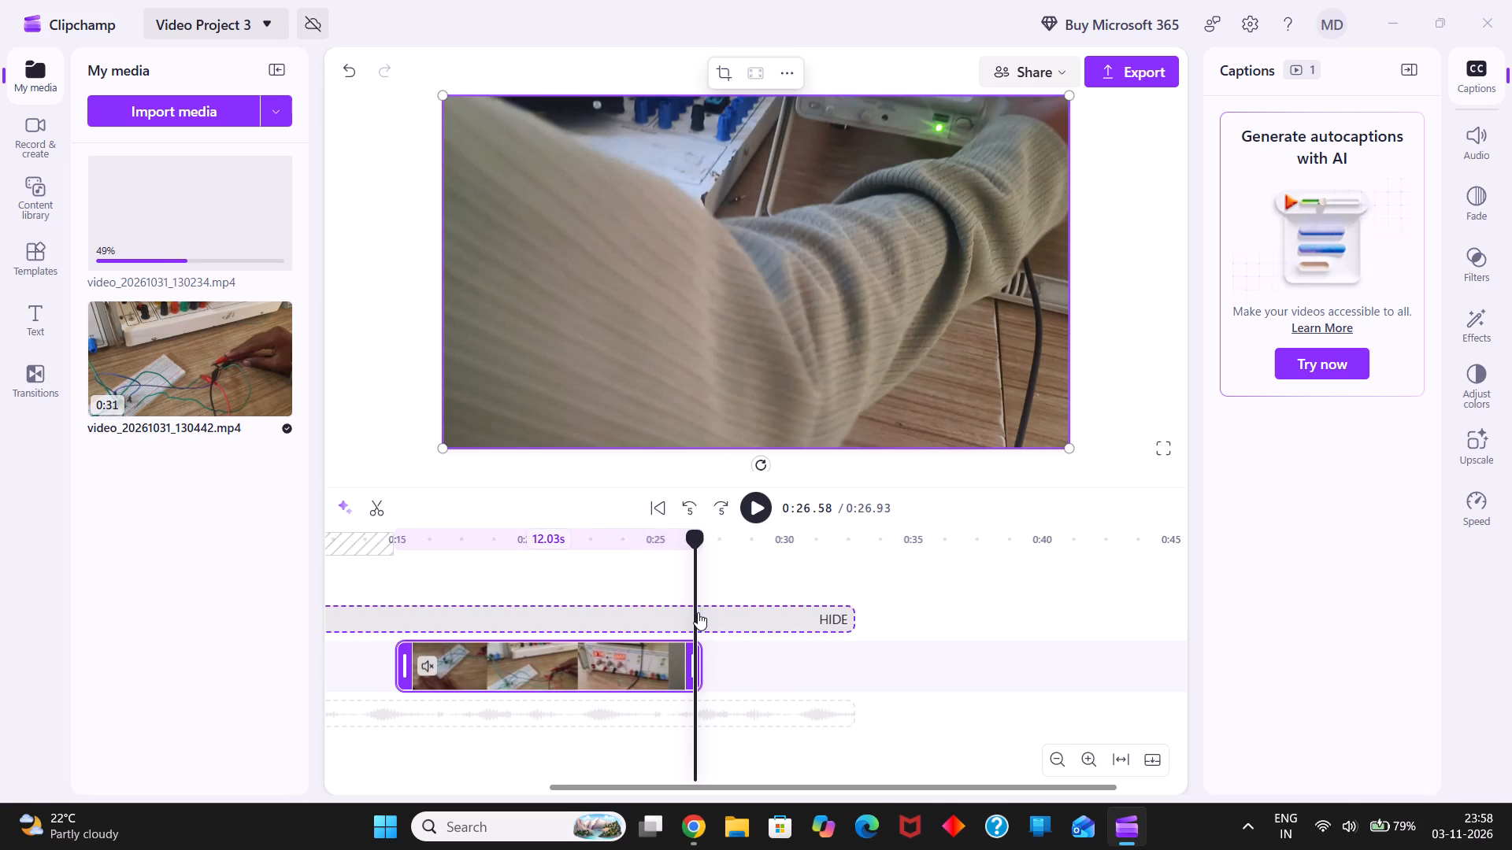
Play the clip from about 0:23.43 to its end to check the cut.
left_click_drag(696, 582, 613, 600)
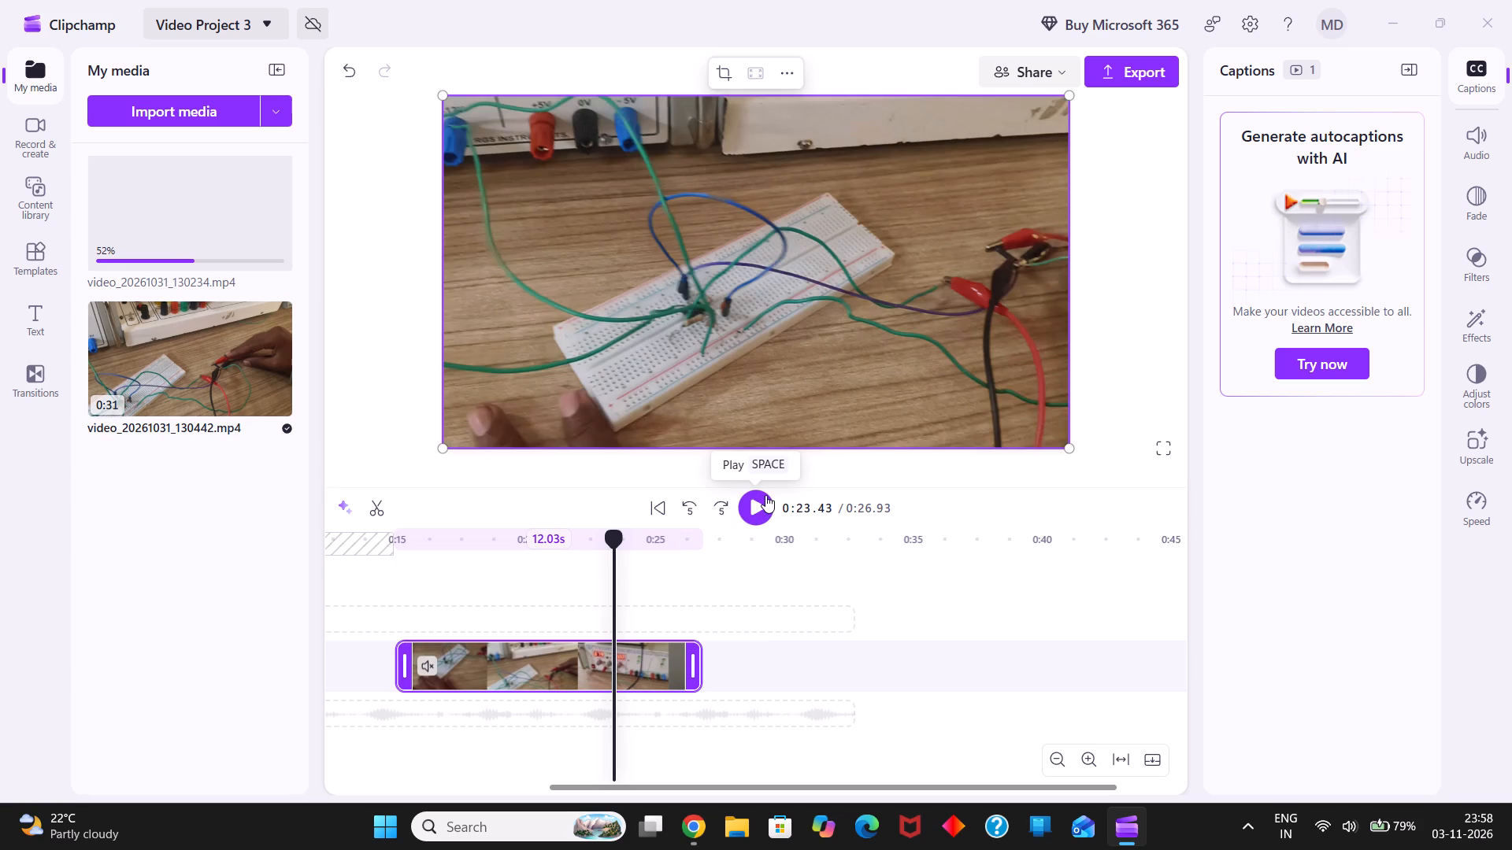
left_click(765, 495)
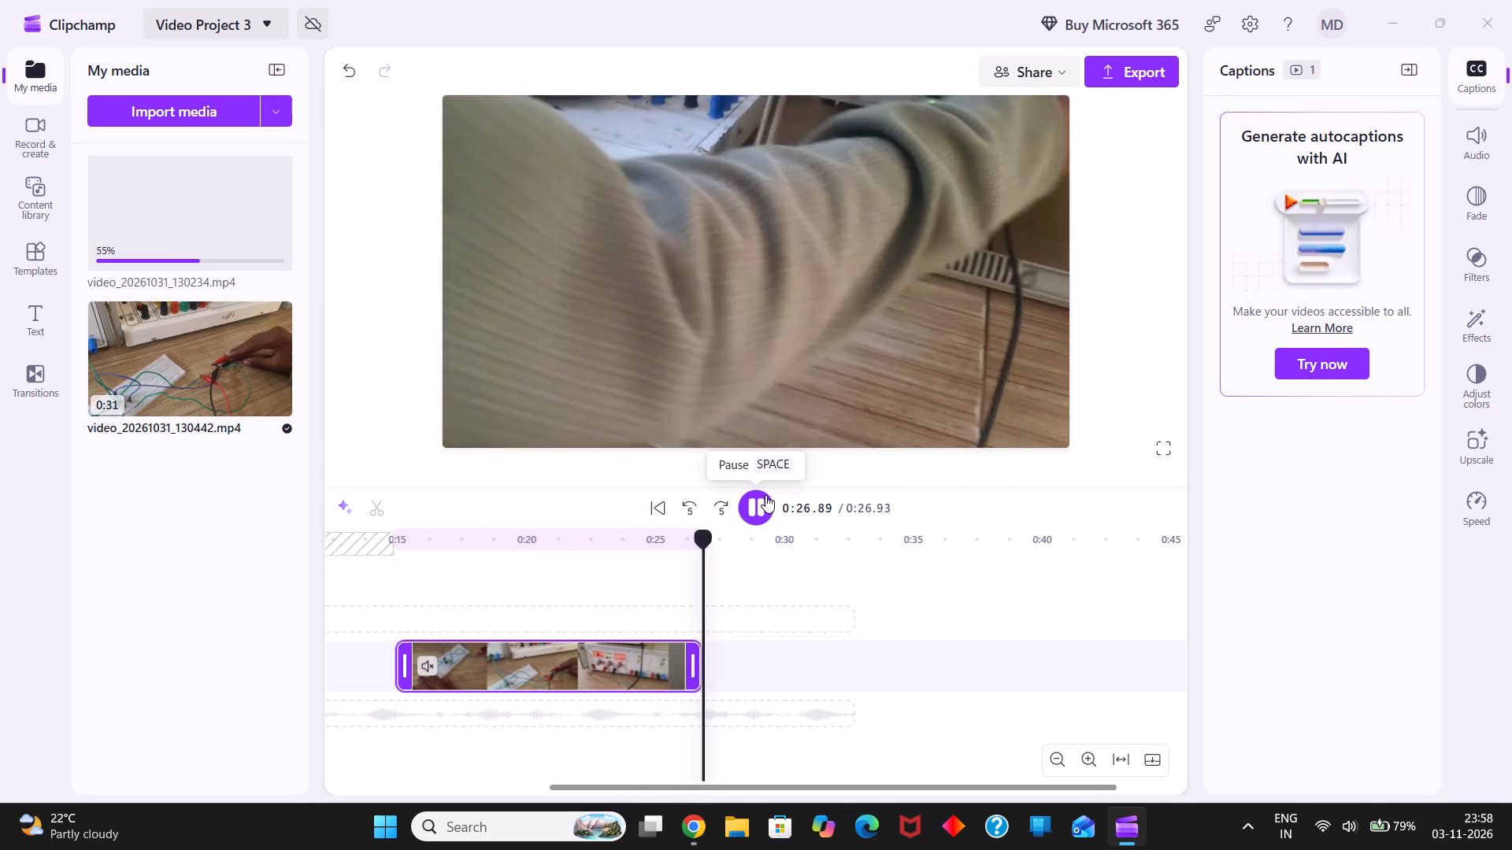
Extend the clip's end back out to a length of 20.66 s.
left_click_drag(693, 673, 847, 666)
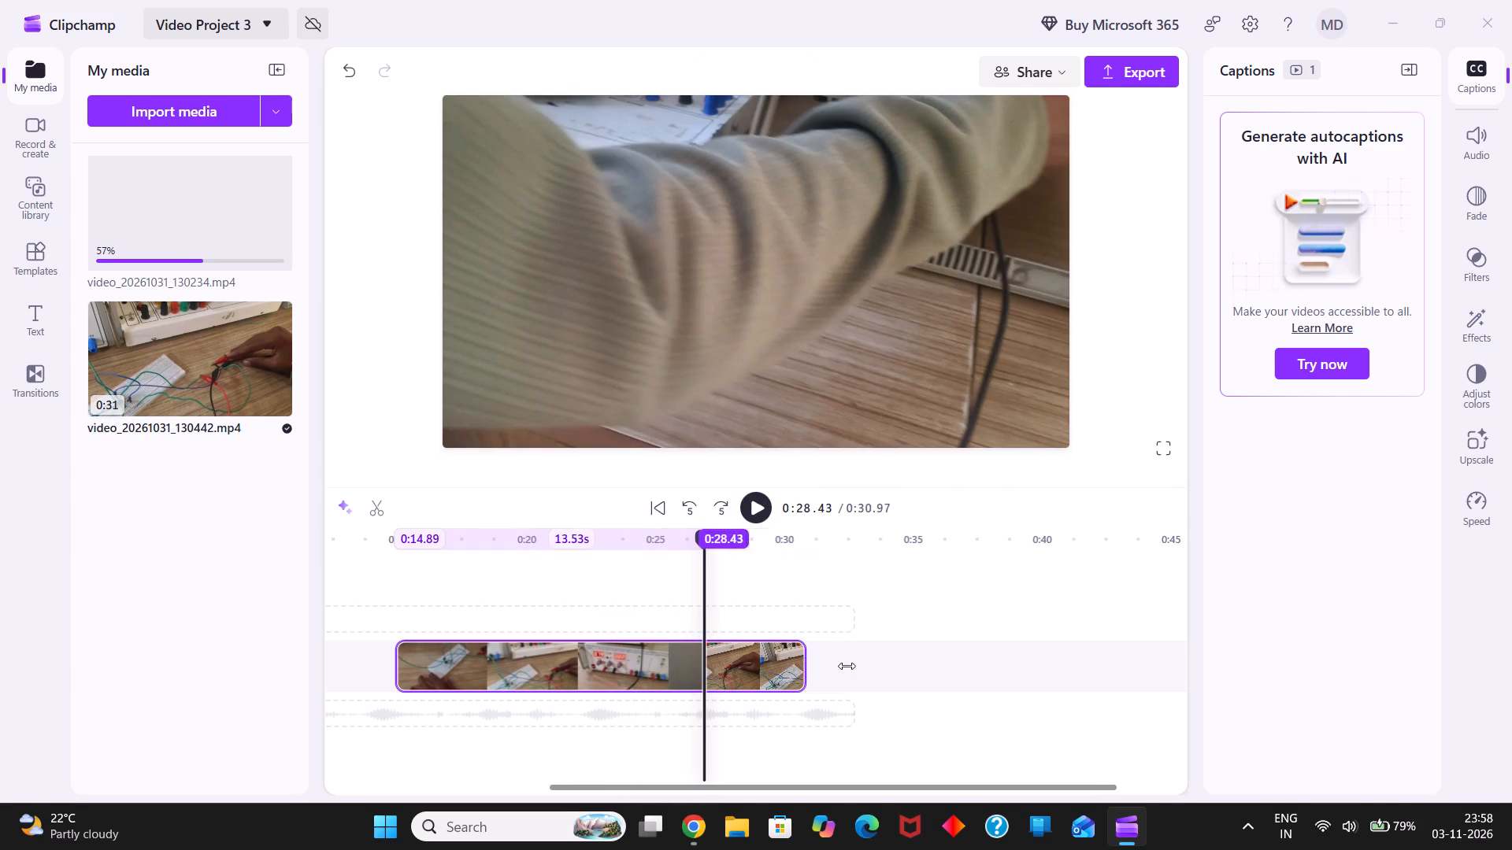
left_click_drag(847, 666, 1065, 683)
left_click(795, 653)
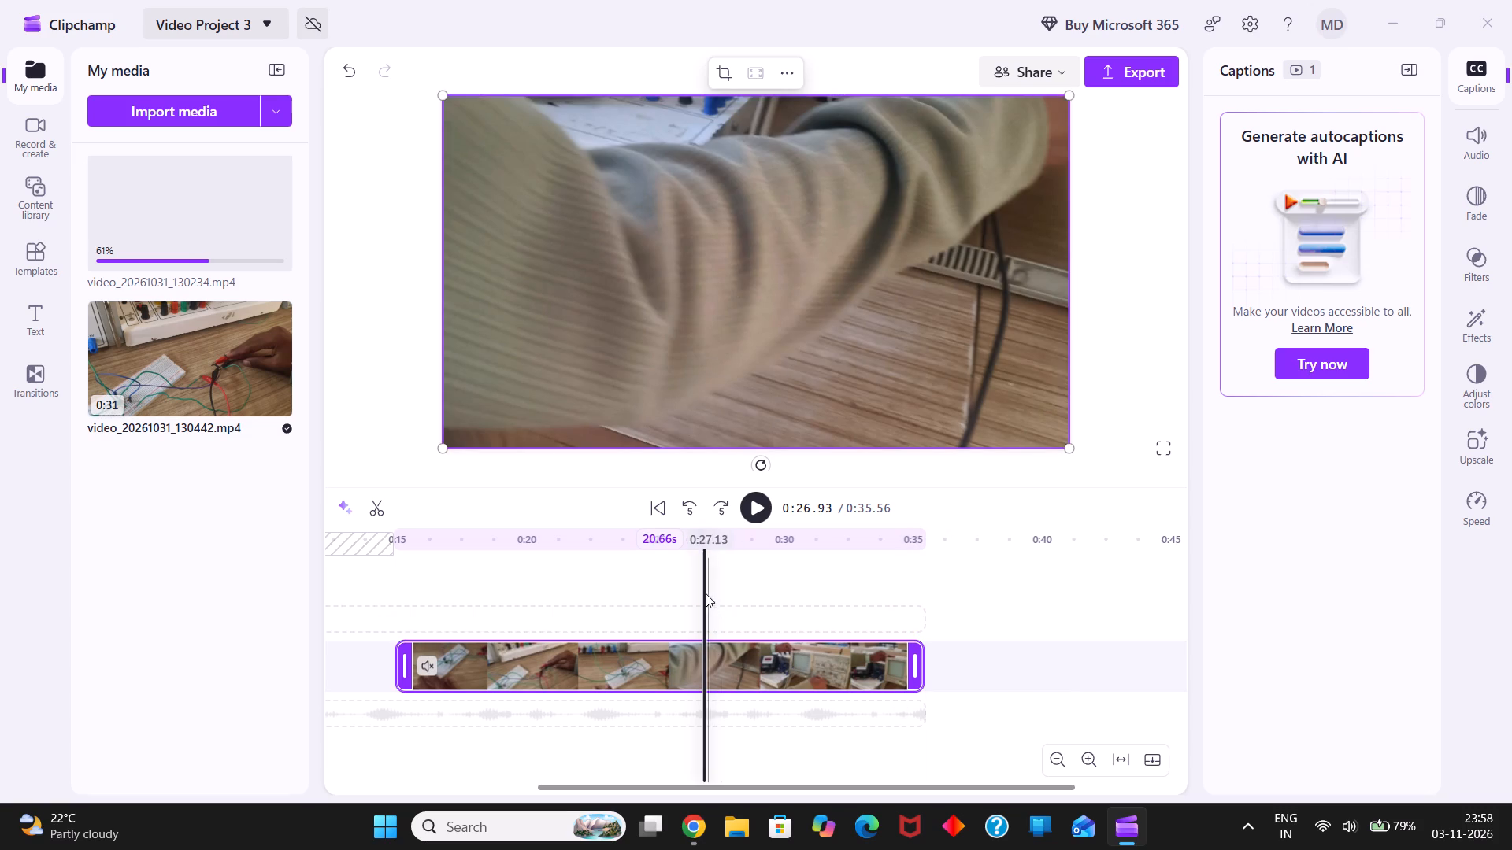
Find the cut point before the oscilloscope shot, split the clip at 0:27.04 and delete the part after it.
left_click(743, 582)
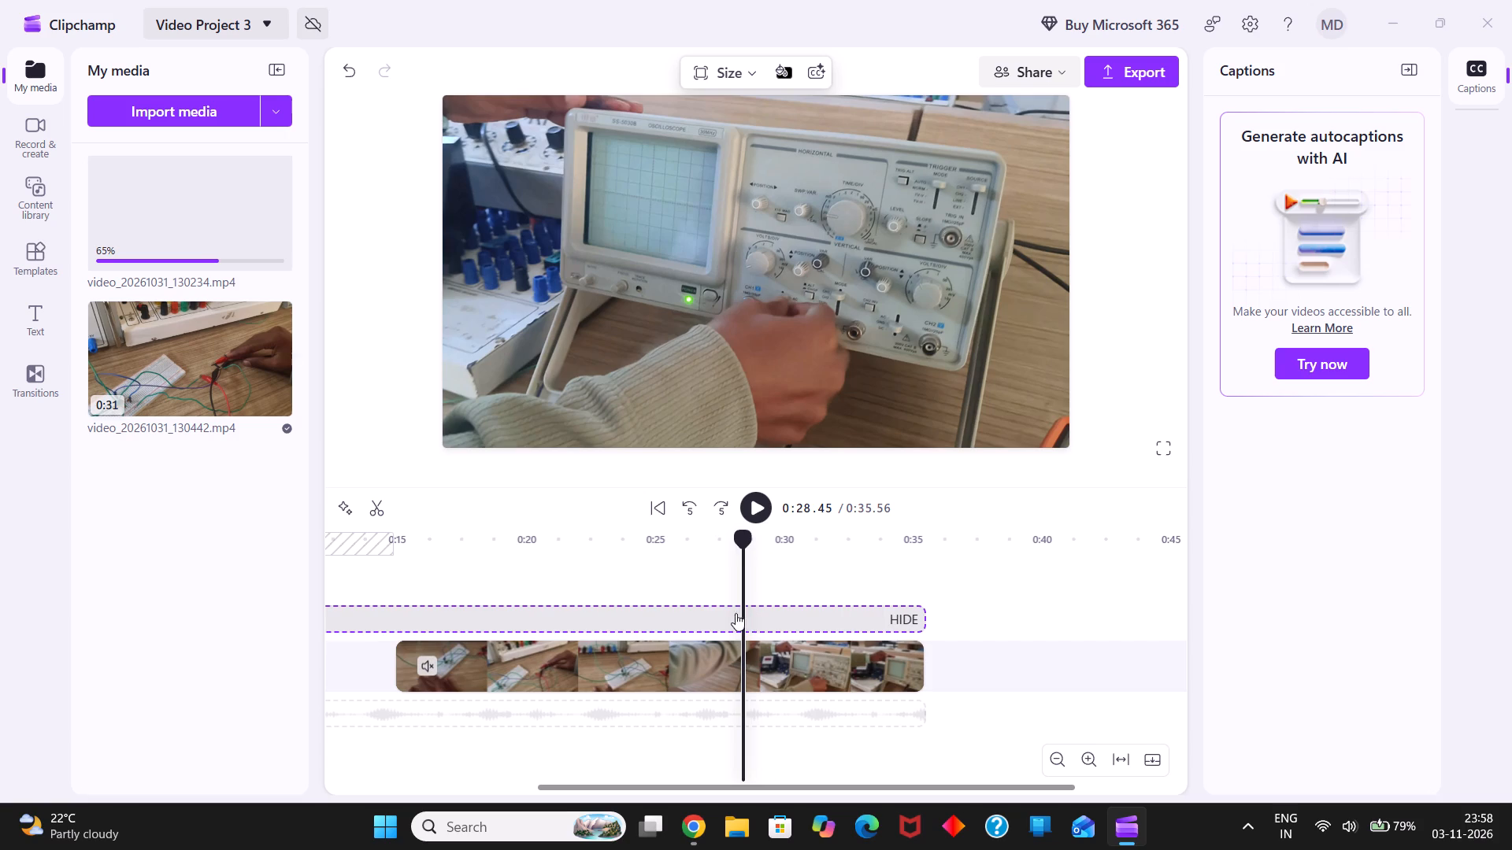
left_click(713, 587)
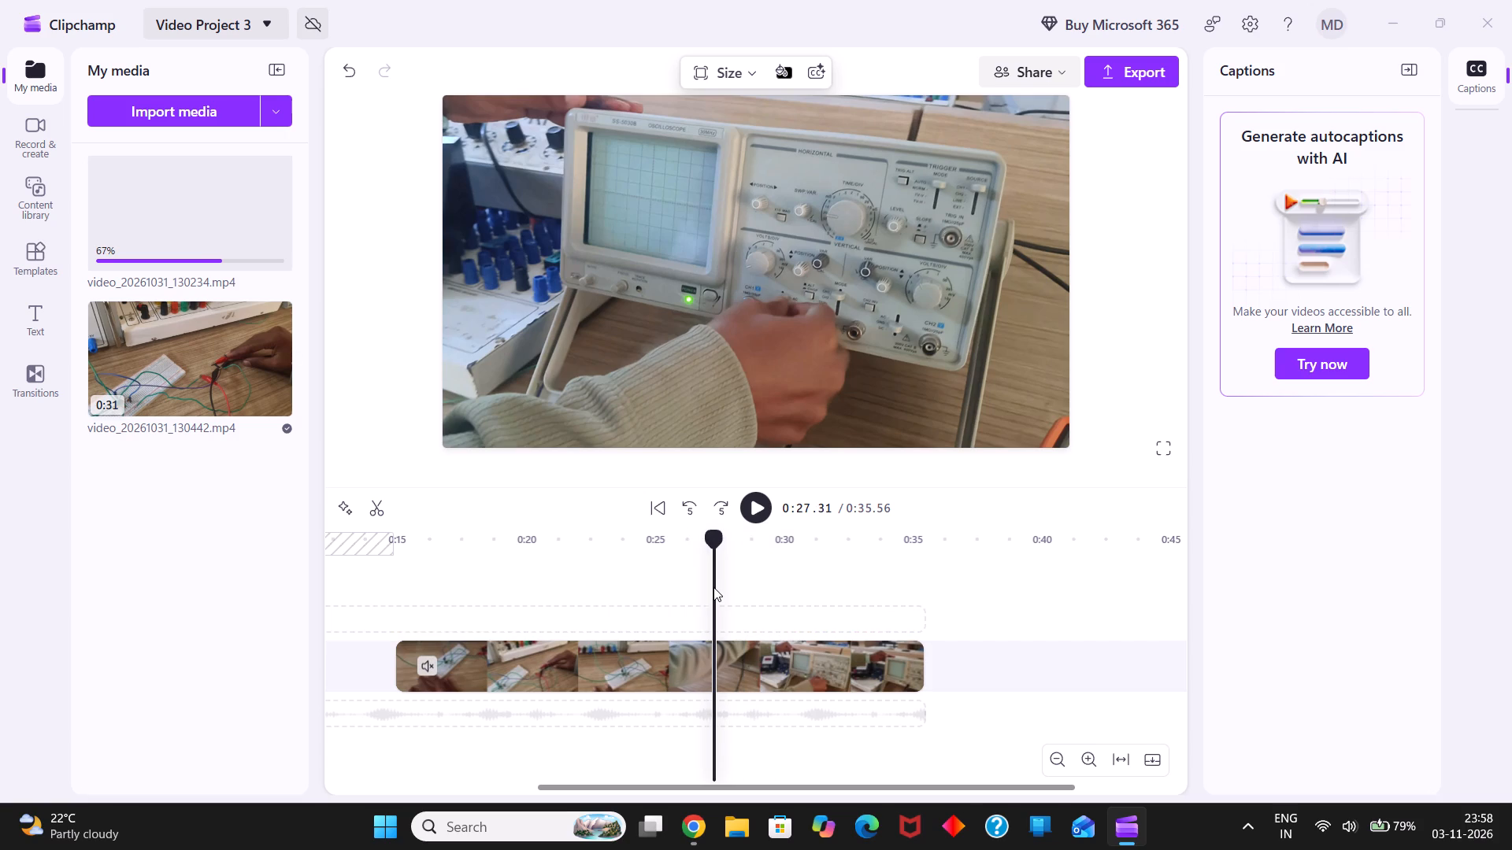
left_click(754, 518)
left_click(754, 518)
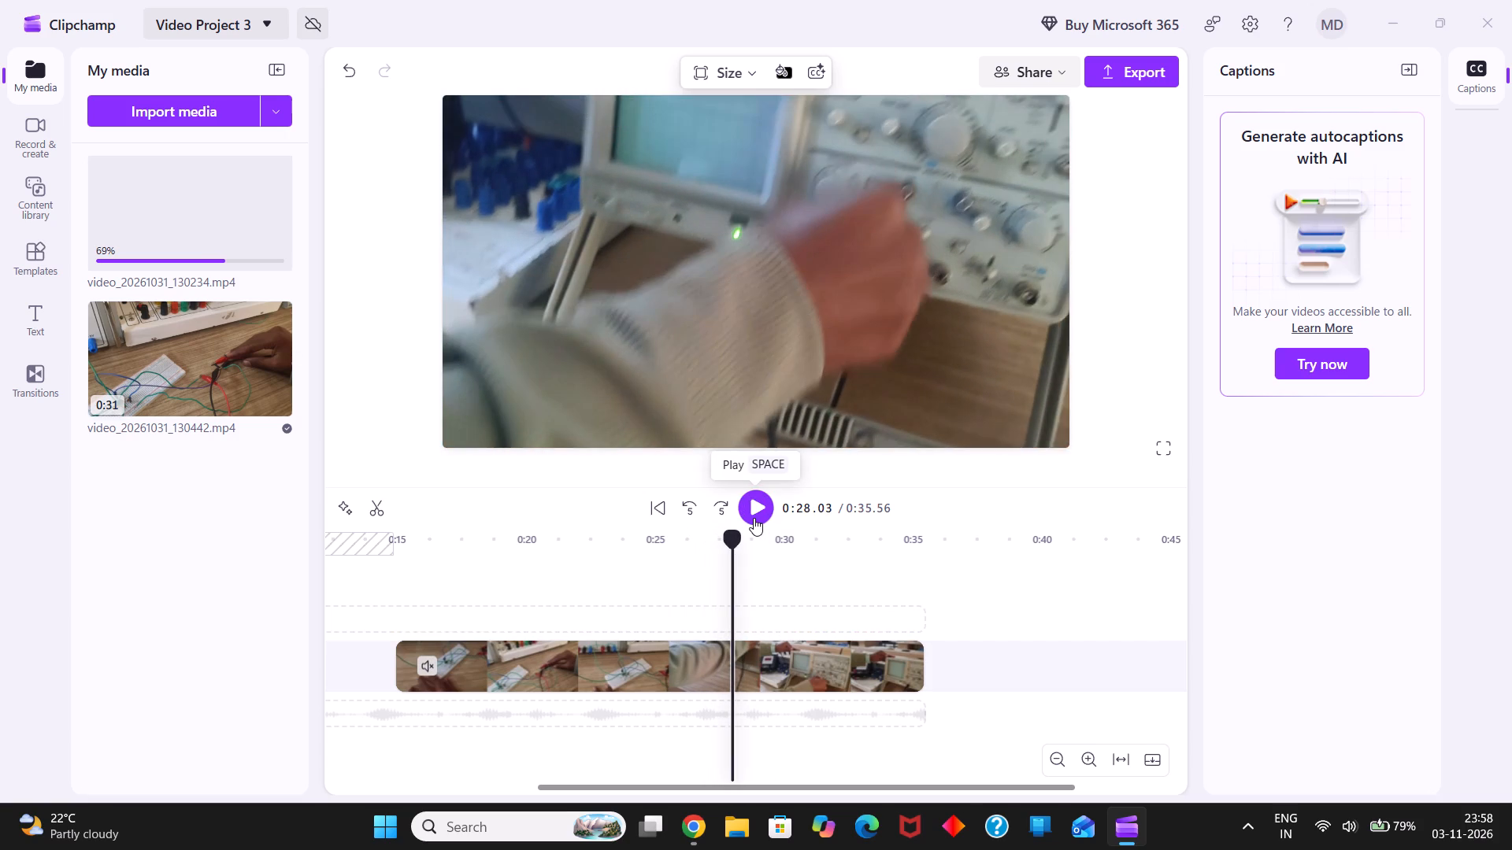
left_click(722, 573)
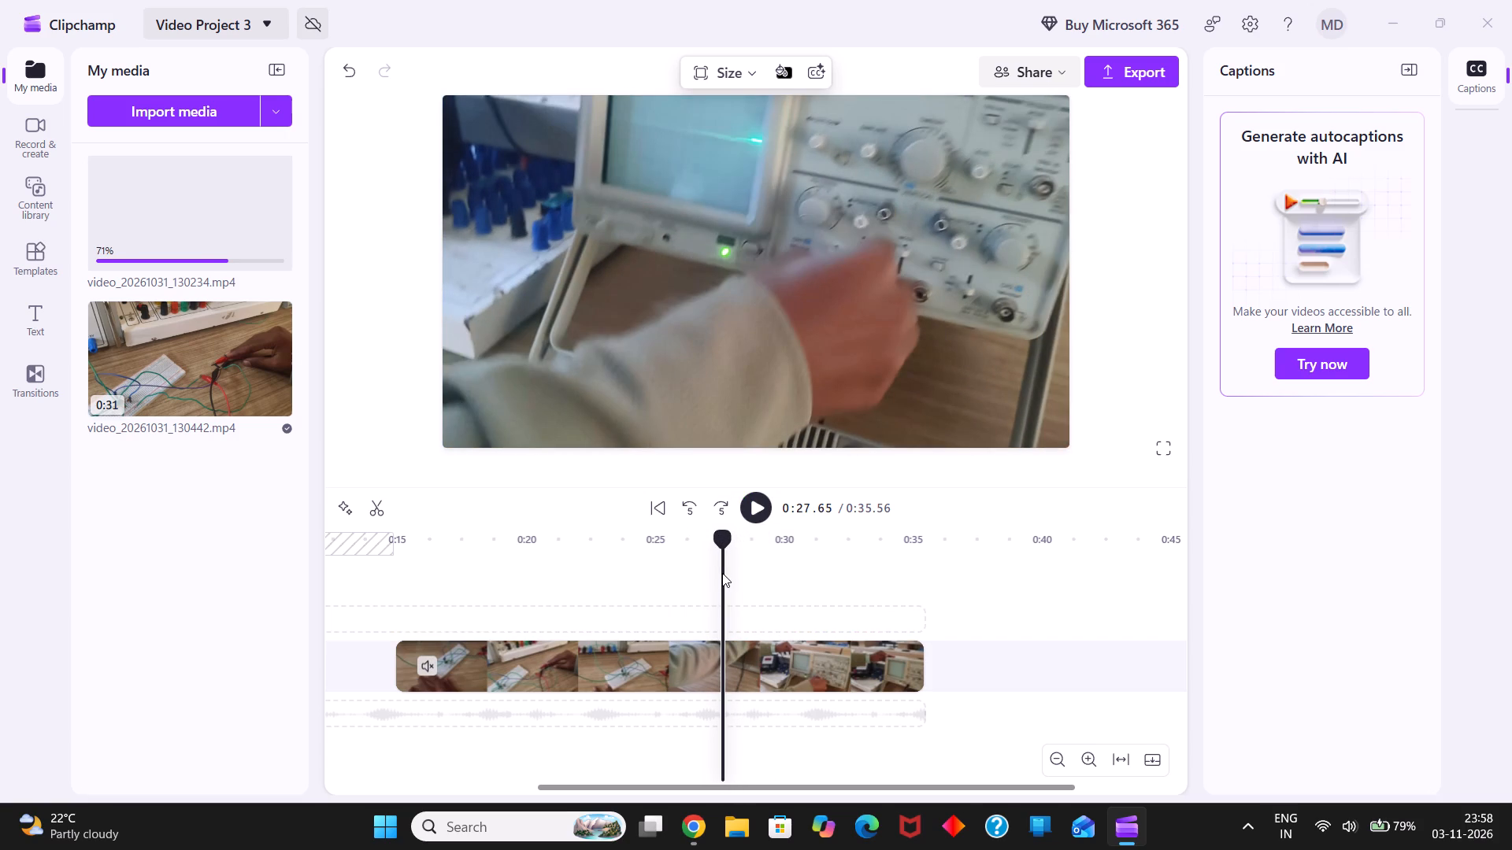
left_click(706, 572)
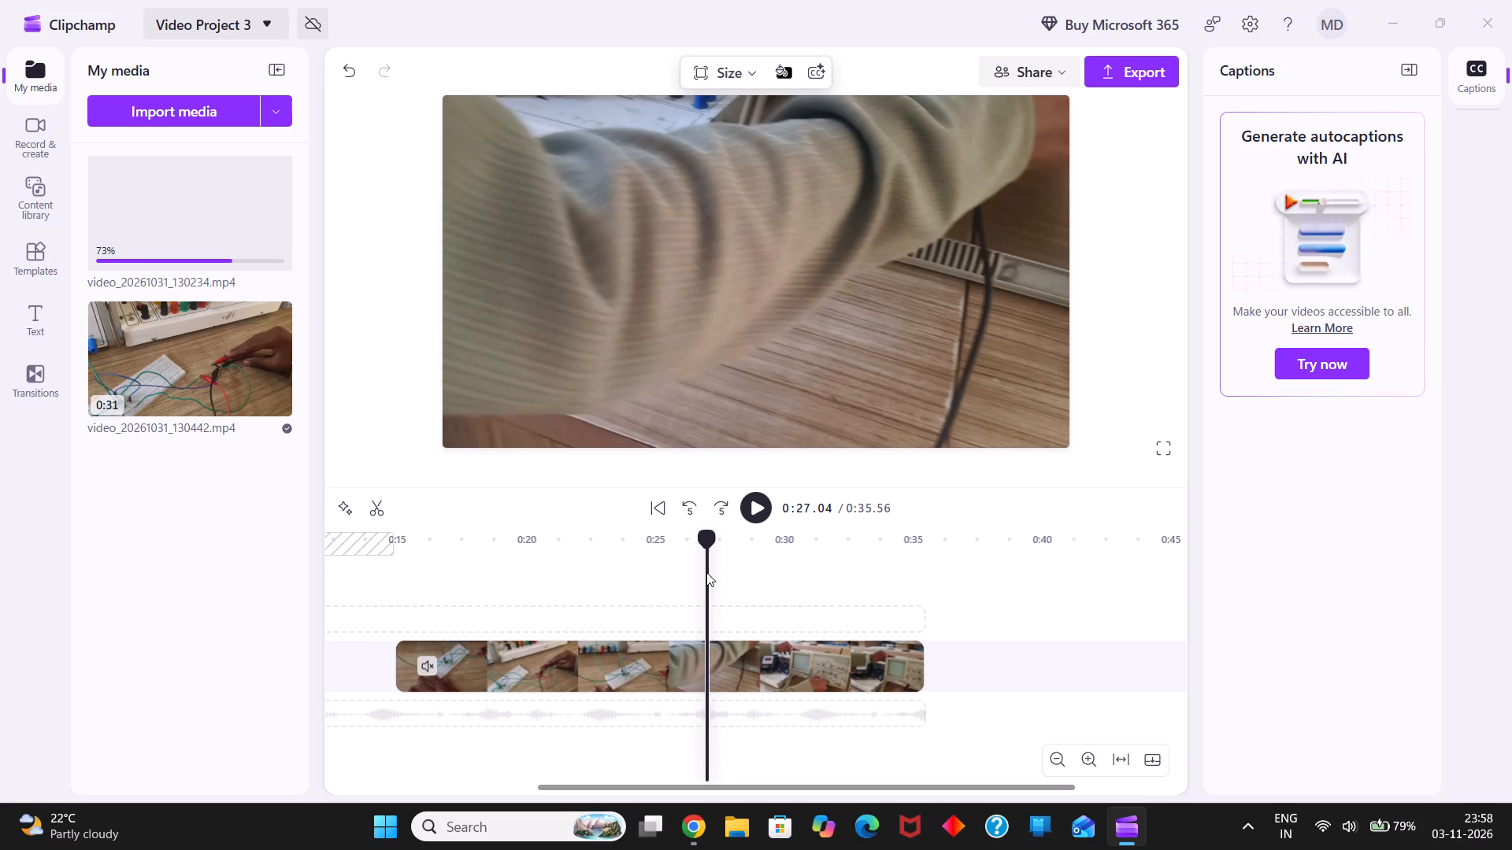
right_click(721, 656)
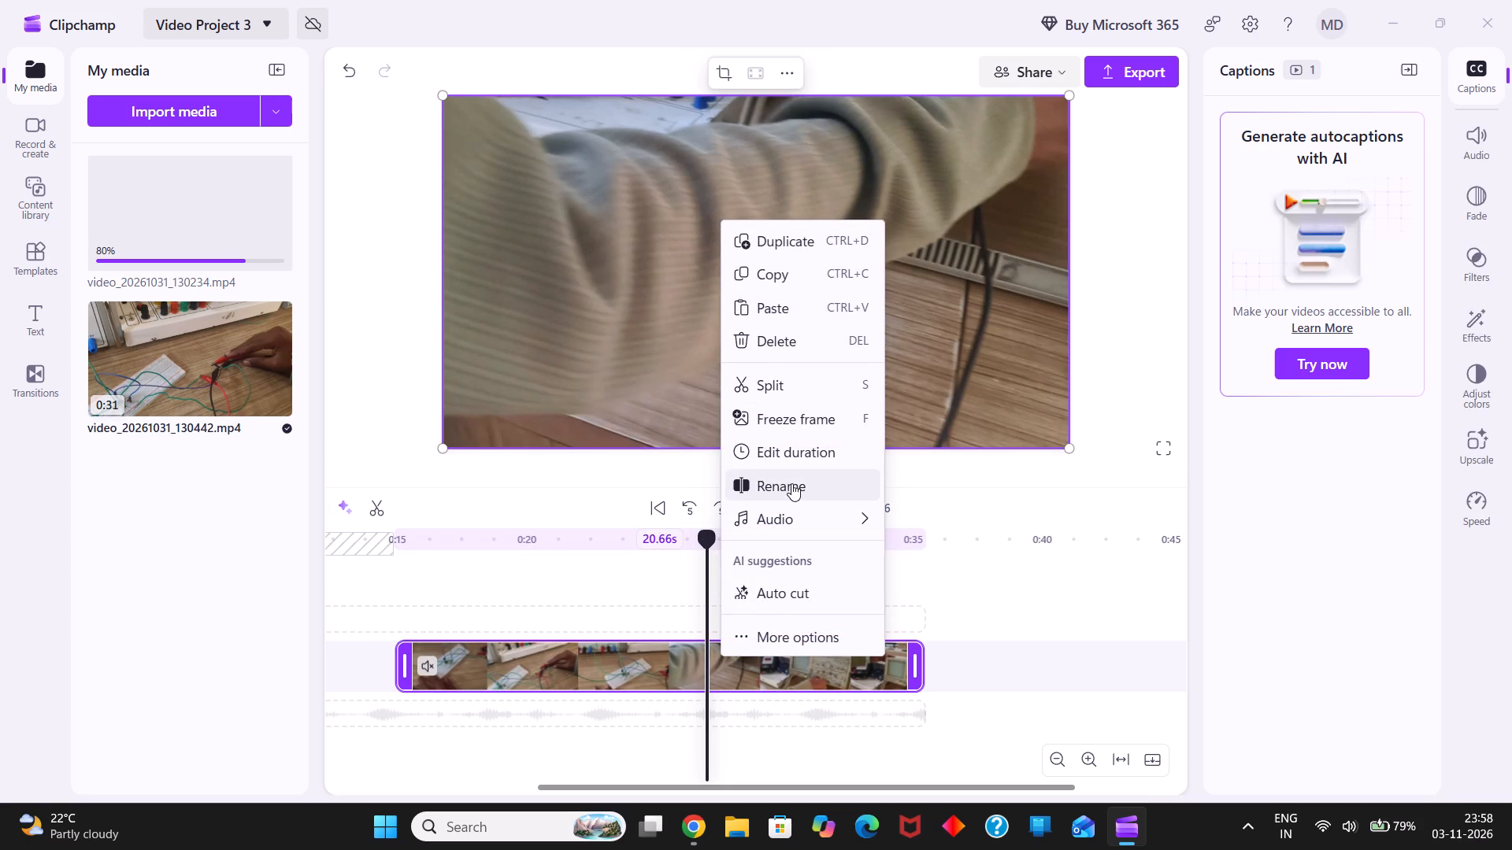
left_click(791, 379)
left_click(847, 660)
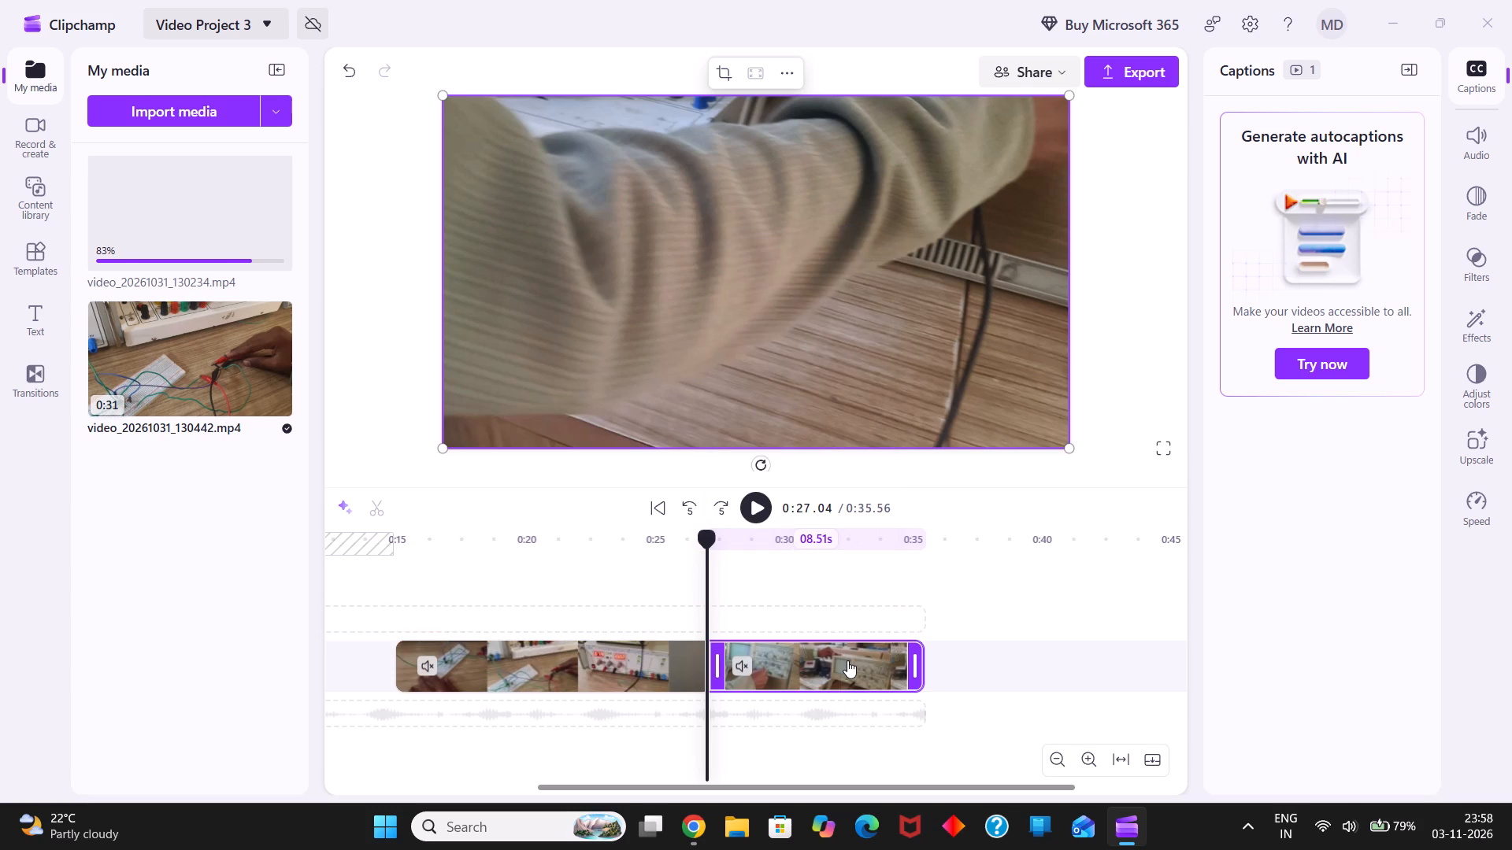
key("Delete")
Place video_20261031_130234 from the project media on a new track below the existing clip, starting at 0:00.
scroll(739, 668, "right", 6)
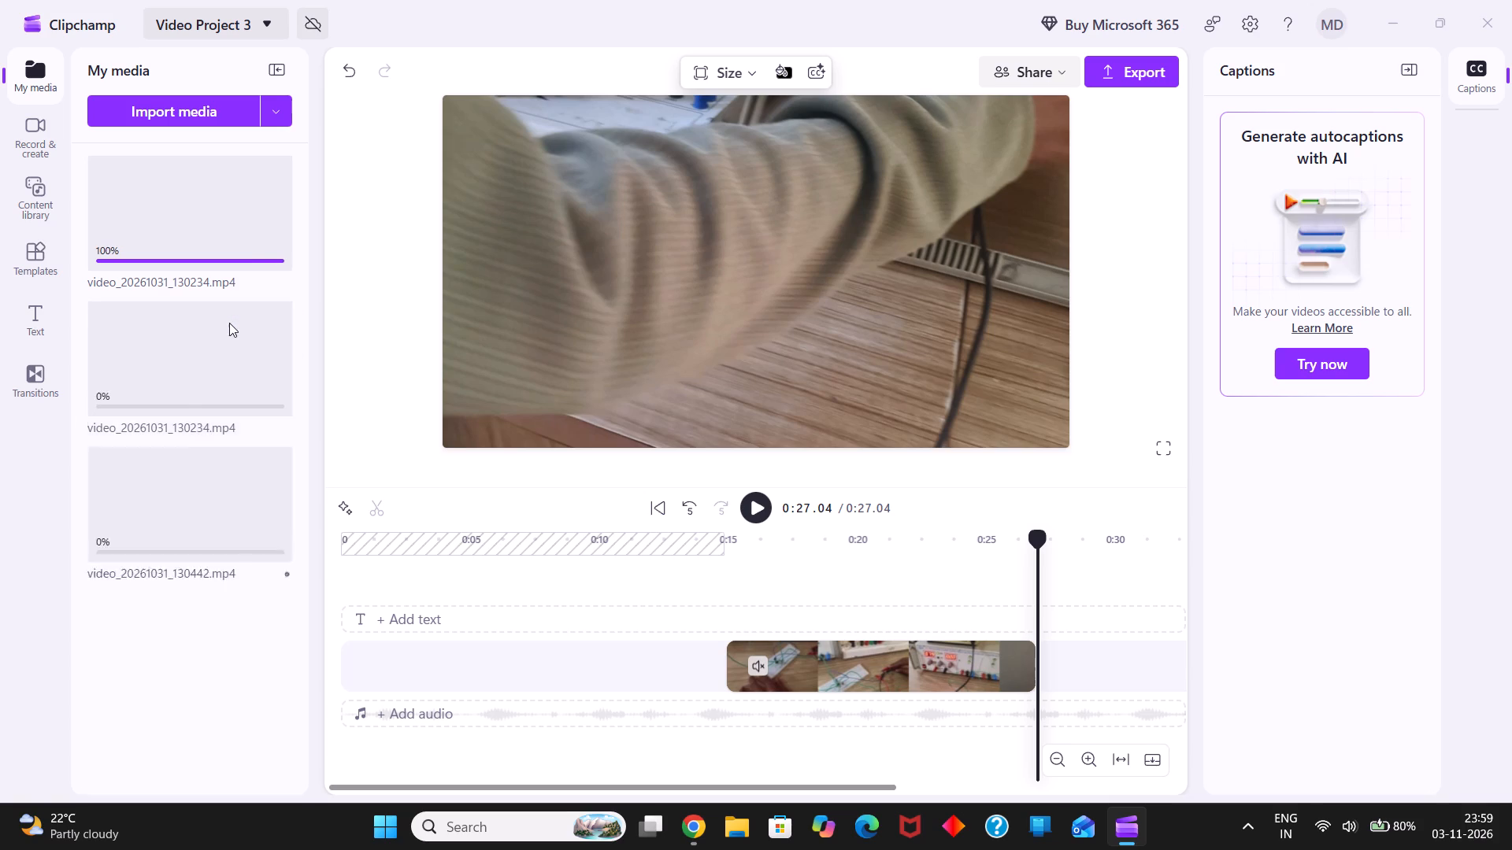
left_click_drag(207, 252, 363, 370)
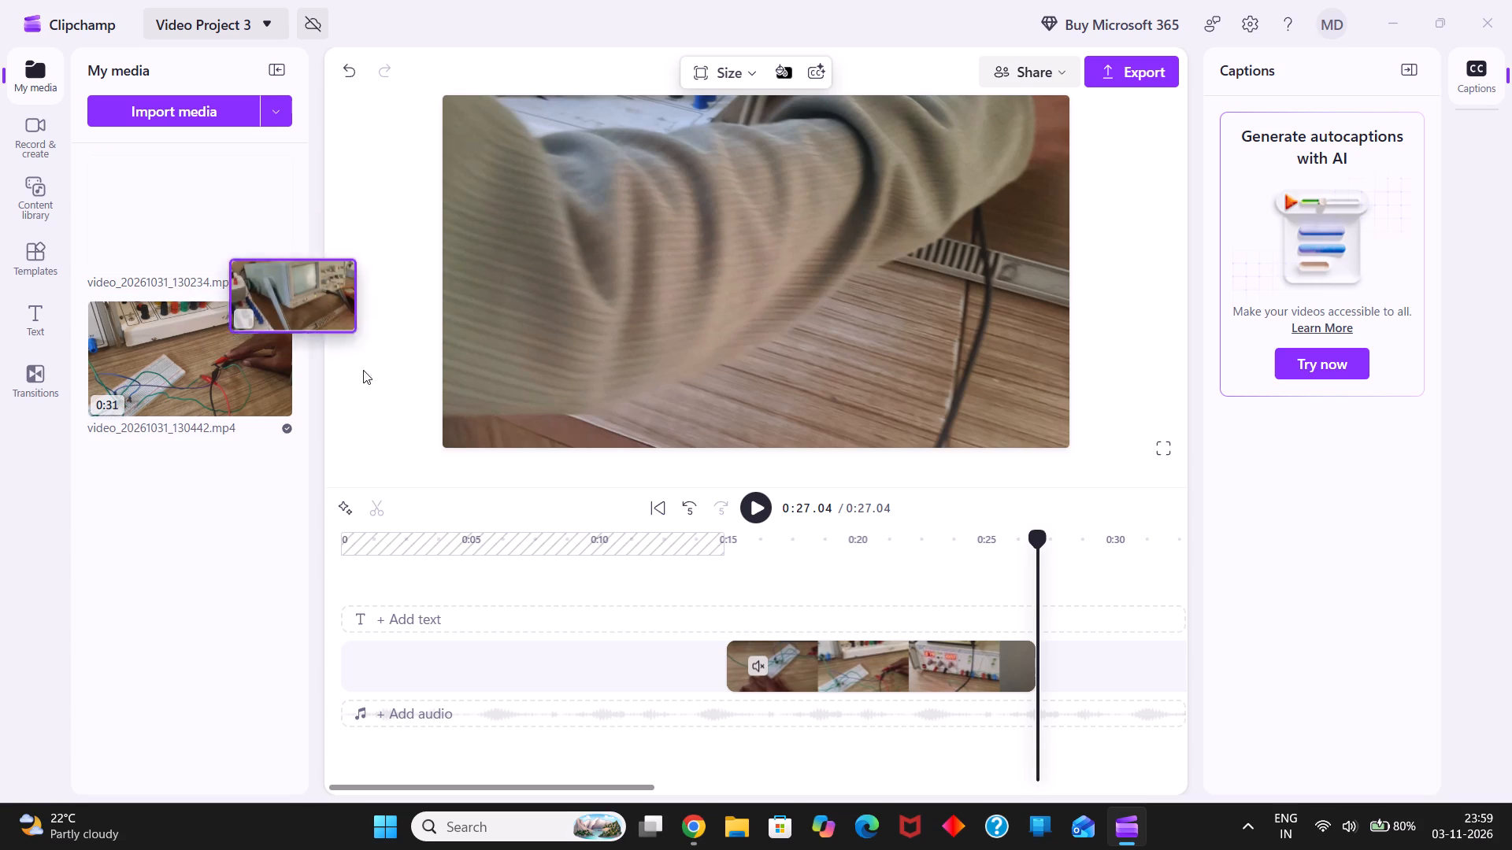
left_click_drag(363, 370, 521, 710)
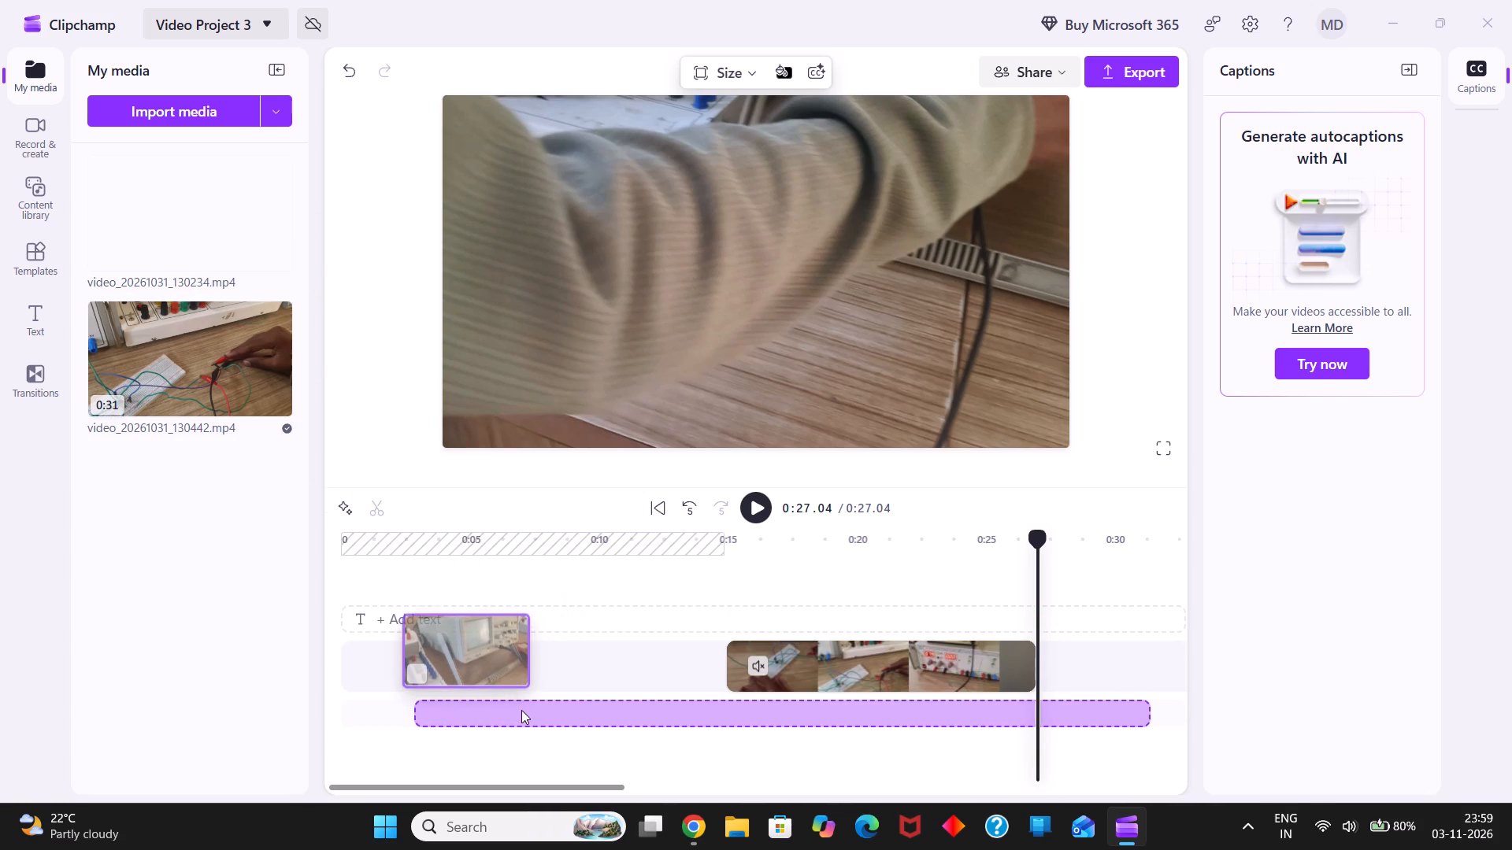
left_click_drag(521, 710, 512, 717)
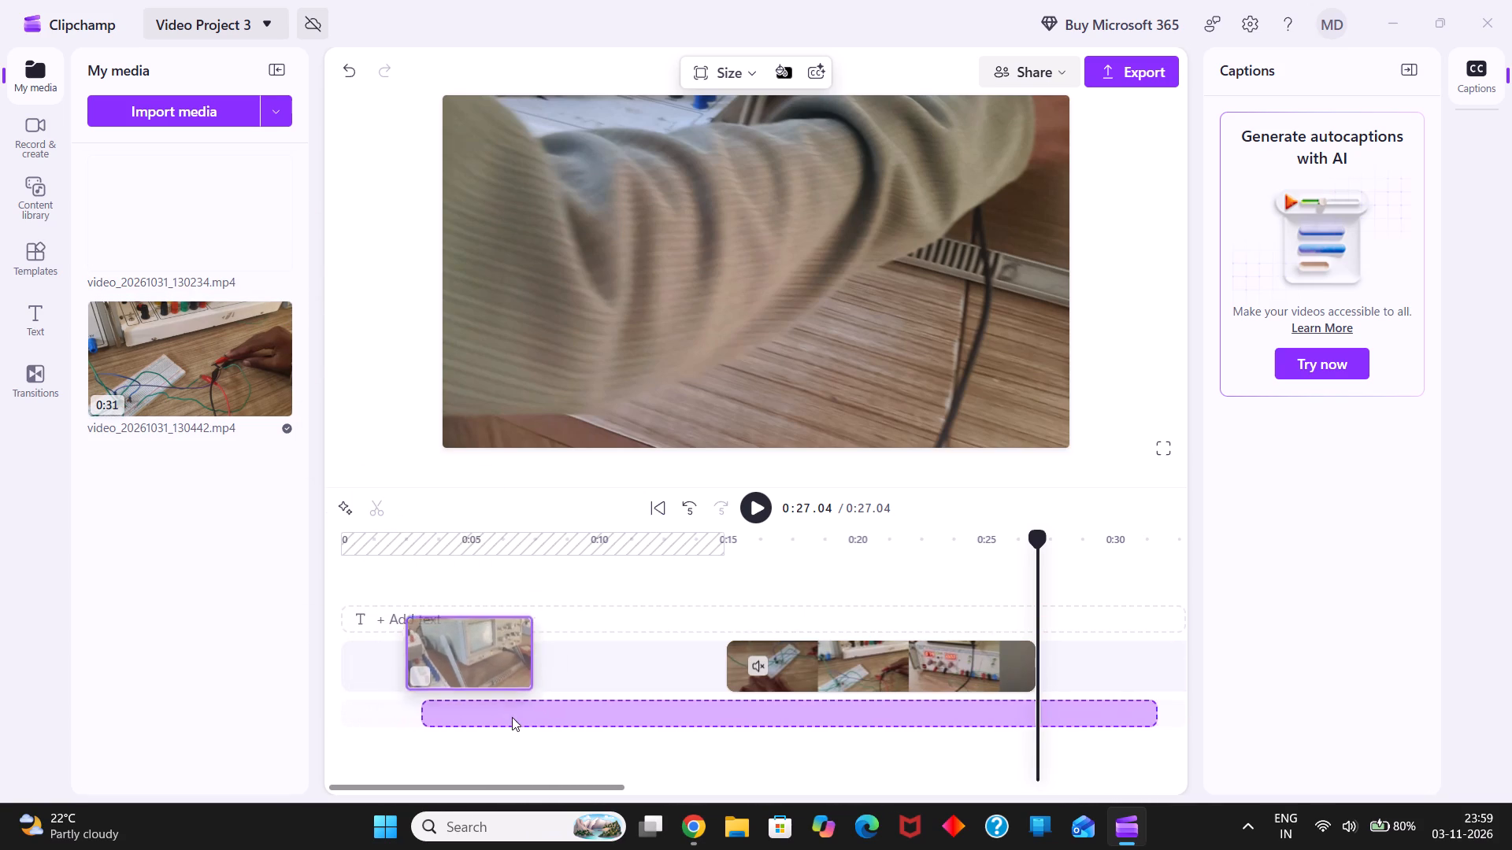
left_click_drag(512, 717, 444, 715)
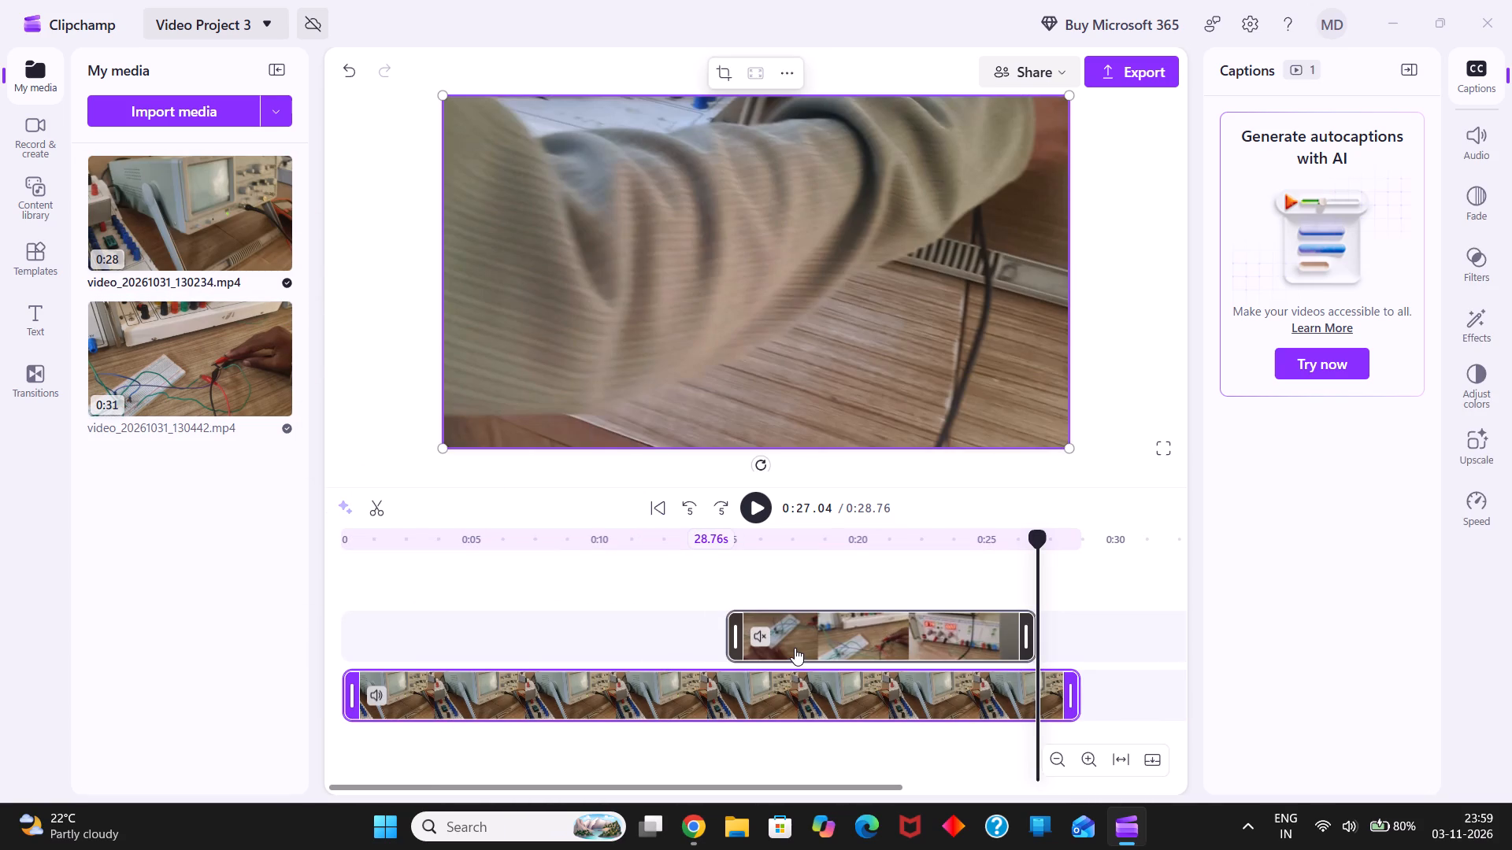
left_click(673, 674)
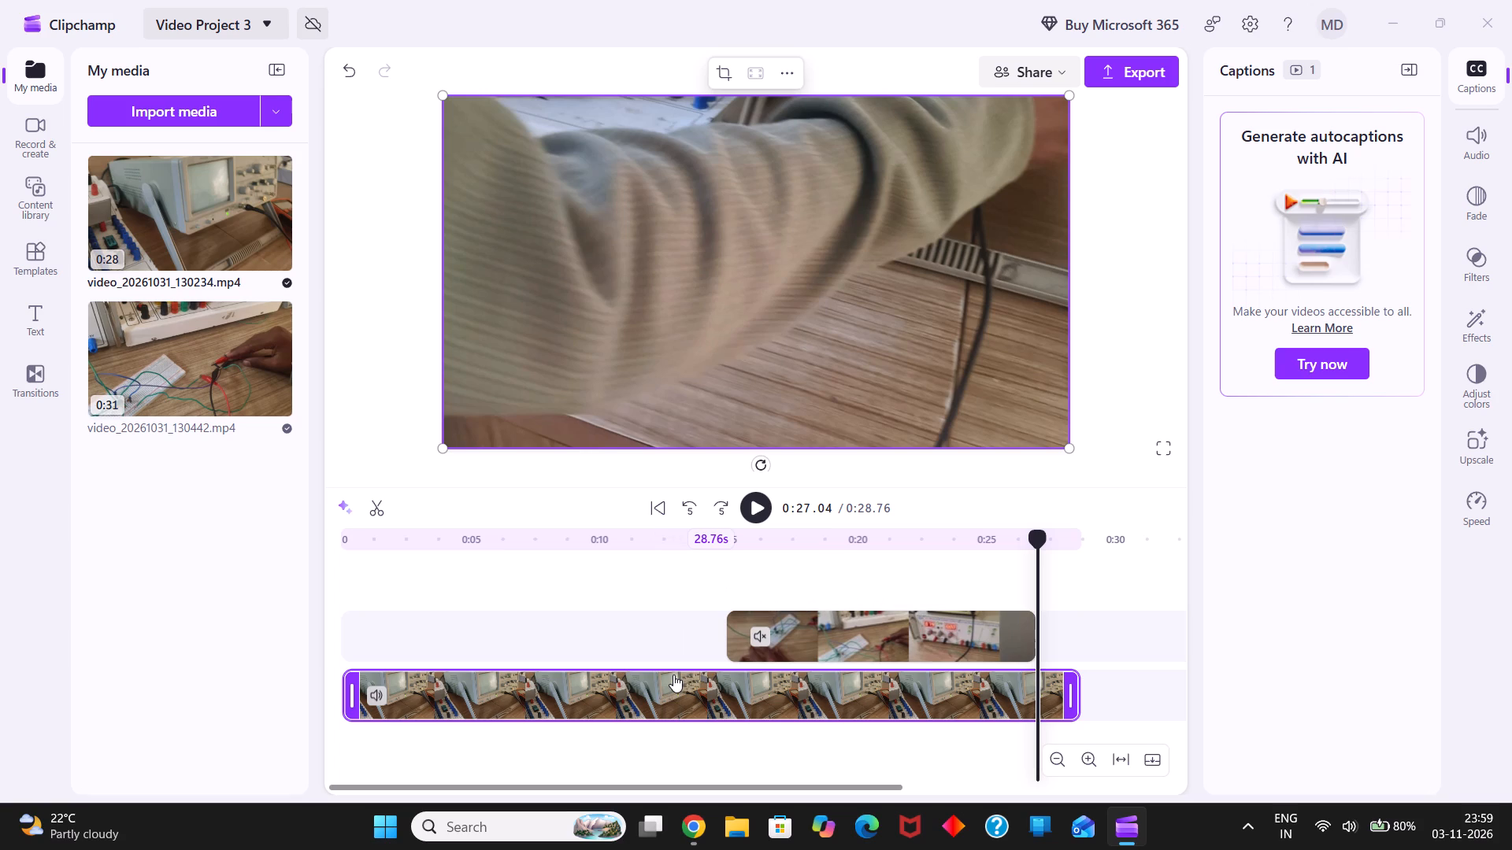
left_click(707, 686)
Play the timeline from about 0:13.94 to 0:16.24 to check where the upper clip begins.
left_click_drag(1037, 573, 700, 582)
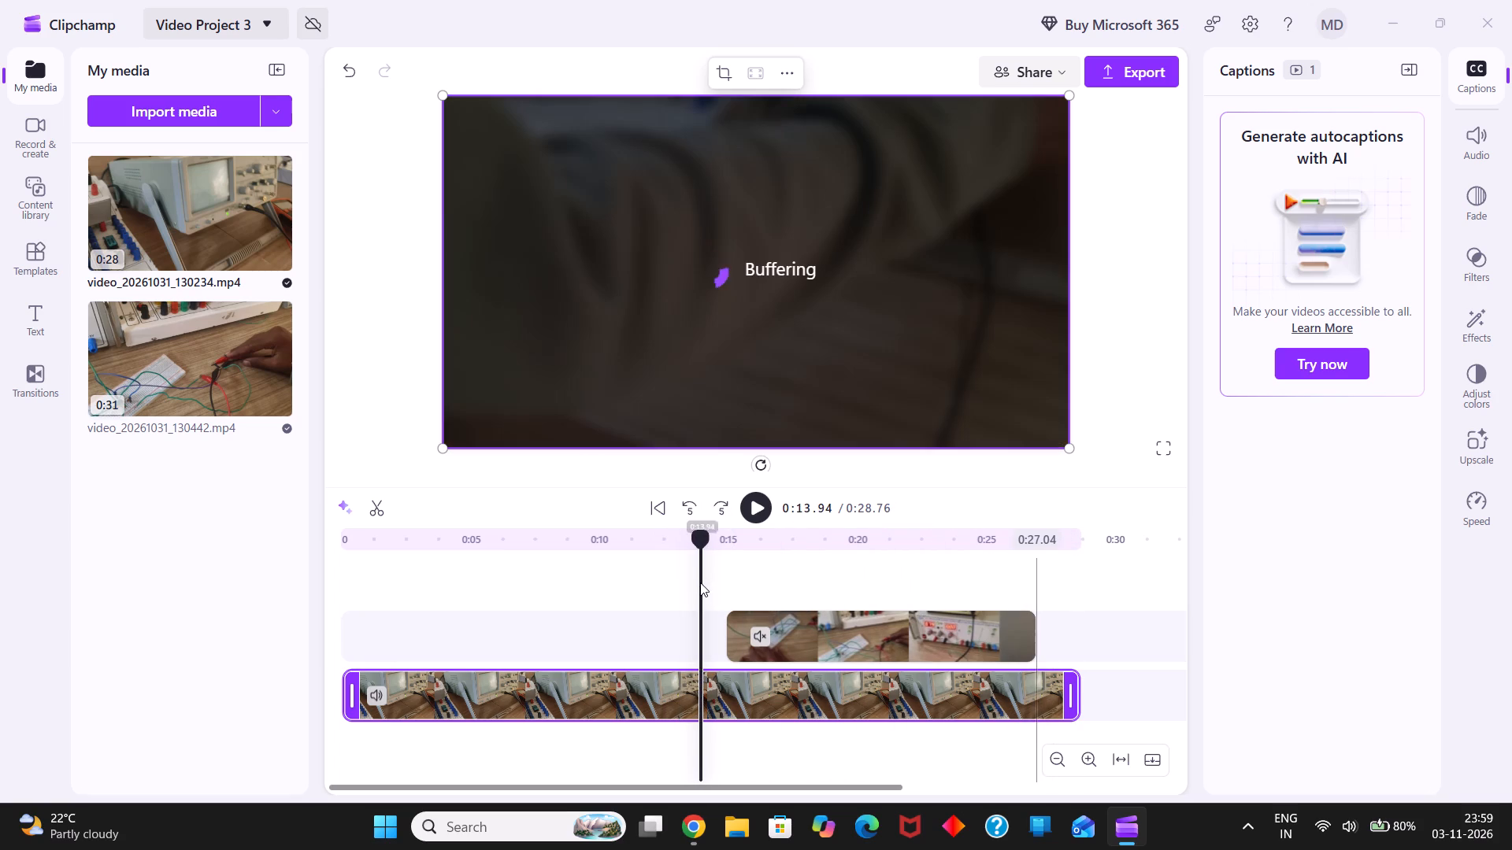
left_click(762, 513)
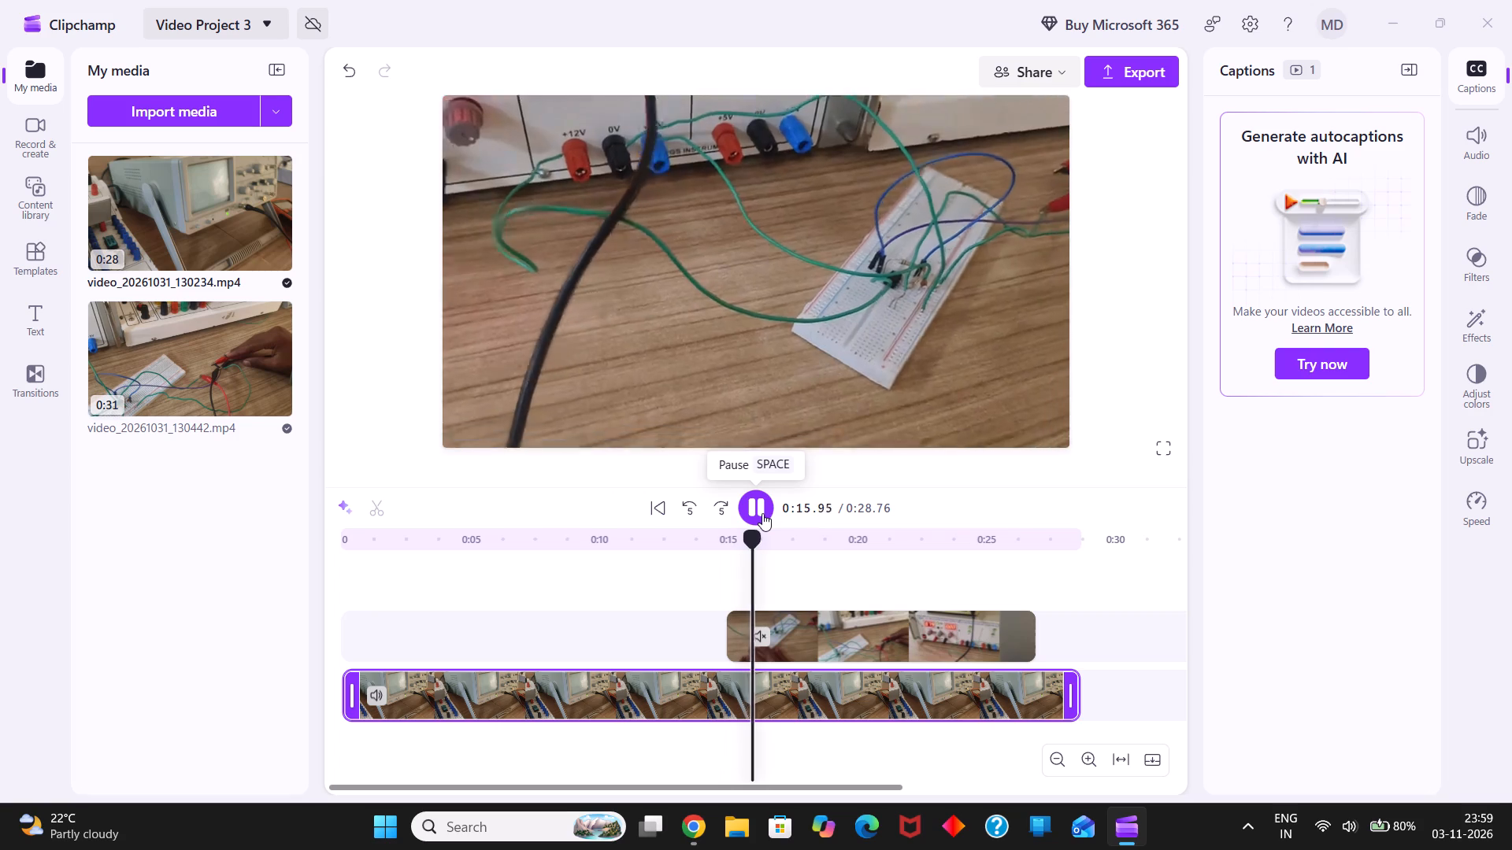
left_click(762, 513)
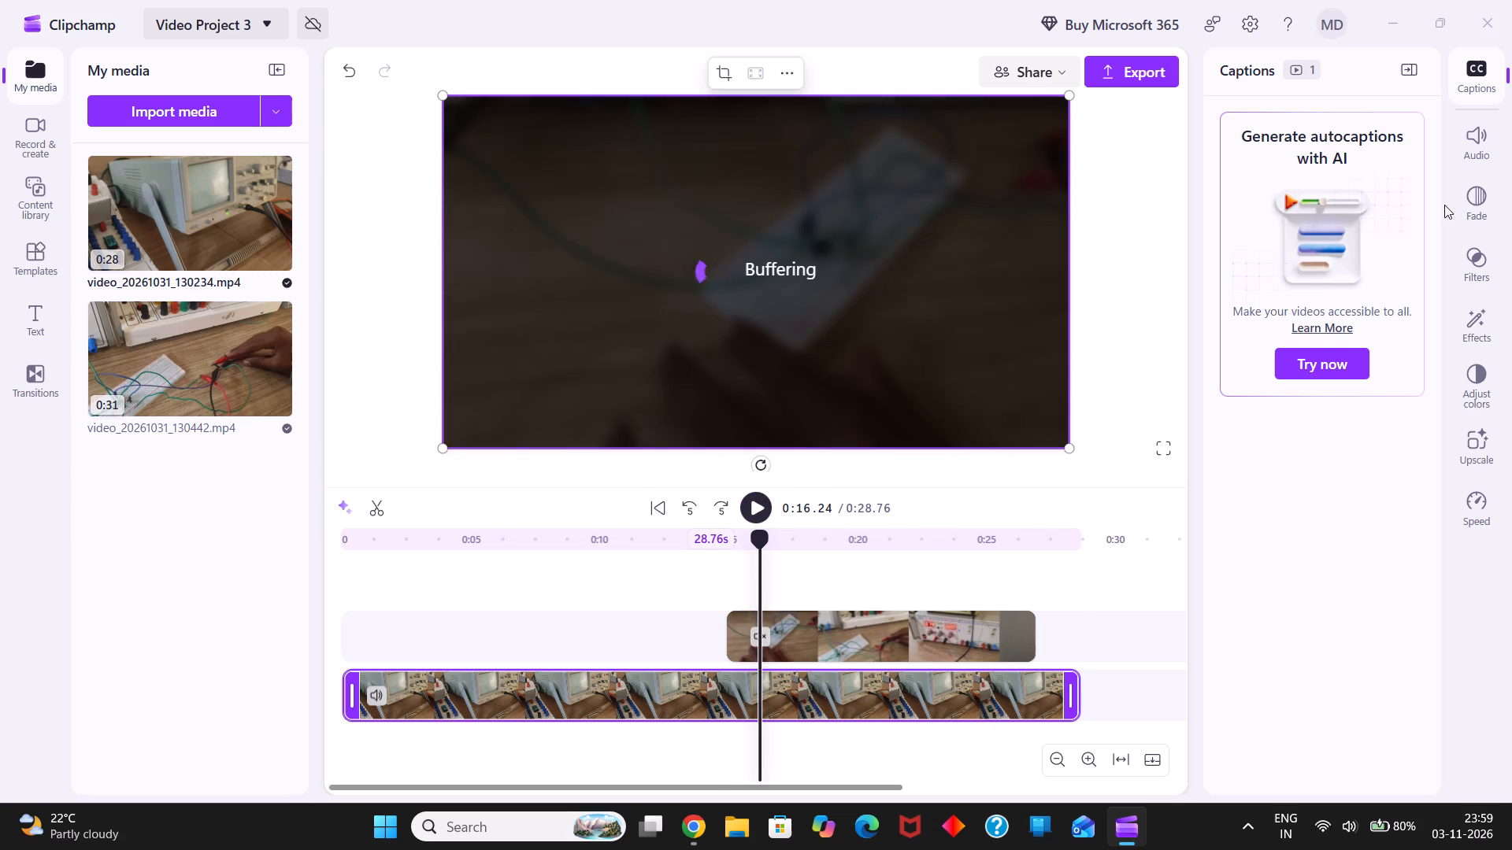
Mute the video_20261031_130234 clip on the lower track by setting its volume to 0%.
left_click(1476, 146)
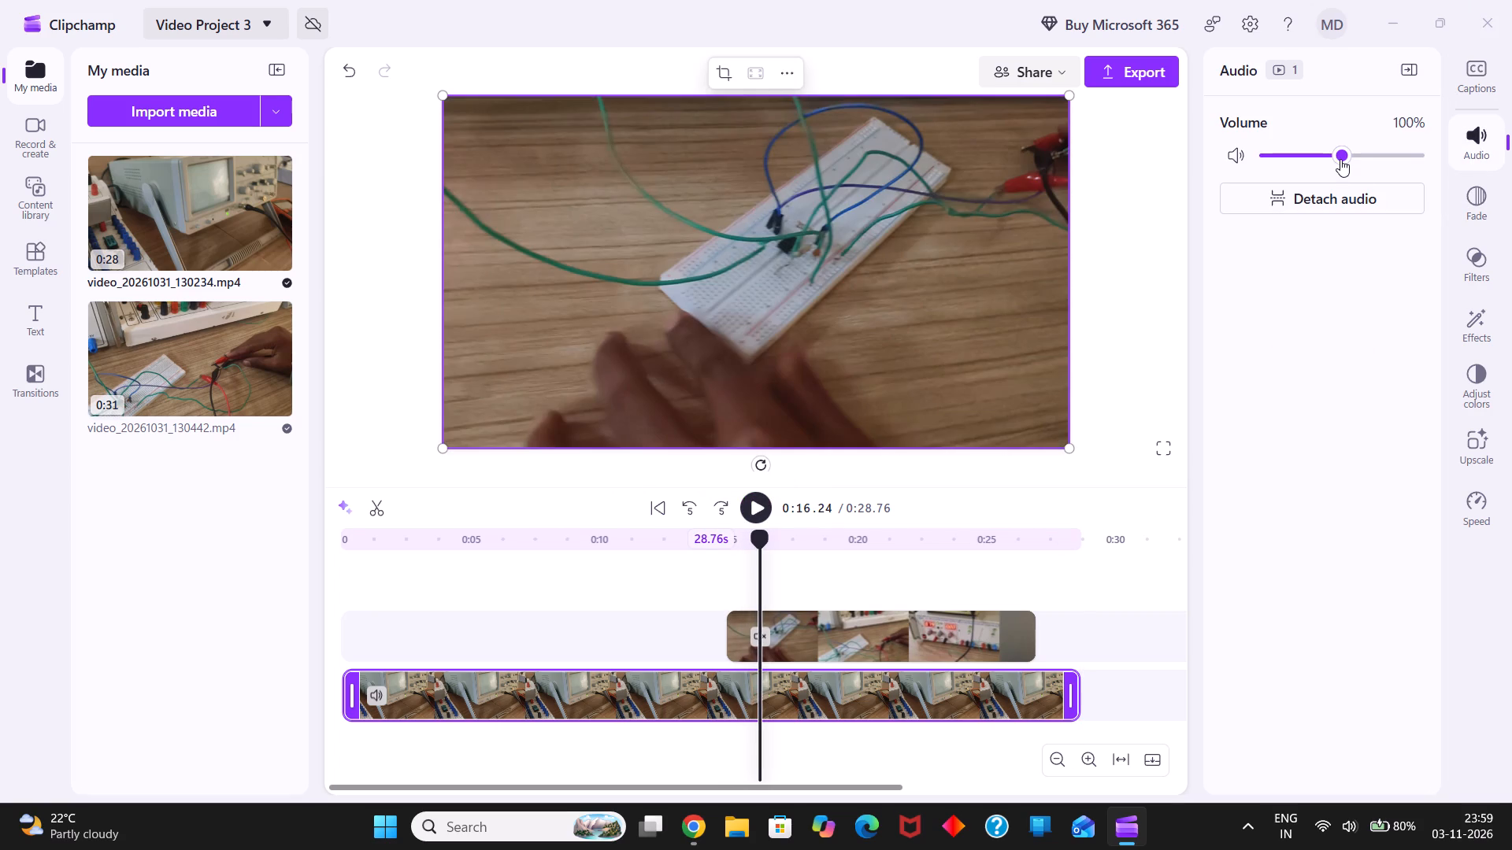
left_click_drag(1340, 159, 1219, 158)
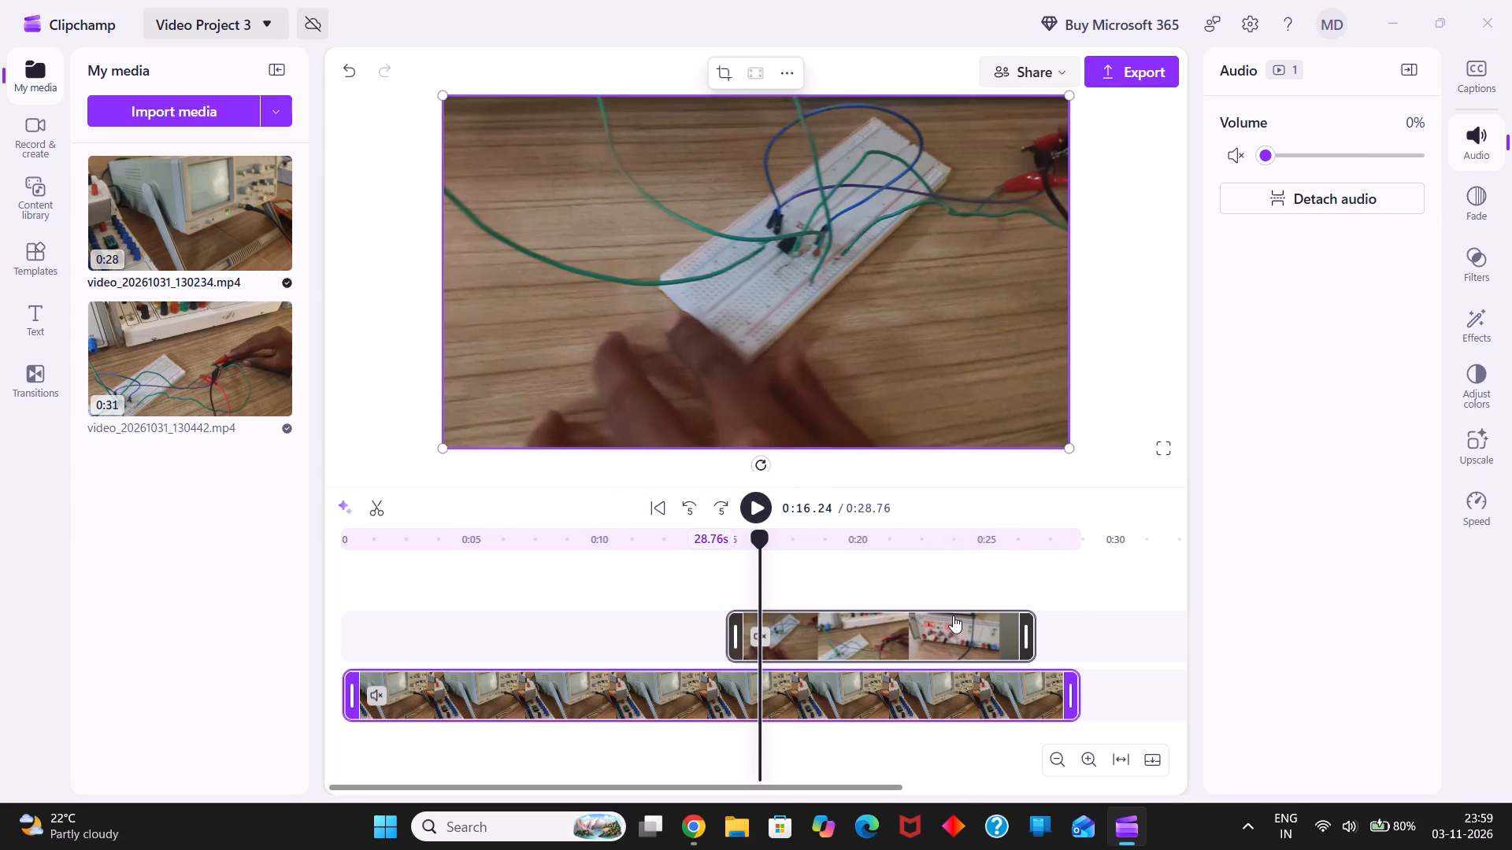
Move the video_20261031_130442 clip from the upper track onto the lower track, directly after the video_20261031_130234 clip.
left_click_drag(947, 632, 1067, 678)
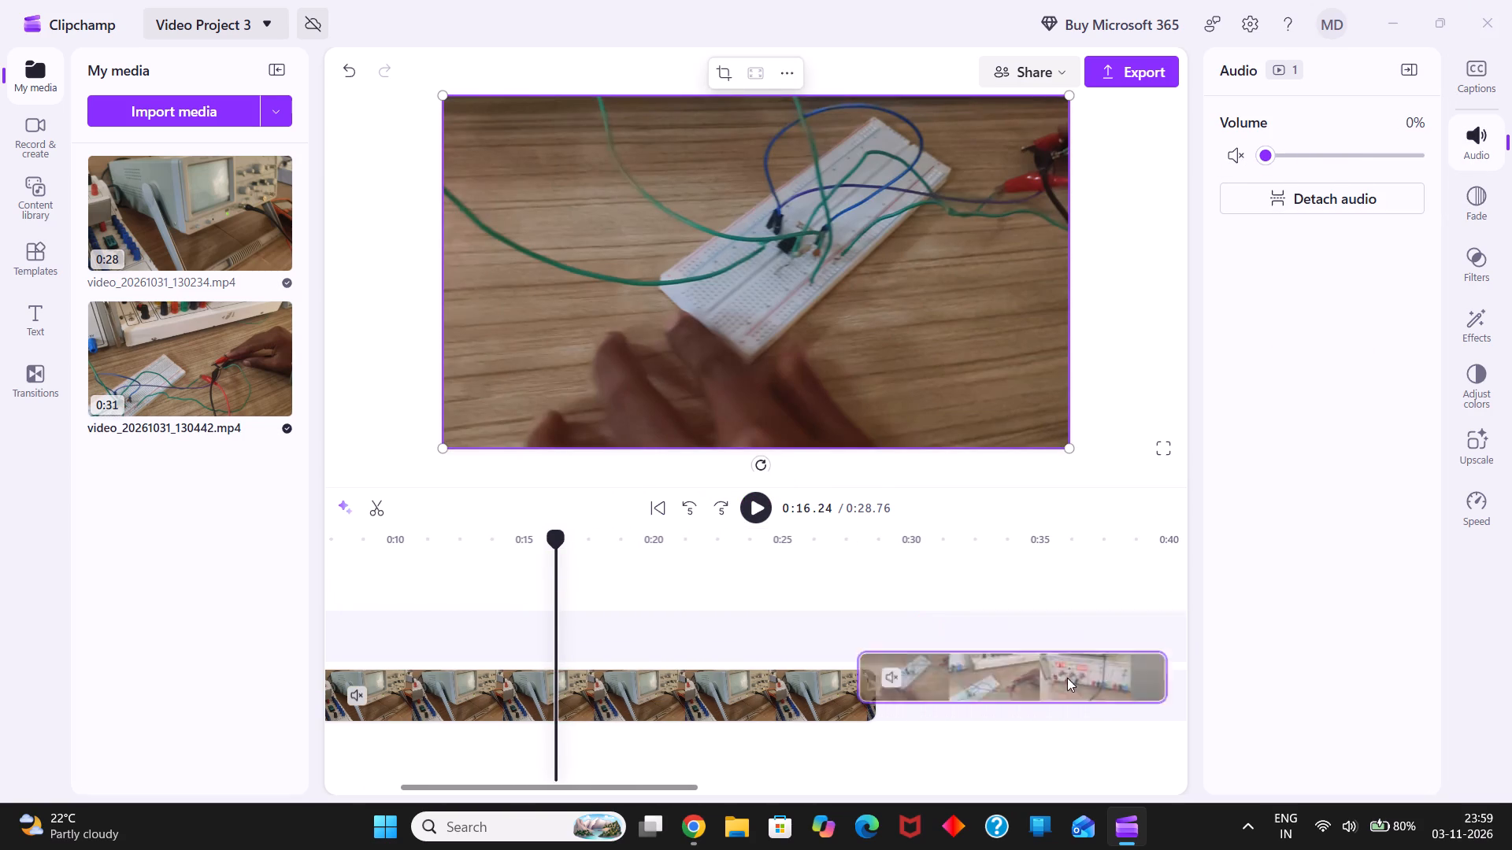
left_click_drag(1067, 678, 1093, 677)
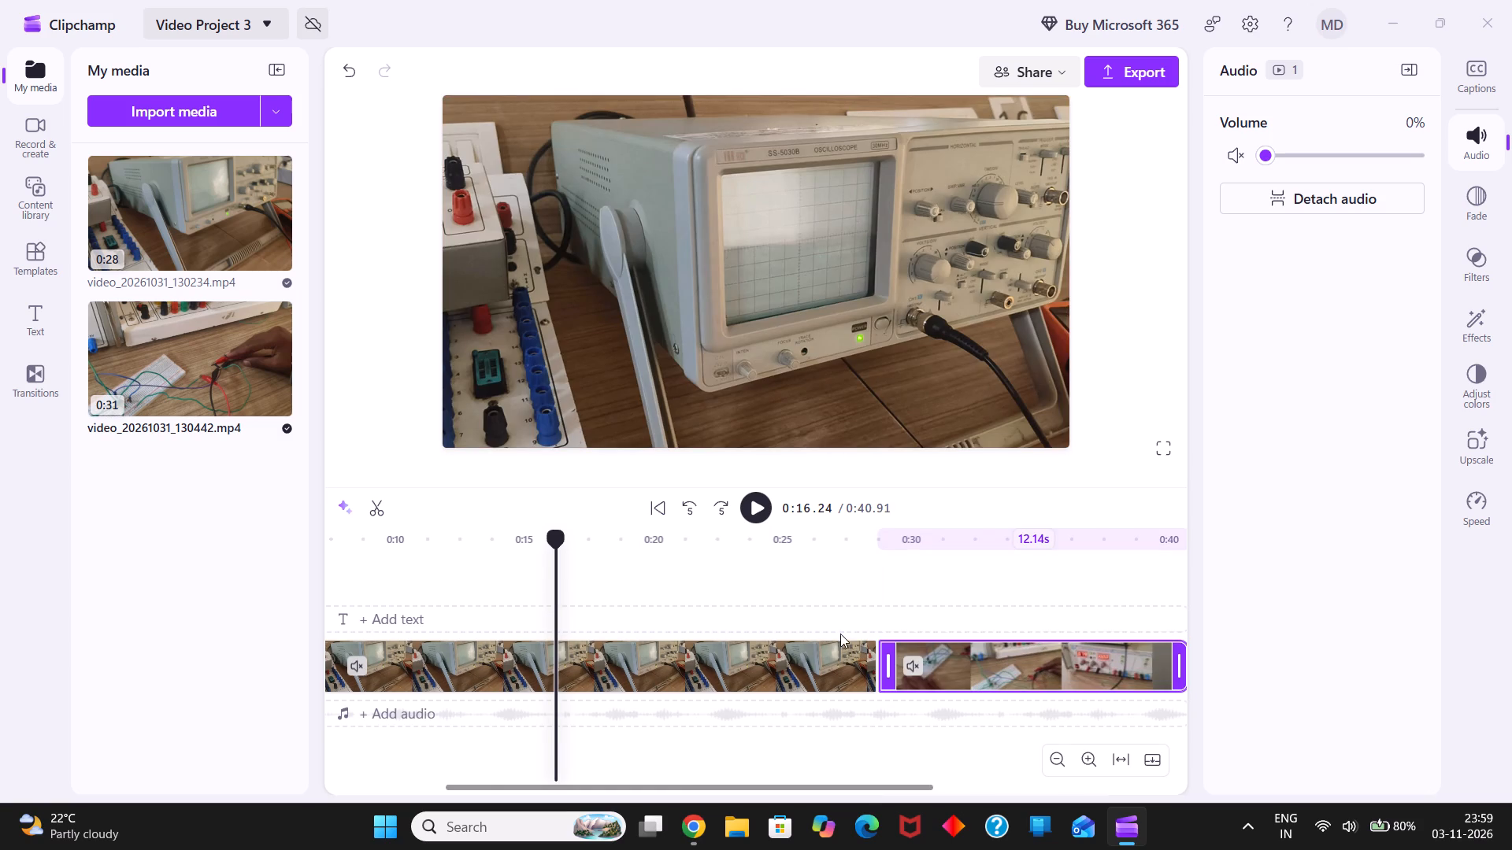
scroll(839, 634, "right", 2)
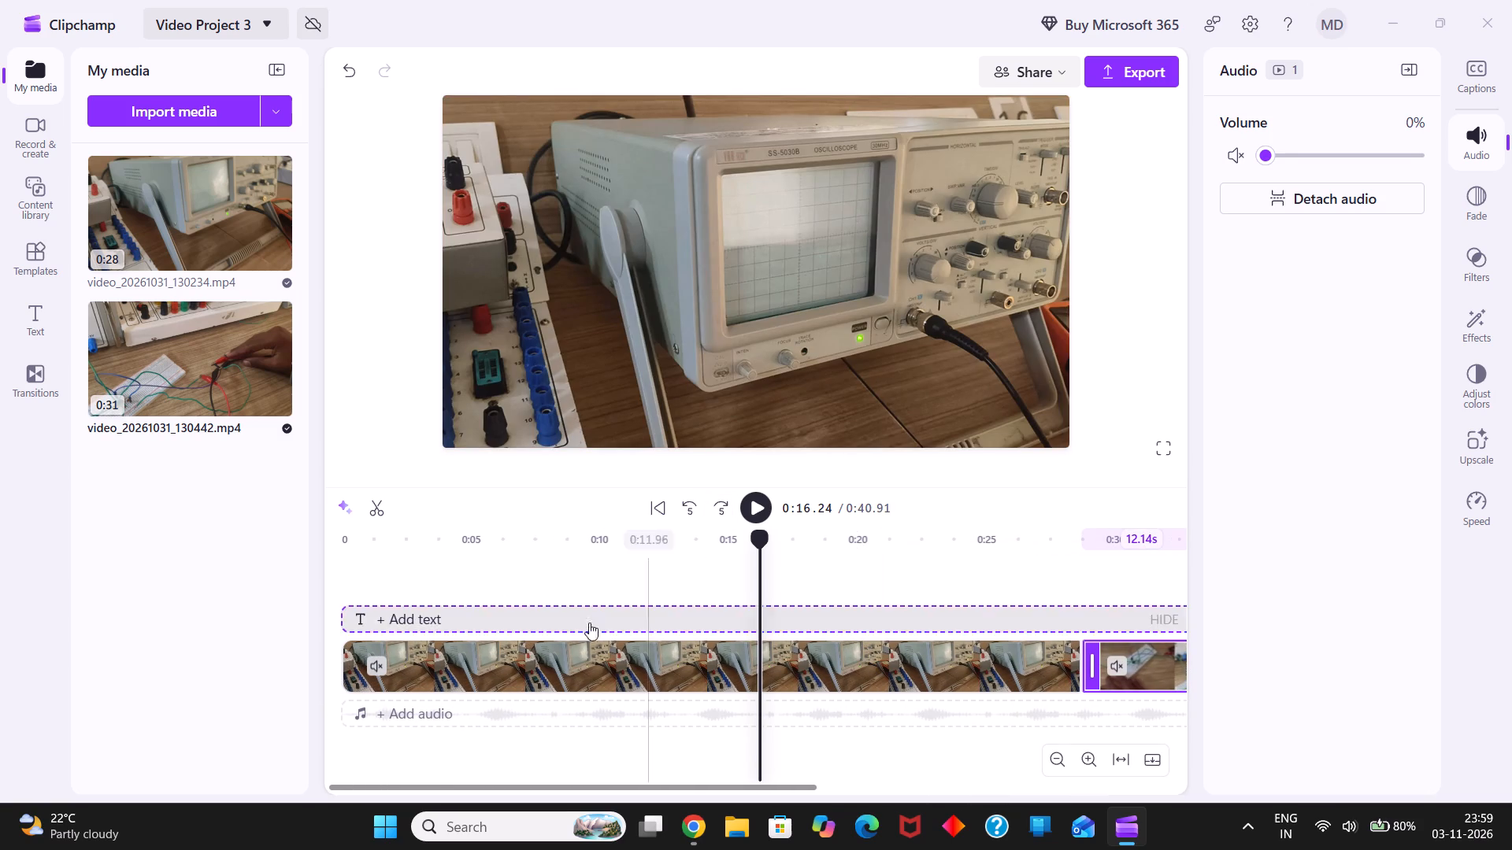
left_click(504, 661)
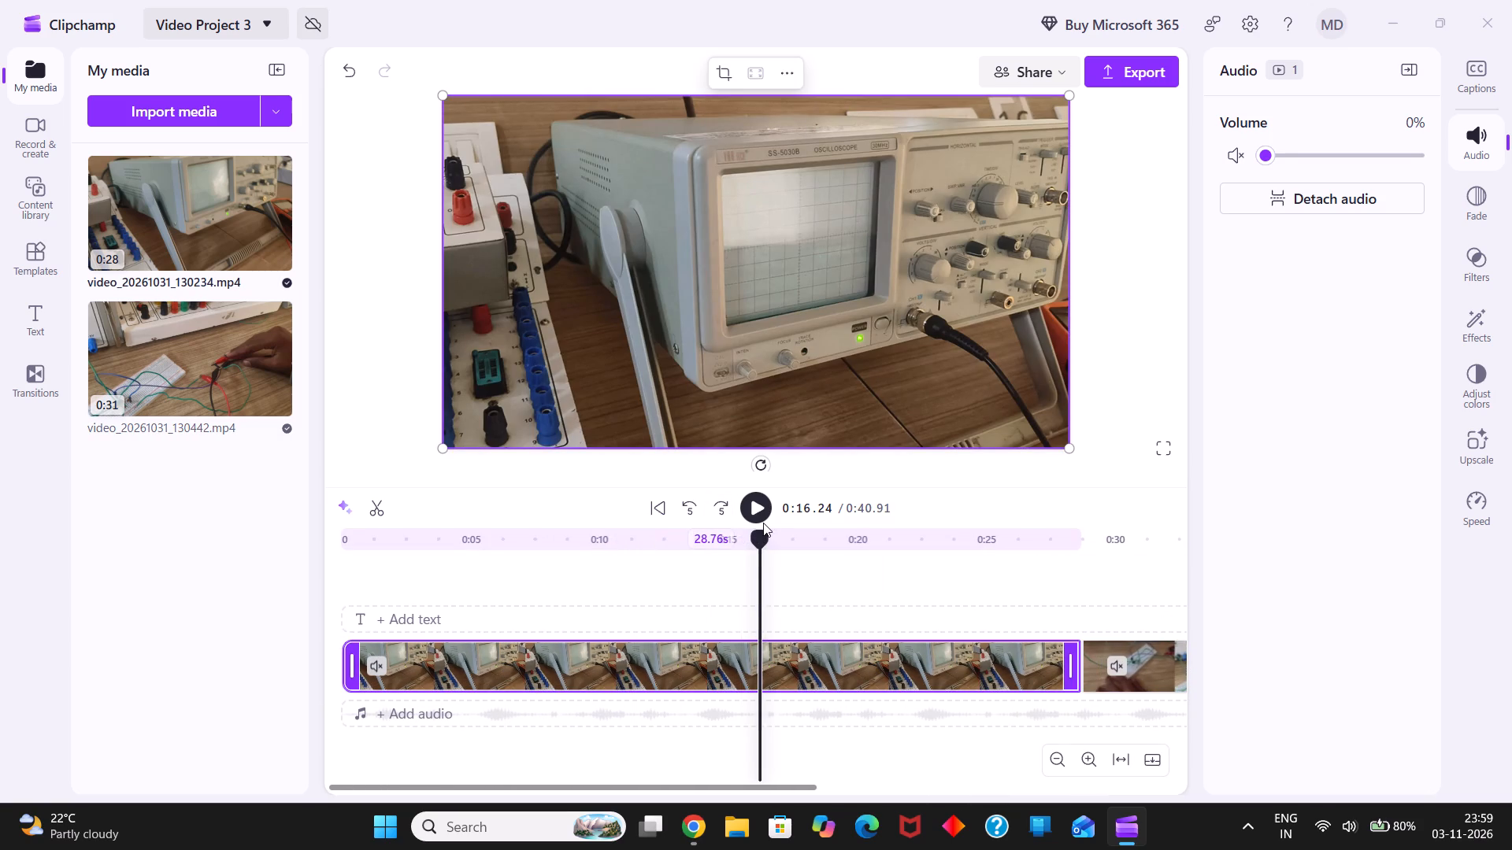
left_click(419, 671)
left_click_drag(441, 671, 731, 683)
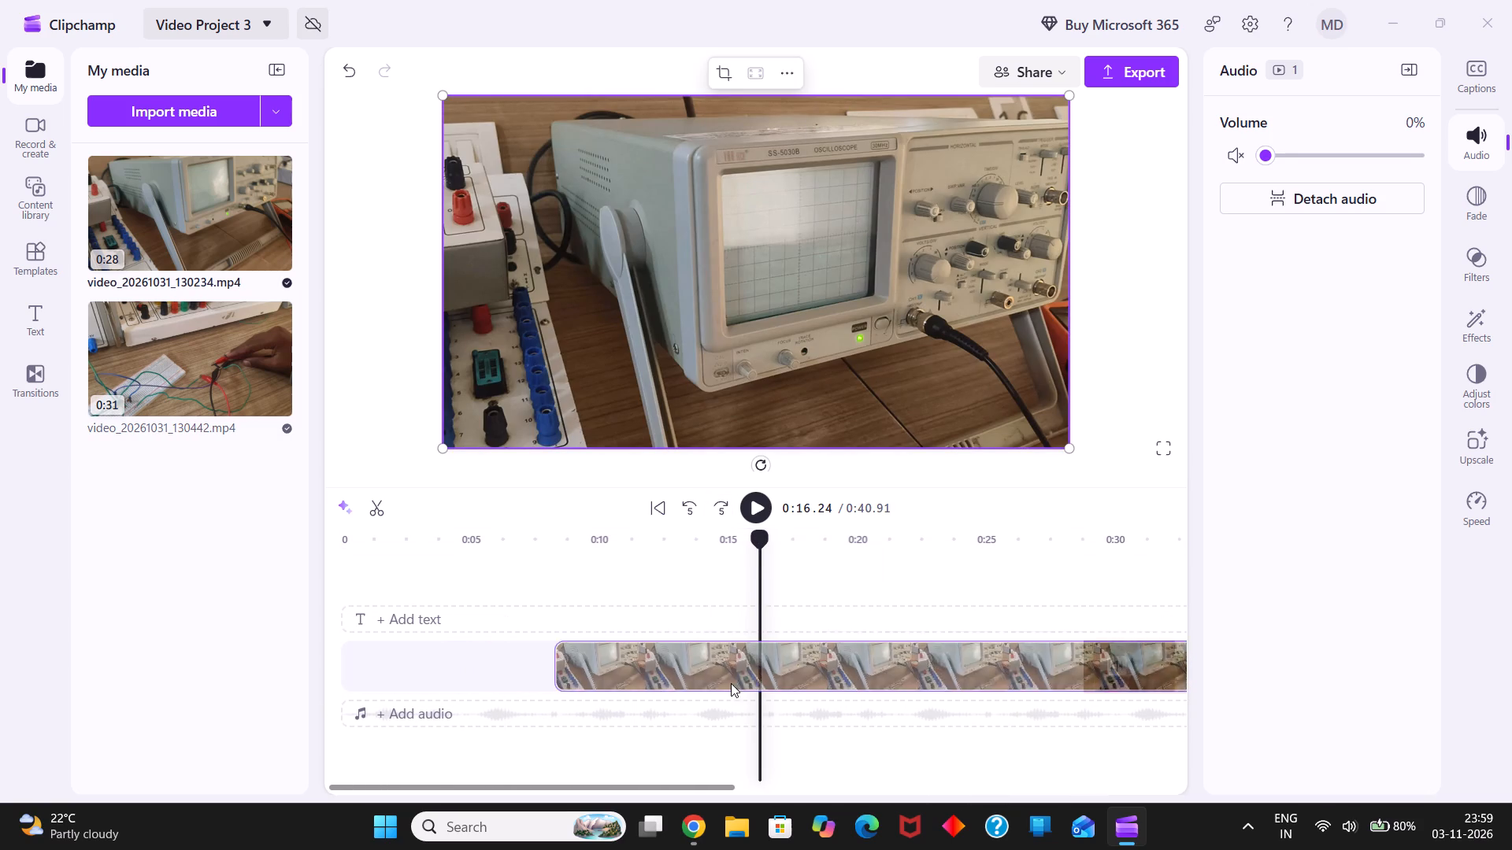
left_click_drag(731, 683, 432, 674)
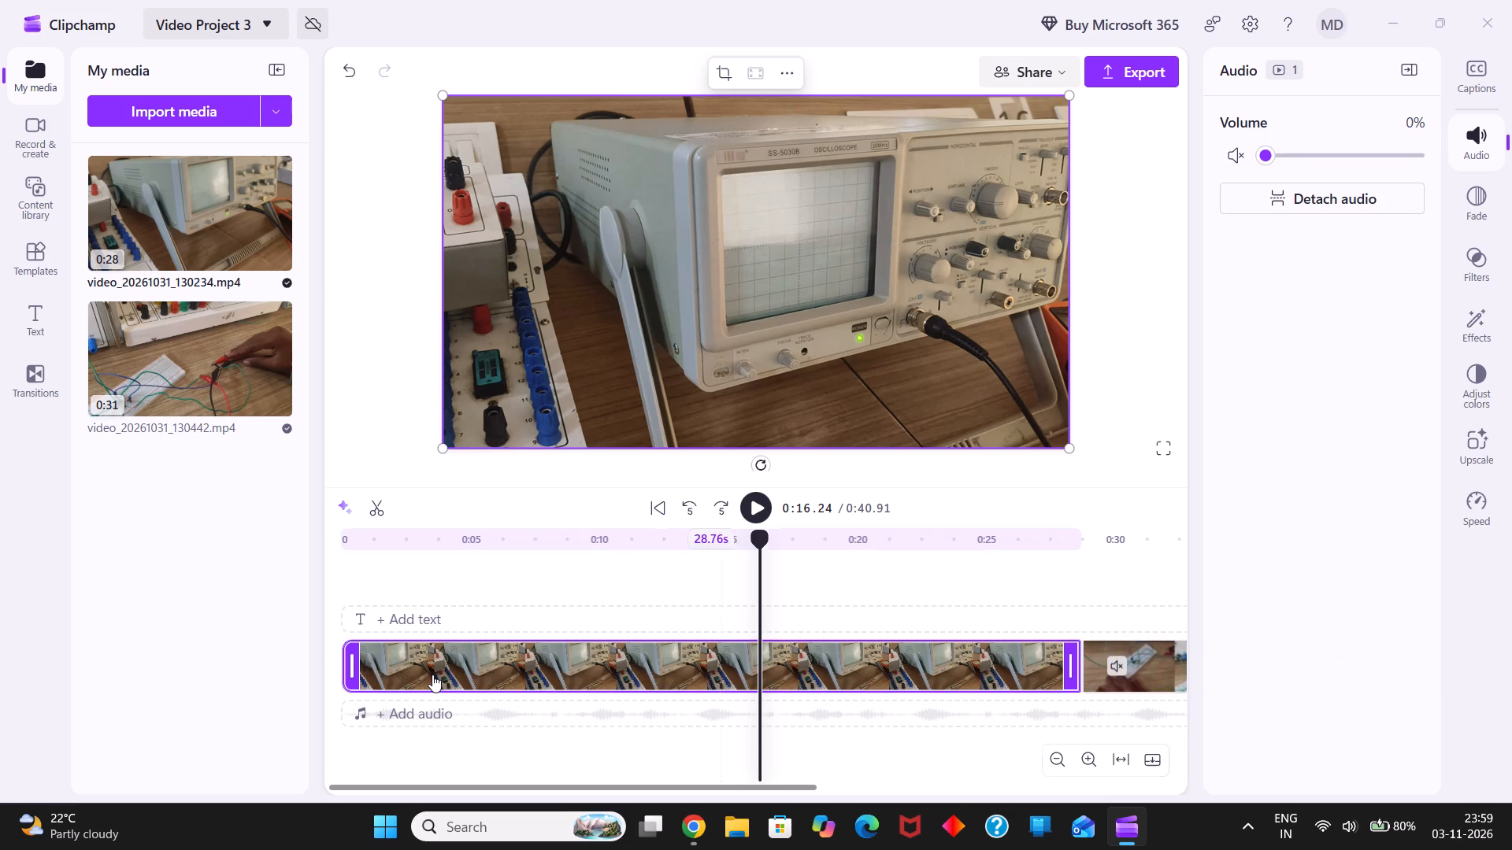
Play the timeline from about 0:00.42 to review both clips in sequence.
left_click_drag(758, 575, 602, 578)
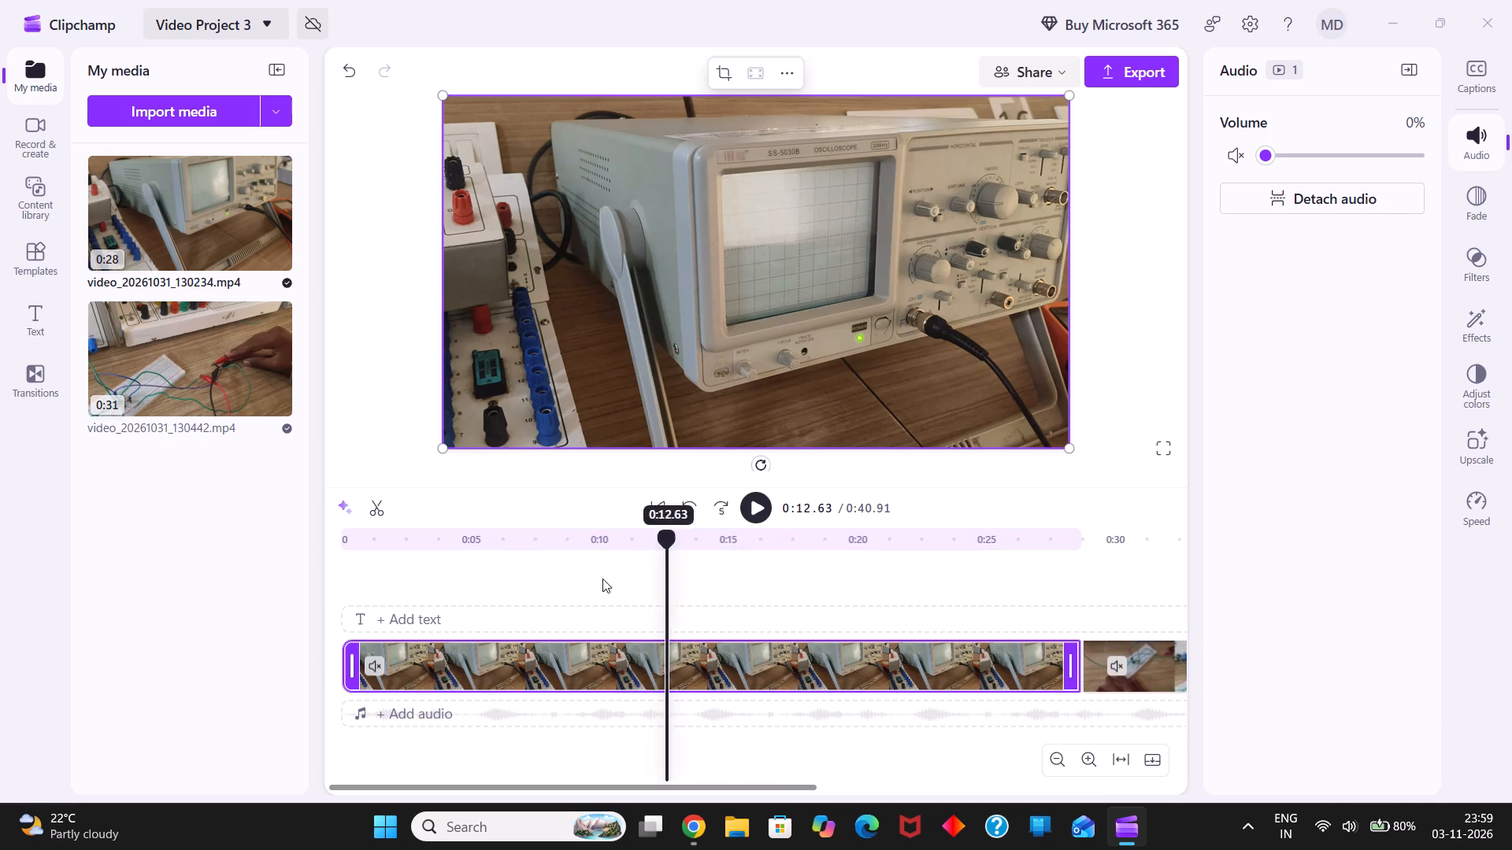
left_click_drag(602, 578, 352, 560)
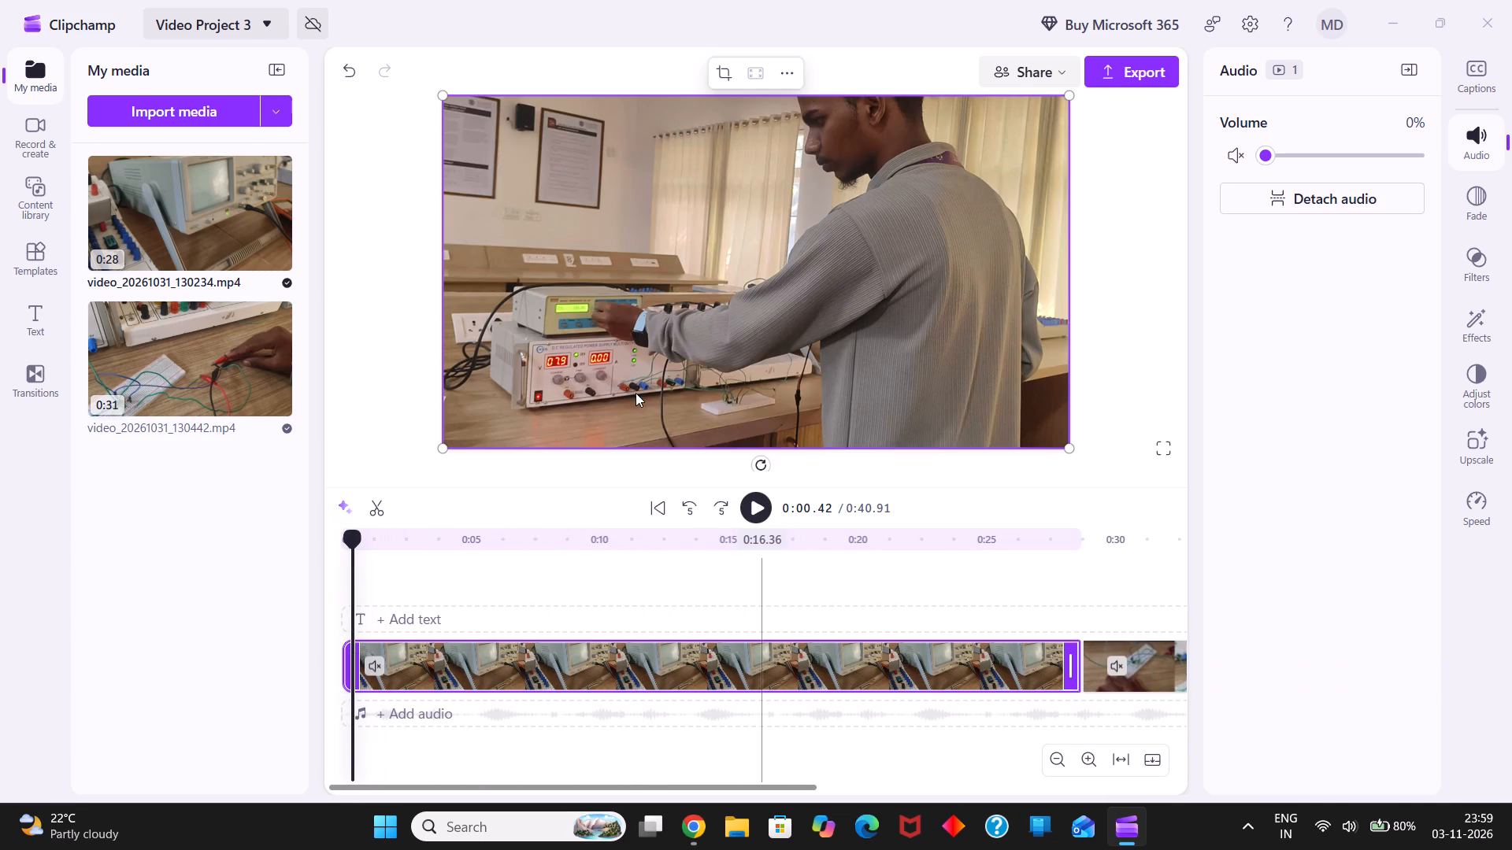
left_click(762, 504)
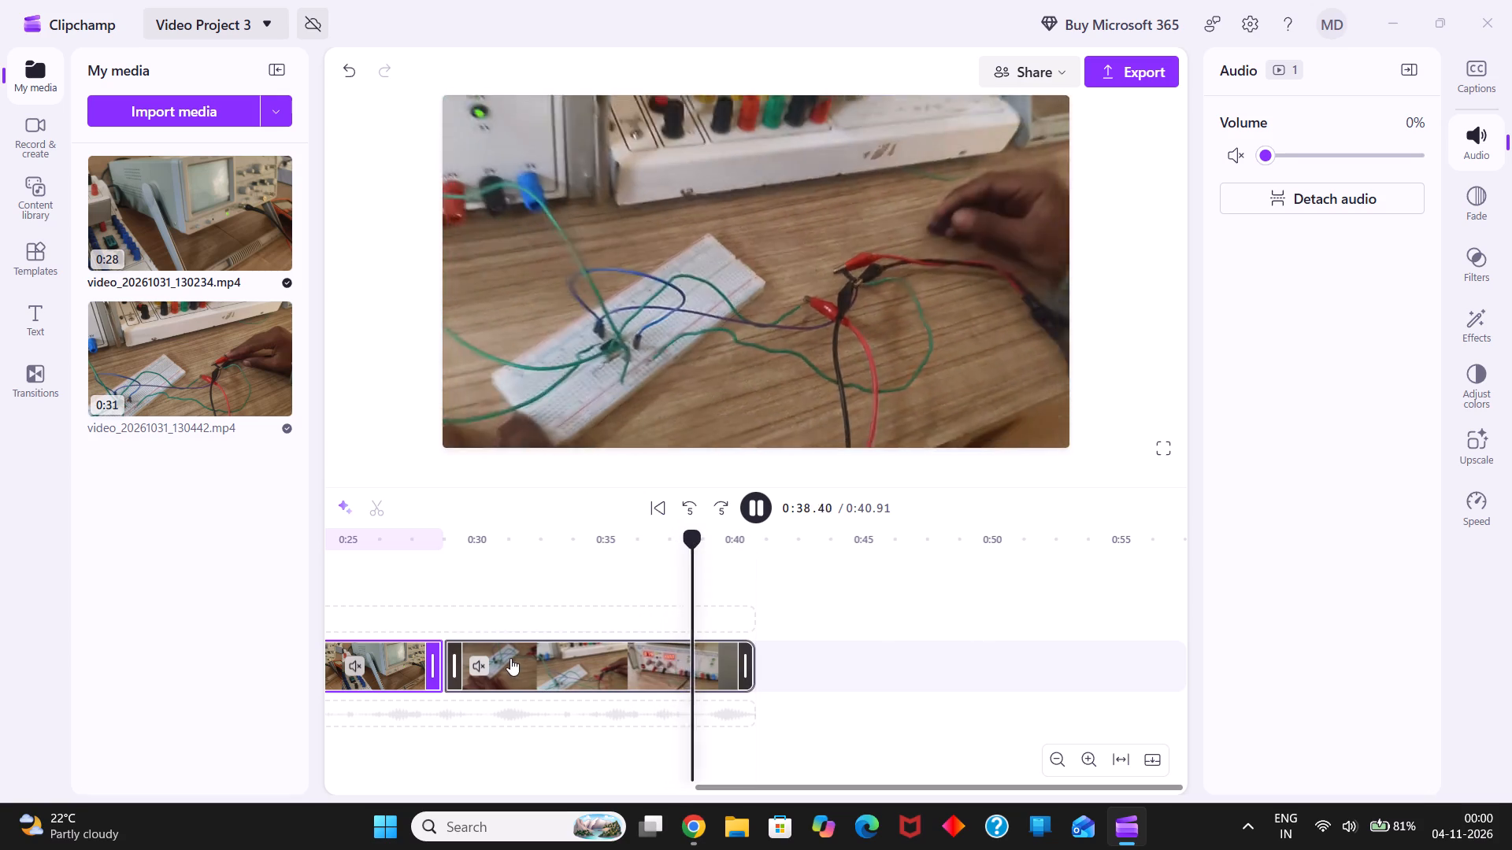
Move the video_20261031_130234 clip behind the video_20261031_130442 clip on the same track.
left_click_drag(409, 667, 884, 682)
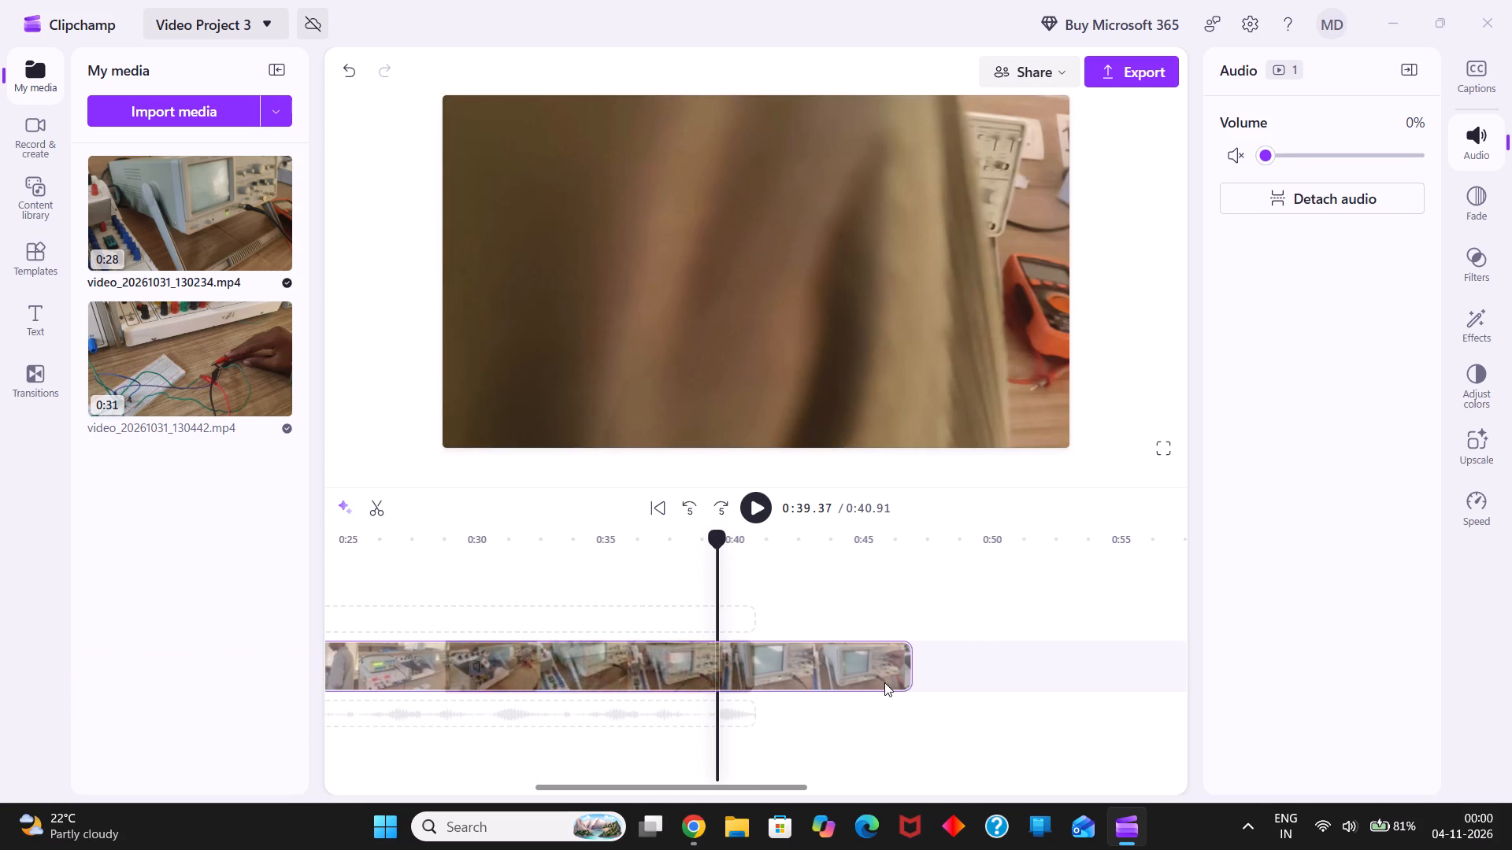
left_click_drag(884, 682, 1148, 684)
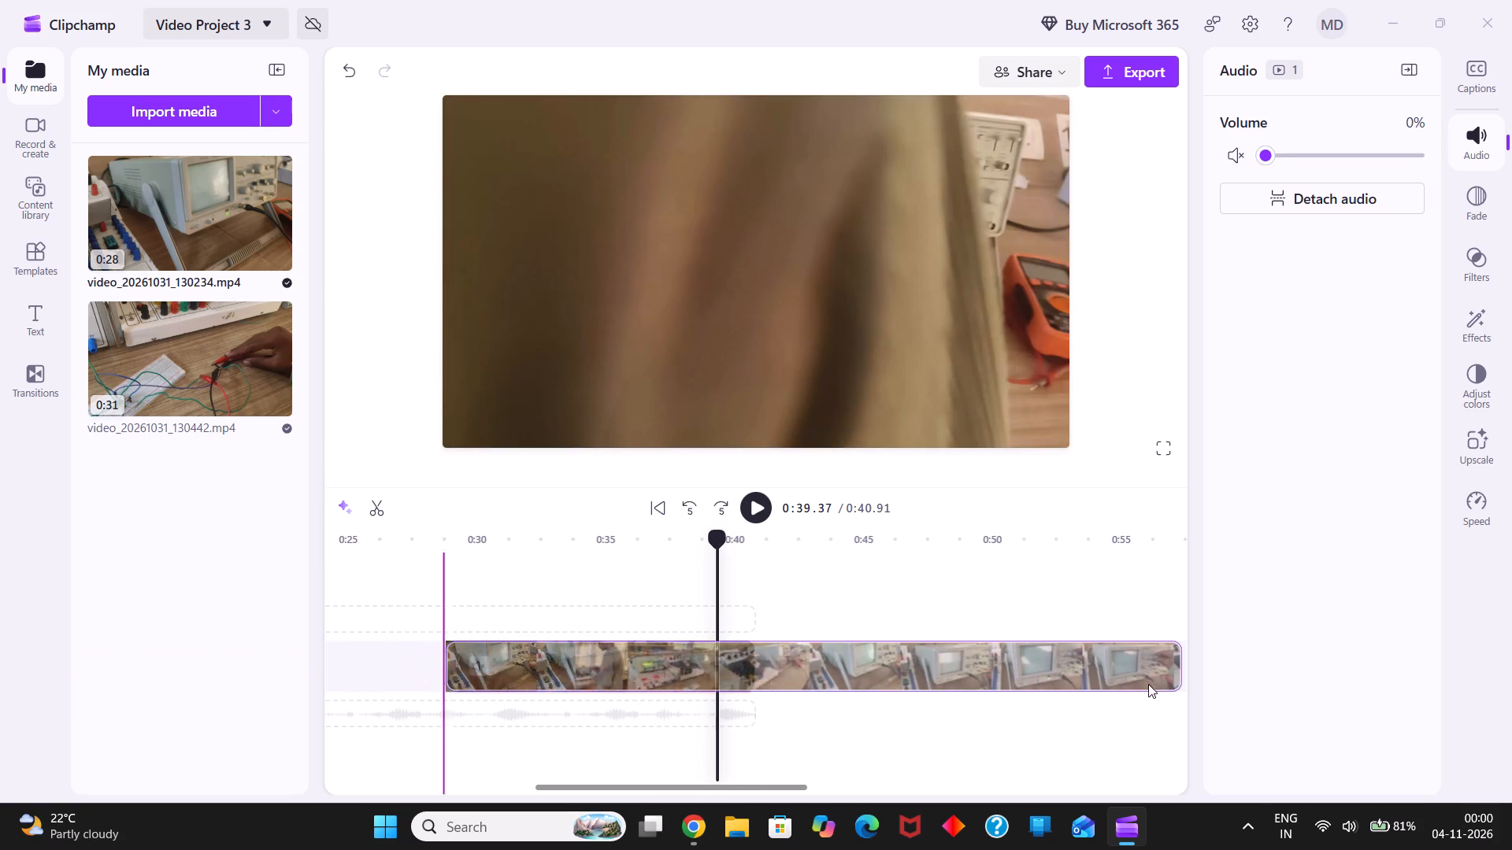
left_click_drag(1148, 684, 1222, 684)
left_click_drag(934, 662, 554, 693)
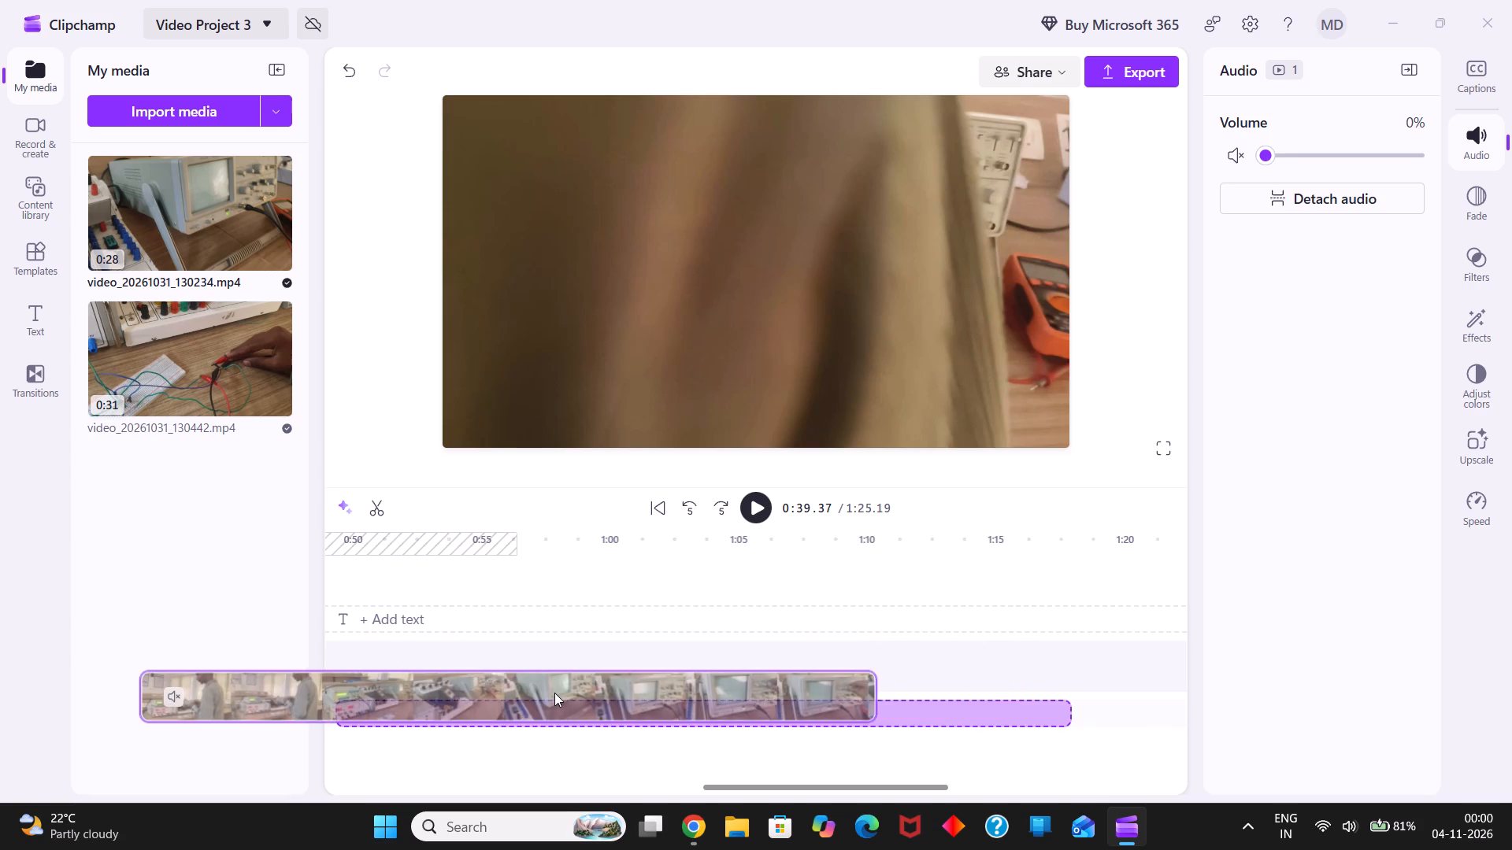
left_click_drag(554, 693, 575, 670)
Move the video_20261031_130442 clip to about 0:01.49 near the timeline's start and delete the gap between the two clips.
scroll(575, 670, "right", 4)
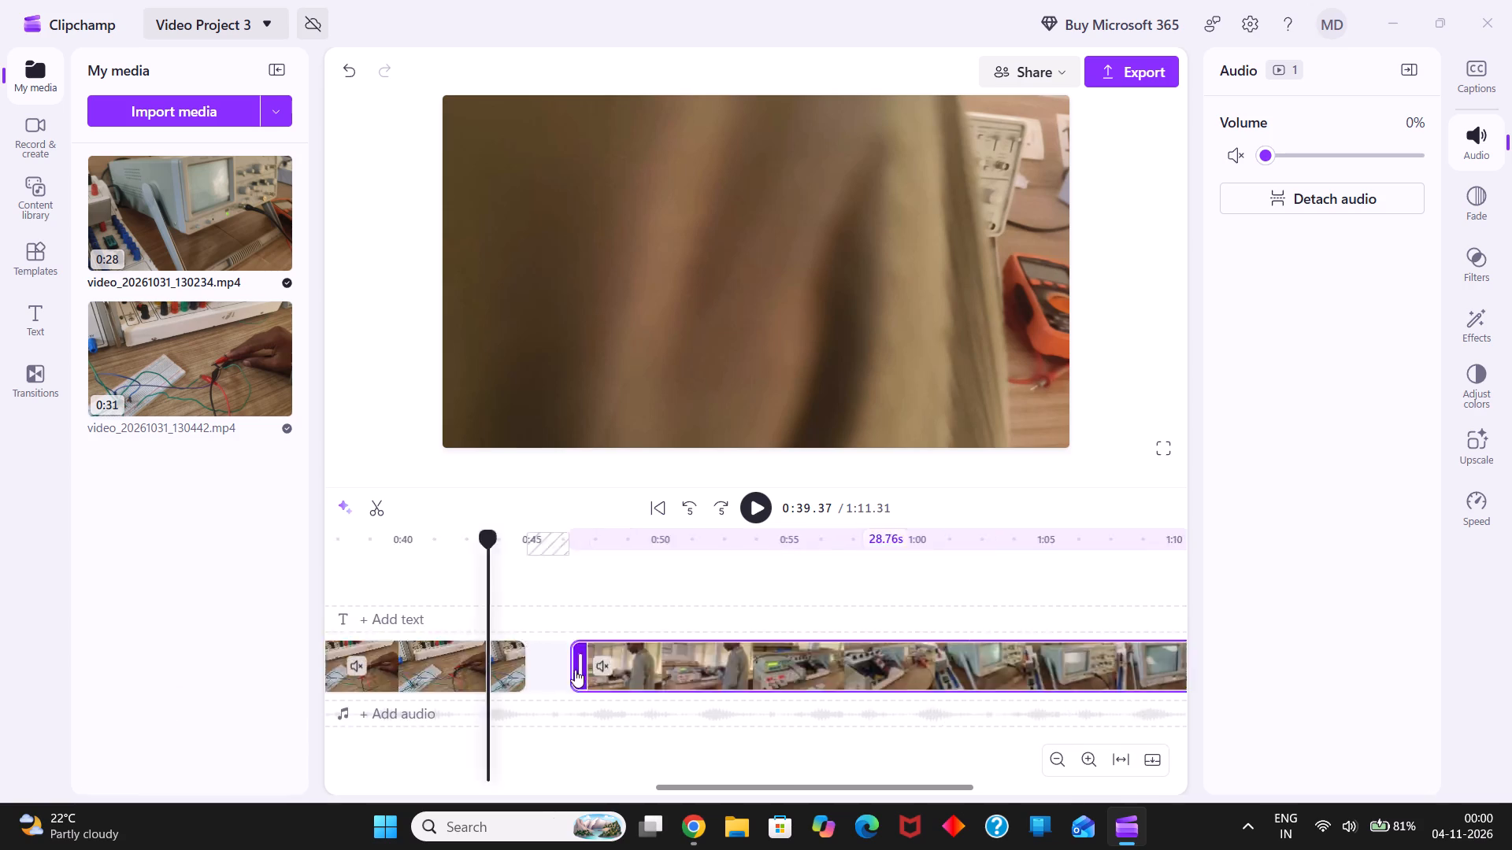
scroll(575, 670, "right", 1)
scroll(575, 670, "left", 1)
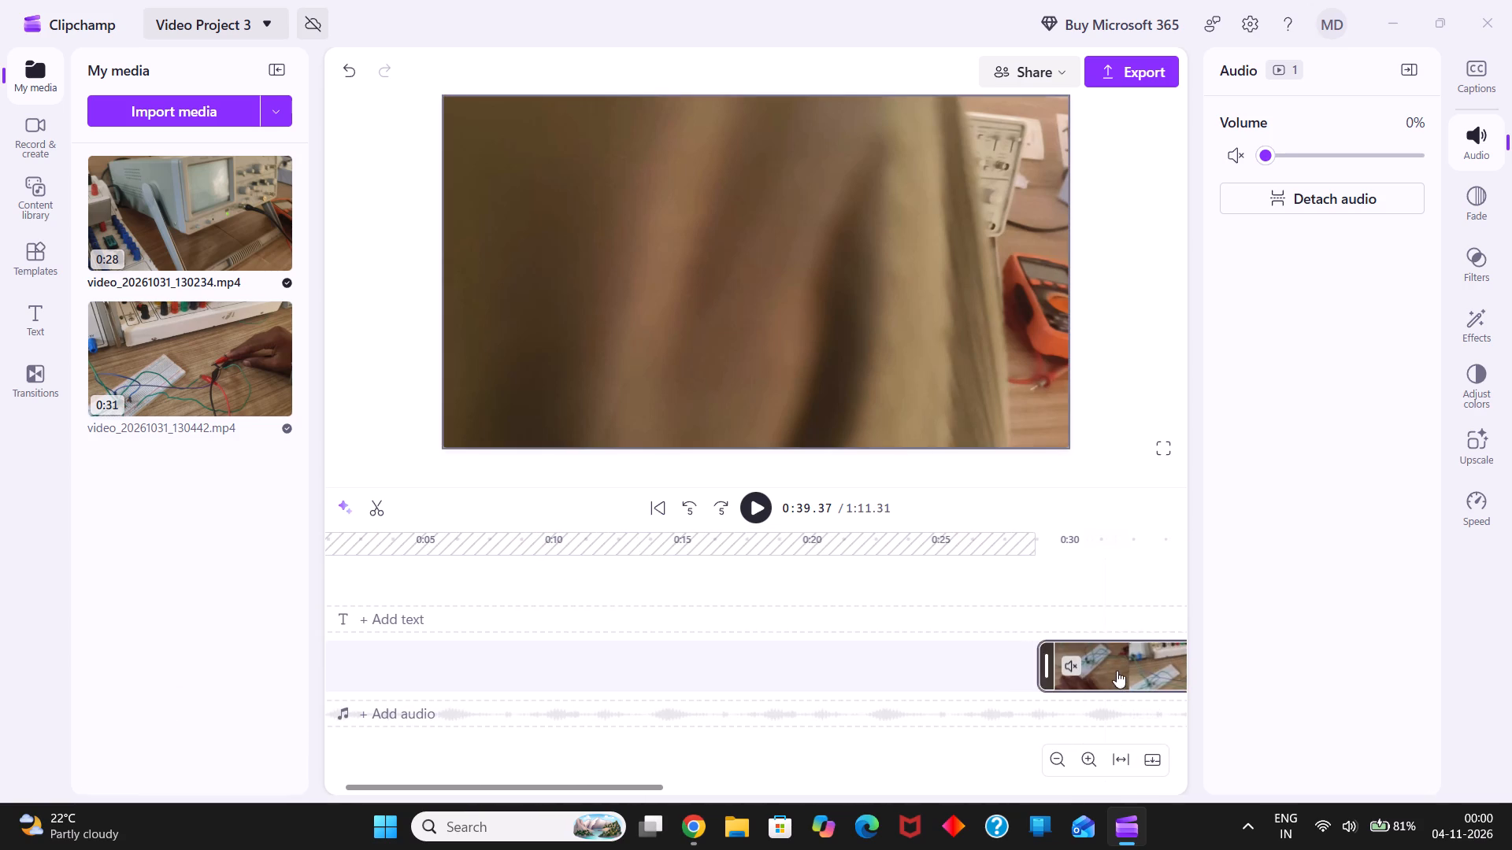
left_click_drag(1117, 670, 413, 648)
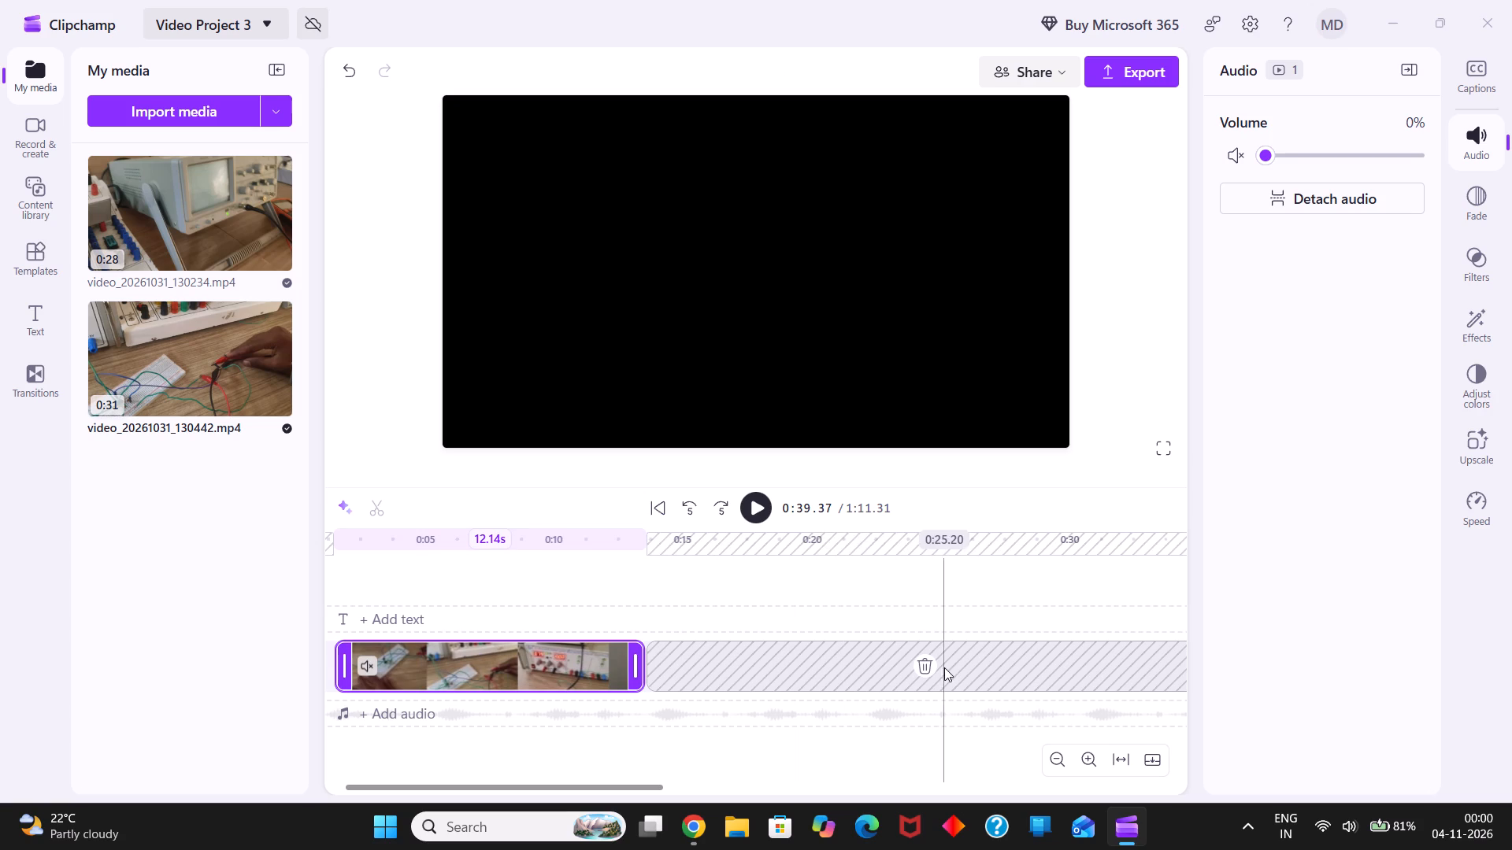
left_click(925, 667)
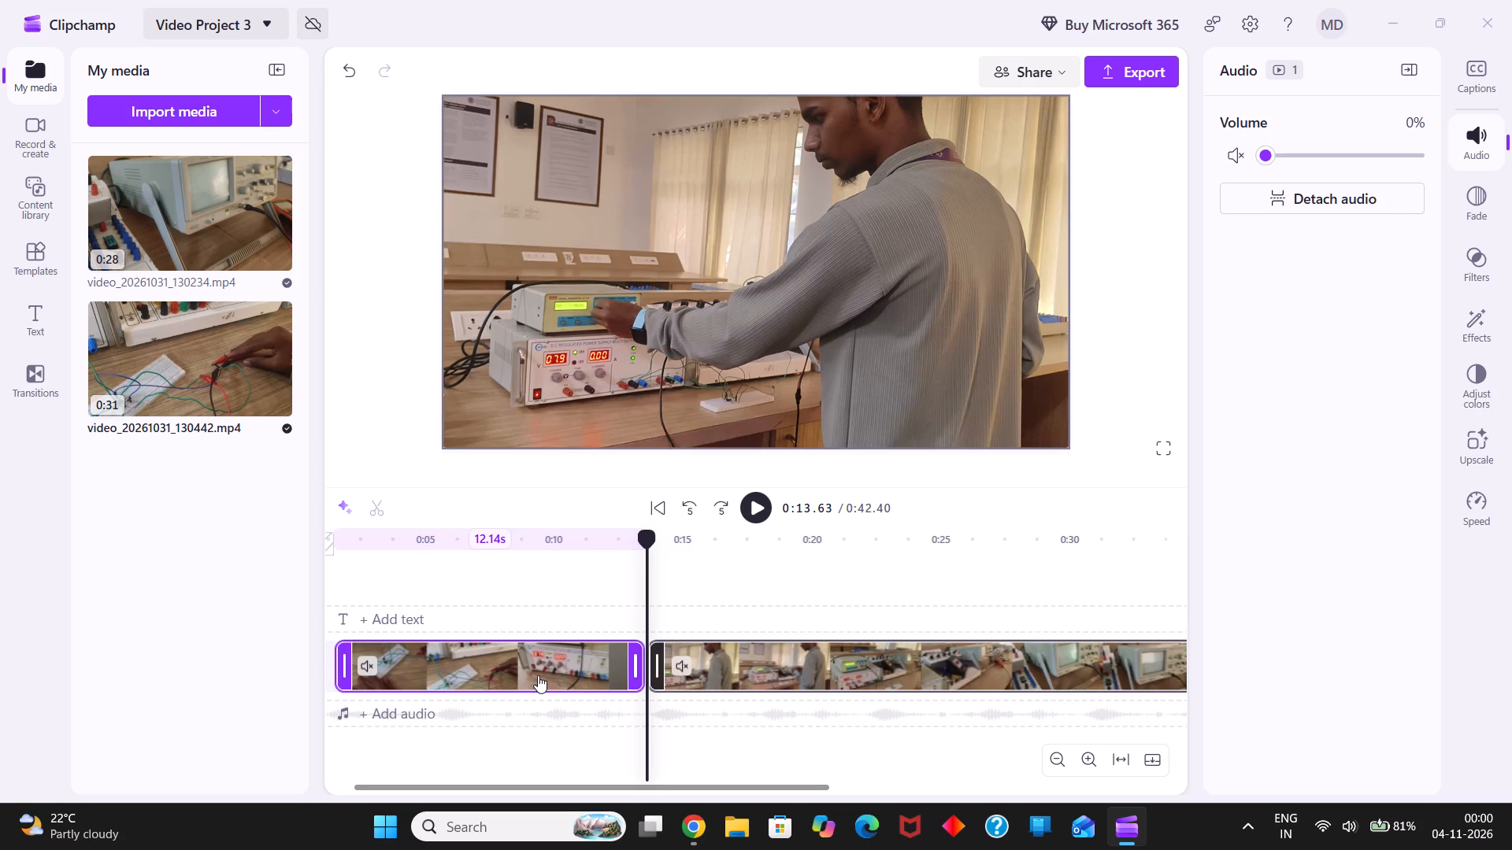
Trim the beginning of the video_20261031_130442 clip so it lasts 6.27 s and remove the empty gap before it.
left_click_drag(339, 662, 377, 665)
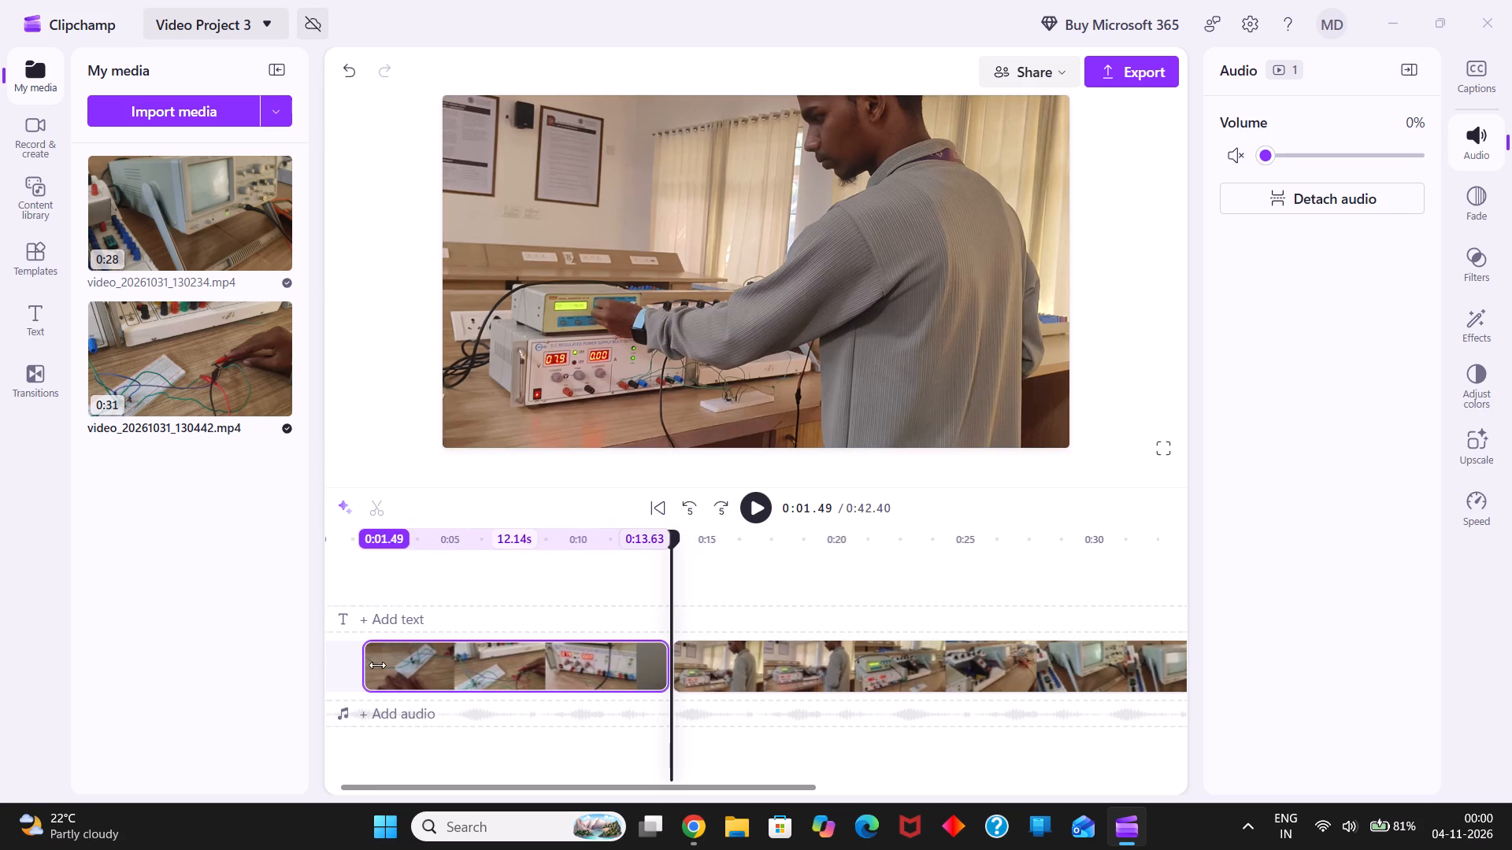
left_click_drag(377, 665, 515, 679)
left_click(420, 674)
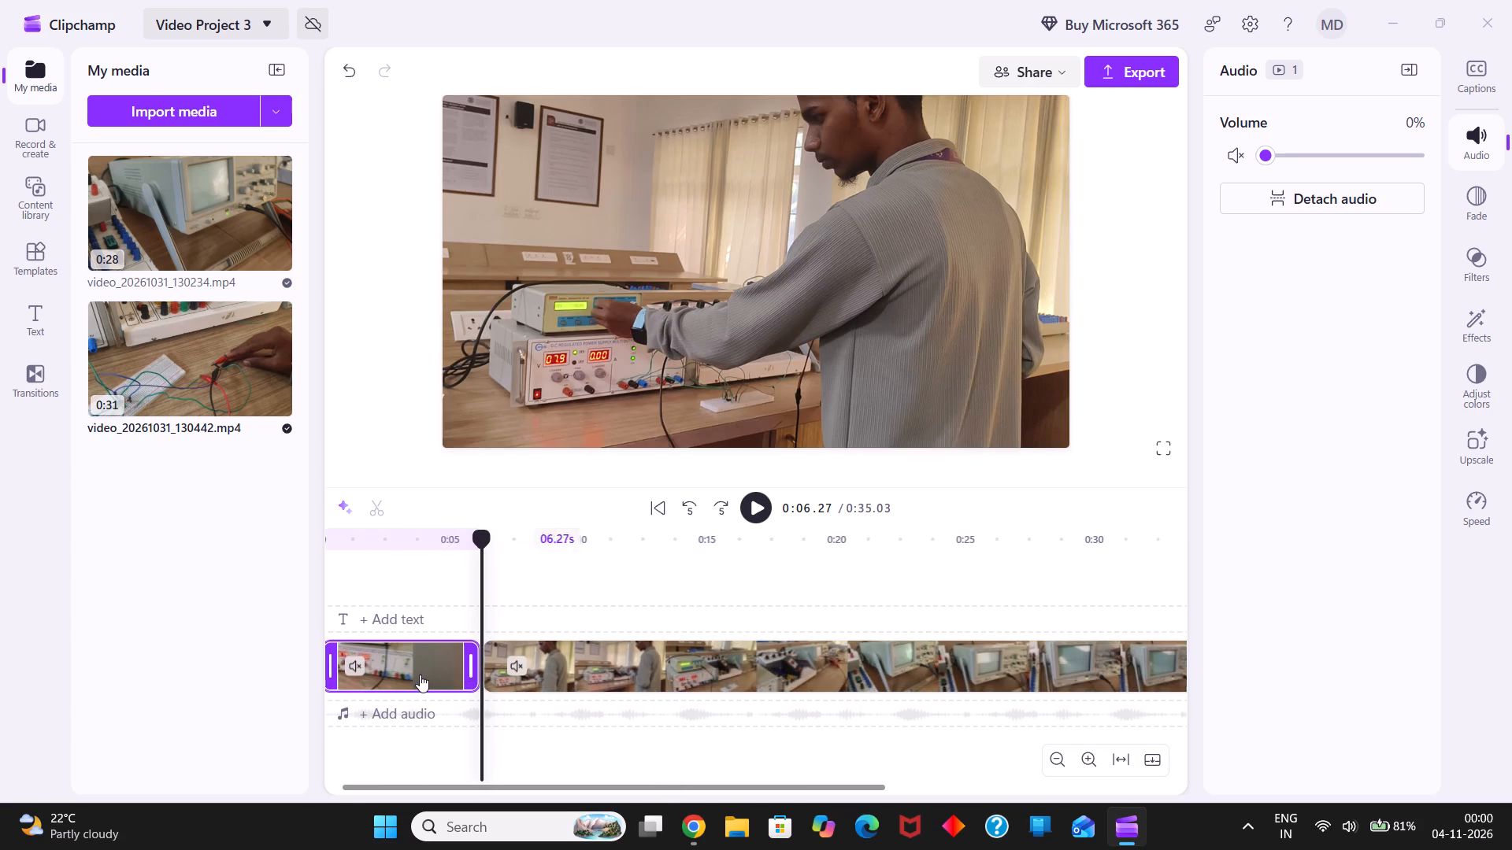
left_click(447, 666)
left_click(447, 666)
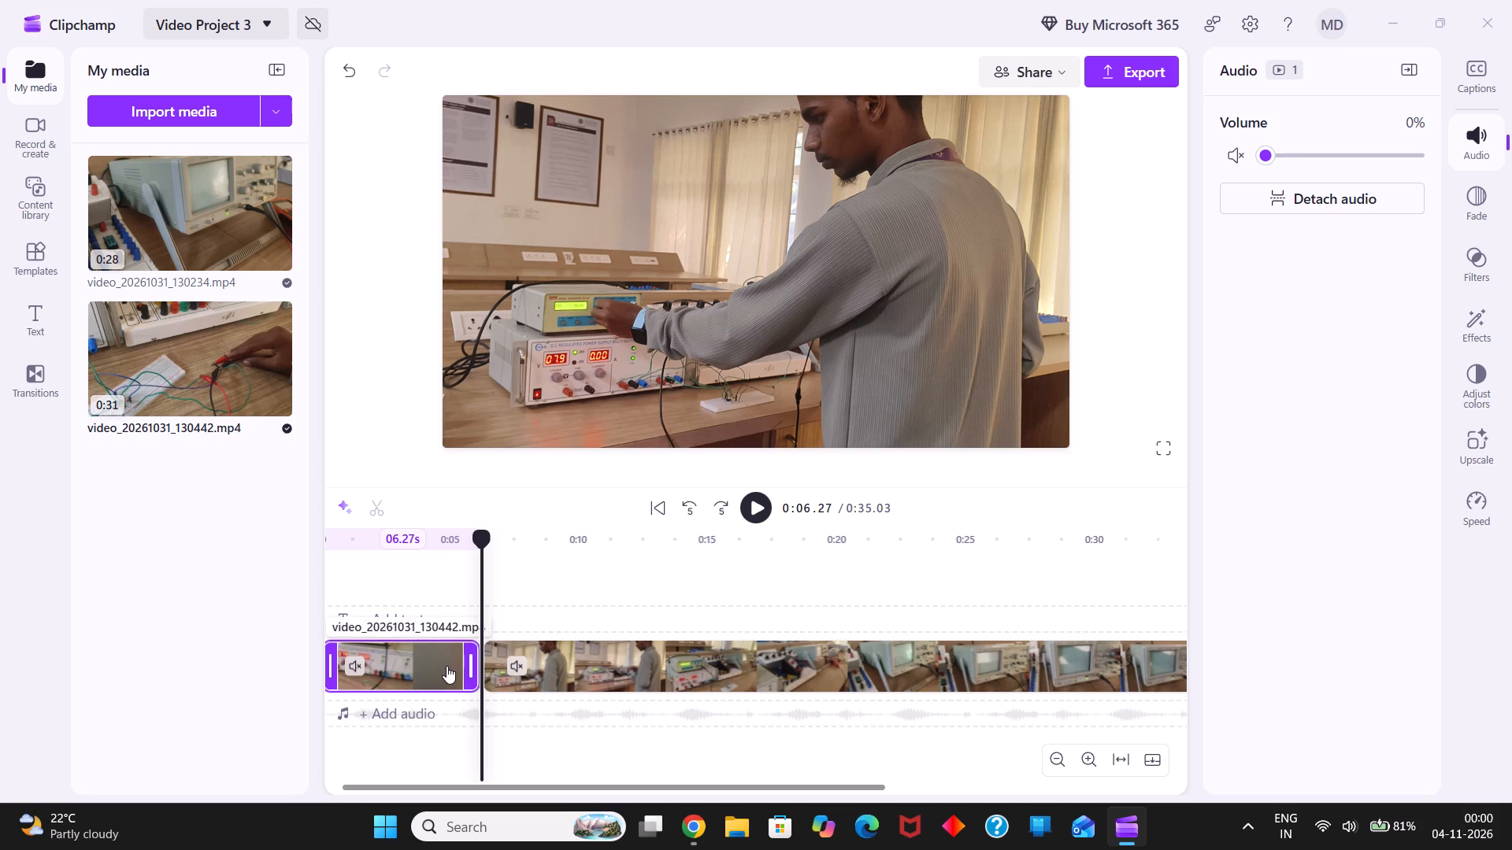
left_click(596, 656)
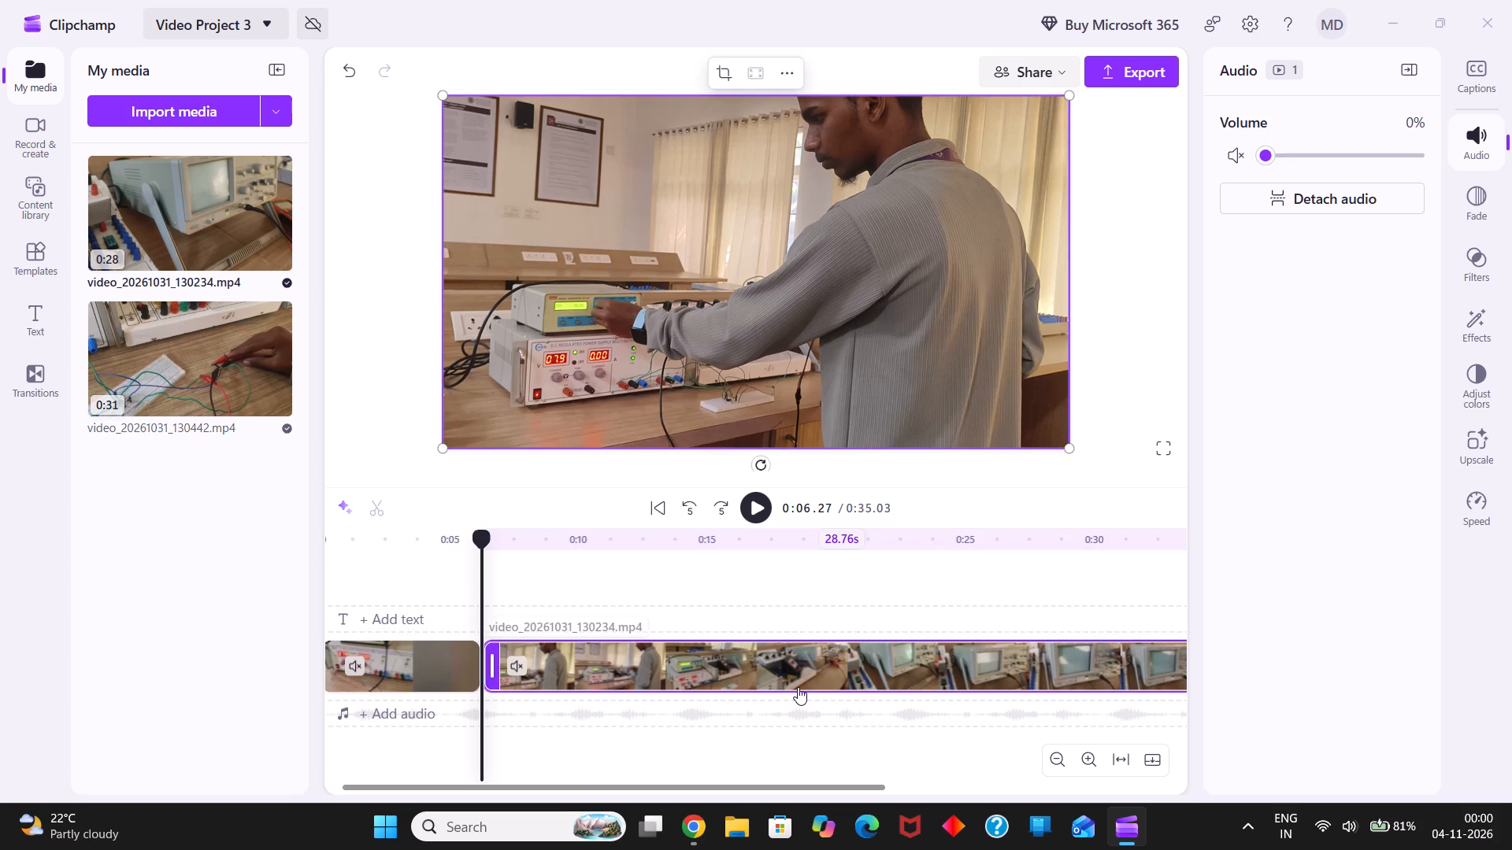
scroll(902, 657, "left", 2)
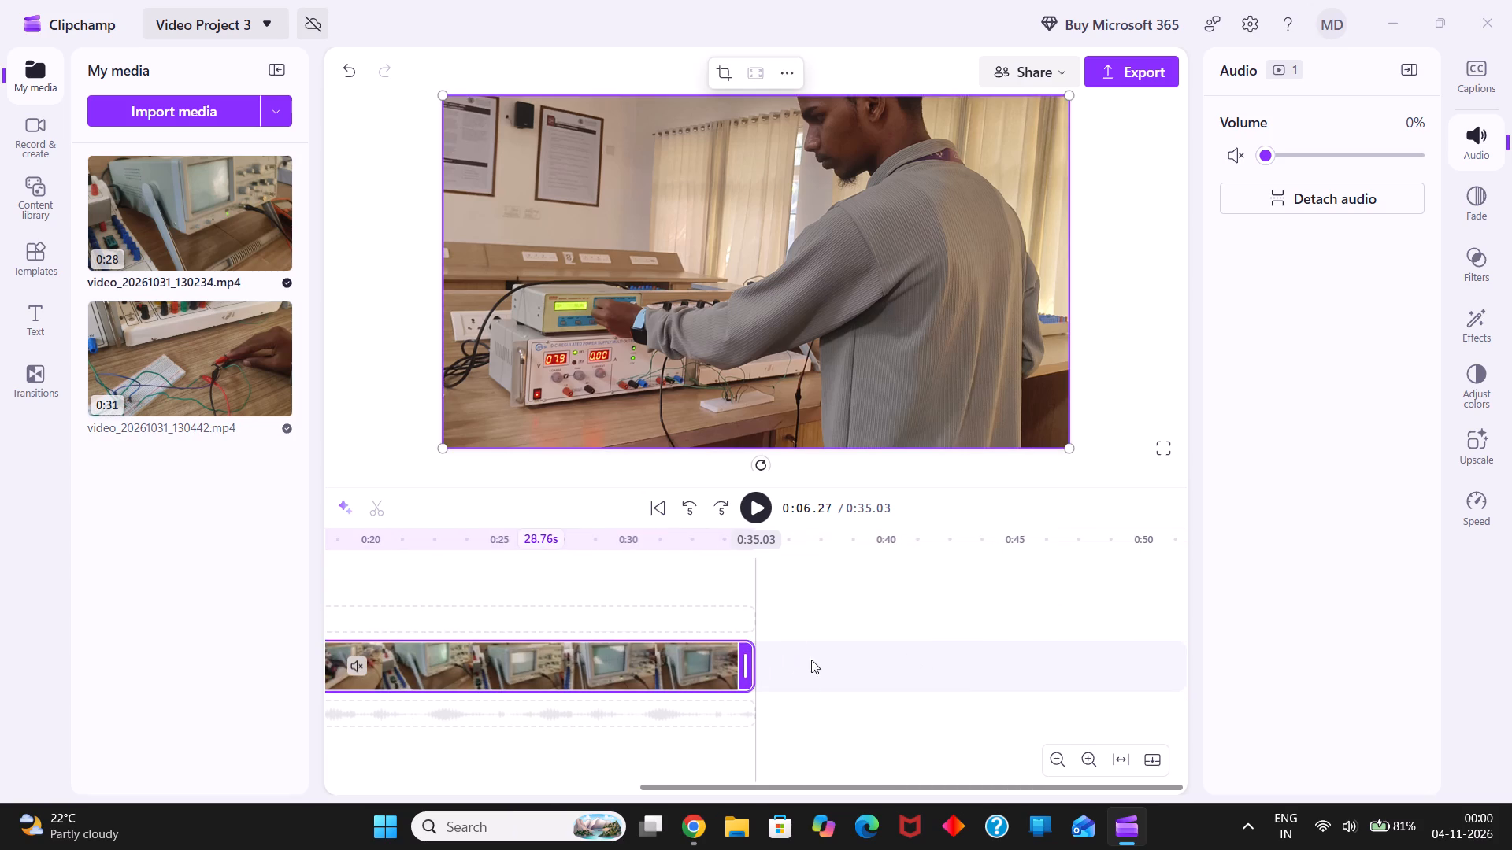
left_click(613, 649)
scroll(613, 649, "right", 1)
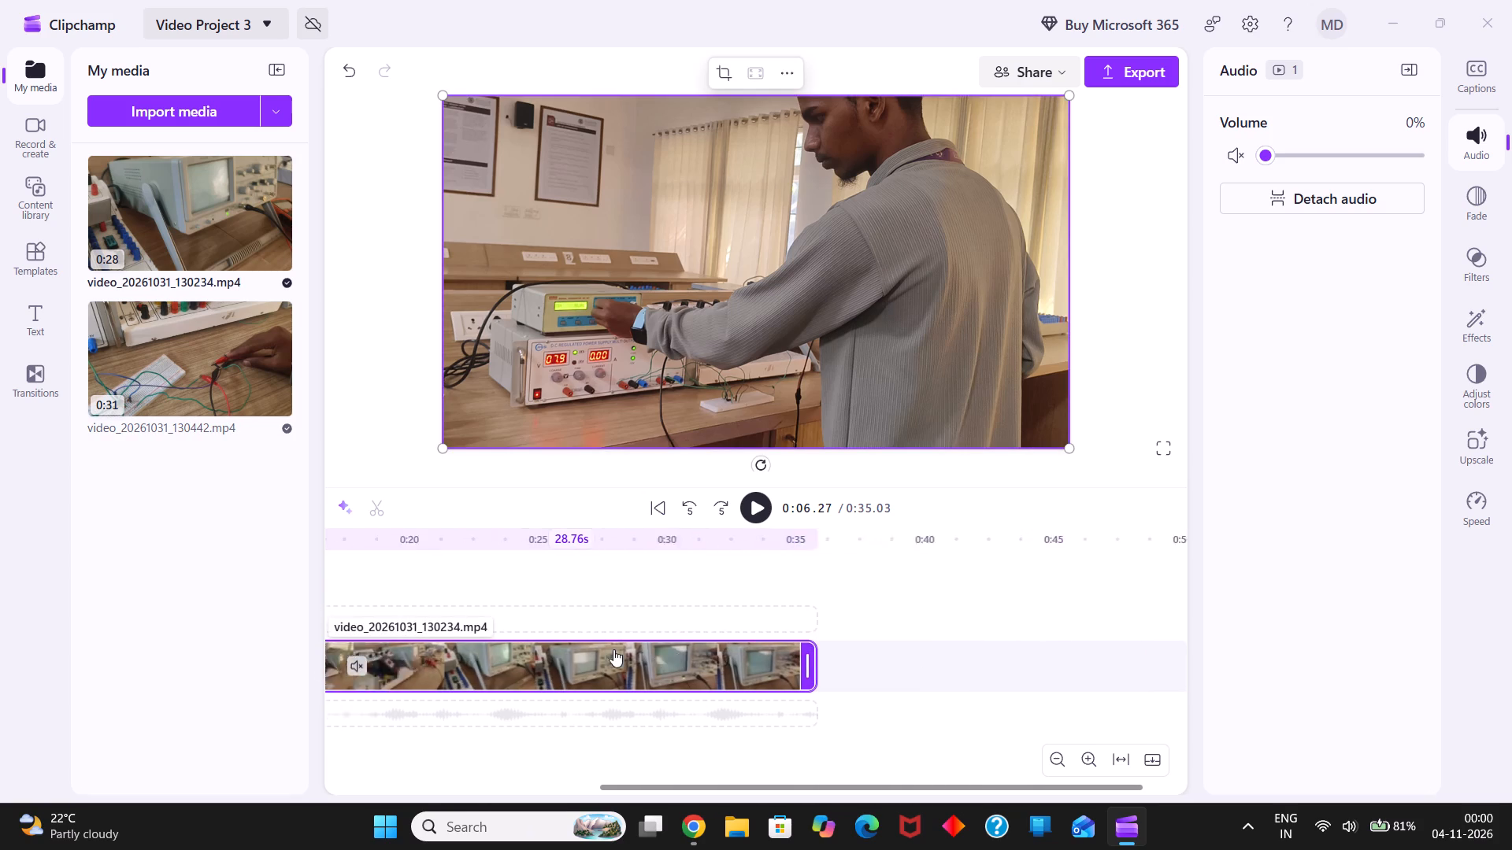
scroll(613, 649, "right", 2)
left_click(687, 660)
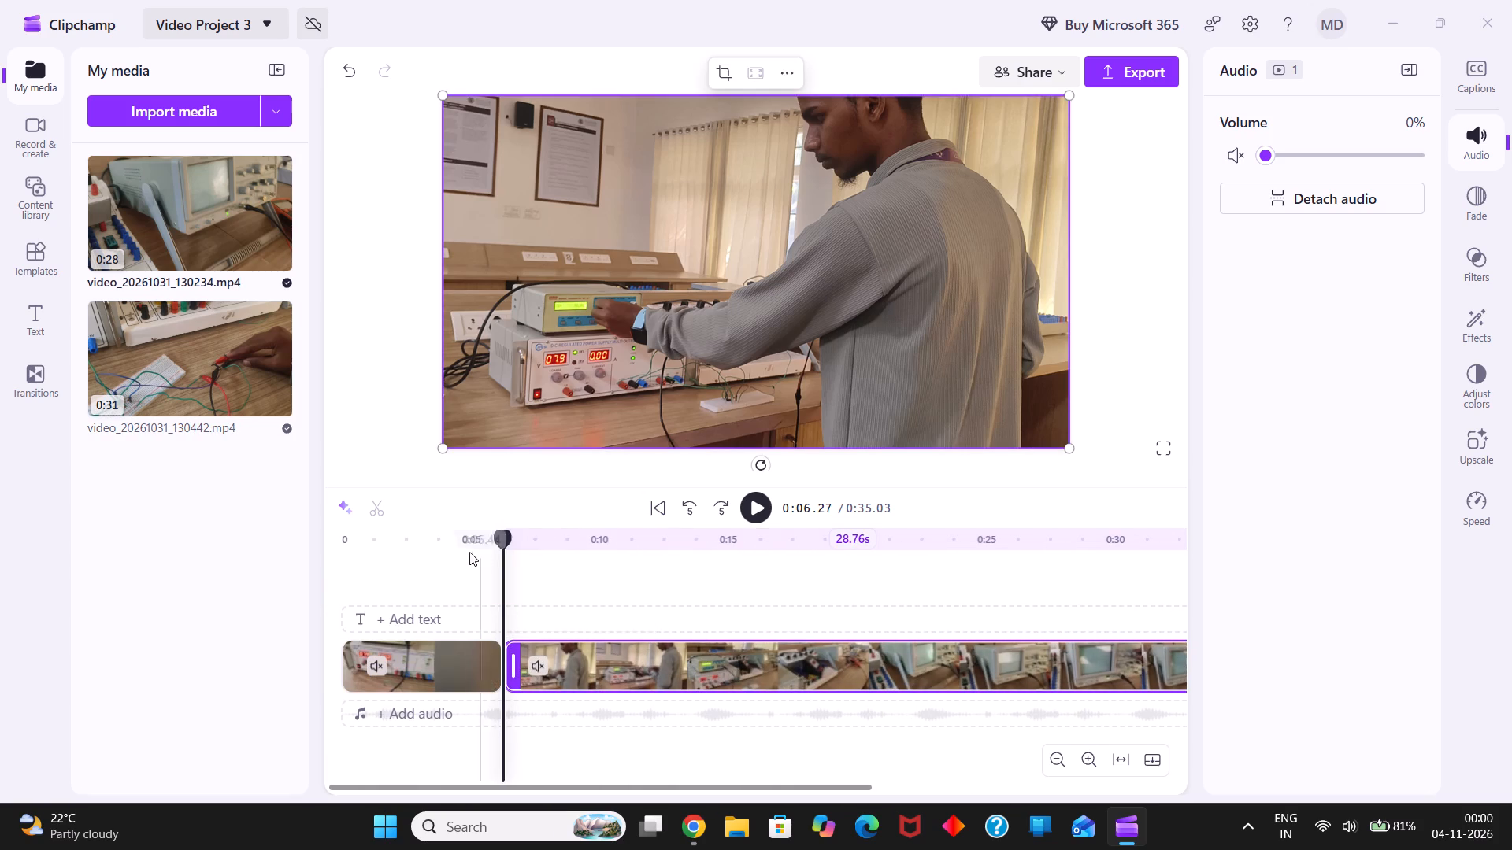
Play the second clip from 0:15.44, and play the first clip from about 0:03 to check the footage across the join.
left_click_drag(502, 554, 739, 585)
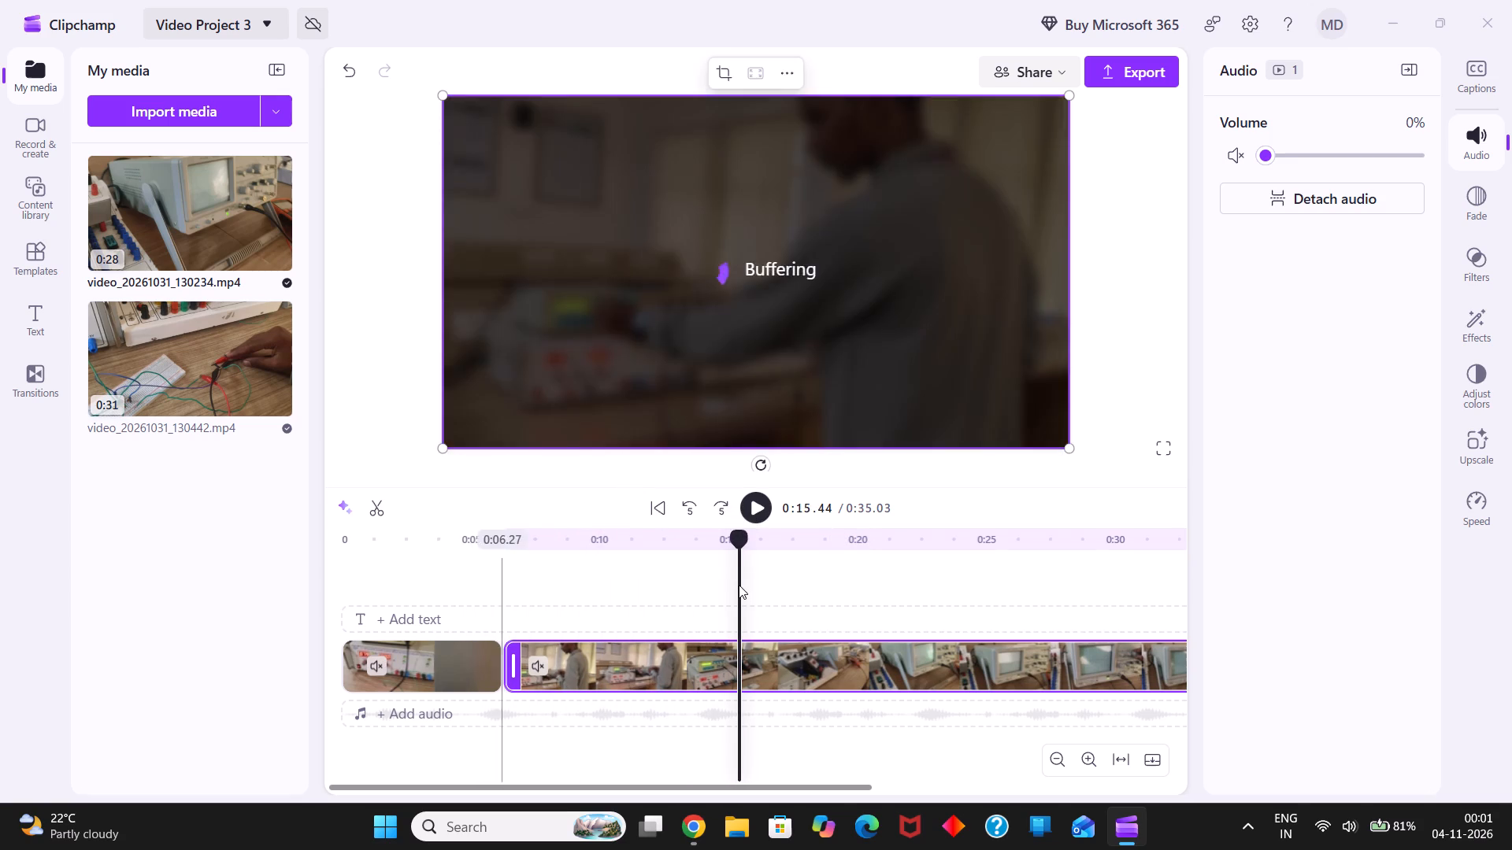
left_click(752, 513)
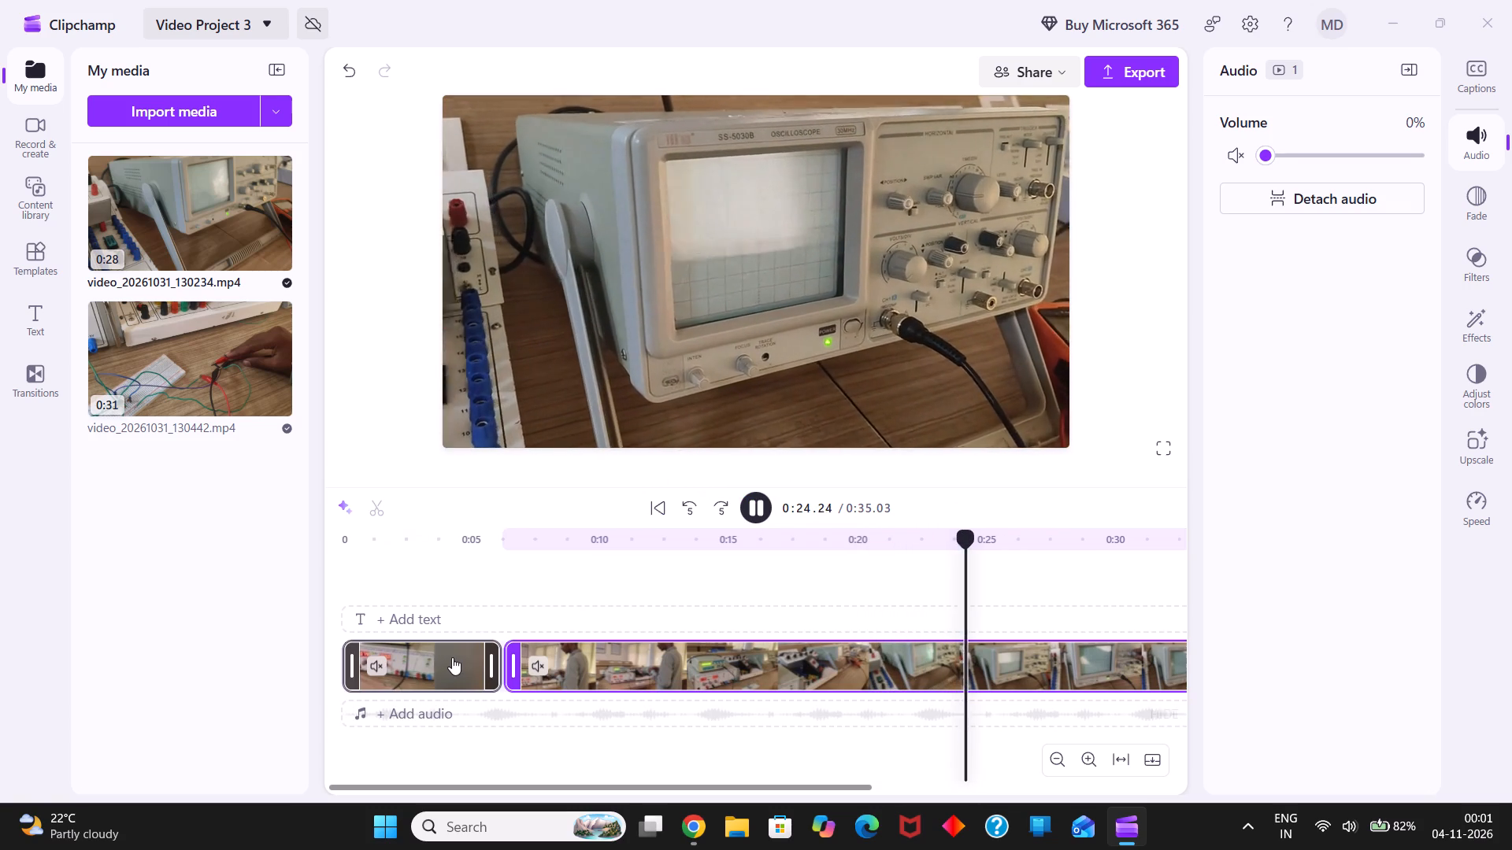
left_click(452, 657)
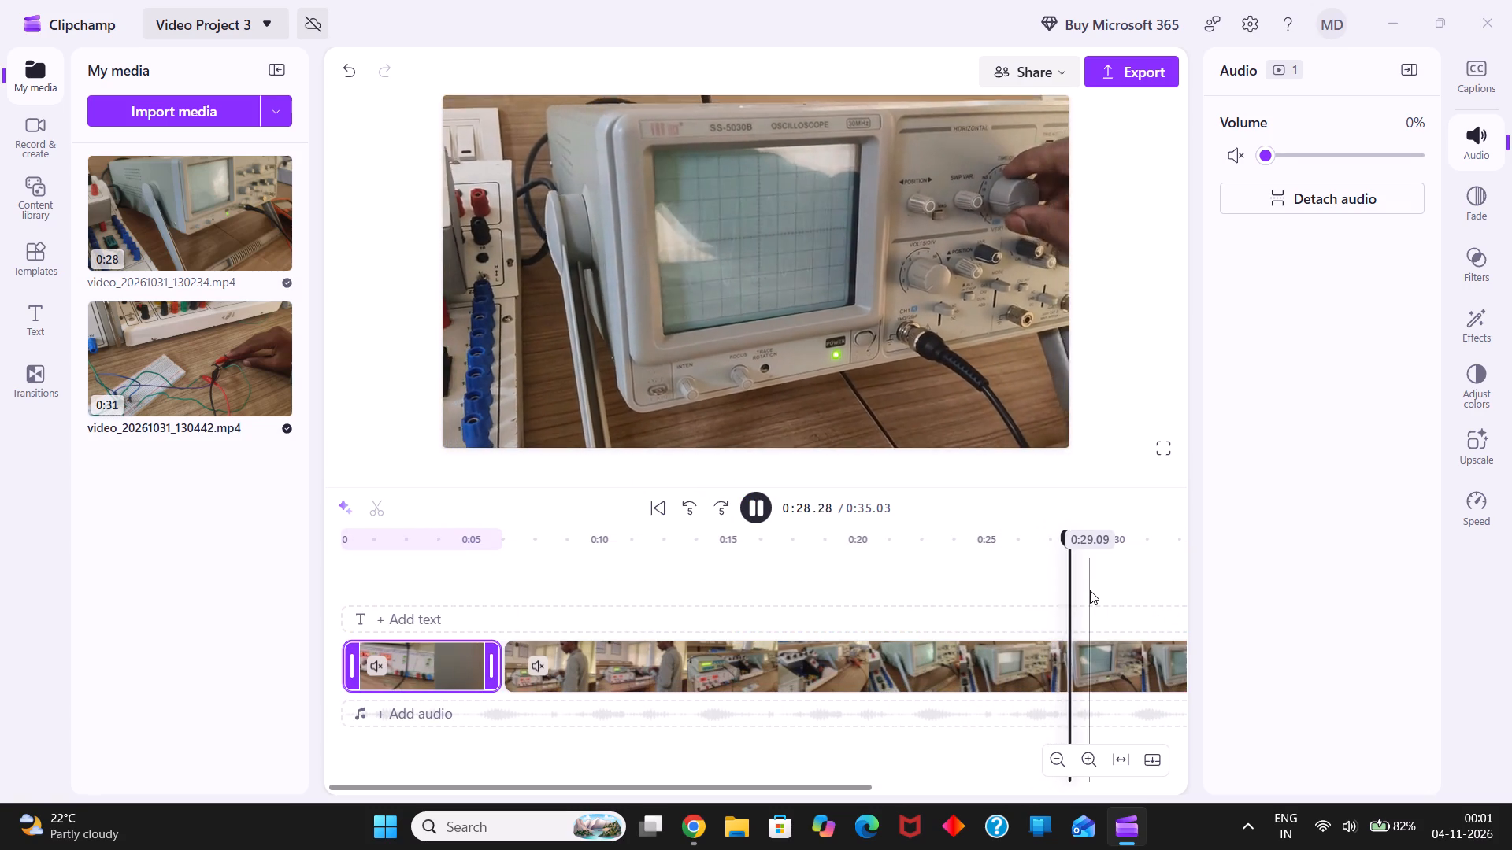
left_click_drag(1088, 589, 413, 548)
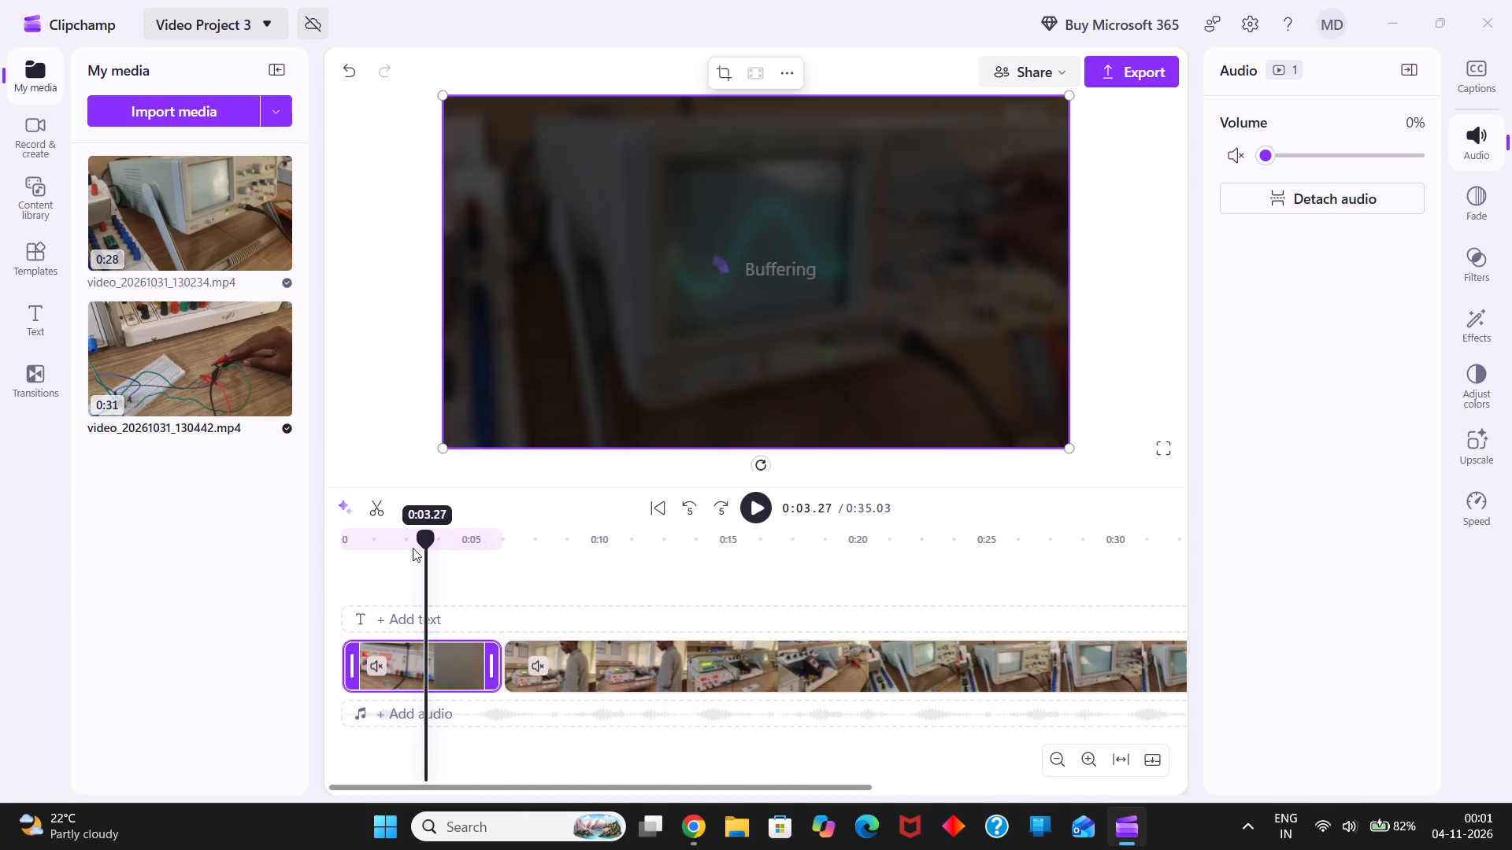
left_click_drag(413, 548, 406, 546)
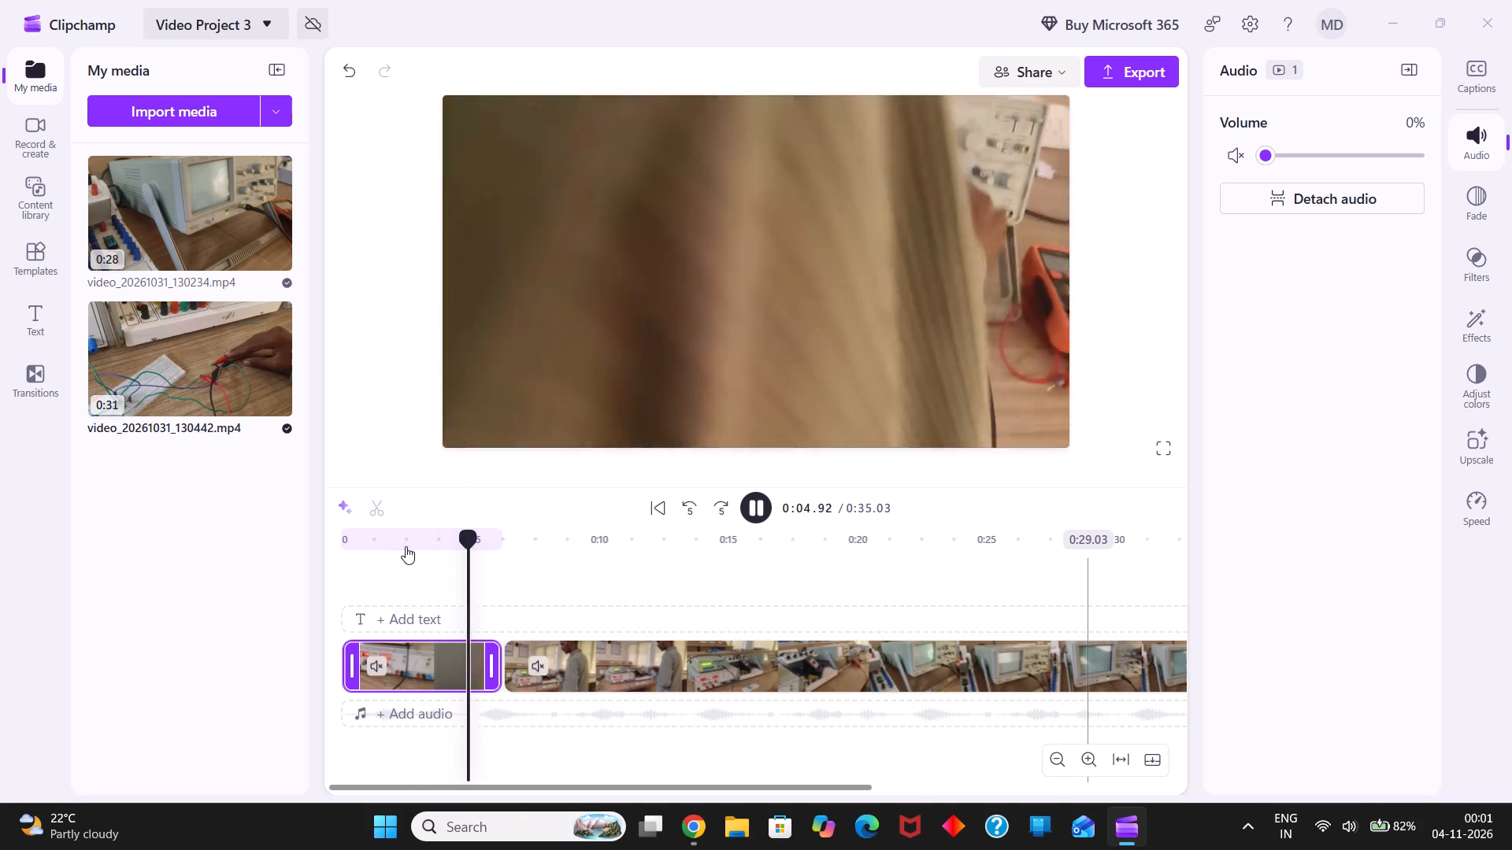
Extend the end of the first clip, video_20261031_130442, to a duration of 14.22 s.
left_click(458, 659)
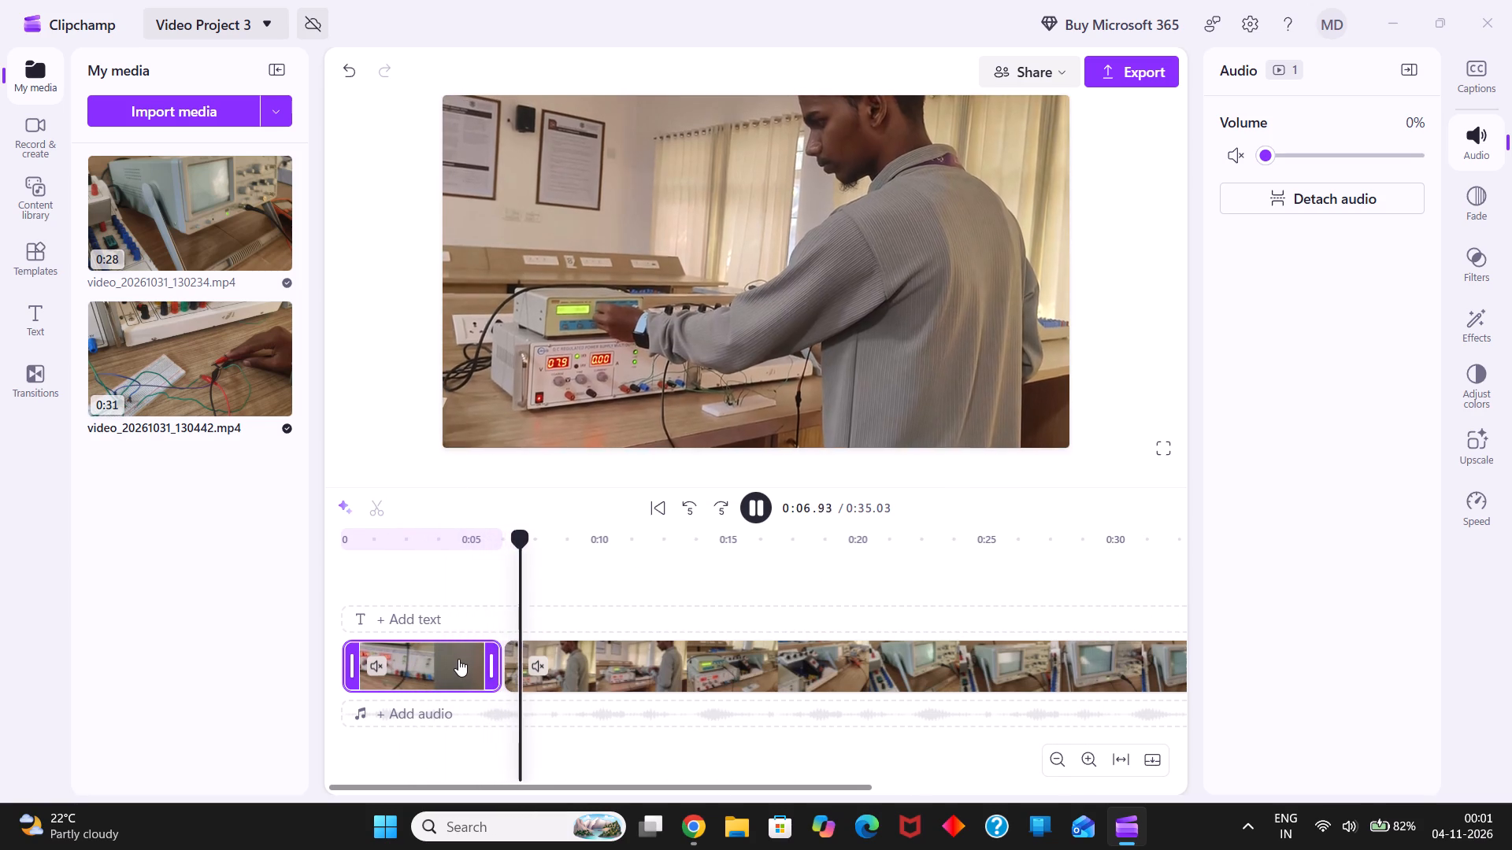
left_click_drag(486, 660, 547, 662)
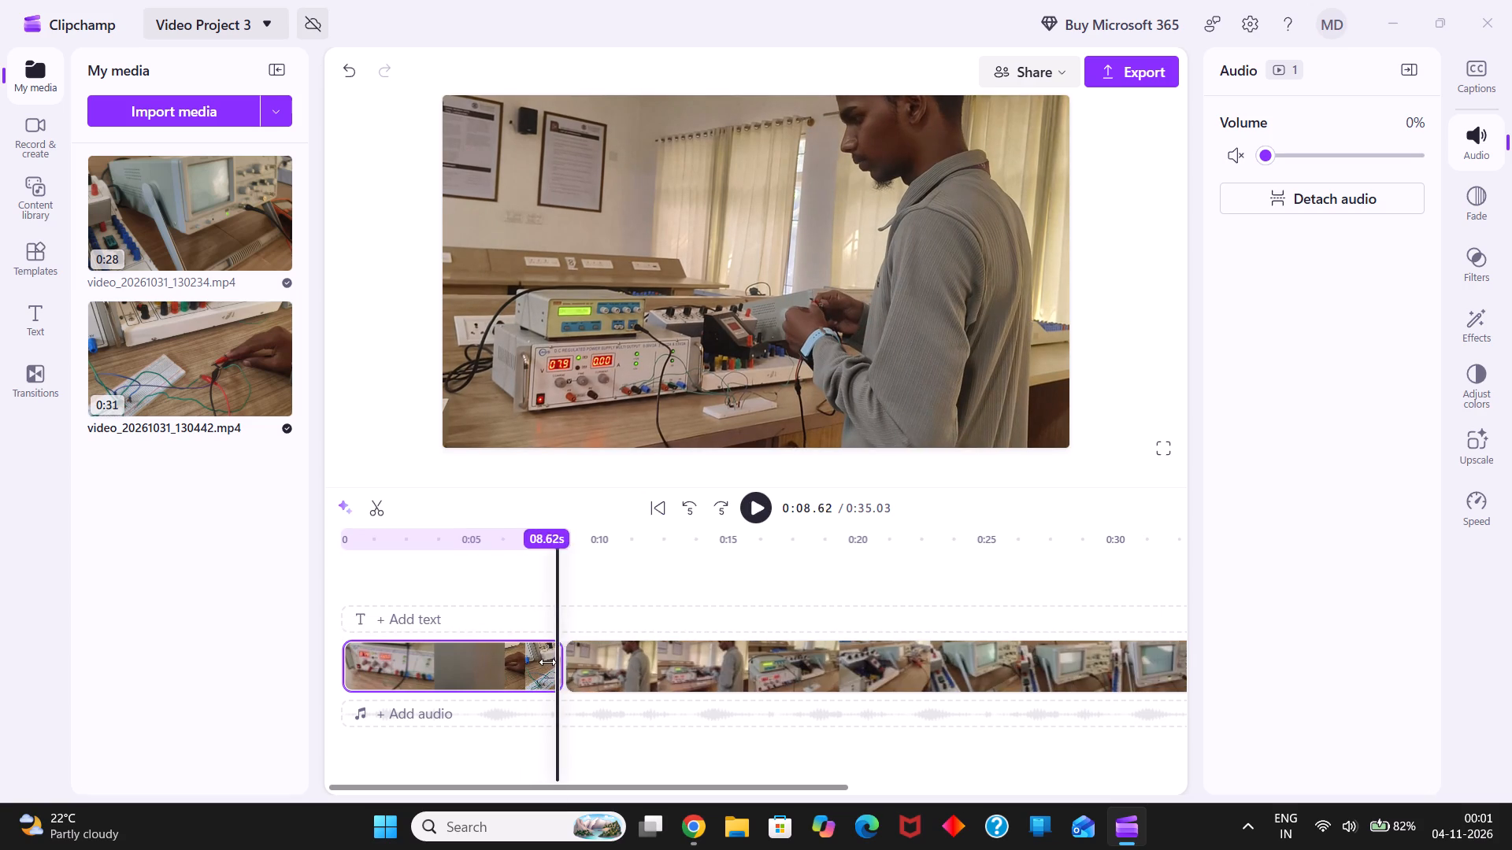
left_click_drag(547, 662, 691, 667)
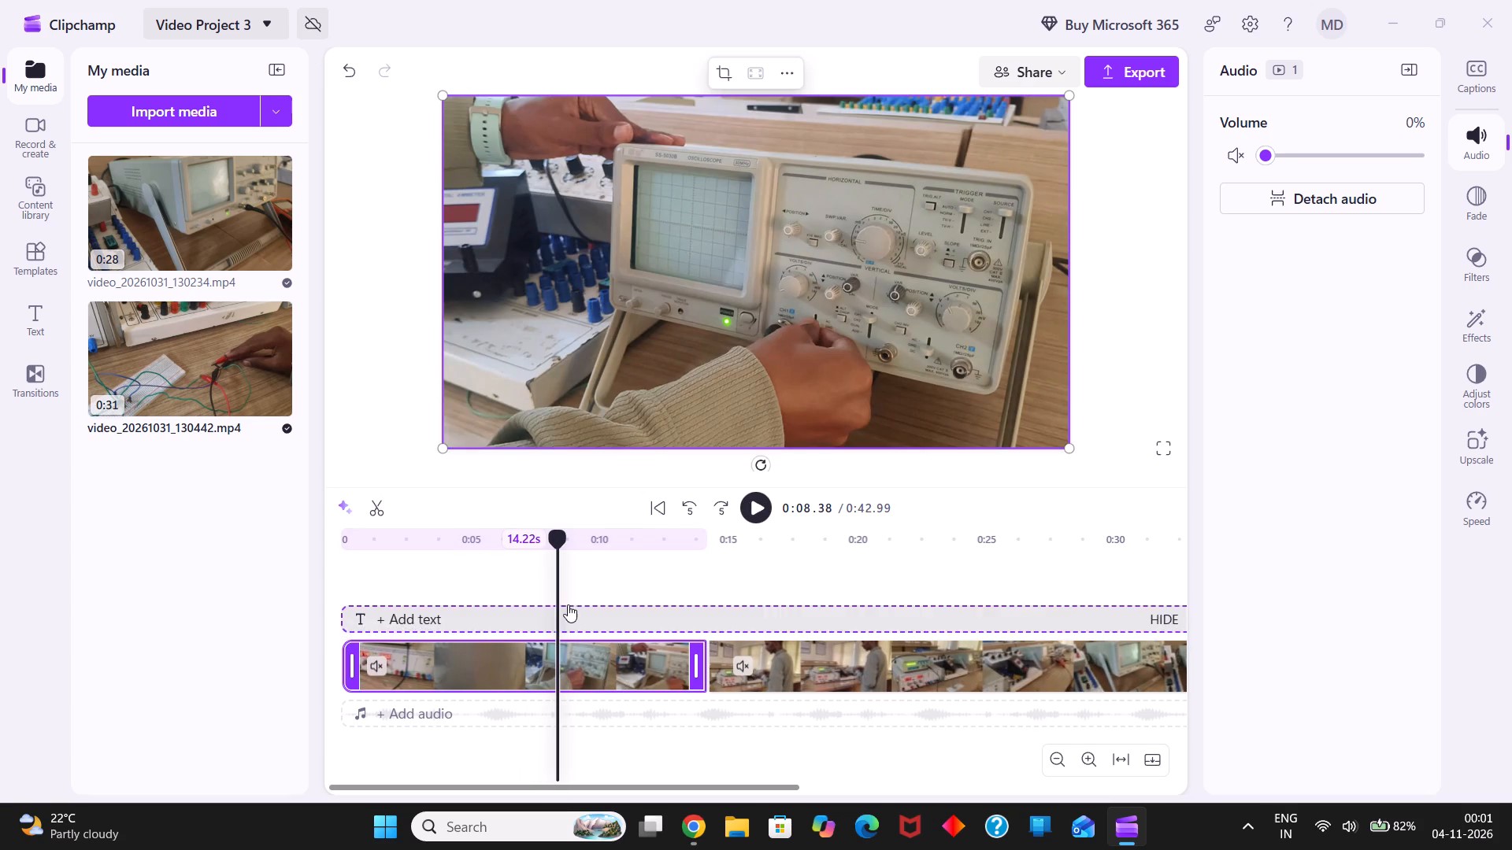
Split the first clip, video_20261031_130442, at 0:04.98, where the arm blocks the camera view.
left_click_drag(555, 586, 504, 584)
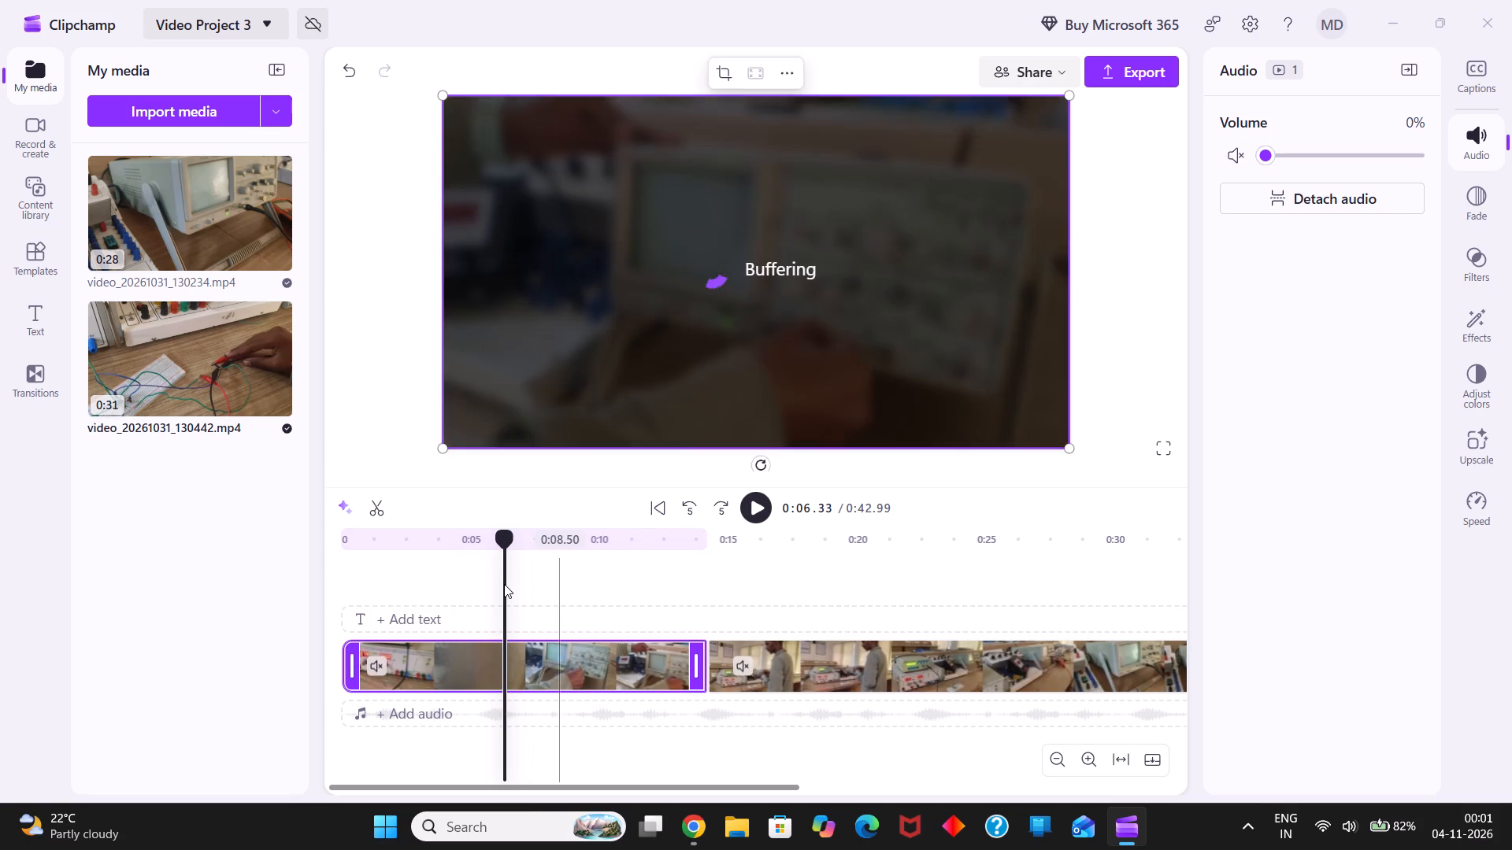
left_click_drag(504, 584, 499, 583)
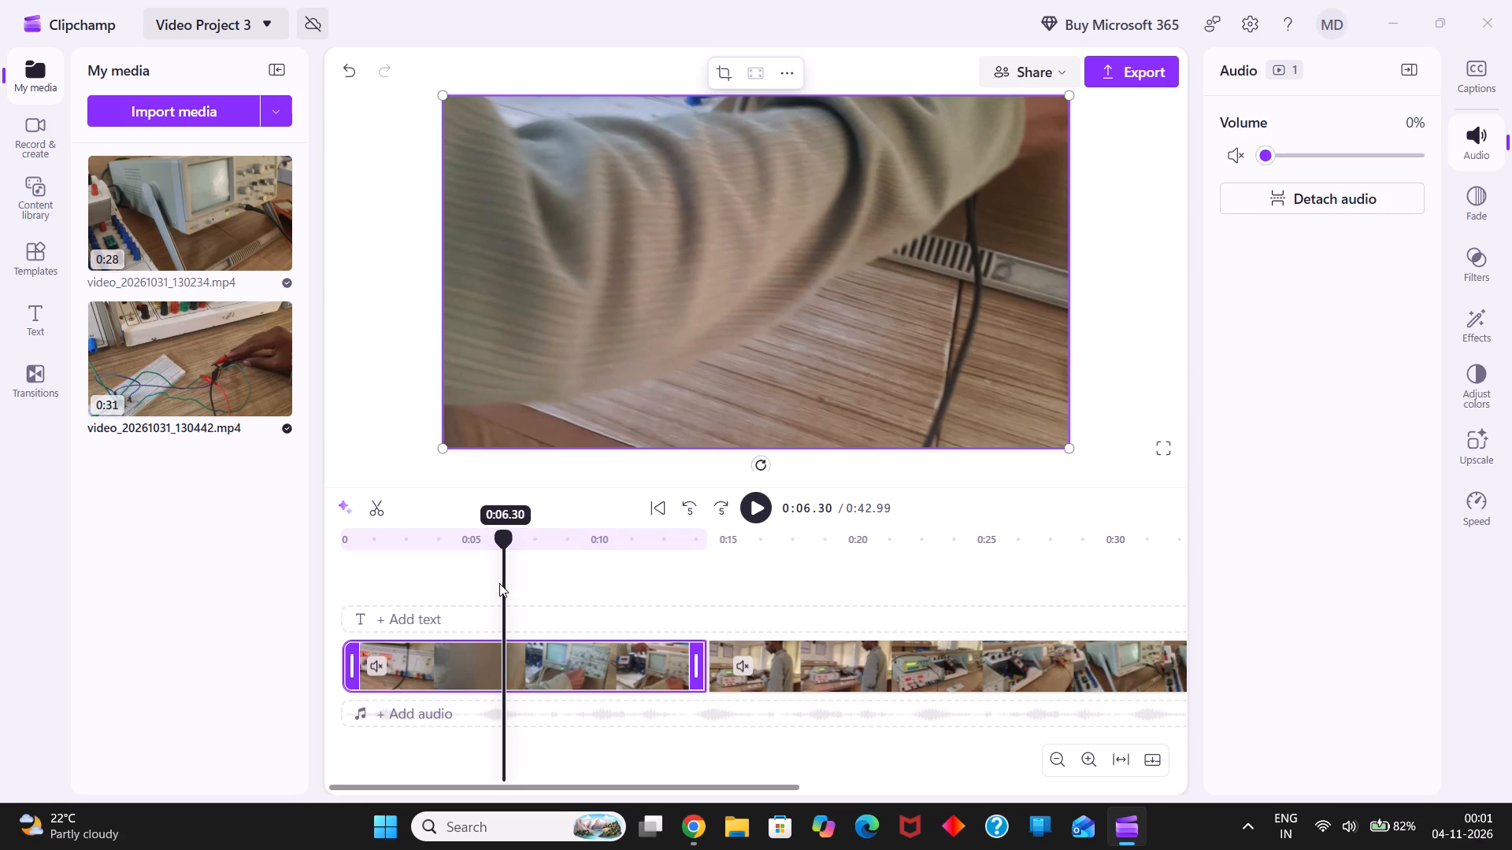
left_click_drag(499, 583, 491, 583)
left_click_drag(491, 583, 476, 582)
left_click(476, 582)
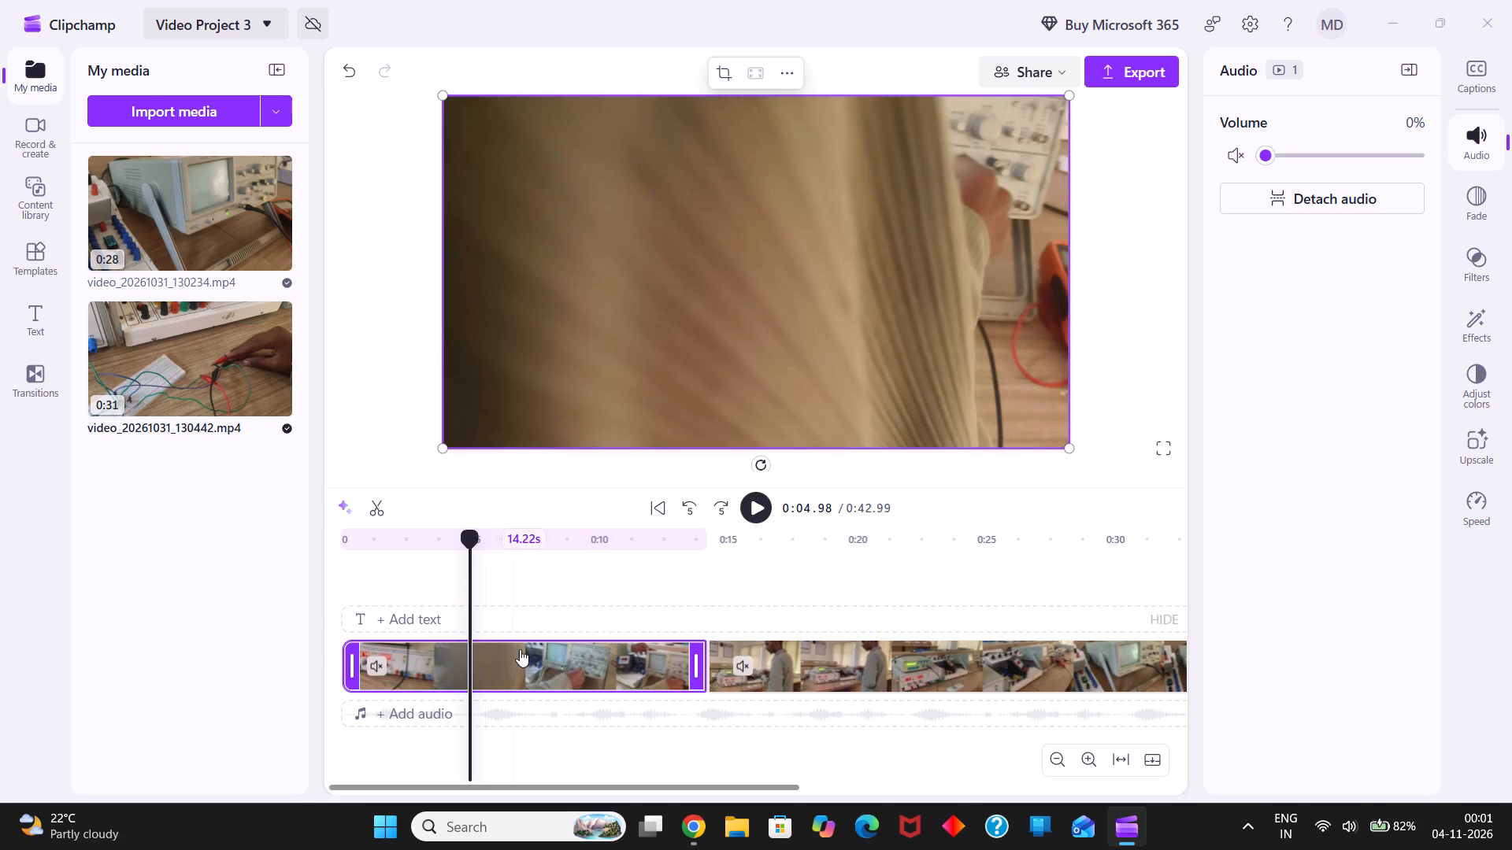
right_click(520, 659)
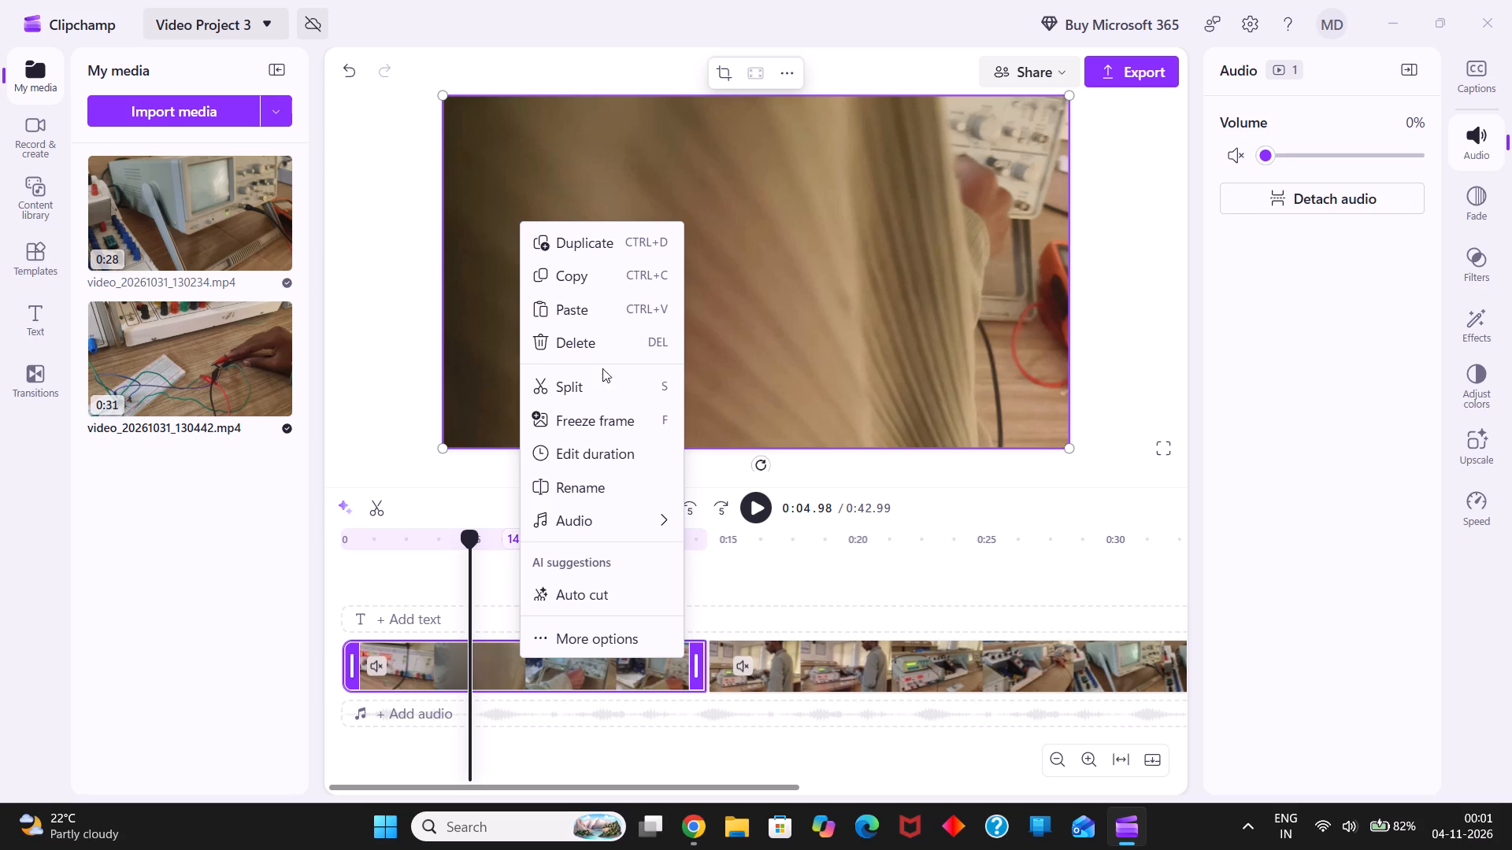
left_click(596, 380)
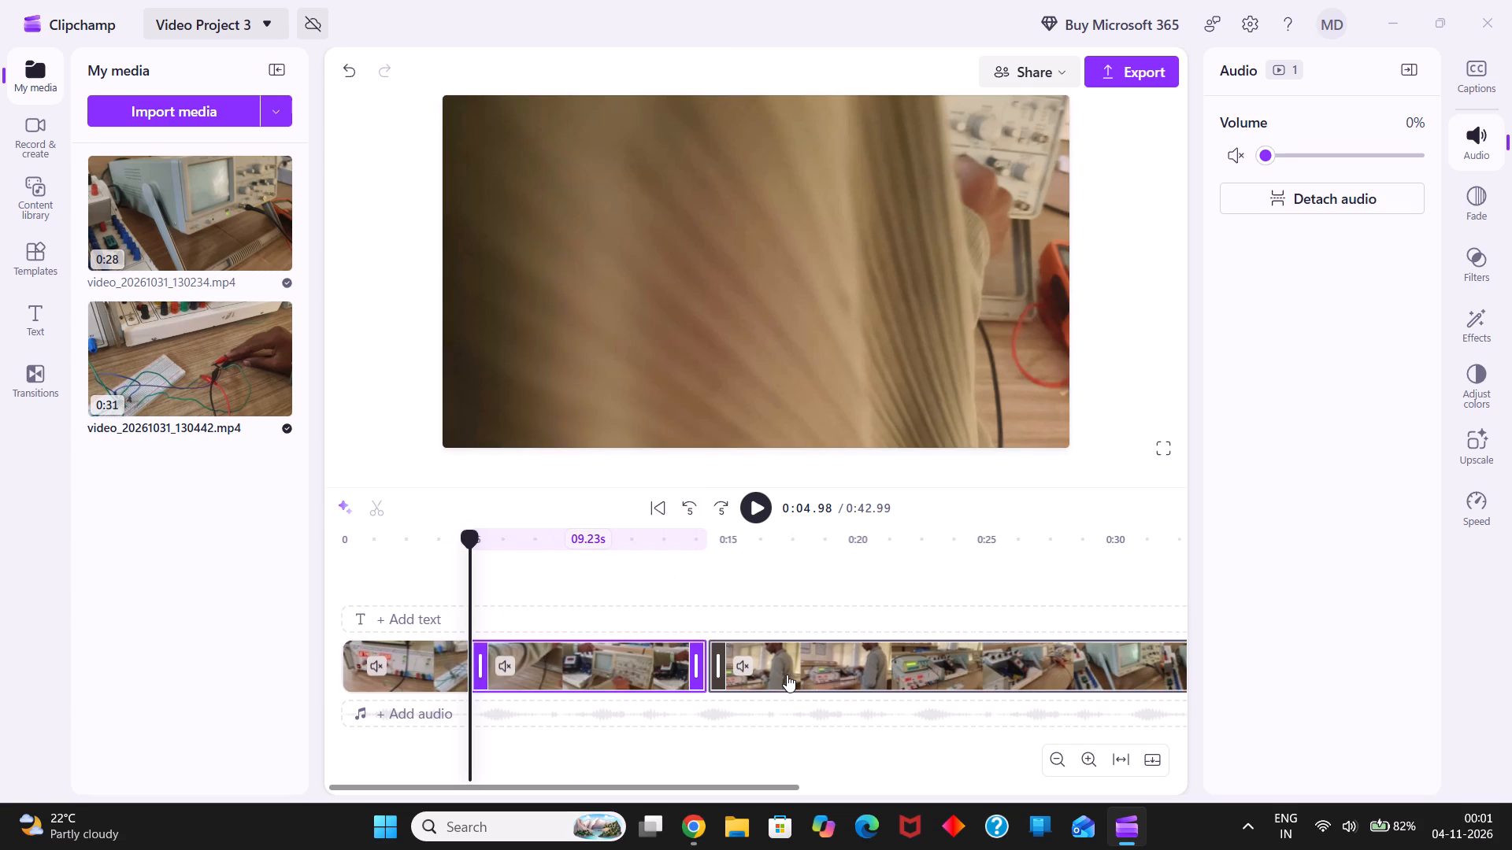
Delete the 9.23 s piece after the split and remove the empty gap before the video_20261031_130234 clip.
key("Delete")
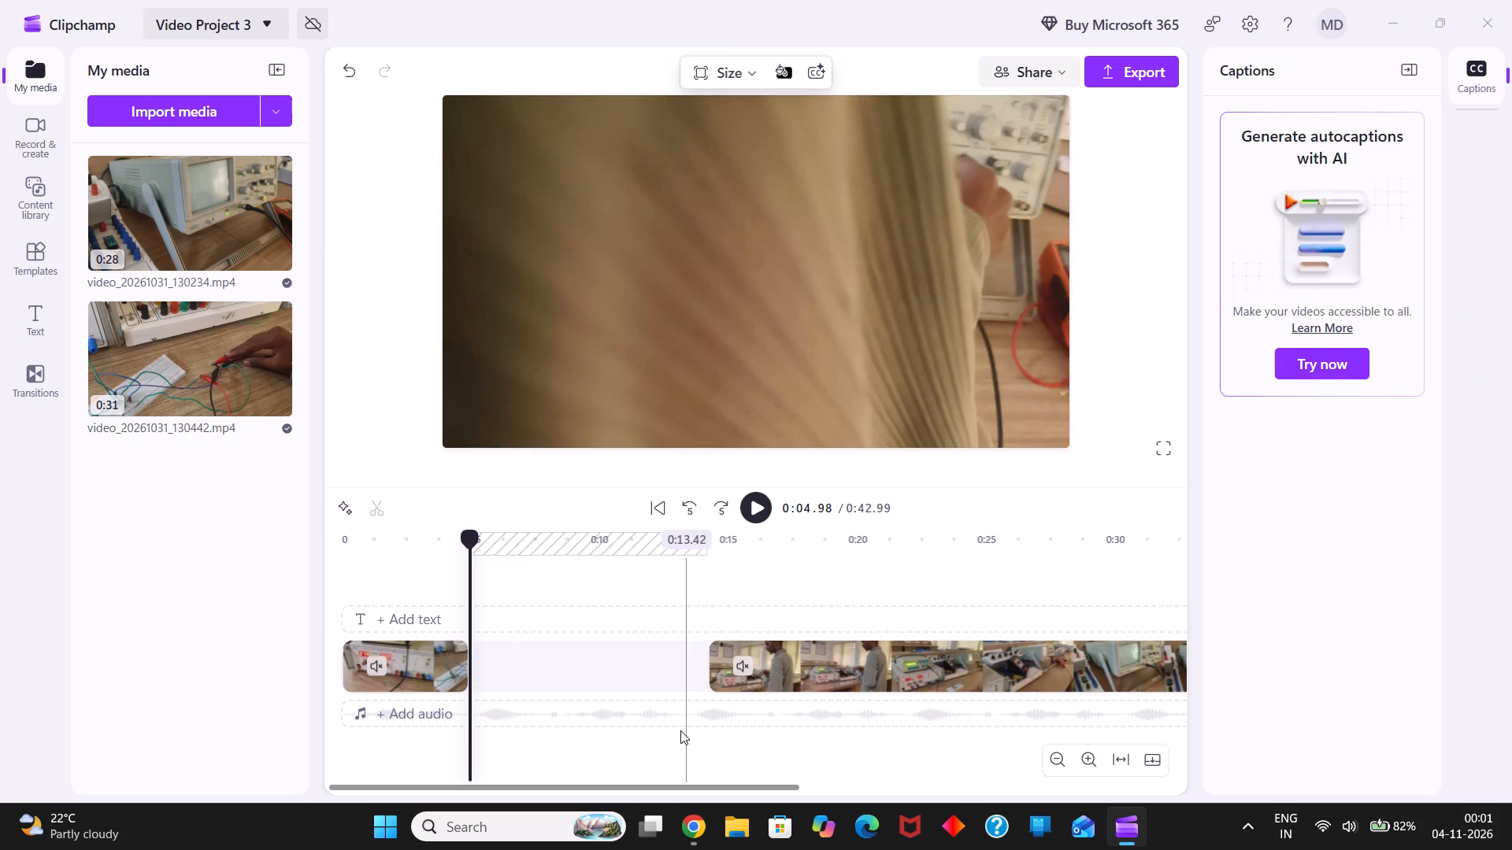
left_click(615, 671)
left_click(584, 667)
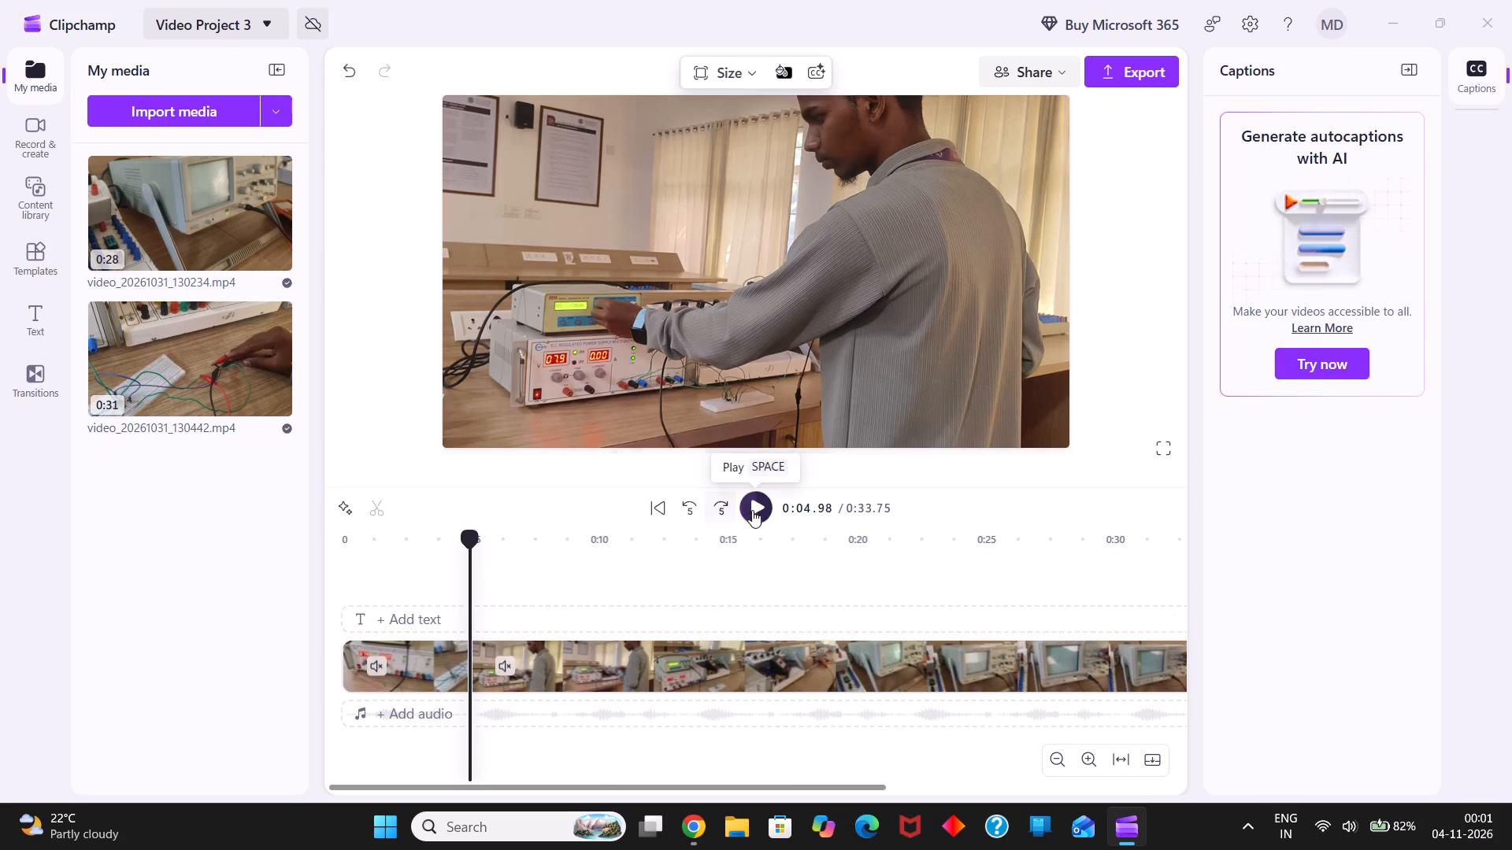
Play the timeline from 0:04.98 to its end, and replay it from the beginning to check the edited sequence.
left_click(759, 506)
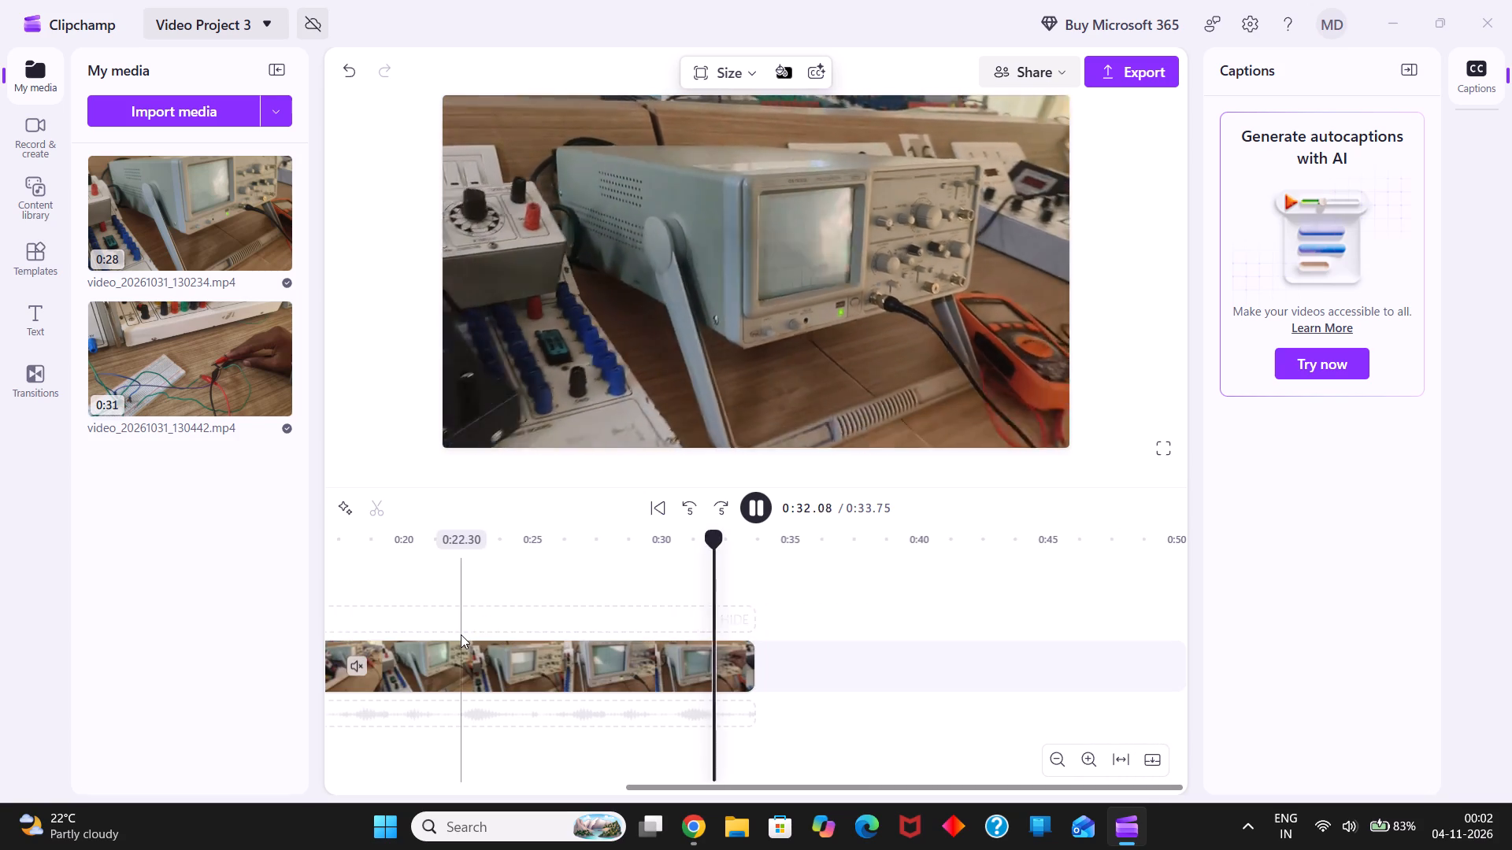
scroll(458, 659, "right", 4)
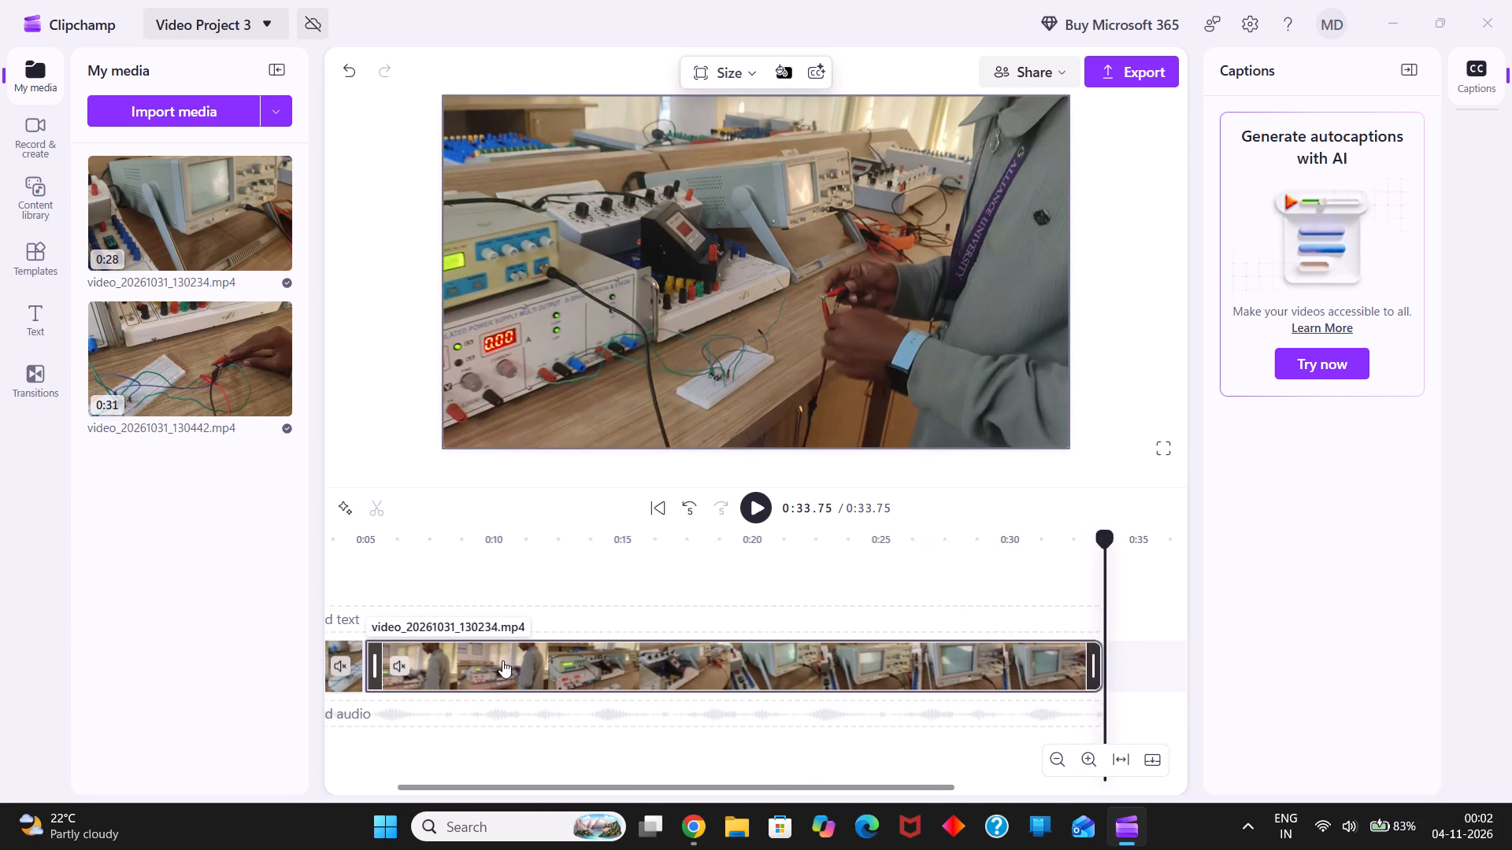
scroll(579, 671, "right", 1)
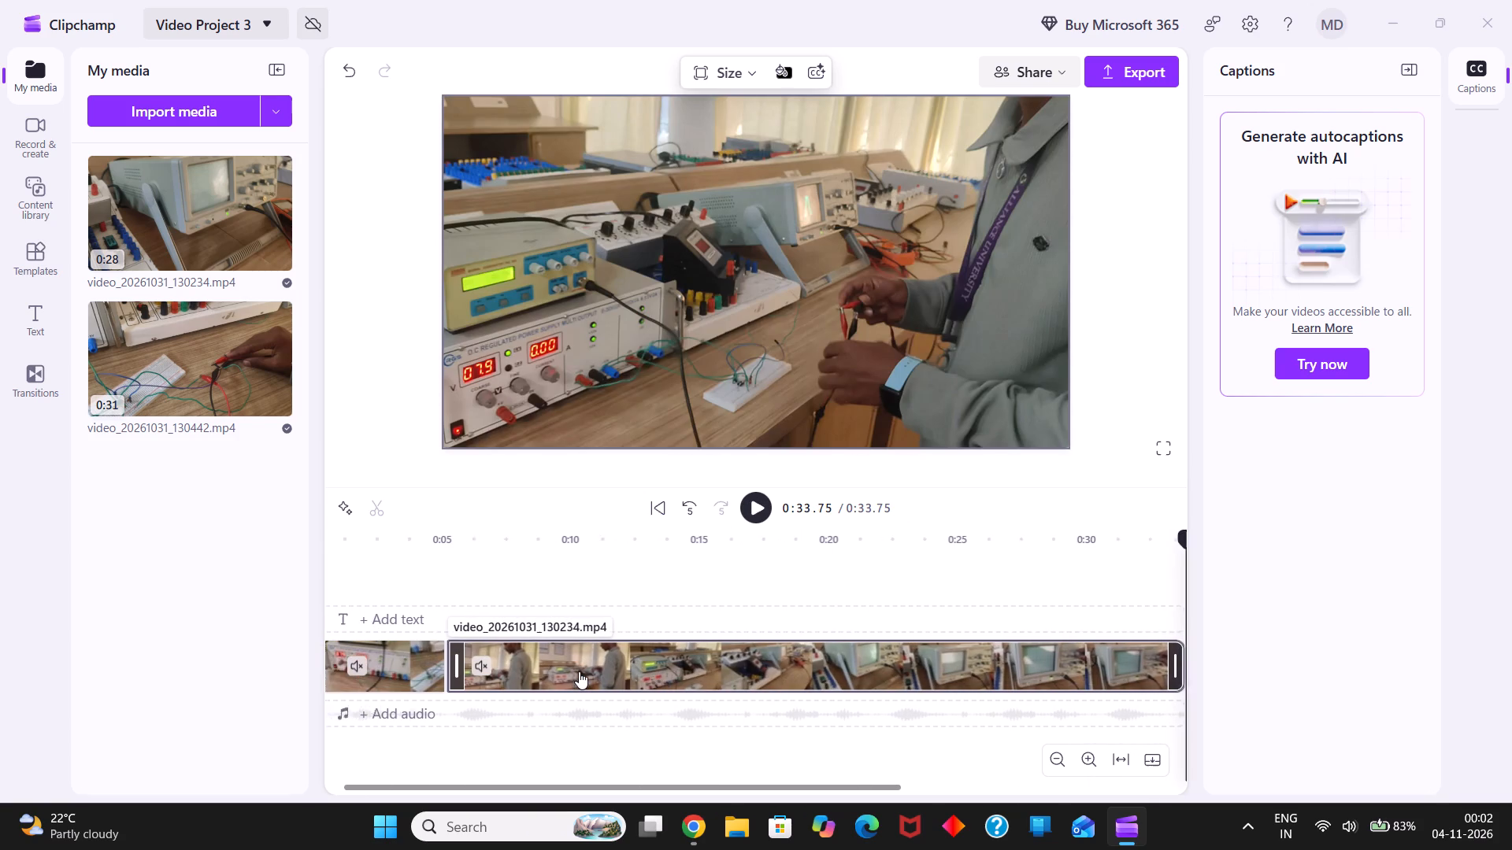
left_click(404, 658)
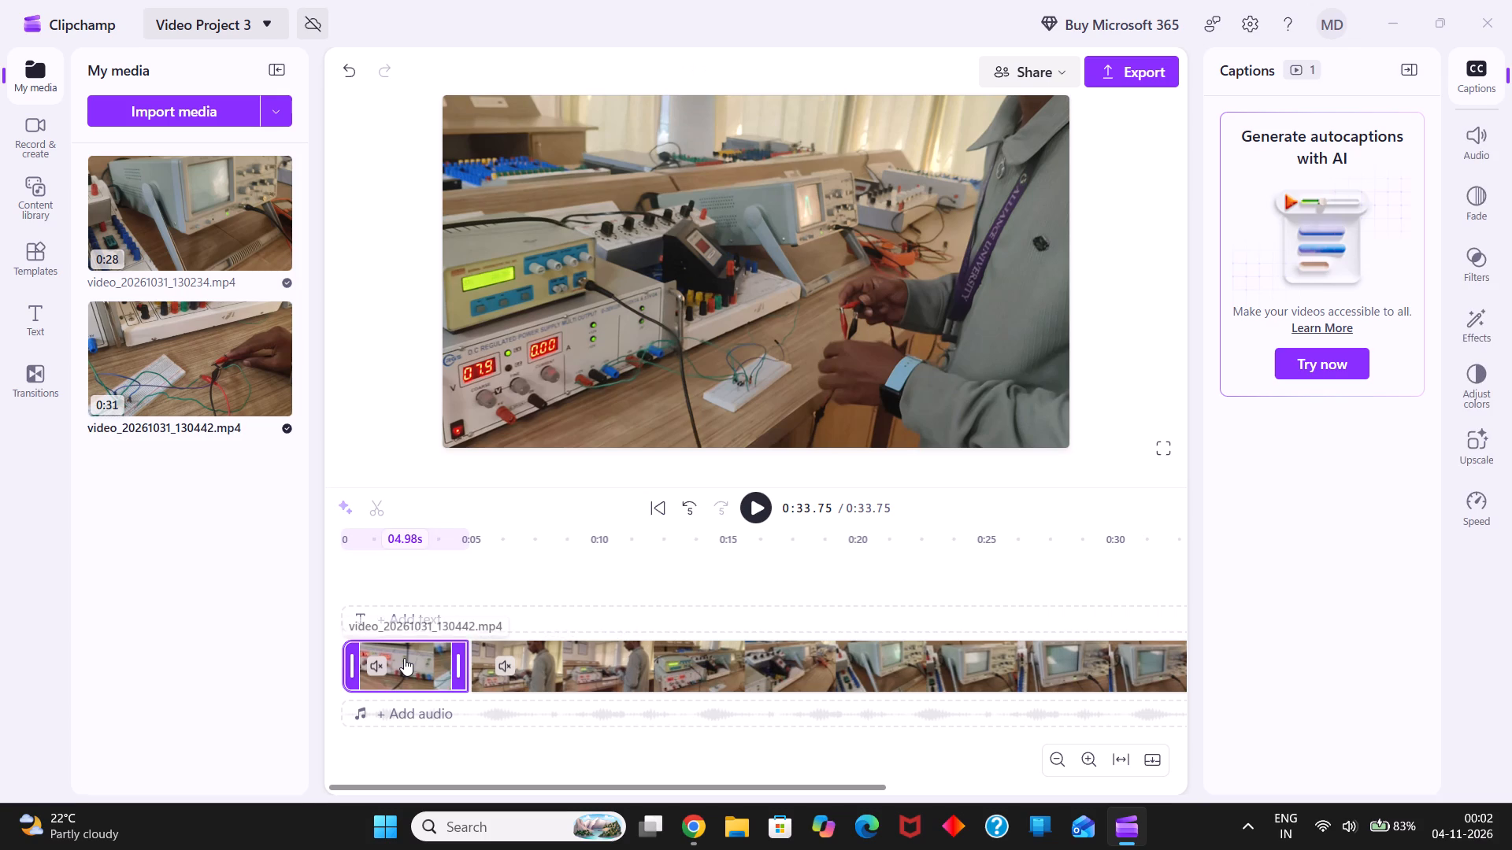
left_click(762, 512)
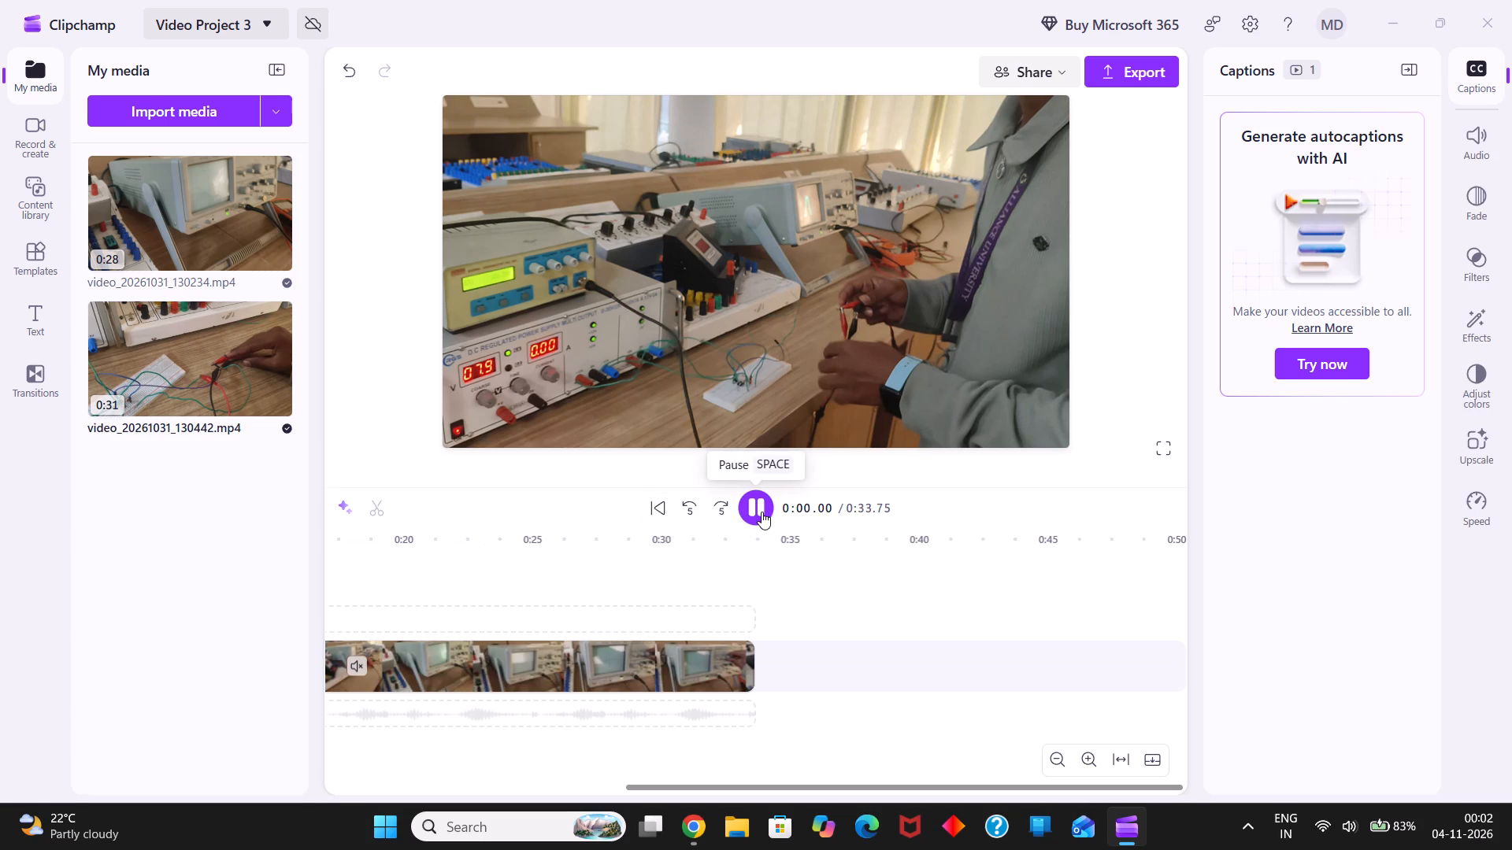
scroll(514, 689, "right", 4)
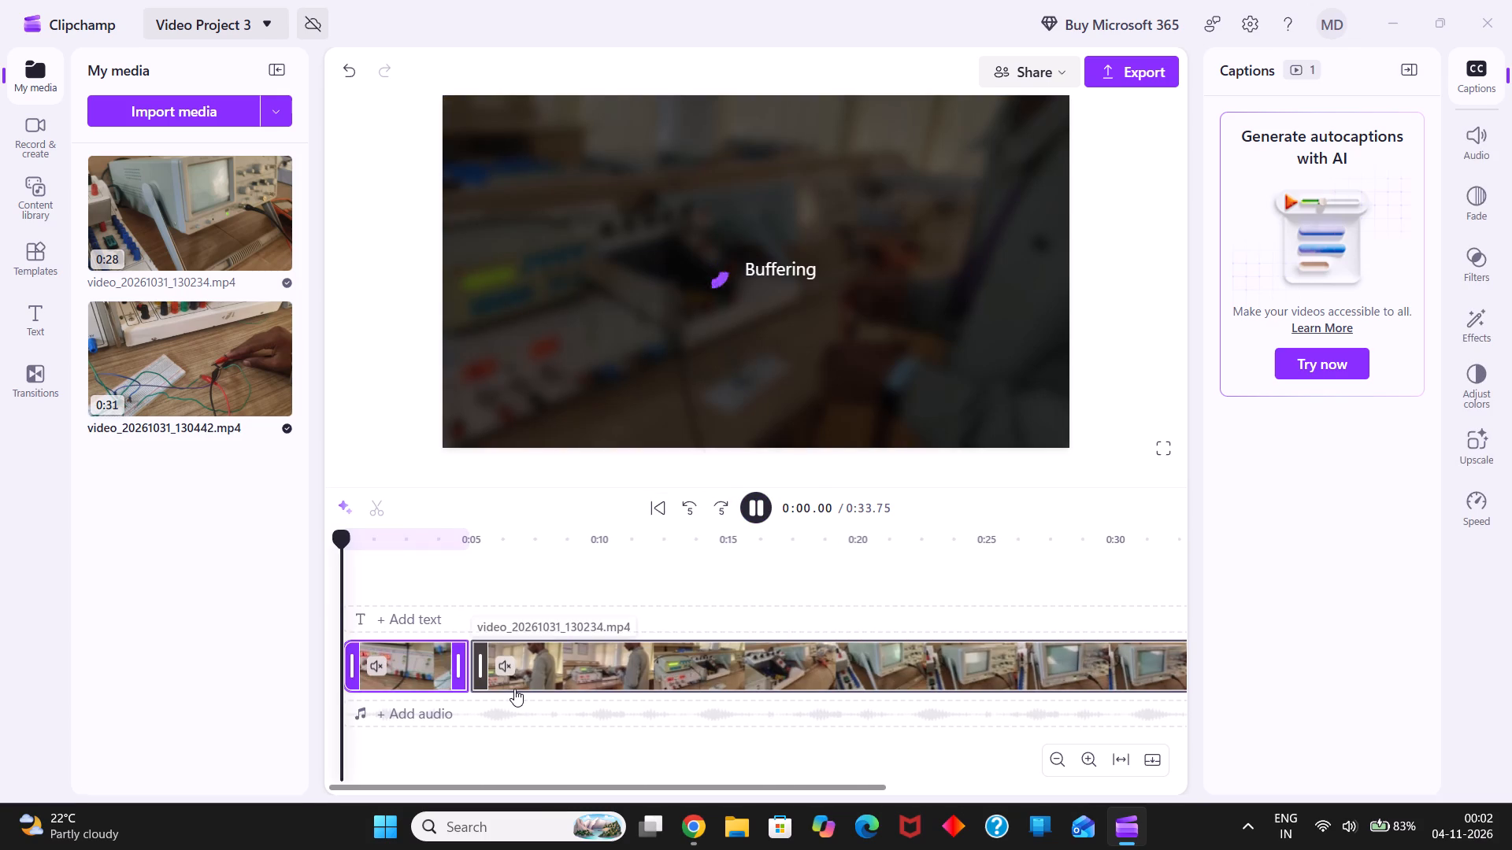
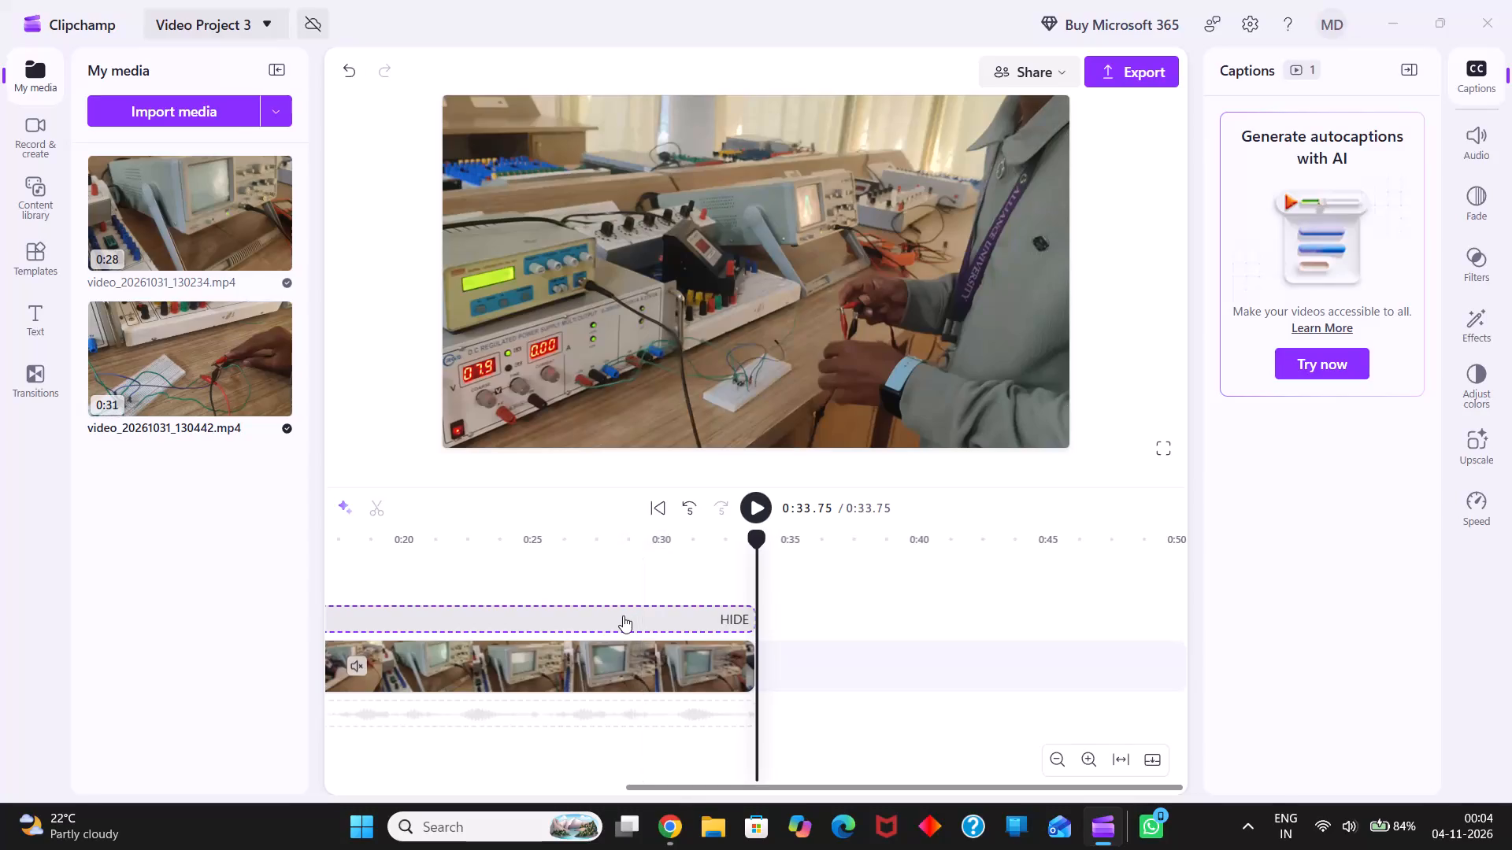
Play the edited timeline from the beginning through both lab clips to review the sequence.
scroll(658, 583, "right", 1)
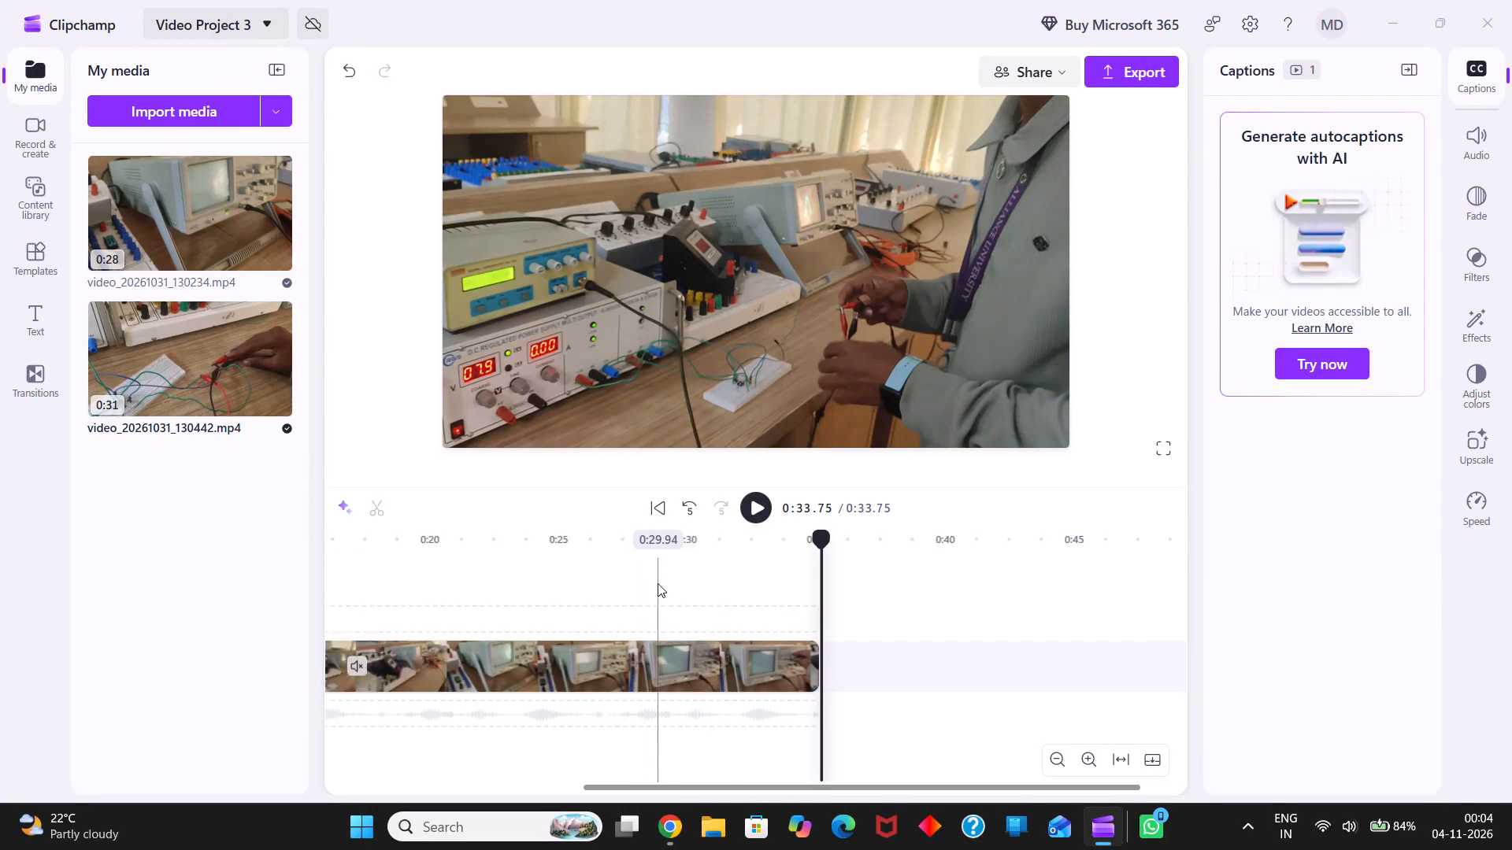
scroll(658, 583, "right", 2)
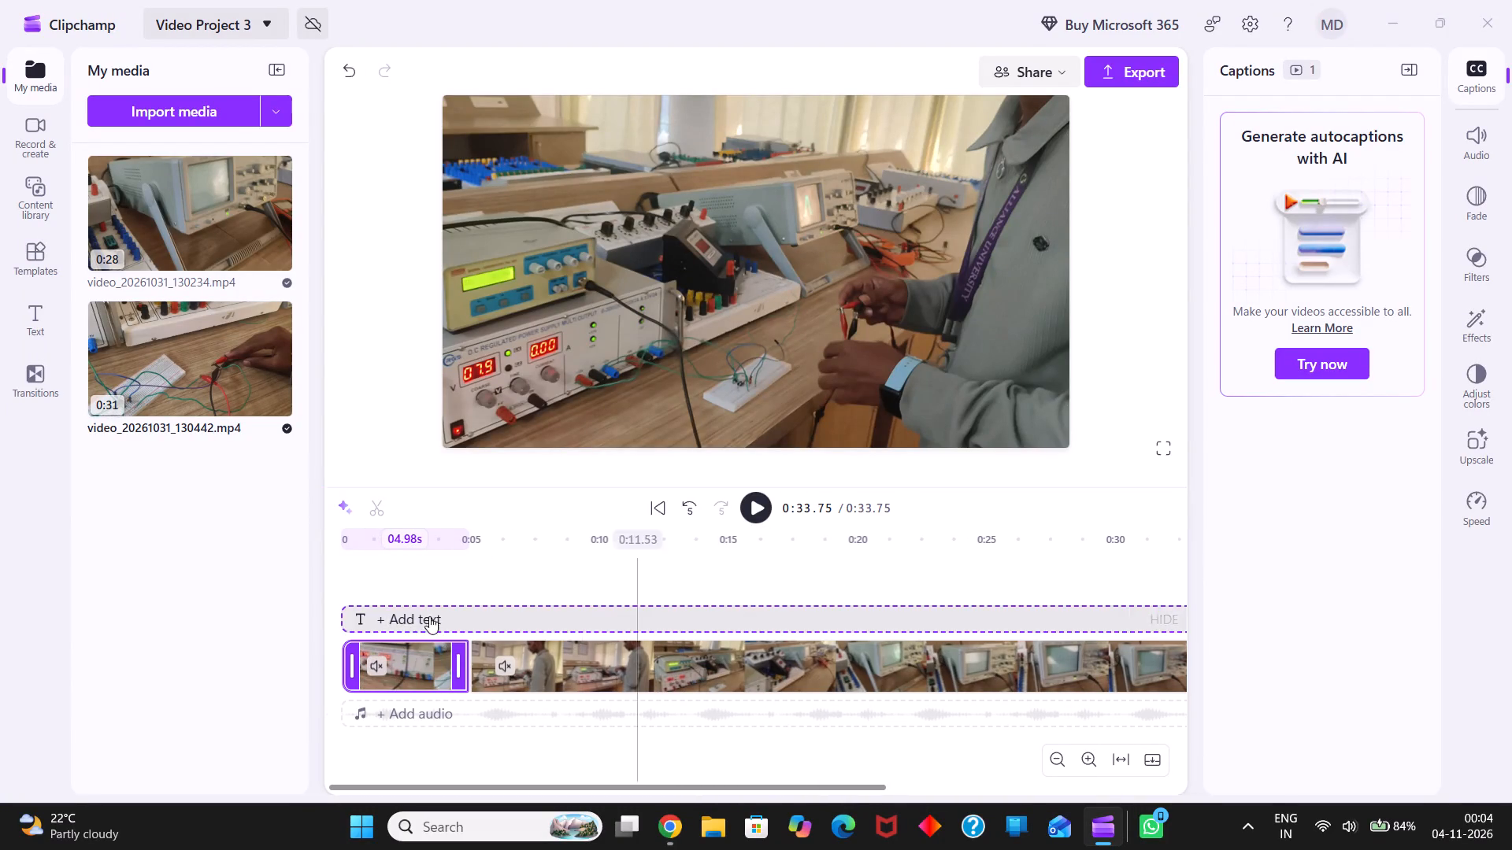
left_click(413, 660)
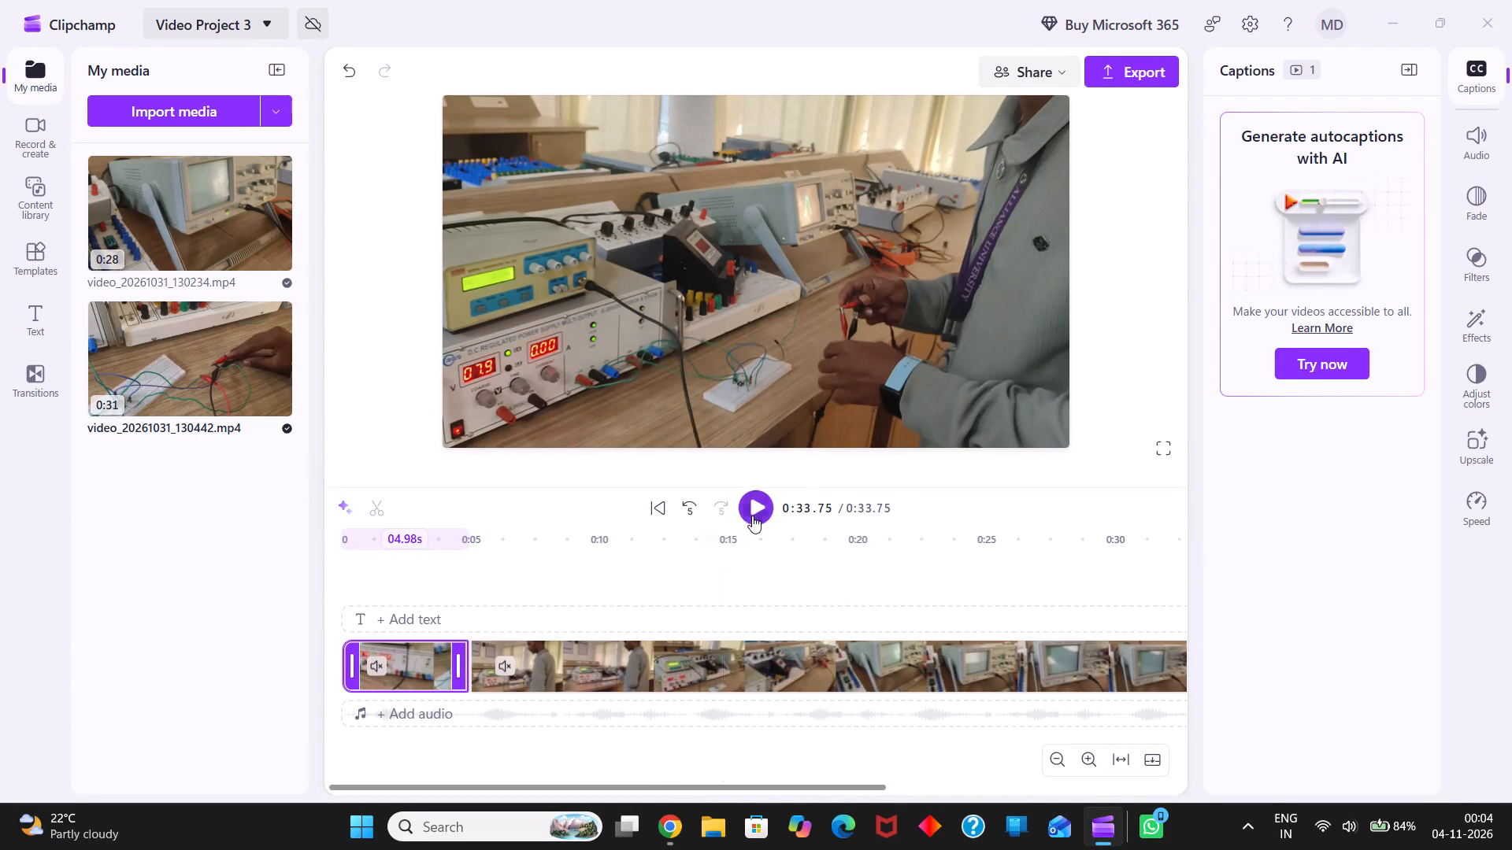
left_click(752, 514)
scroll(532, 625, "right", 5)
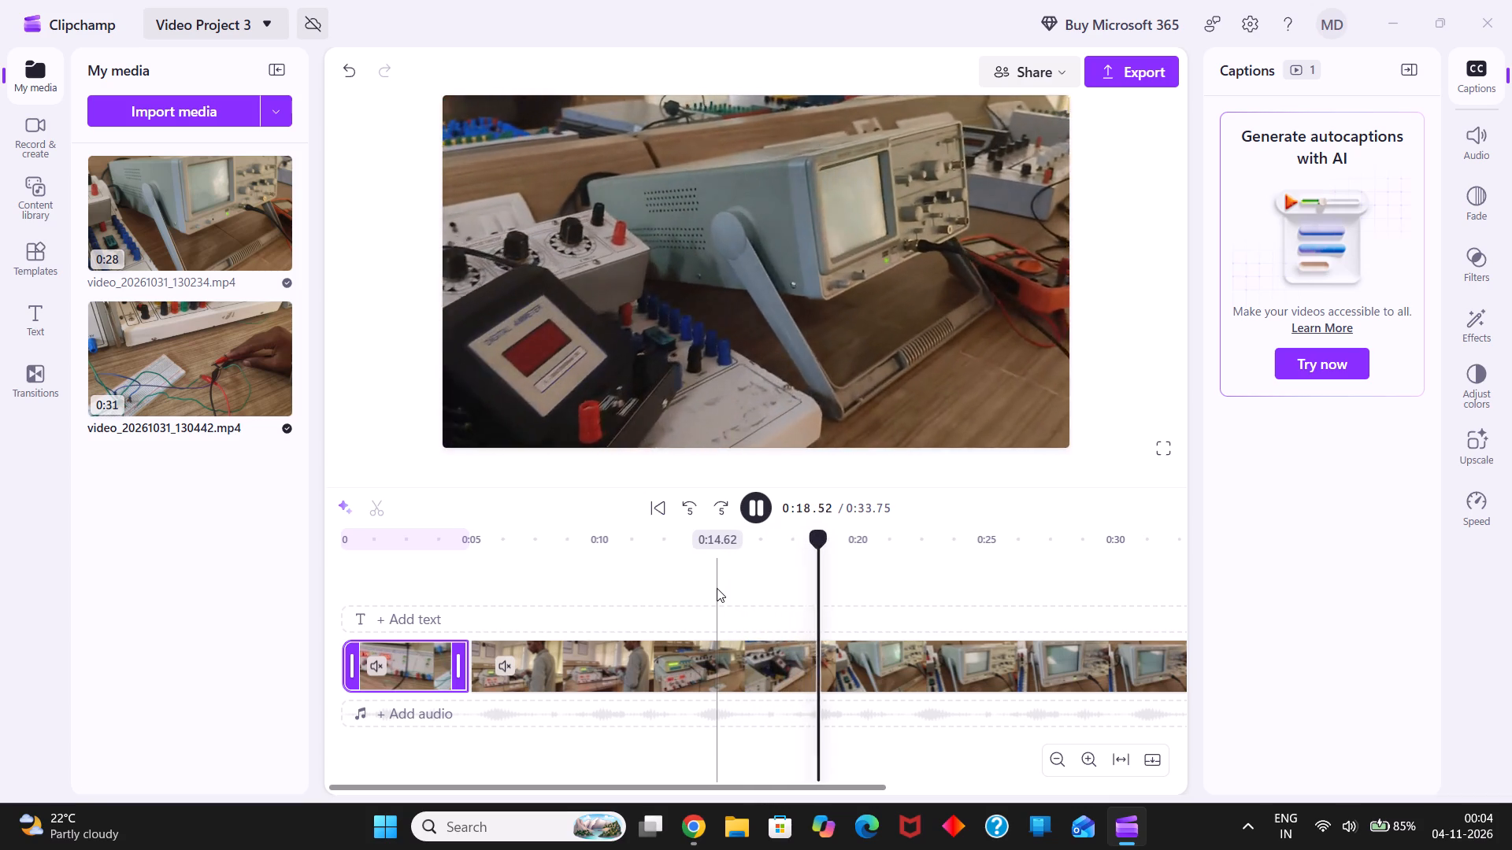
left_click(714, 646)
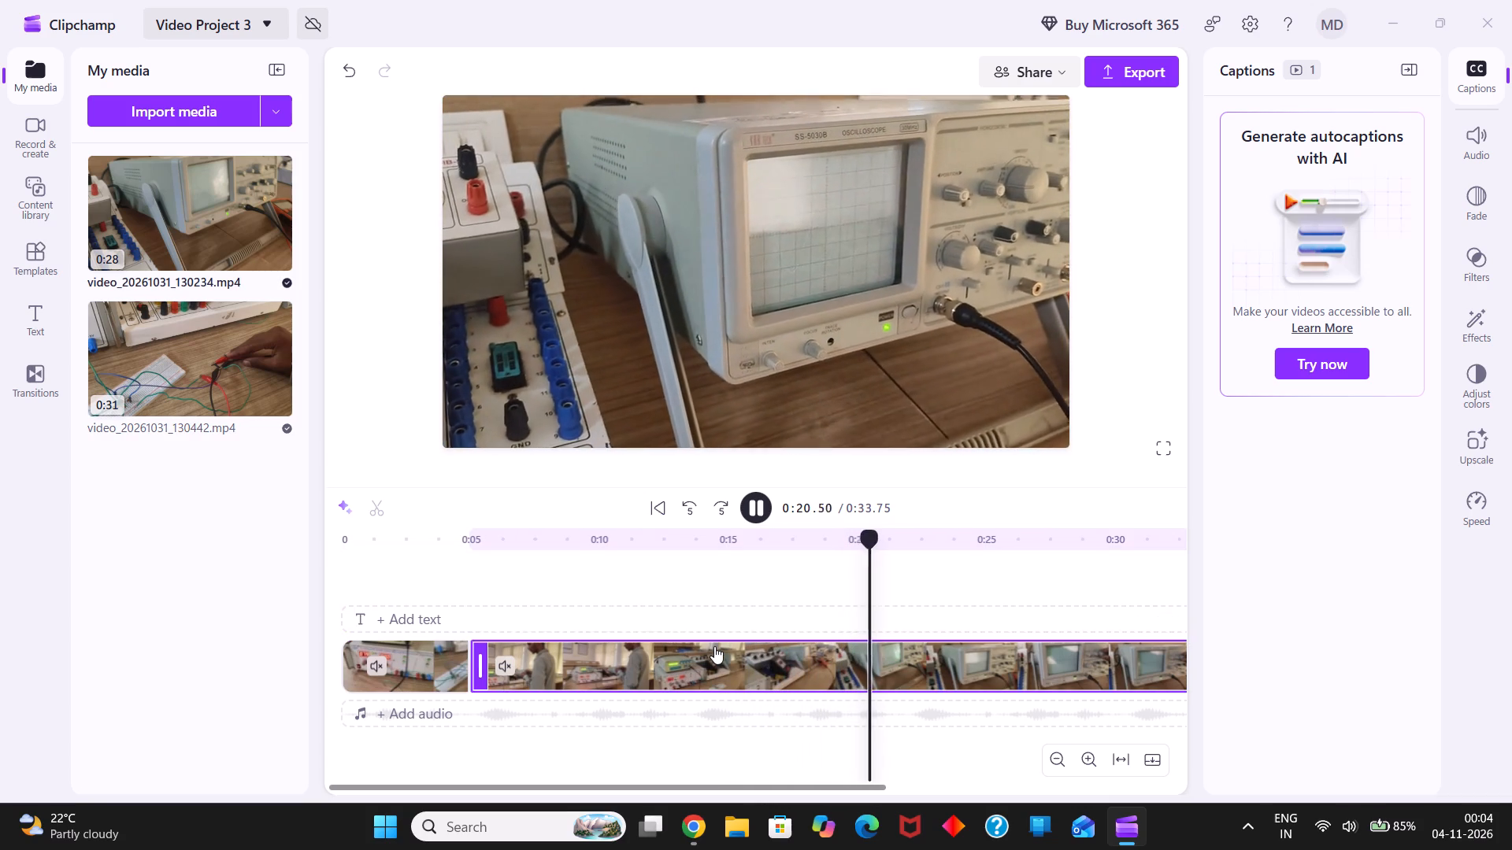
right_click(735, 652)
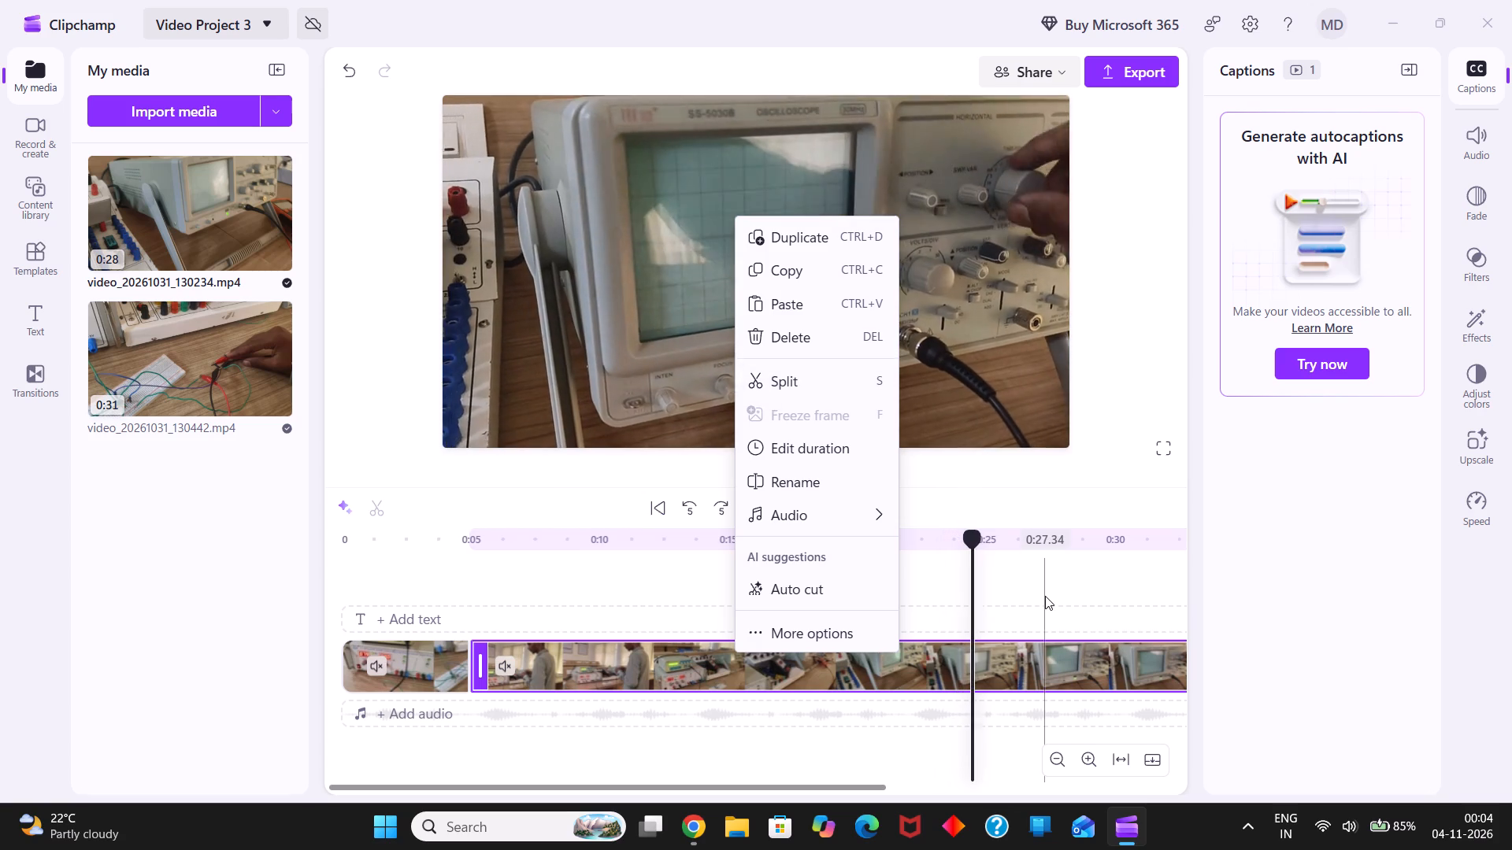
left_click(744, 677)
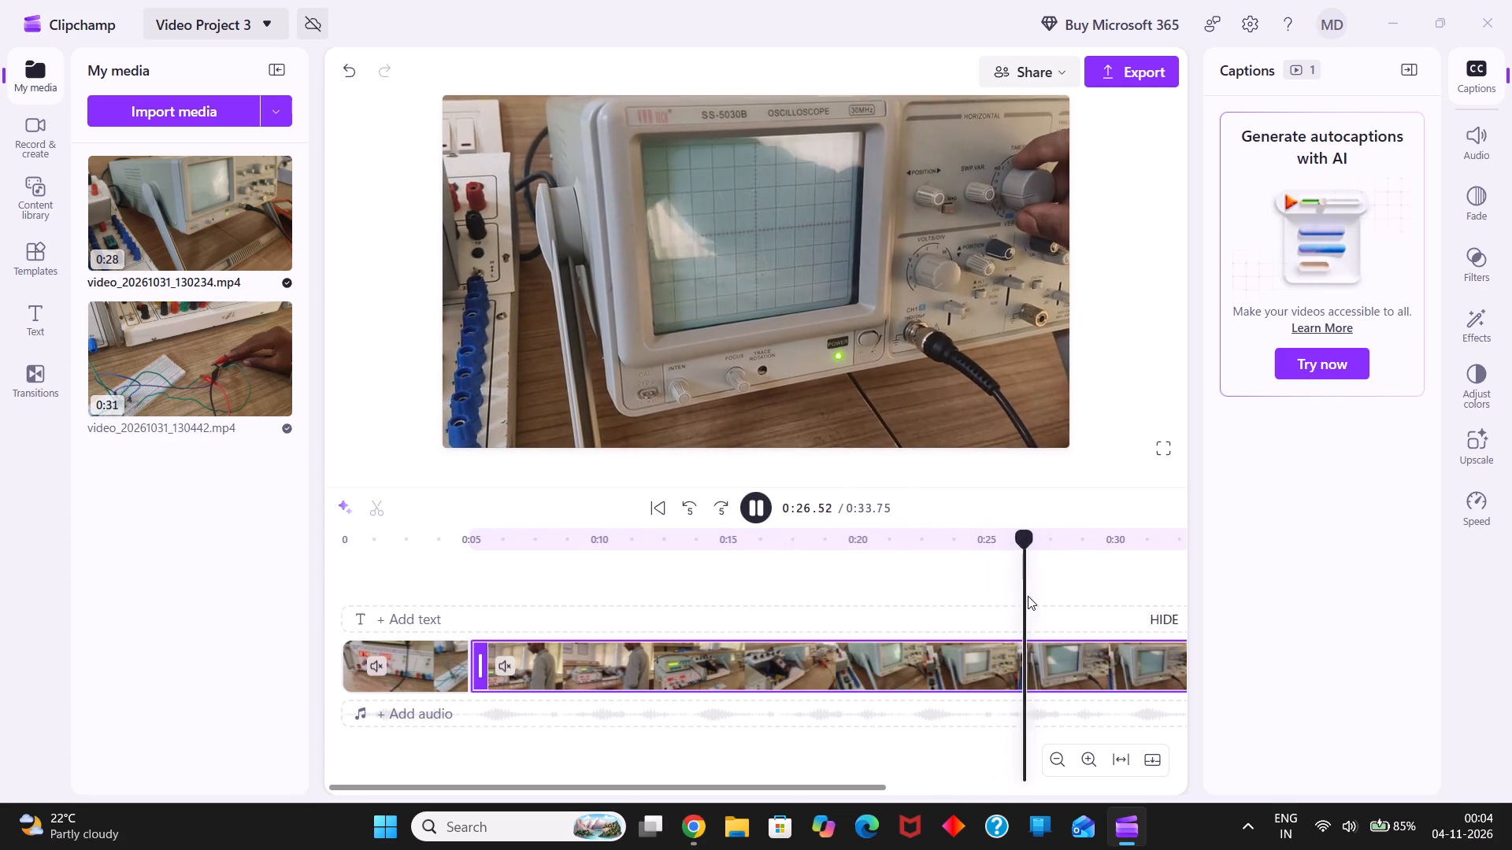
Scrub the video_20261031_130234 clip back to about 0:08 and through to 0:17, examining where its unwanted opening part ends.
left_click_drag(1040, 571, 976, 598)
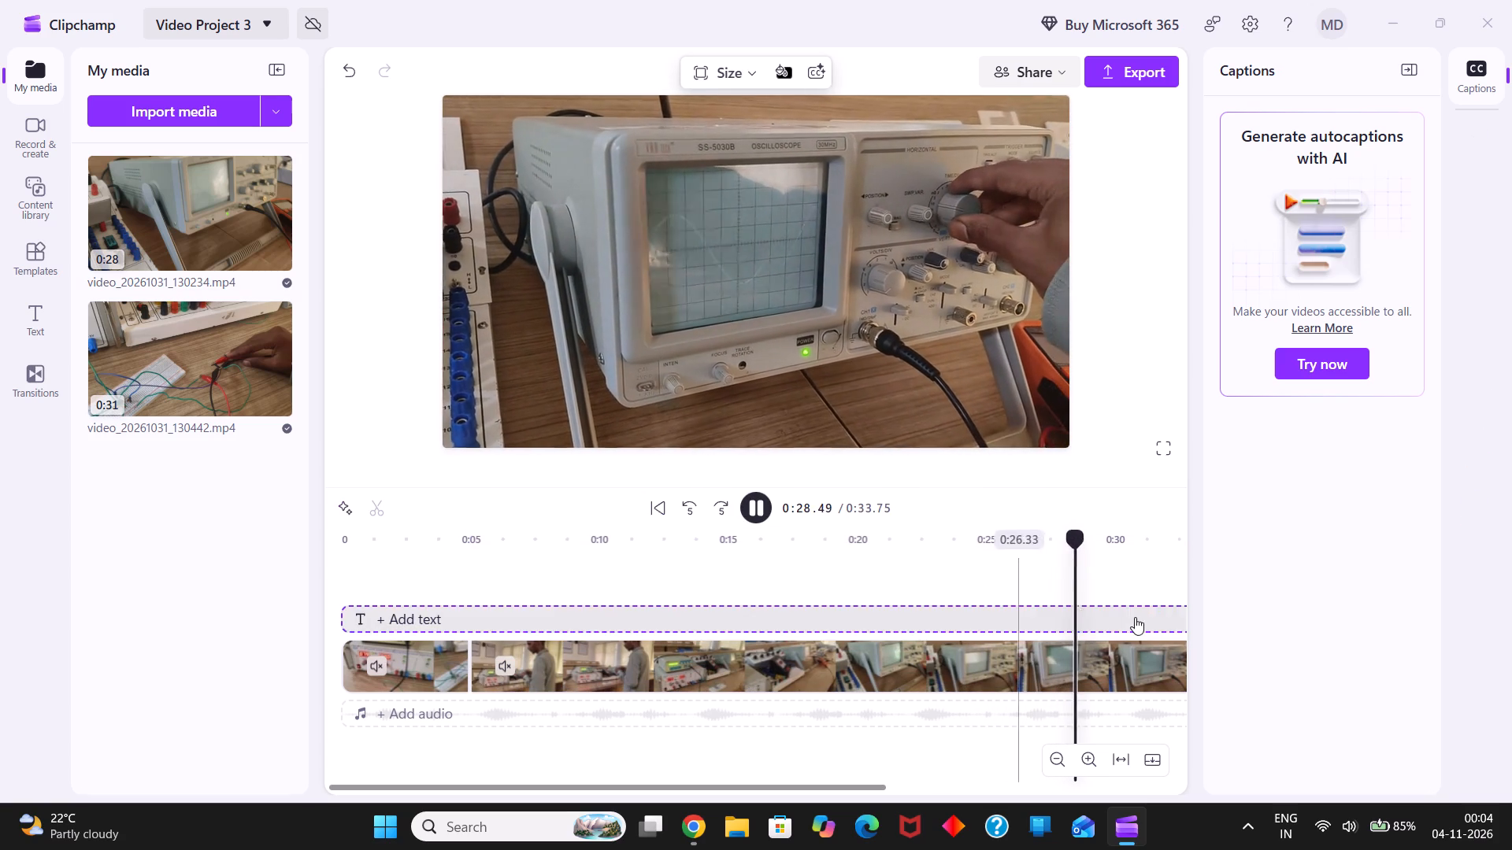
left_click_drag(1103, 575, 732, 585)
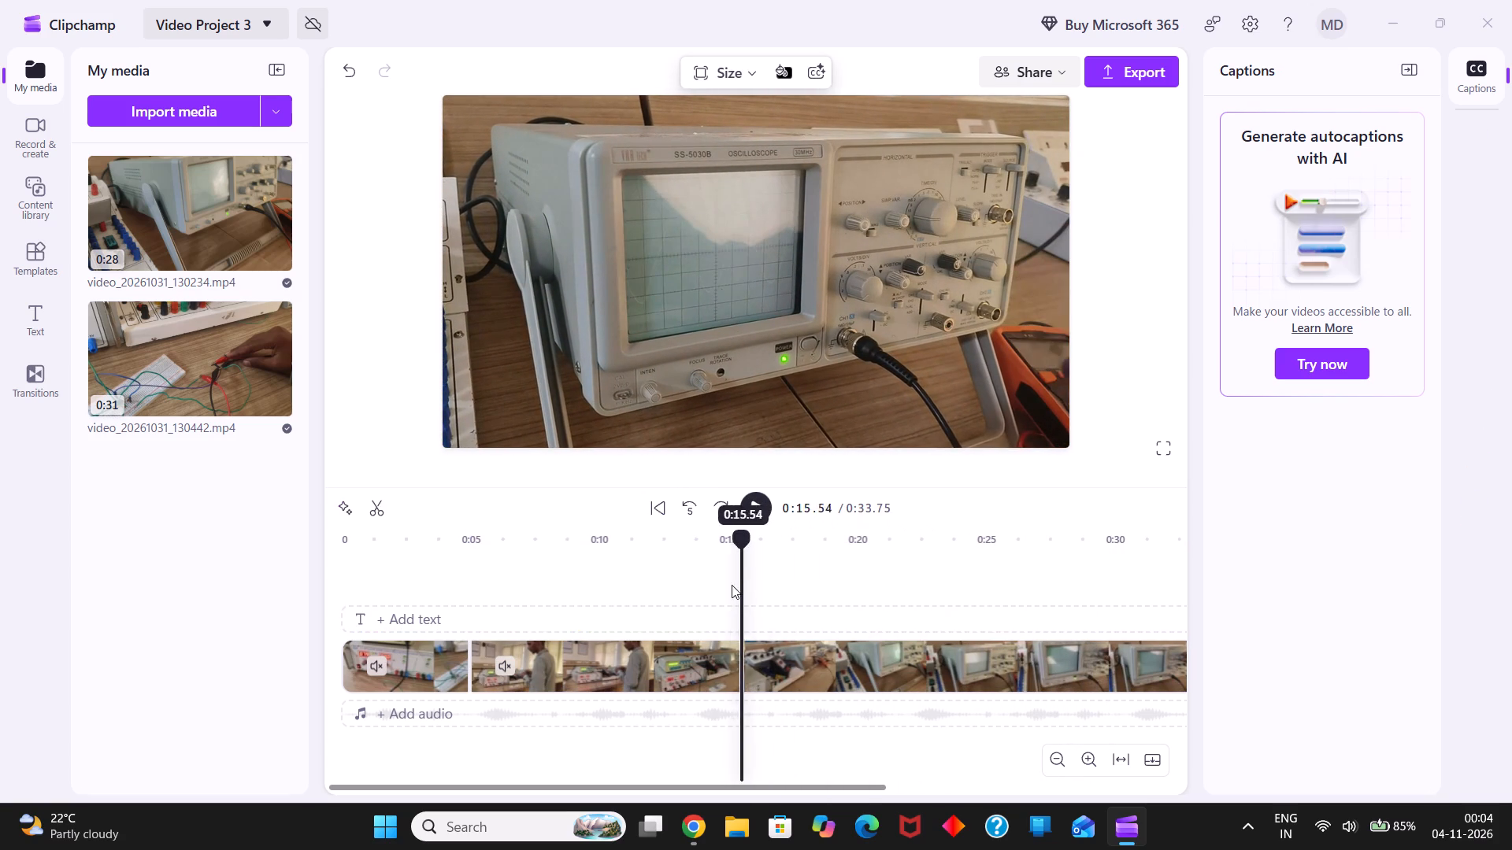
left_click_drag(732, 585, 715, 580)
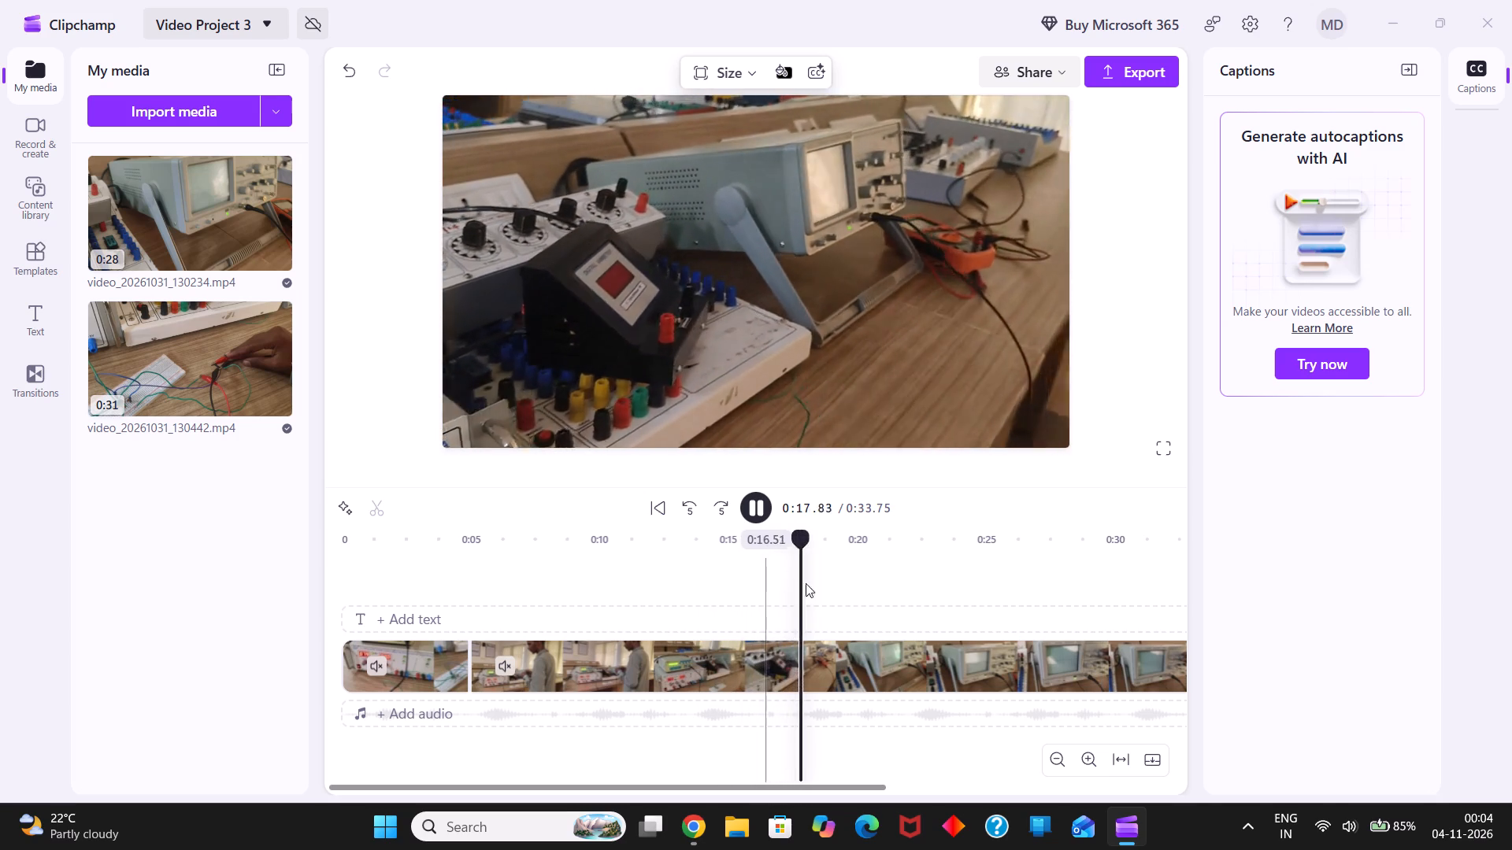
left_click_drag(827, 578, 564, 582)
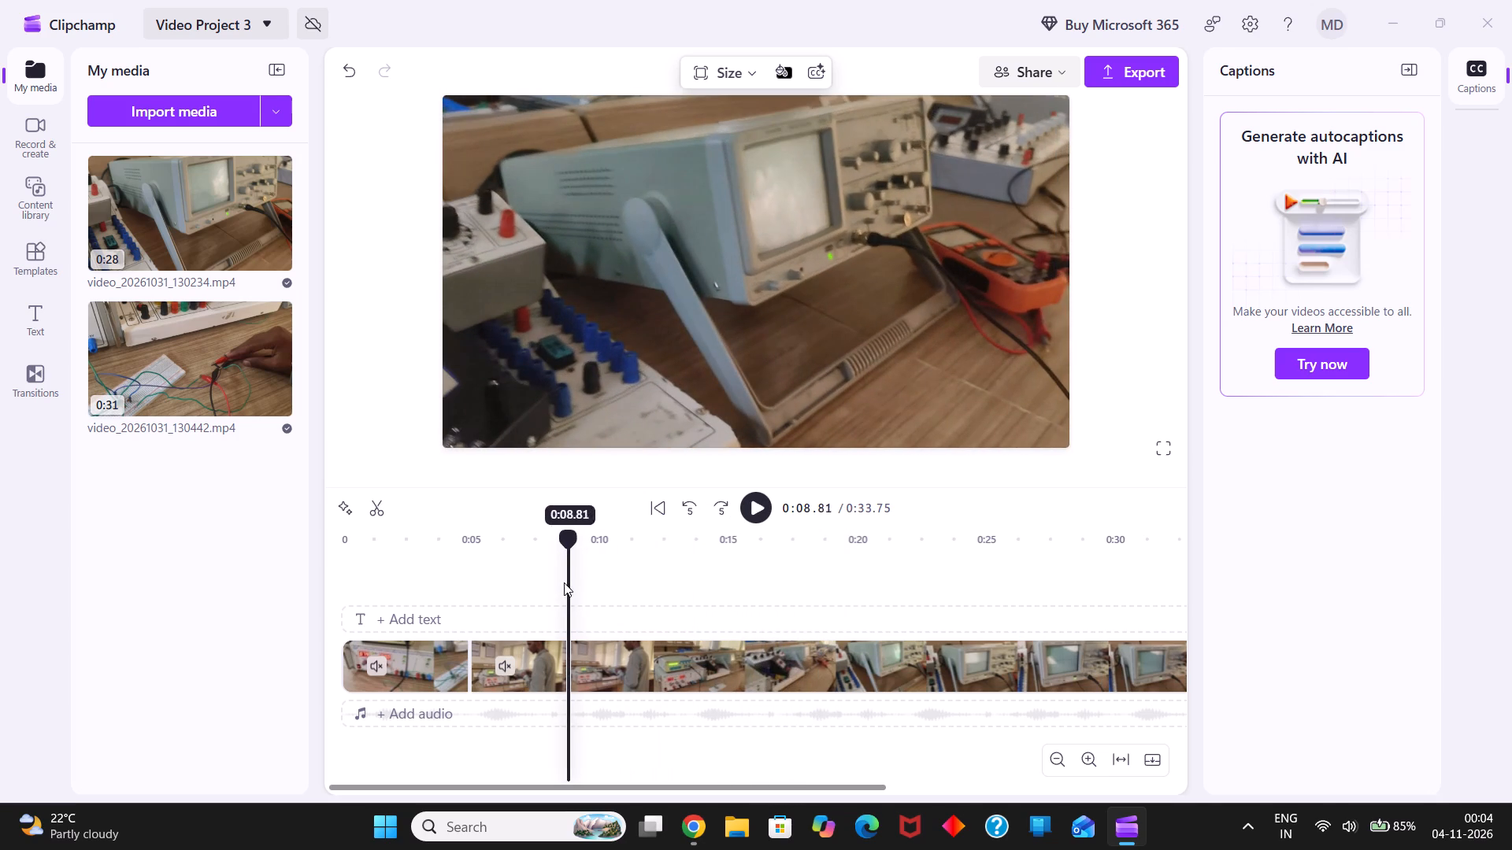
left_click_drag(564, 582, 563, 582)
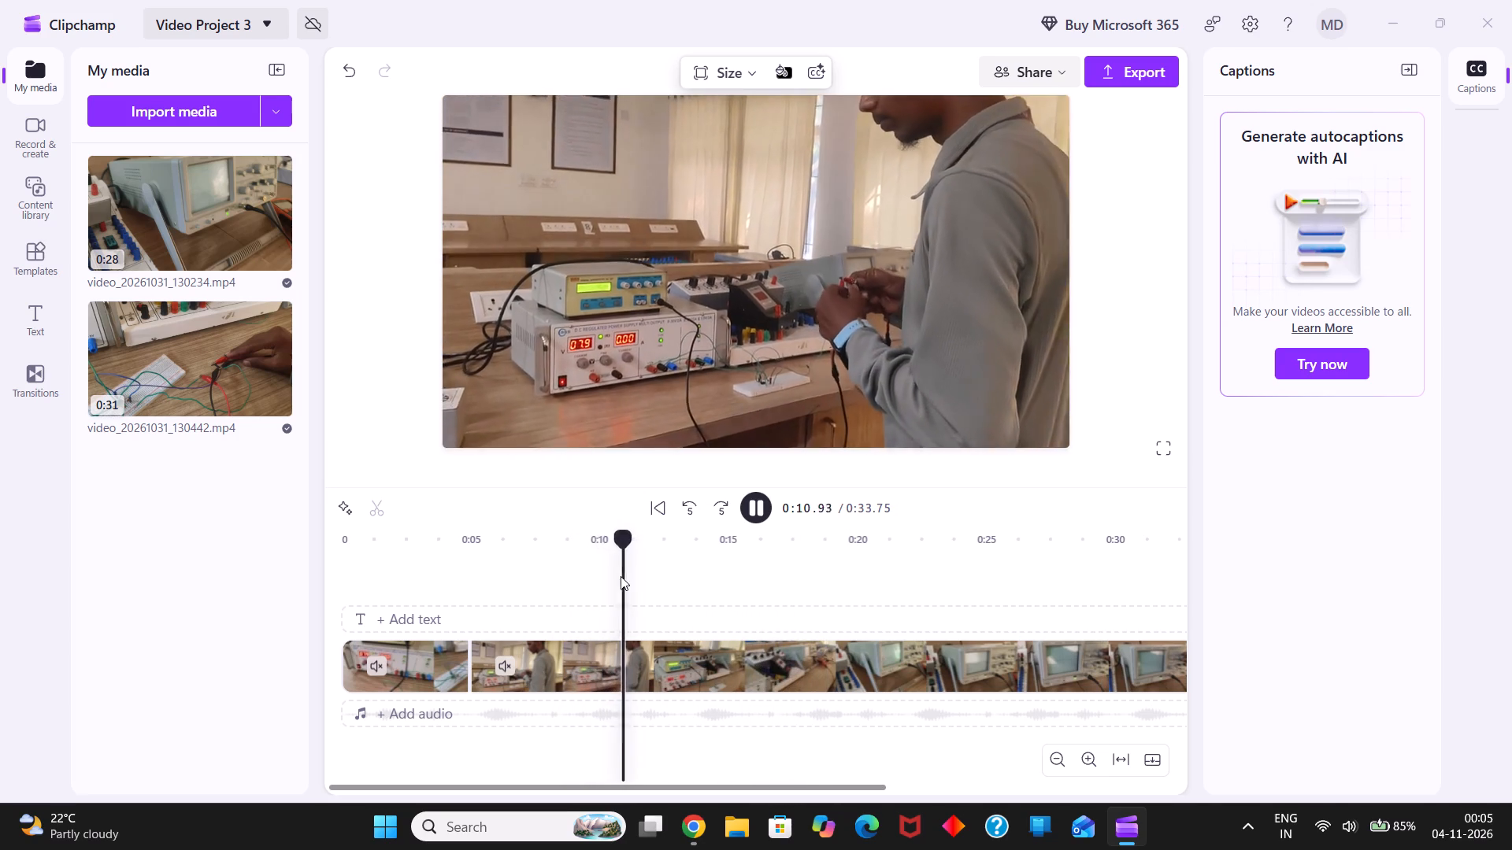
left_click(653, 582)
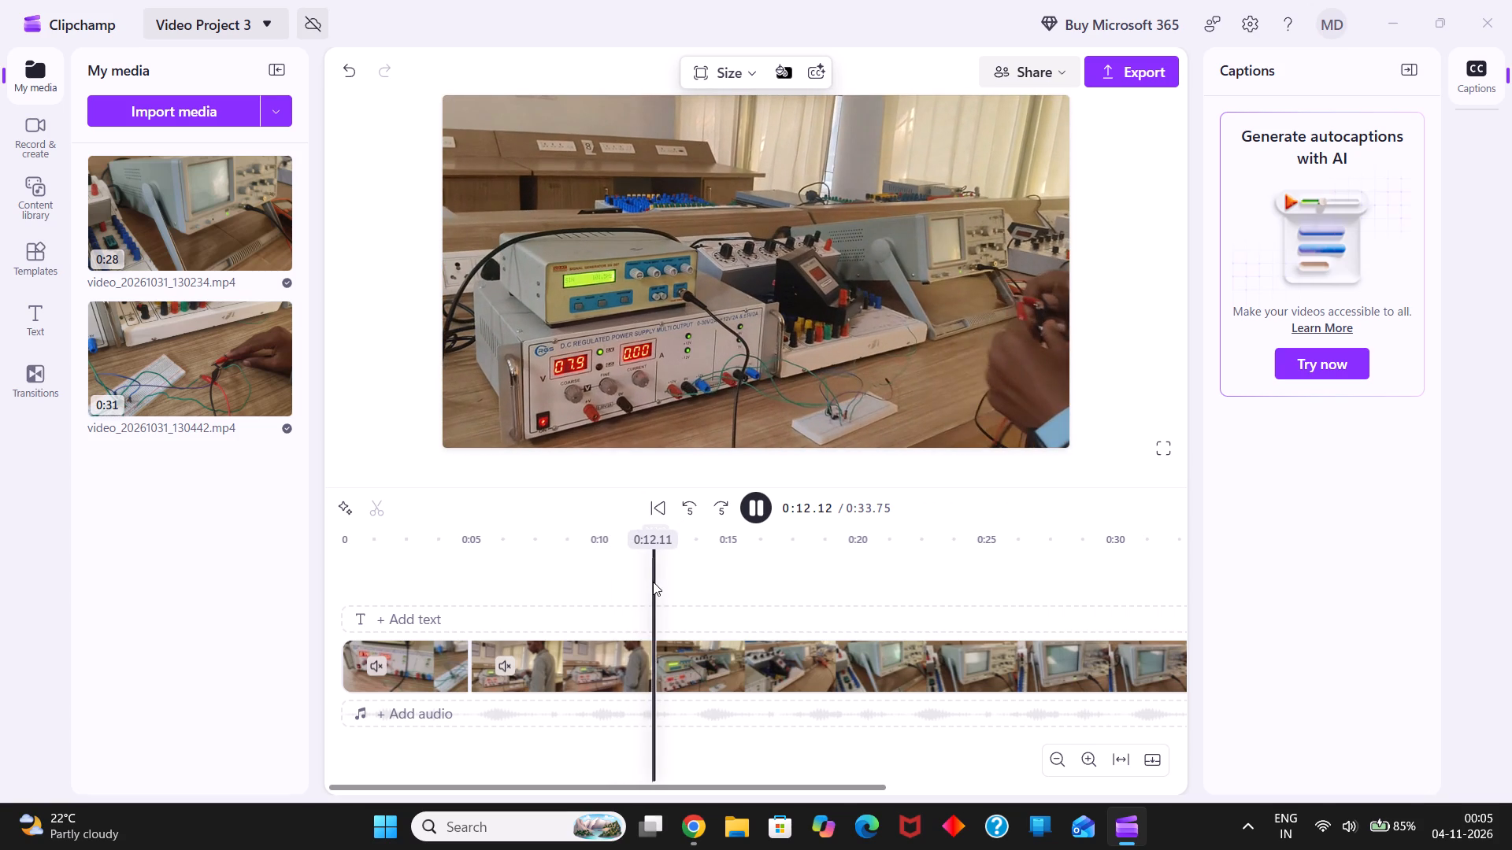
left_click(653, 582)
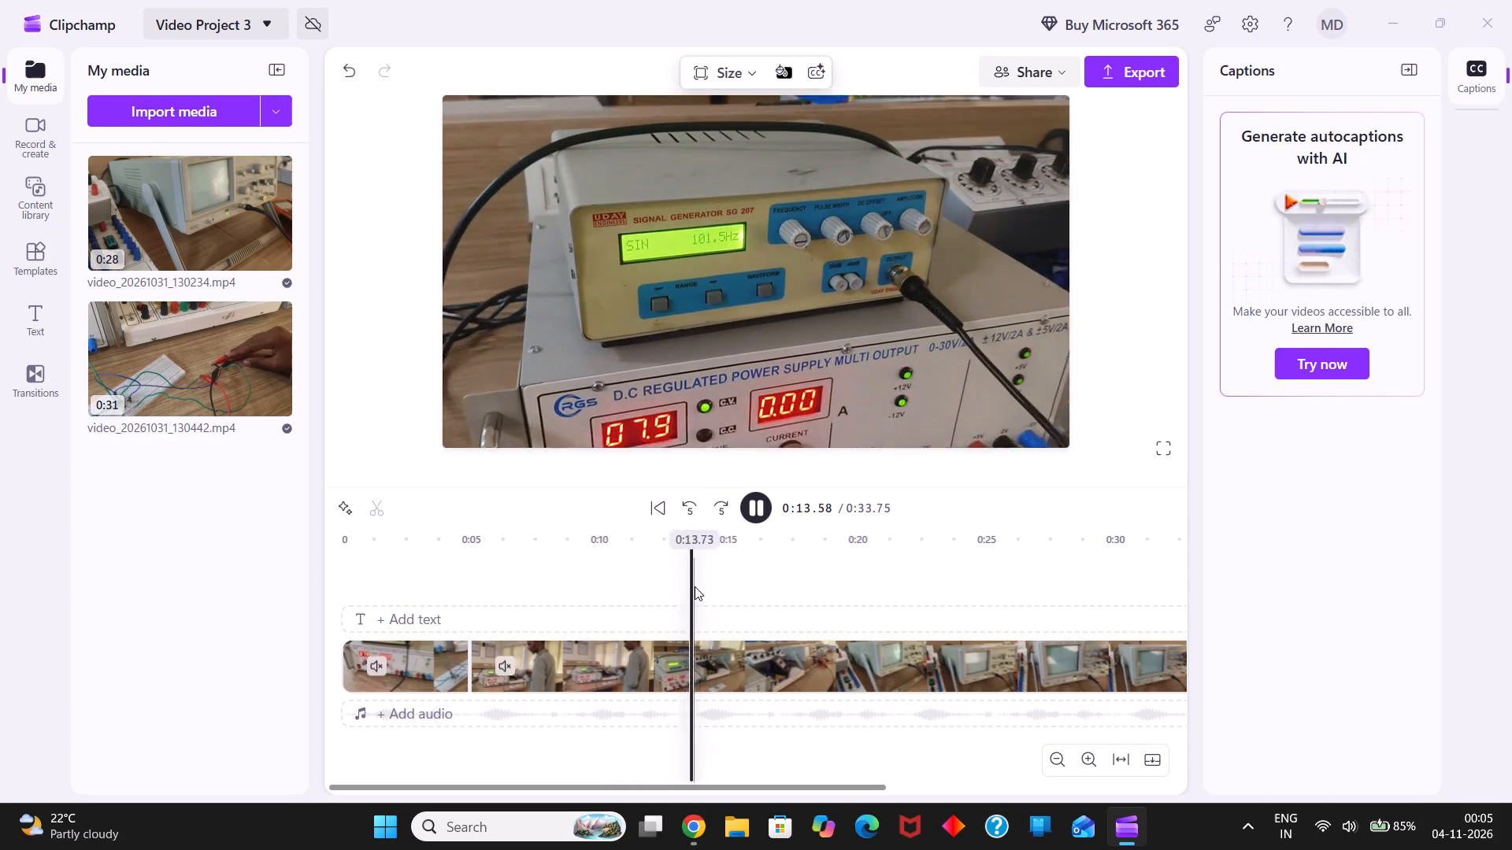
left_click(695, 586)
left_click(729, 593)
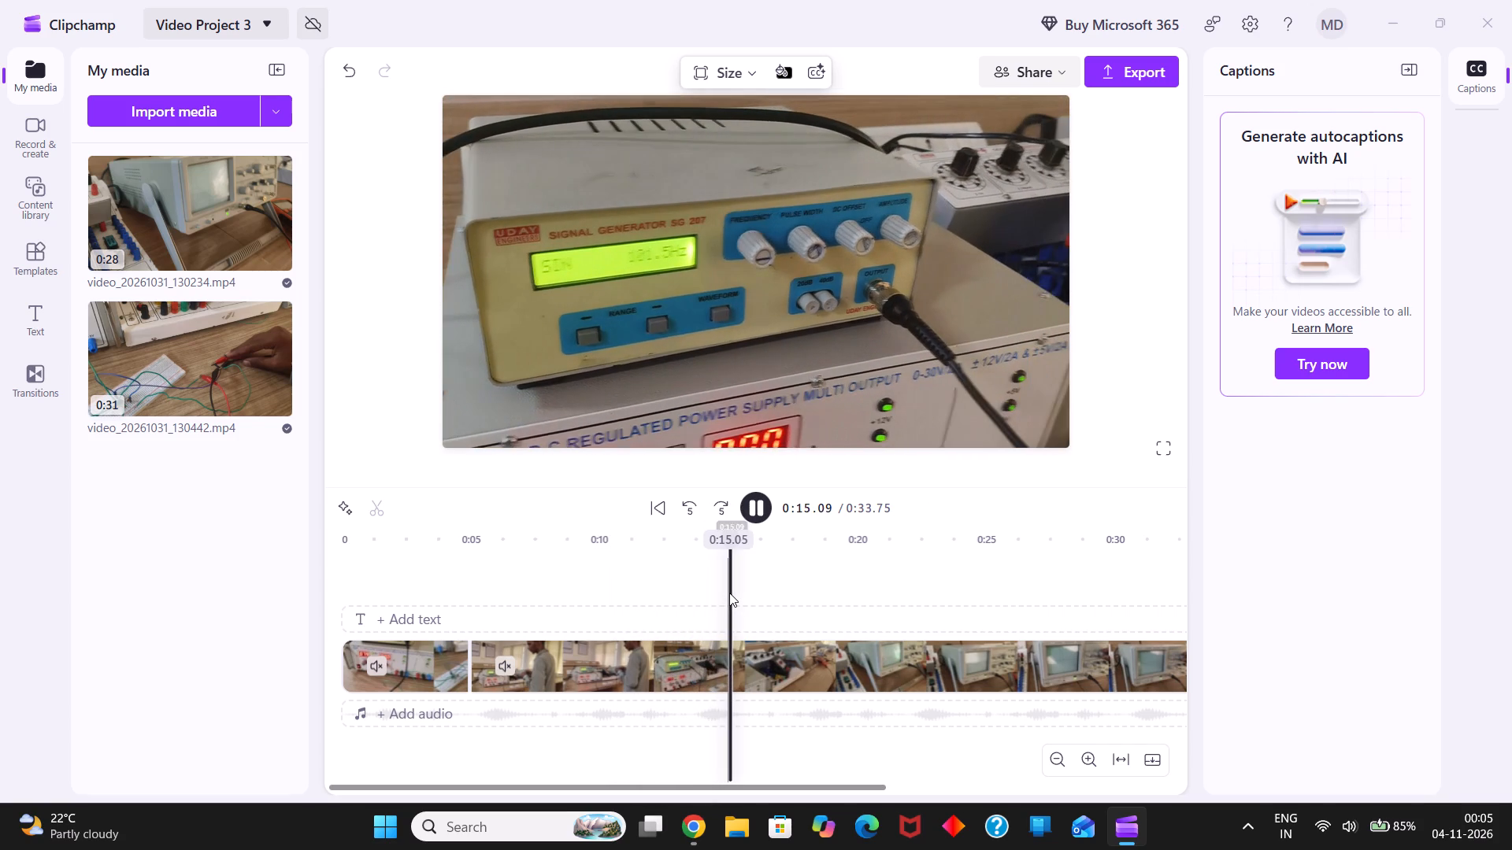
left_click_drag(729, 593, 776, 592)
left_click(776, 592)
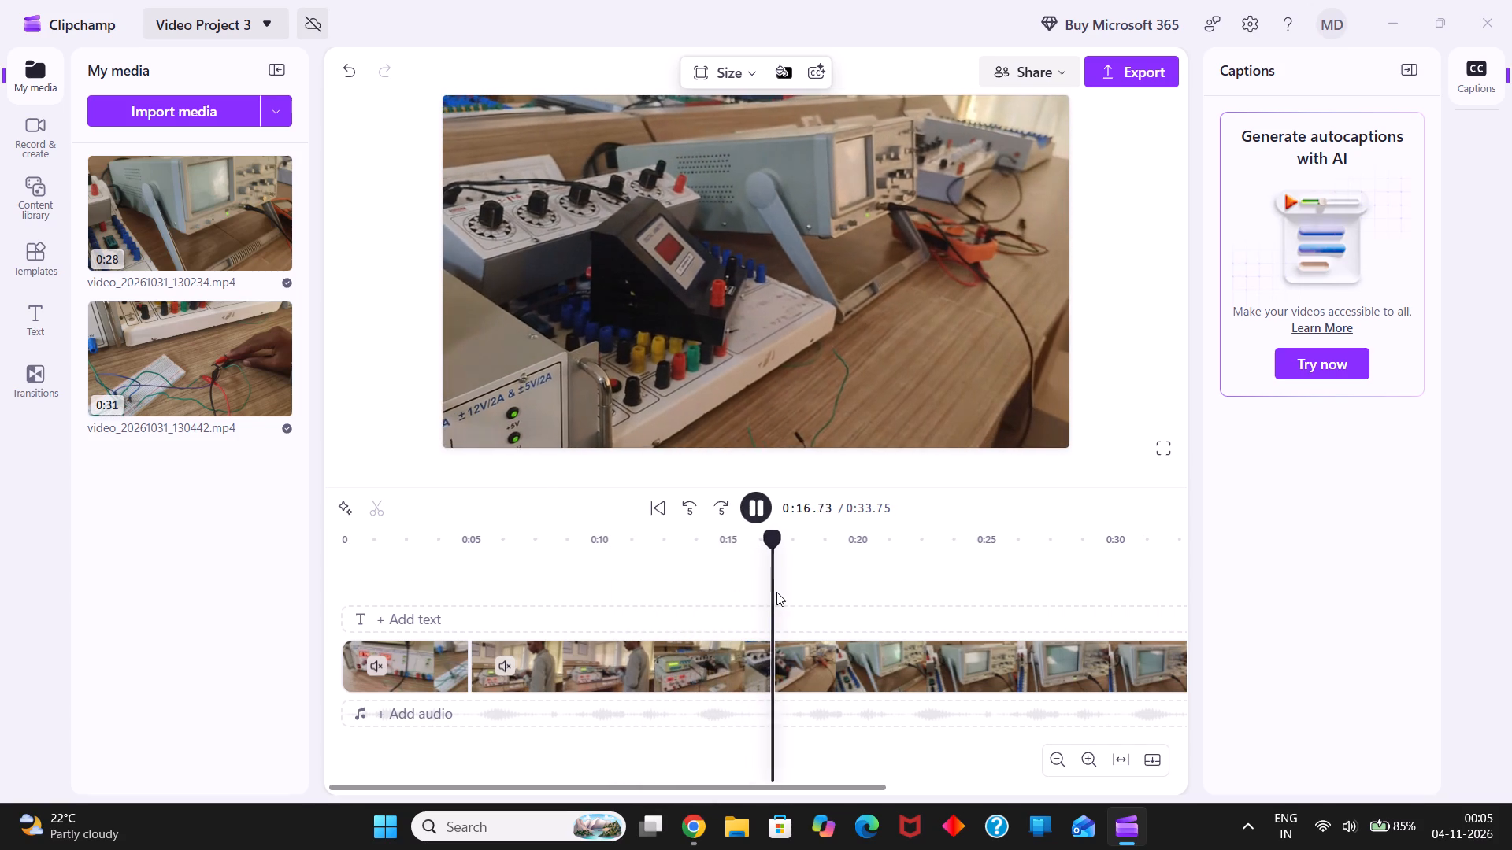
Examine the video_20261031_130234 clip between about 0:10 and 0:15 for a cut point where the person leaves the view.
left_click_drag(776, 592, 705, 590)
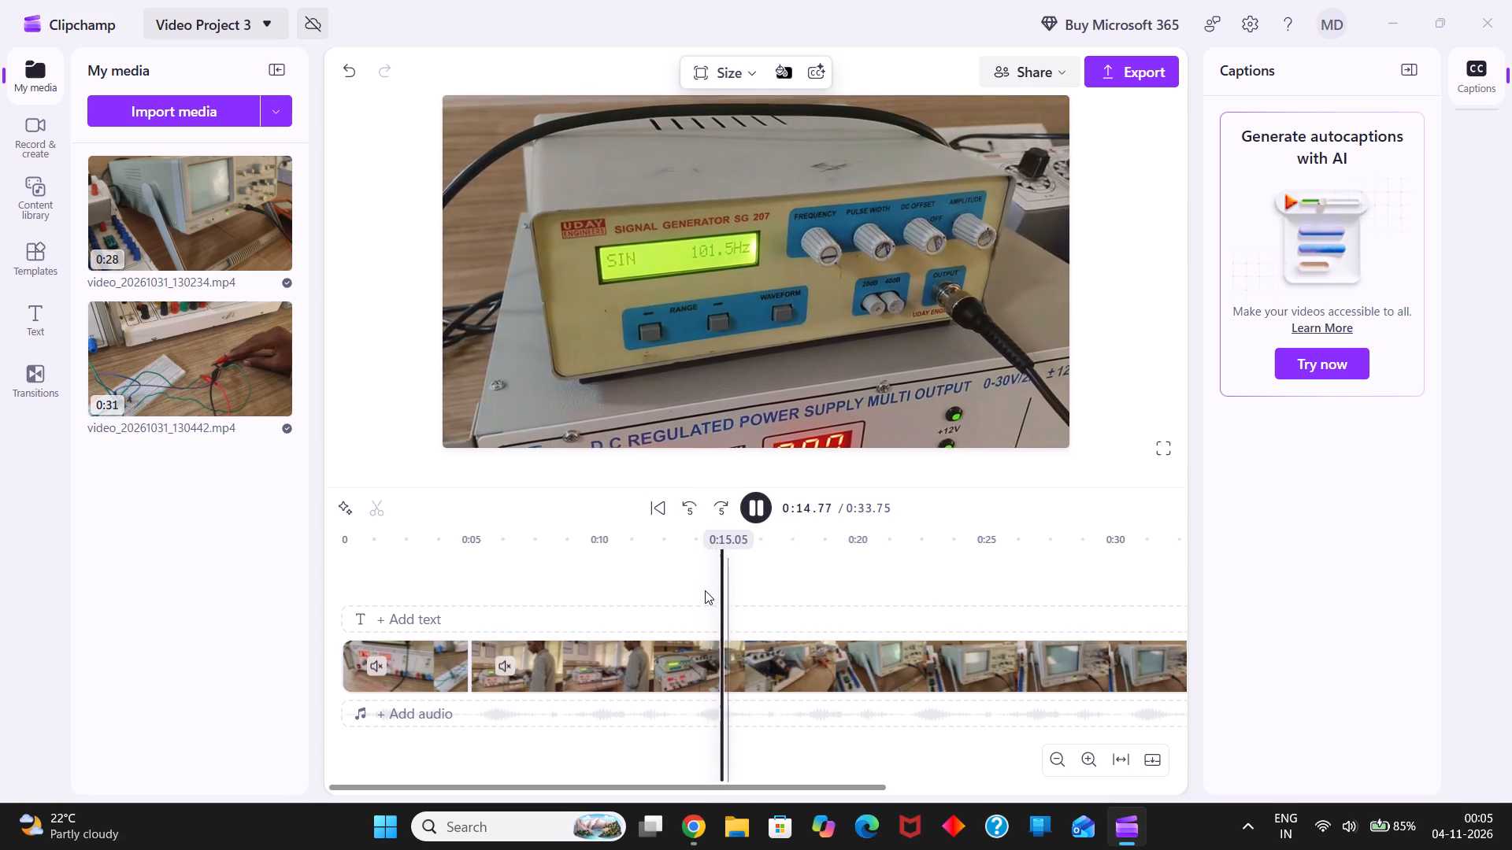
left_click(705, 590)
left_click(668, 593)
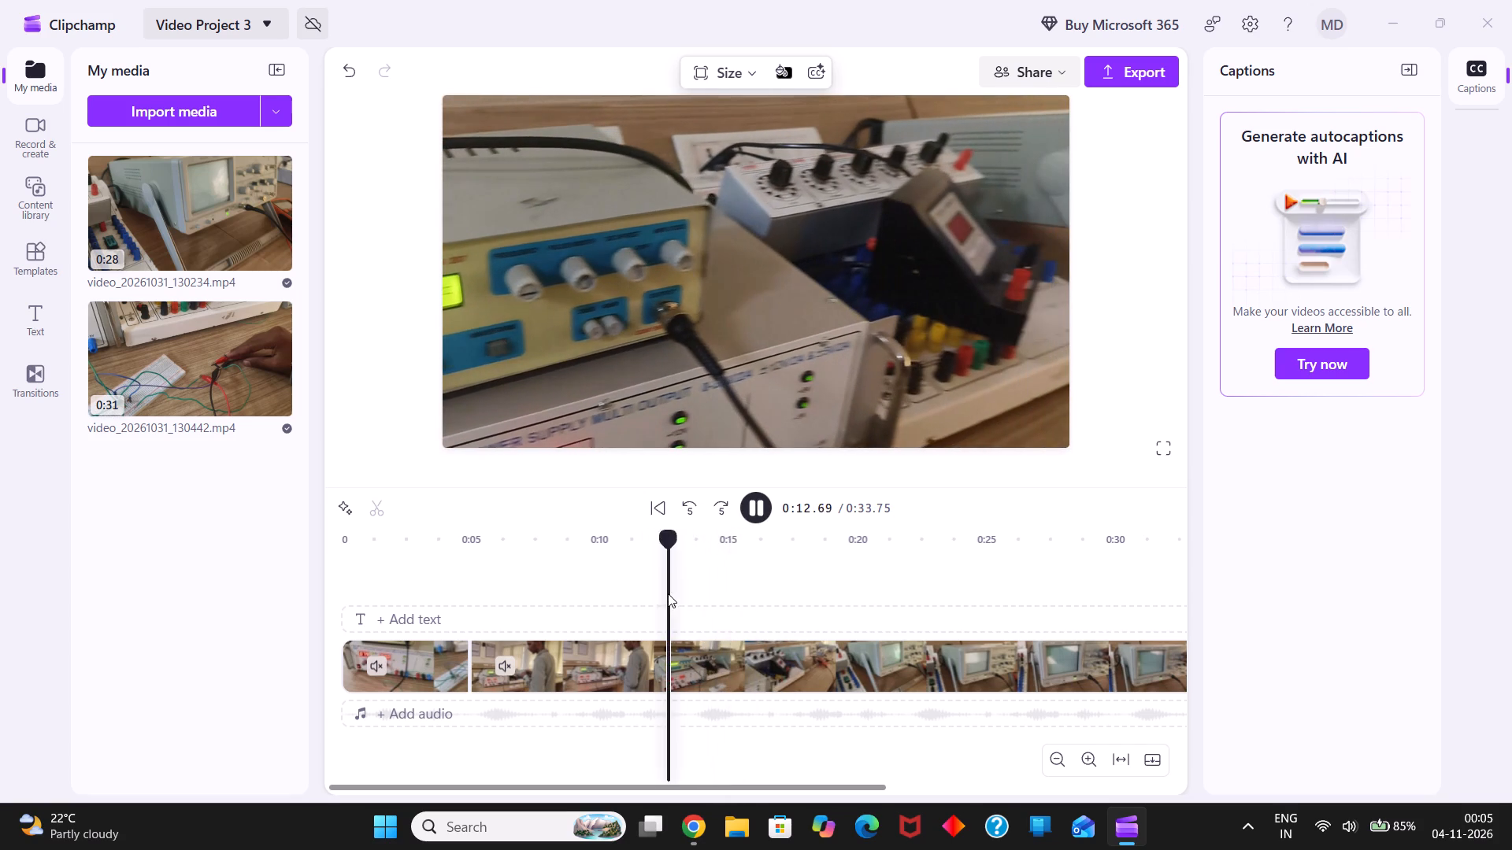
left_click(618, 594)
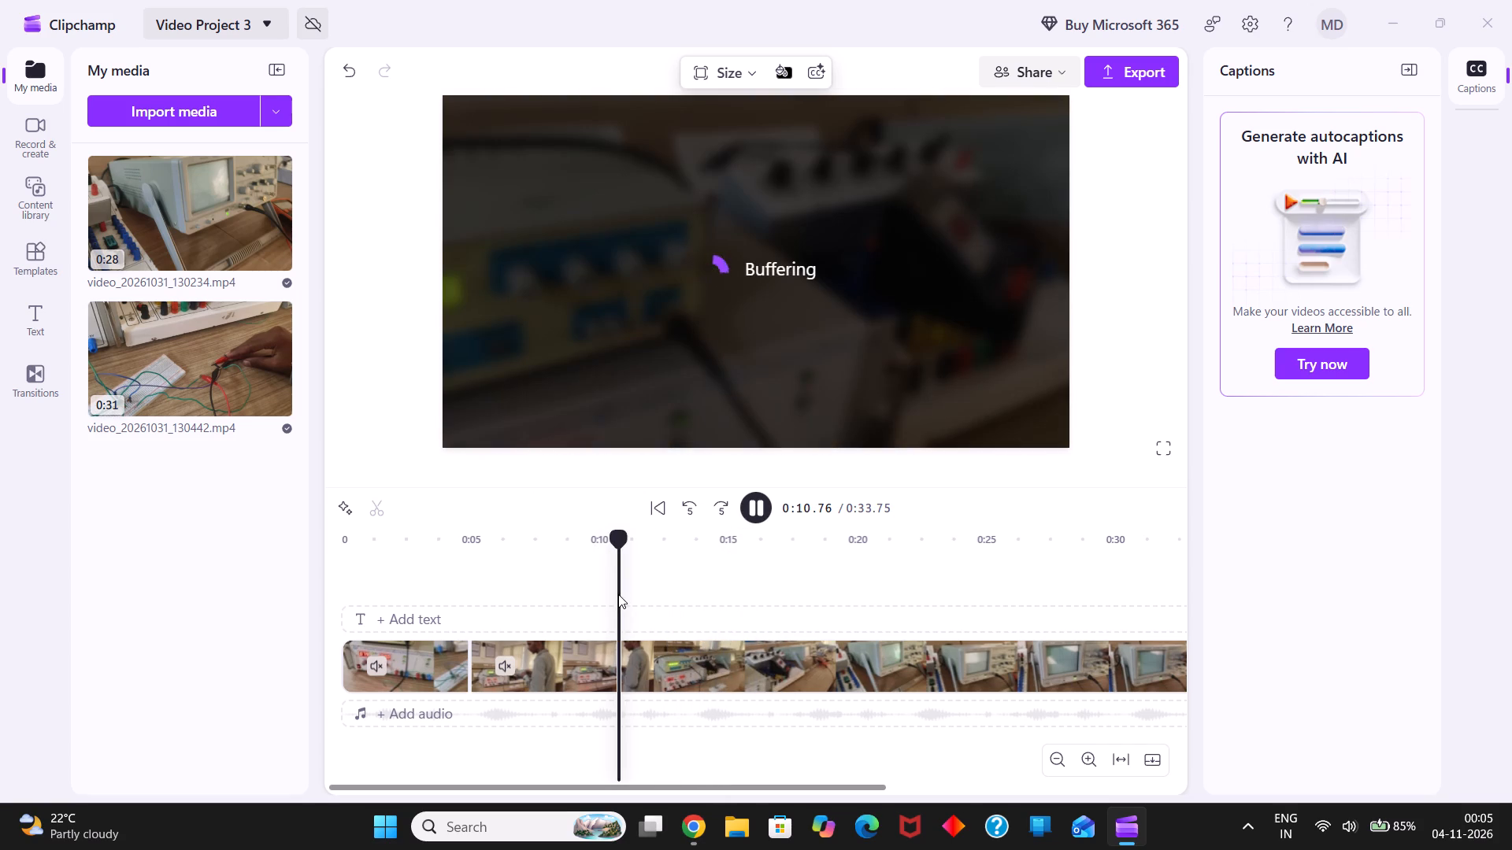
left_click(618, 594)
left_click(618, 594)
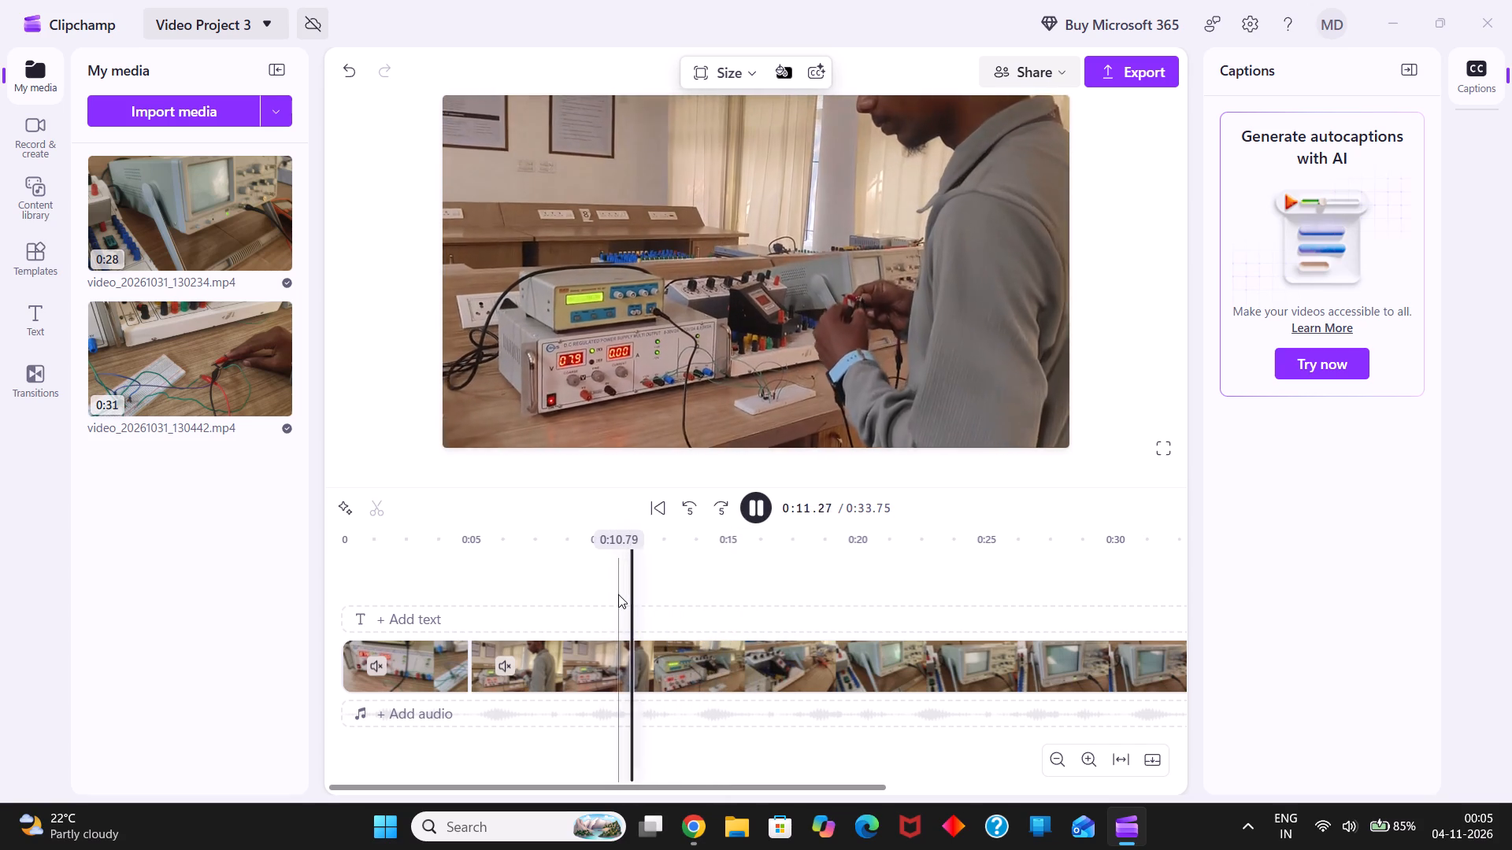
left_click(618, 594)
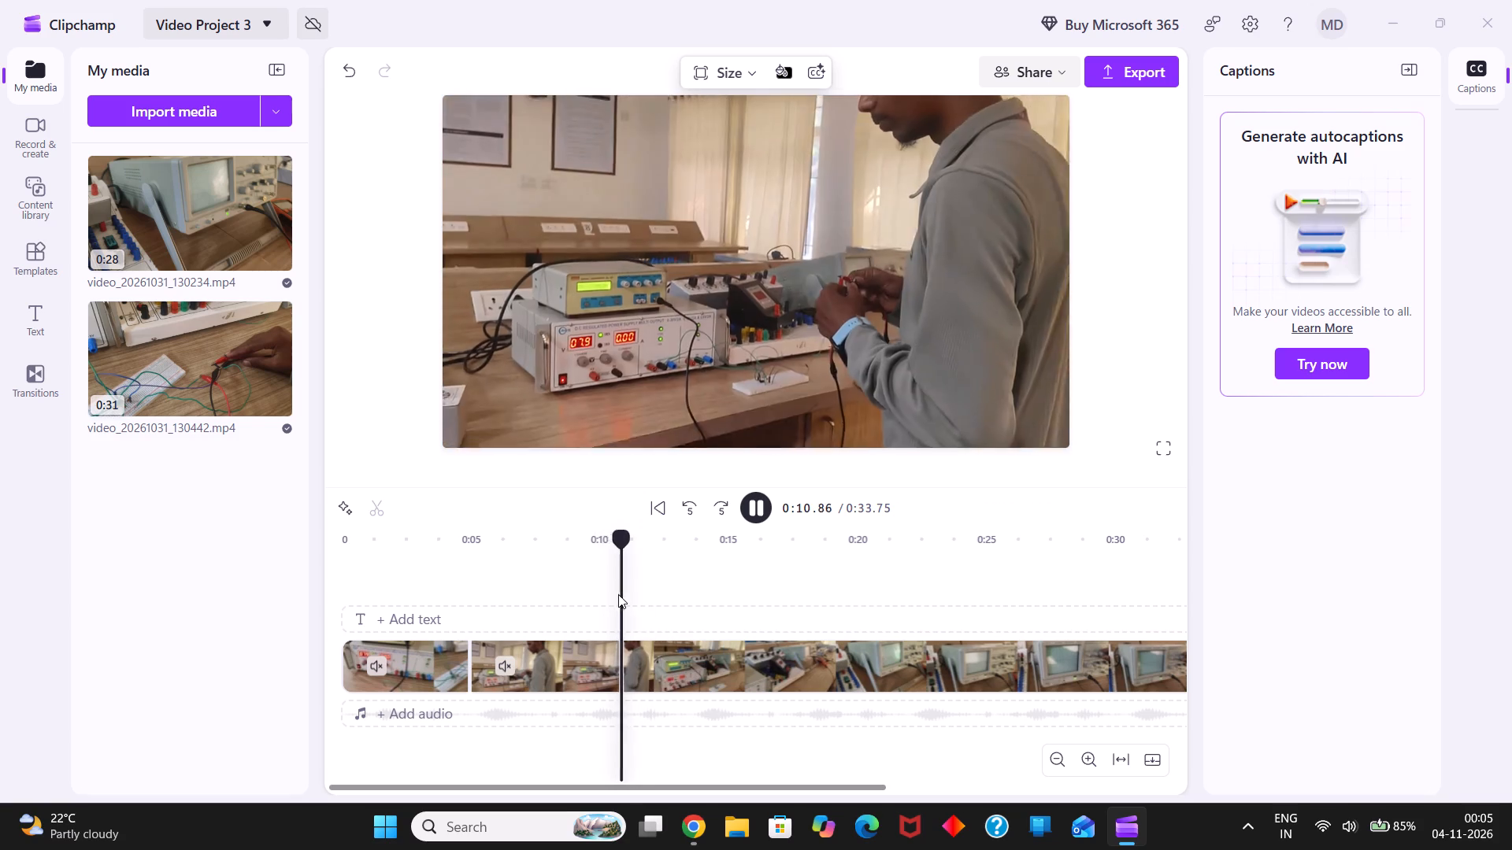
left_click(639, 595)
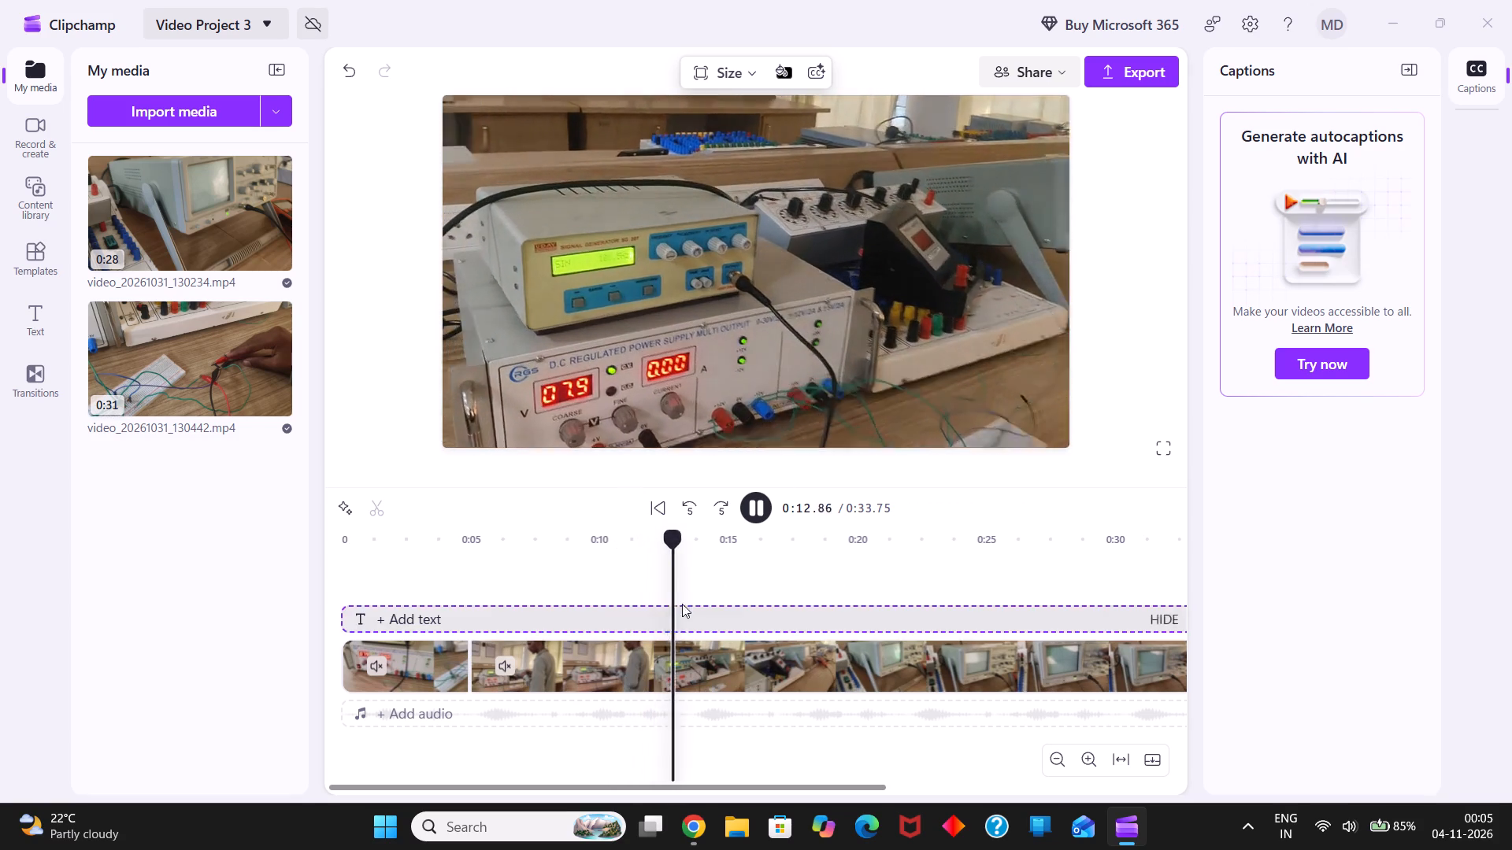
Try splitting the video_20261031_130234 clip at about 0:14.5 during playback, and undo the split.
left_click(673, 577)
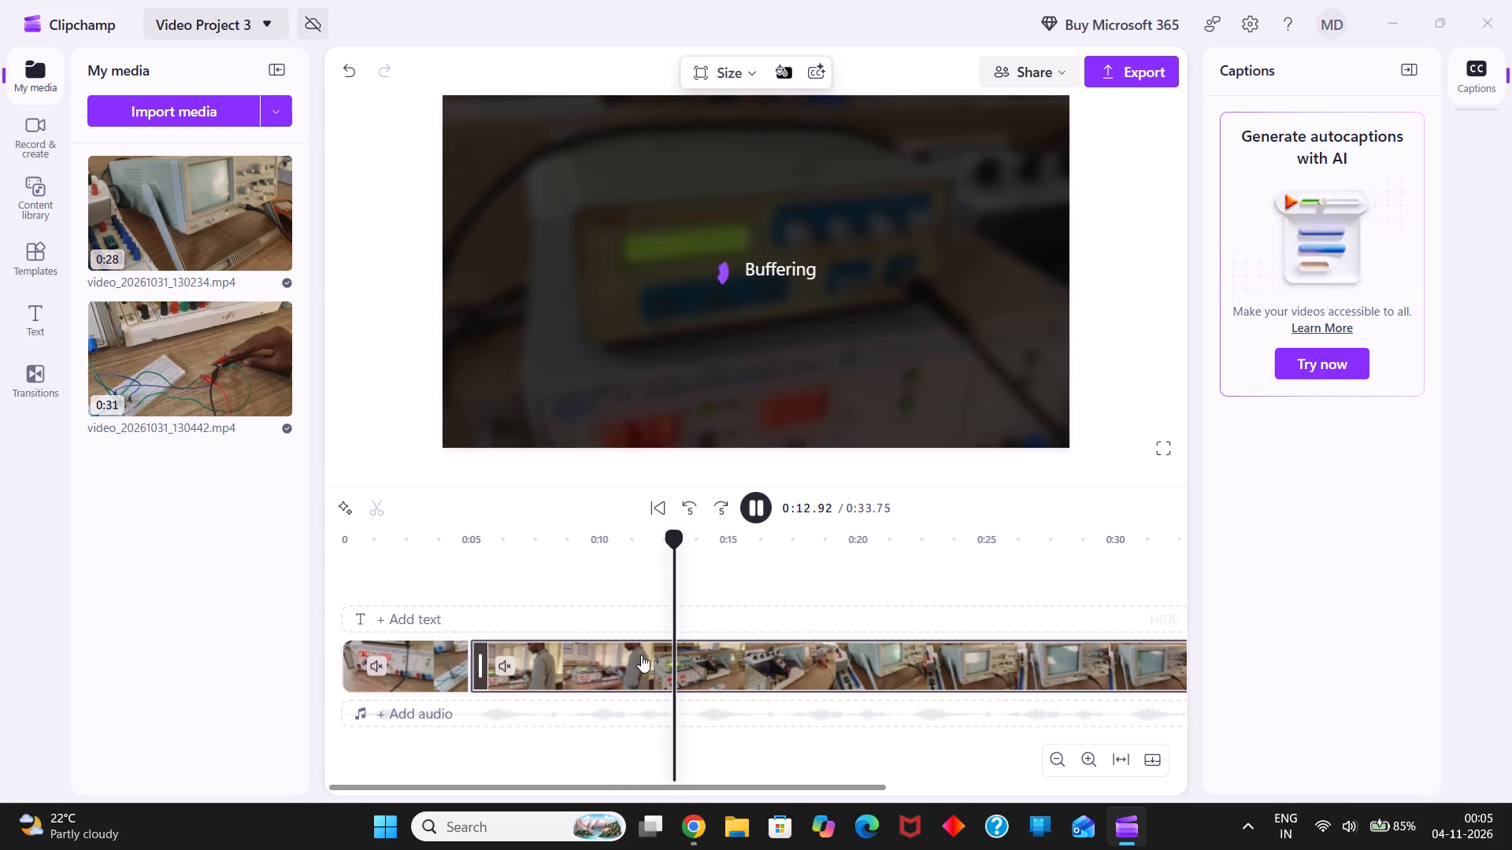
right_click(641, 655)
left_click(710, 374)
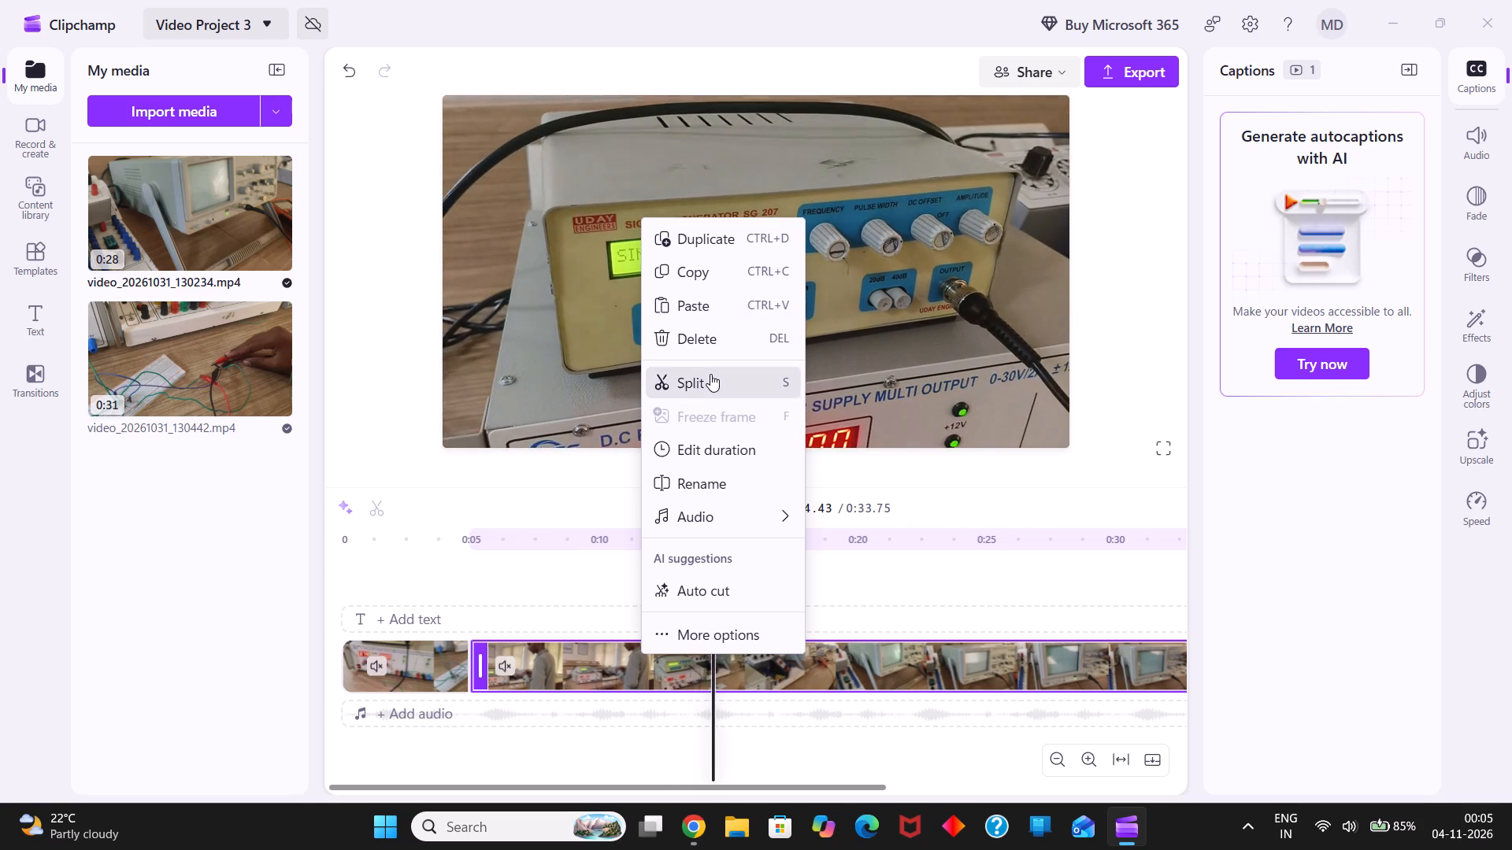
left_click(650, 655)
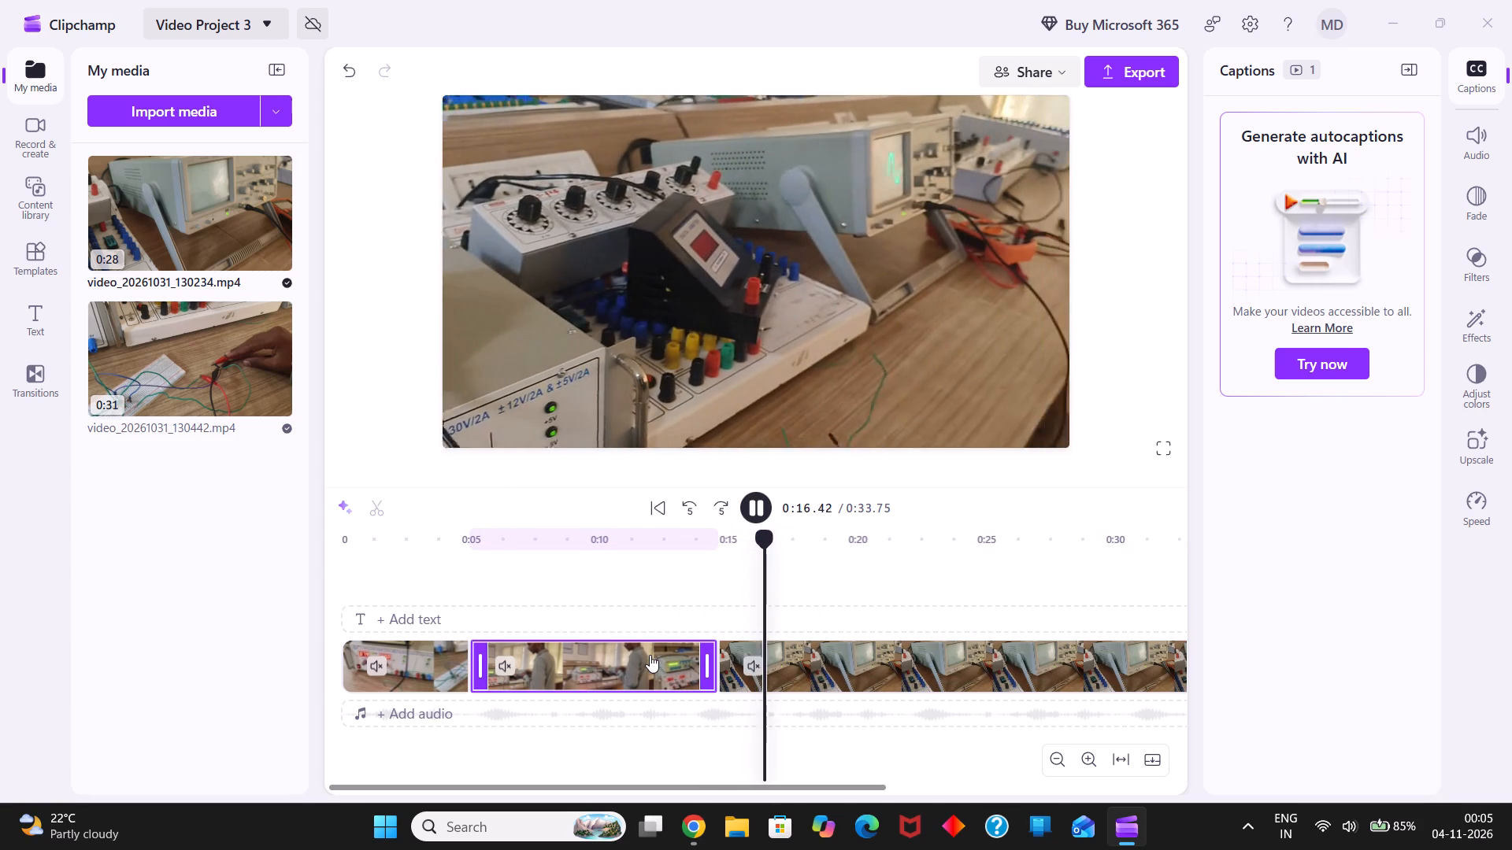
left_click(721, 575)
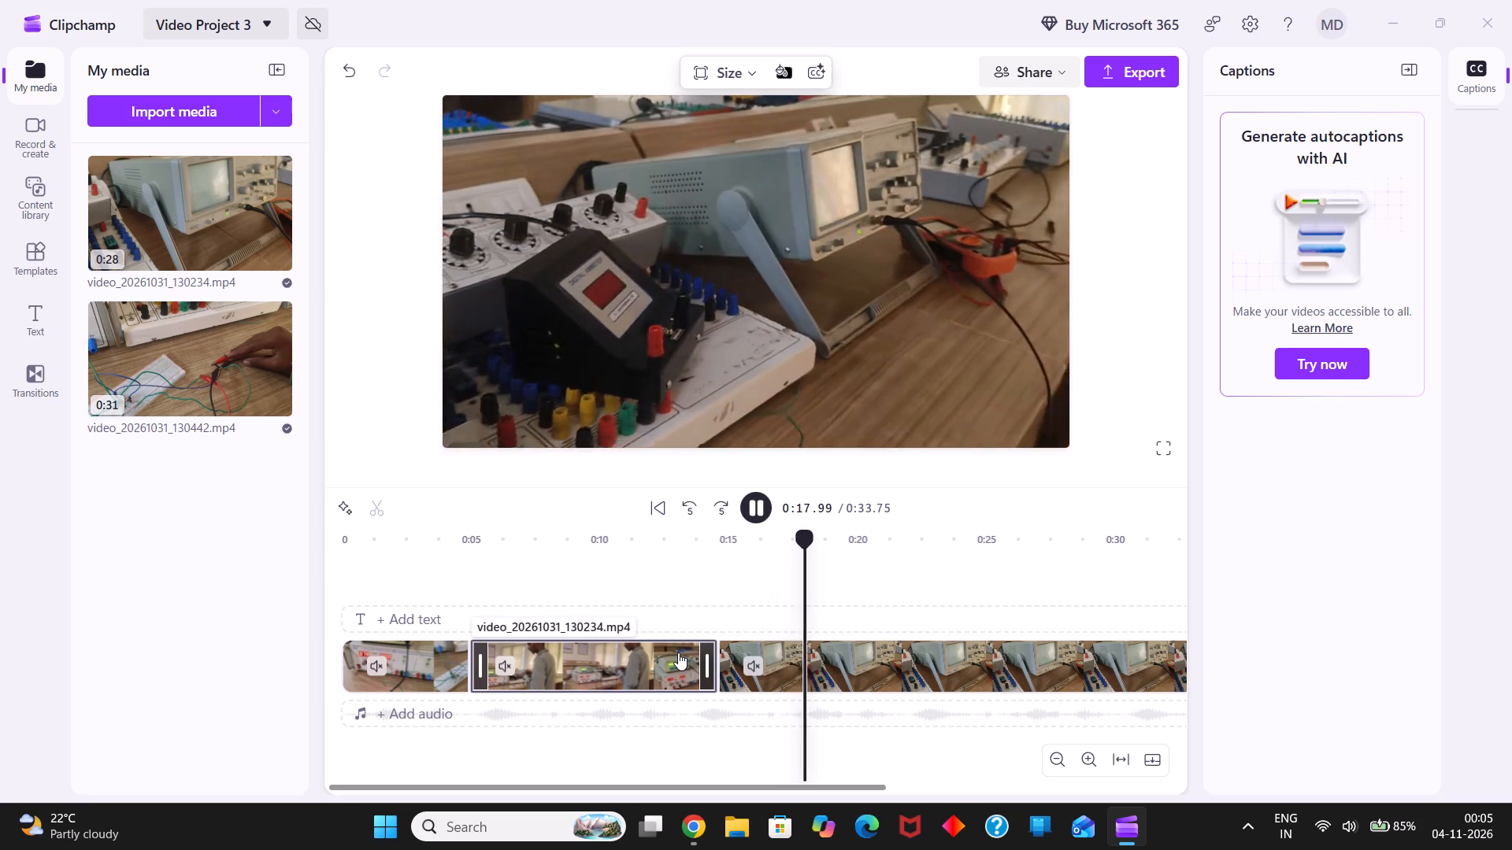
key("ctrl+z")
Pause playback and split the video_20261031_130234 clip at 0:12.26, where only the lab equipment is in view.
left_click(674, 584)
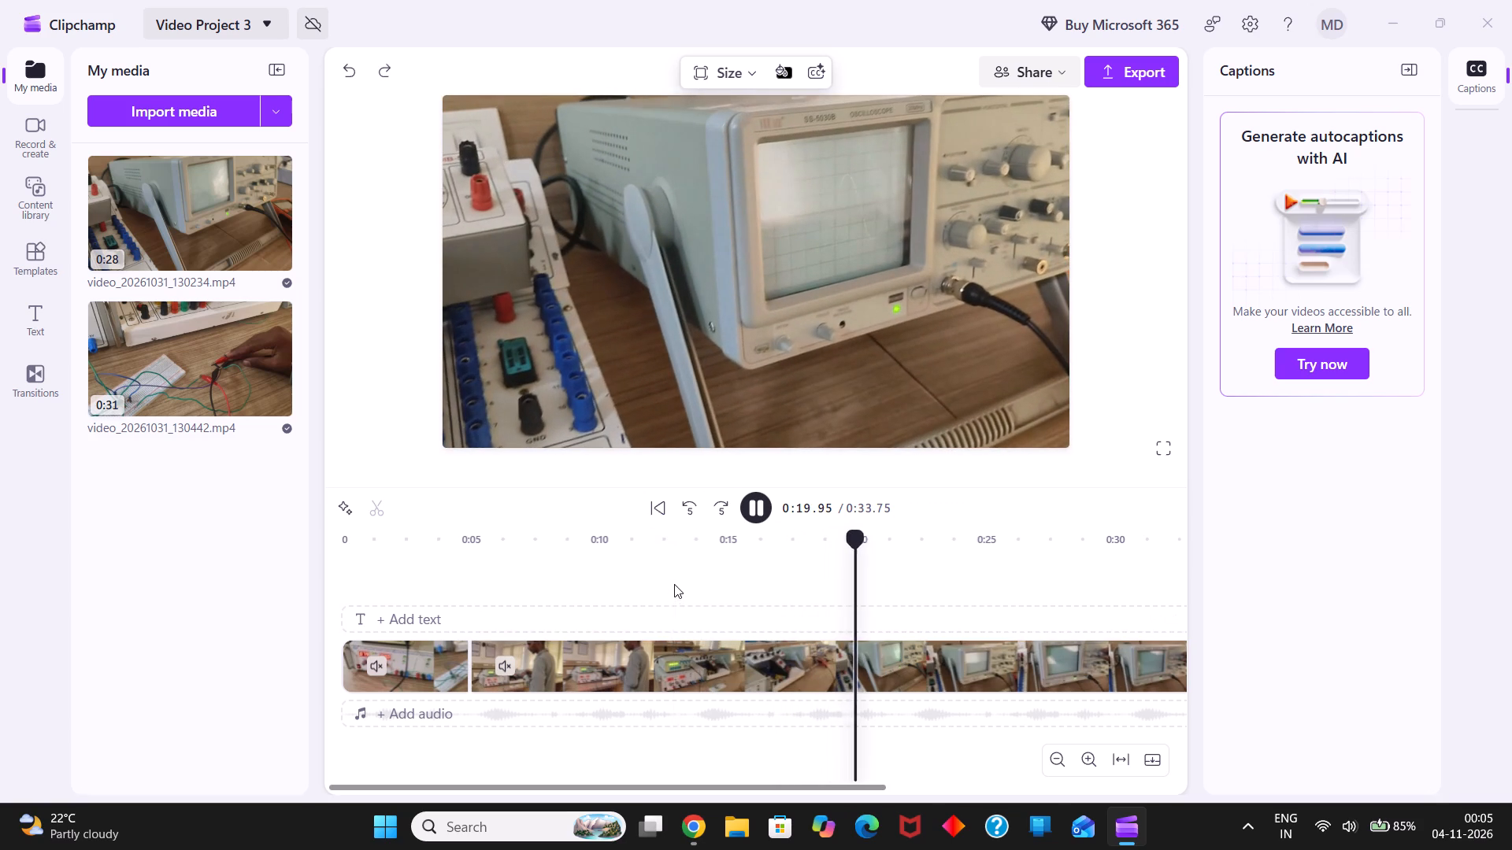
left_click(640, 583)
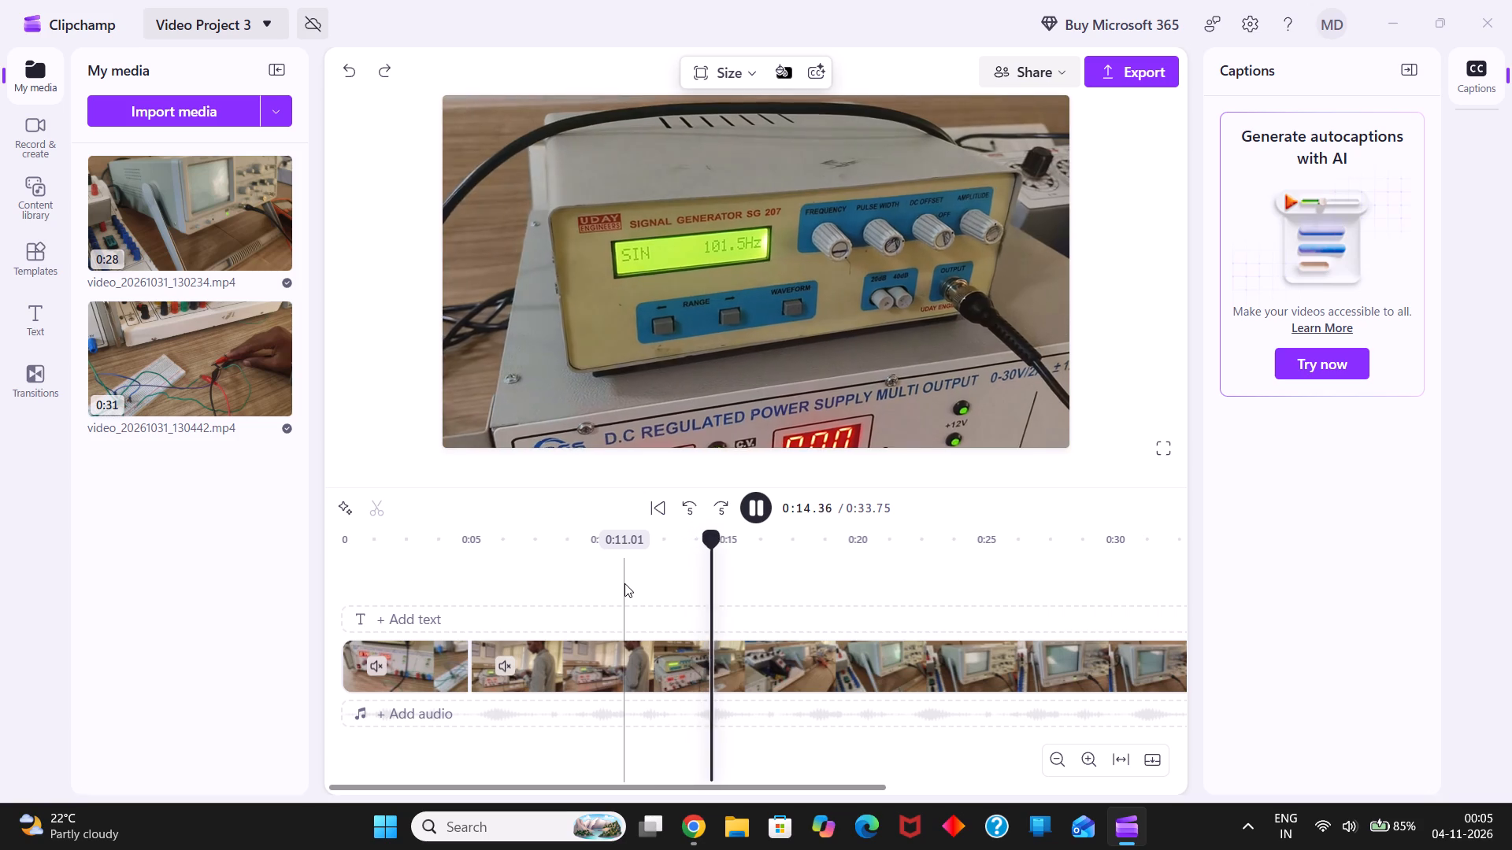
left_click(658, 582)
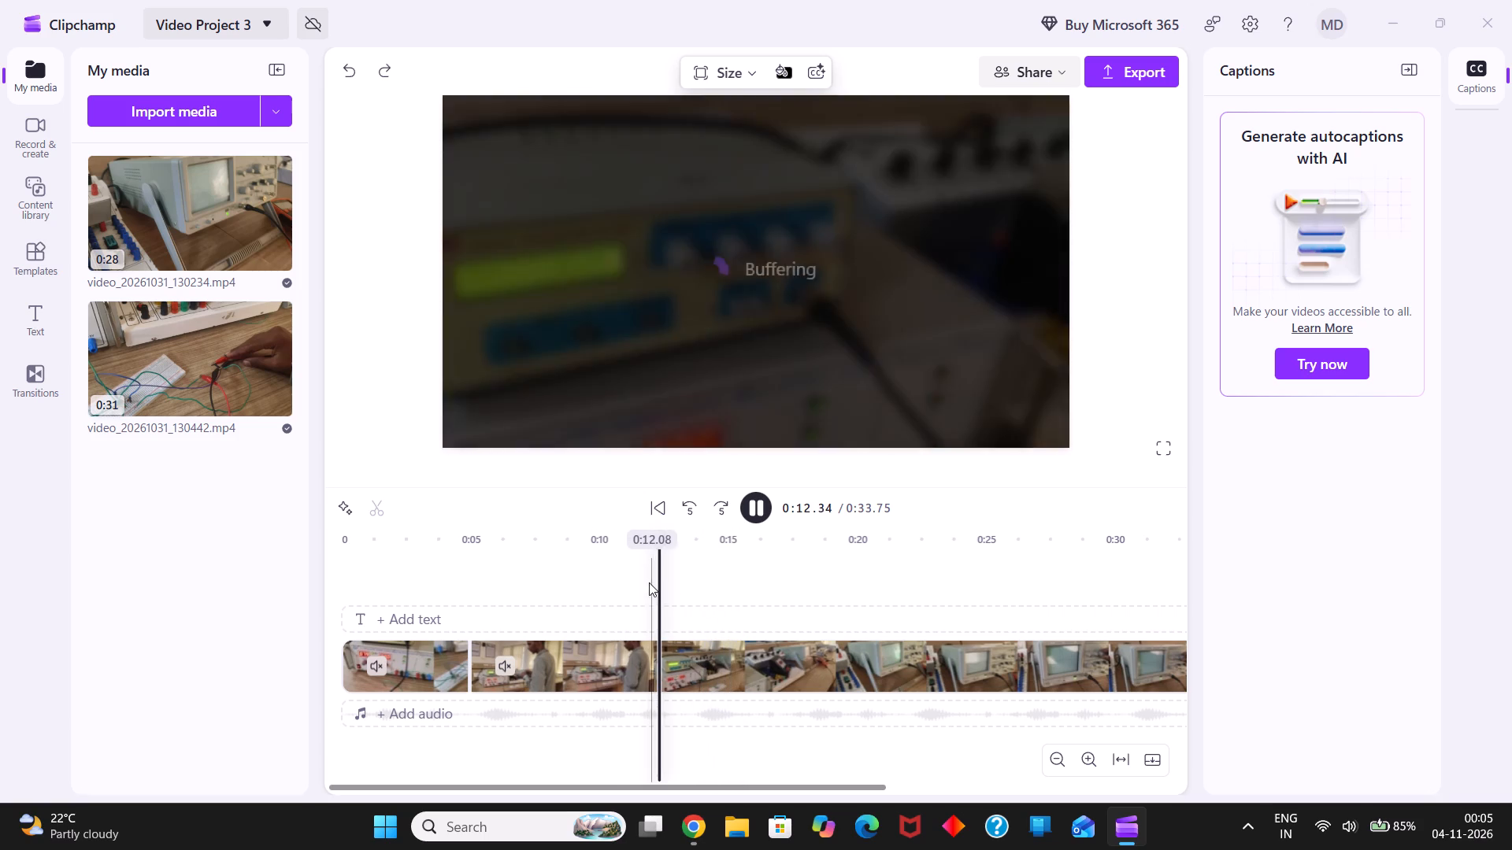
left_click(648, 582)
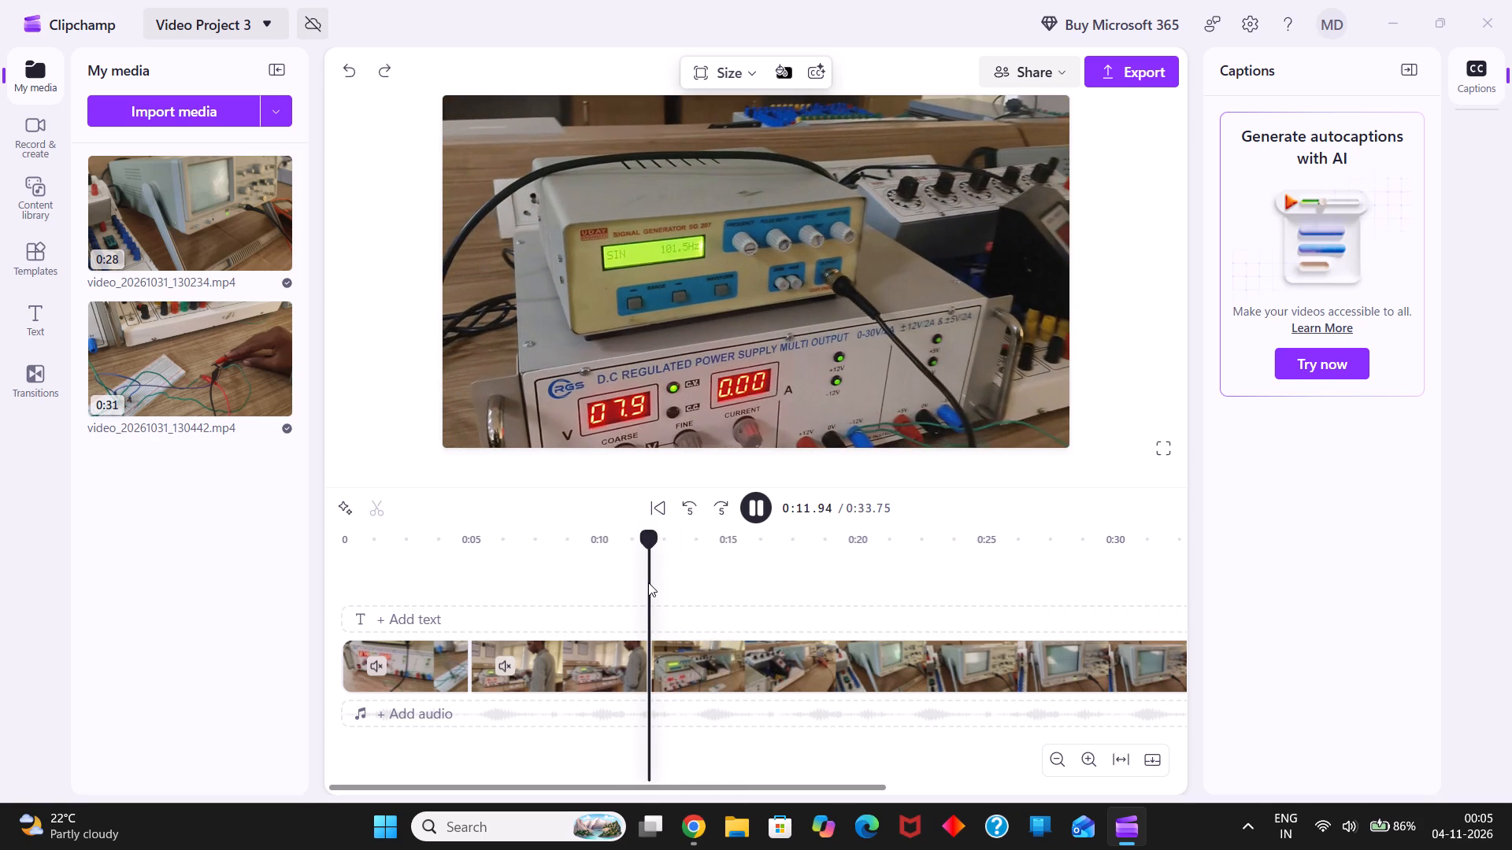
left_click(748, 516)
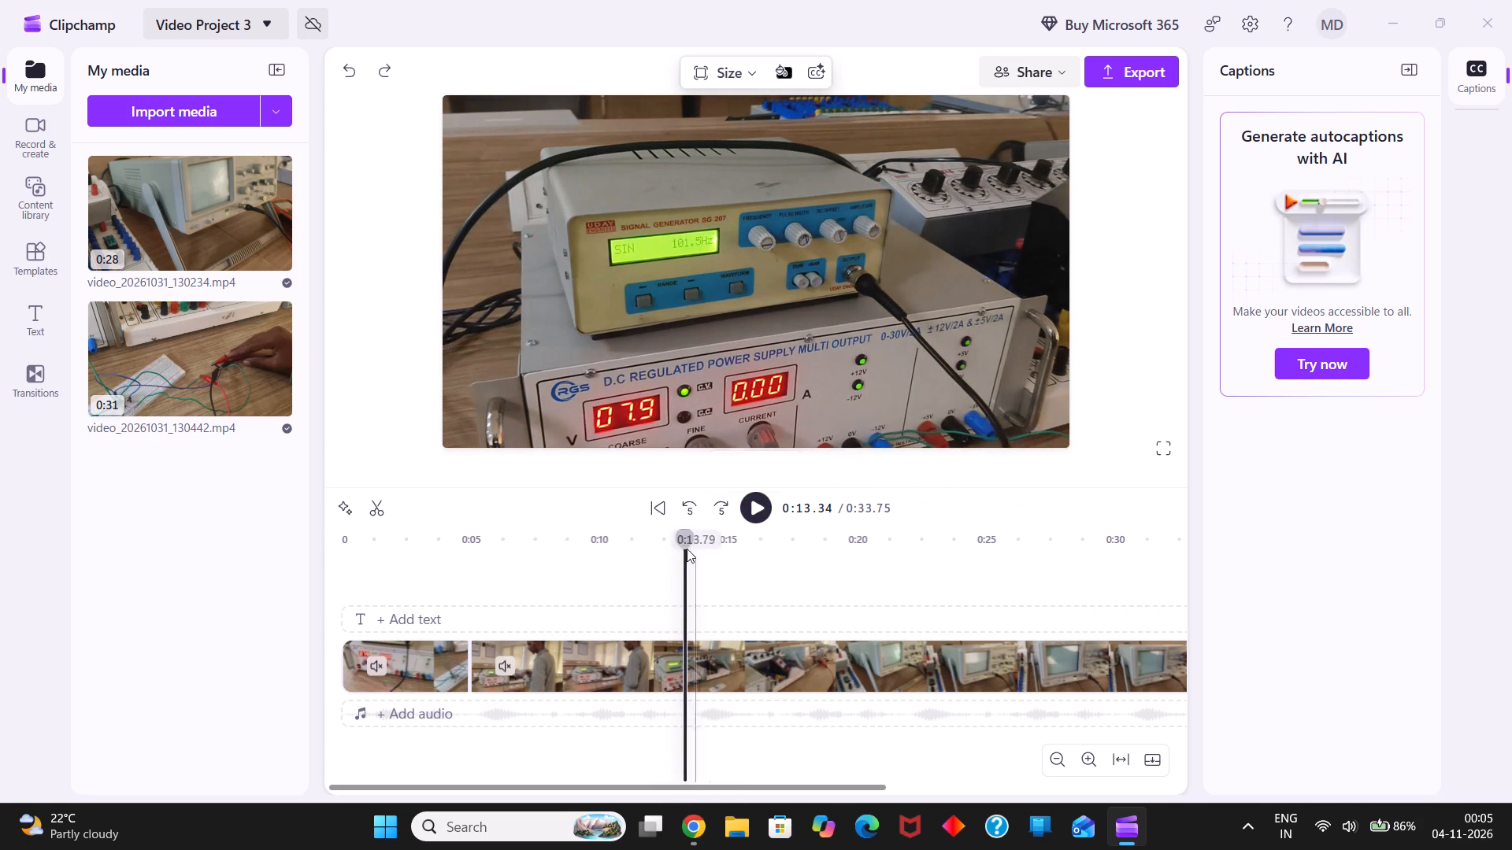
left_click(657, 581)
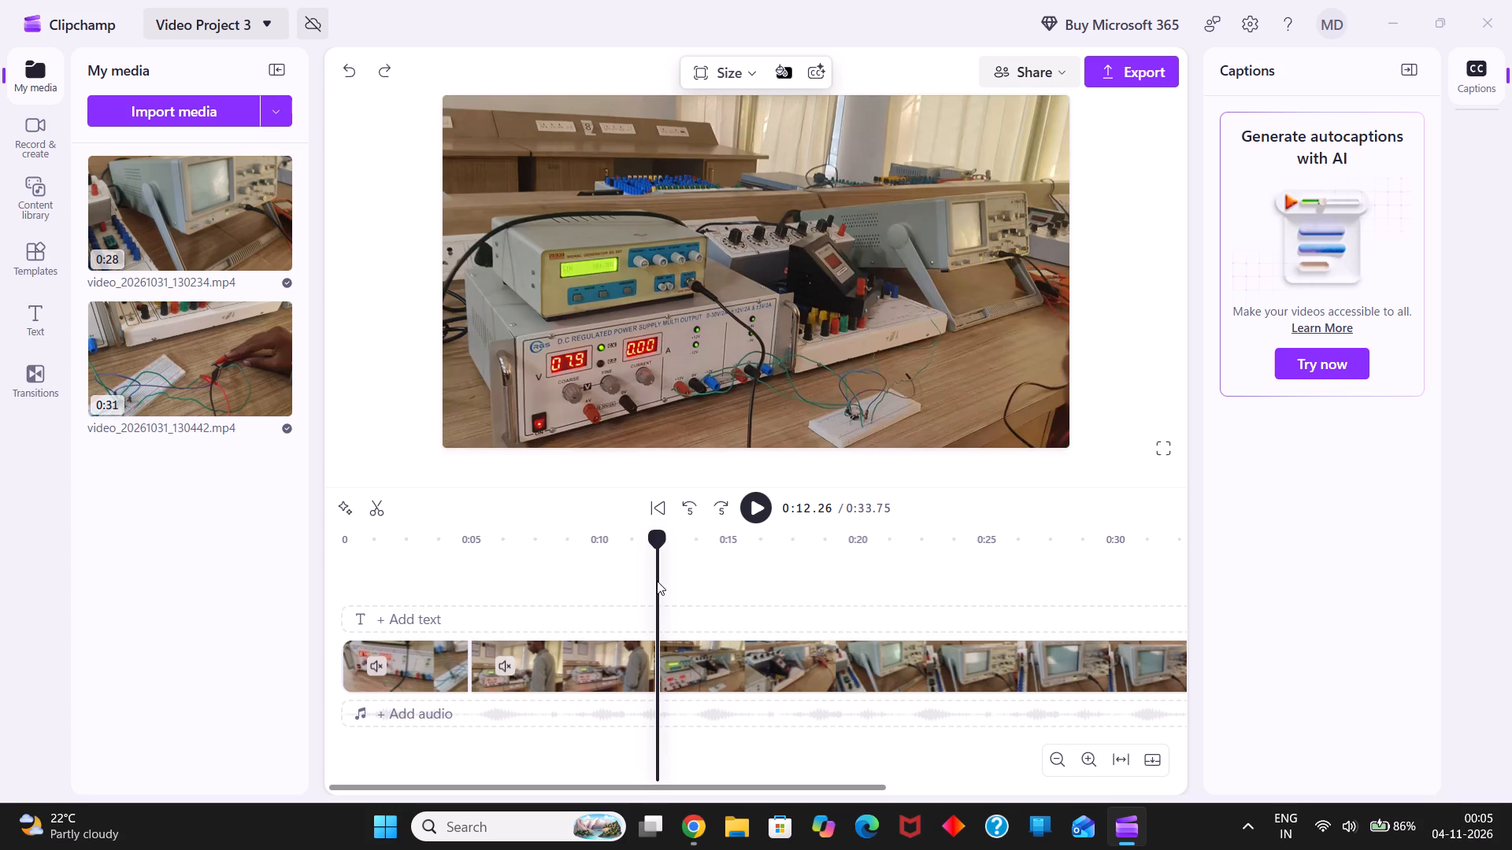
right_click(710, 668)
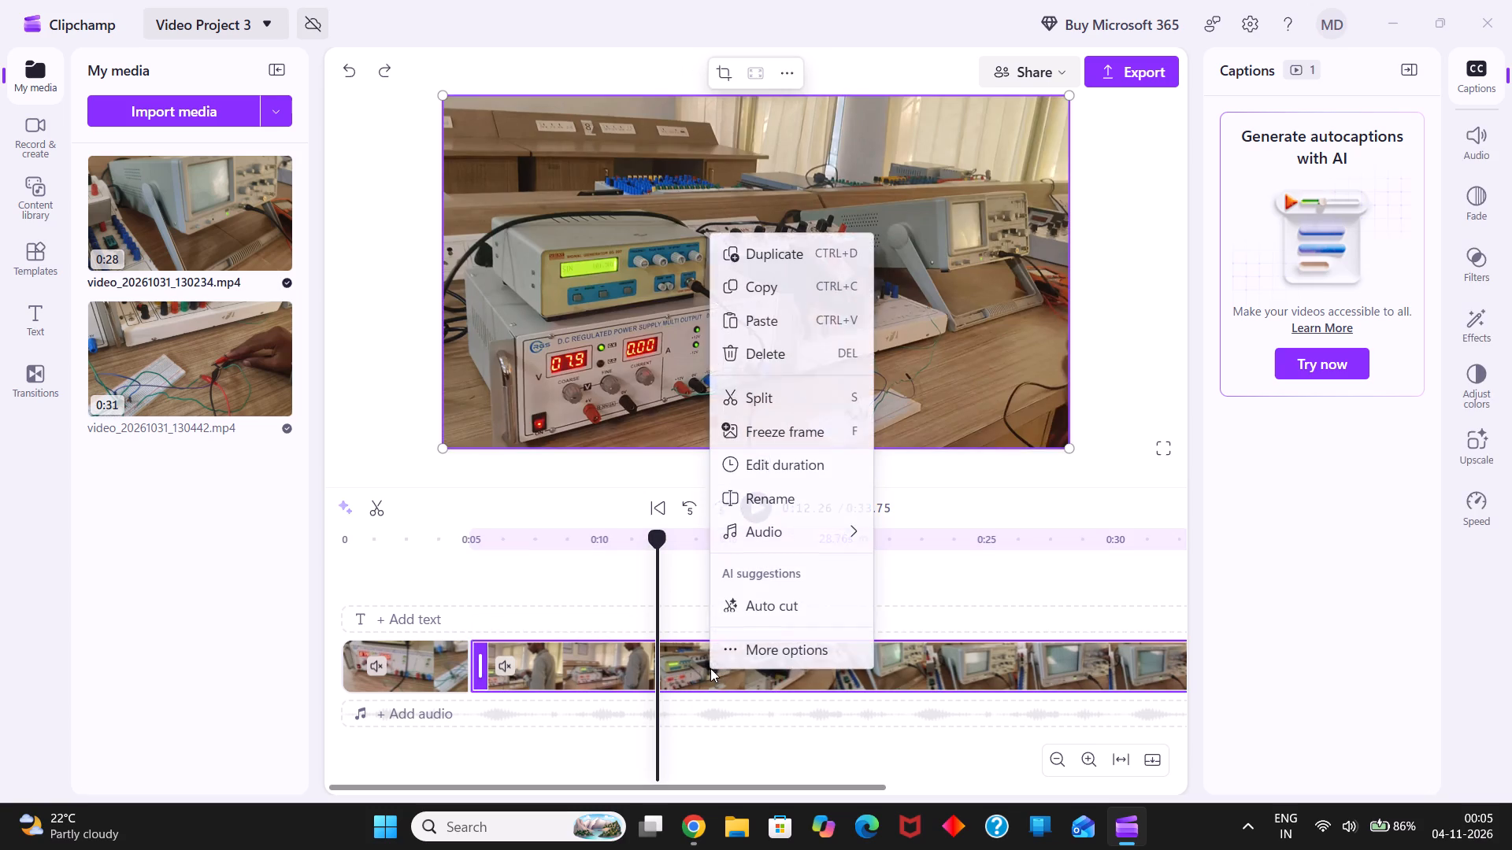
left_click(816, 410)
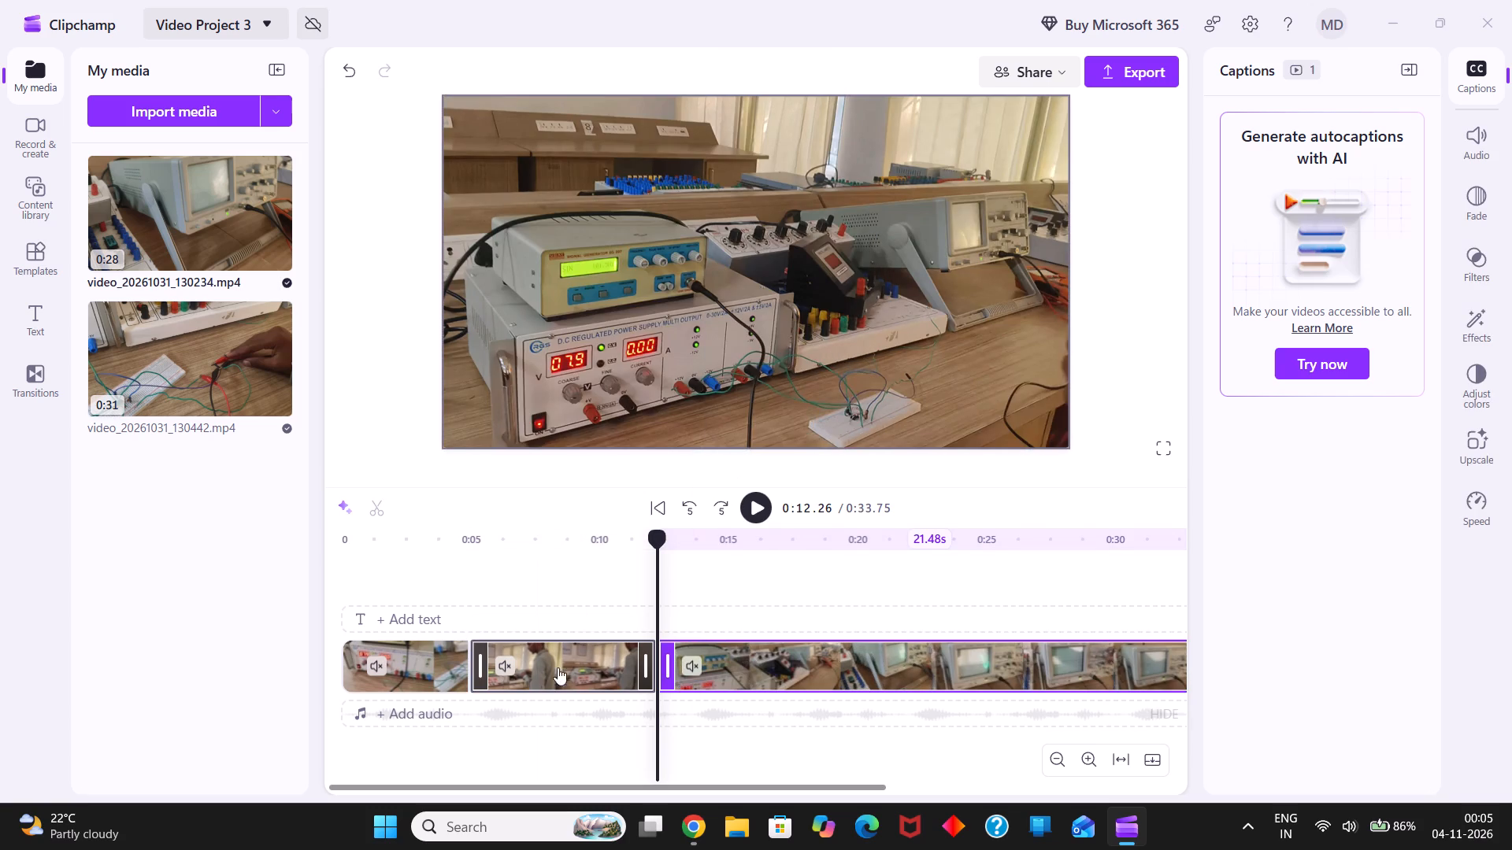
Delete the opening piece of video_20261031_130234 between 0:04.98 and 0:12.26.
left_click(569, 659)
key("Delete")
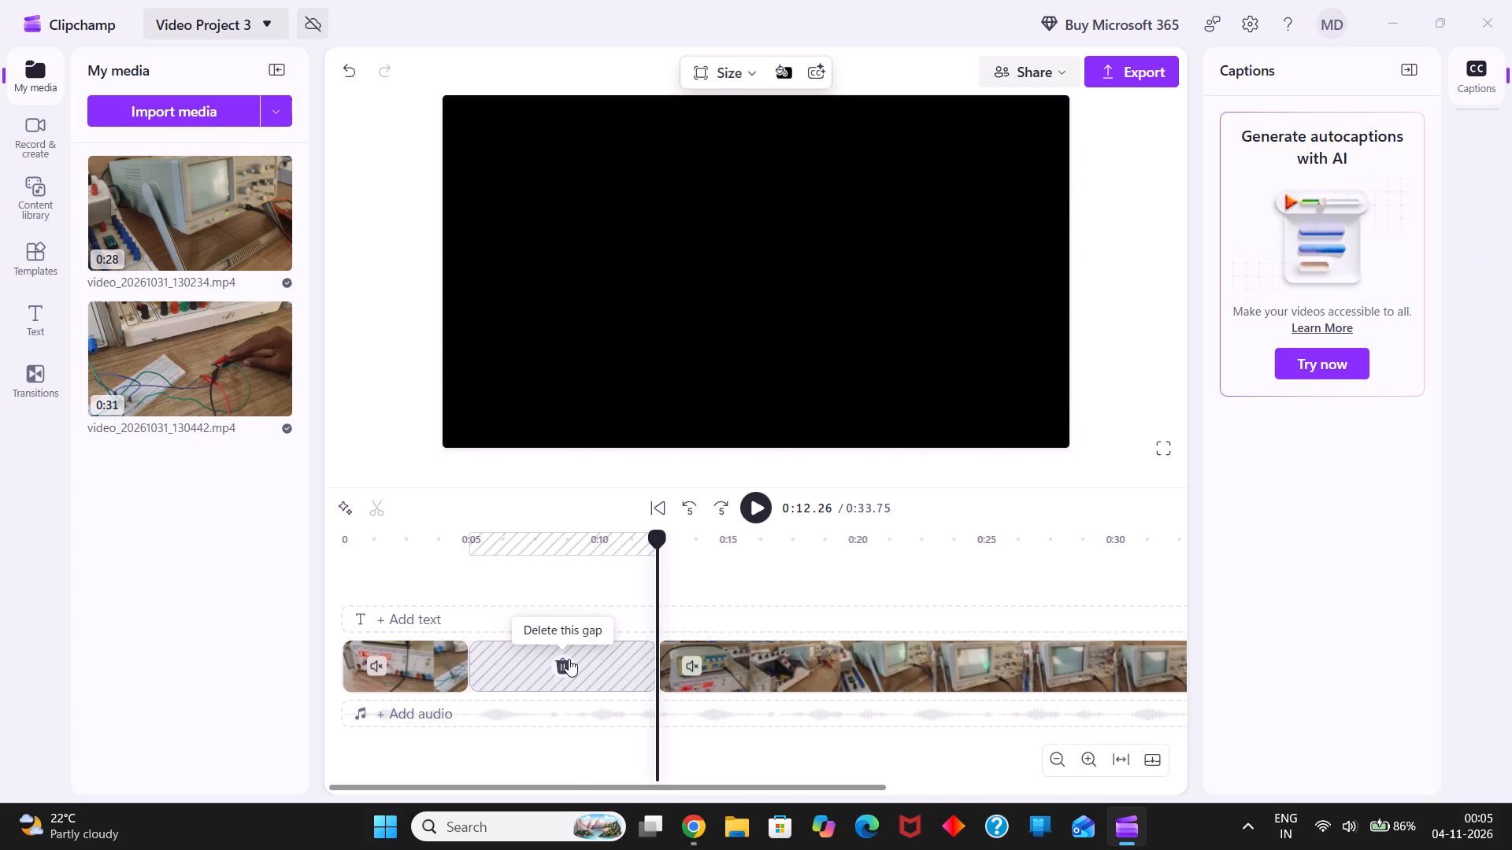
Delete the empty gap between the video_20261031_130442 piece and the remaining video_20261031_130234 piece.
left_click(556, 666)
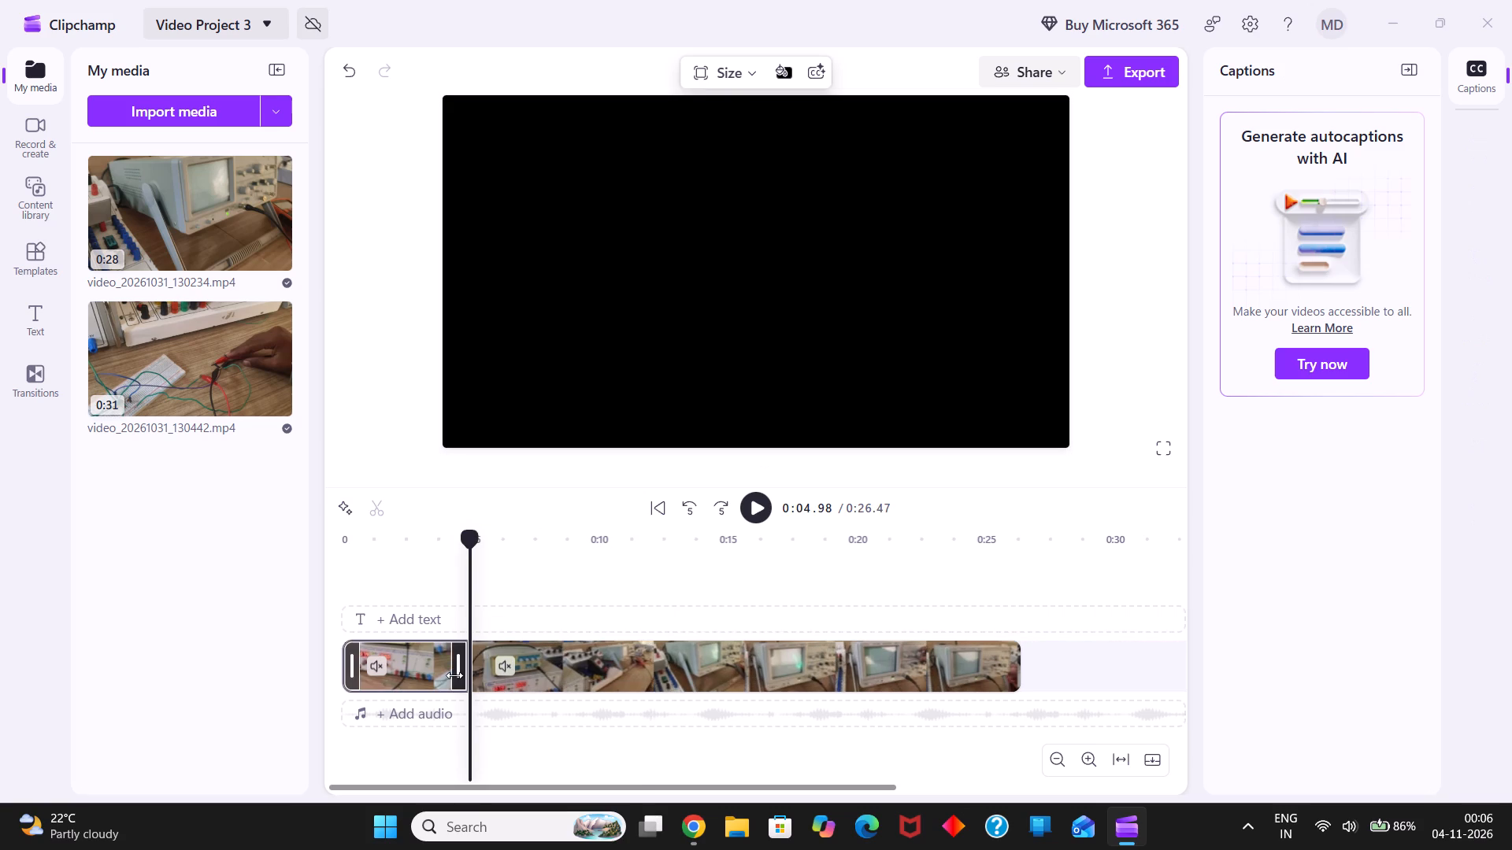
Play the assembled video from 0:00 to review how the two clips run together.
left_click(454, 675)
scroll(454, 675, "right", 2)
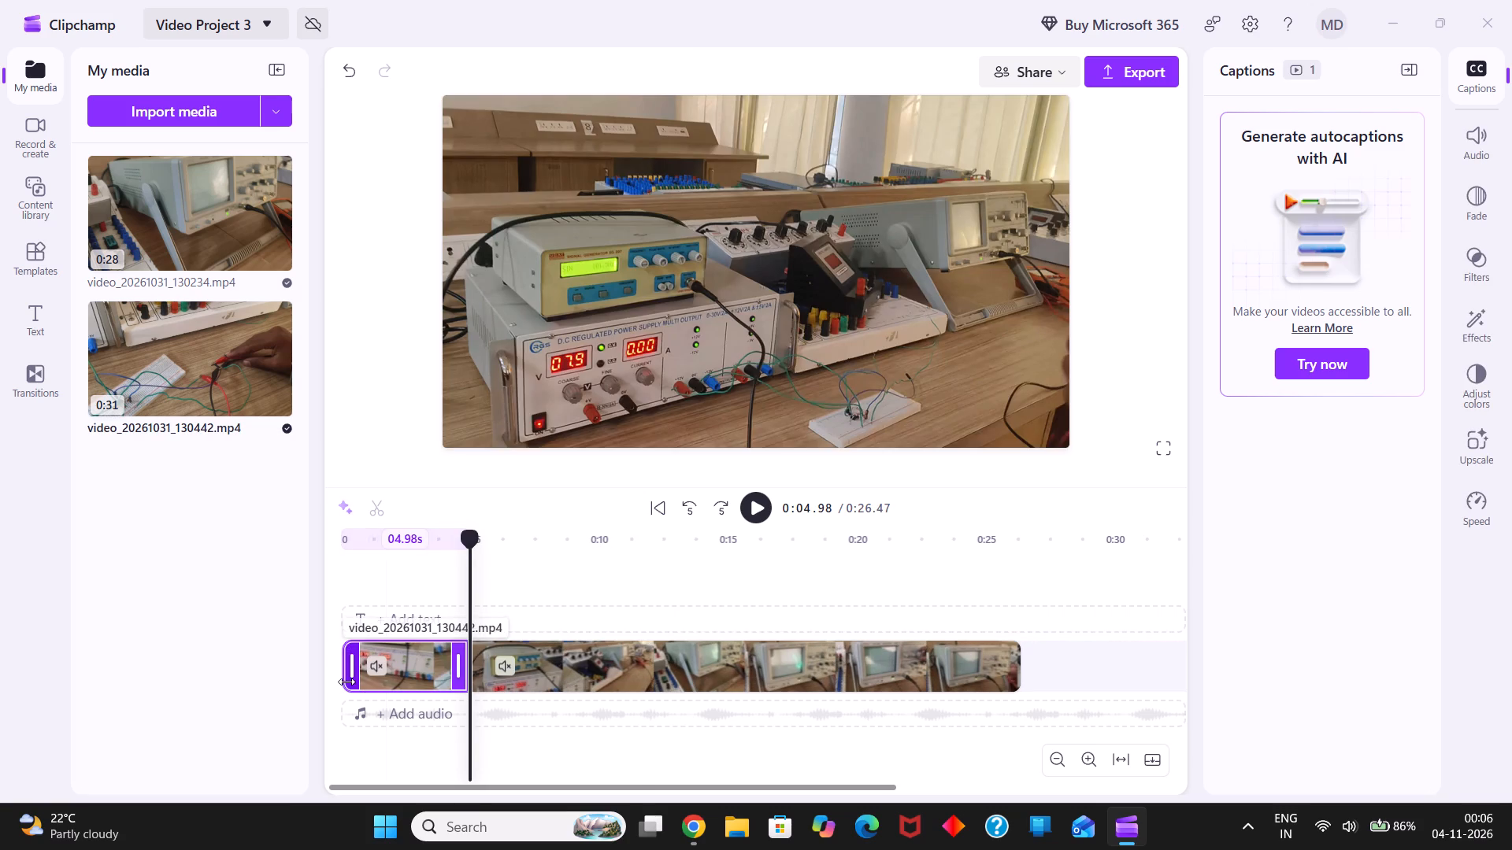
left_click_drag(470, 564, 430, 564)
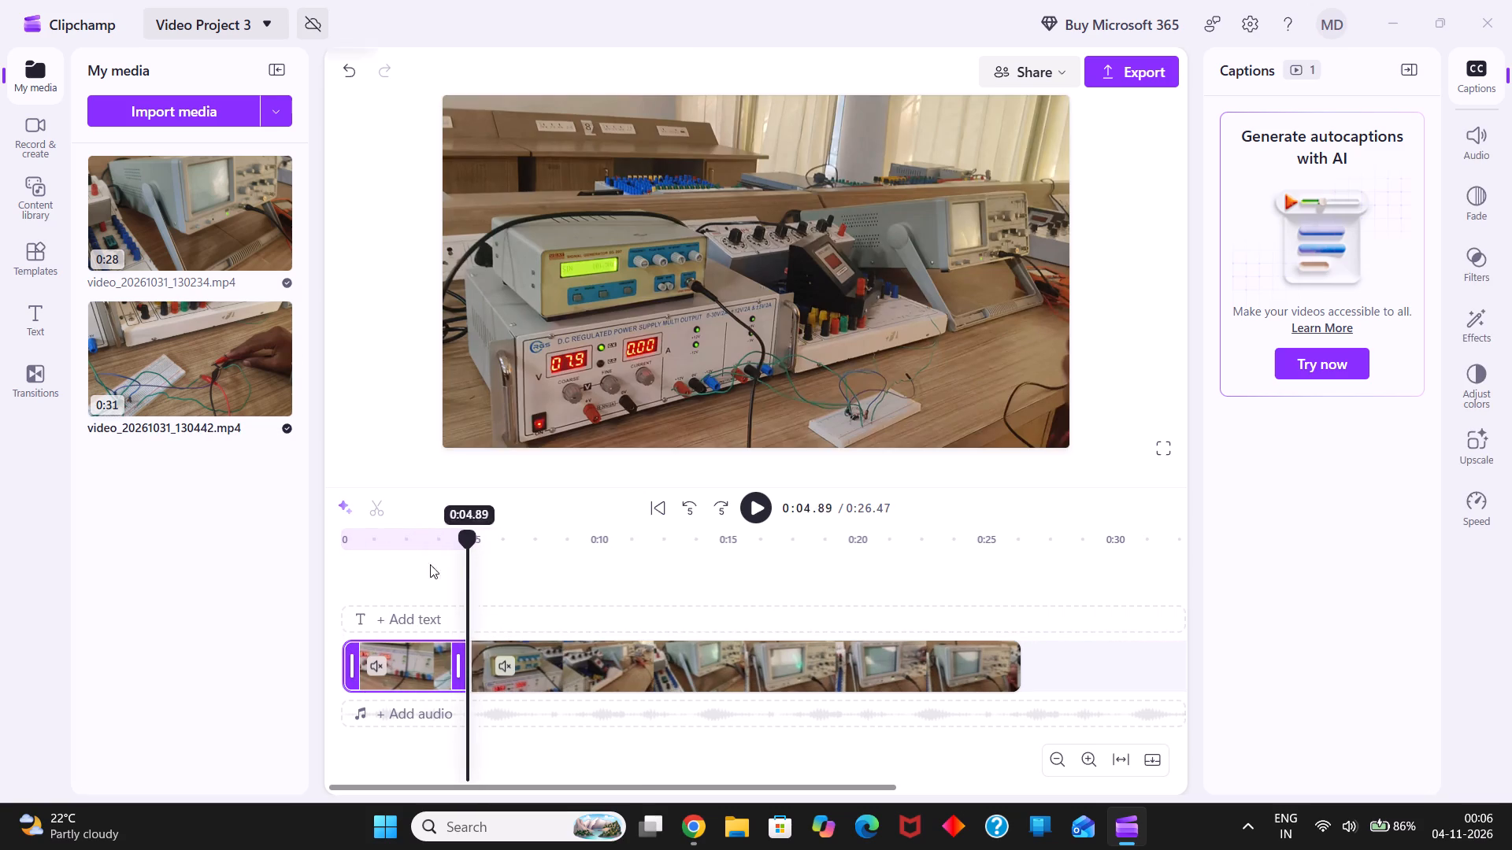
left_click_drag(430, 564, 332, 556)
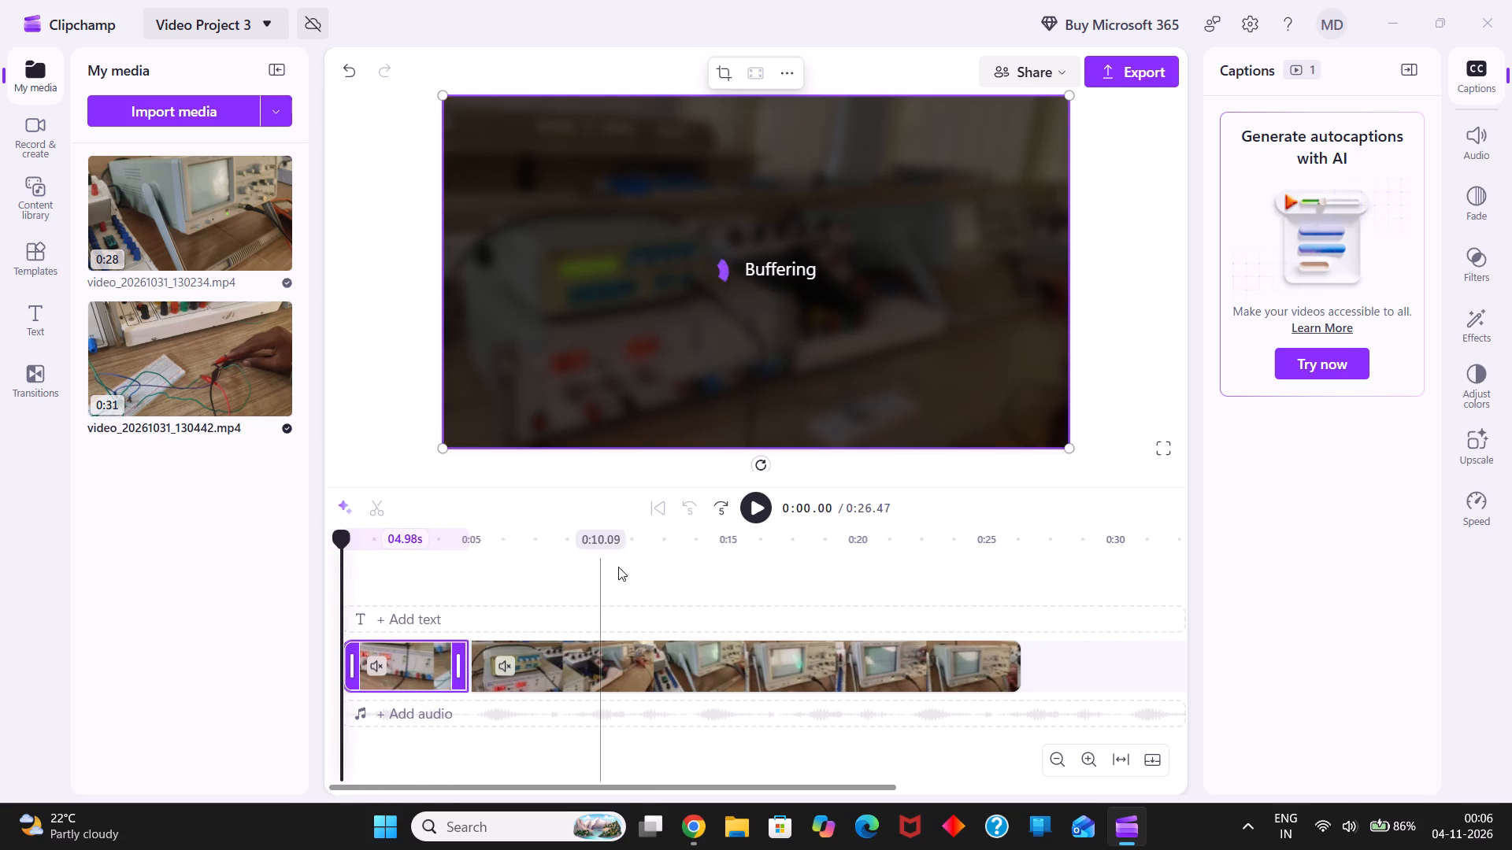
left_click(759, 514)
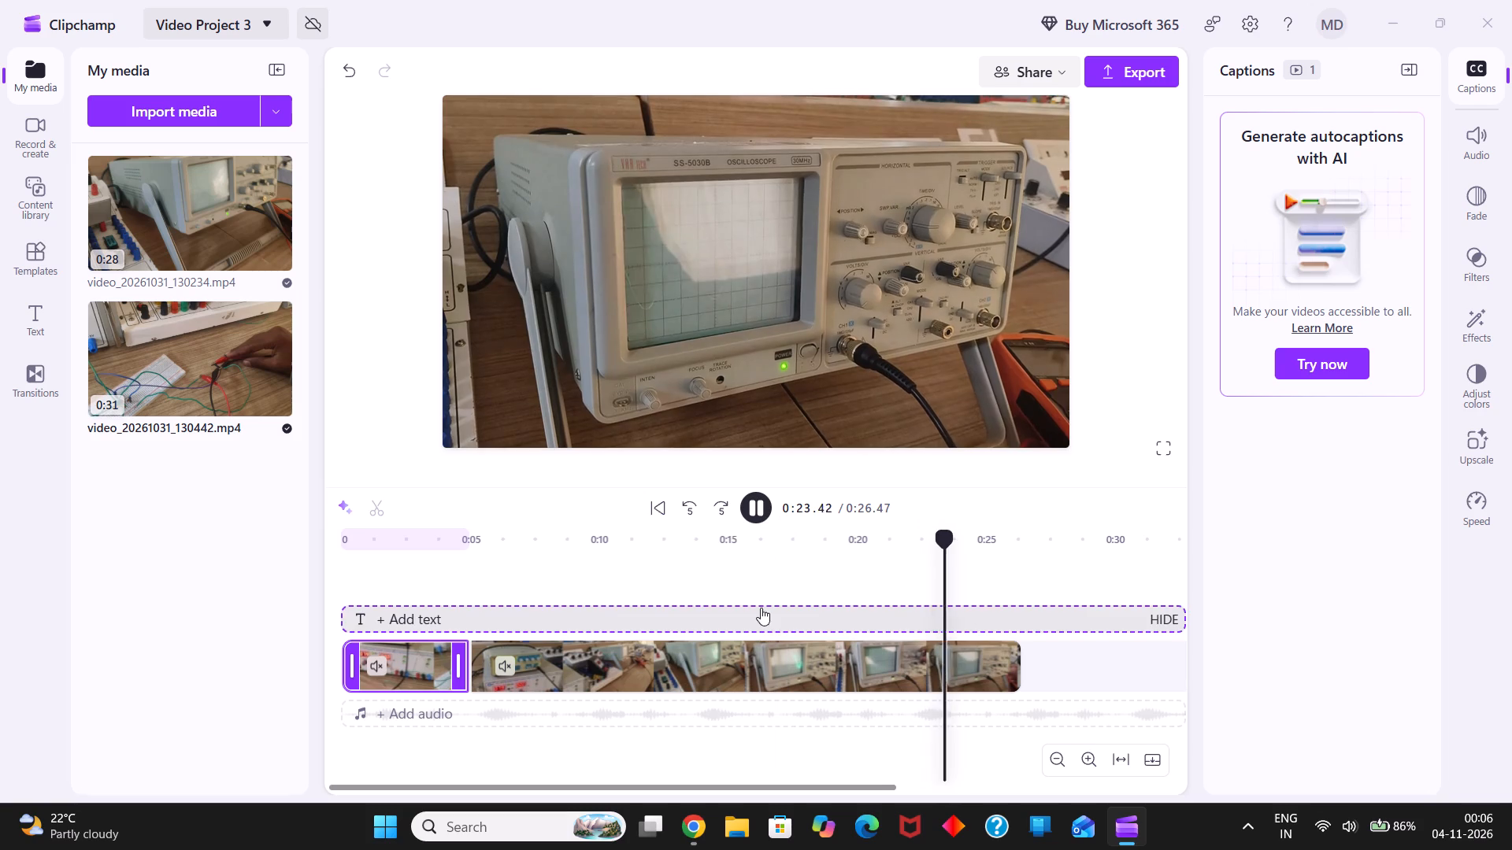
Move both clips later on the timeline, leaving about 8.4 s of empty space before the first one.
left_click_drag(413, 652, 499, 660)
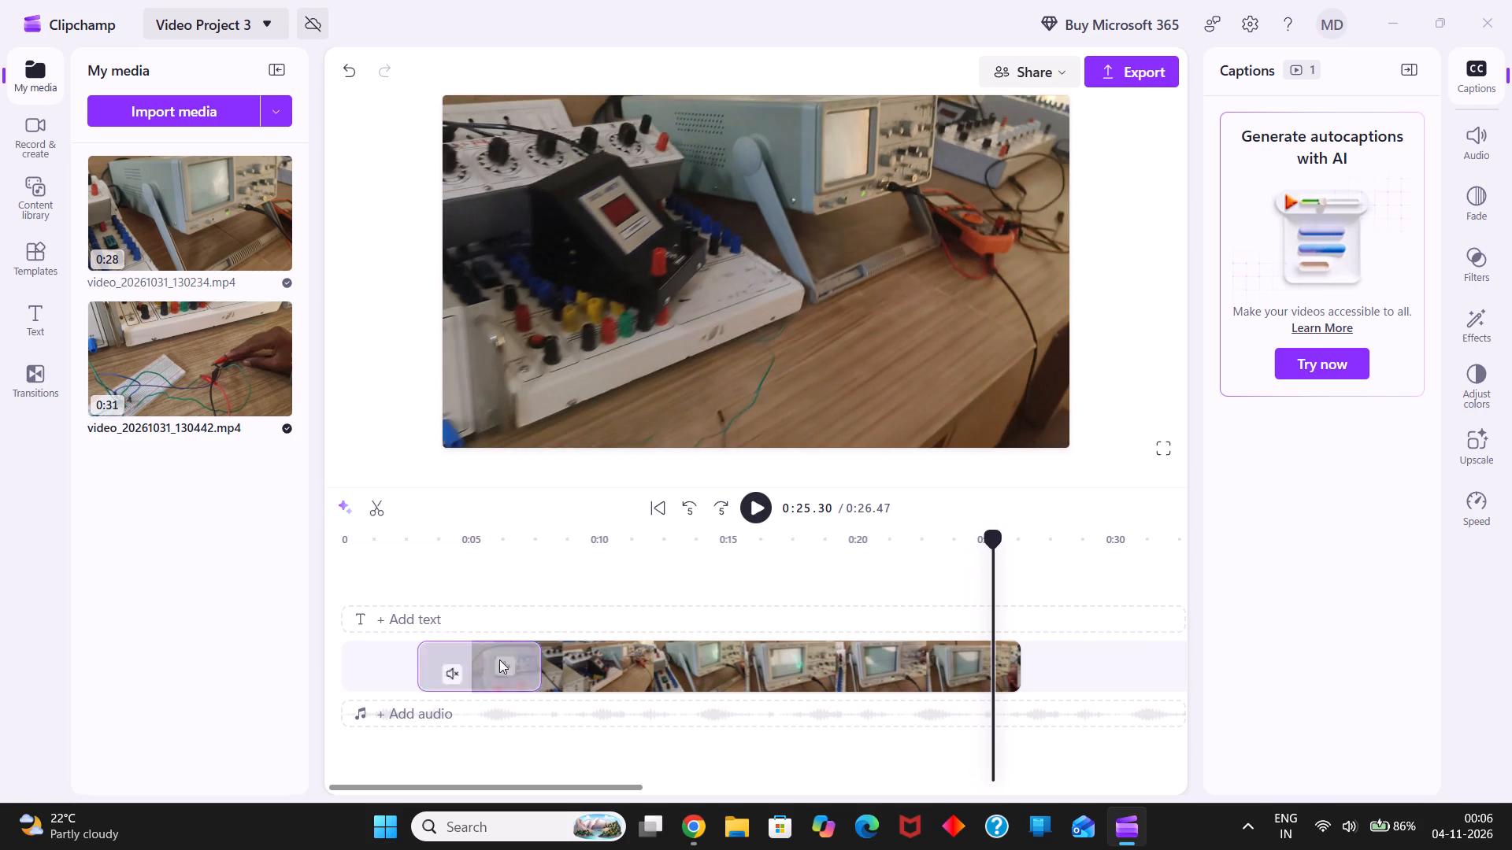
left_click_drag(499, 660, 425, 659)
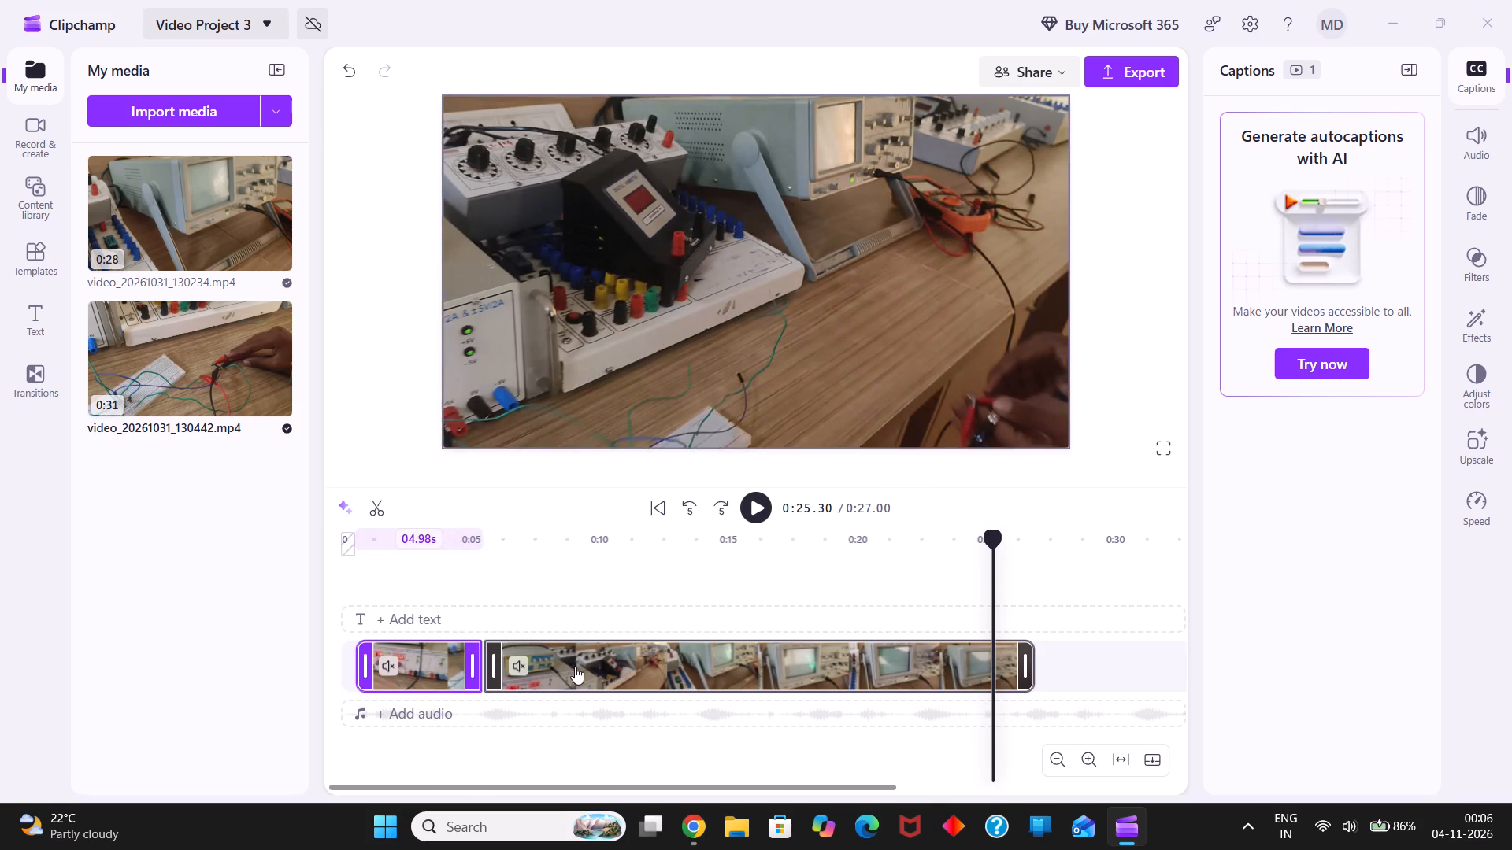
left_click_drag(594, 663, 790, 663)
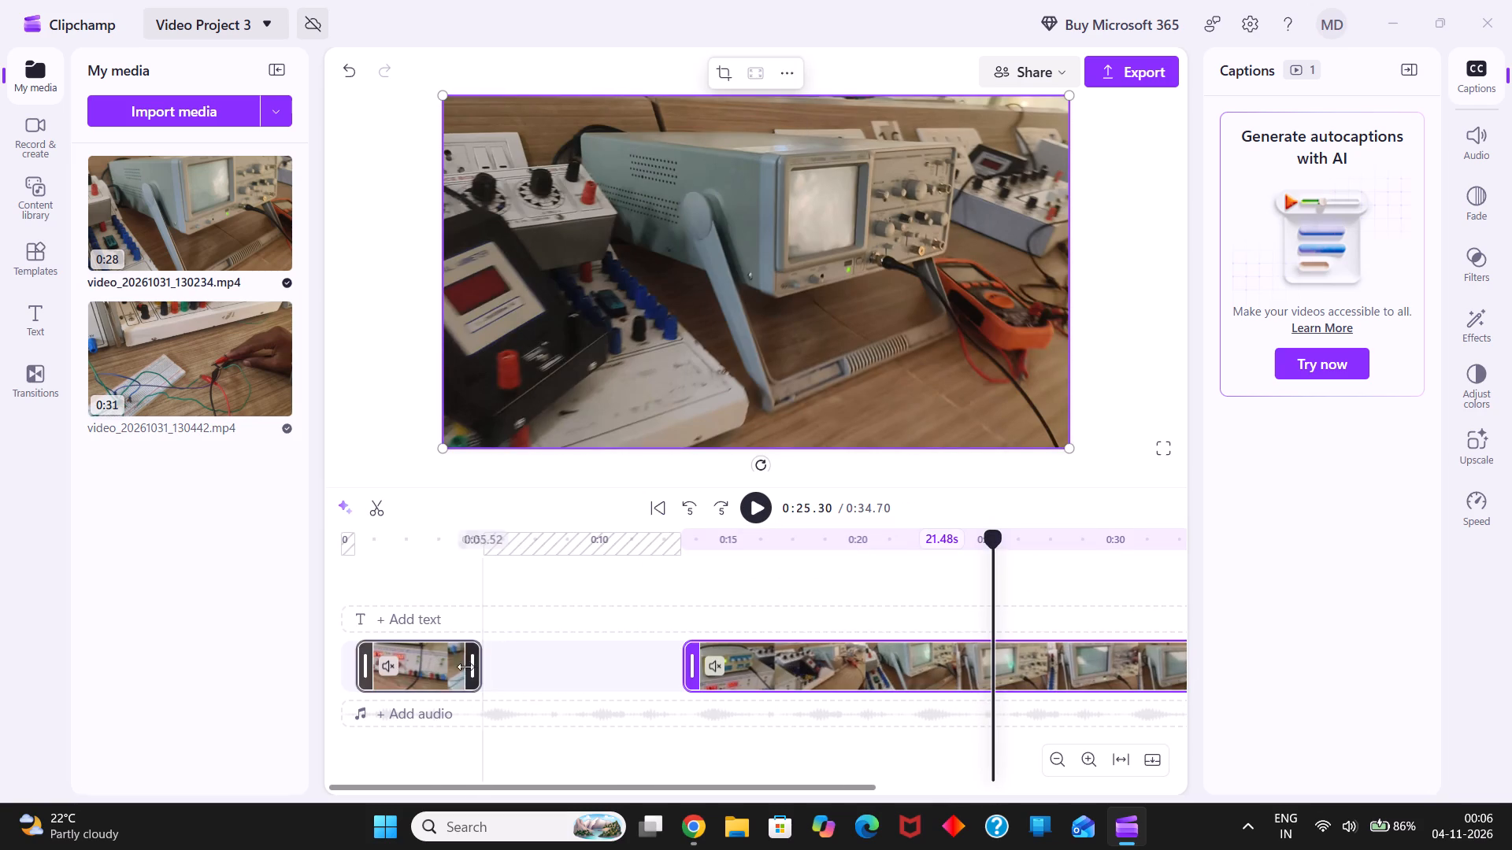
left_click_drag(455, 668, 655, 673)
left_click(461, 675)
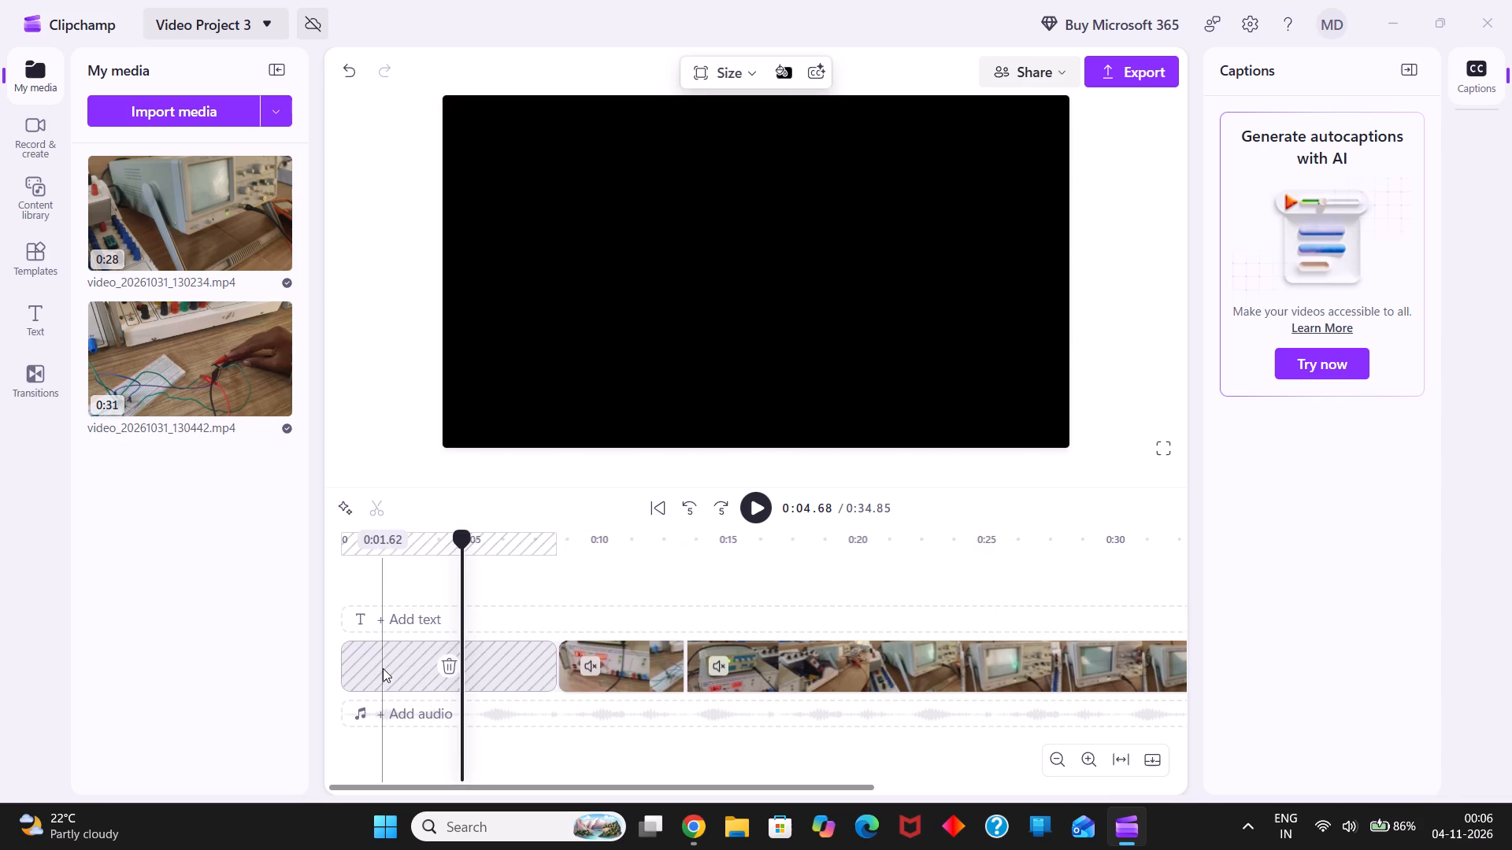
Open the text library and place the playhead at 0:00 in the empty space before the clips.
left_click(383, 668)
left_click_drag(374, 667, 324, 663)
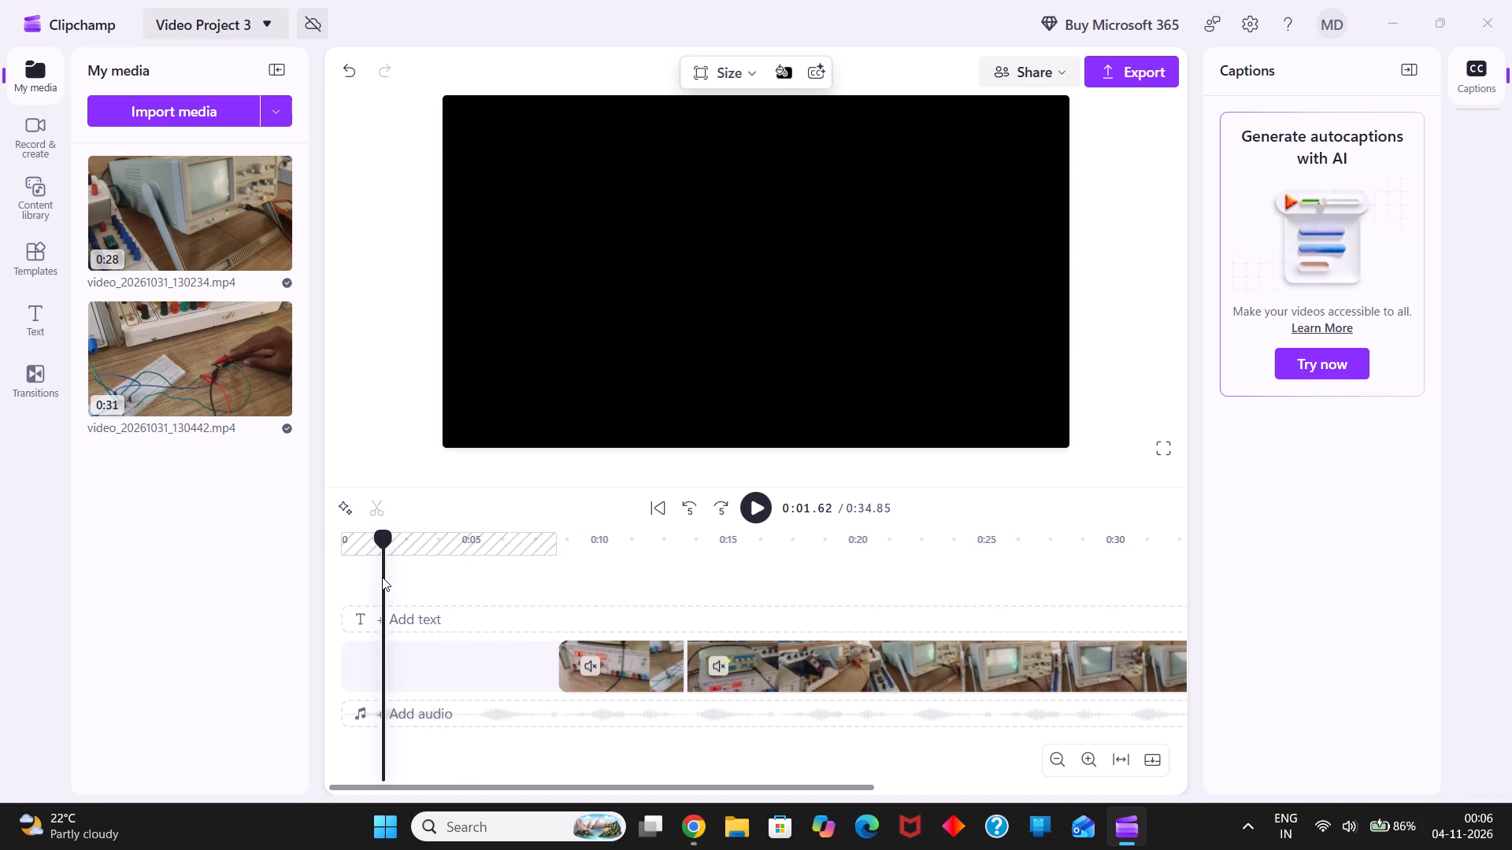
left_click_drag(382, 577, 341, 577)
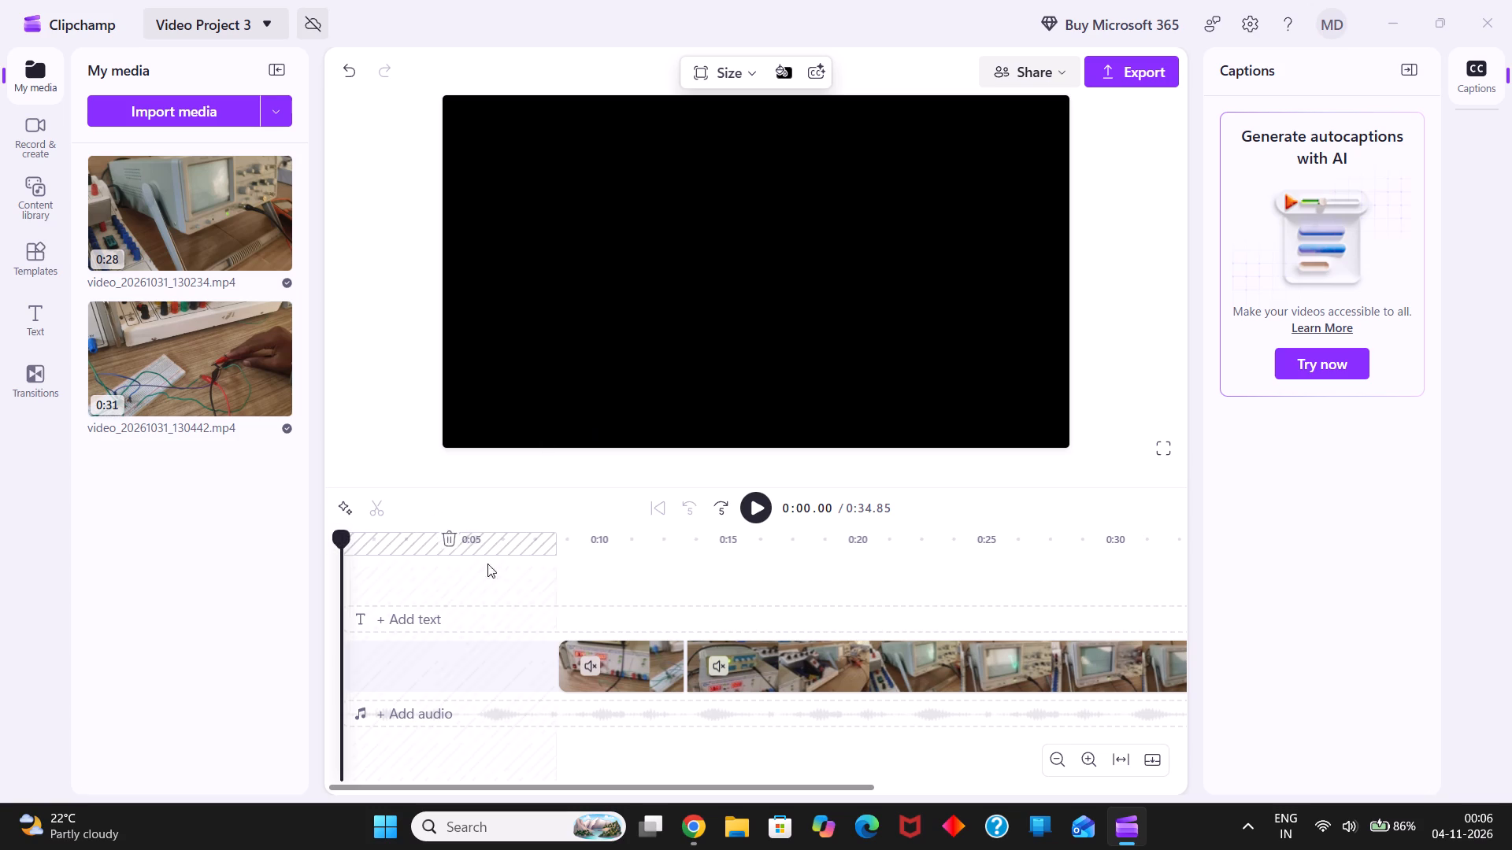
left_click(428, 616)
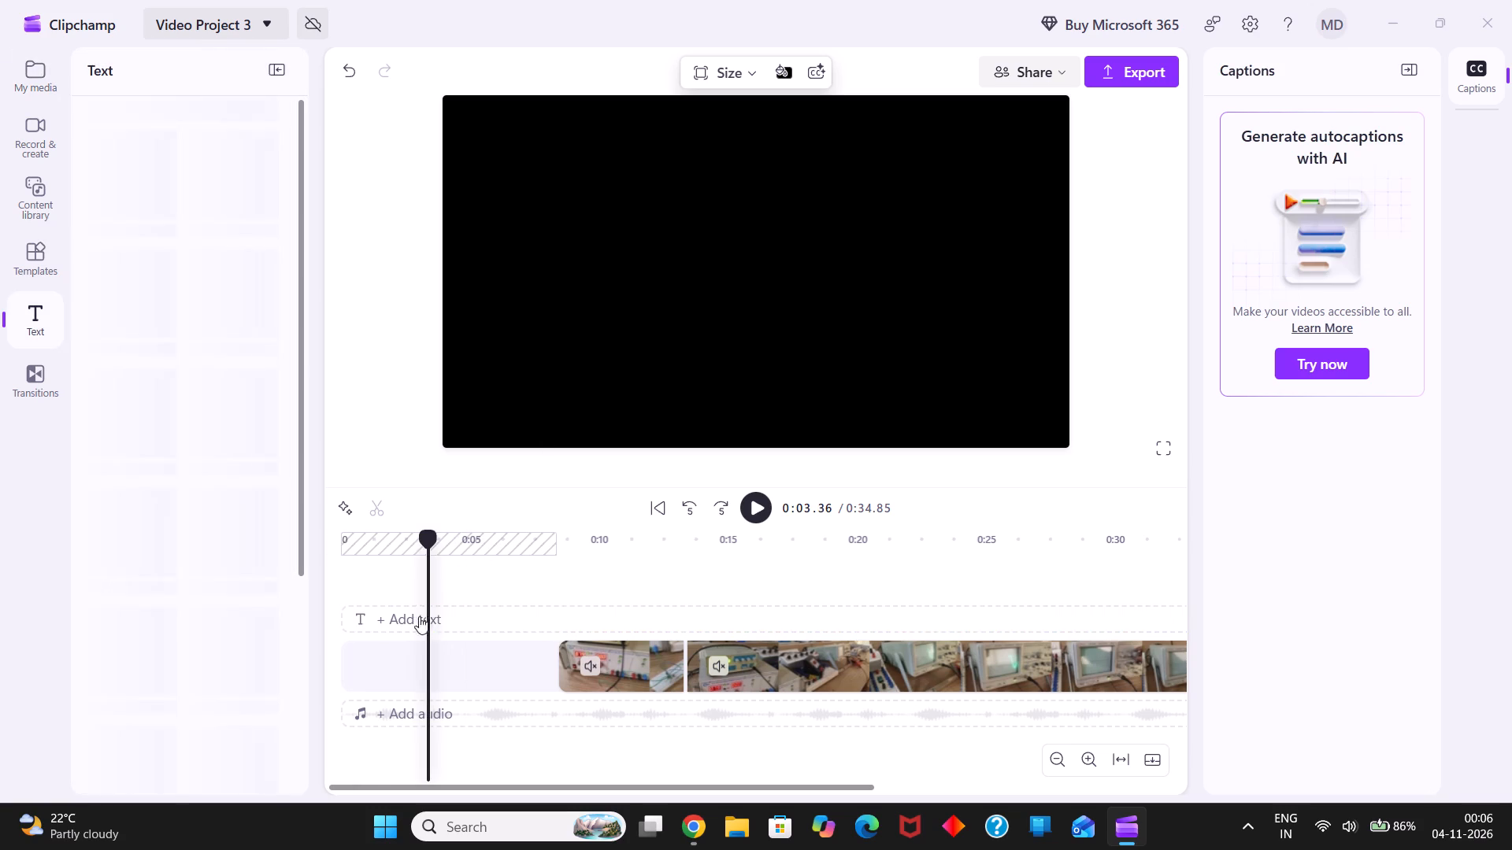
left_click_drag(429, 573, 364, 576)
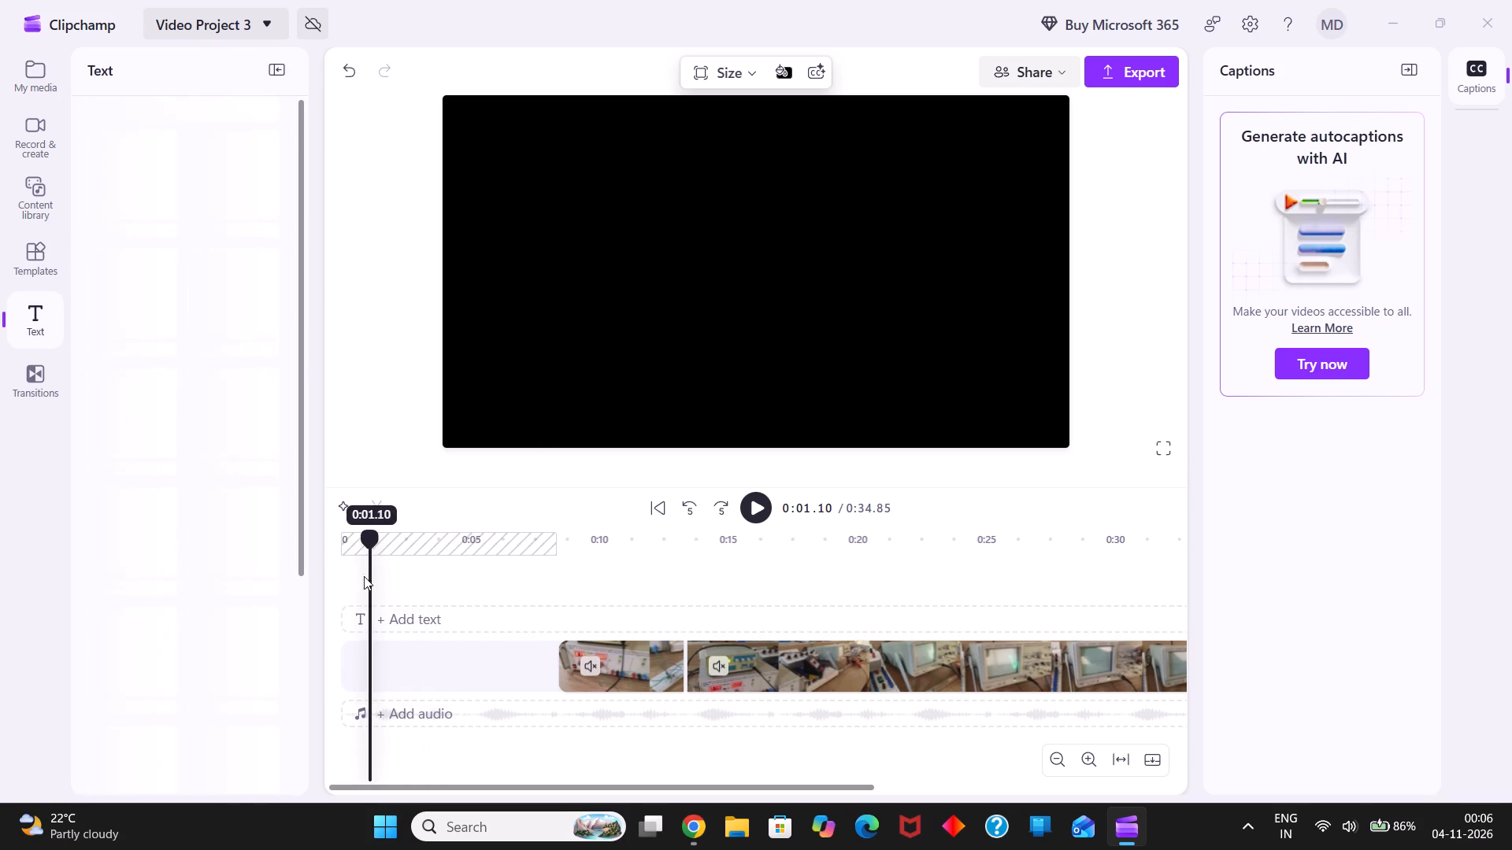
left_click_drag(364, 576, 341, 575)
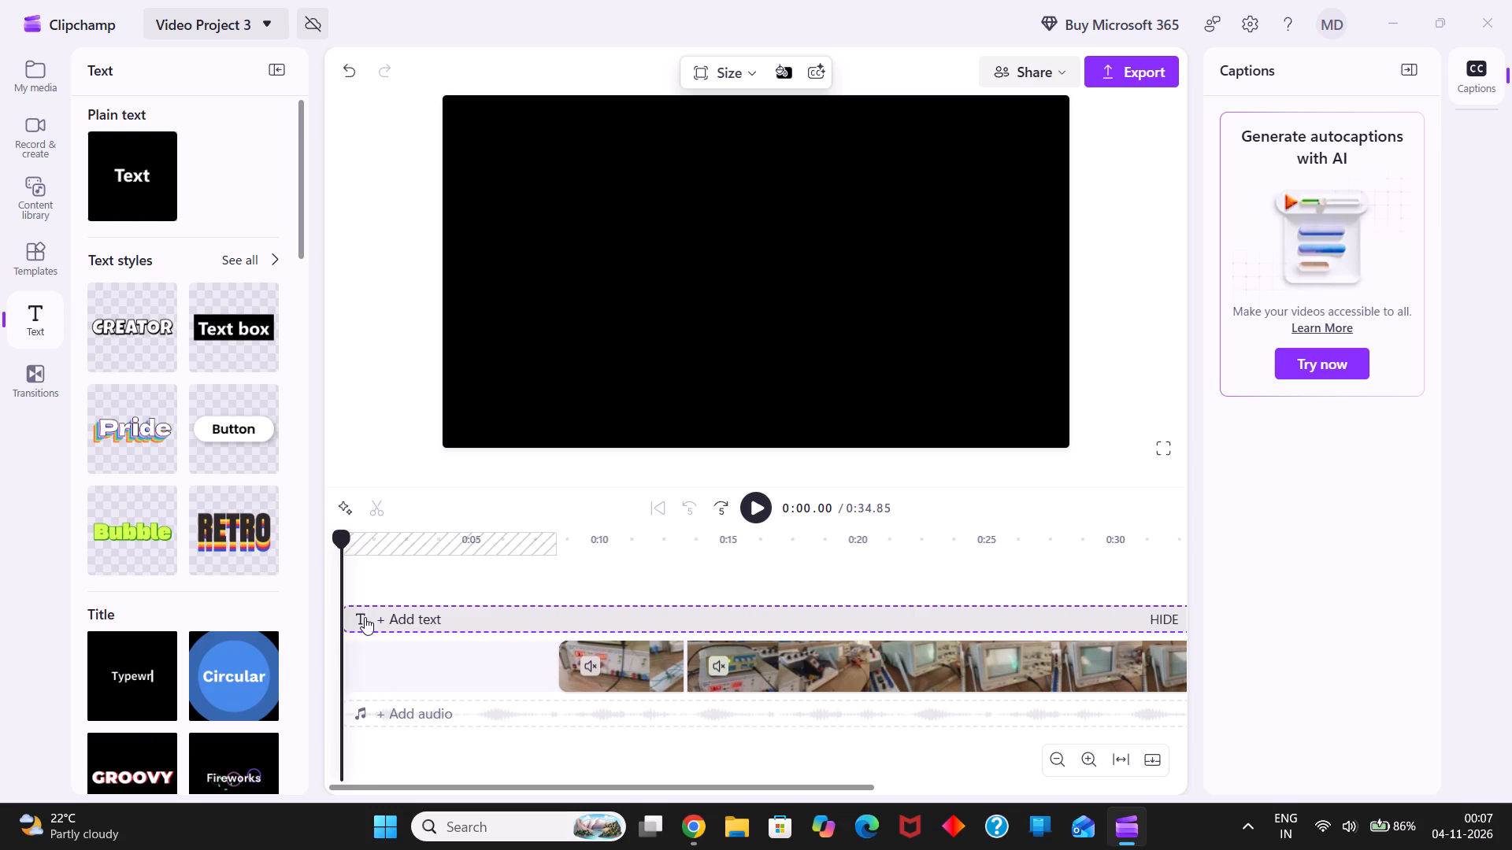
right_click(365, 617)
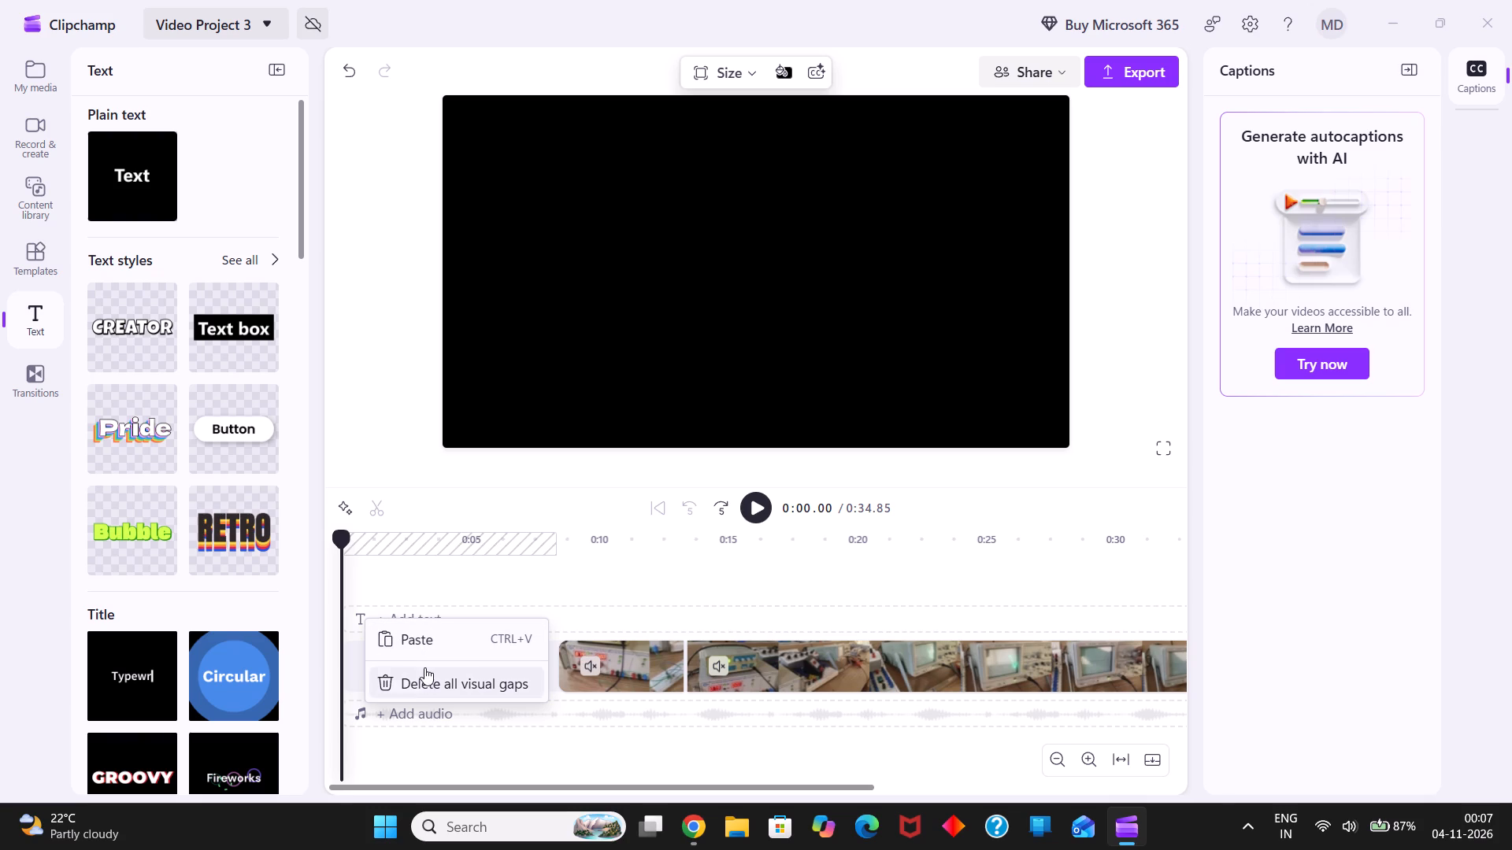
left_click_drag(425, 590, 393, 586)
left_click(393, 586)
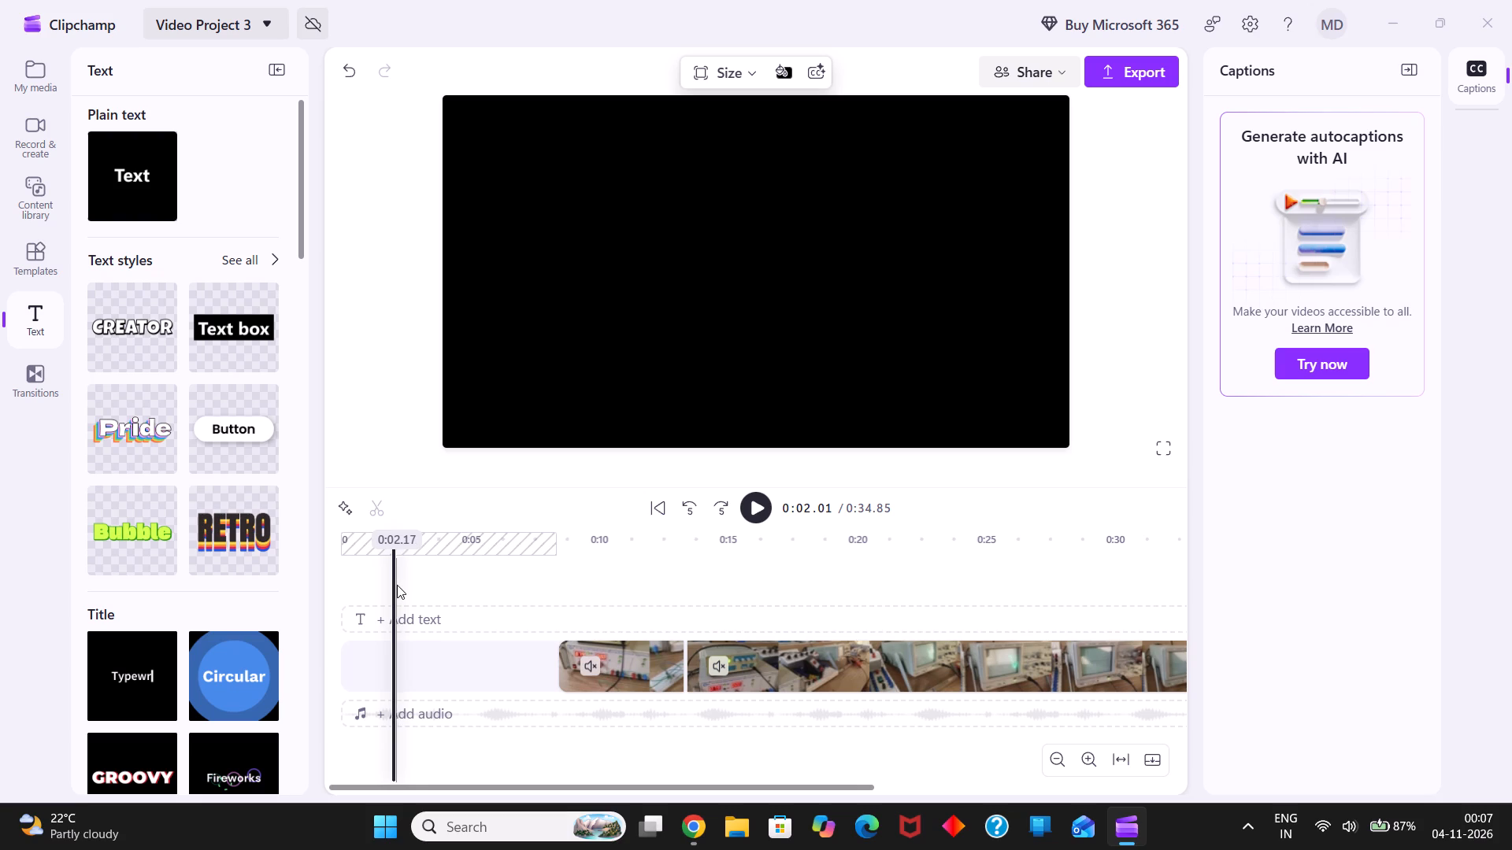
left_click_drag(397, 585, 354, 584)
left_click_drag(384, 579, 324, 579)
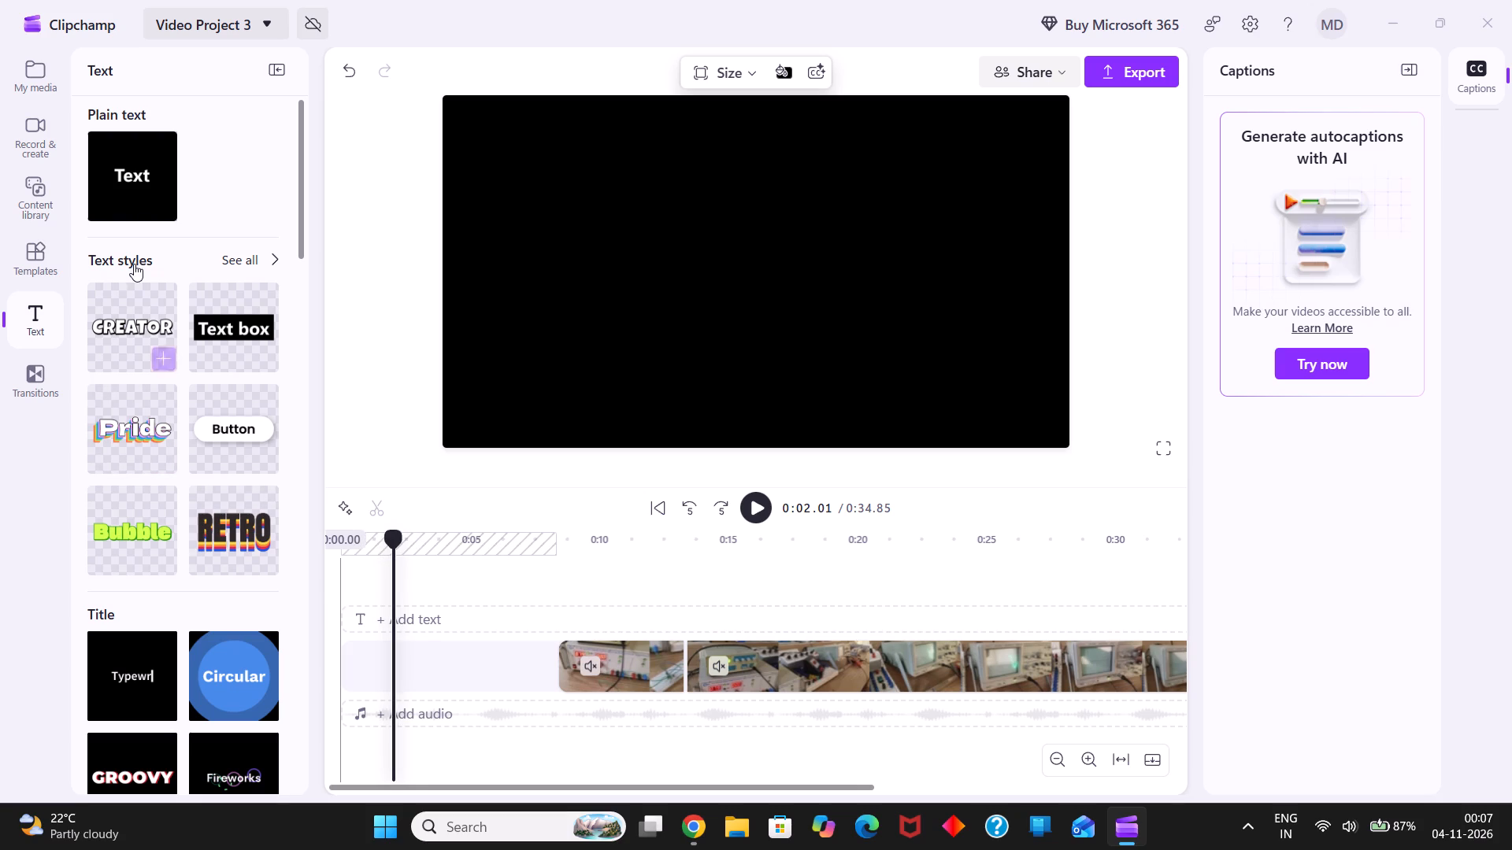
Browse the text styles and add the Groovy title to the timeline at 0:02.01, before the first clip.
left_click(134, 204)
scroll(157, 368, "down", 1)
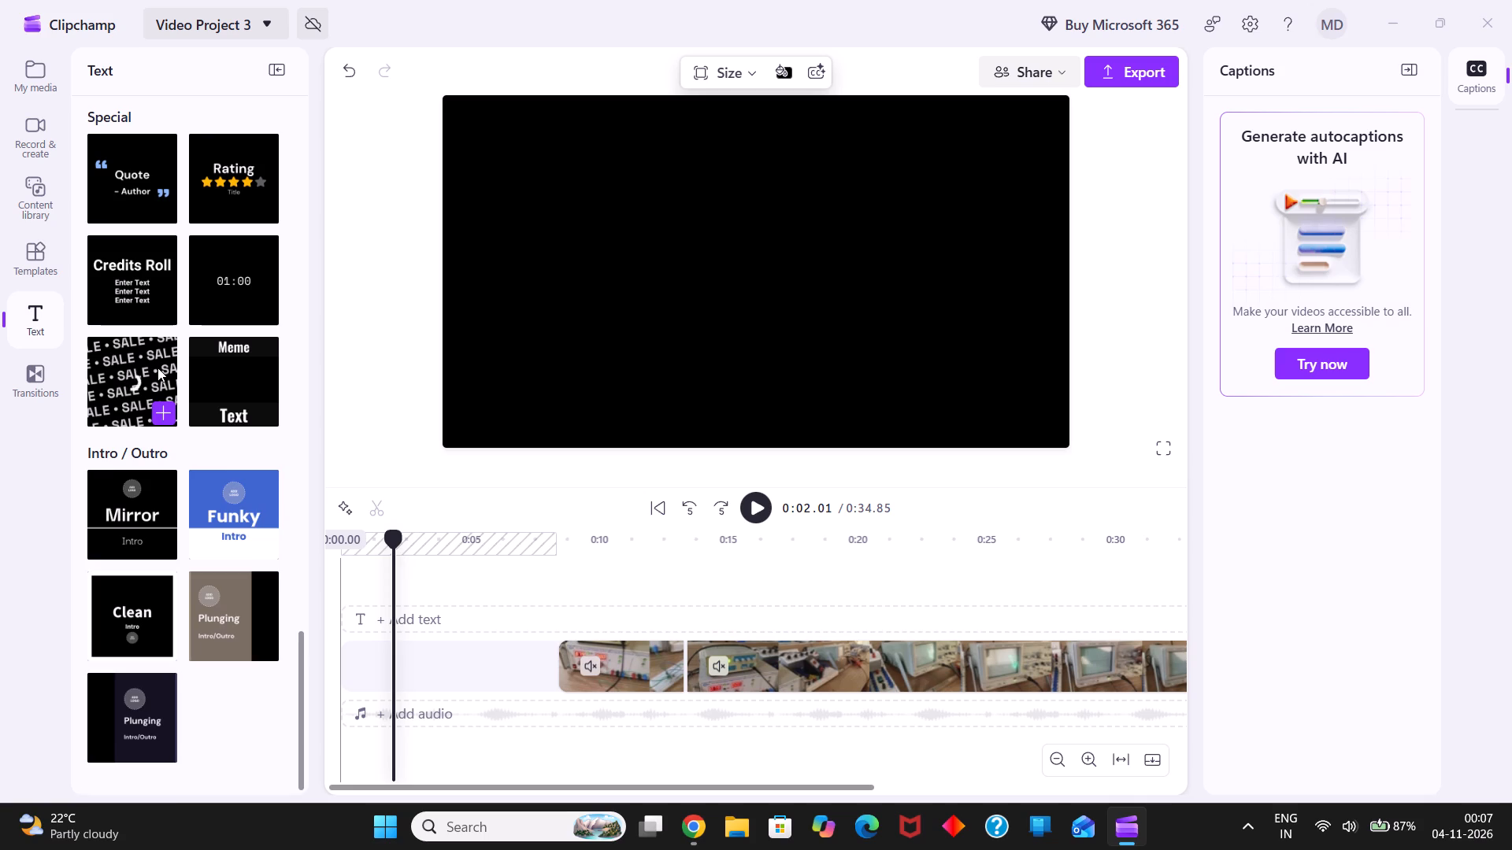
scroll(157, 368, "up", 1)
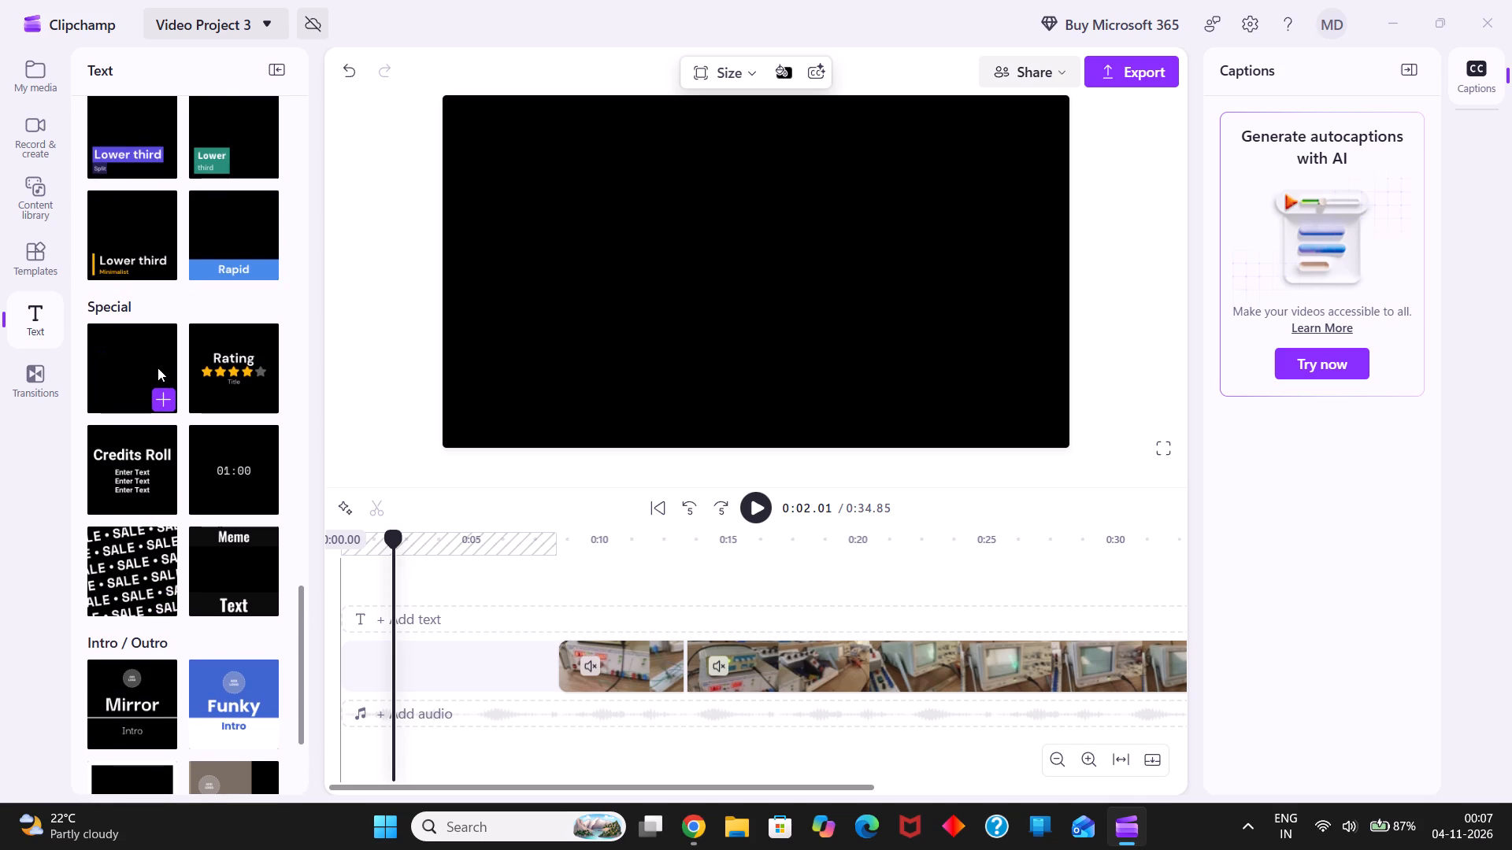
scroll(157, 368, "up", 1)
scroll(163, 300, "up", 1)
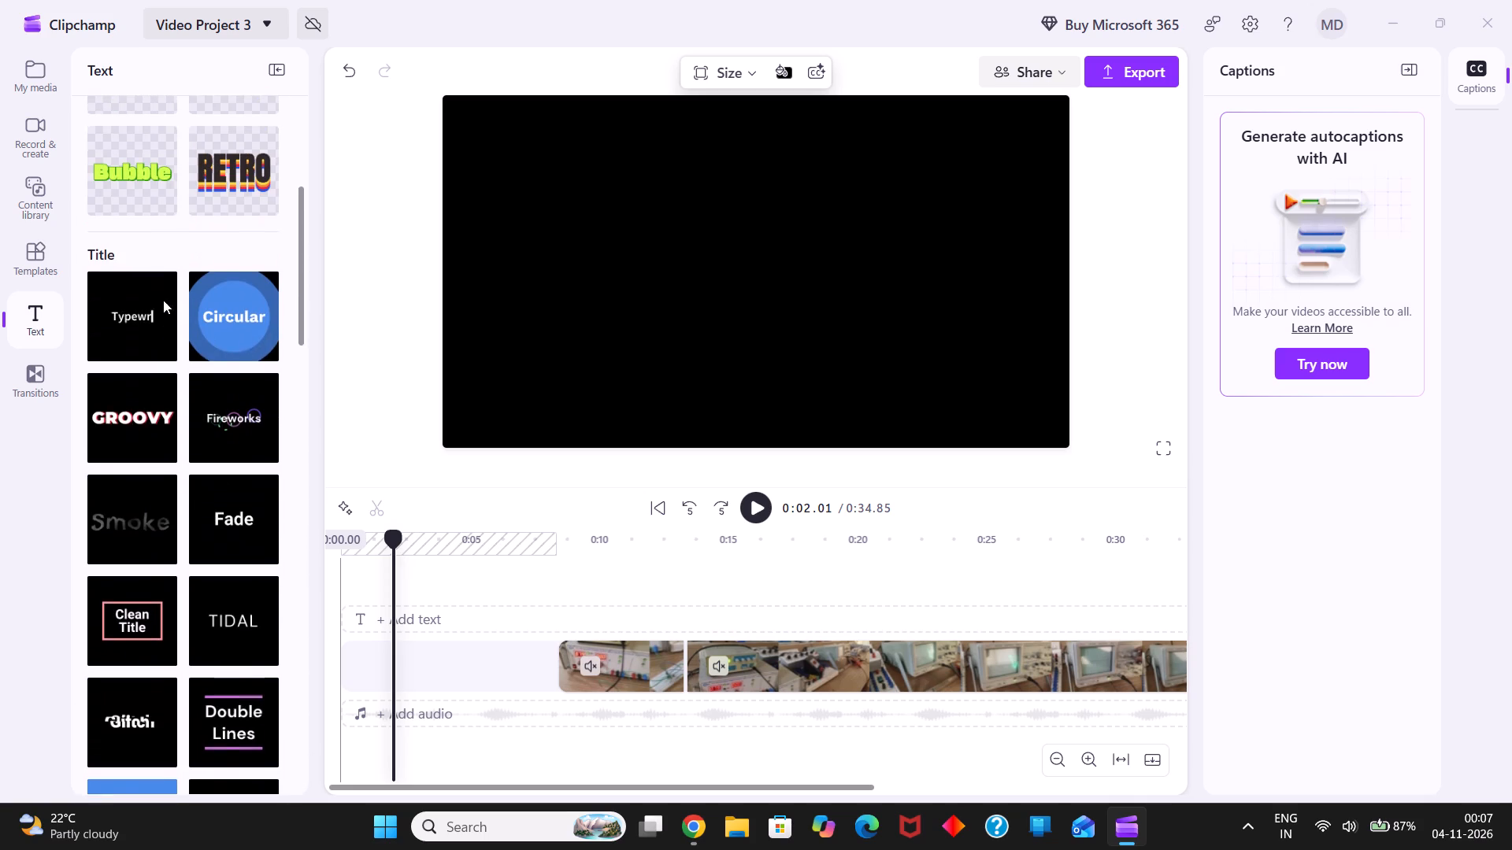
scroll(163, 300, "up", 1)
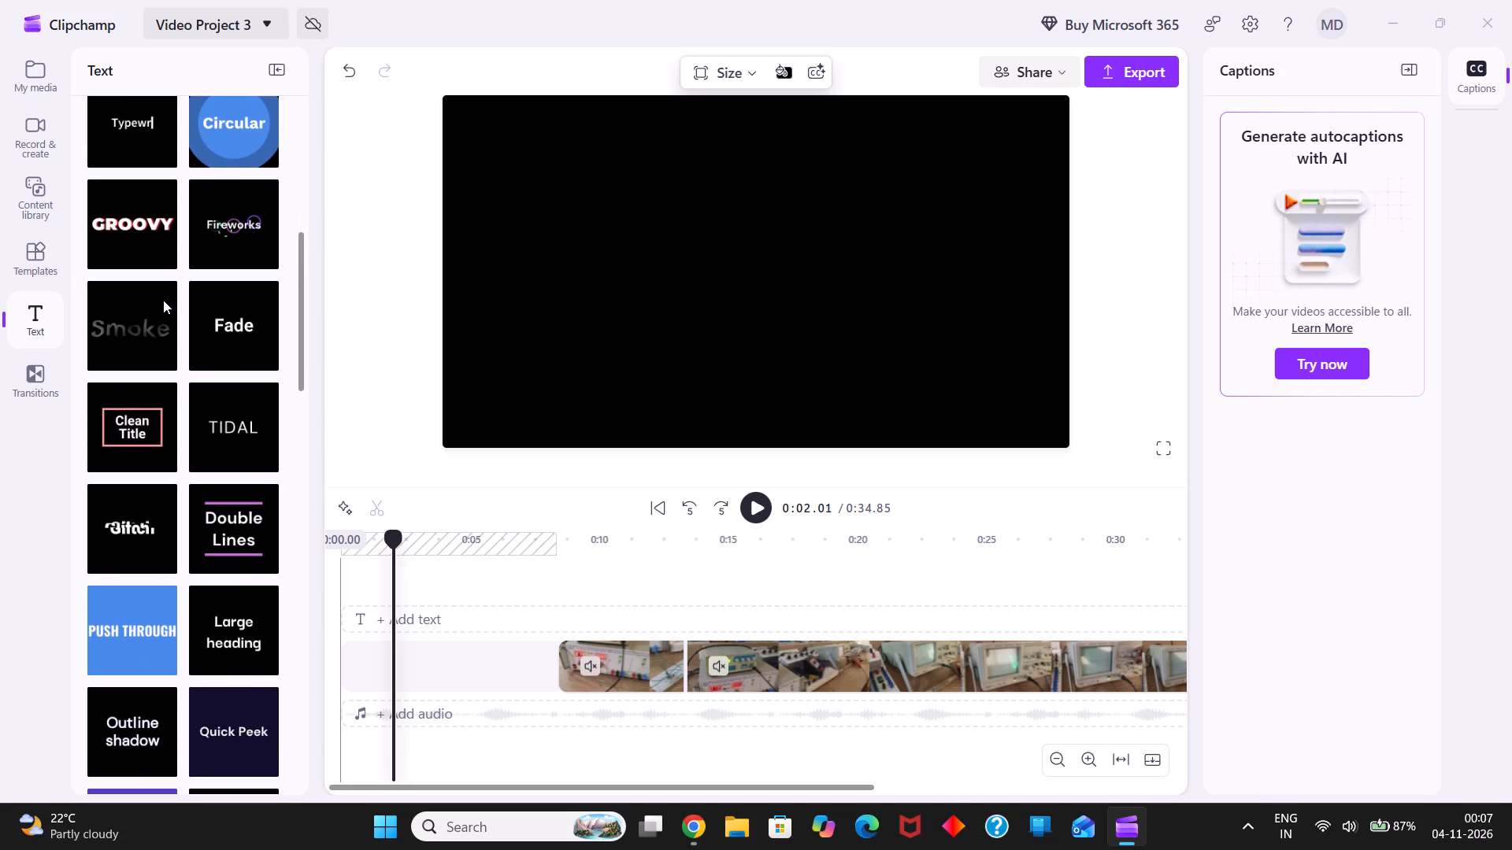
scroll(163, 300, "up", 2)
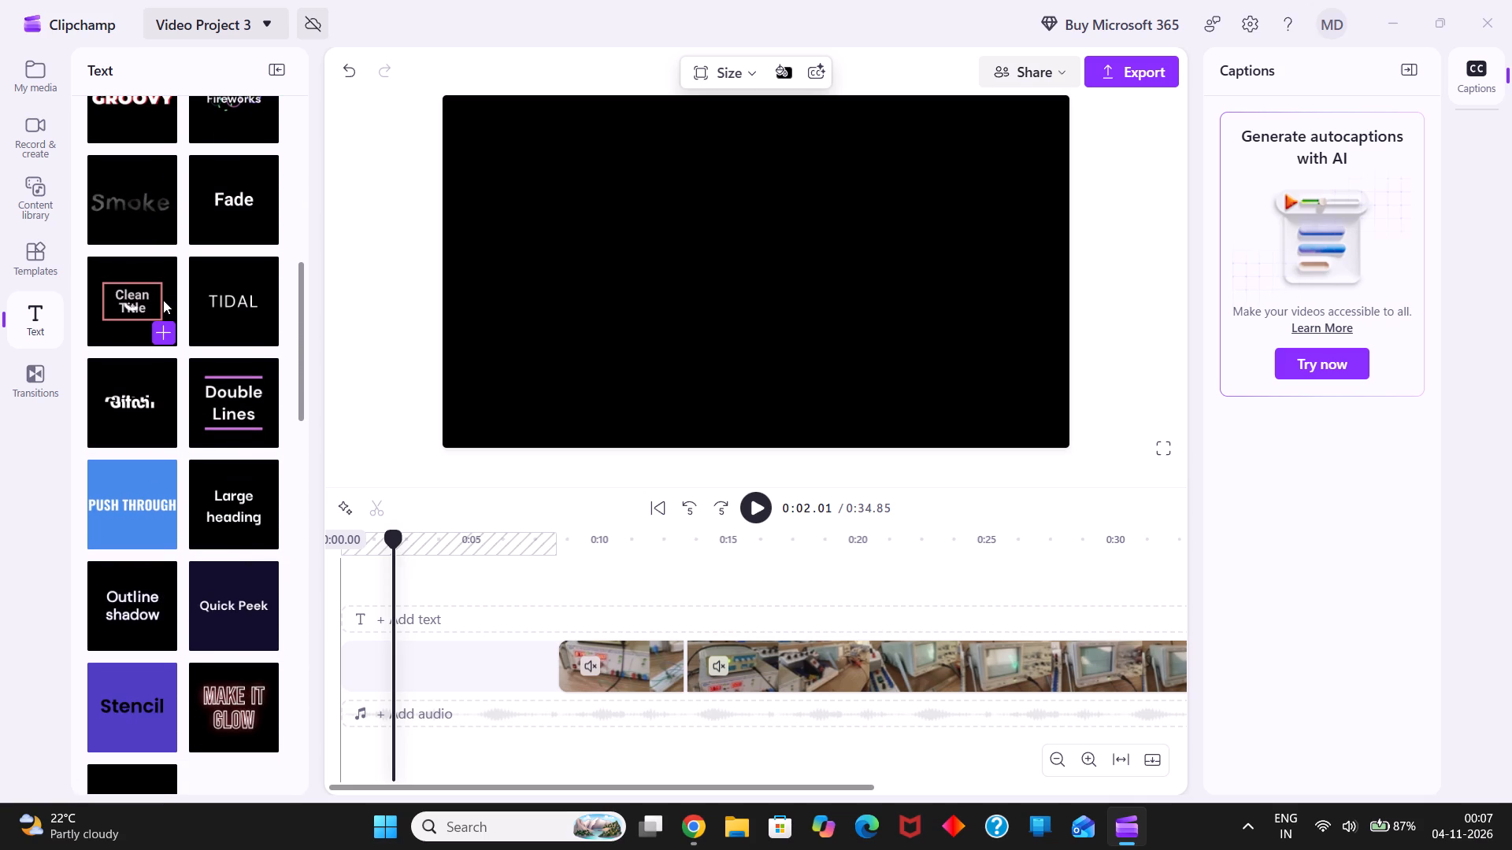
scroll(163, 300, "up", 3)
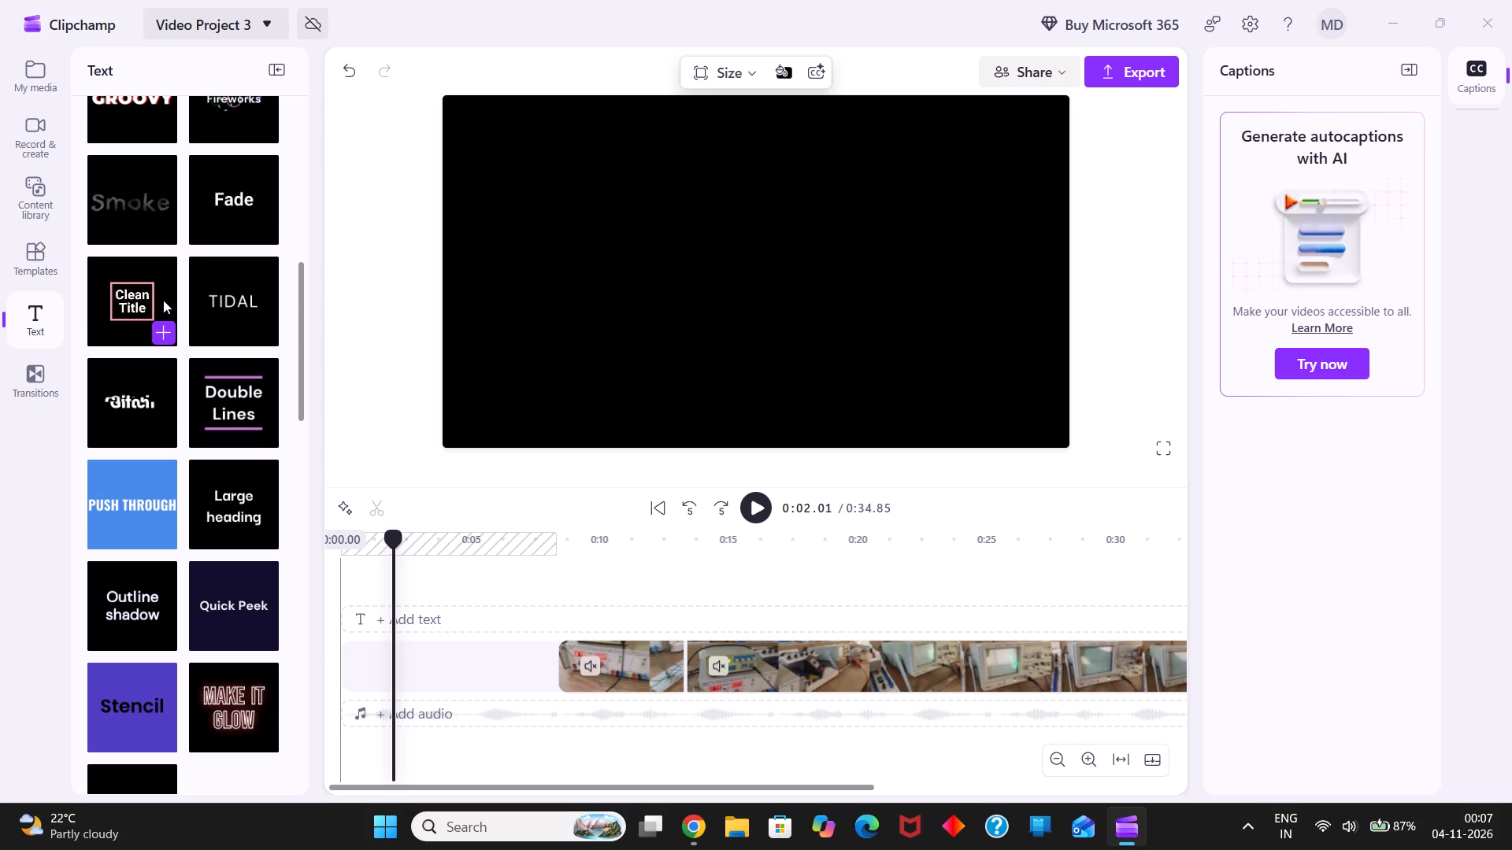
scroll(163, 300, "up", 3)
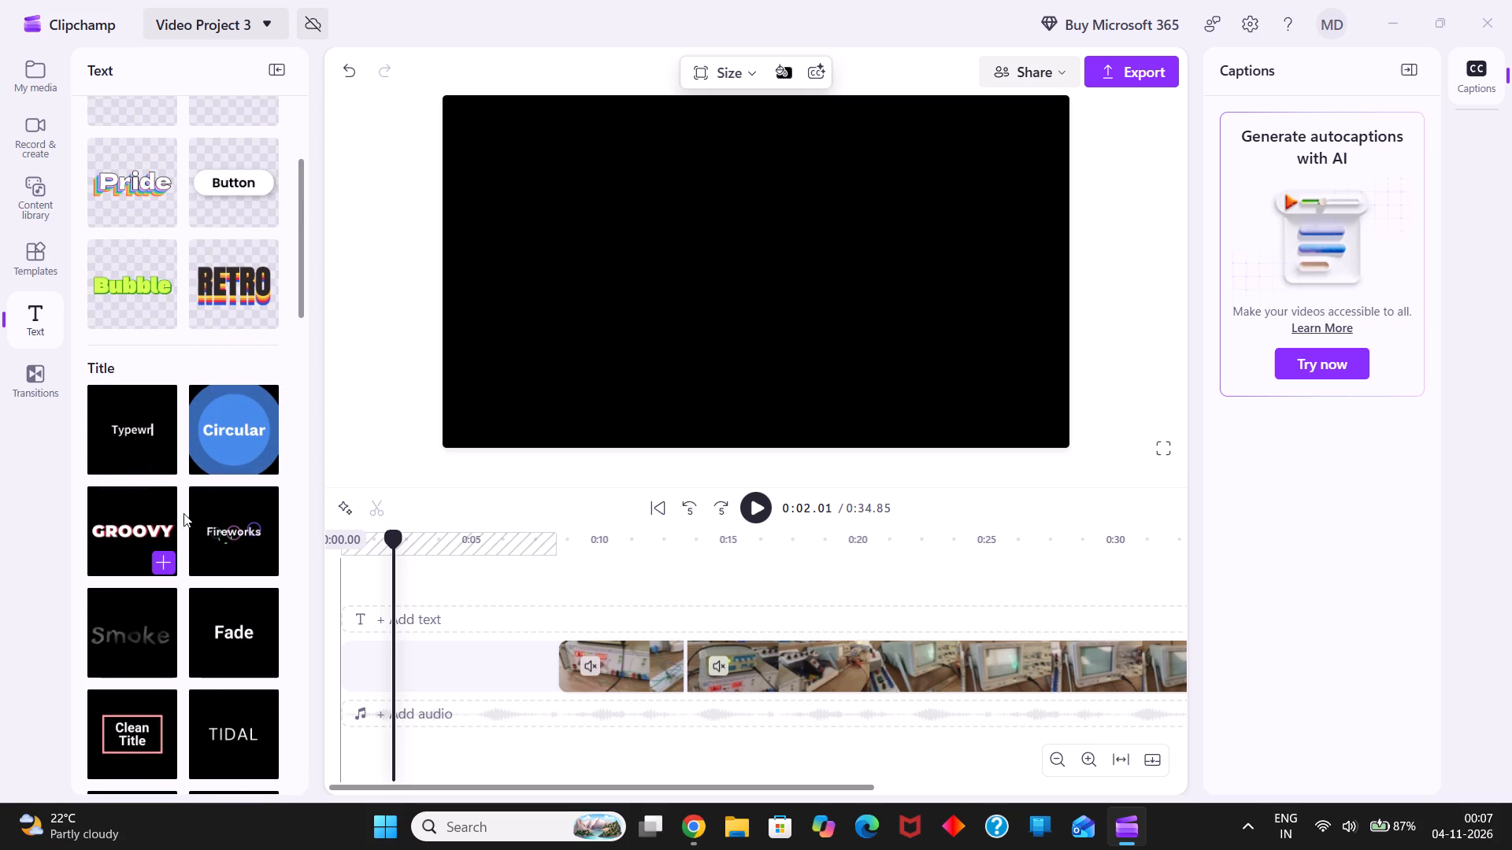
left_click(162, 564)
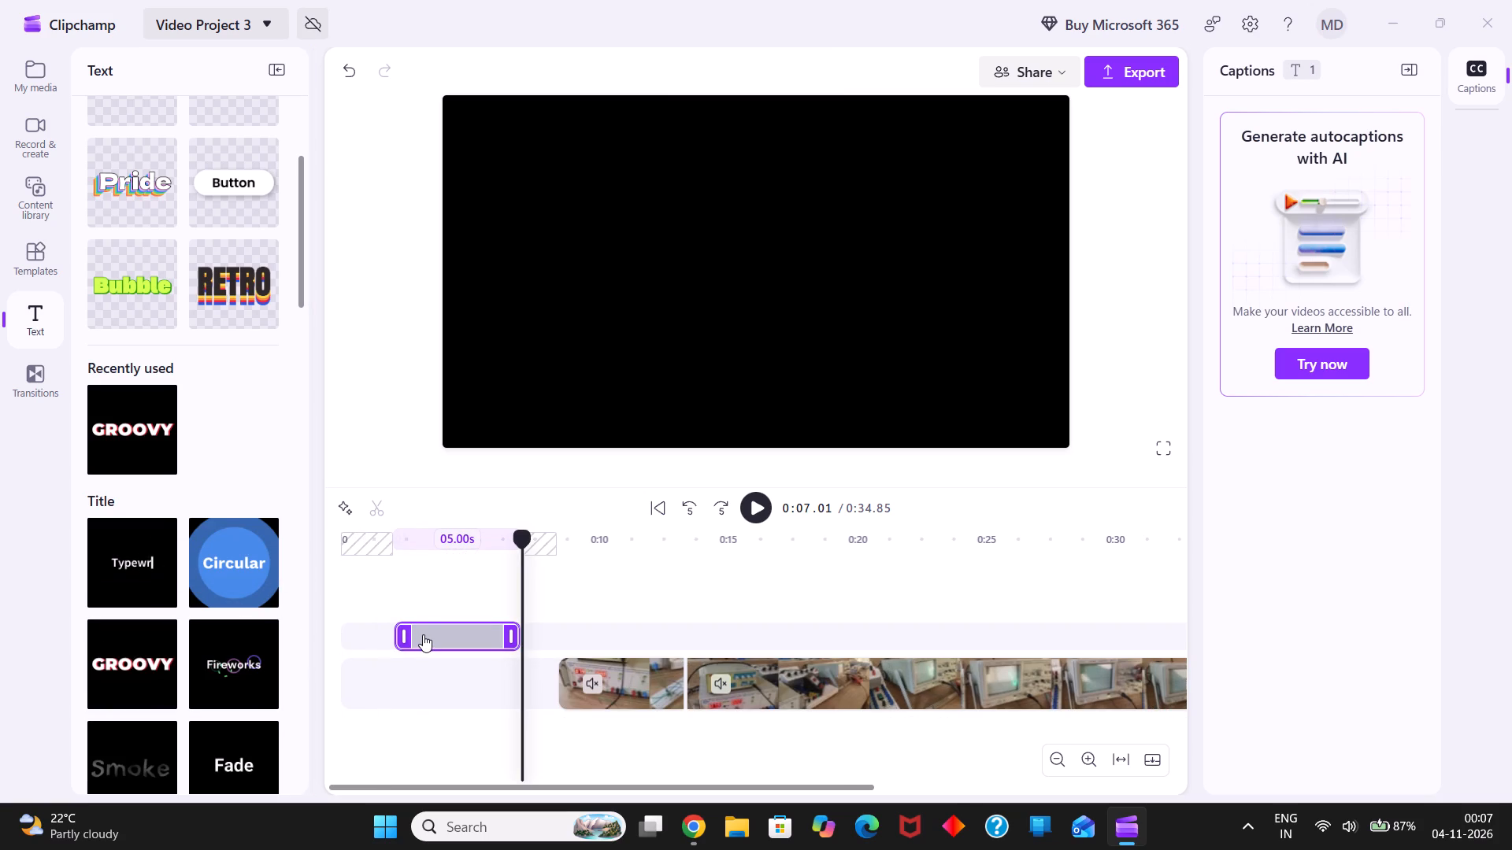
Extend the Groovy title's start to 0:00 and trim its end so it lasts 2.98 s.
left_click(423, 634)
double_click(455, 569)
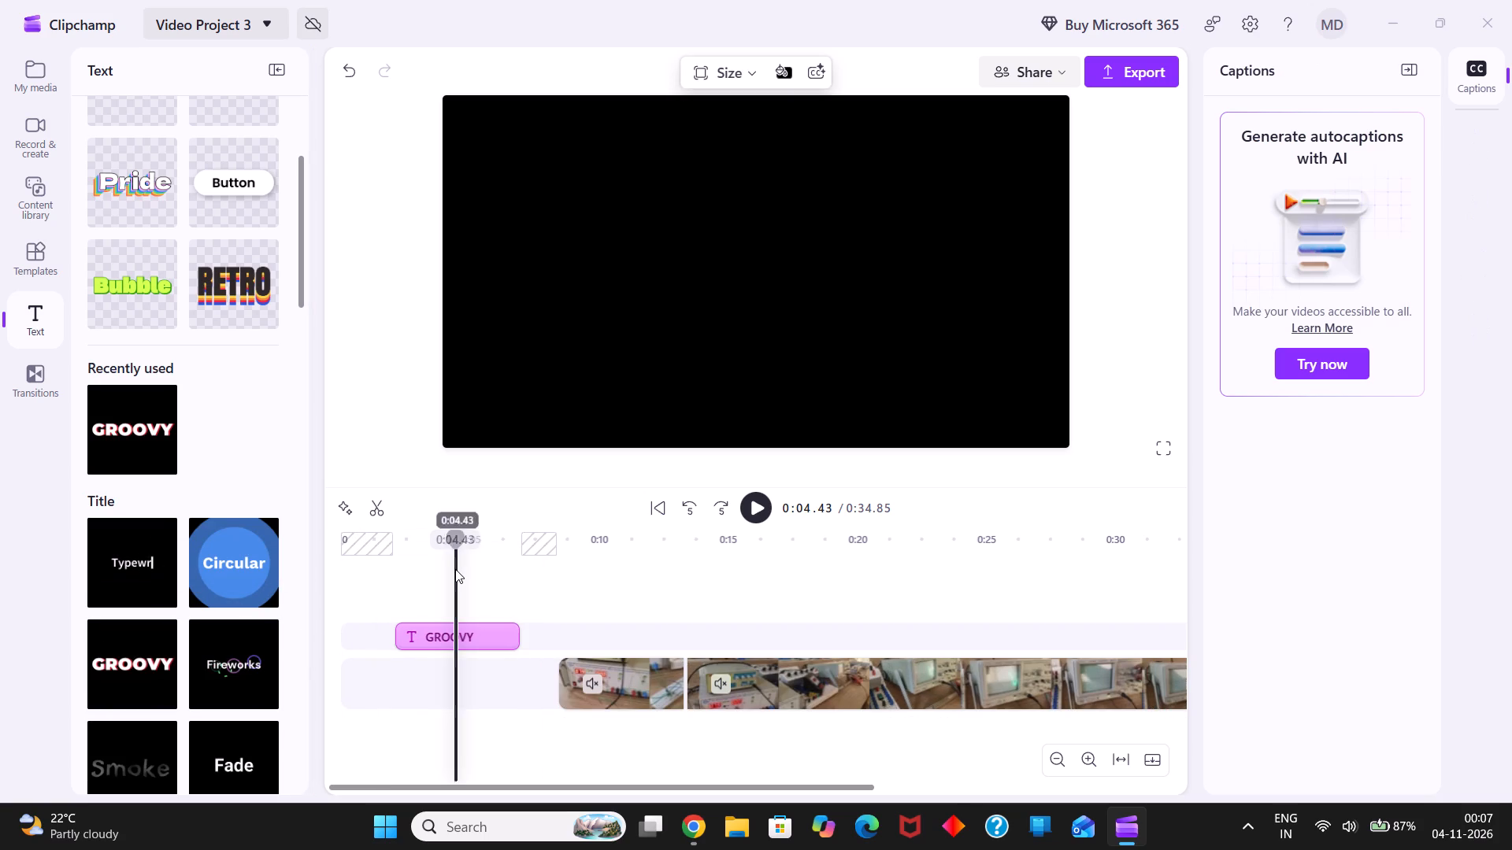
left_click(462, 646)
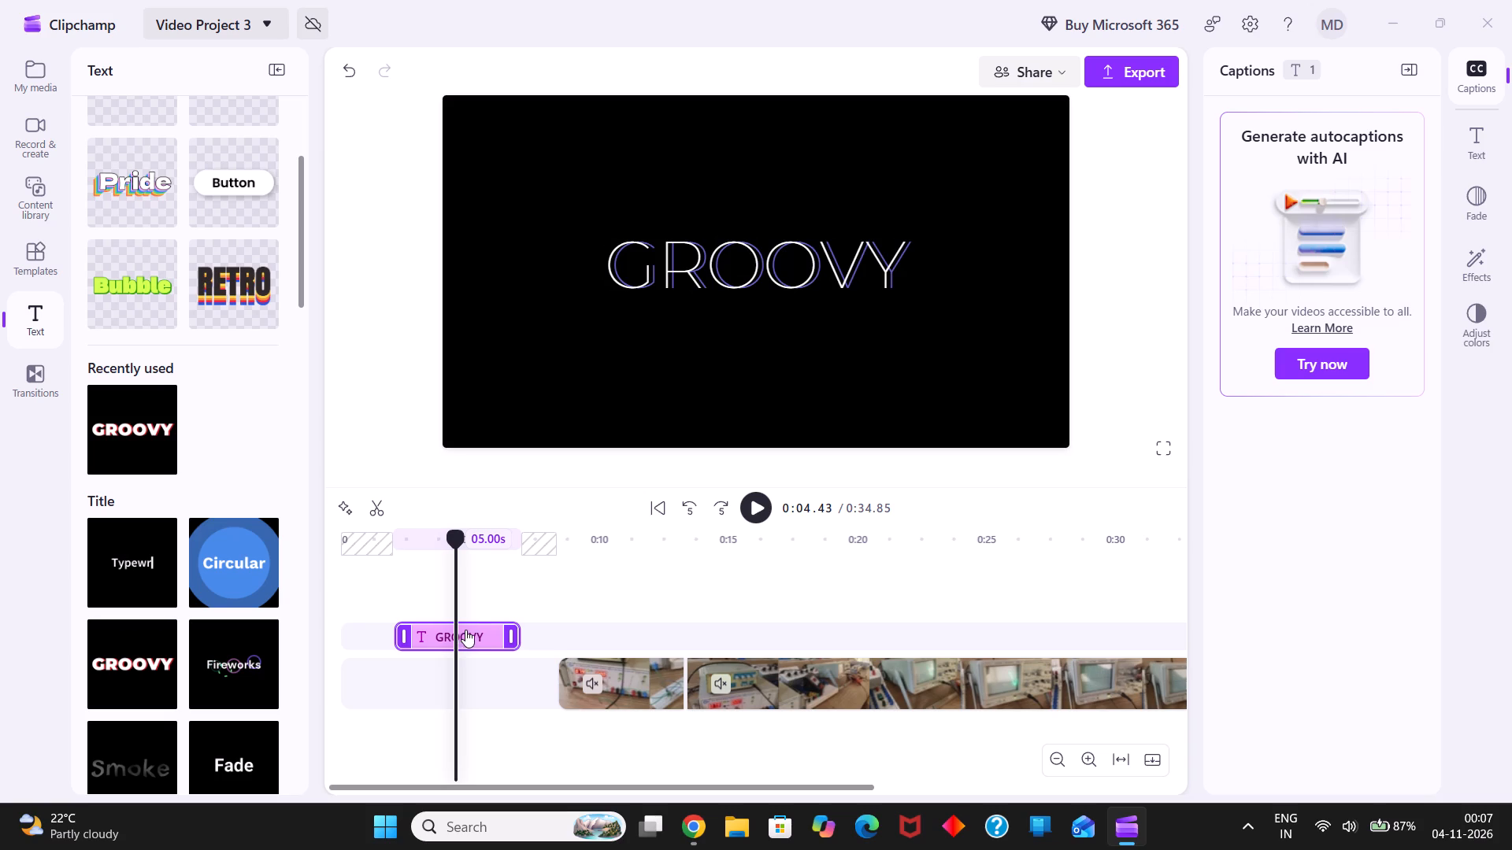
left_click_drag(406, 629, 334, 628)
left_click_drag(514, 628, 410, 637)
Select the Groovy title and bring it into the preview with the playhead at 0:01.19.
left_click(385, 637)
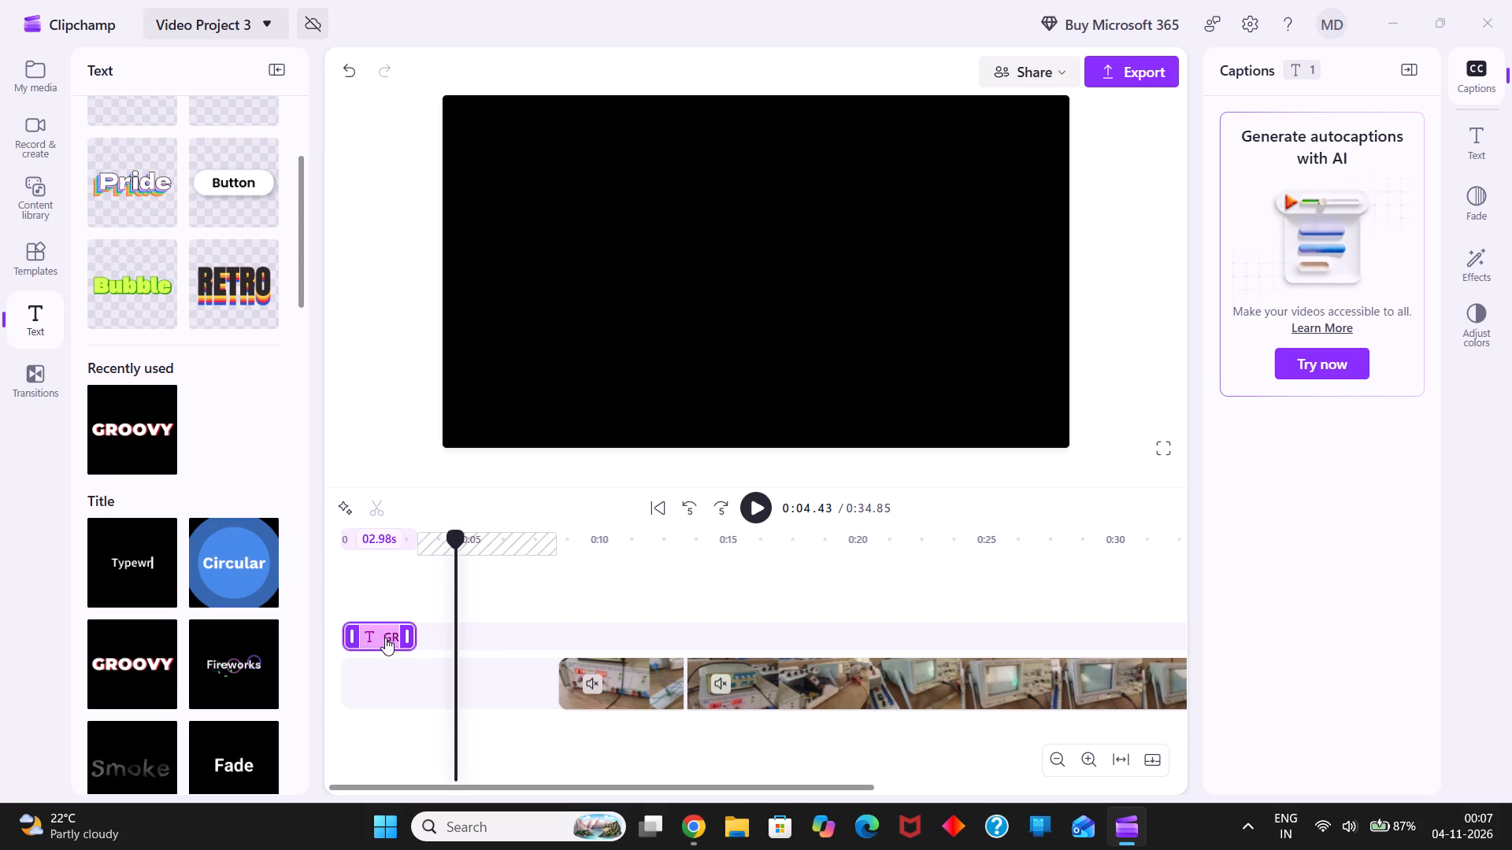
left_click(385, 637)
left_click_drag(457, 596, 372, 601)
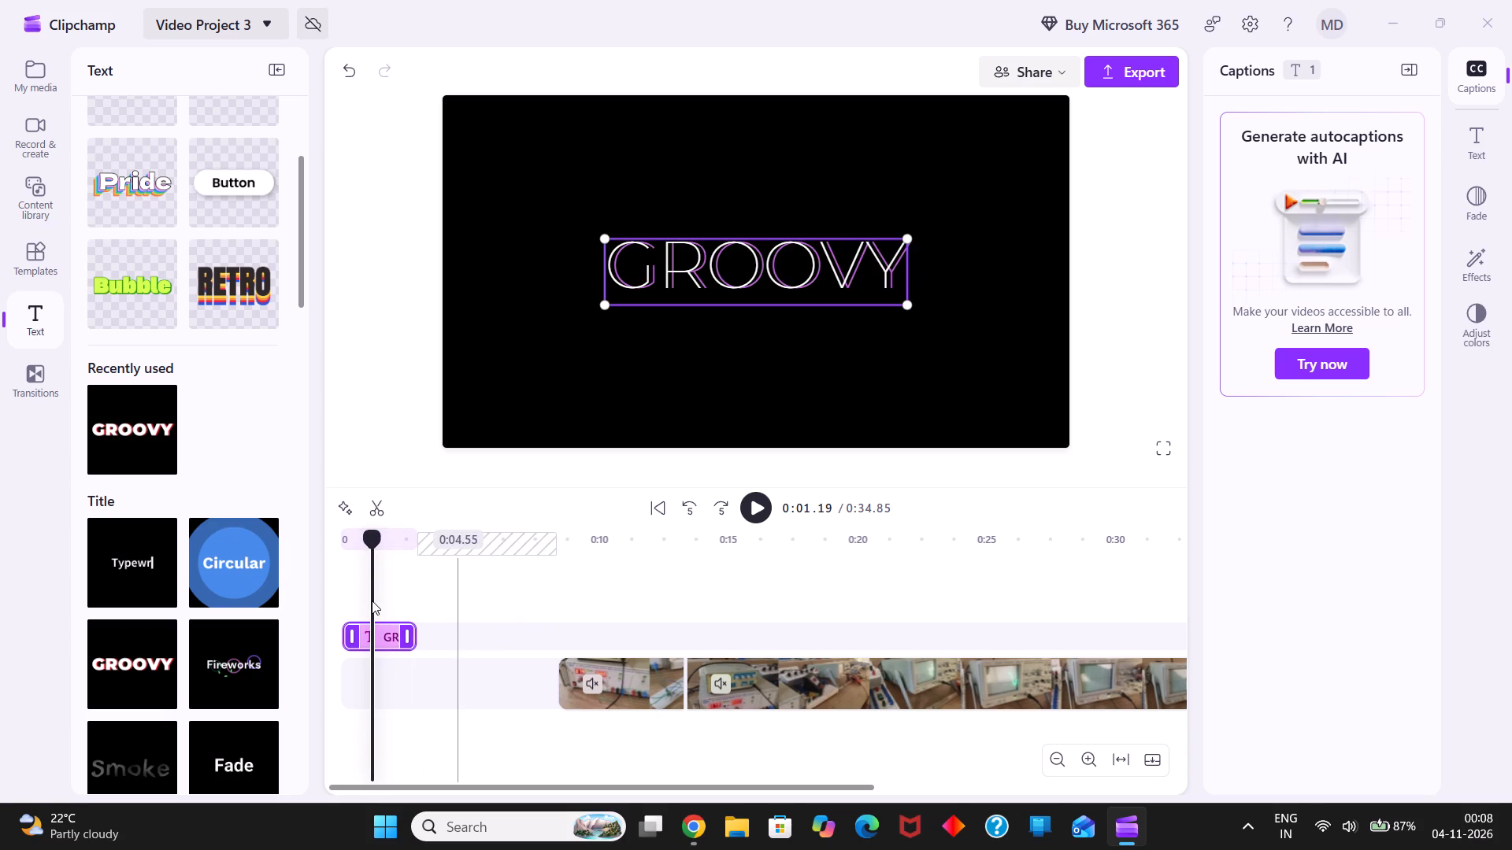
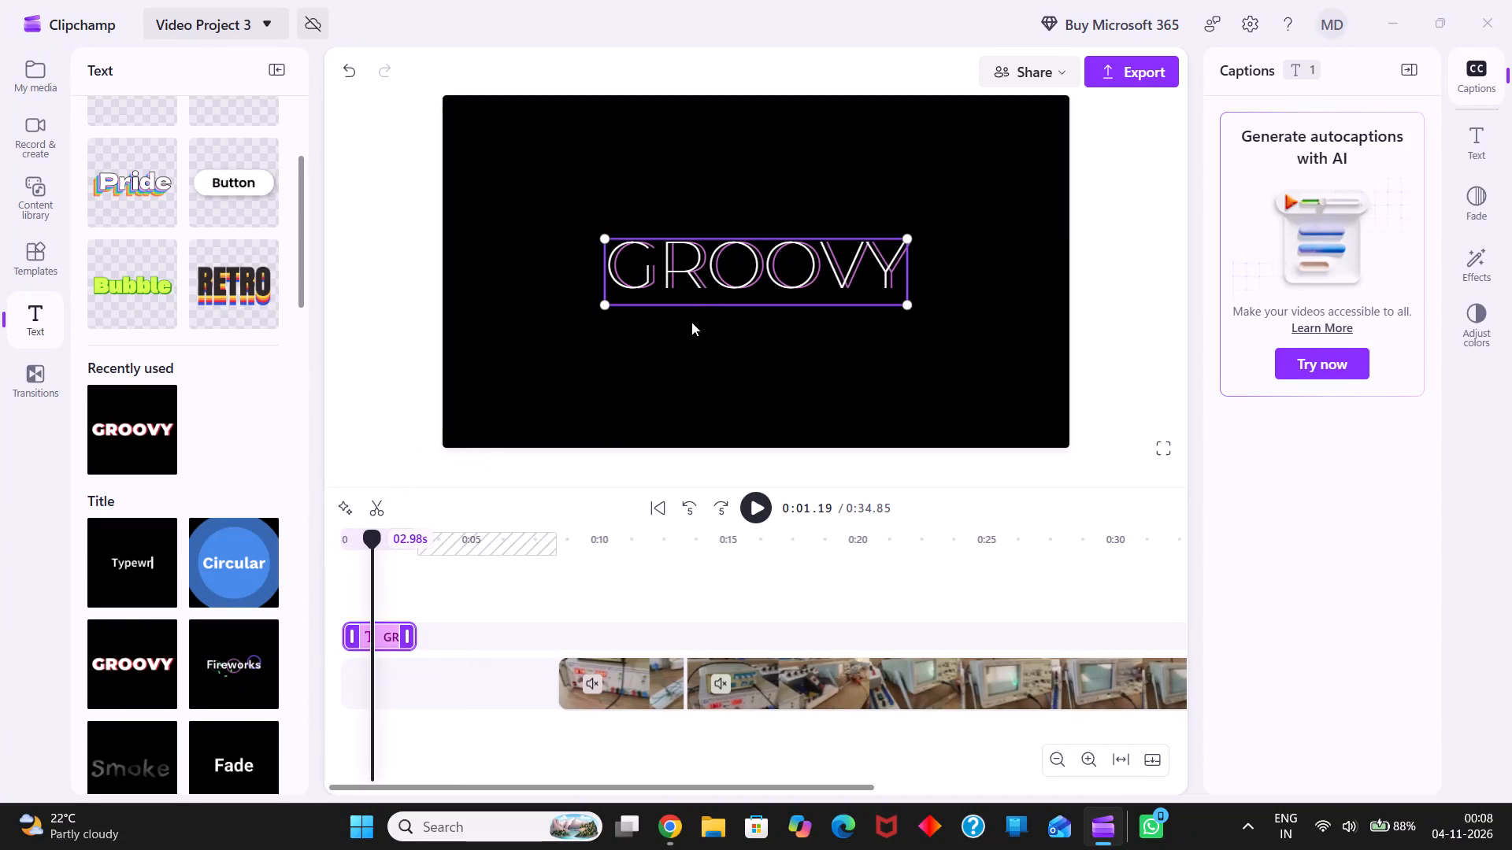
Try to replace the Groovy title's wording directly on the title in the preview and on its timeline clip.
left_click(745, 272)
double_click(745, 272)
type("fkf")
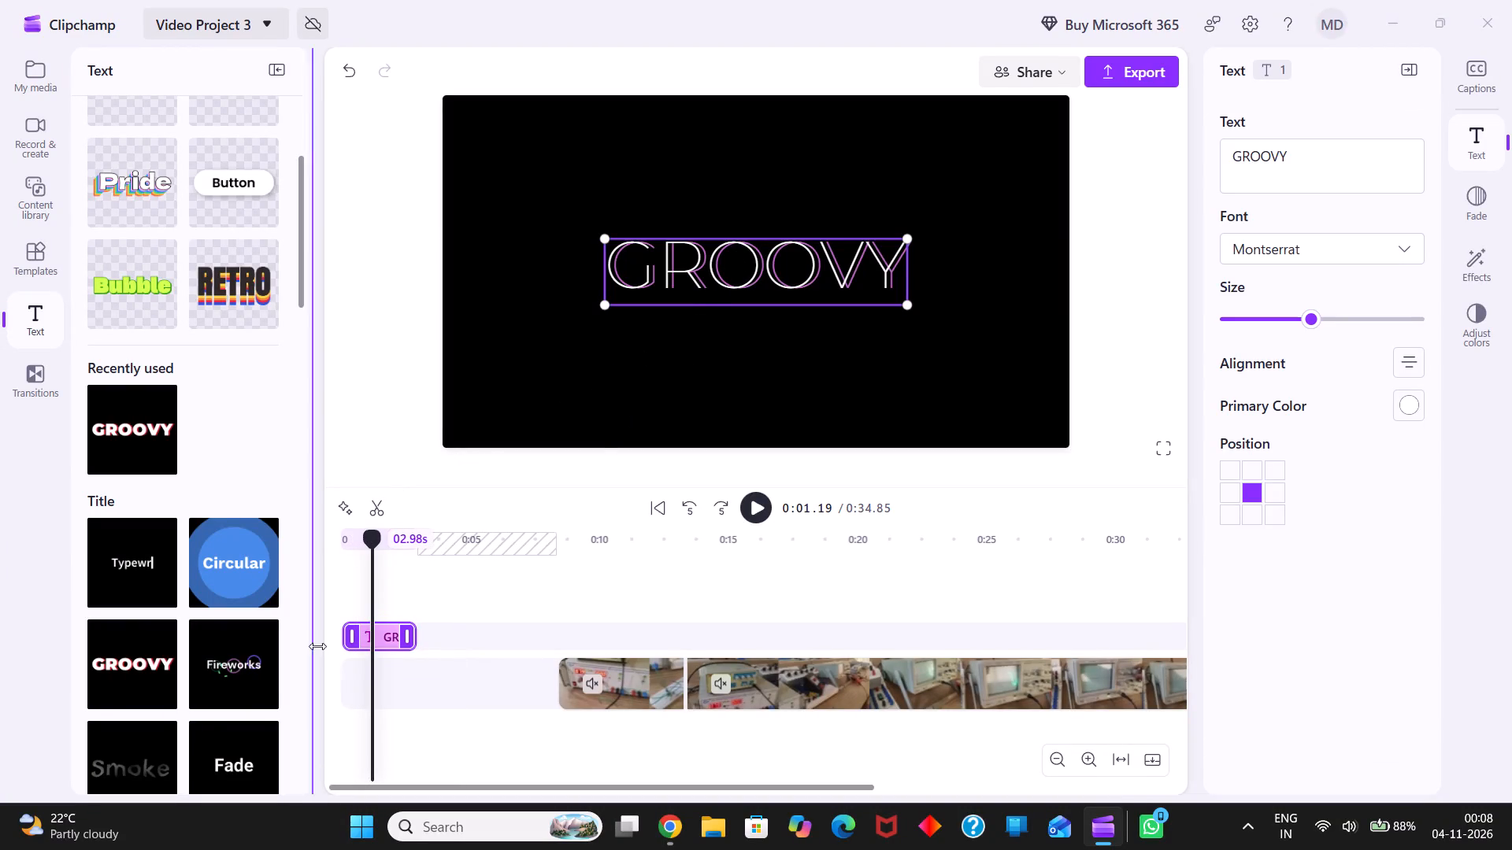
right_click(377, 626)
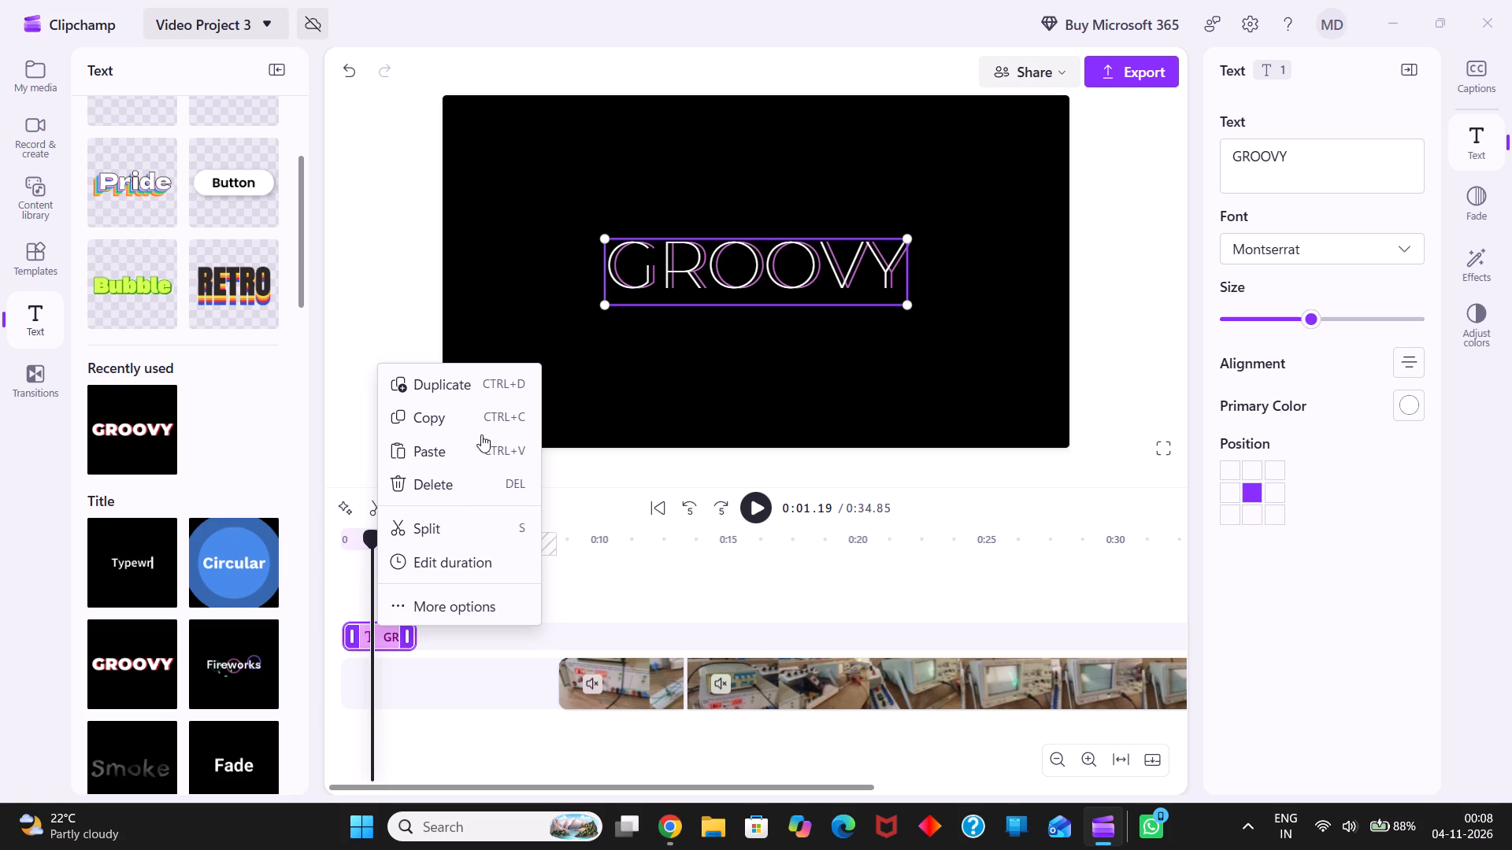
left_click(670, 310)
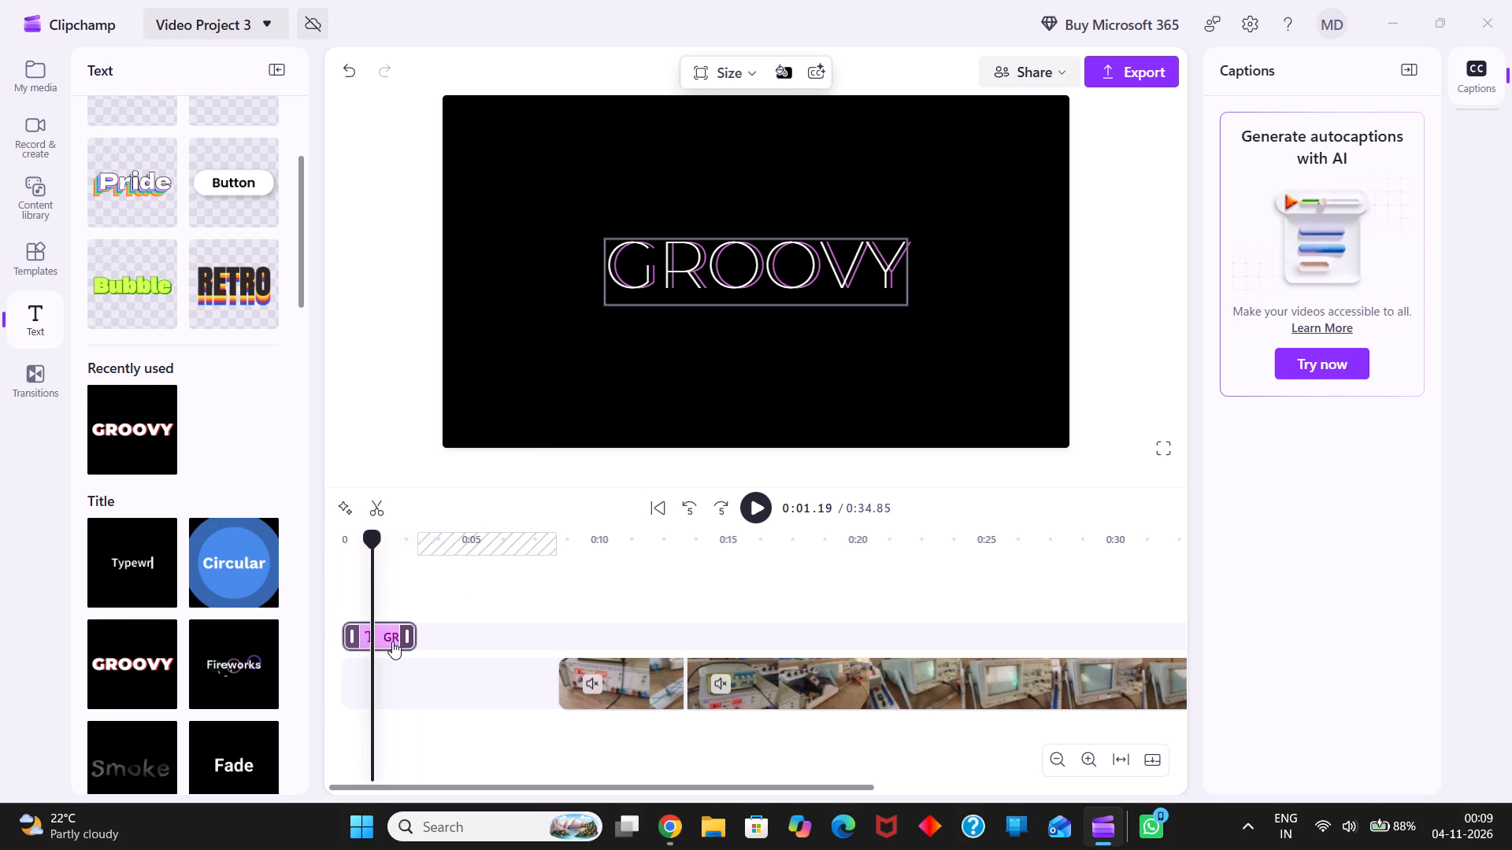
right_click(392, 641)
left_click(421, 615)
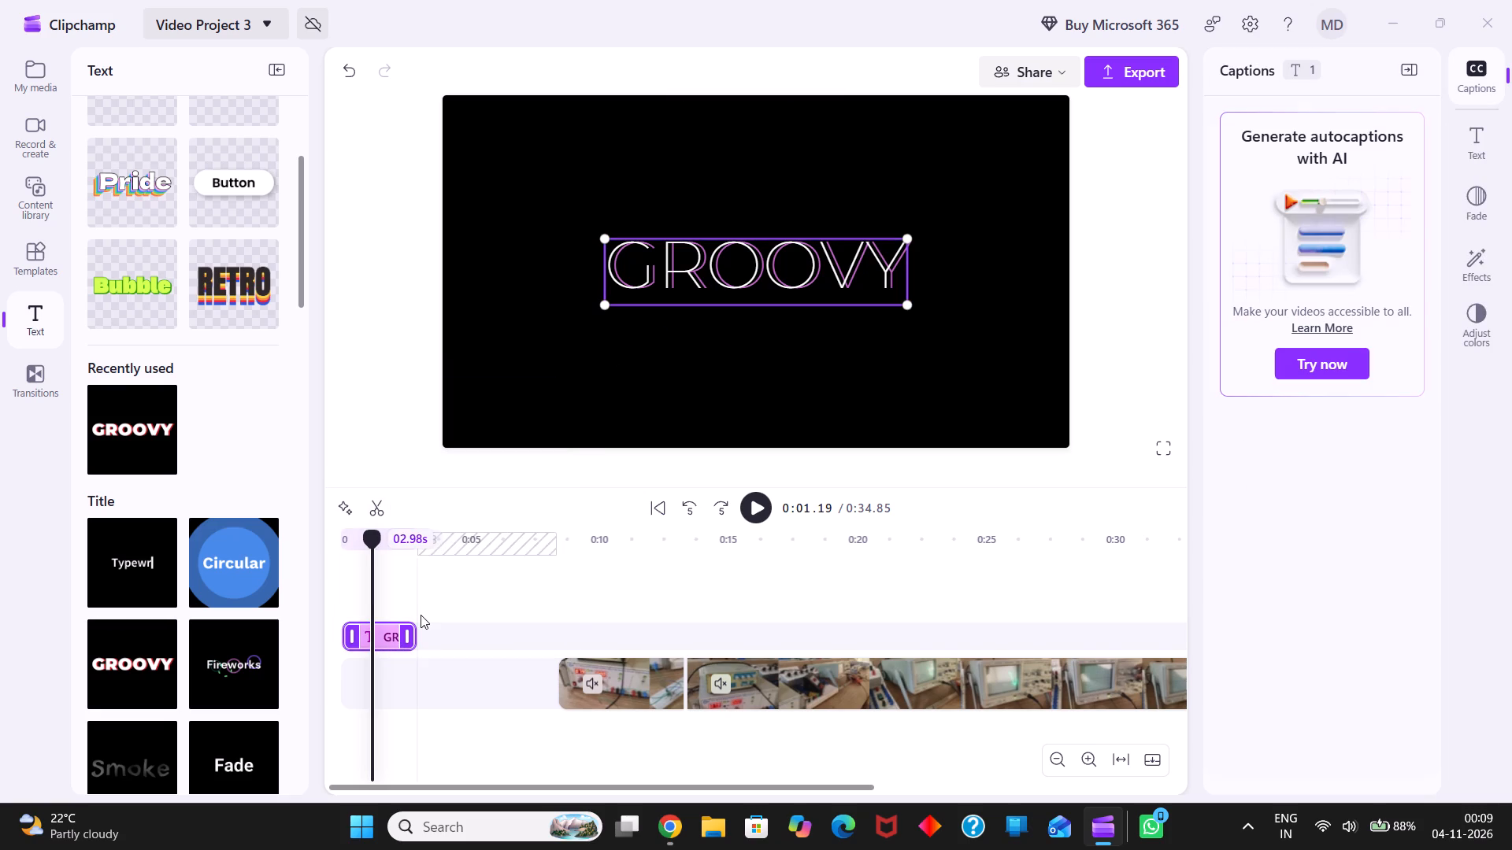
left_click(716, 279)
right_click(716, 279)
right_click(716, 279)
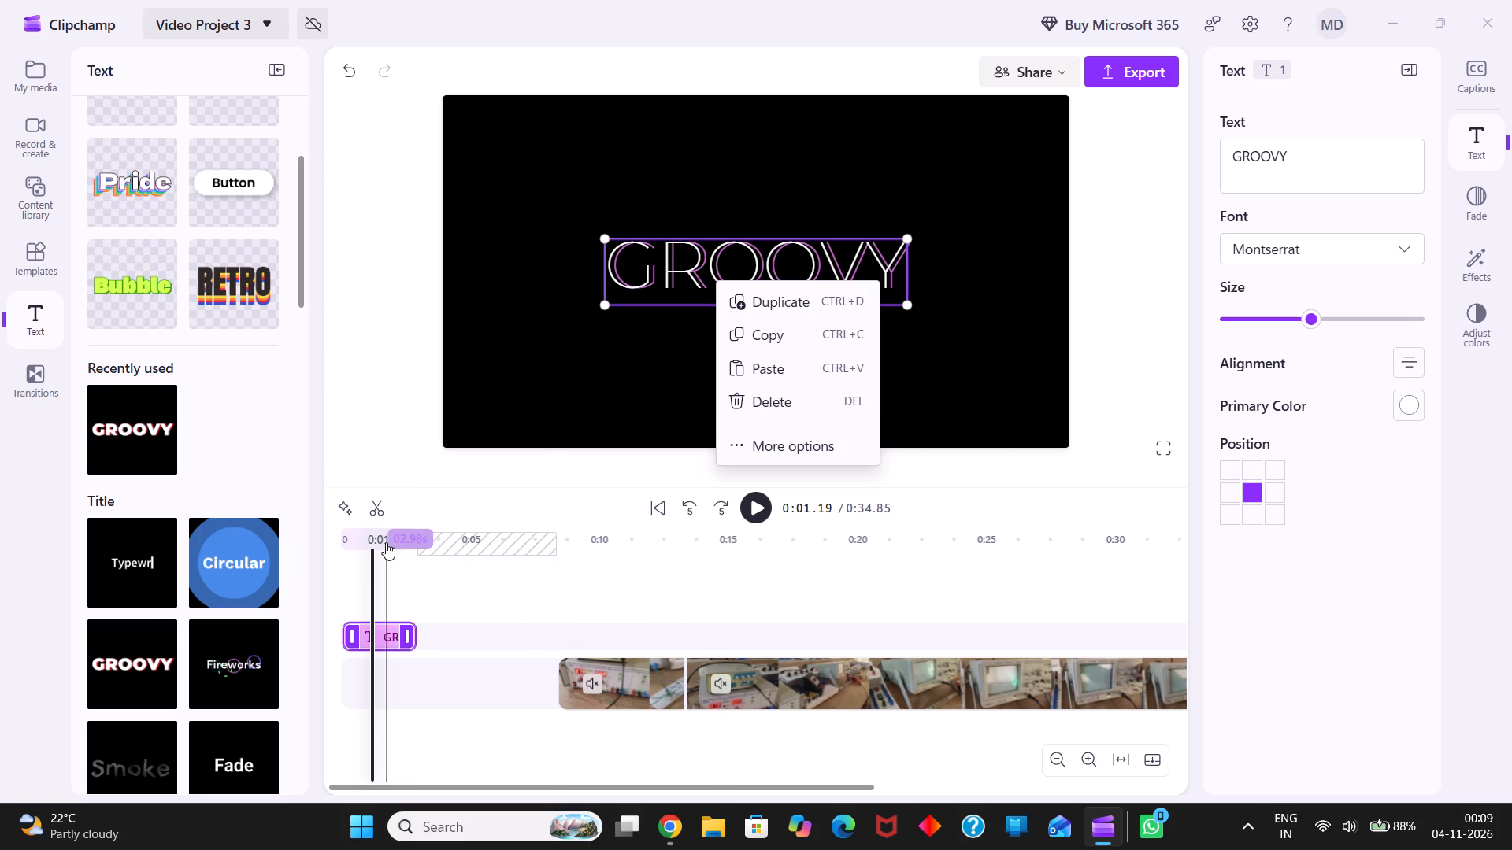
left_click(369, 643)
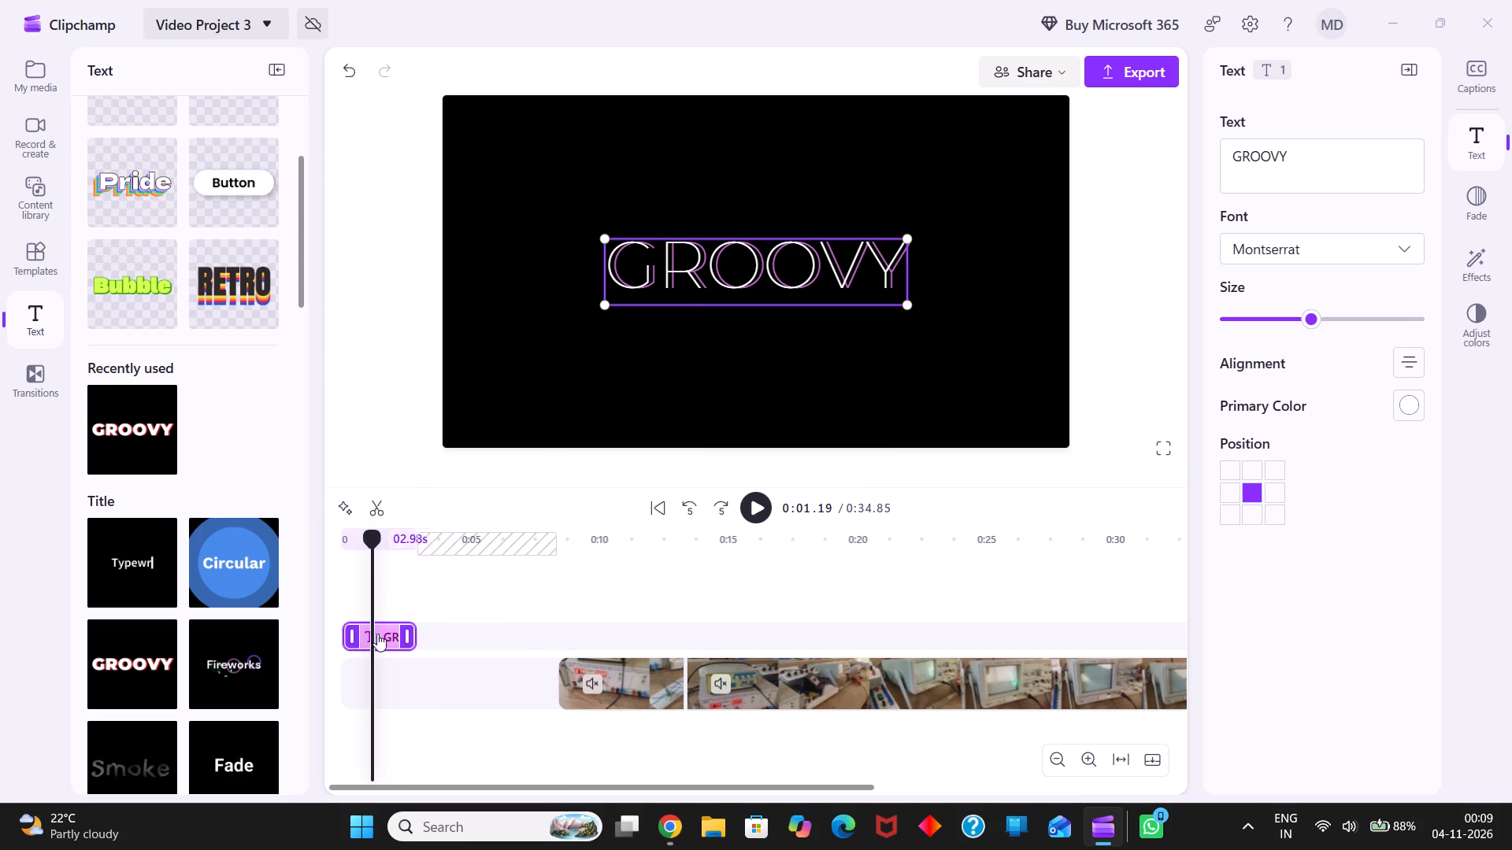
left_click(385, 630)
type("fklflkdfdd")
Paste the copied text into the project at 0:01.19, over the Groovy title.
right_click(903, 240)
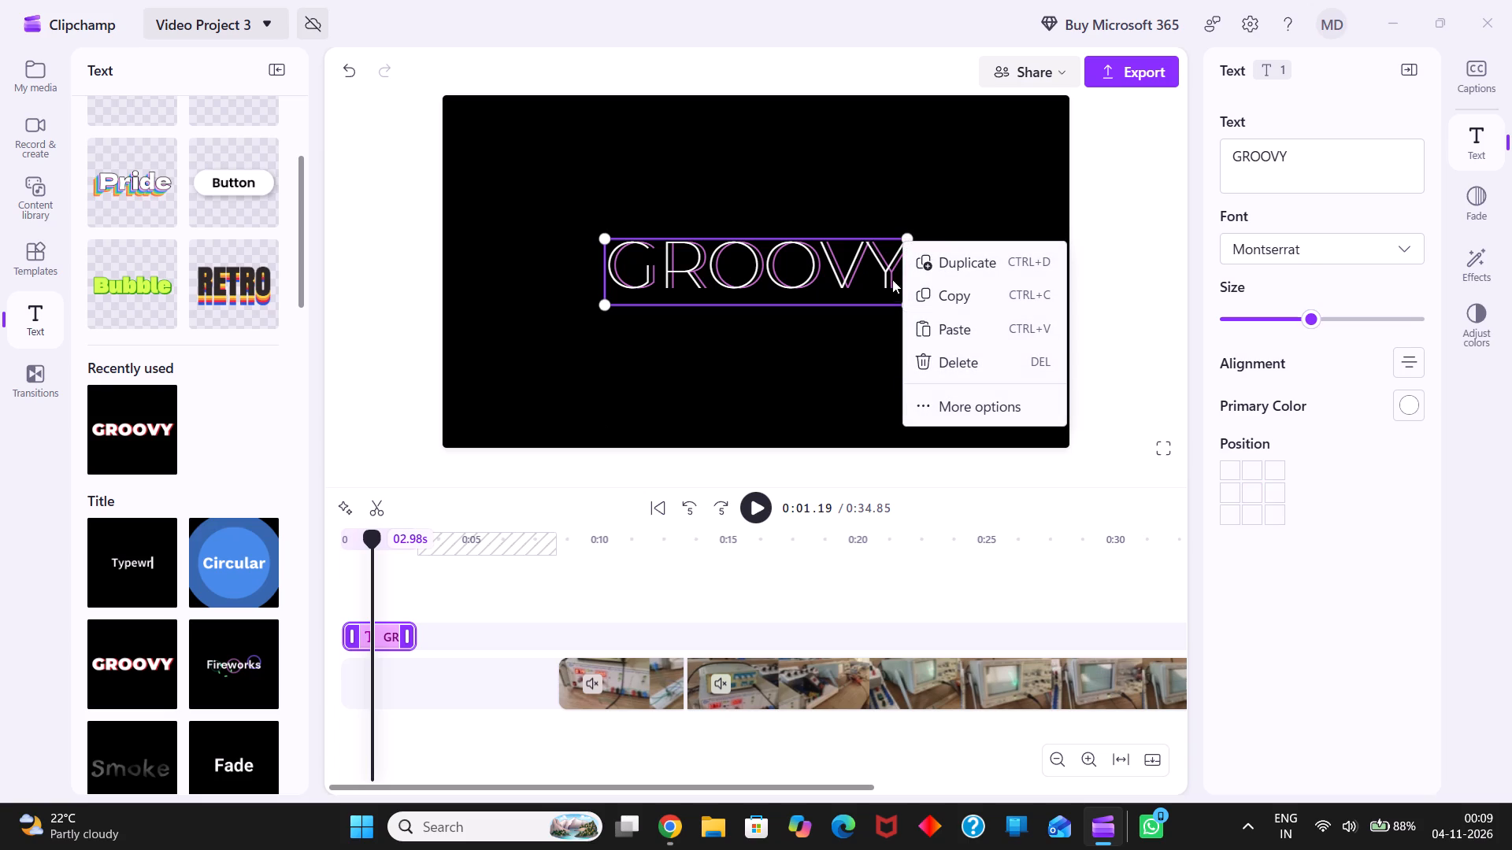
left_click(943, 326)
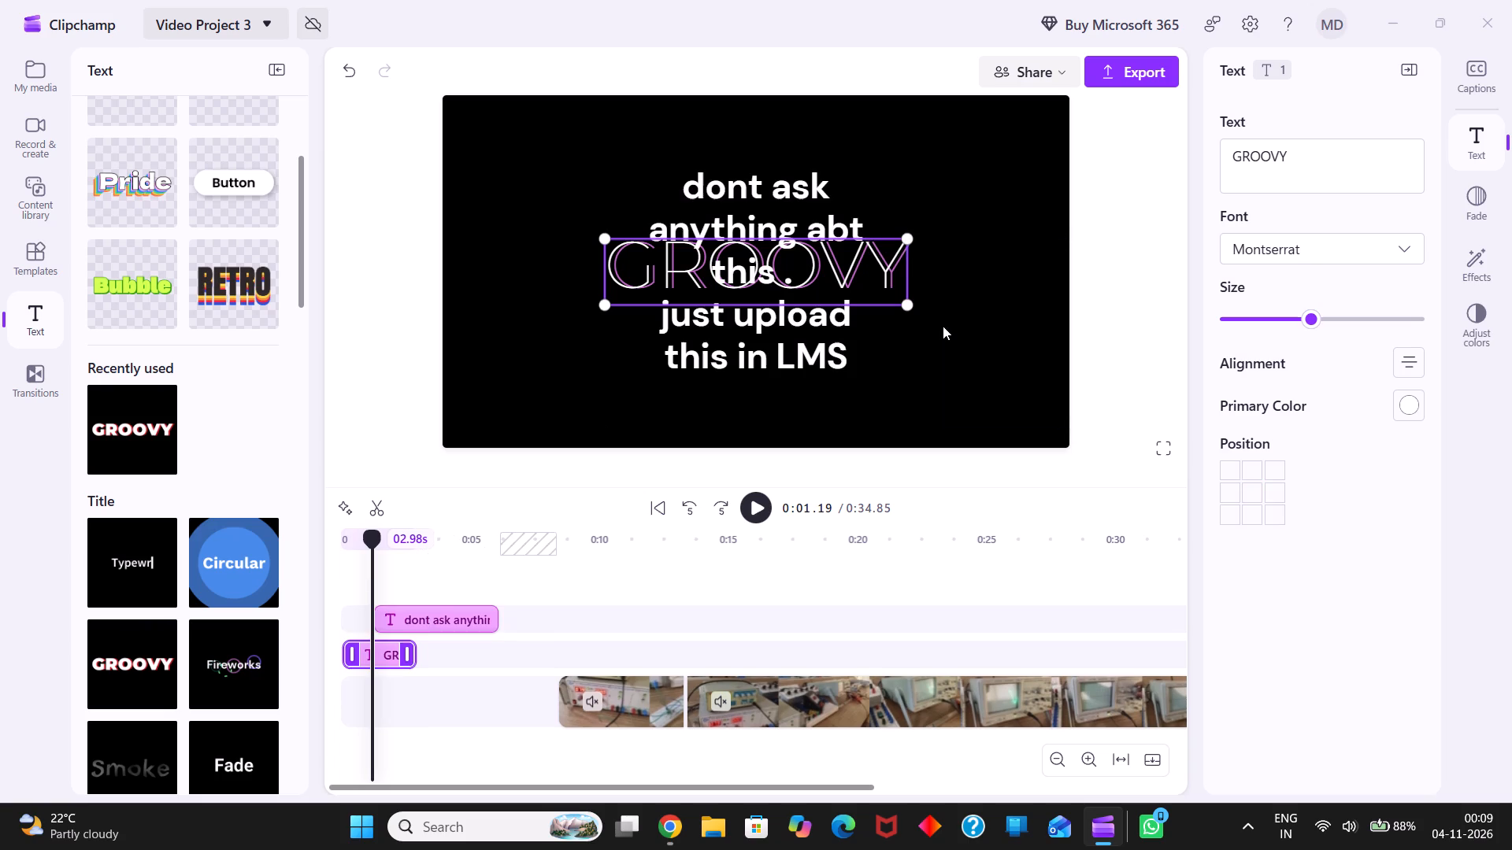
Delete both the Groovy title and the pasted "dont ask anything abt this" text from the project.
key("Delete")
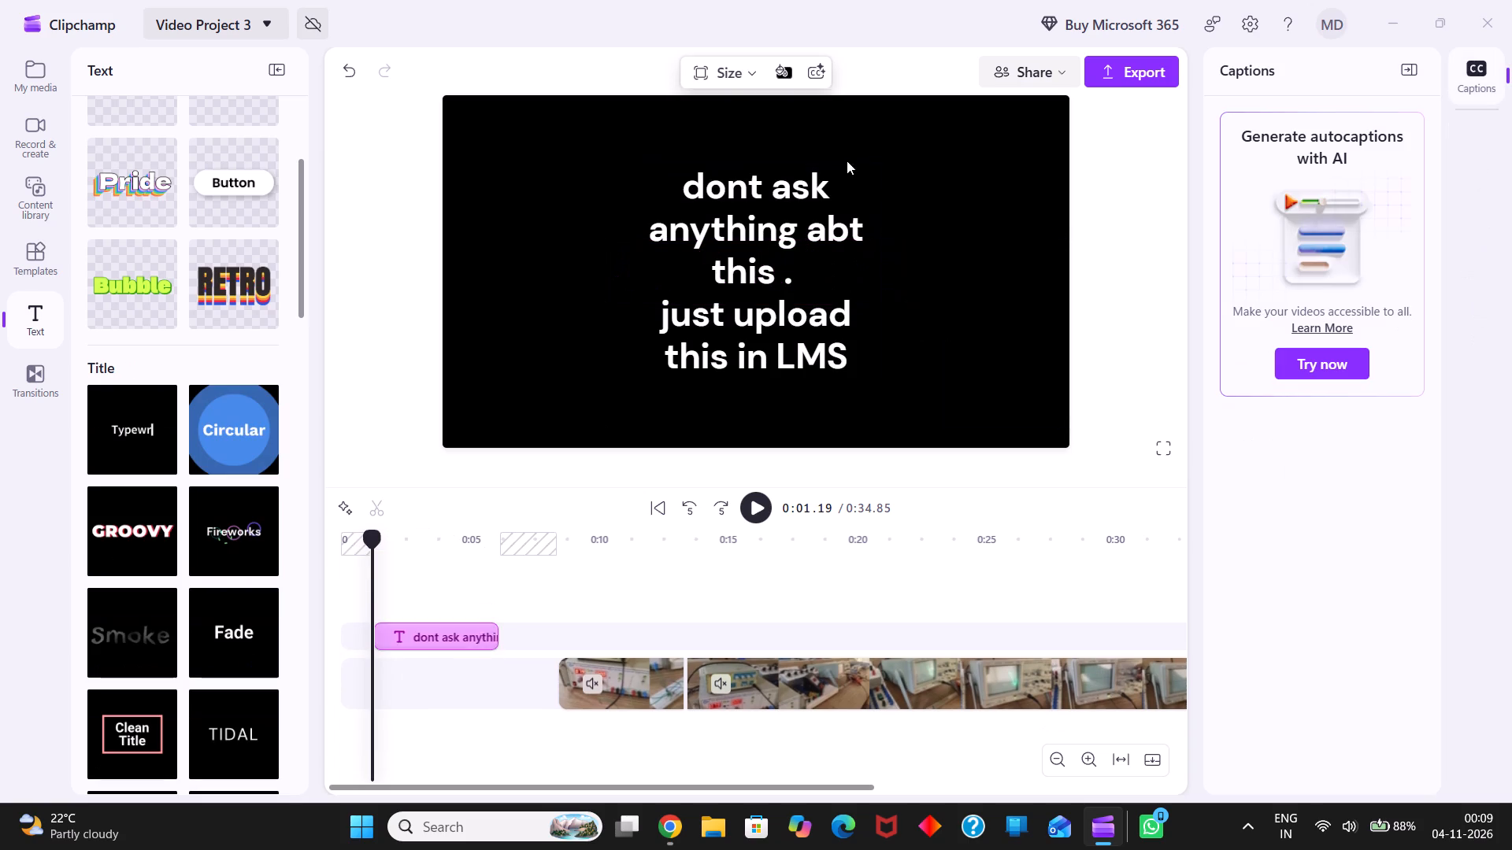
left_click(817, 226)
key("Delete")
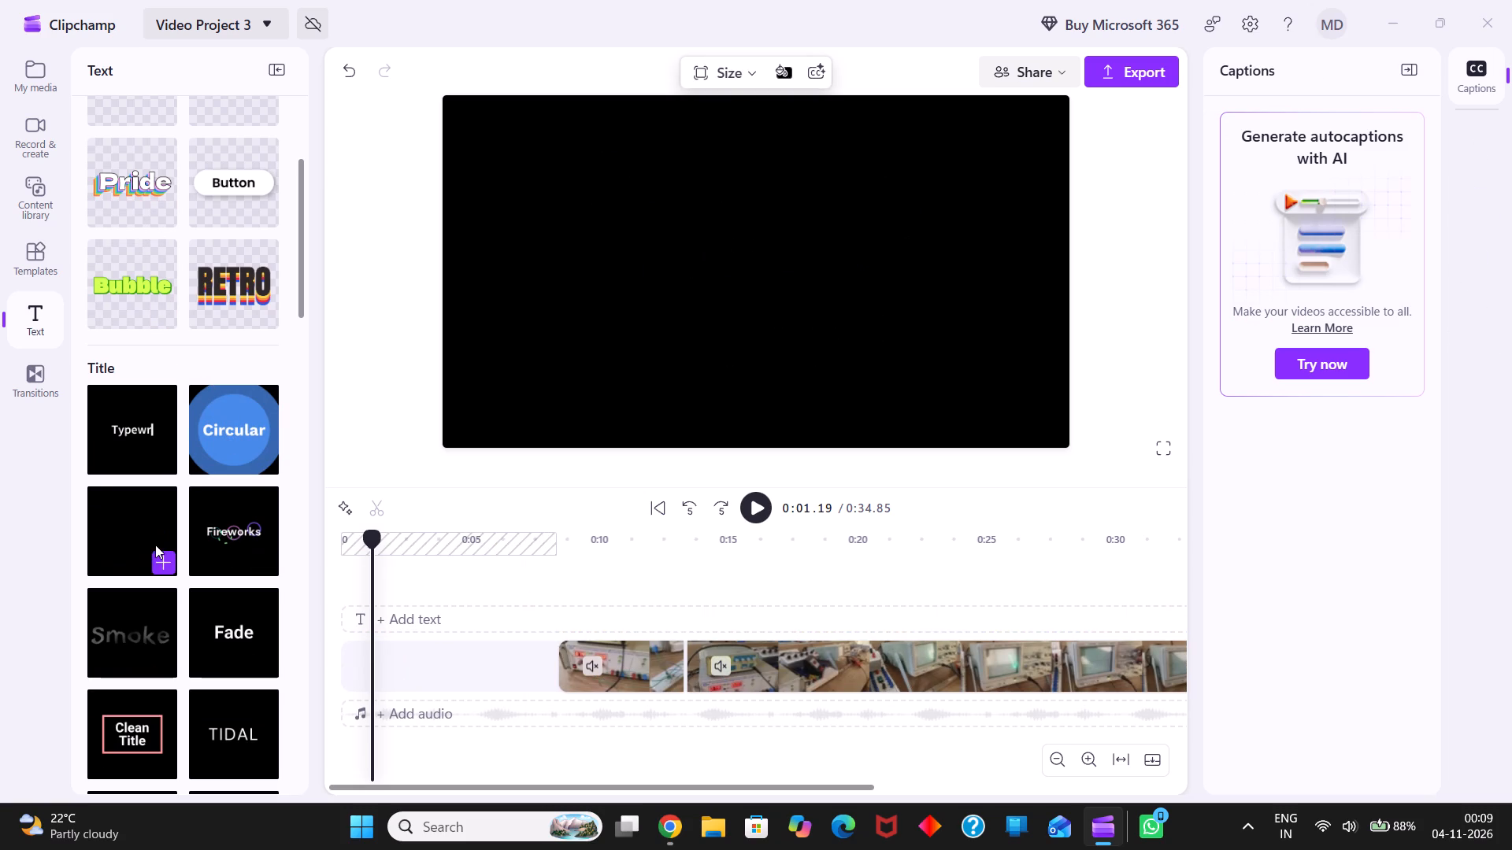
Add a fresh Groovy title to the timeline at 0:00, before the first clip.
left_click_drag(155, 545, 390, 603)
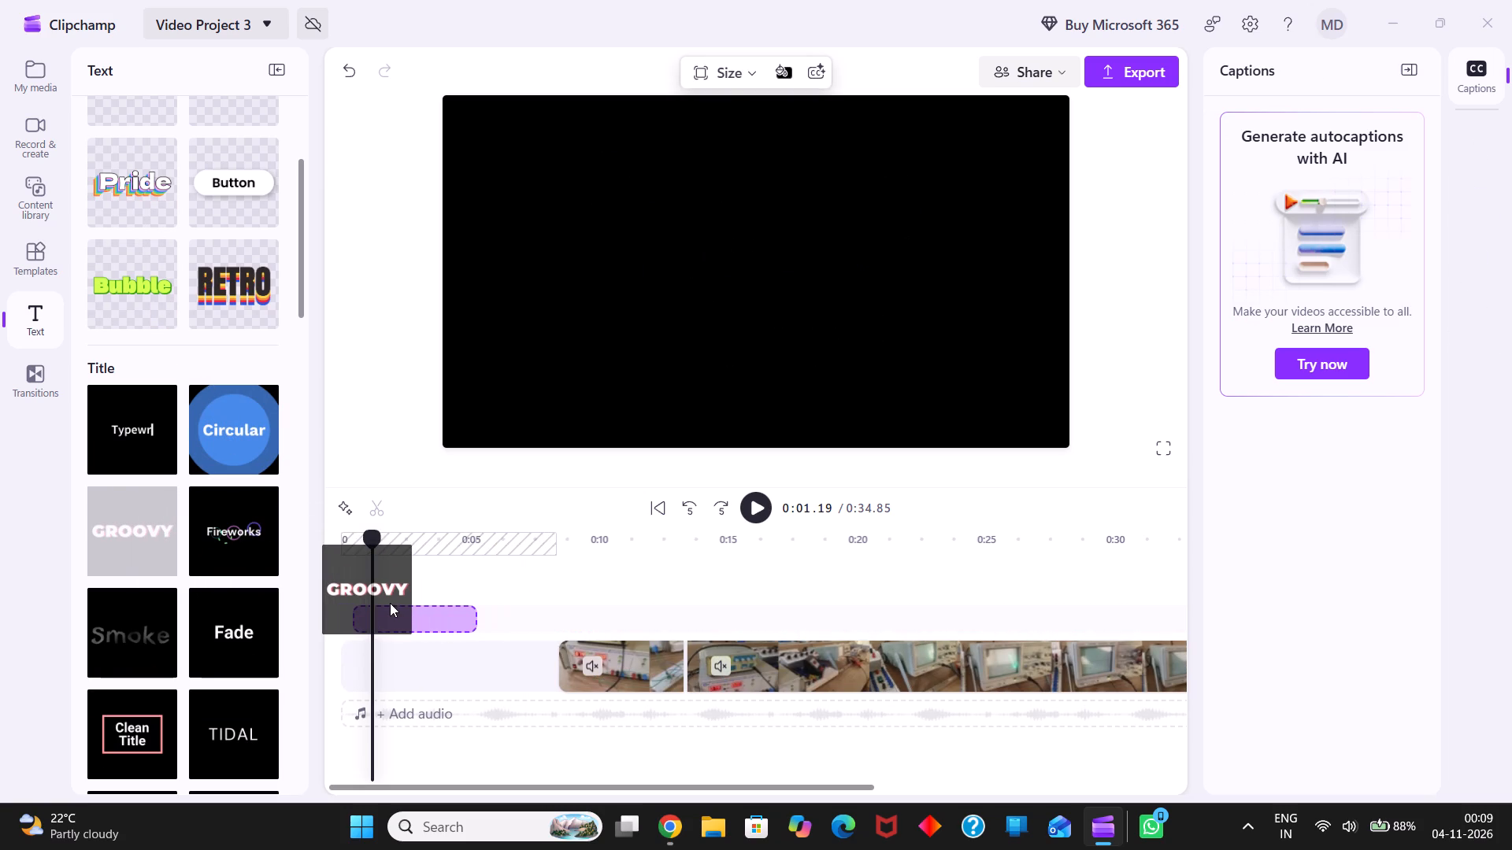
left_click_drag(390, 603, 378, 604)
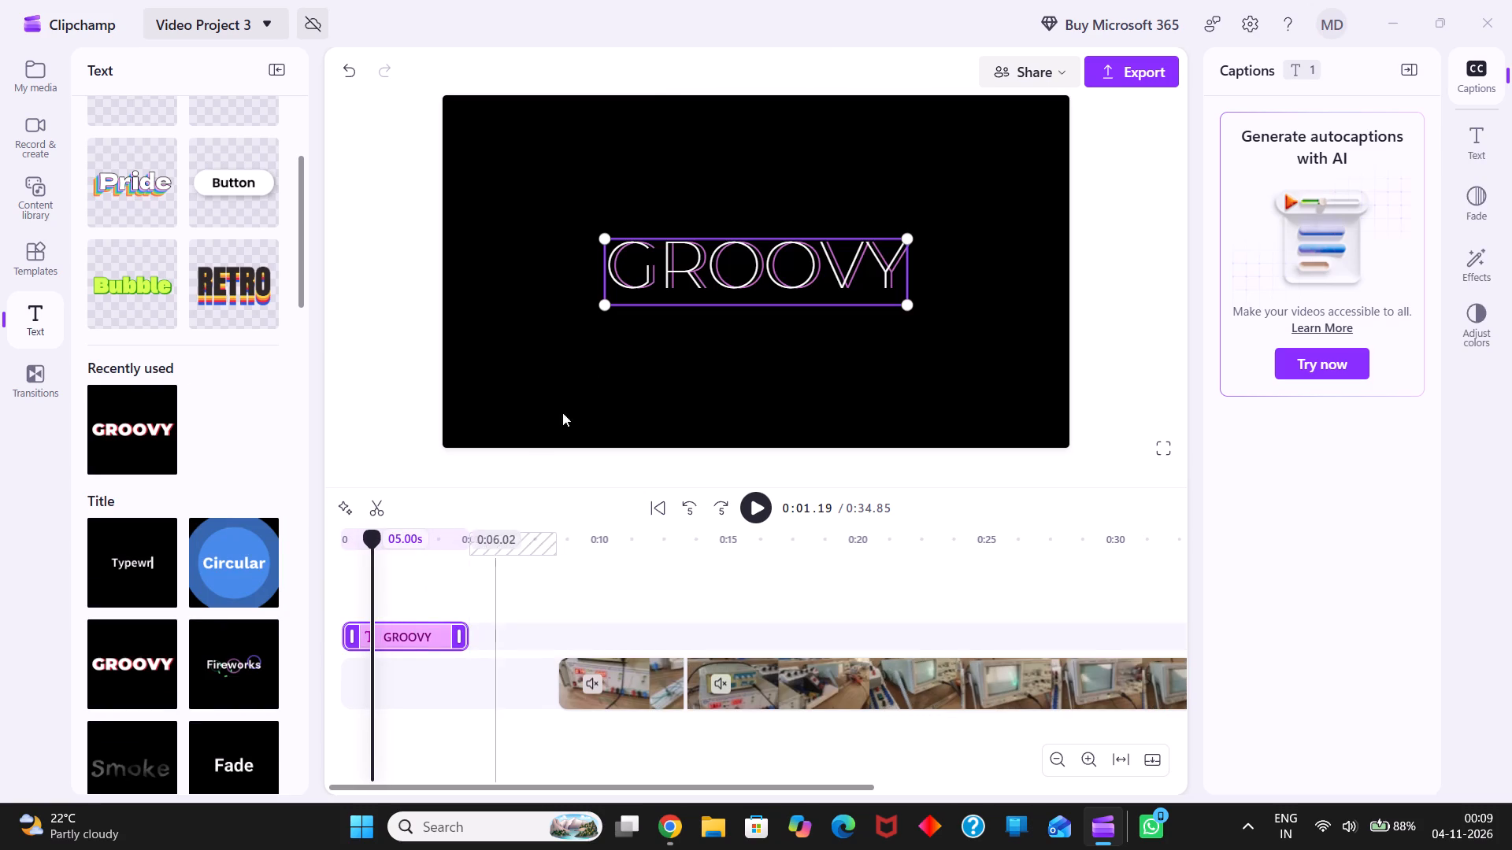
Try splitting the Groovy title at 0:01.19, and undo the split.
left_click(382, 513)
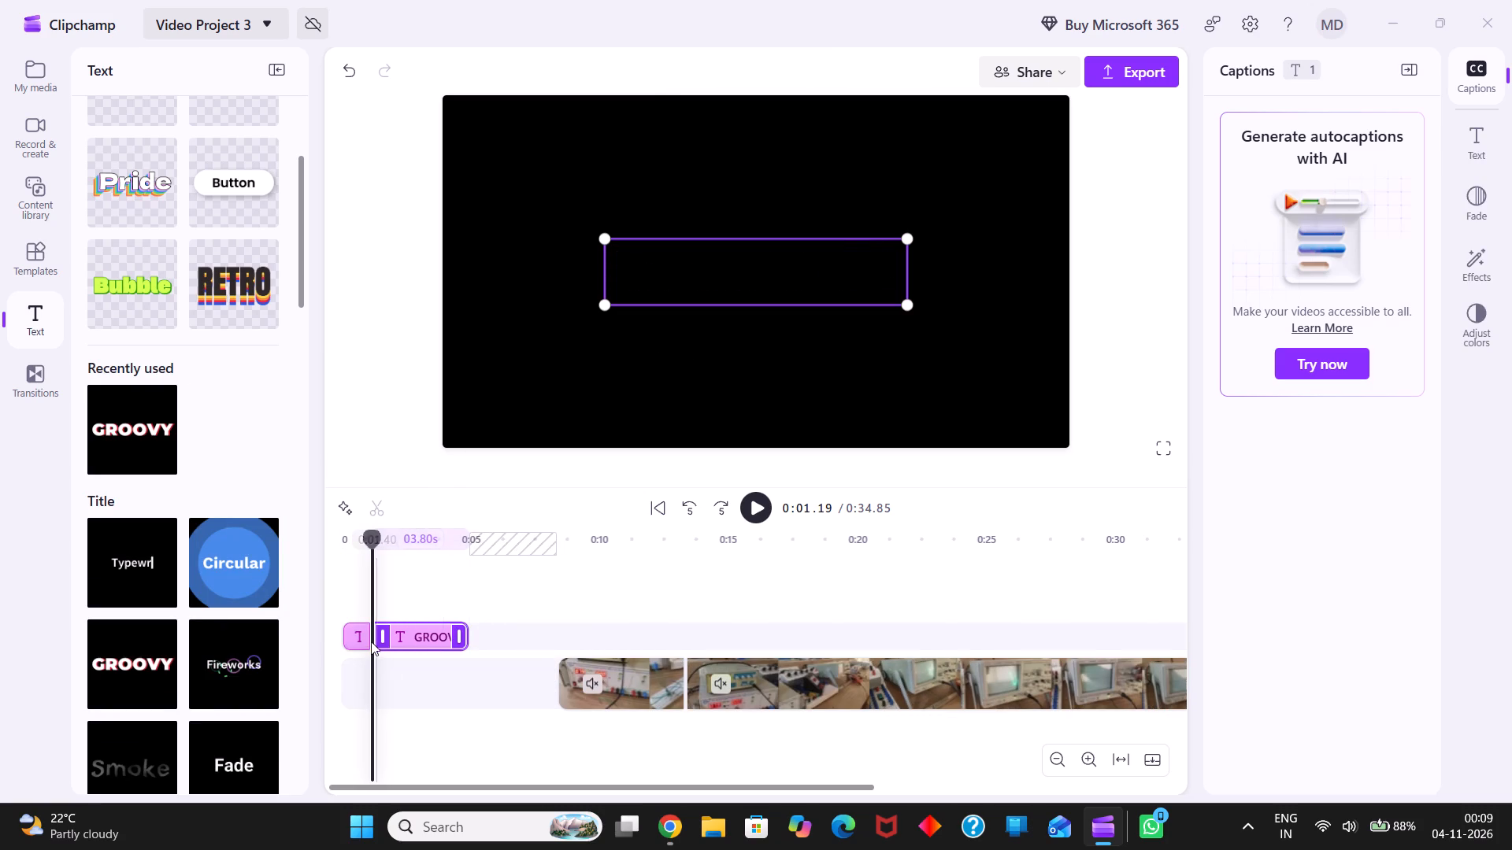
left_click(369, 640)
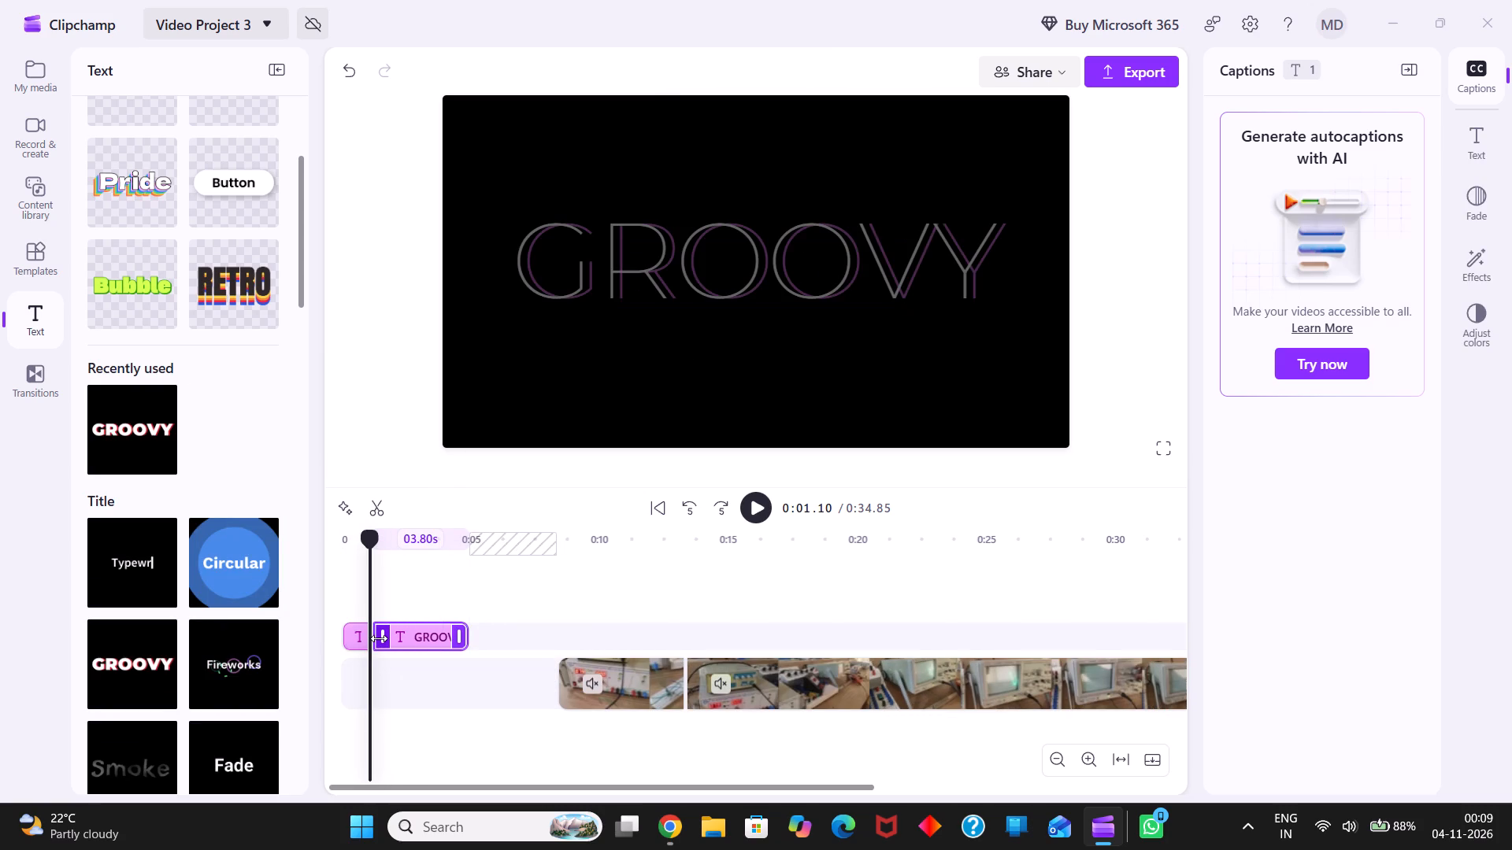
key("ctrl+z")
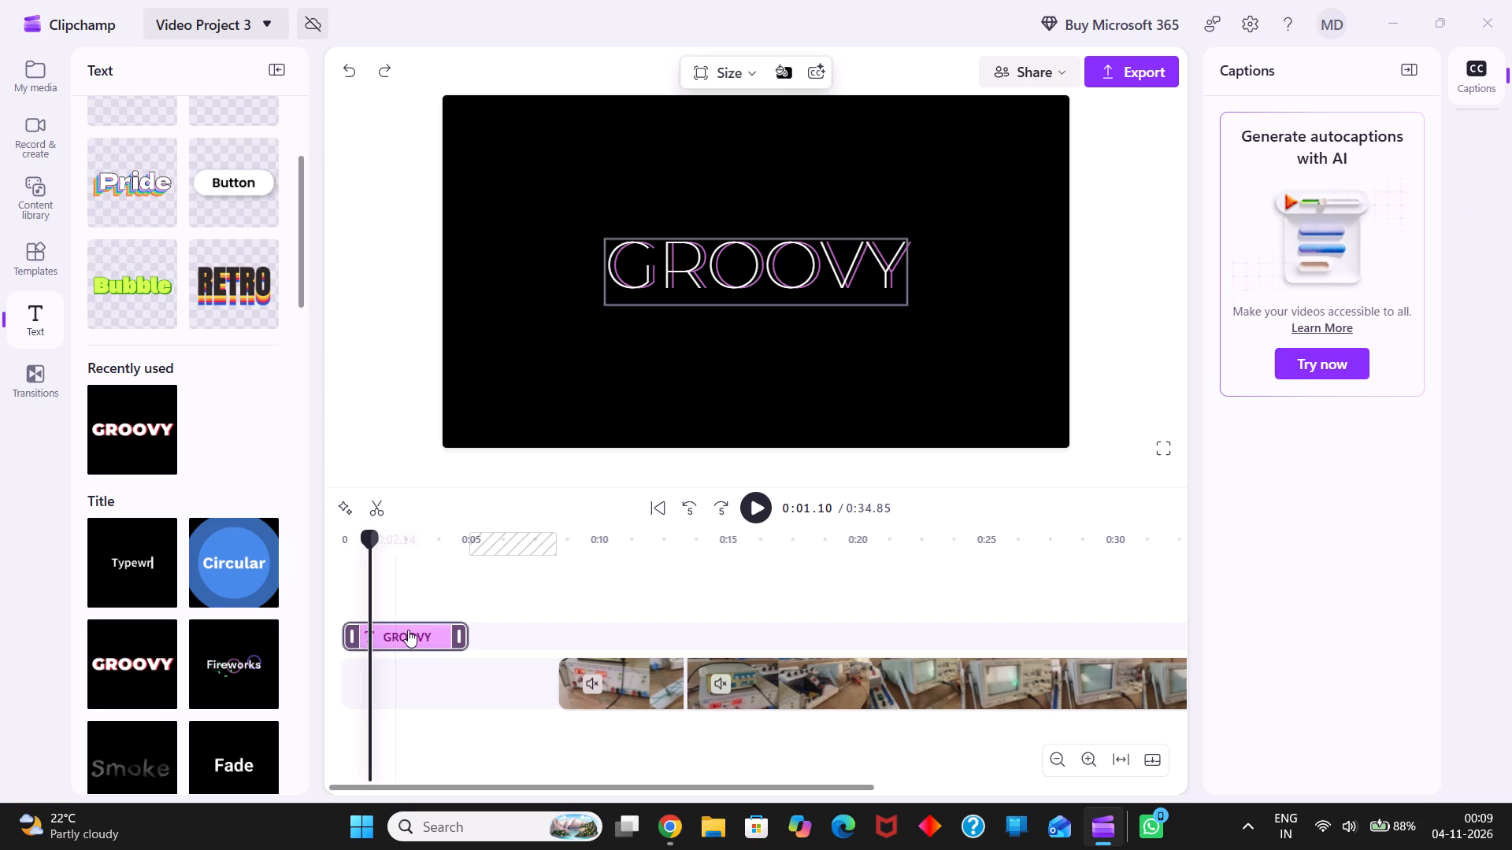
Open the available actions for the Groovy title on the timeline.
right_click(408, 630)
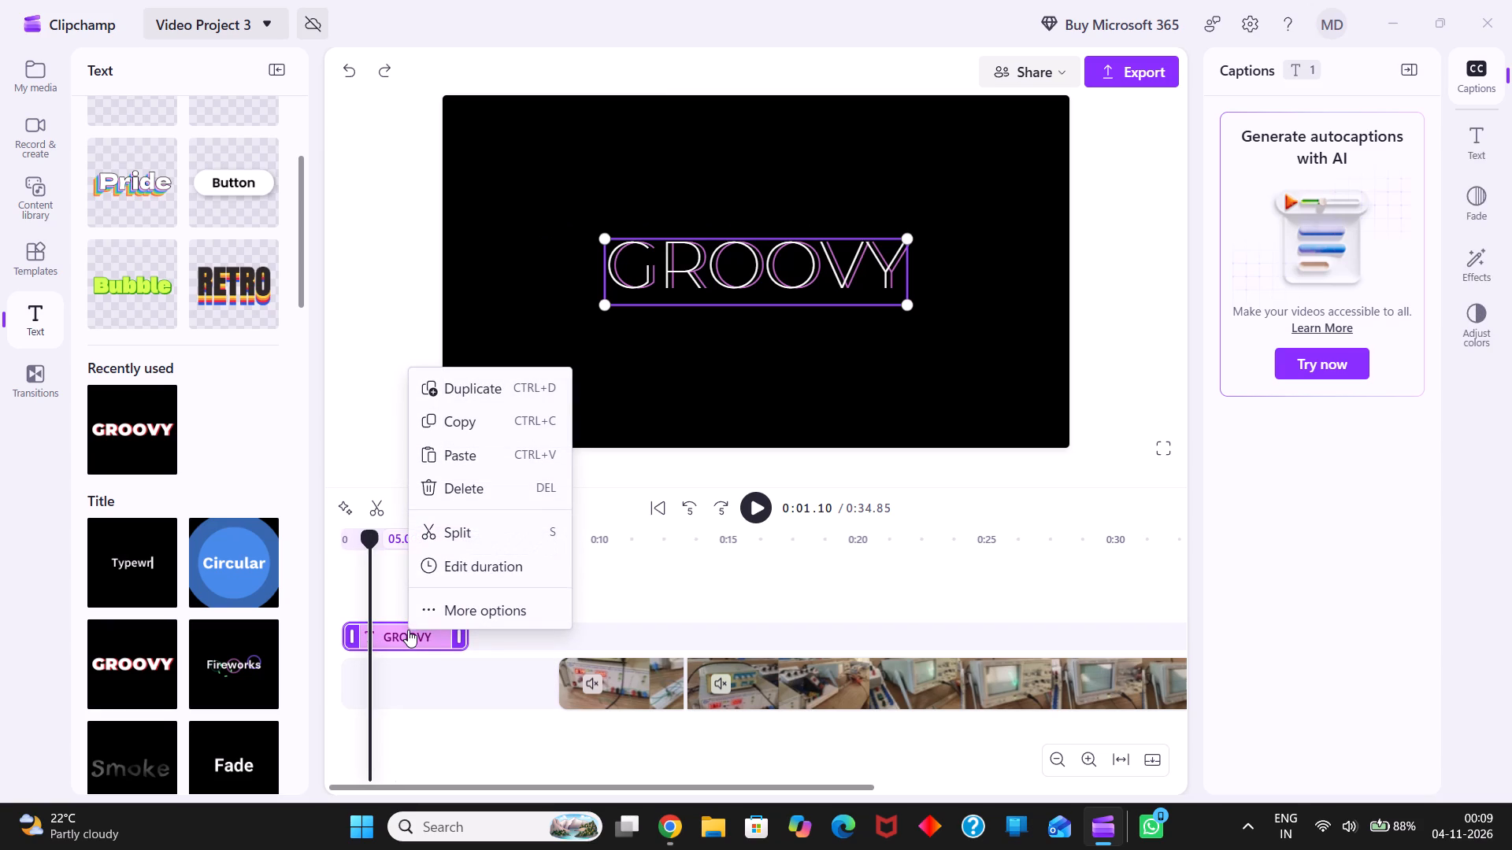
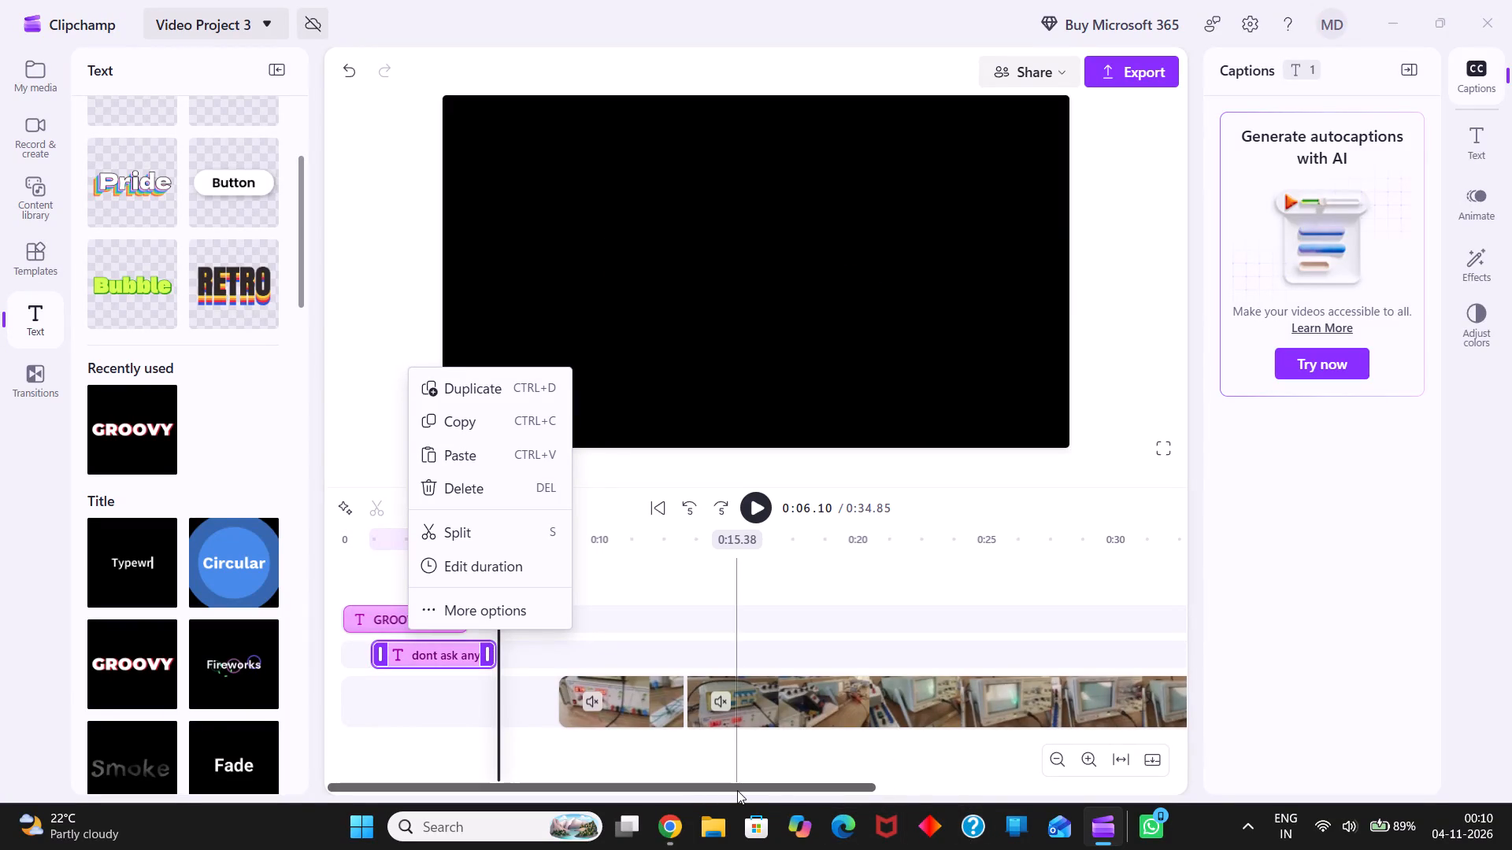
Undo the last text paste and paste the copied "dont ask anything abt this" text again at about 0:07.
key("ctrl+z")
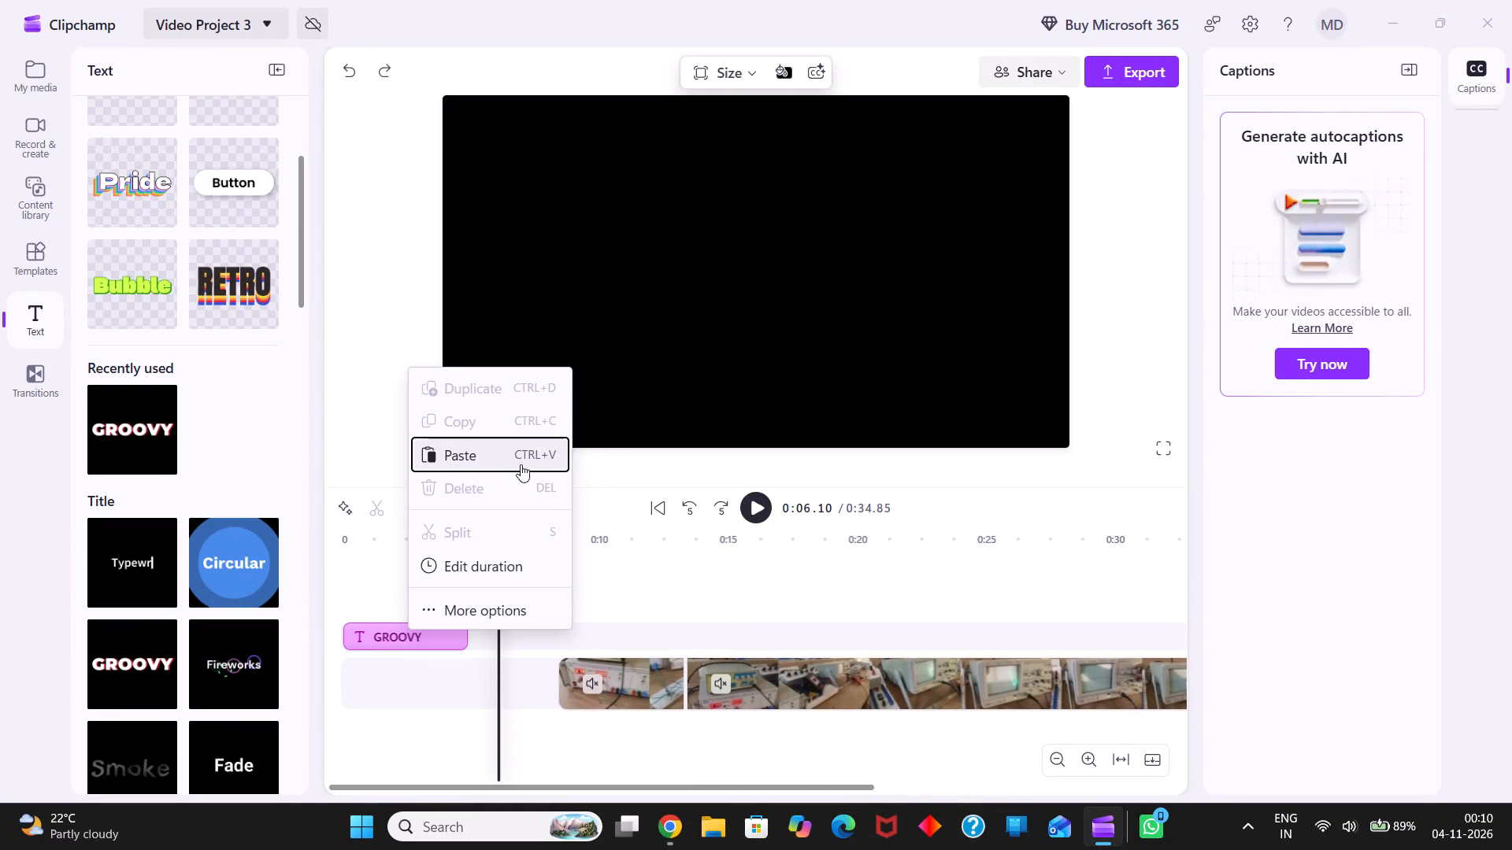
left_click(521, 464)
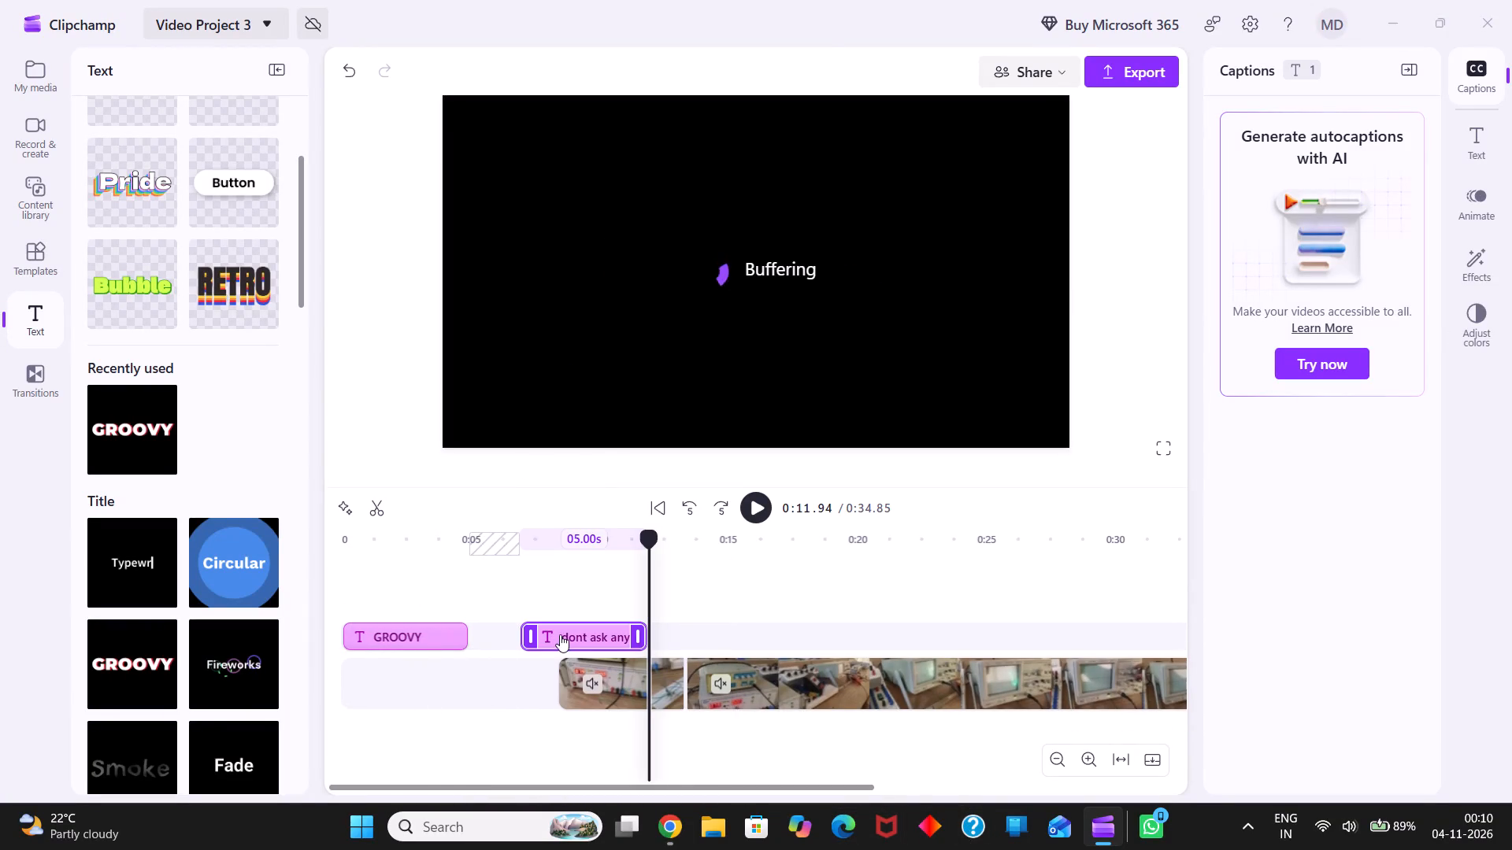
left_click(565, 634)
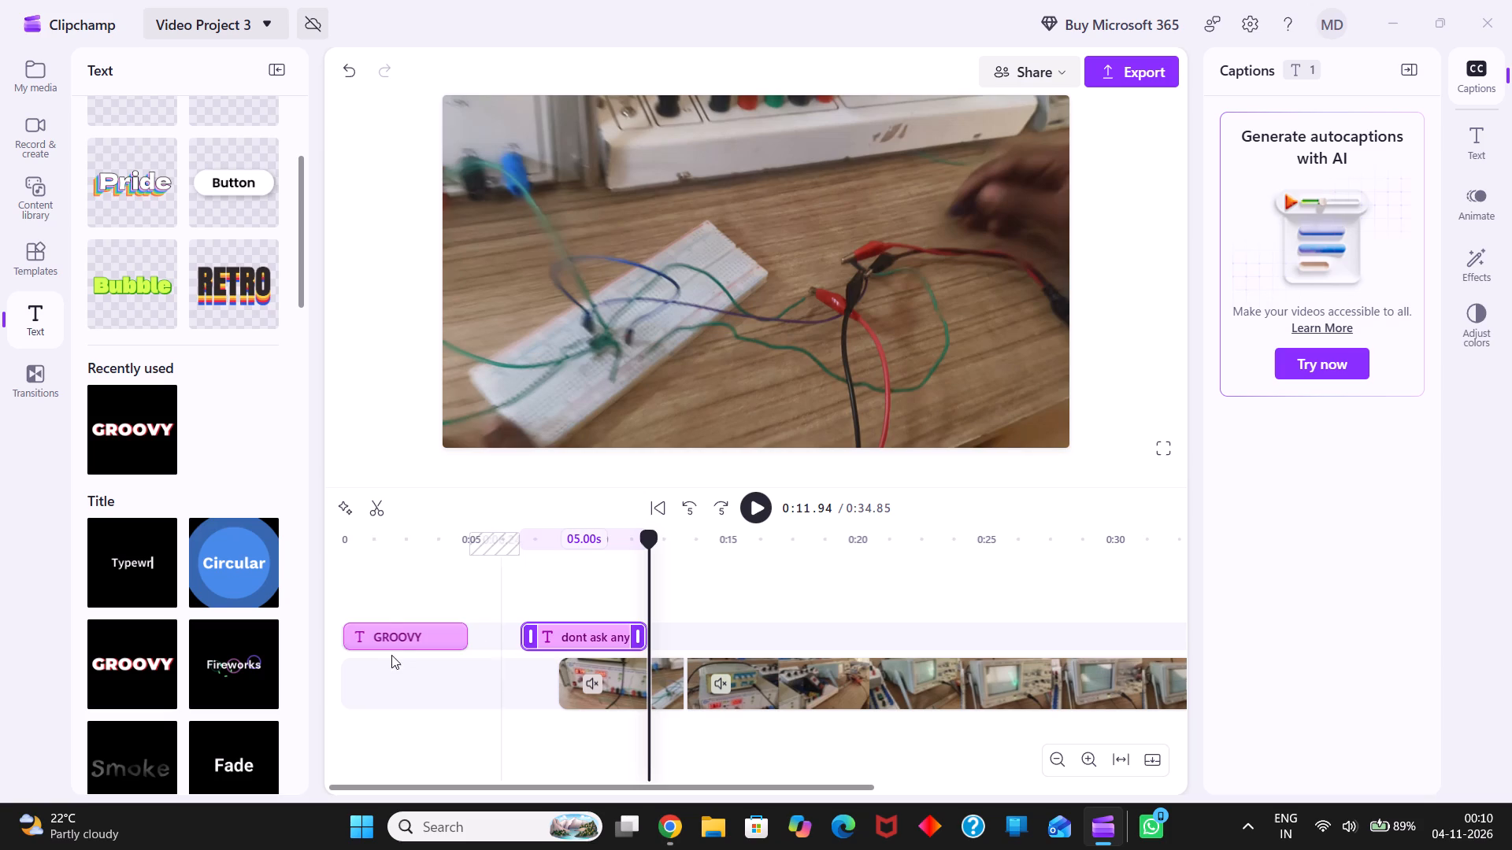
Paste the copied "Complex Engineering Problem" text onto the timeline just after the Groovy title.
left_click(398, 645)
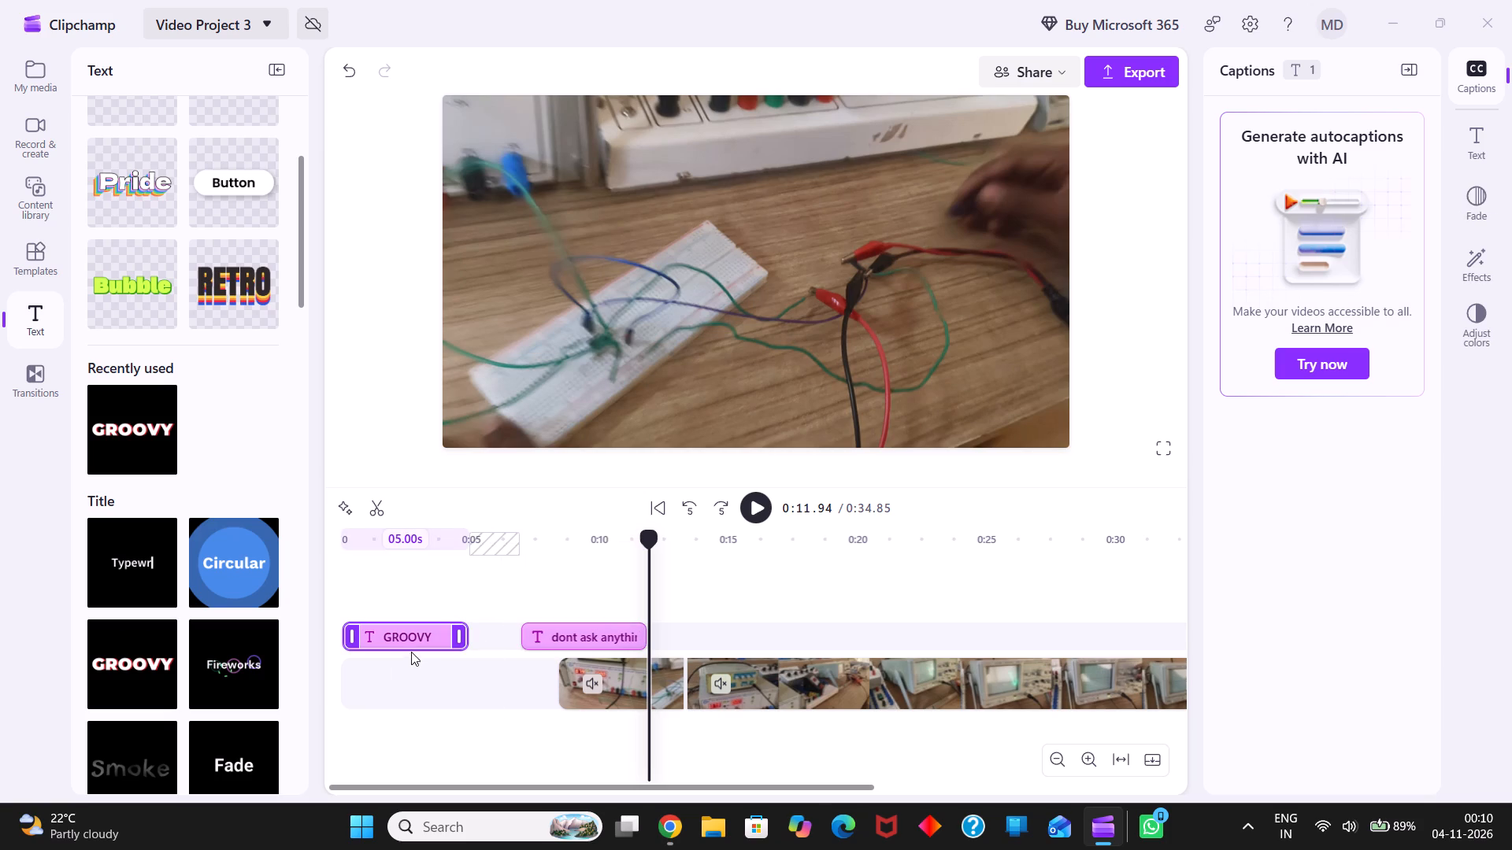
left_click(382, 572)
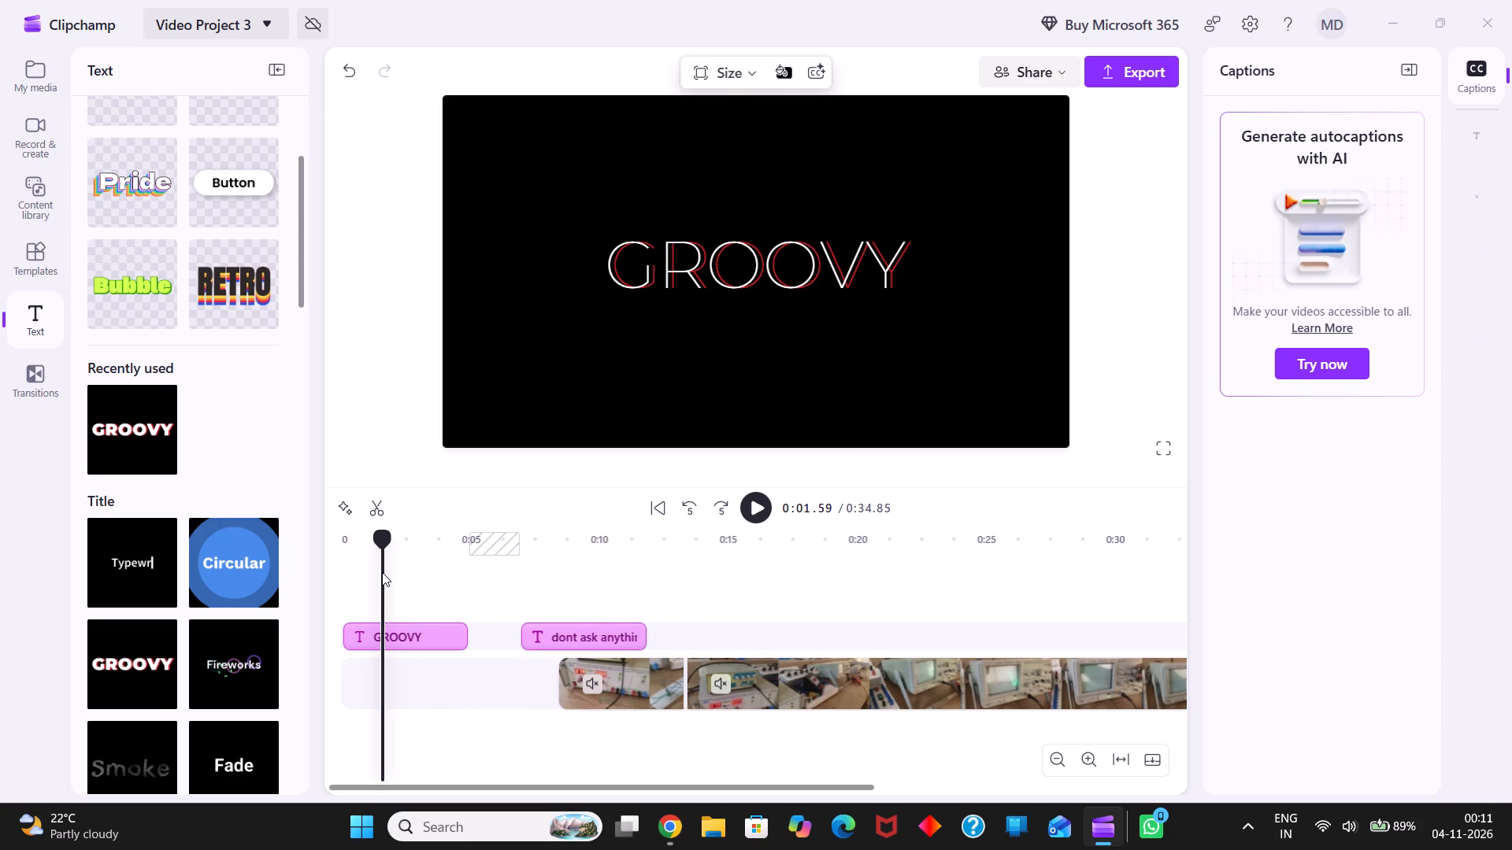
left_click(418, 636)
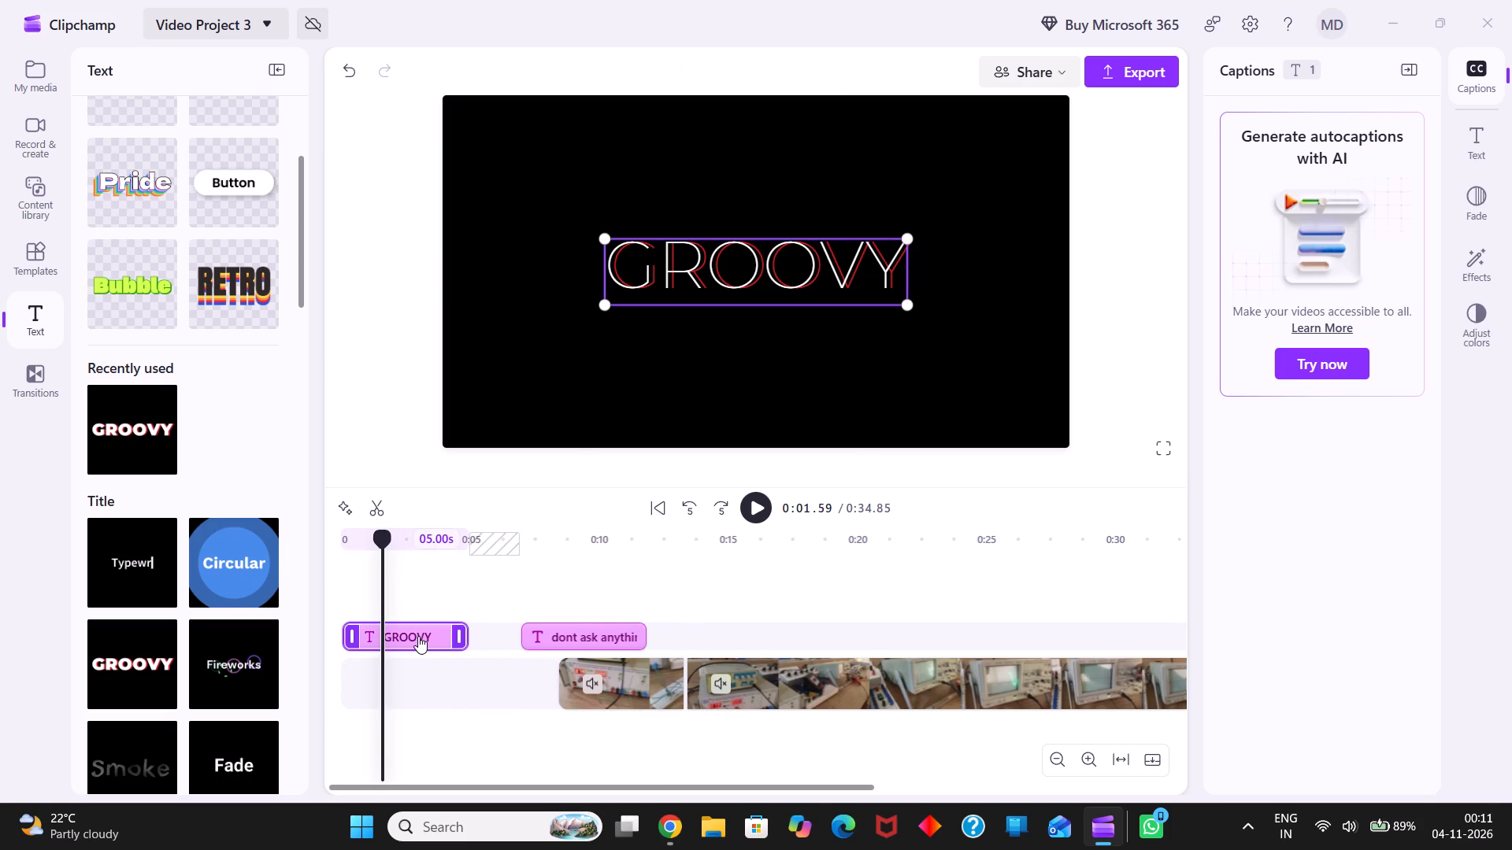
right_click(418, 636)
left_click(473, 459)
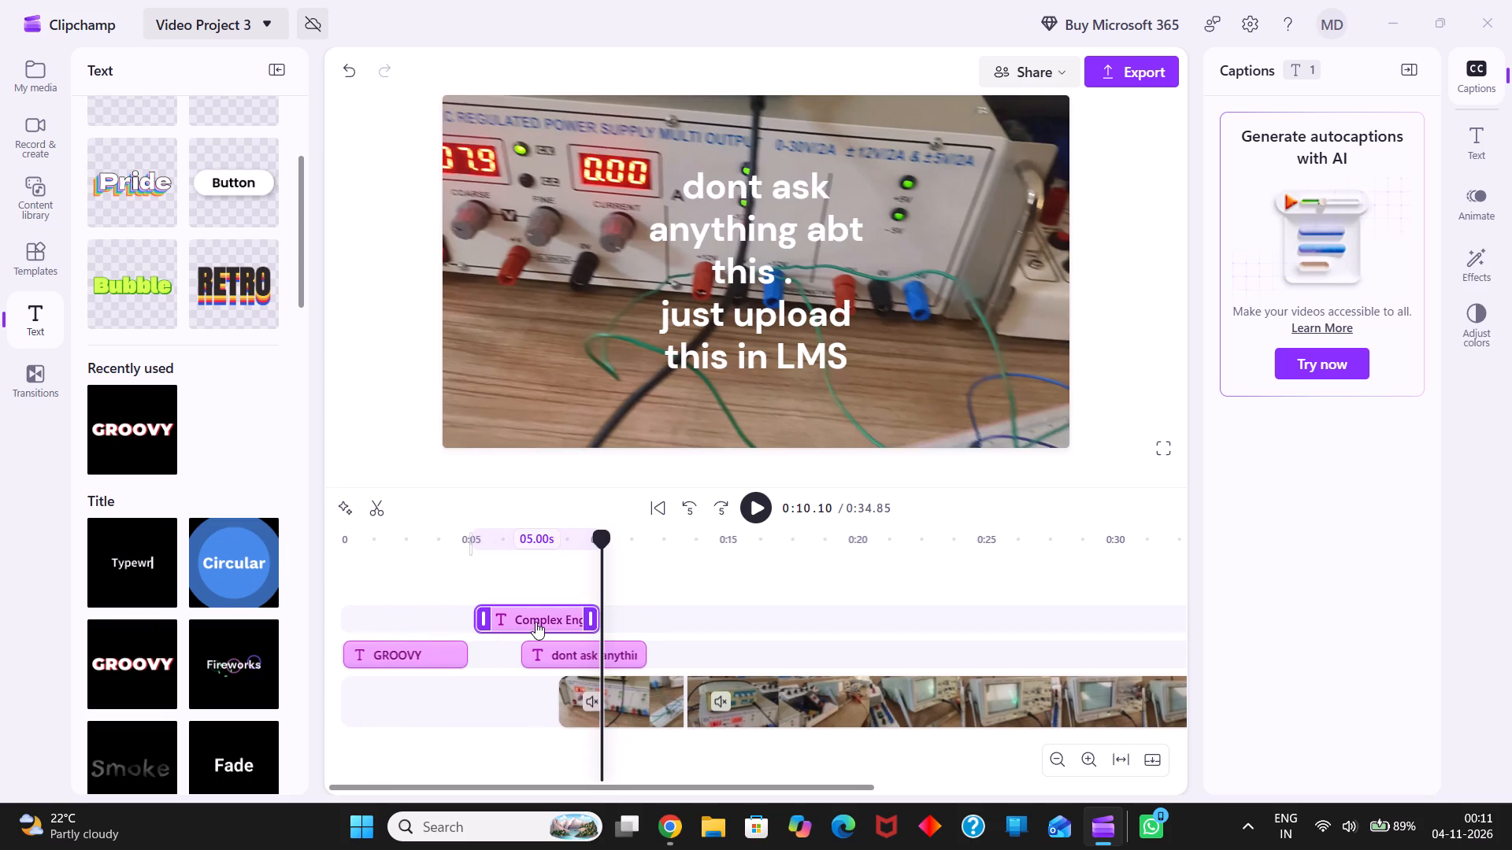
Delete the pasted "Complex Engineering Problem" text, the "dont ask anything abt this" text and the Groovy title from the timeline.
left_click(536, 619)
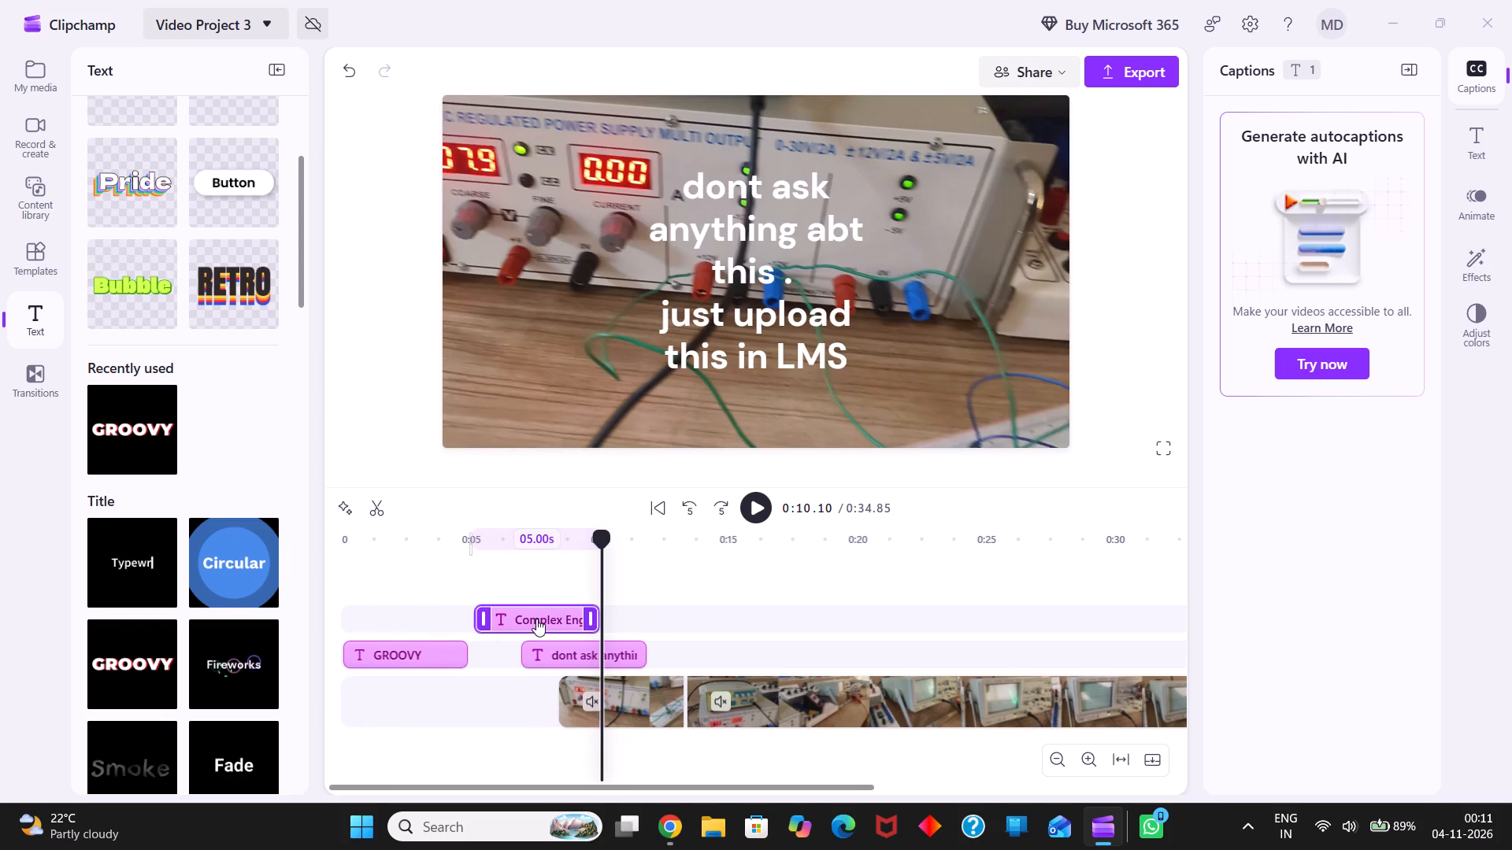
key("Delete")
left_click(547, 627)
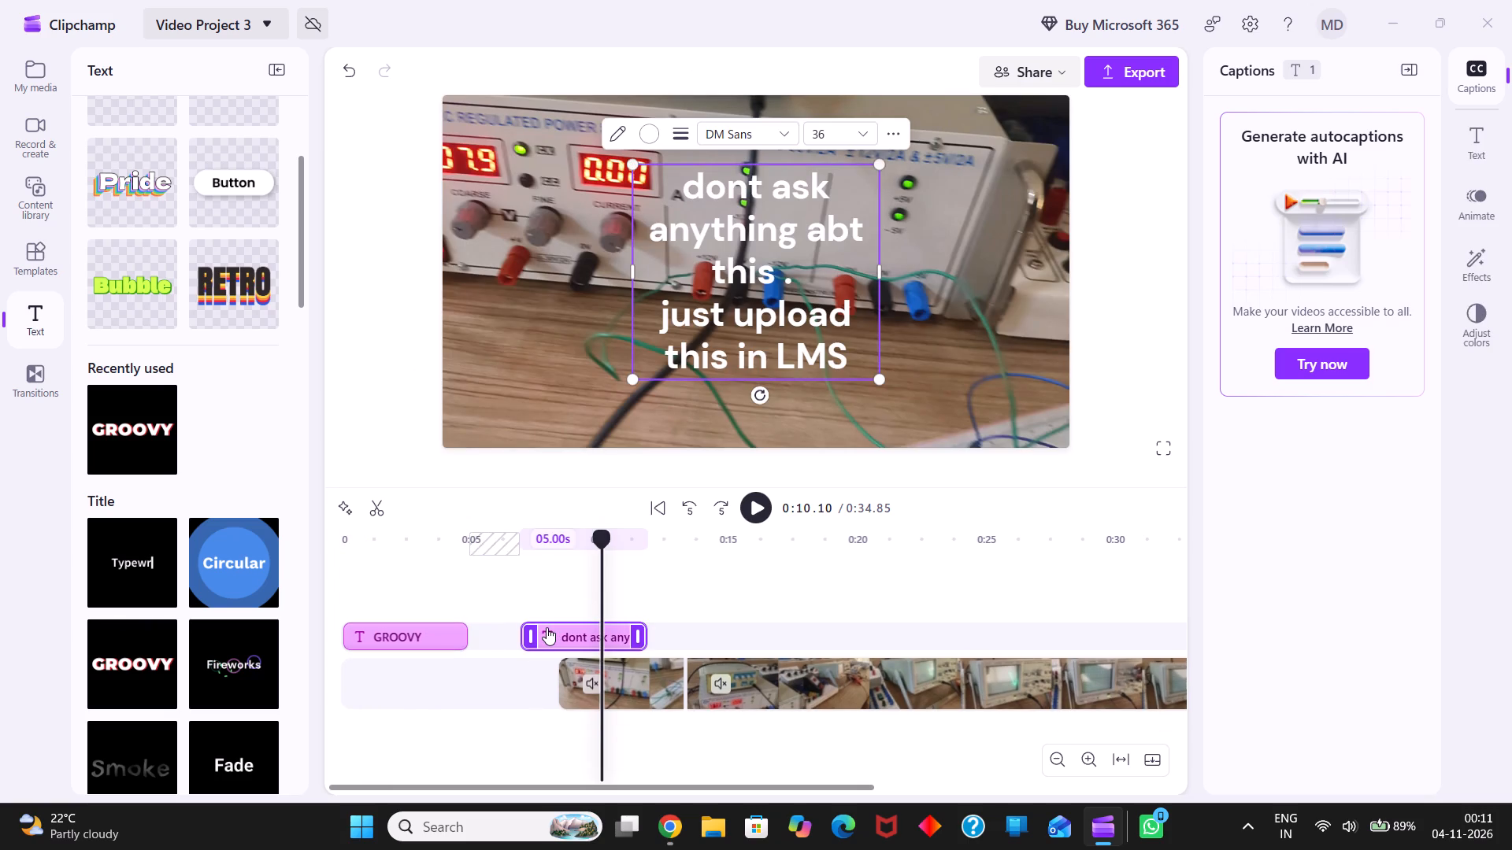
key("Delete")
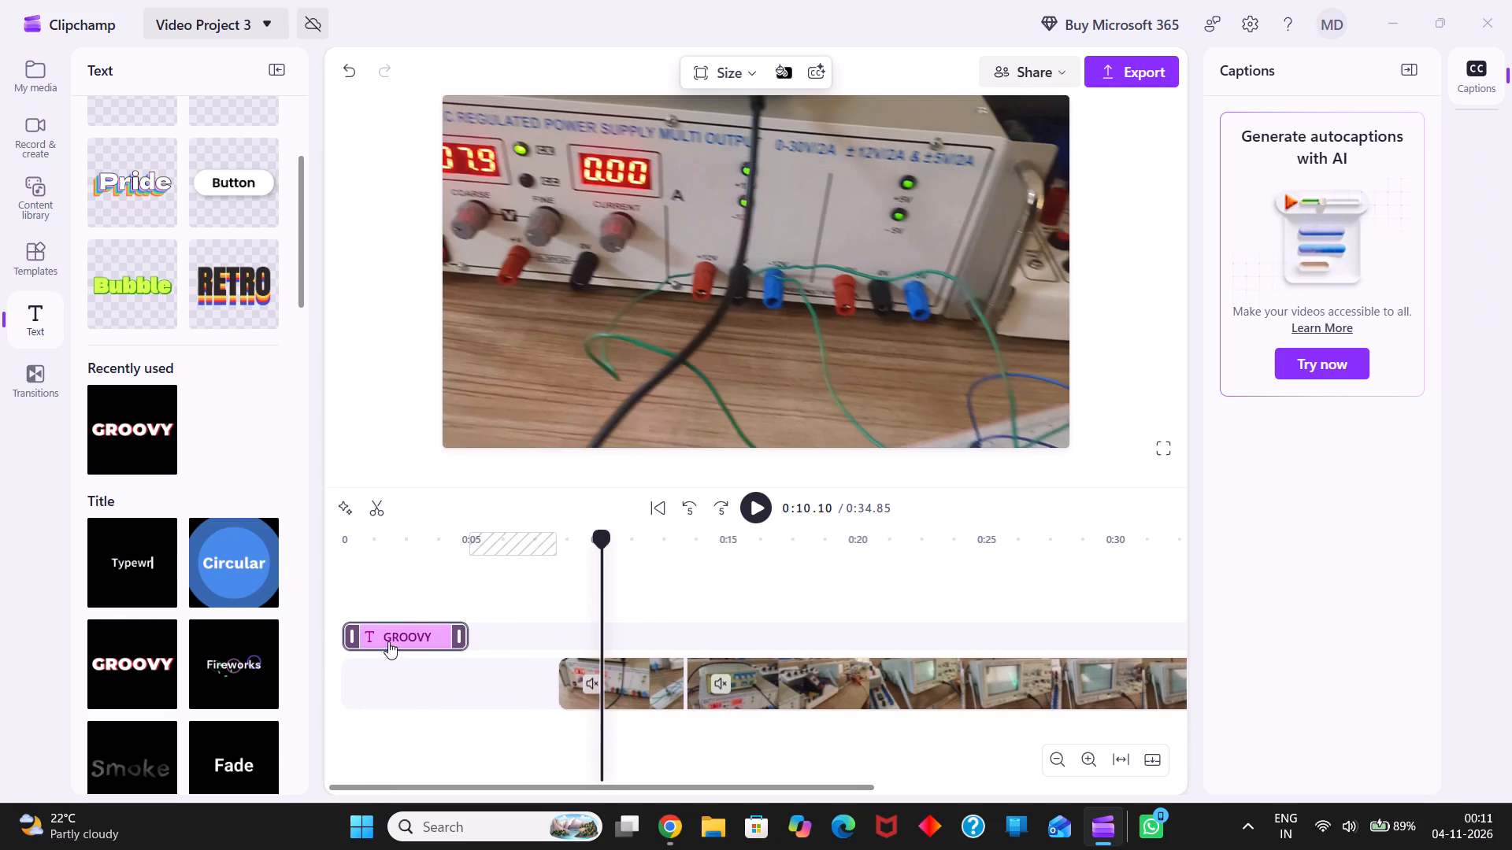
left_click(413, 638)
key("Delete")
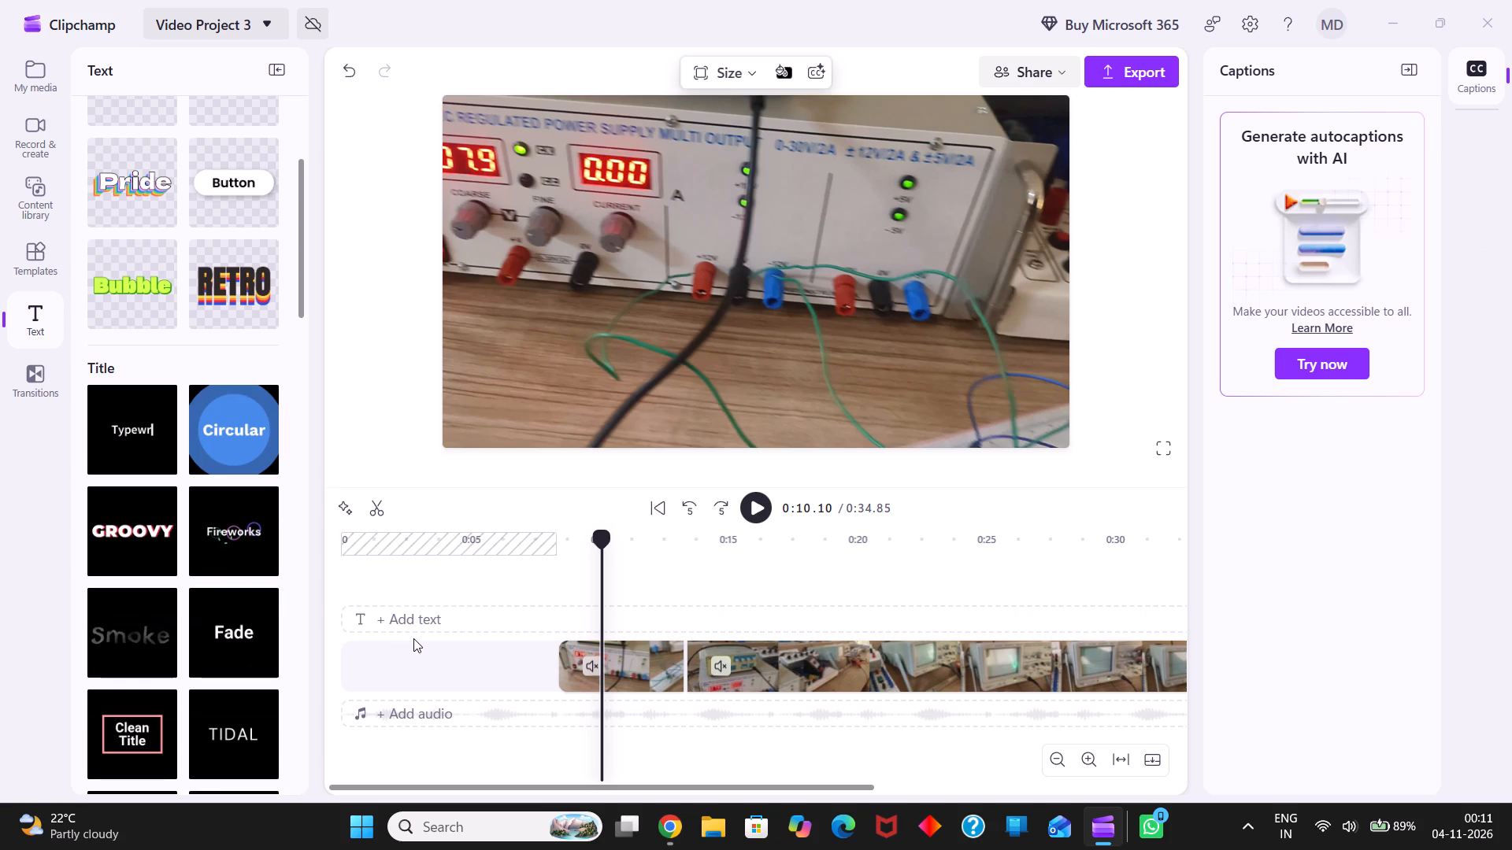
Hide the empty text track on the timeline.
left_click(386, 608)
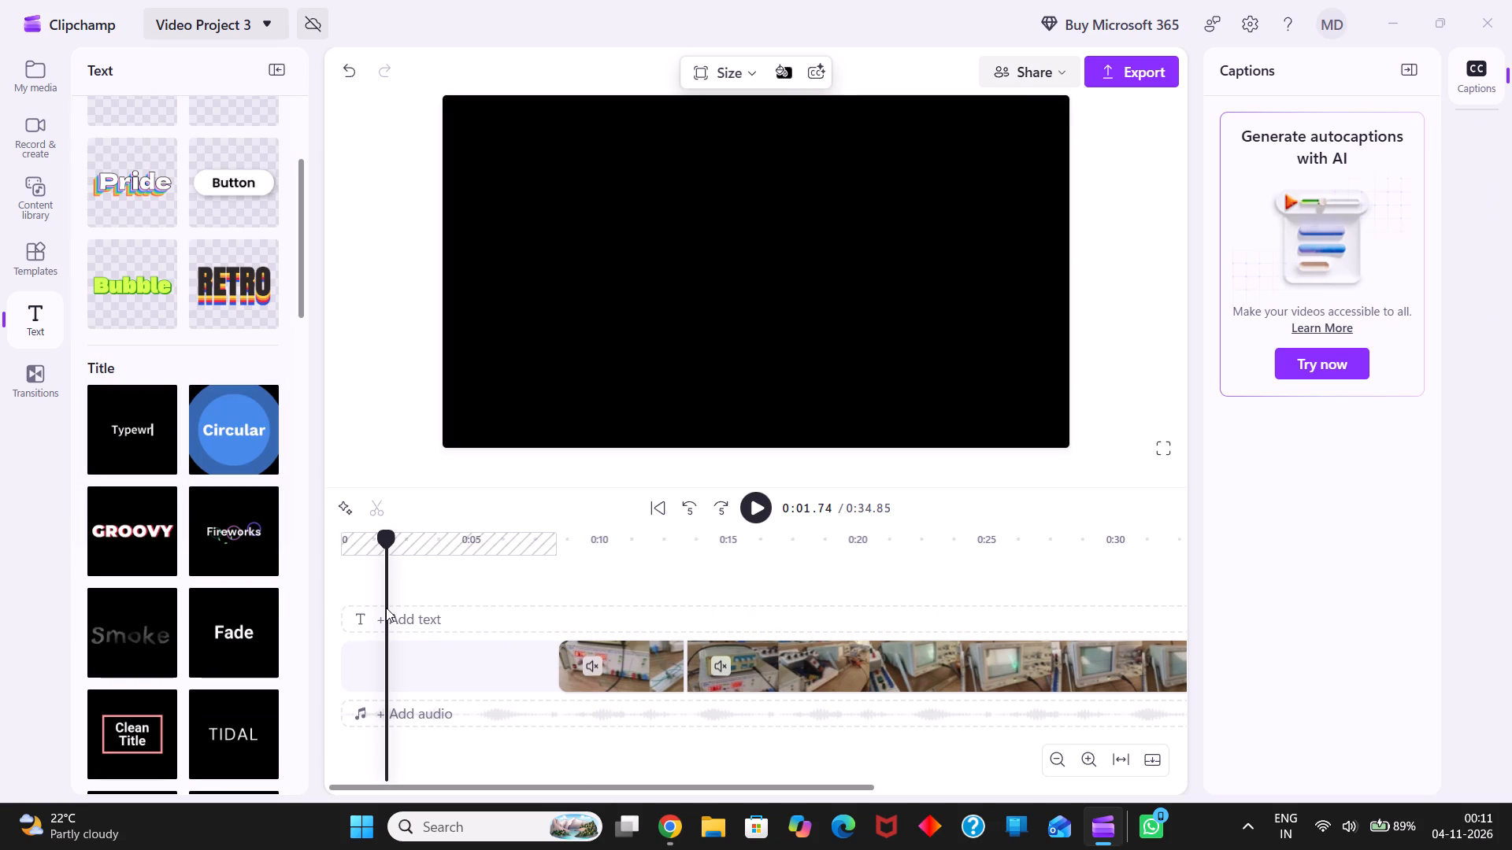
left_click(397, 619)
right_click(397, 619)
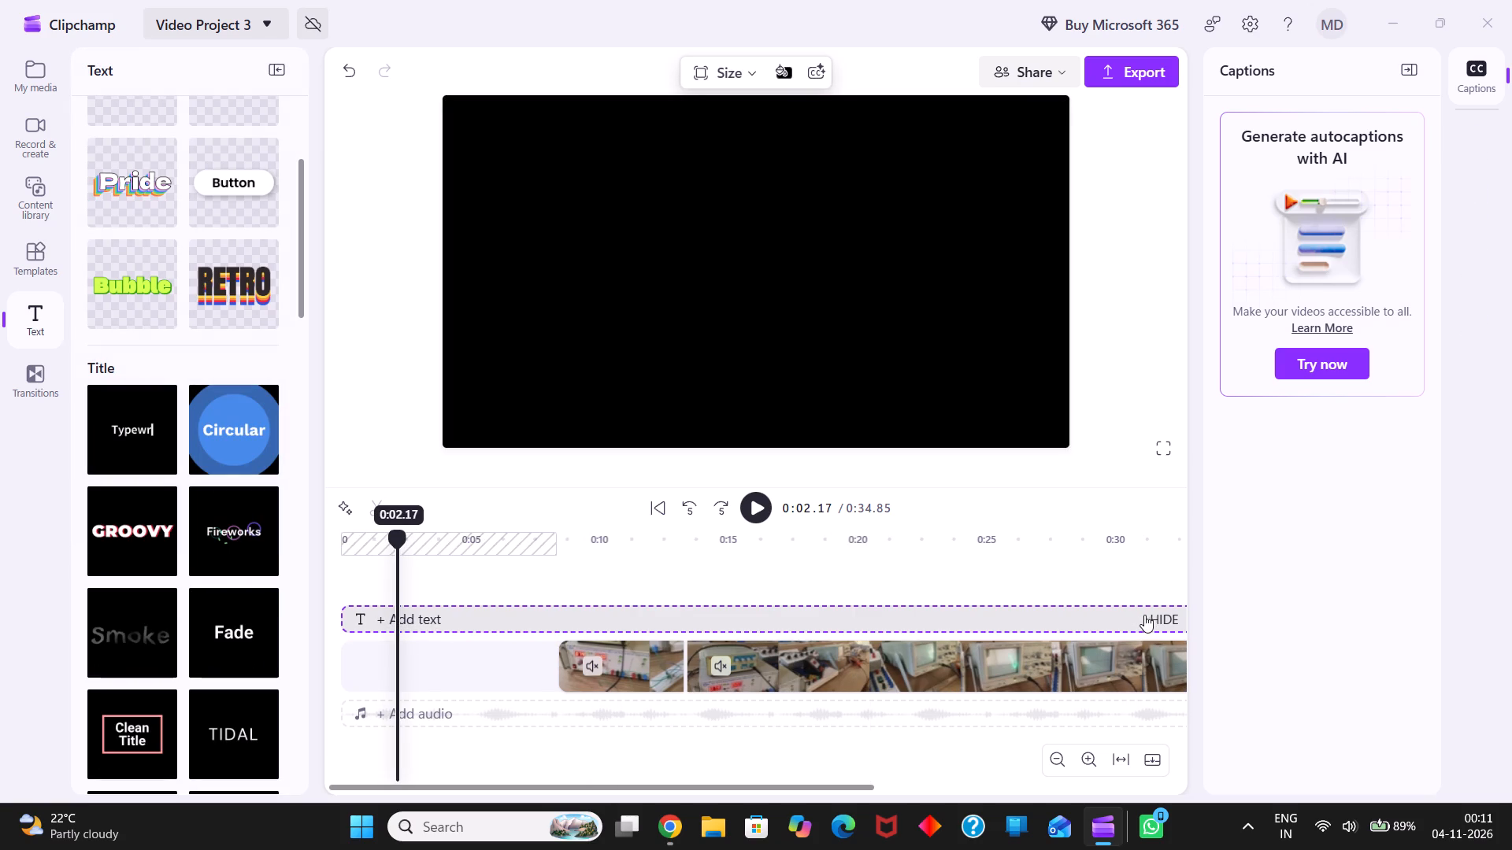
left_click(1157, 619)
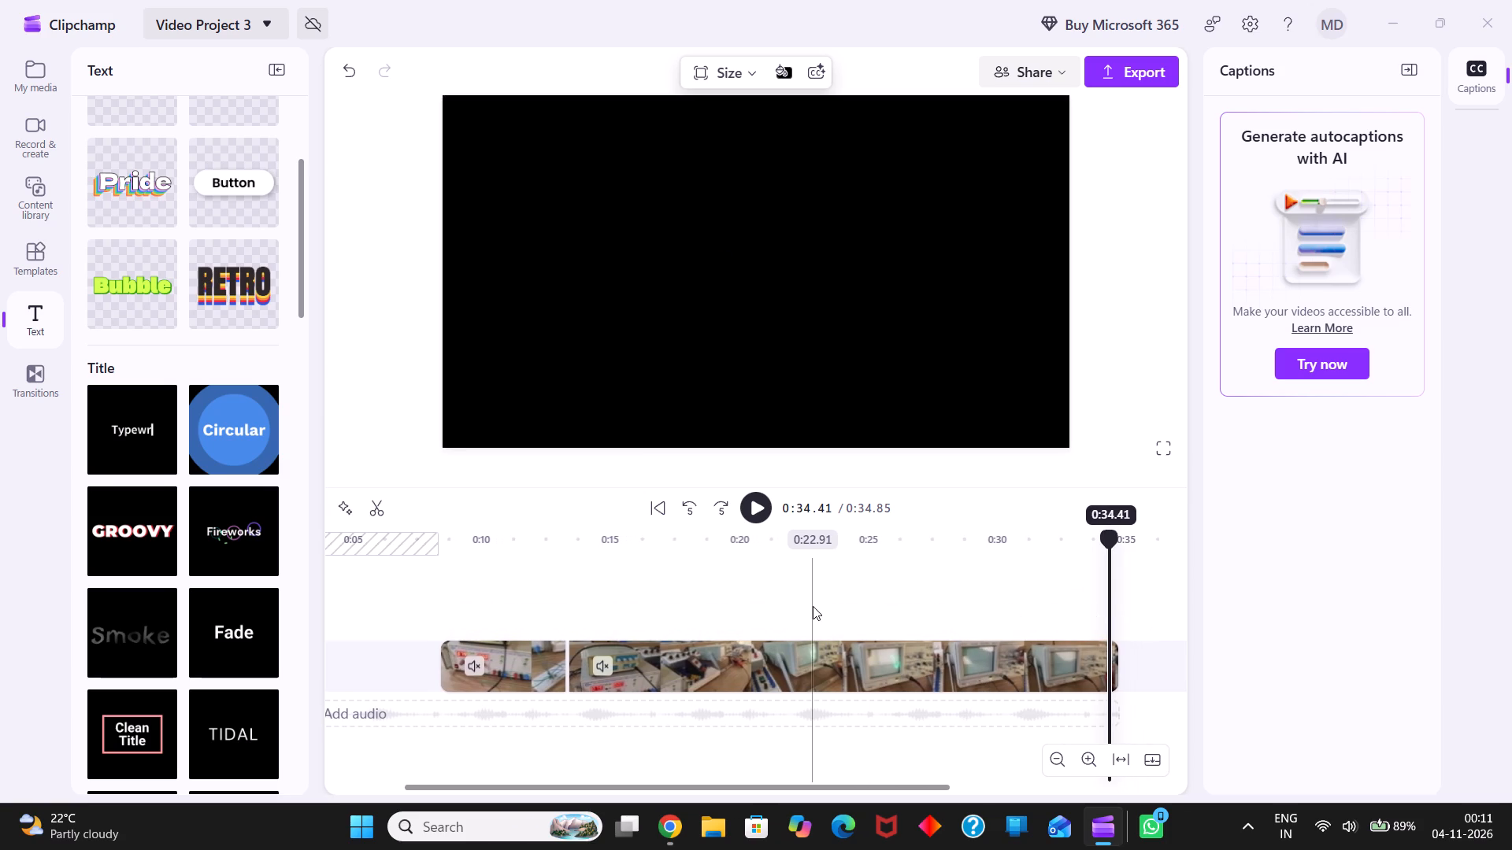
scroll(813, 606, "right", 9)
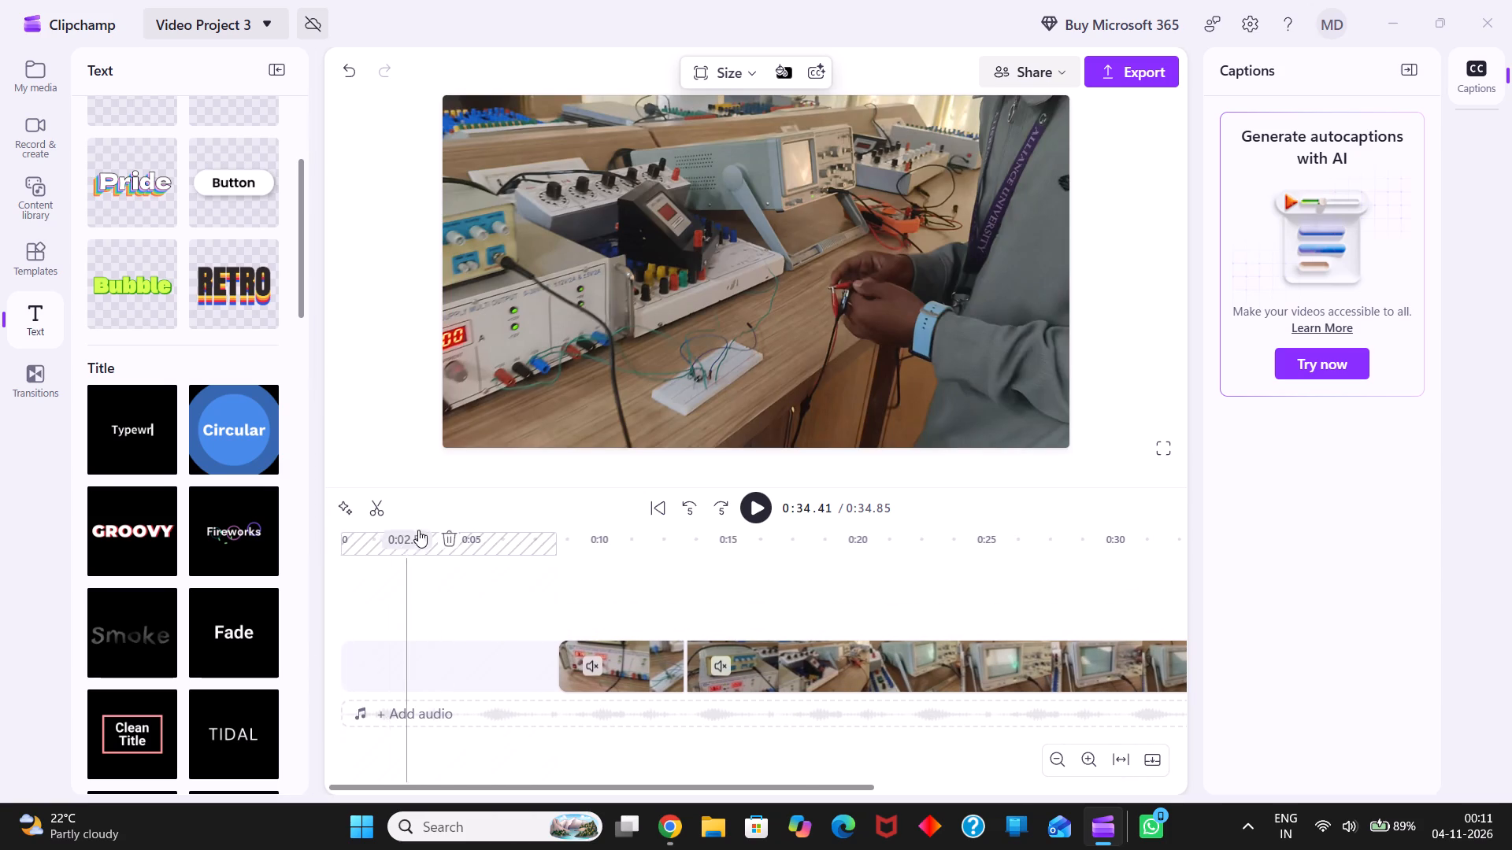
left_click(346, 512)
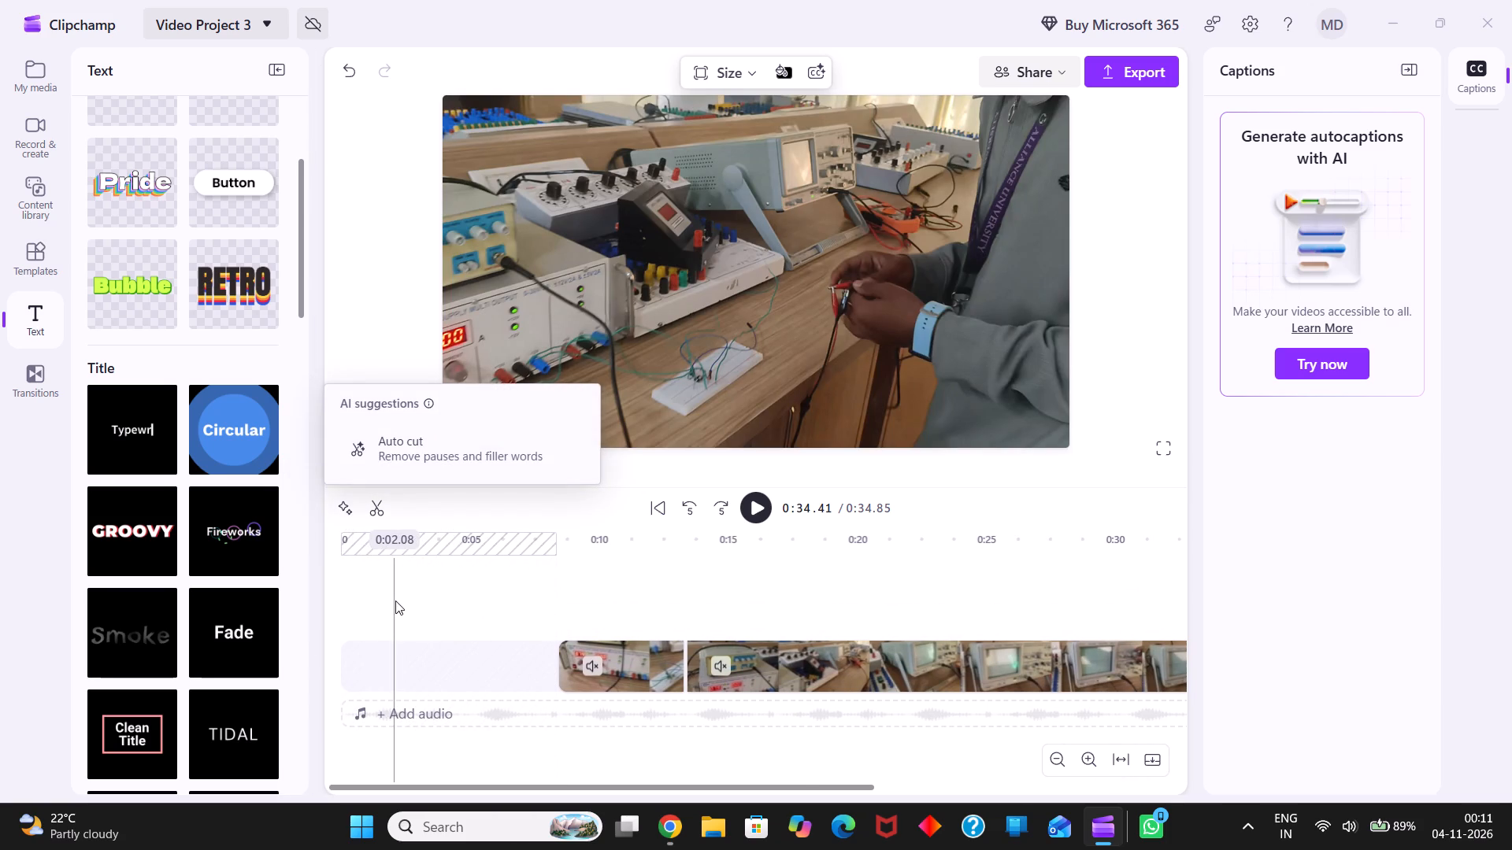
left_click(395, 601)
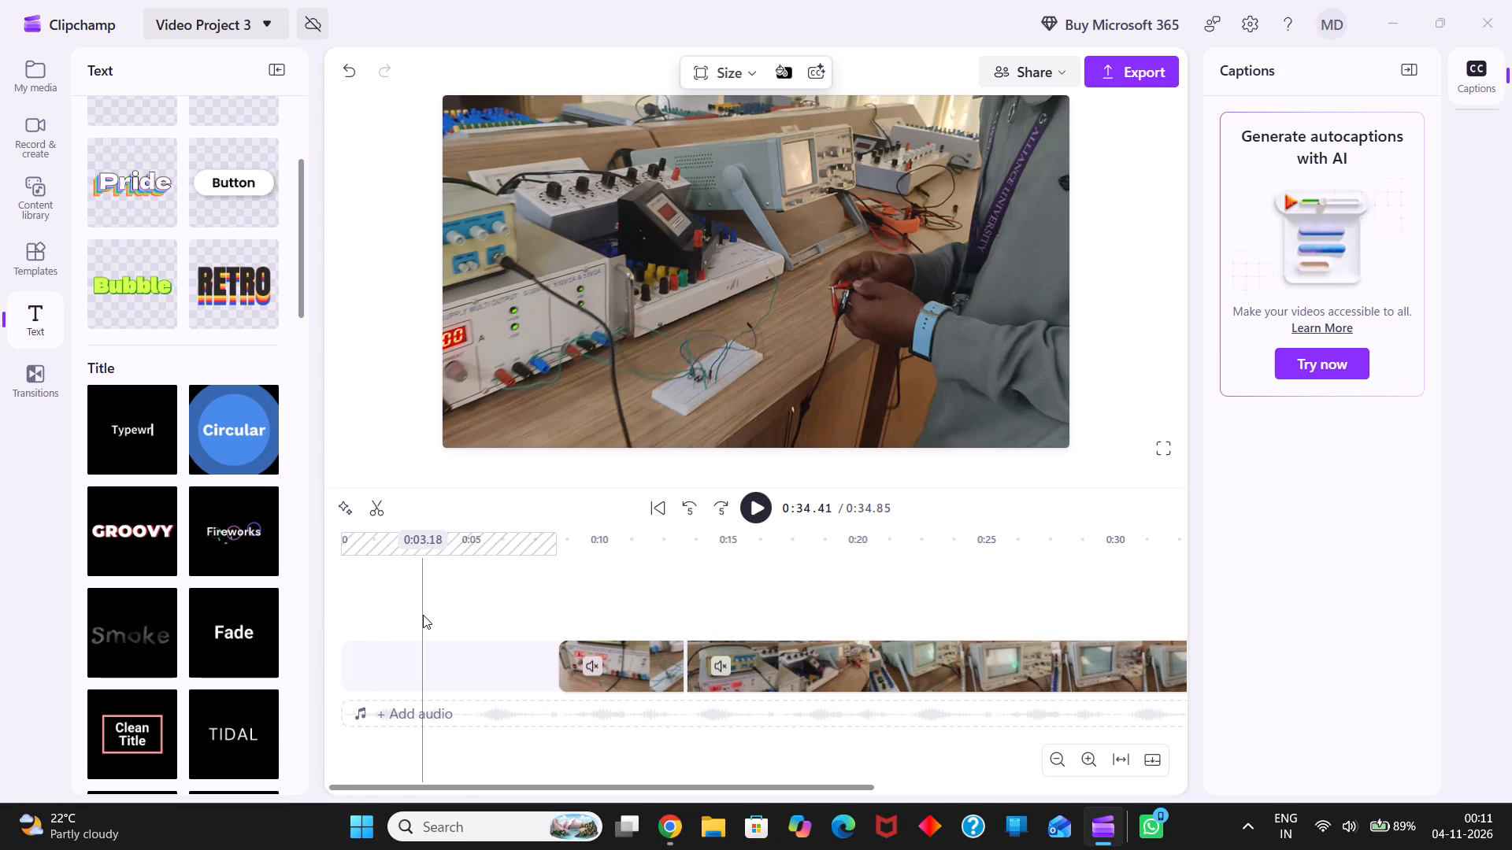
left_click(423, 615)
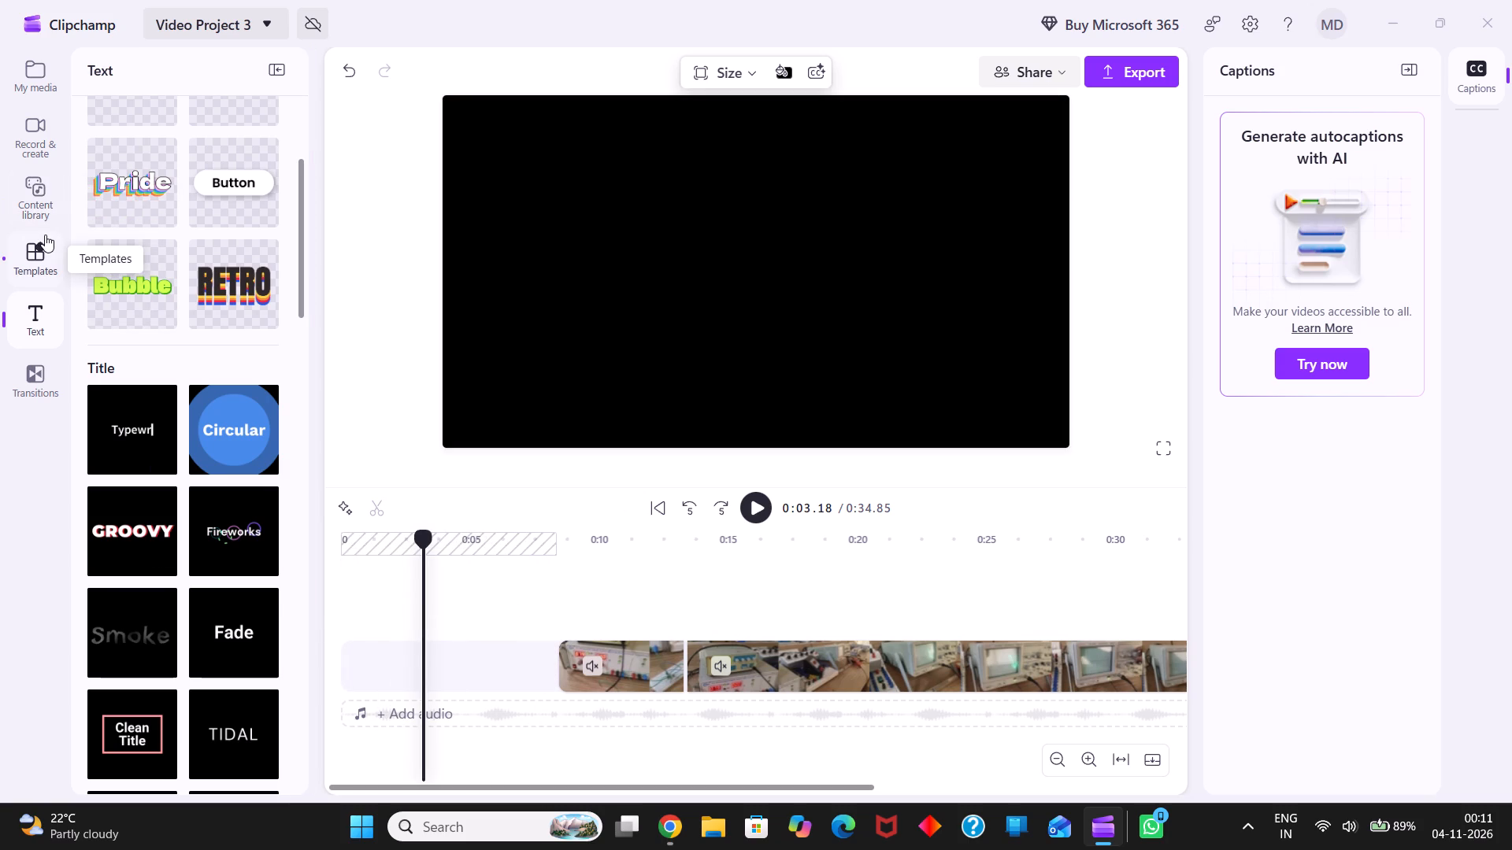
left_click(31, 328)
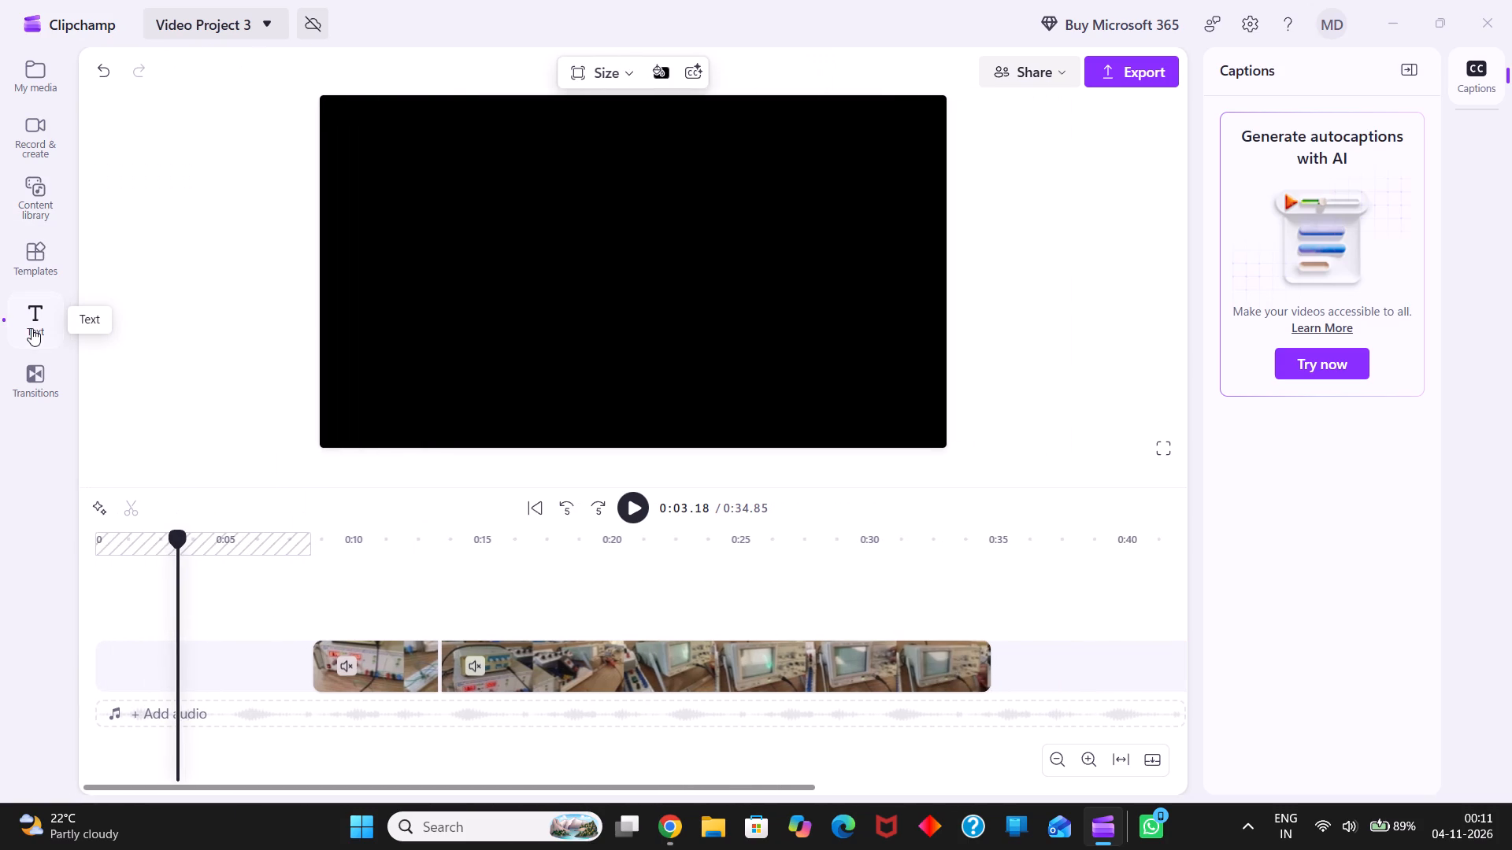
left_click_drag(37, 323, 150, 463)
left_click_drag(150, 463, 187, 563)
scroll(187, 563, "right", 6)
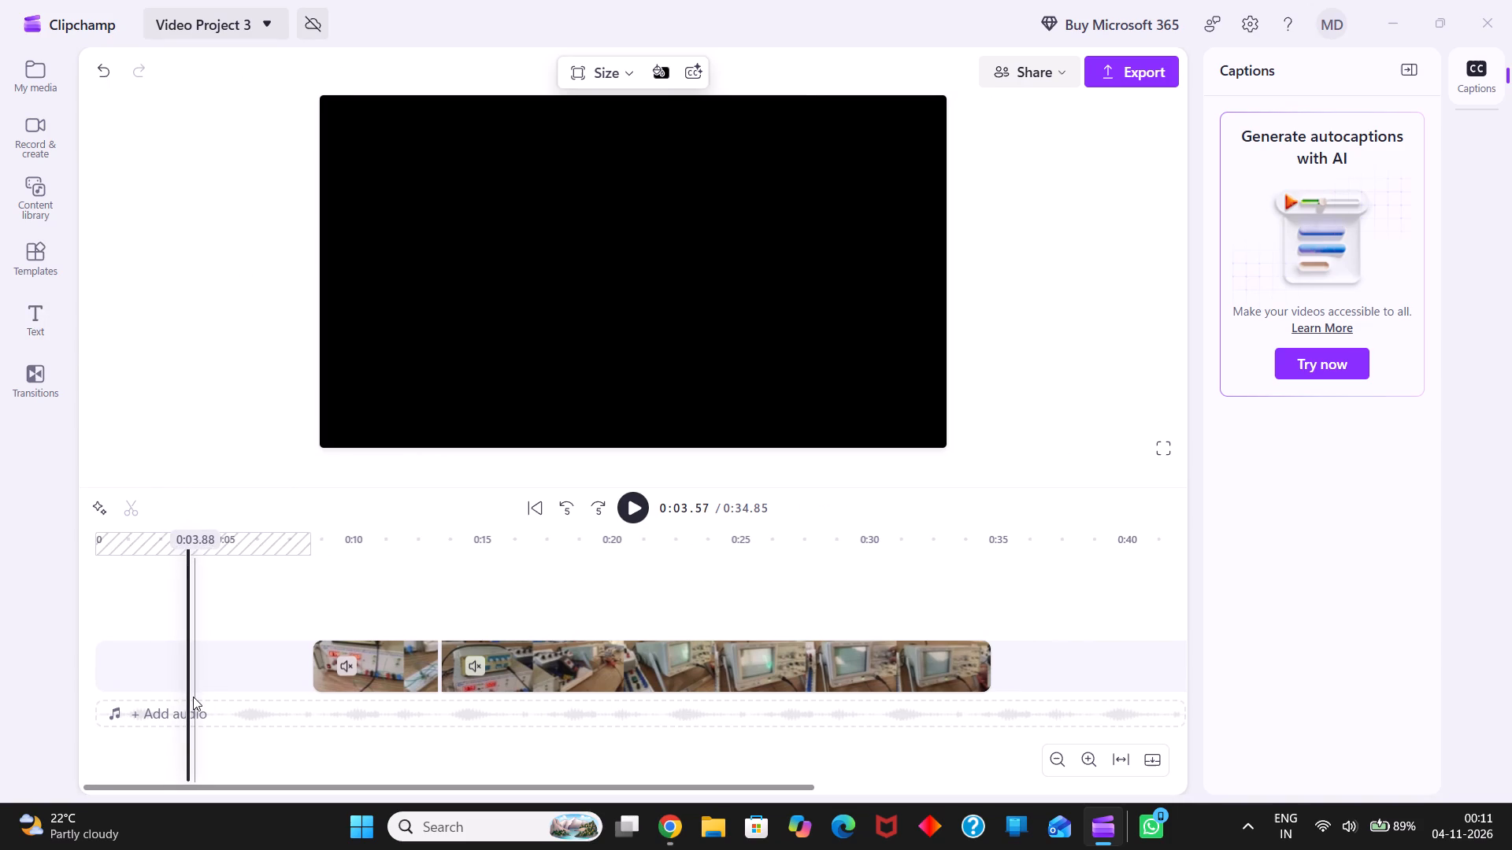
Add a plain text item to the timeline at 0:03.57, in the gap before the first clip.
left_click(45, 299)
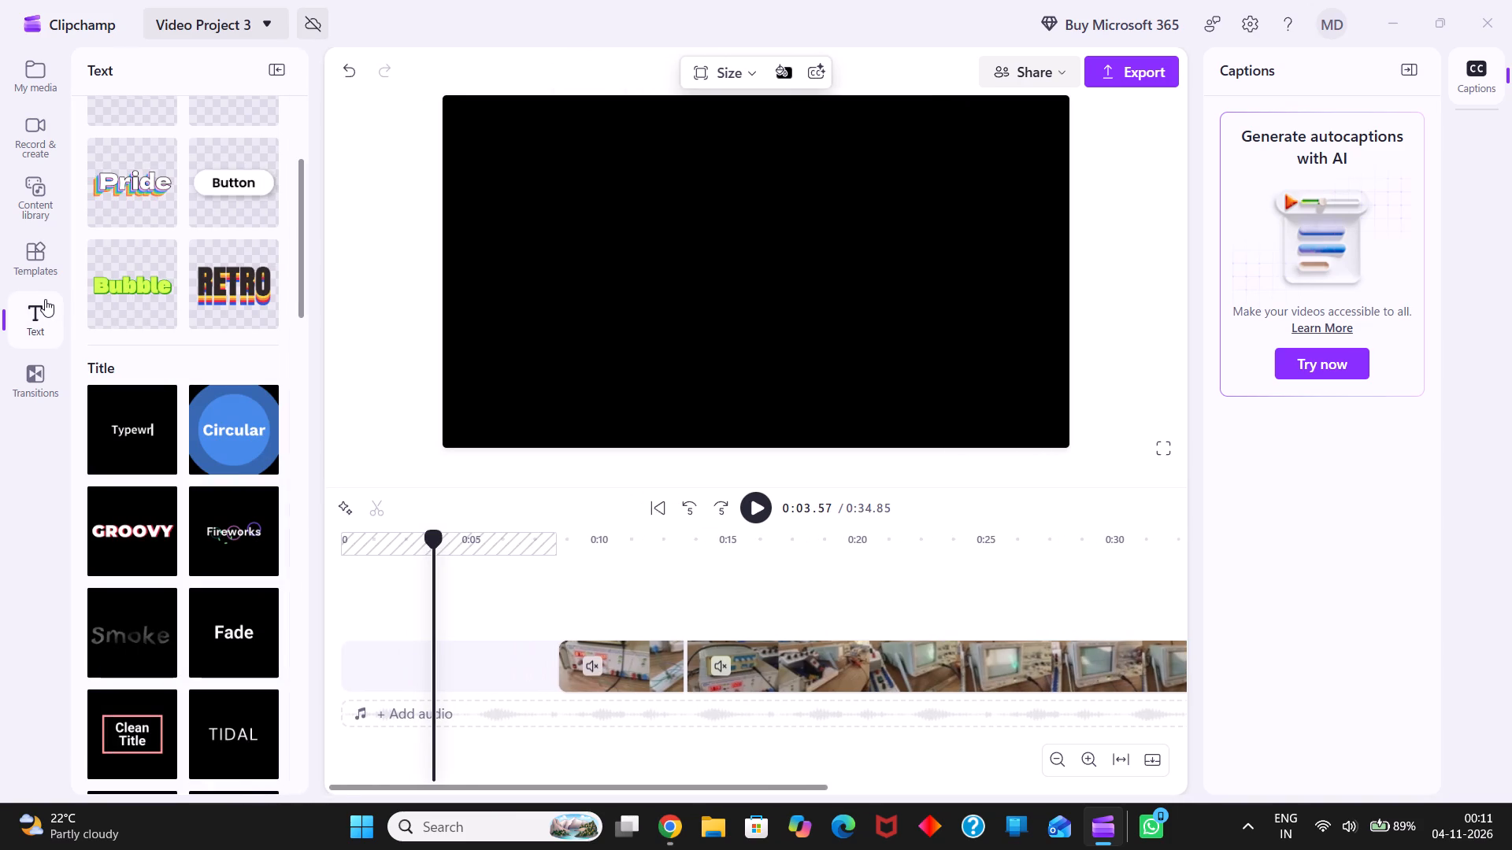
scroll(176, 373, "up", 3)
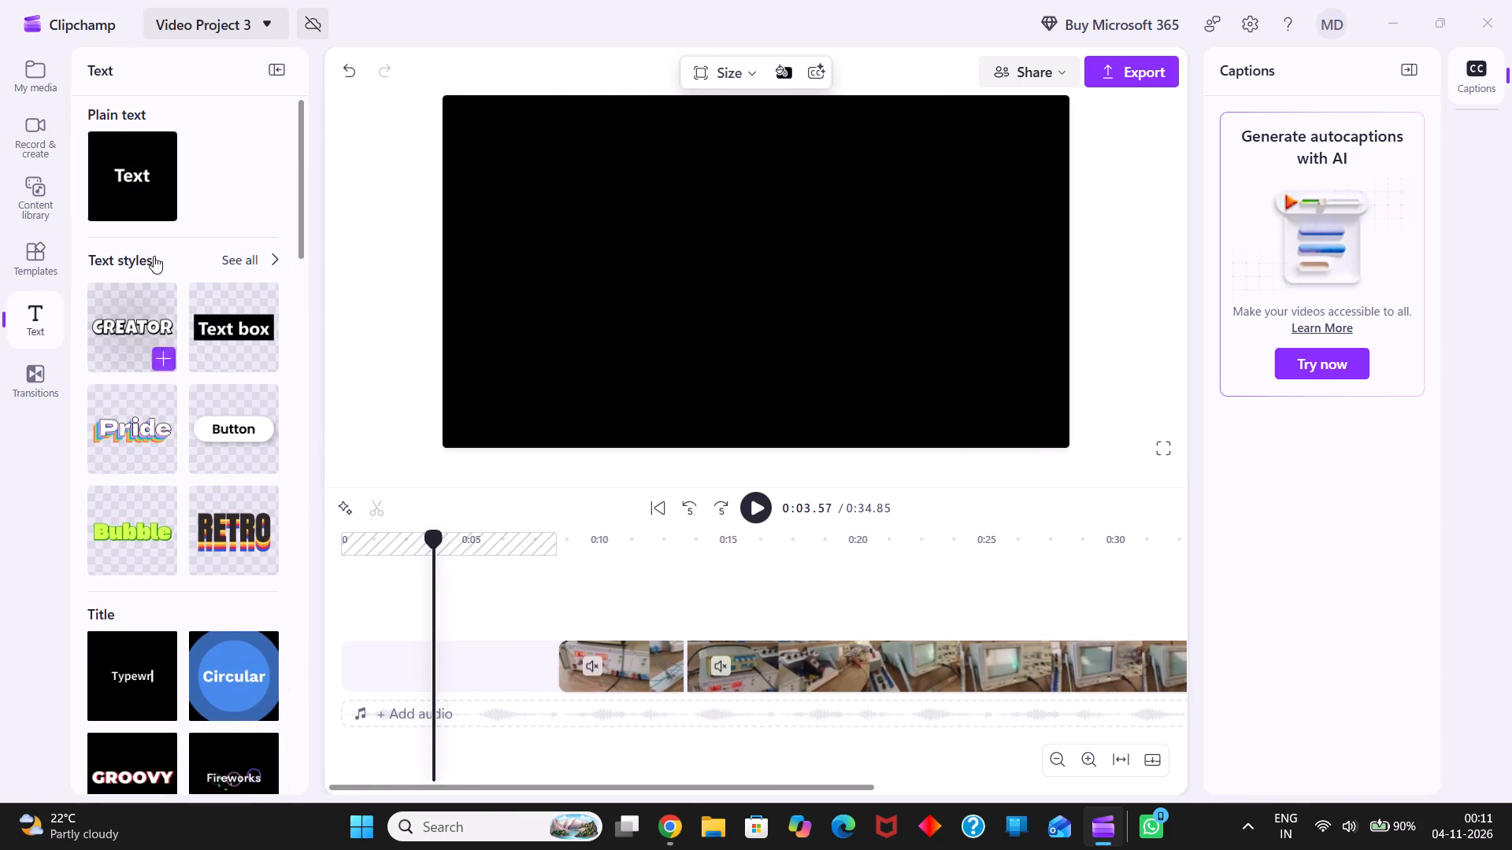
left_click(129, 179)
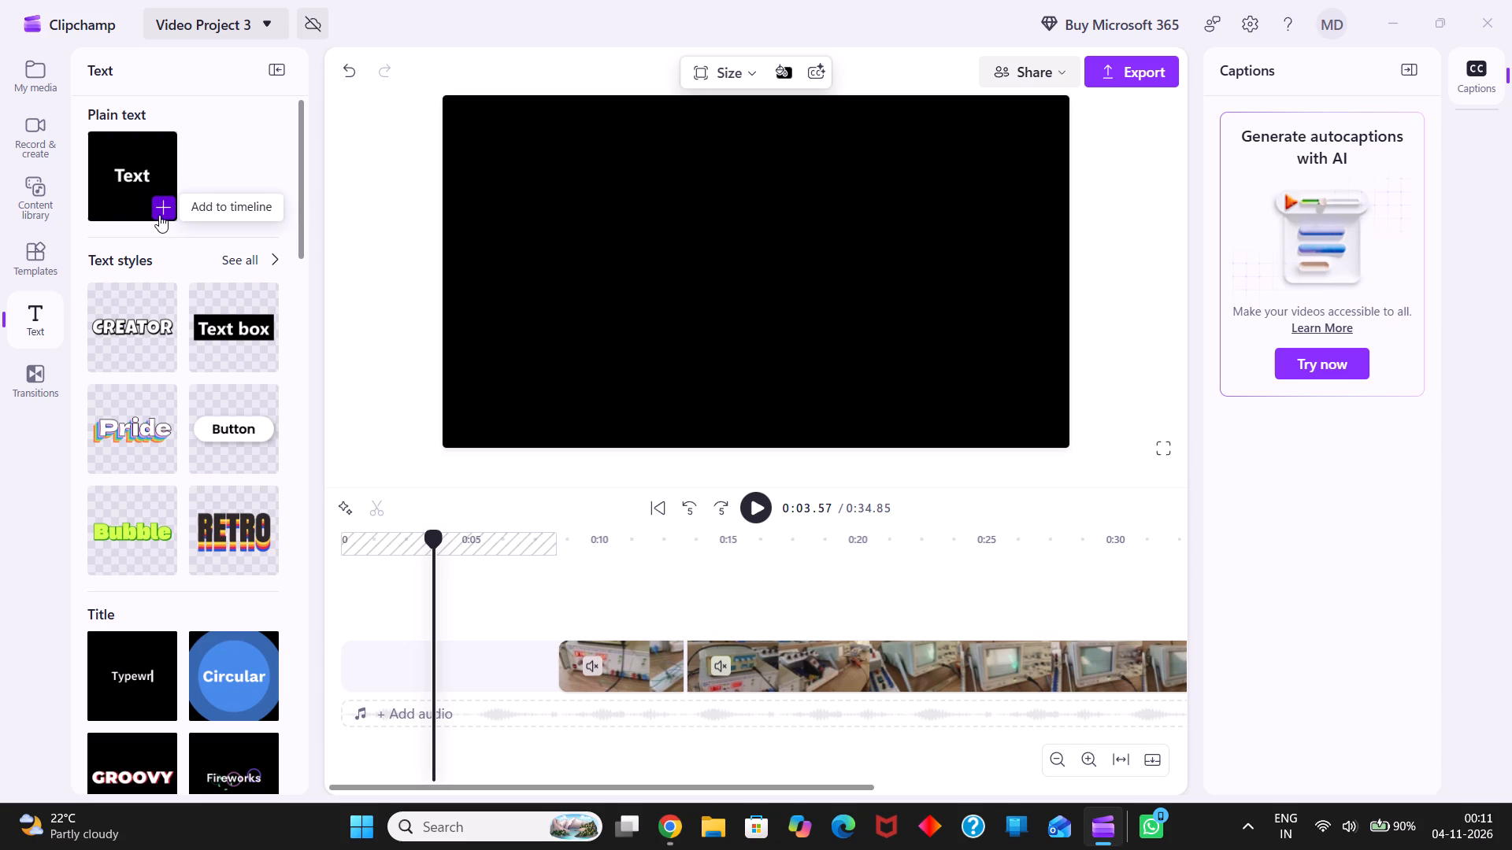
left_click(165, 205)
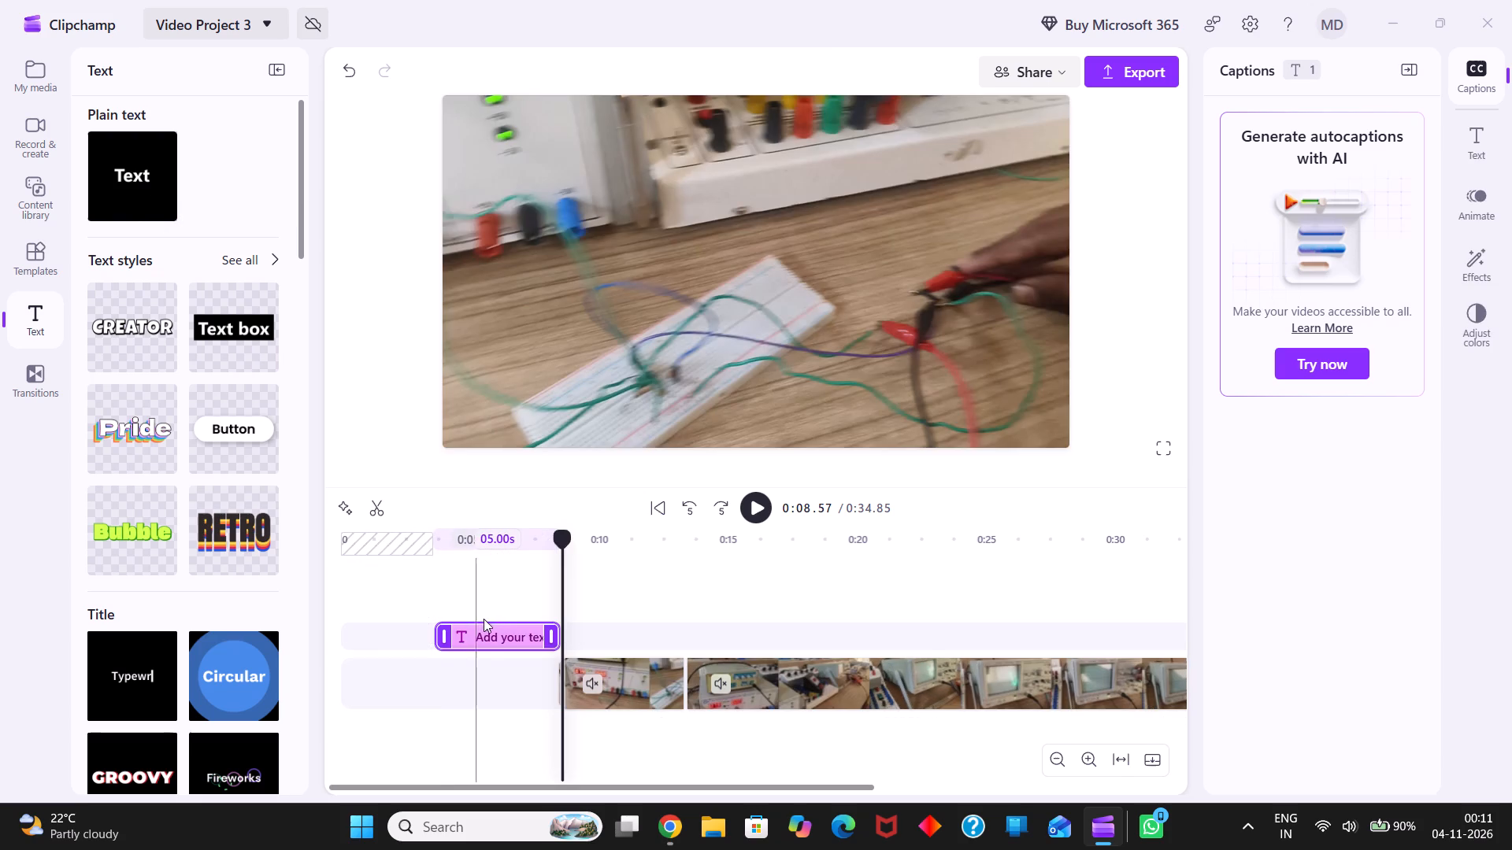
Paste the copied "Complex Engineering Problem" text onto the timeline at about 0:08.
left_click(494, 630)
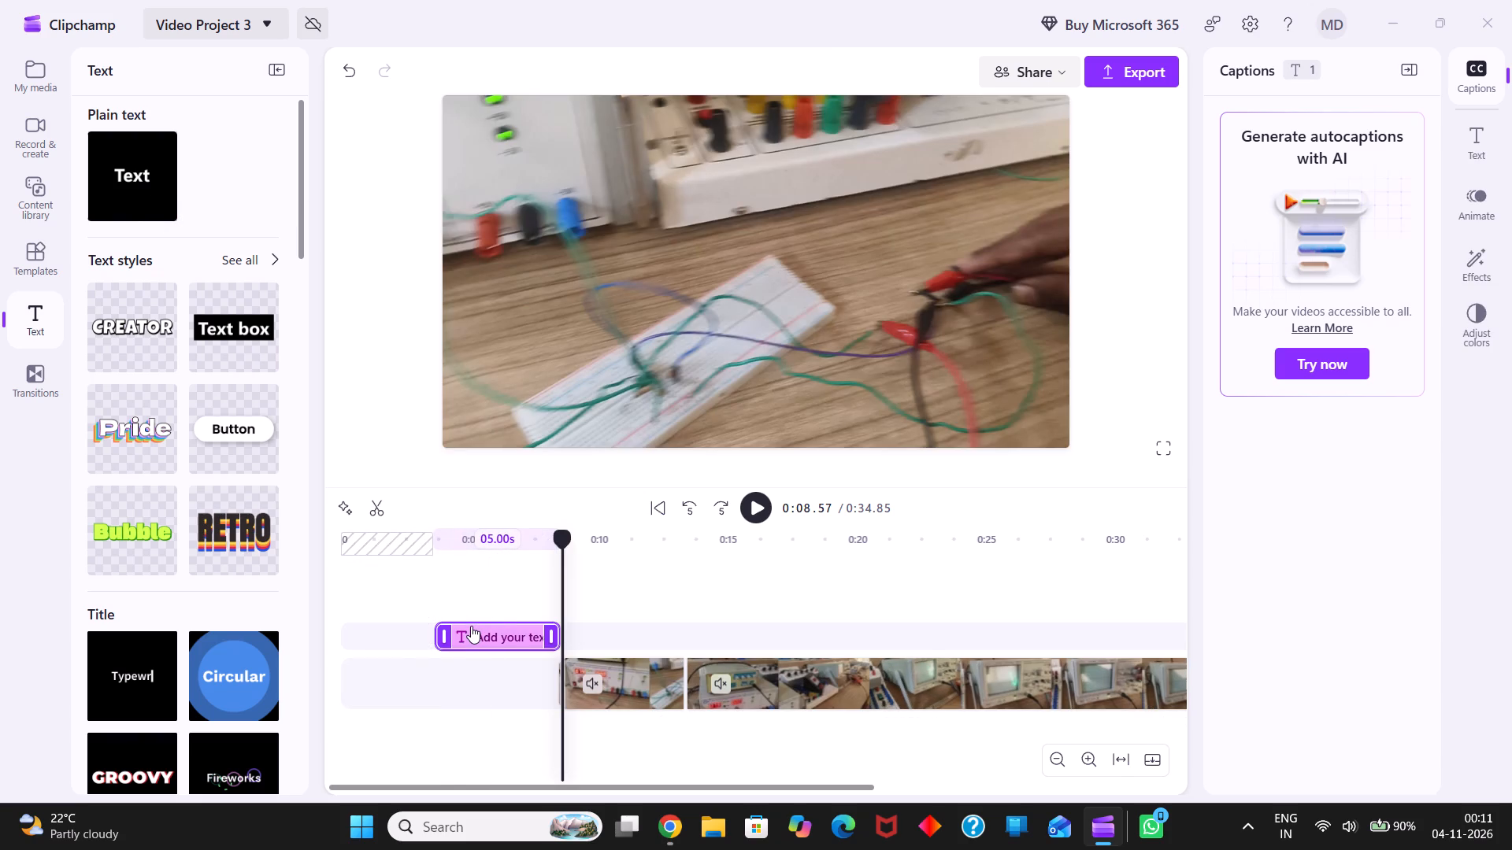
right_click(471, 626)
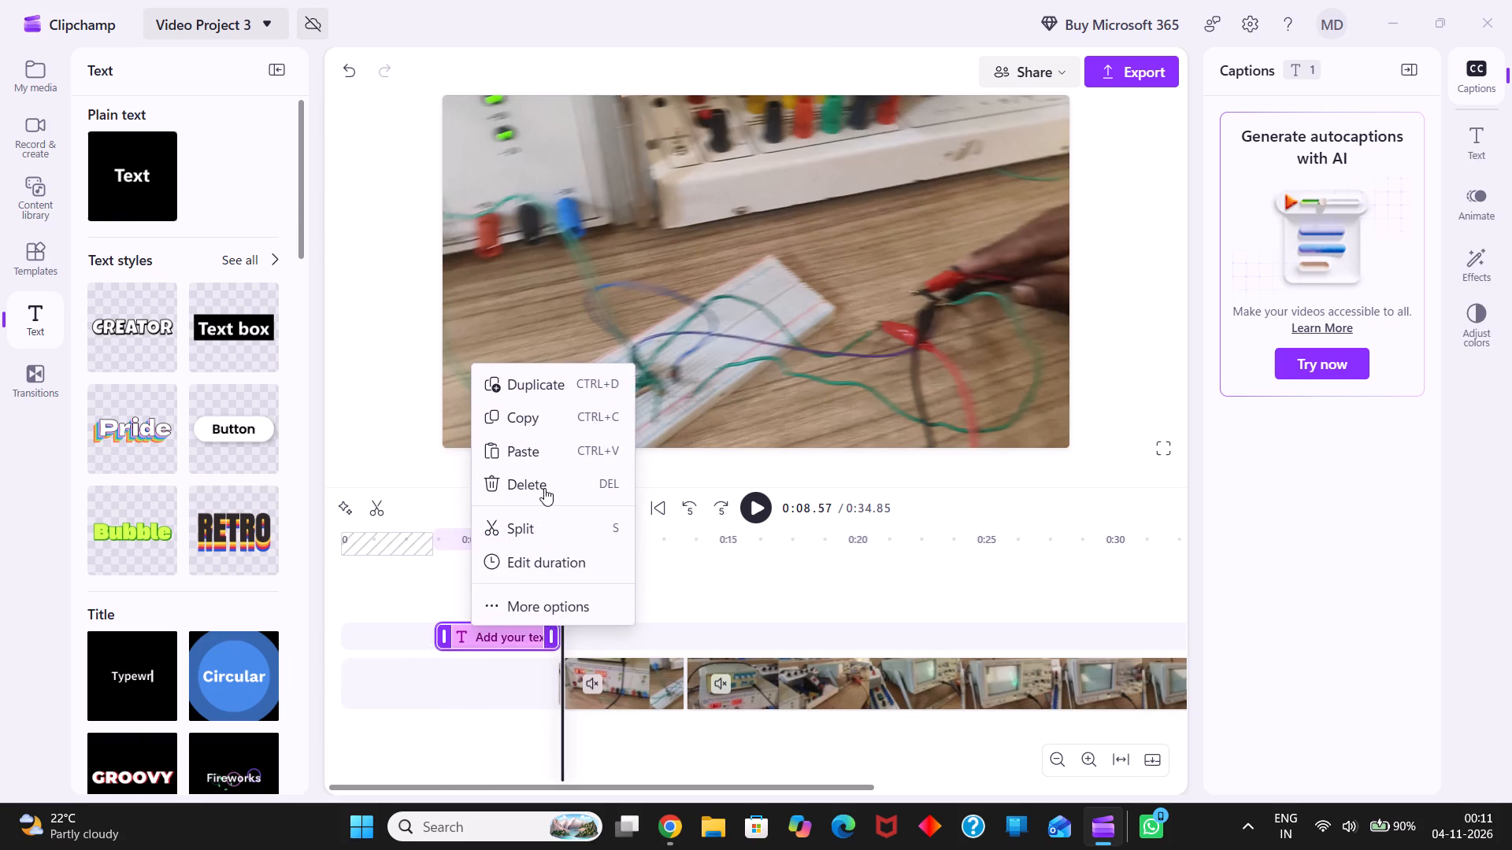
left_click(544, 461)
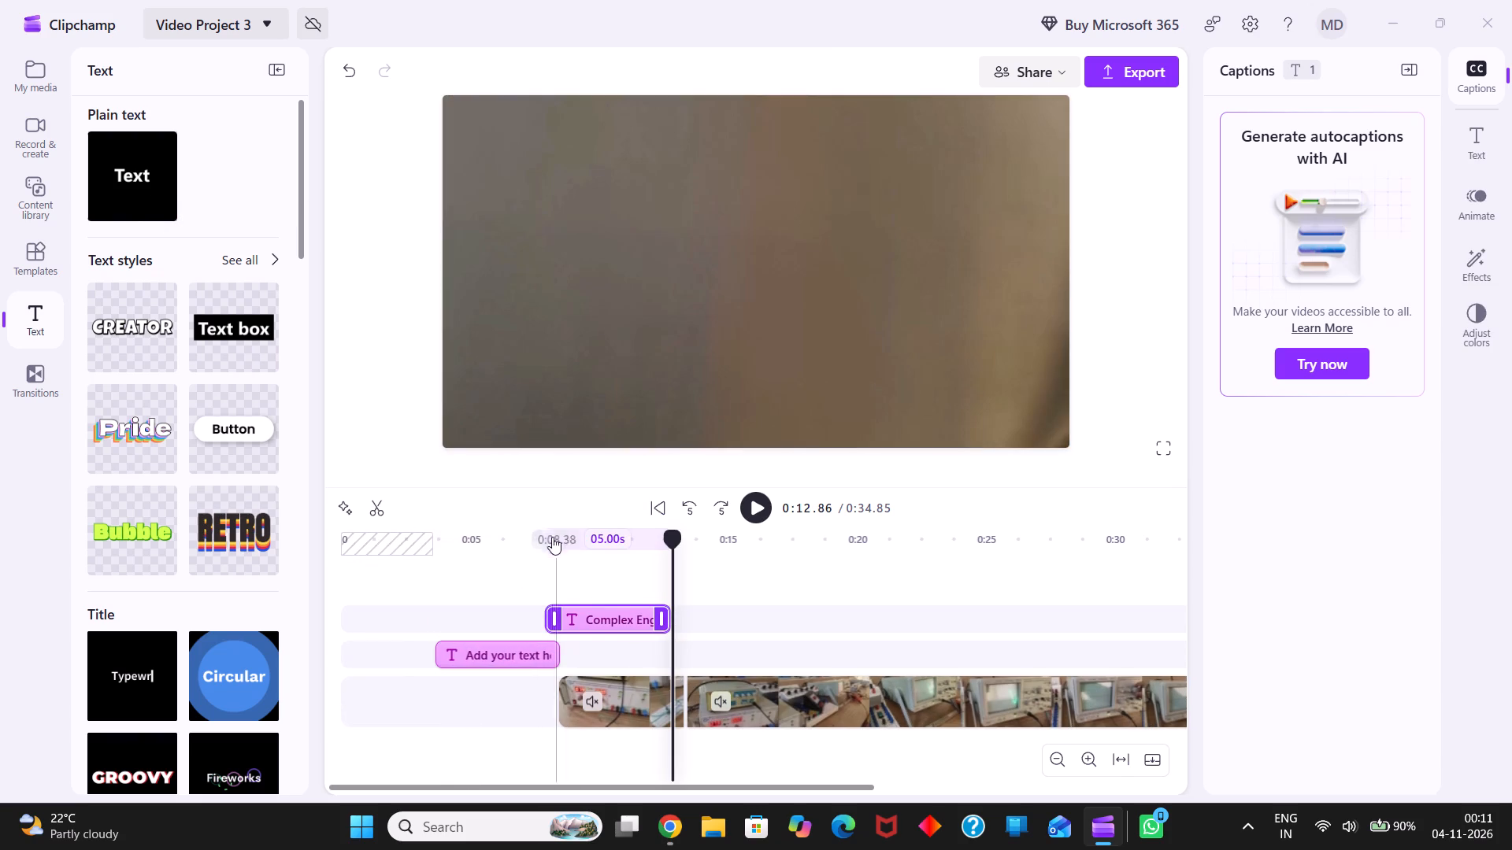
left_click(619, 621)
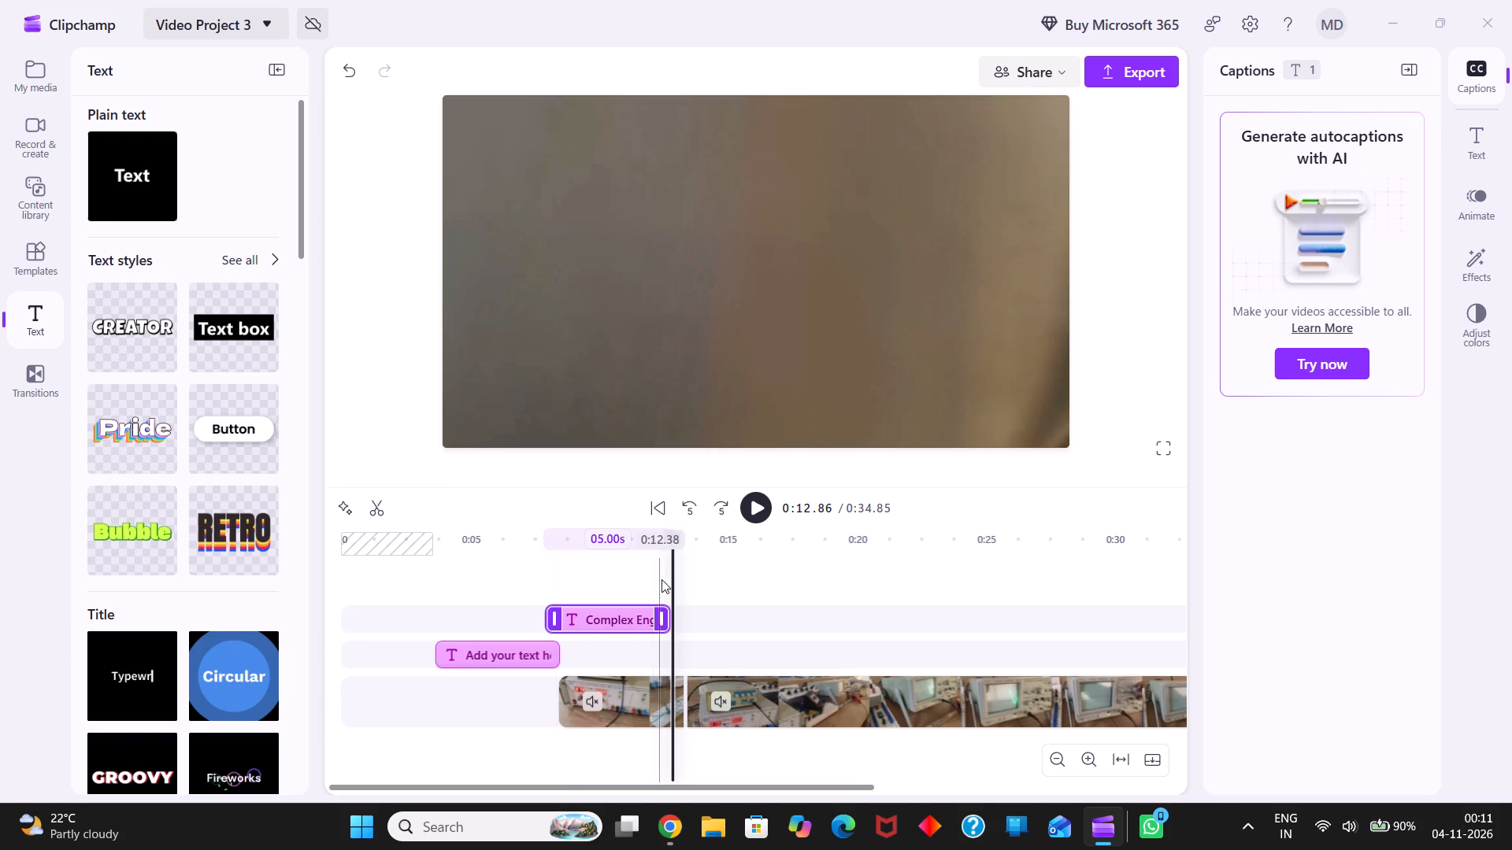
Briefly play the video and delete the plain placeholder text from the timeline.
left_click(769, 512)
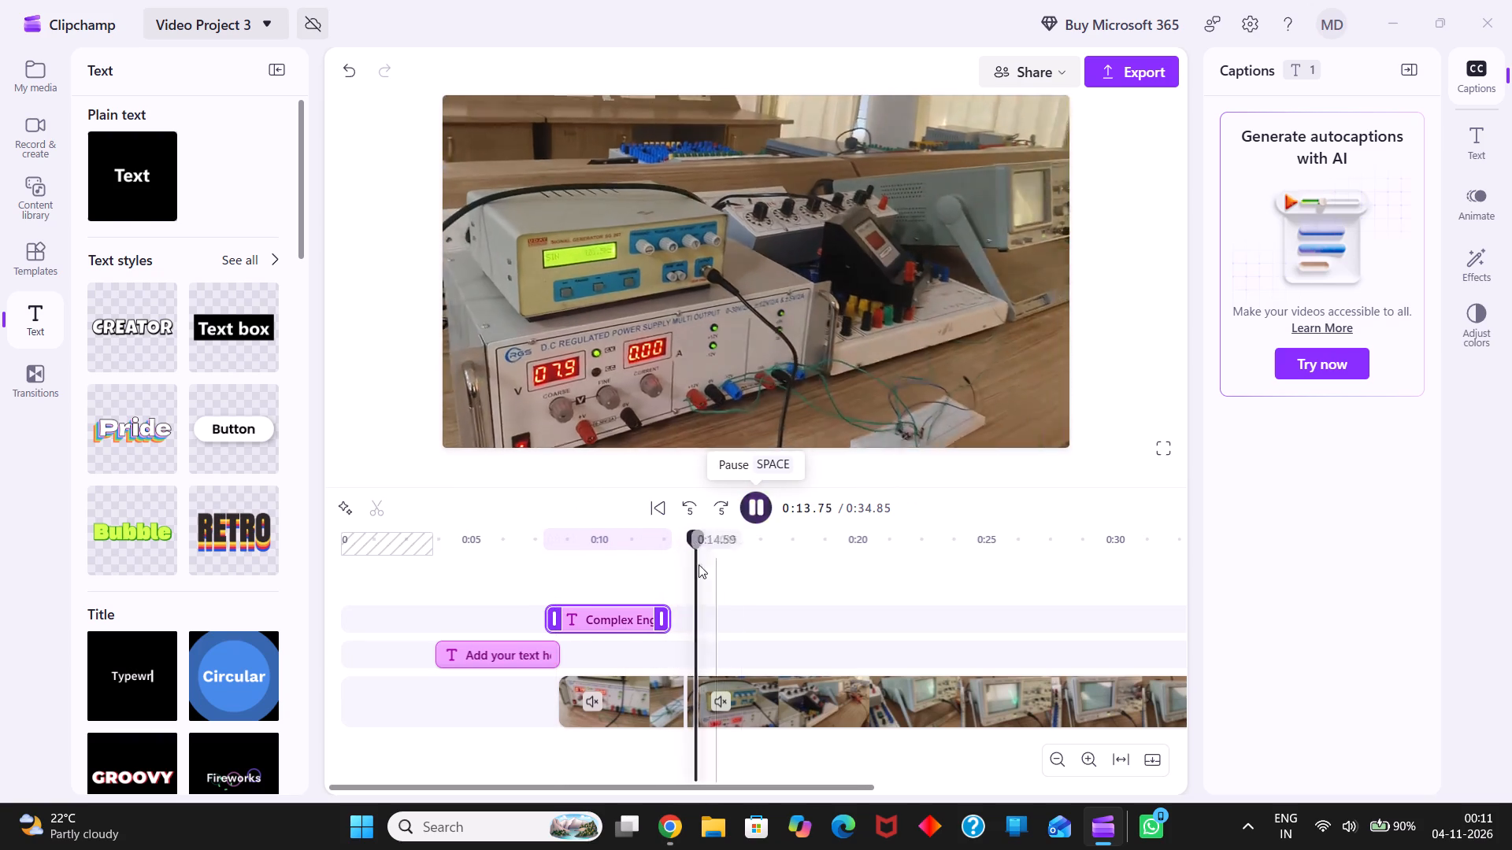
left_click(595, 638)
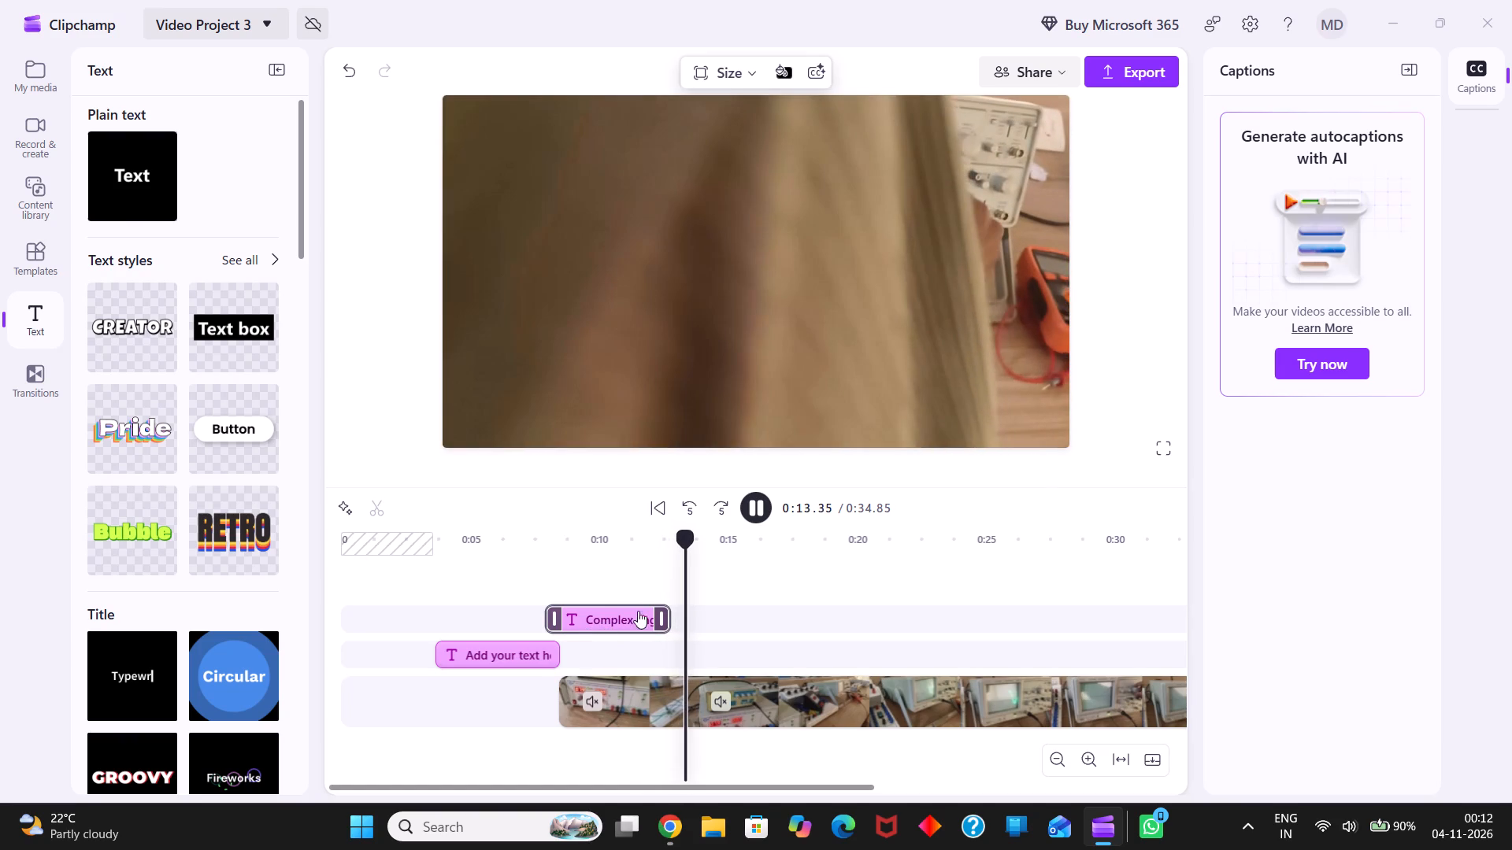
left_click(539, 652)
key("Delete")
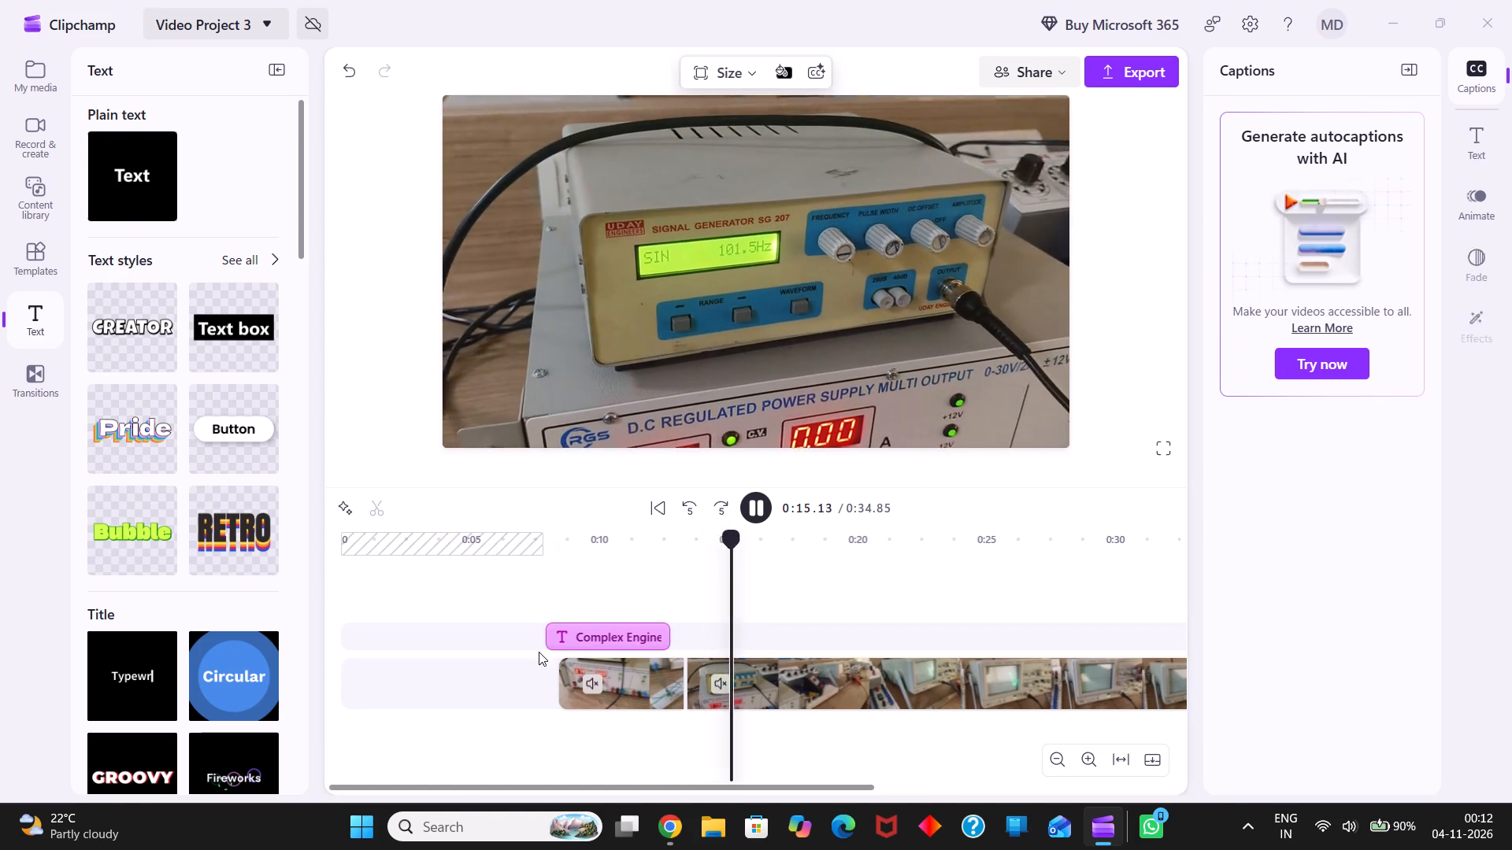
Move the "Complex Engineering Problem" text to the start of the timeline at 0:00 and preview it at 0:00.79.
left_click_drag(579, 641, 490, 629)
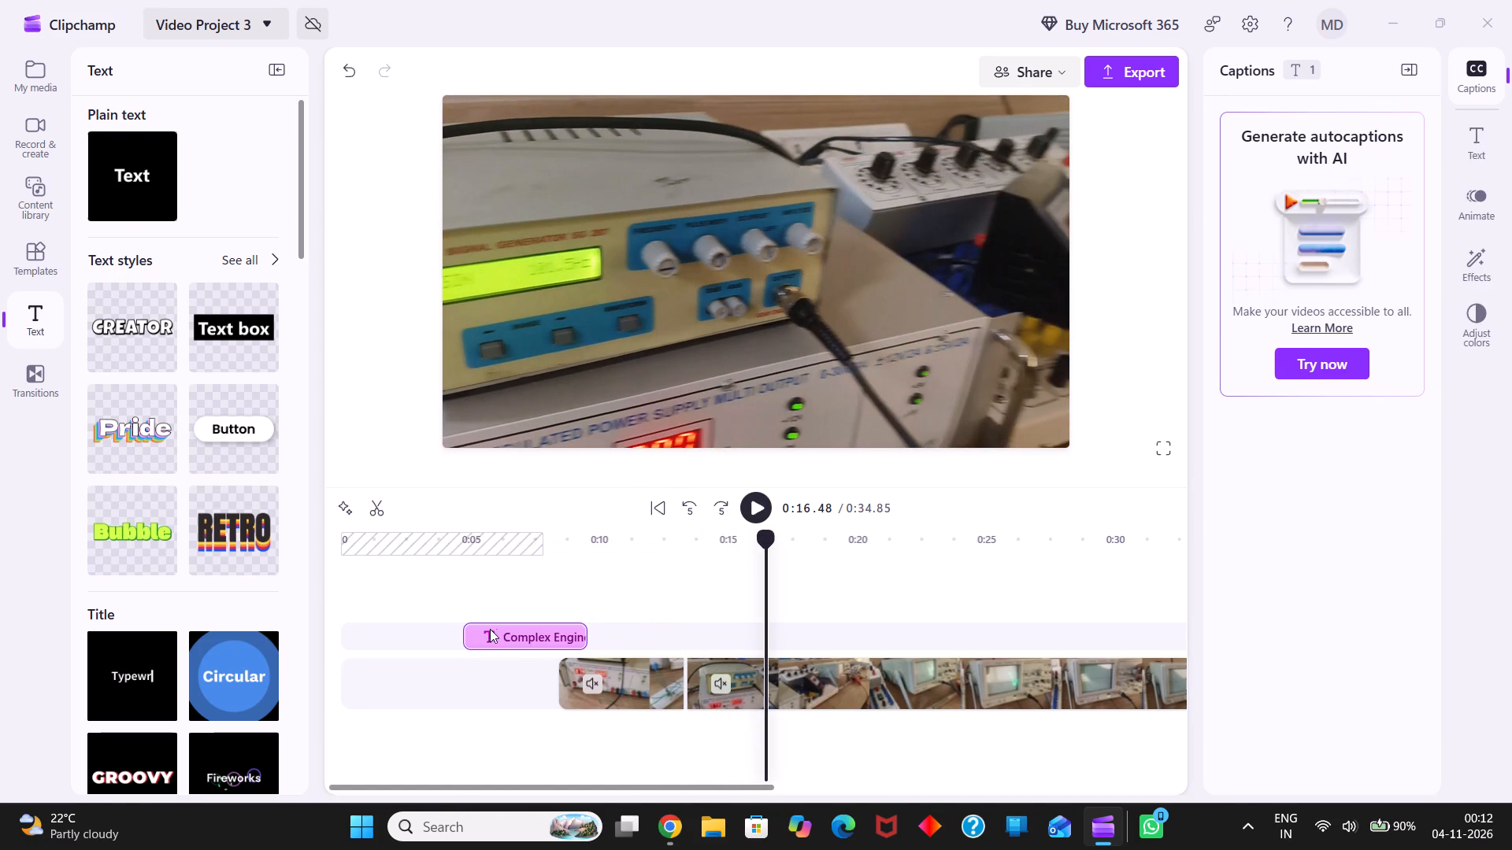
left_click_drag(490, 629, 365, 642)
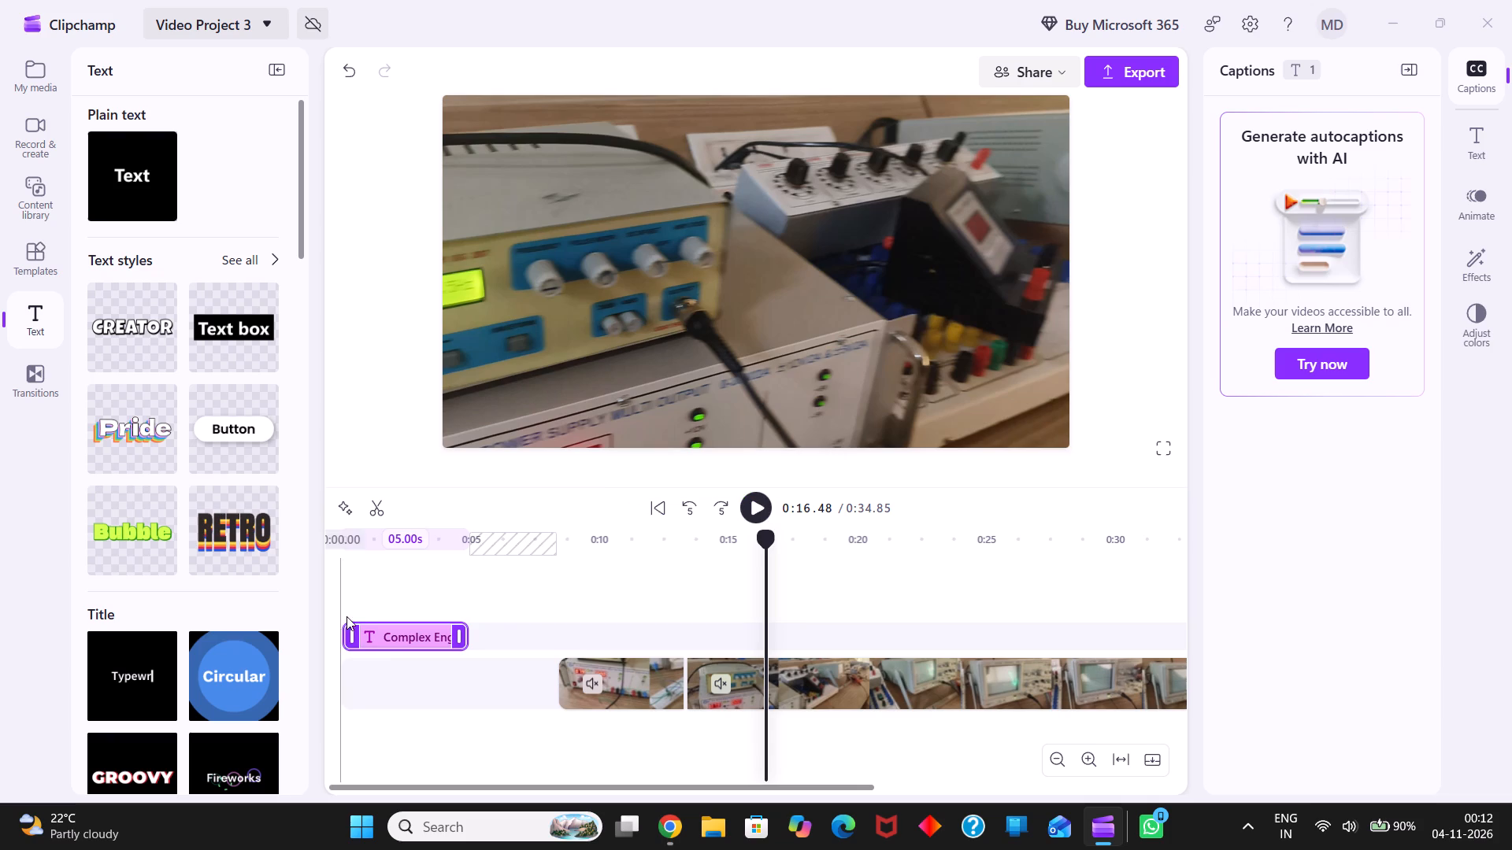
left_click(361, 606)
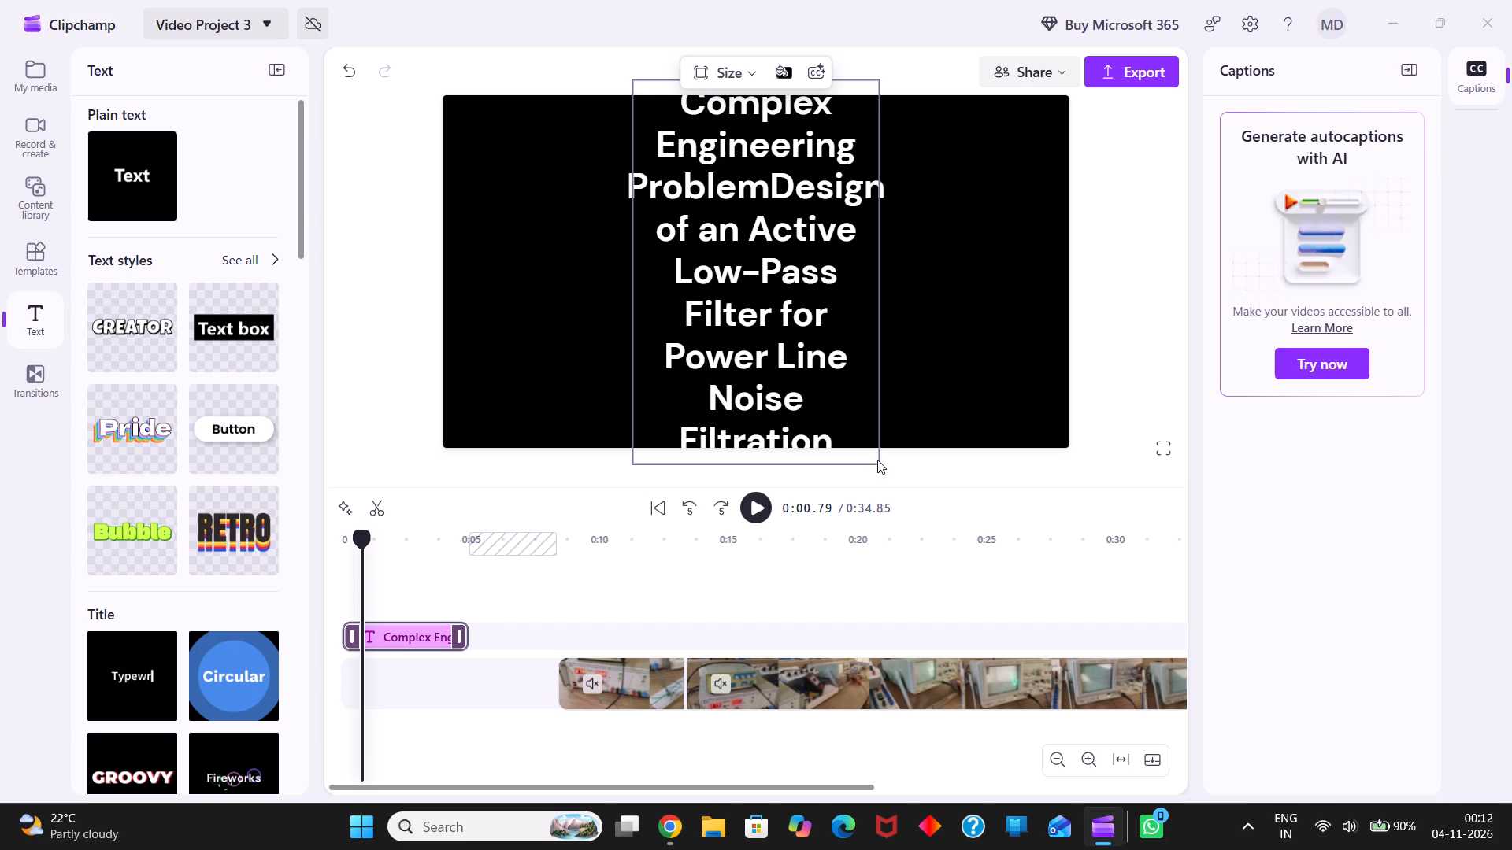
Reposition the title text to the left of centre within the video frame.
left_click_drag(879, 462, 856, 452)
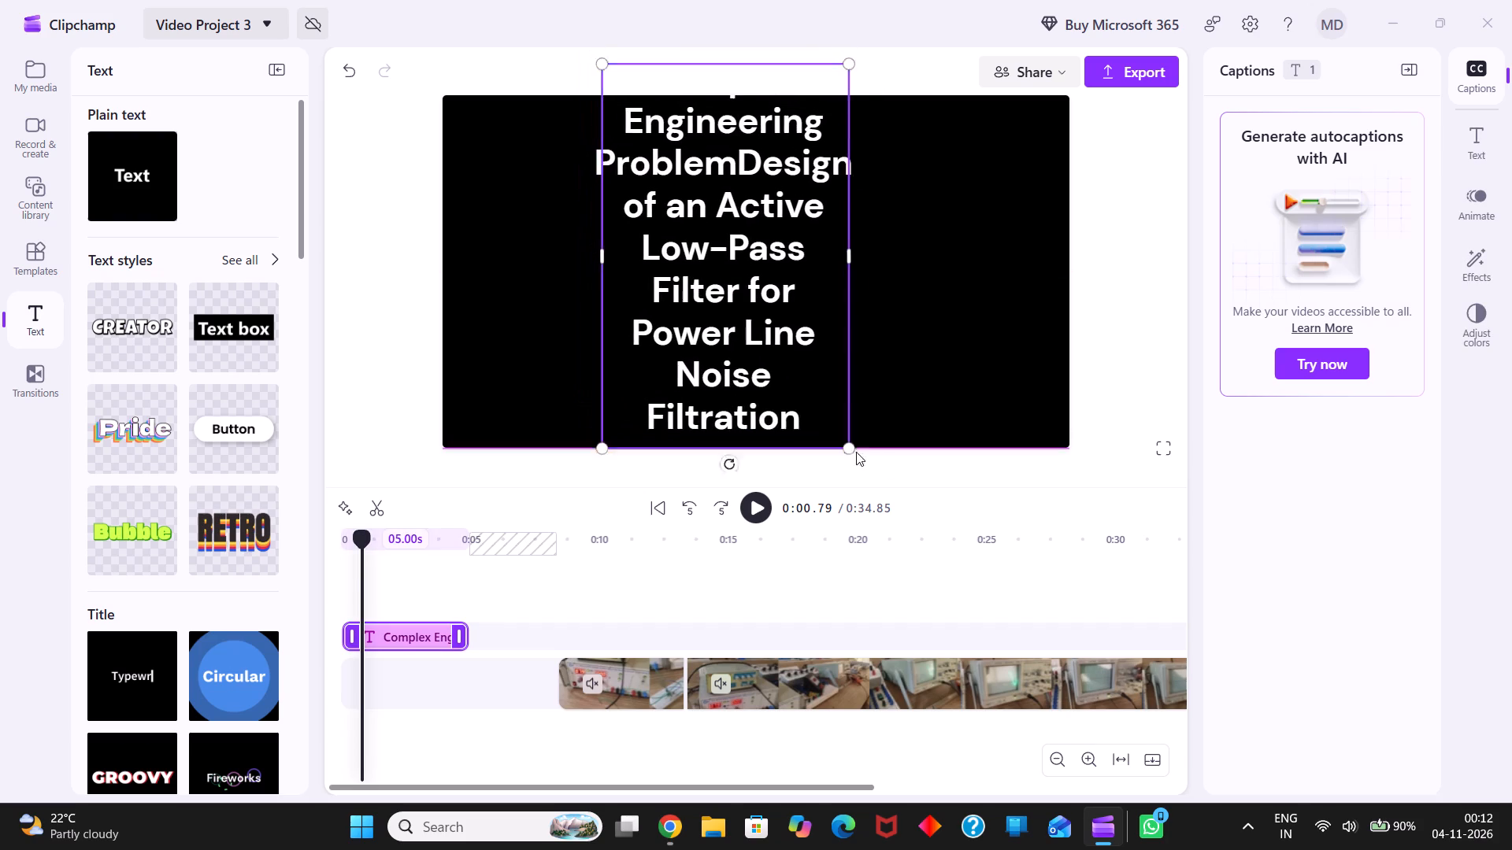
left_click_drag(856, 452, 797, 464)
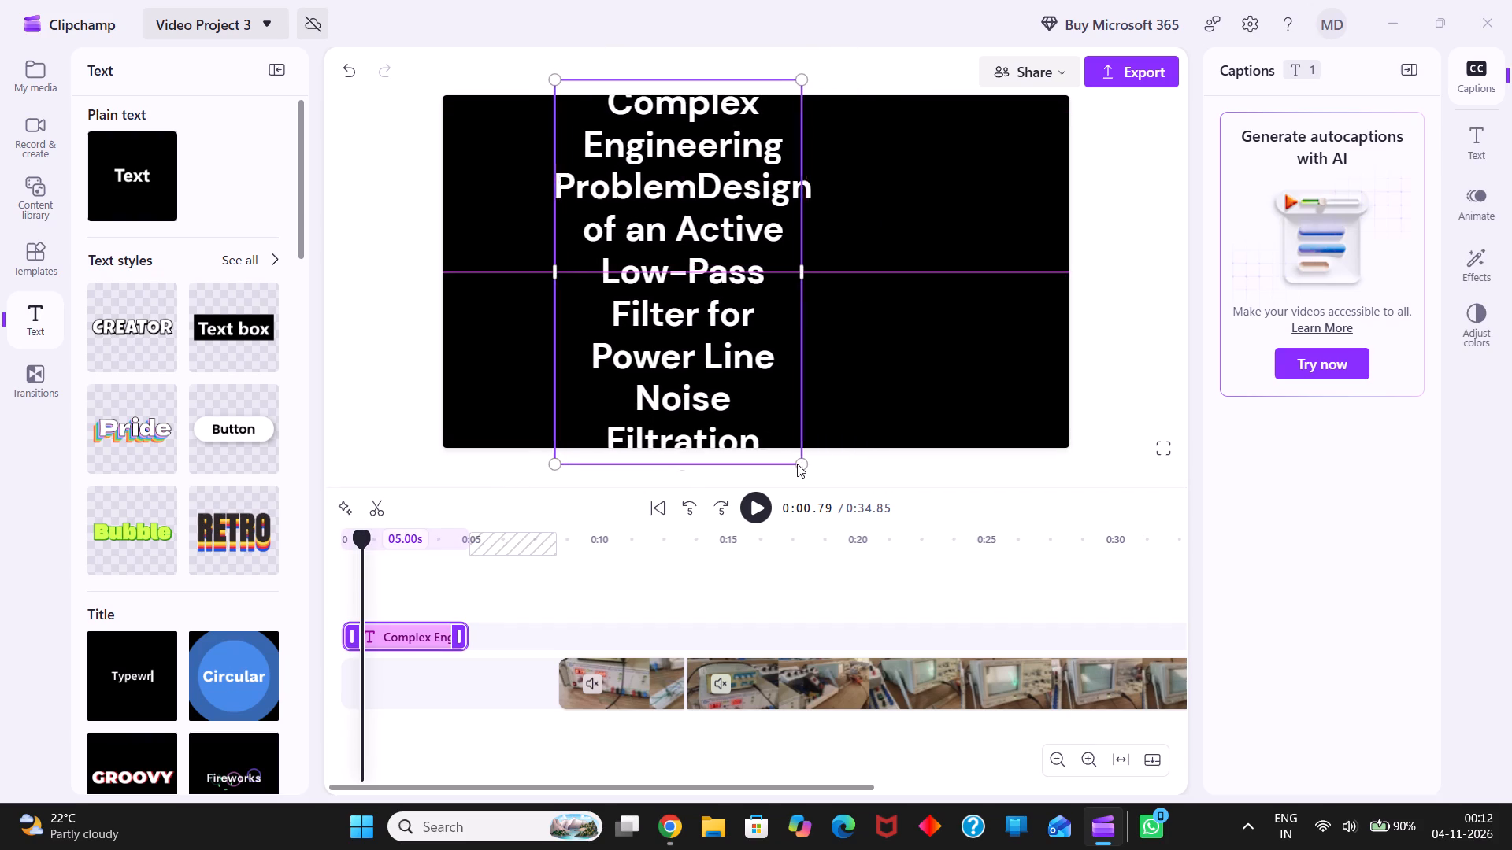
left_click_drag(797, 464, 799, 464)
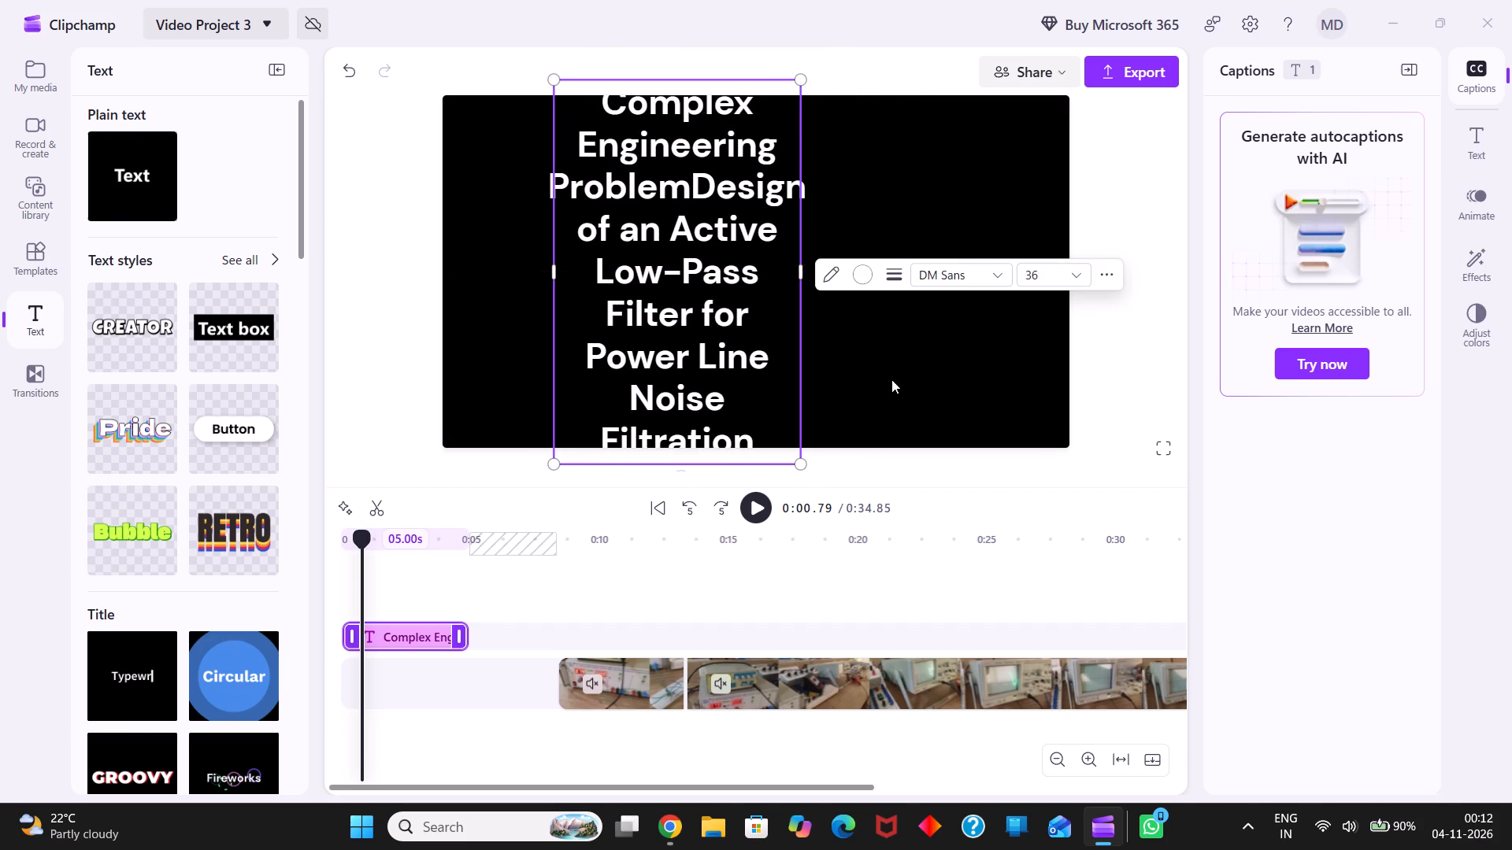
Add the thinnest outline to the title text in black #000000 with 95% opacity.
left_click(900, 288)
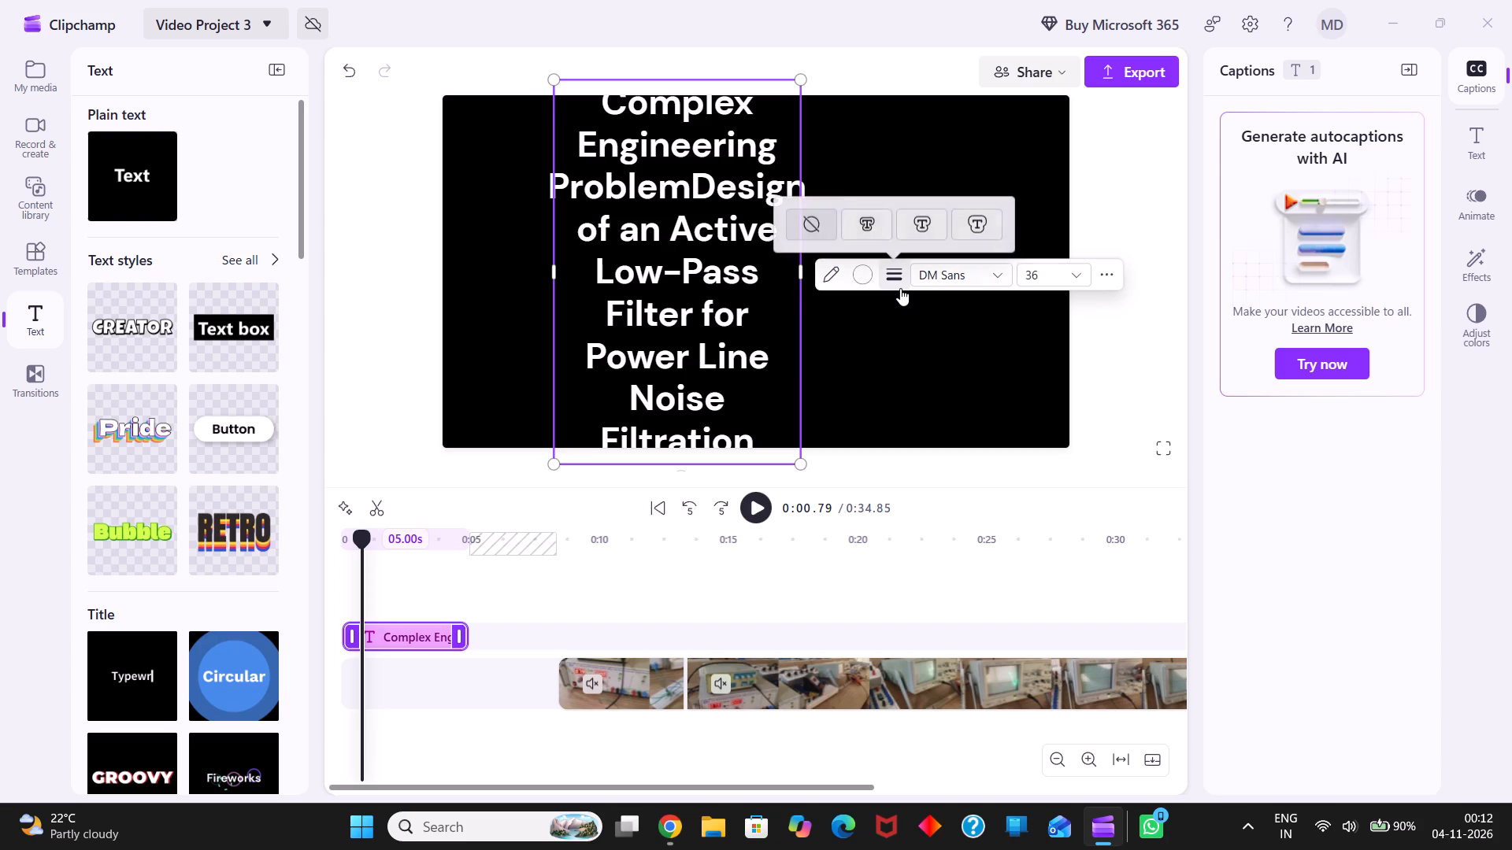
left_click(872, 235)
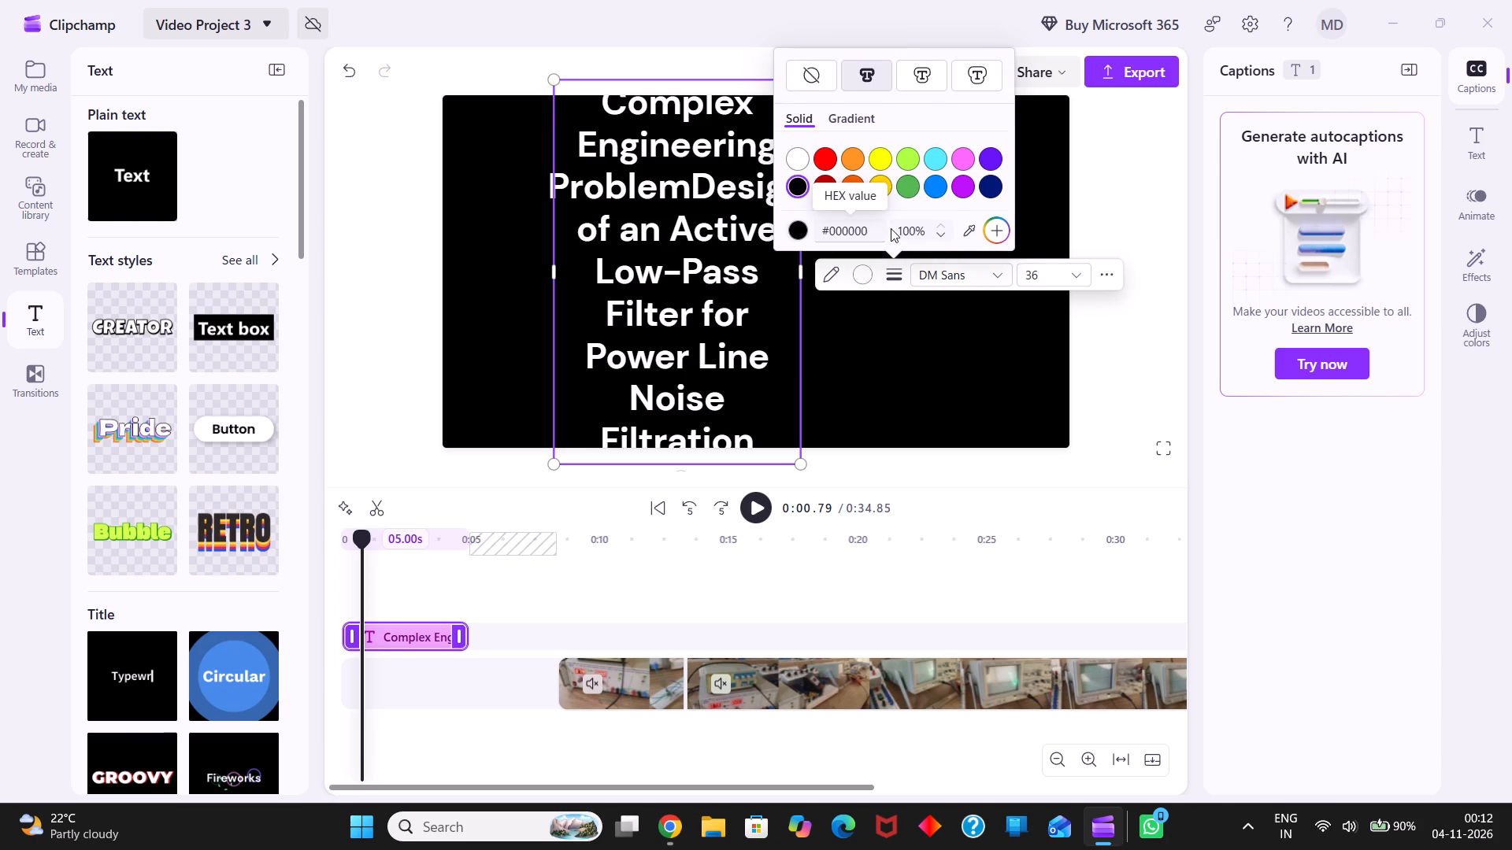
left_click(918, 232)
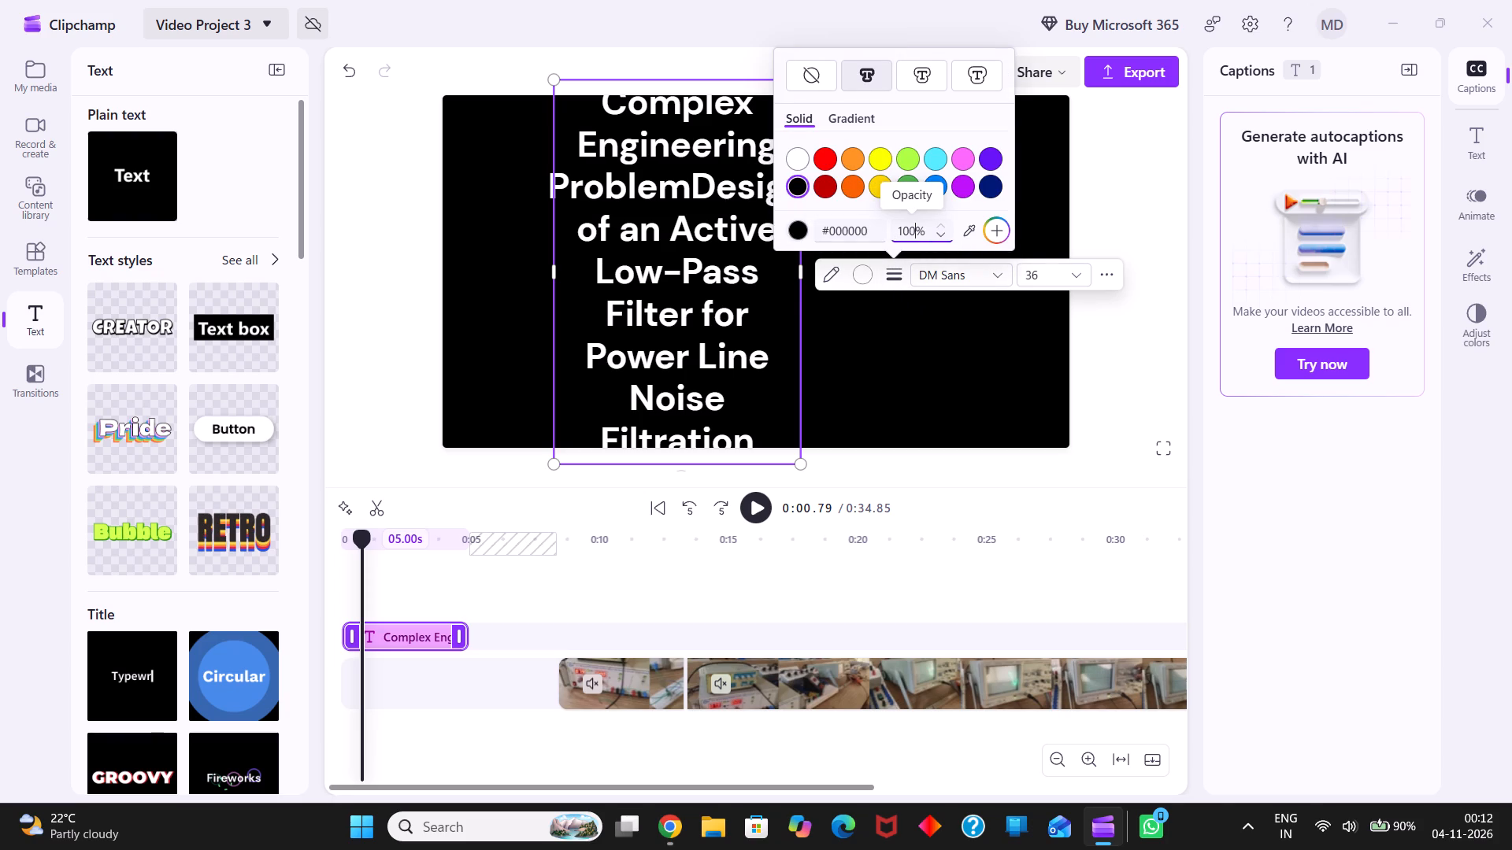
key("BackSpace")
key("BackSpace")
key("BackSpace")
key("8")
key("BackSpace")
type("955")
key("BackSpace")
key("Return")
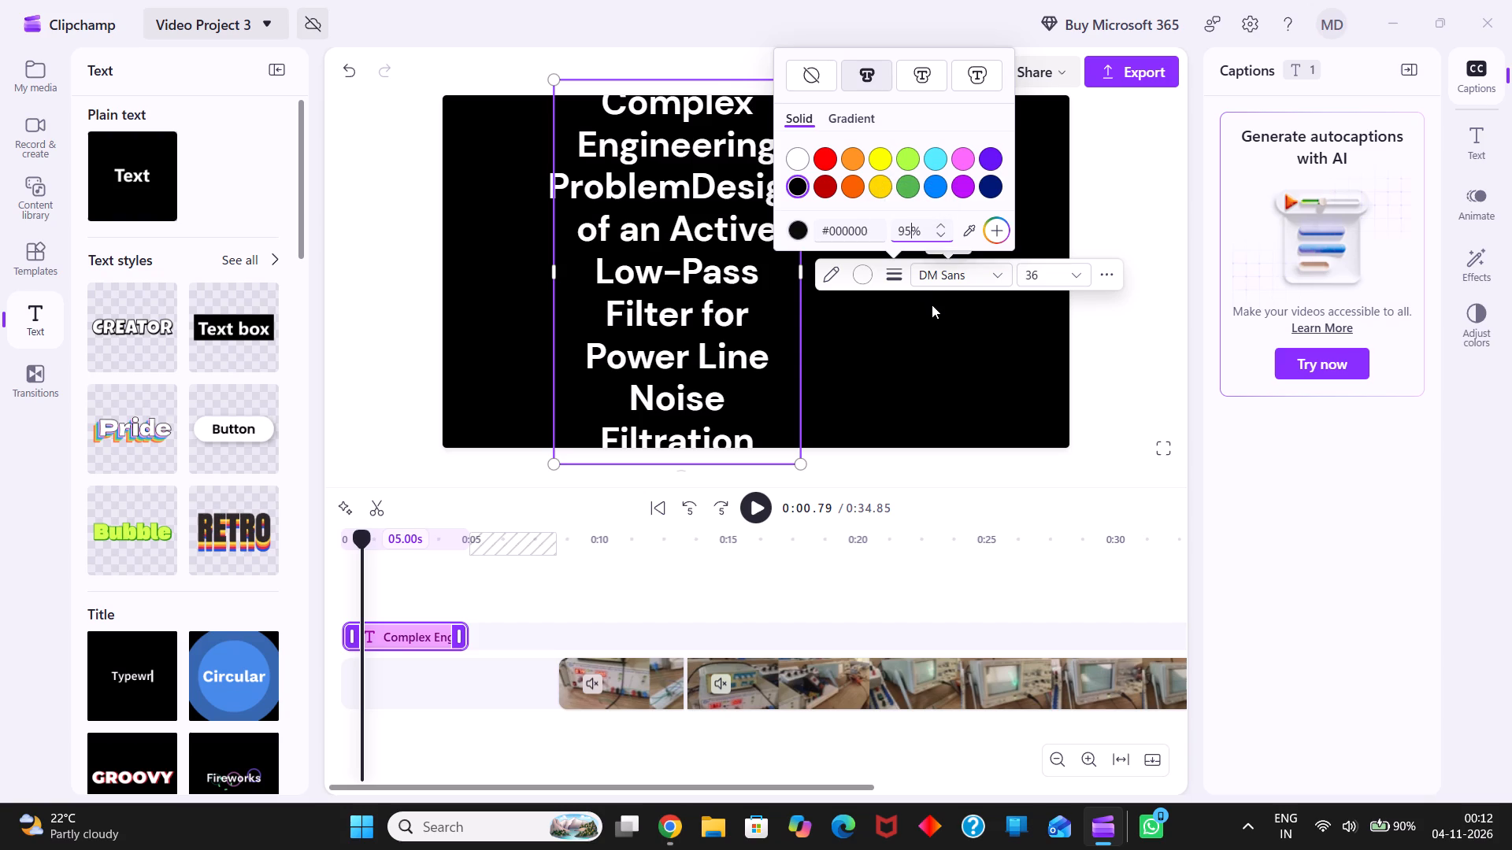
left_click(932, 305)
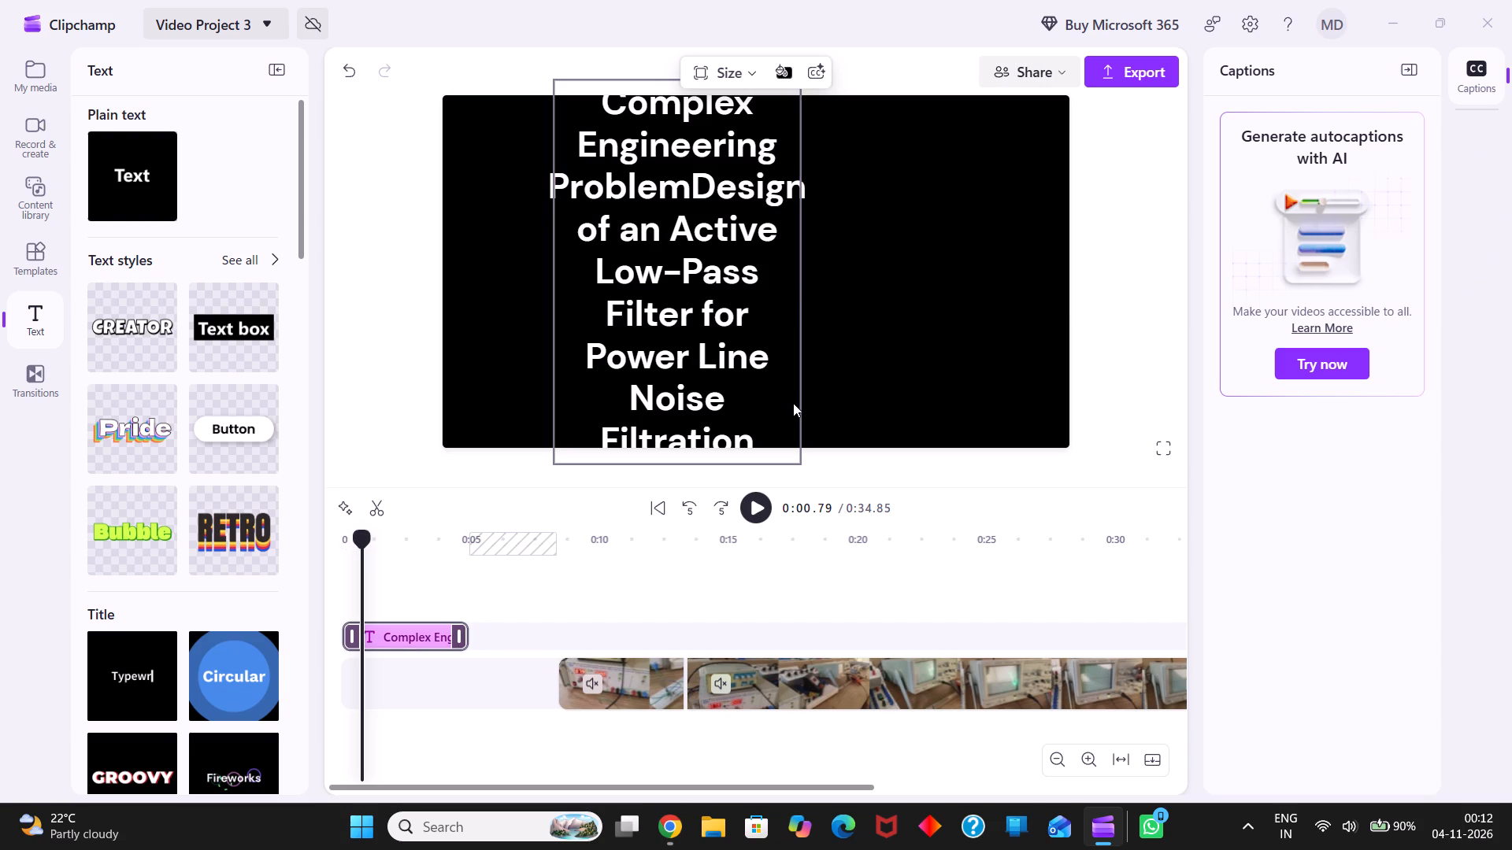
Set the title text's font size to 30.
right_click(793, 403)
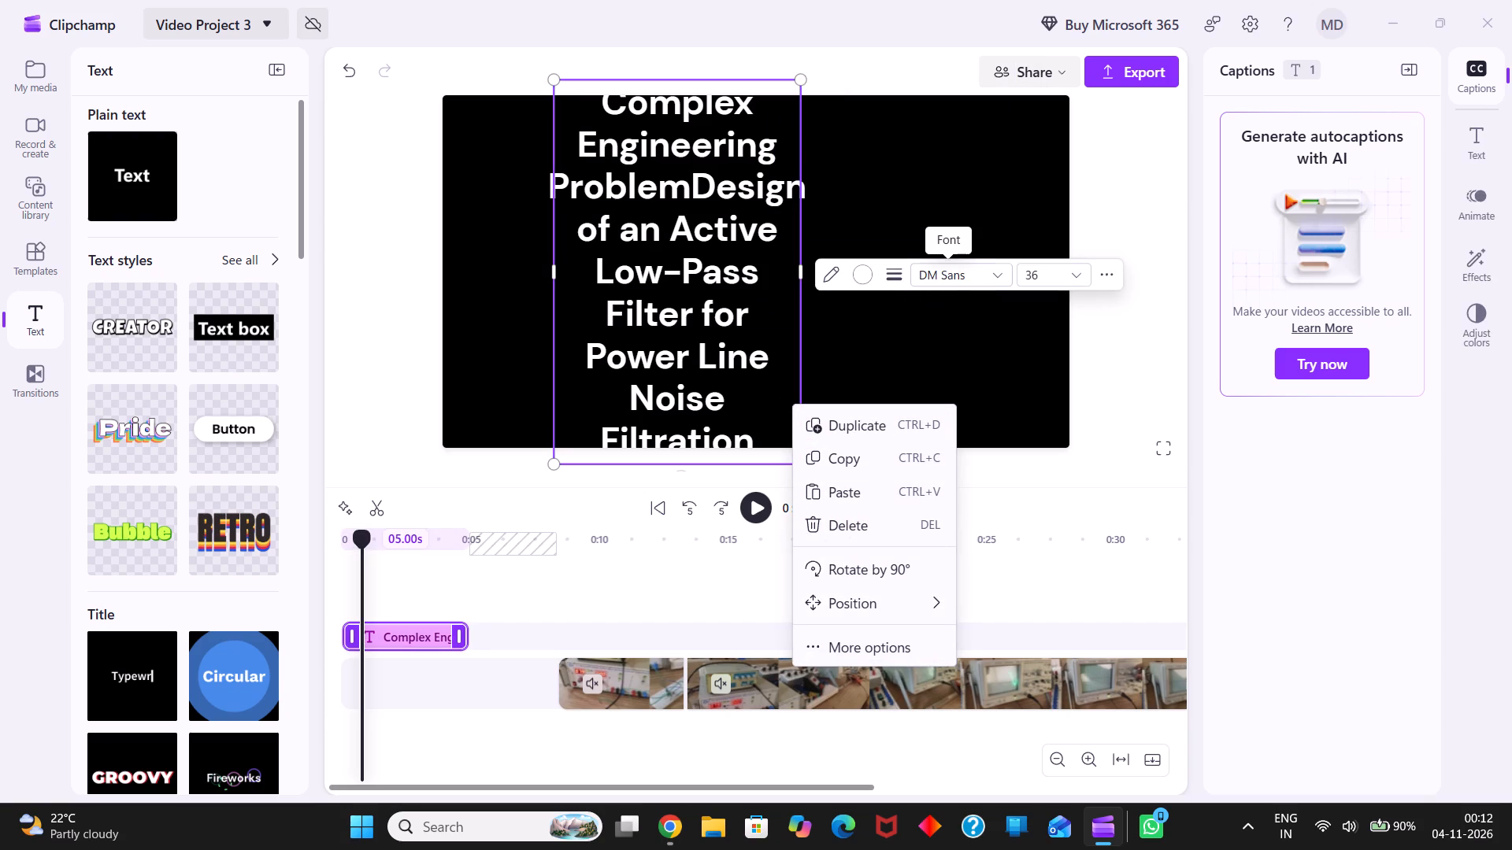
left_click(982, 278)
left_click(1034, 284)
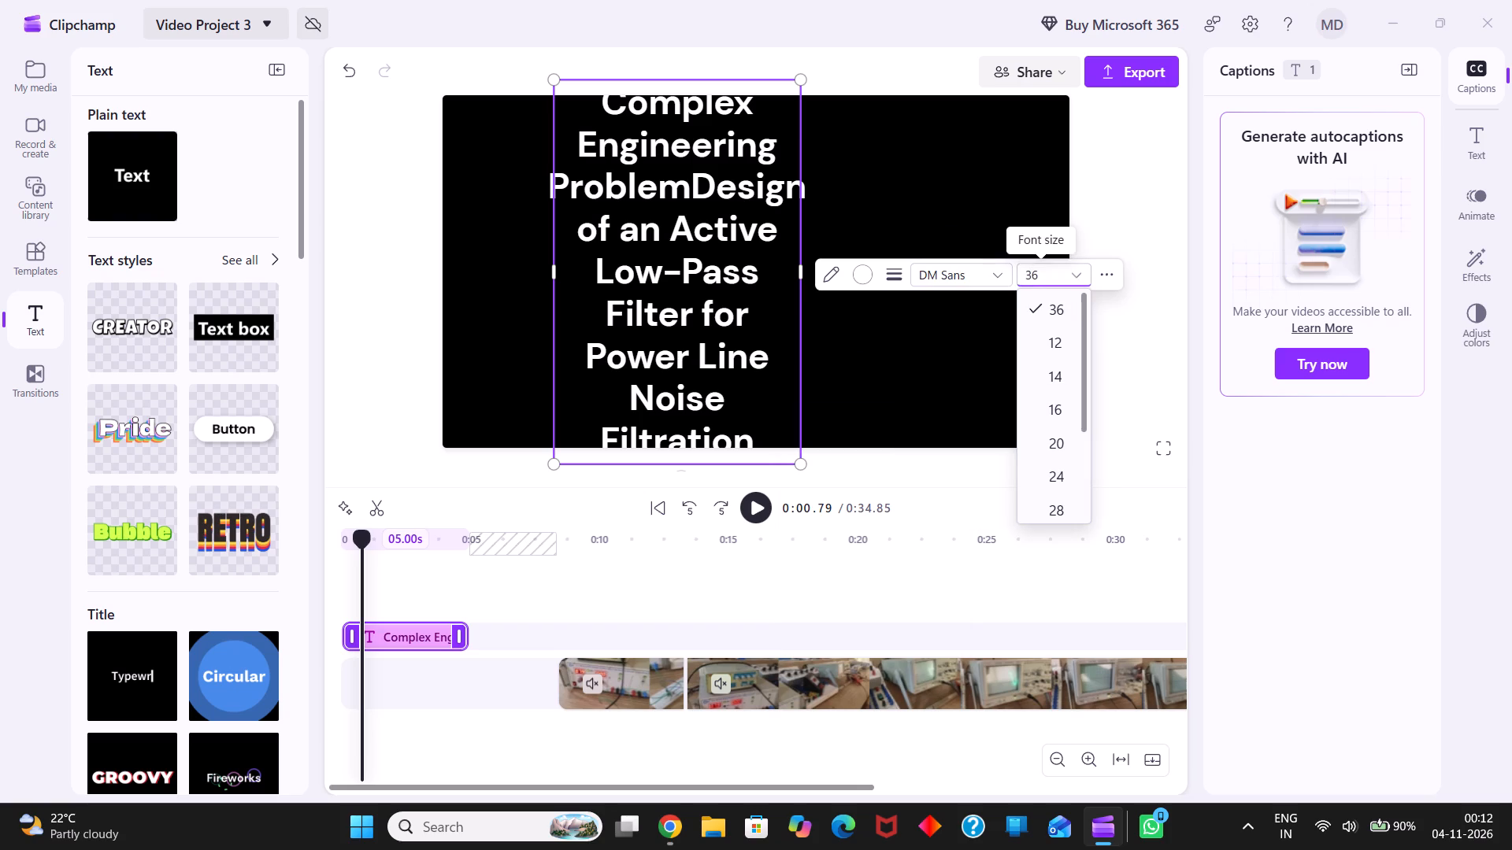
left_click(1045, 275)
key("BackSpace")
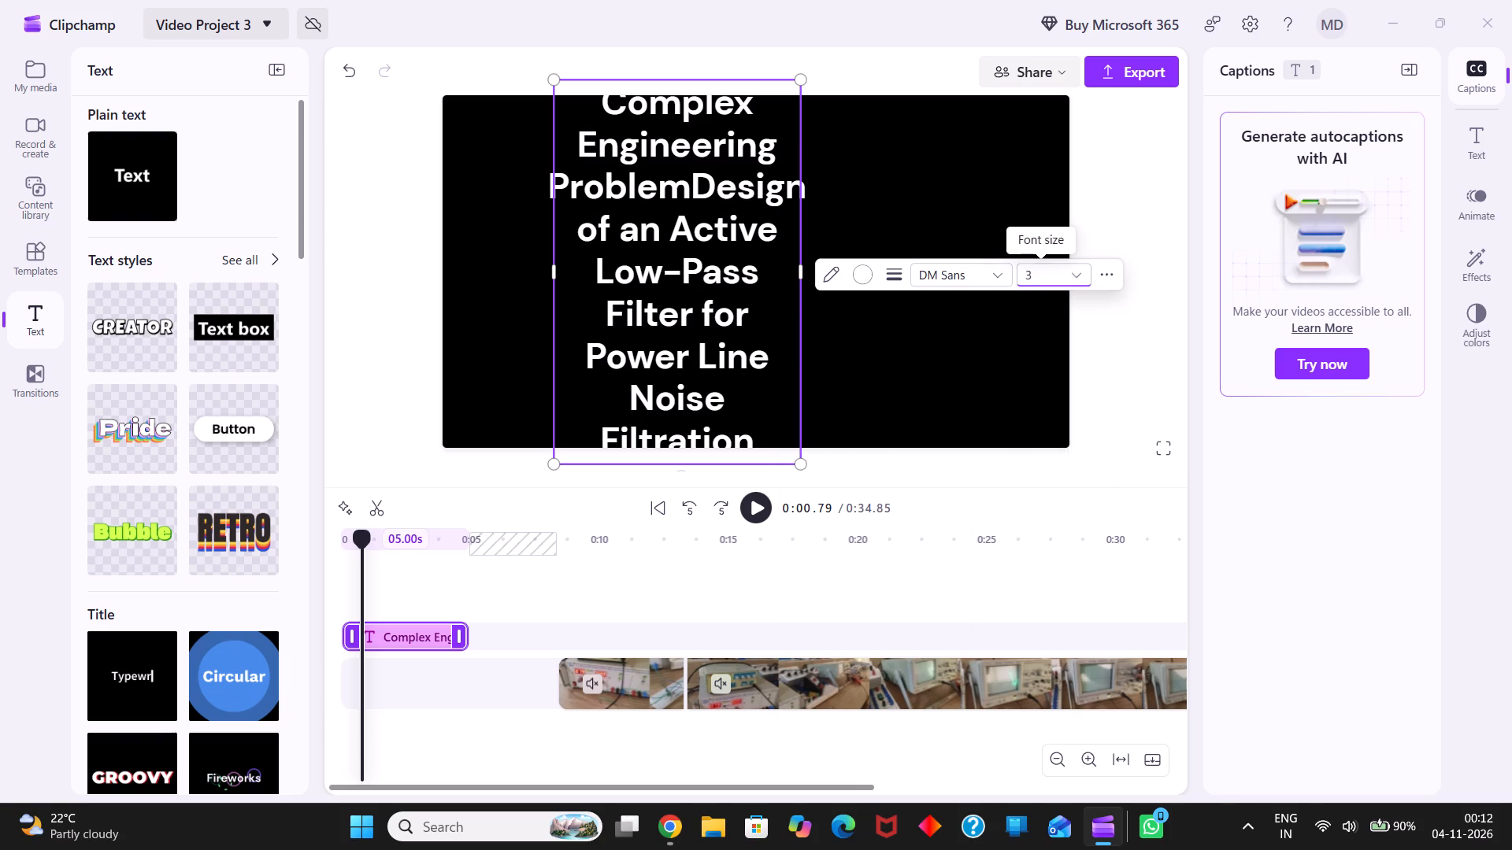
key("0")
key("Return")
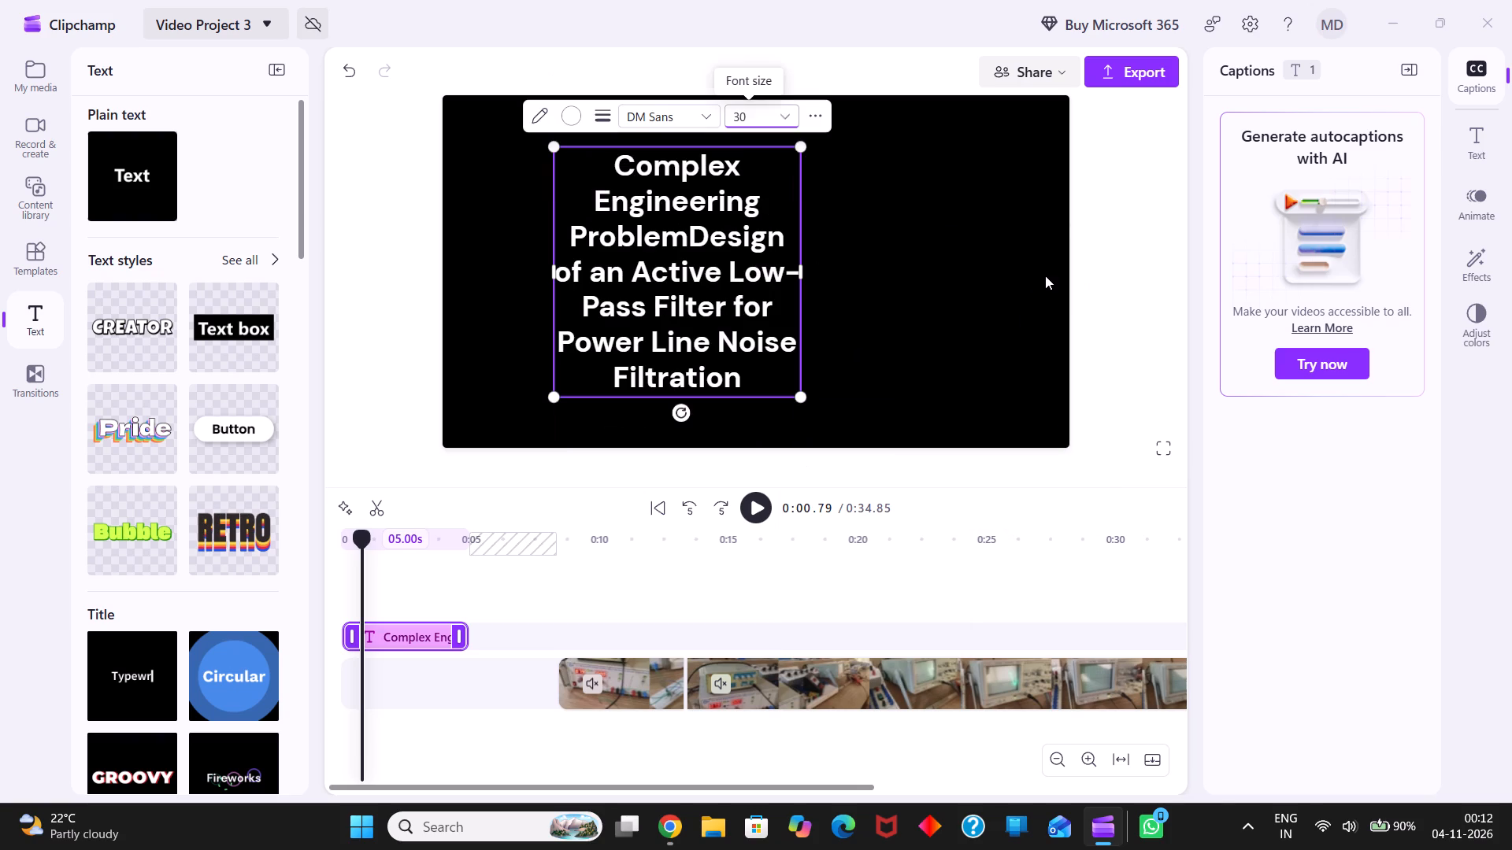
Move the title text back towards the centre of the video frame, ending slightly left of and above centre.
left_click_drag(758, 277, 835, 274)
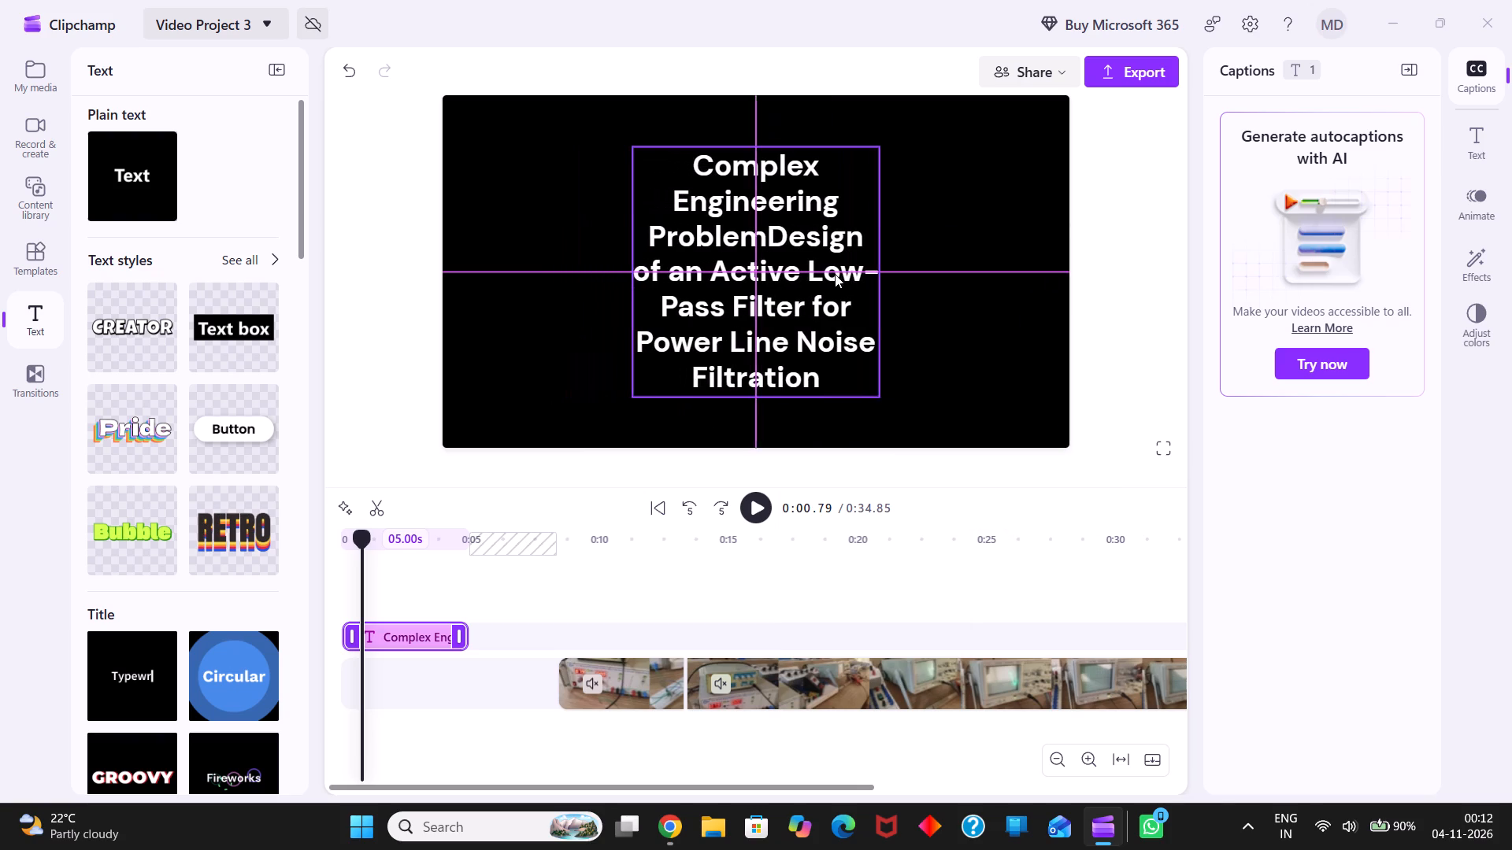
left_click_drag(835, 274, 816, 268)
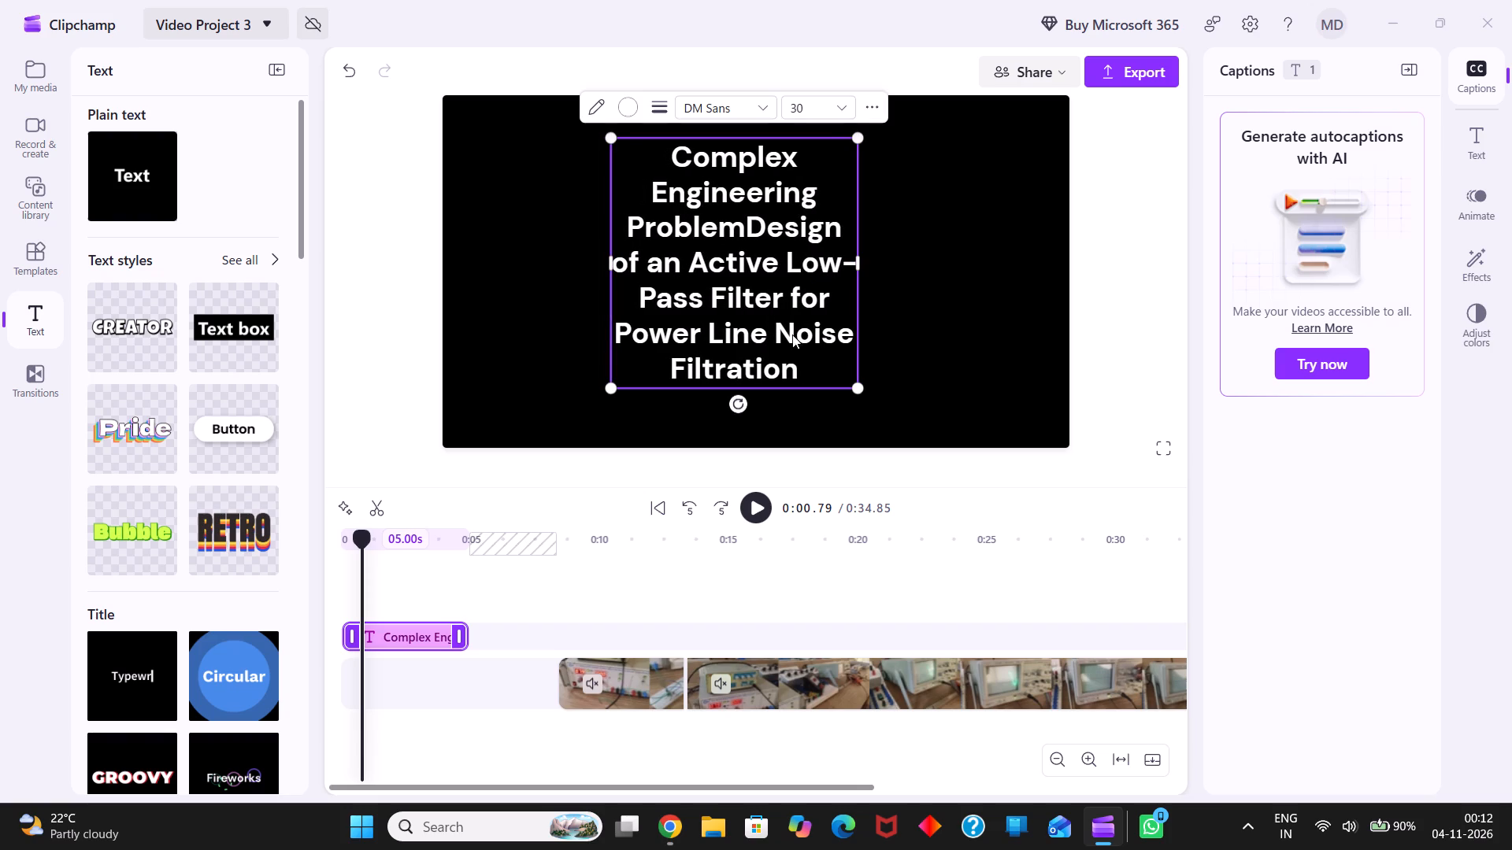
Play the opening through the start of the first clip, replay the title from several points, and pause at about 0:01.68.
left_click(757, 499)
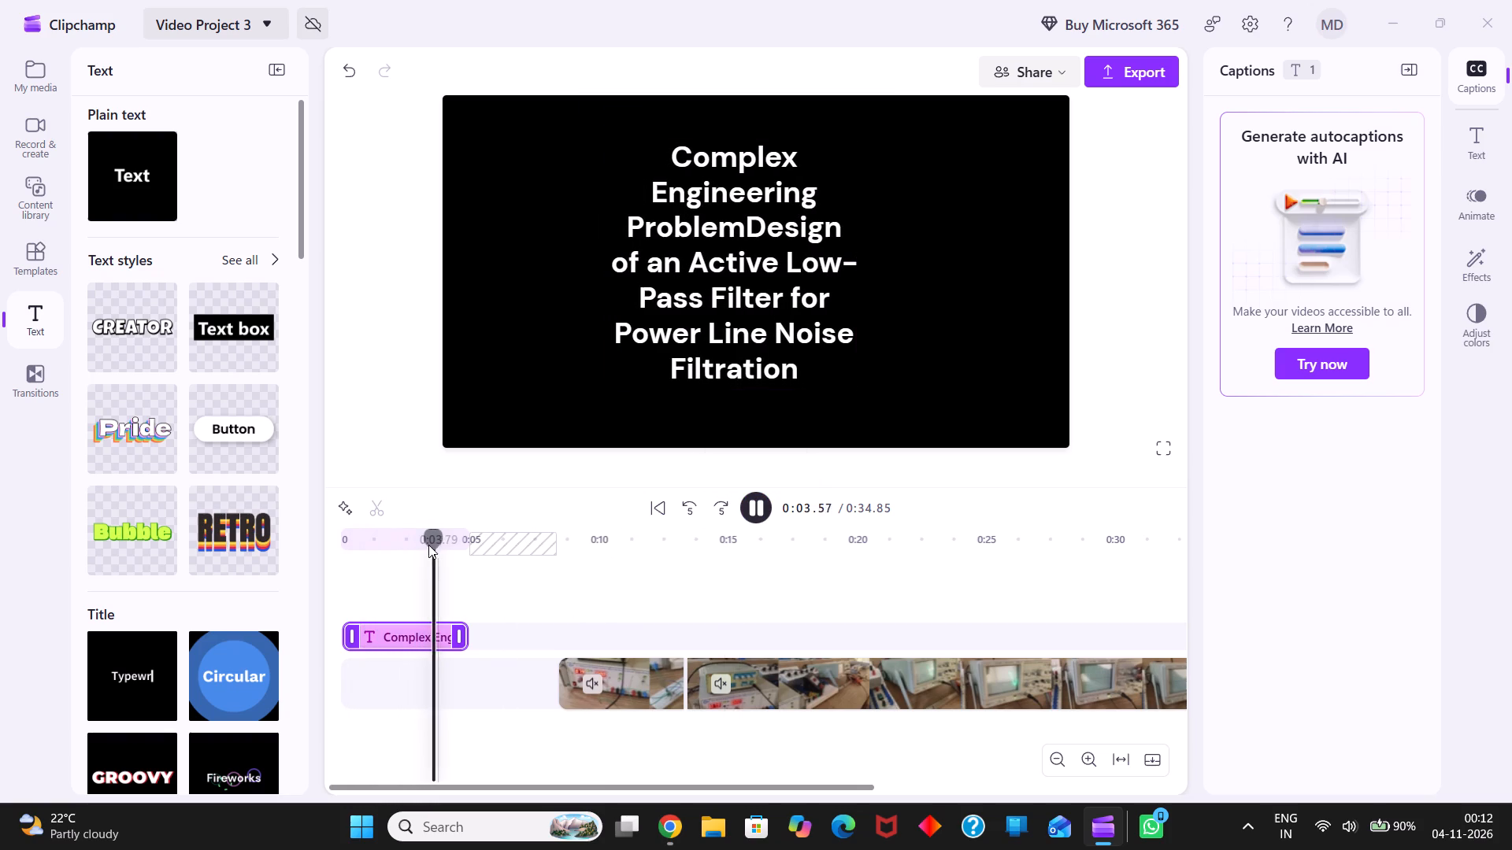
scroll(247, 725, "down", 1)
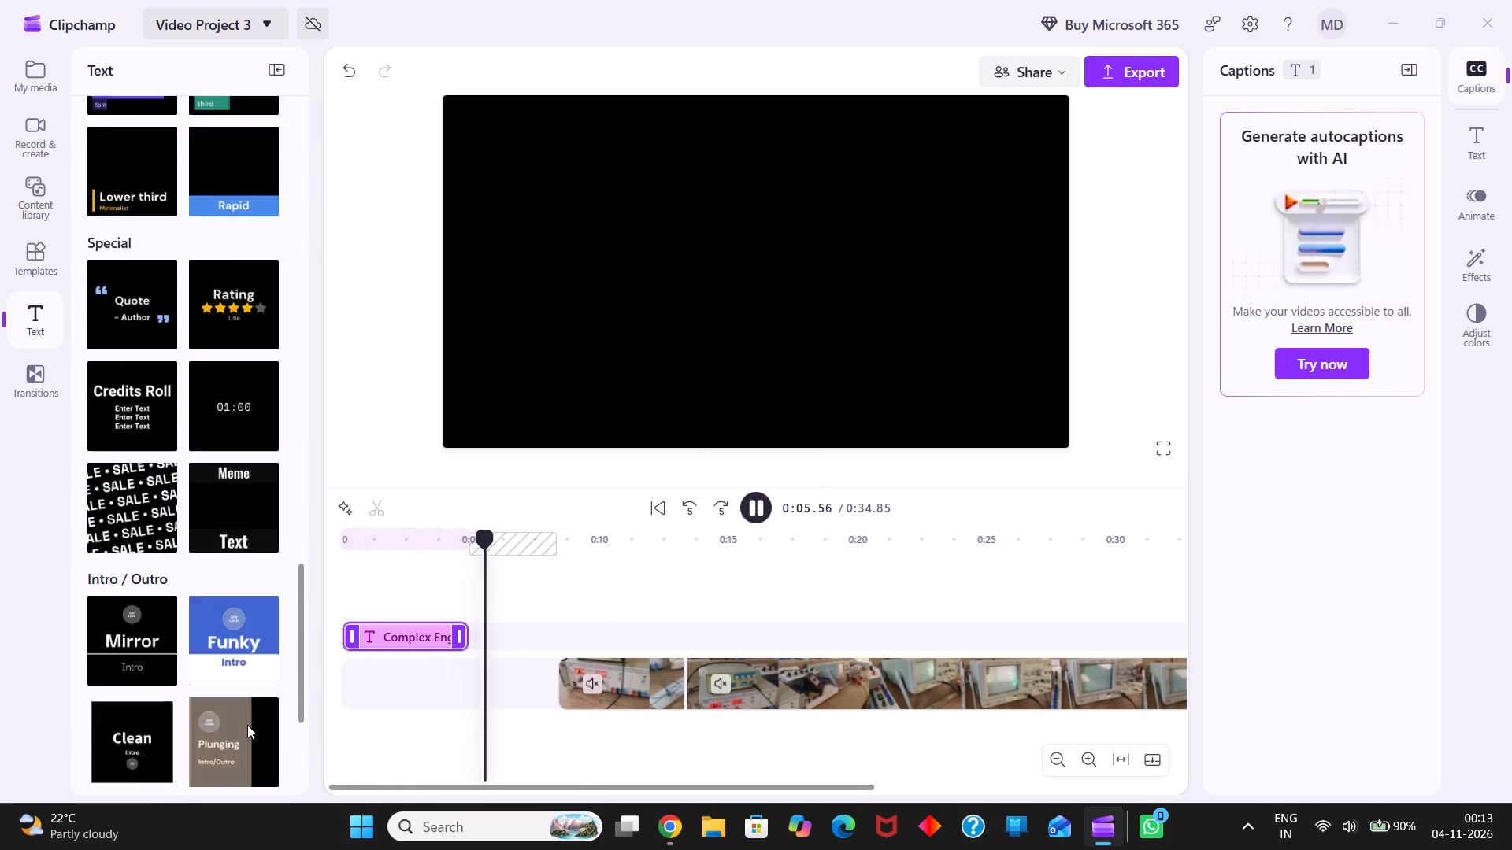
scroll(247, 725, "down", 1)
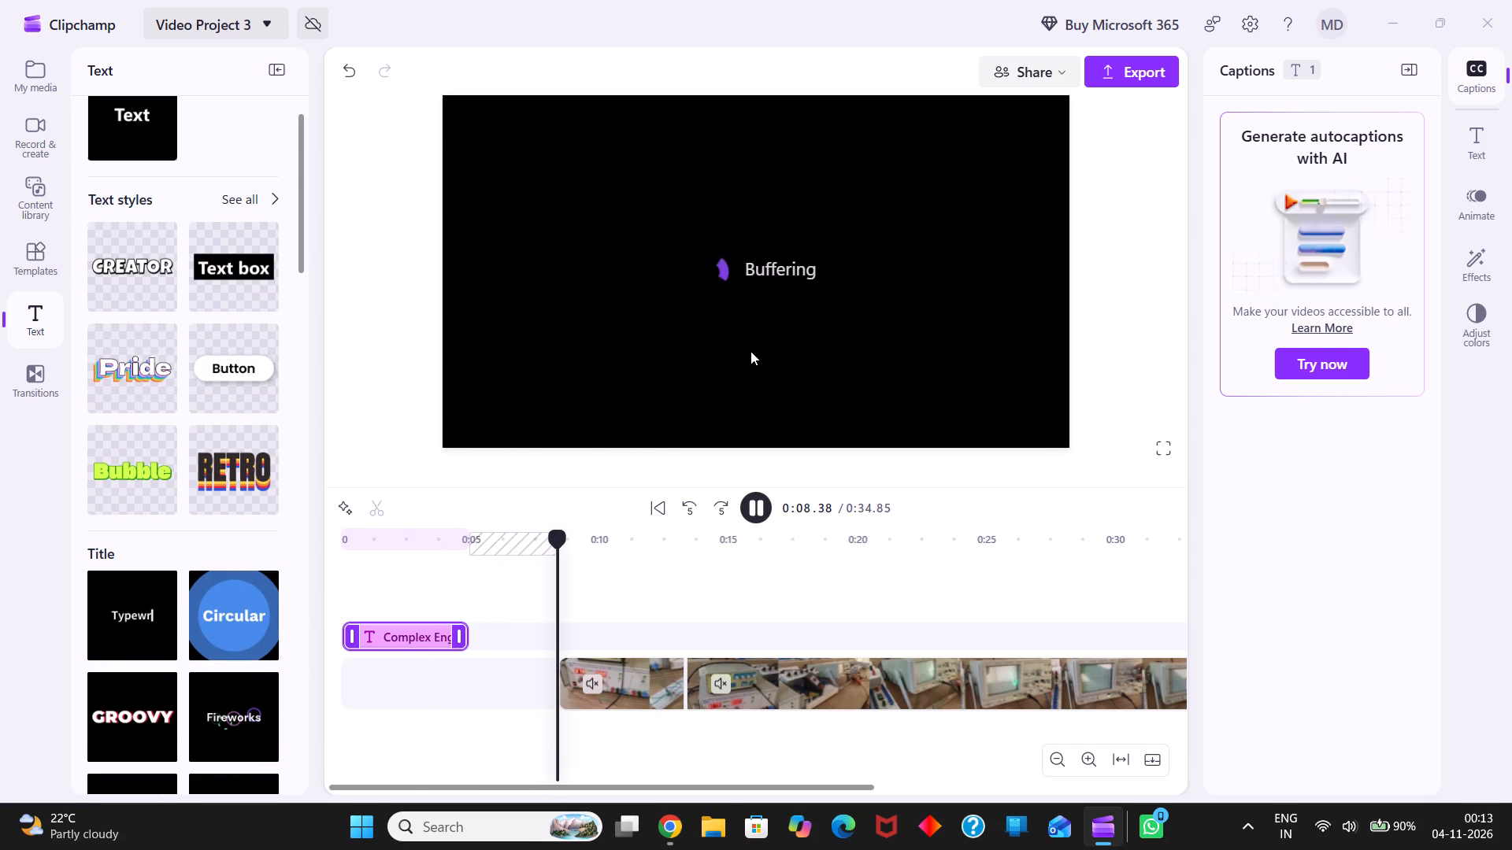
right_click(427, 630)
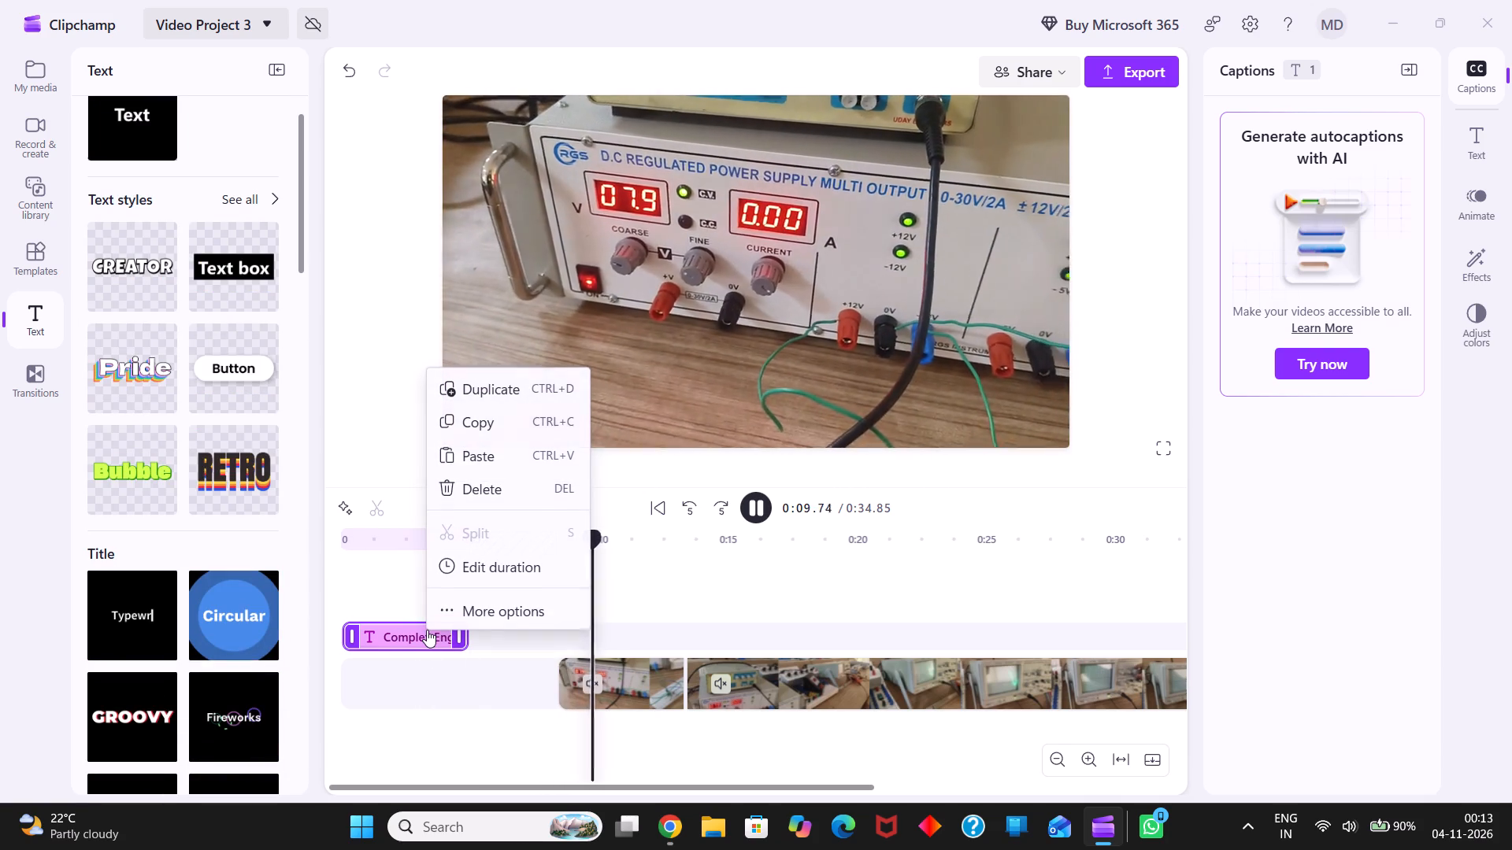
left_click(377, 648)
left_click(372, 593)
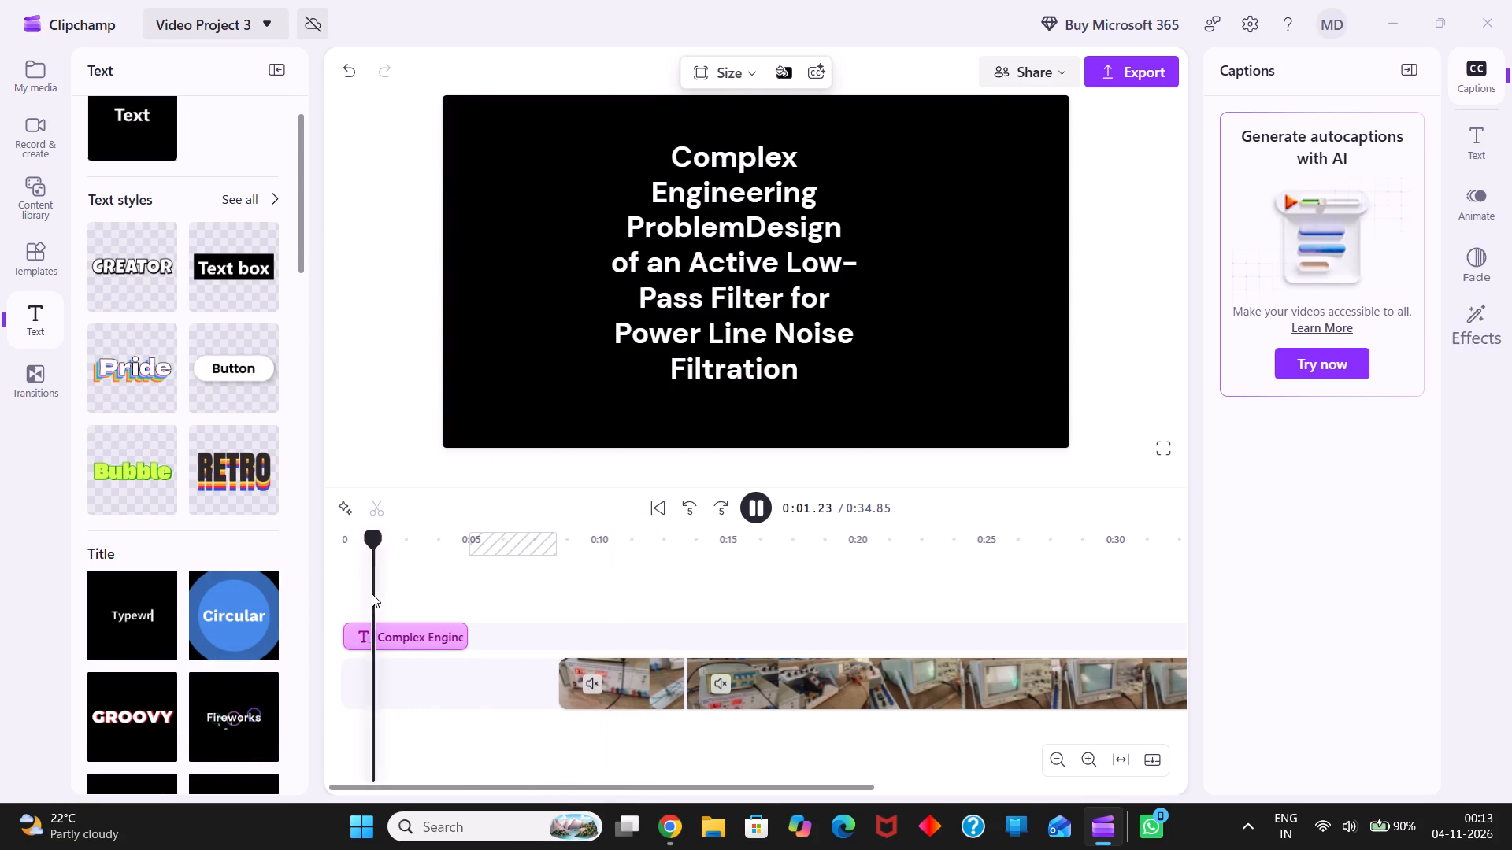
left_click(433, 589)
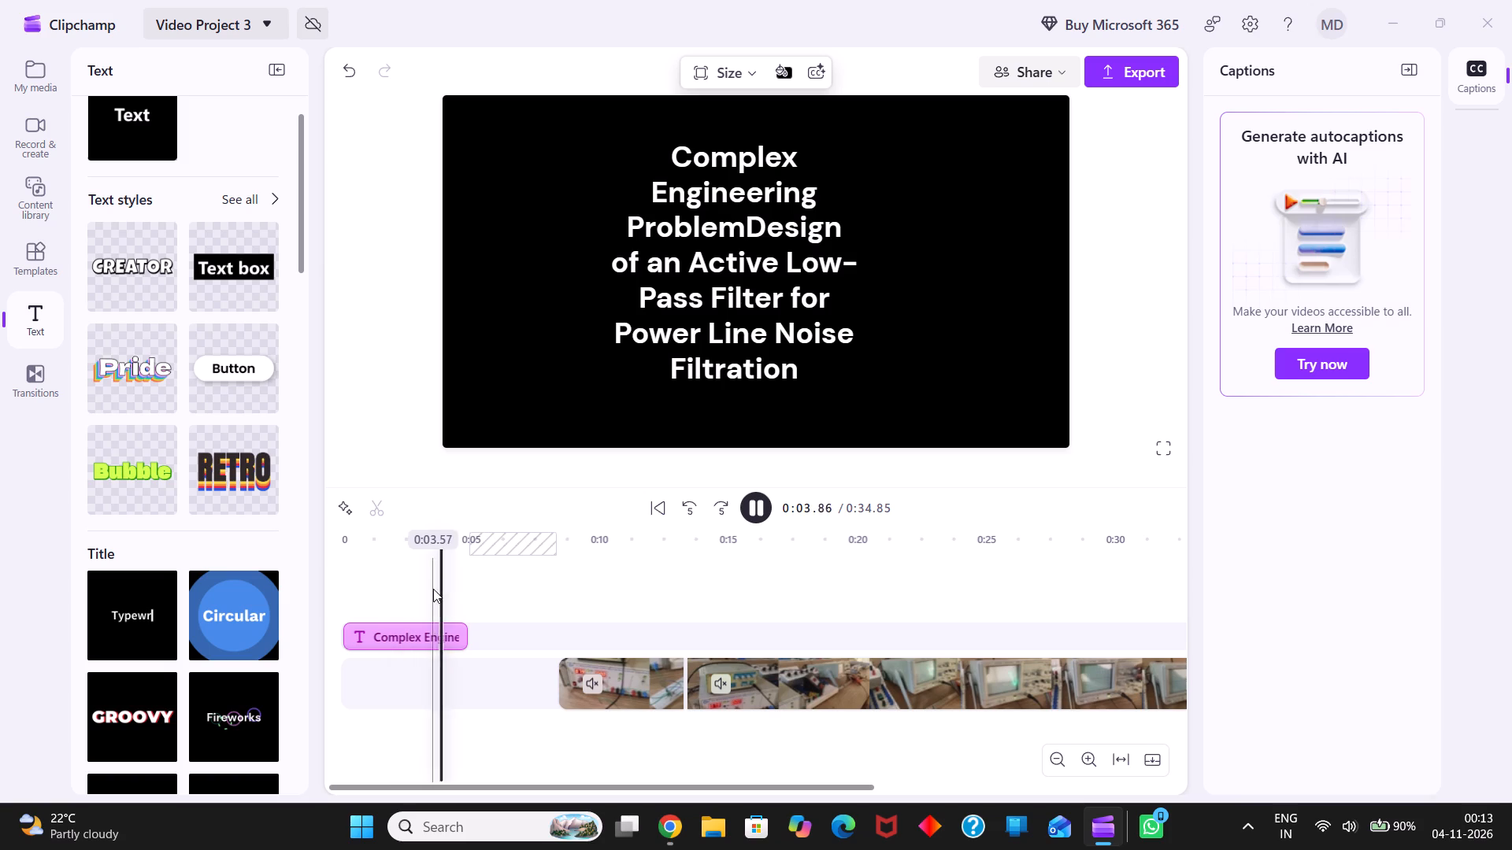
left_click(349, 603)
left_click(747, 513)
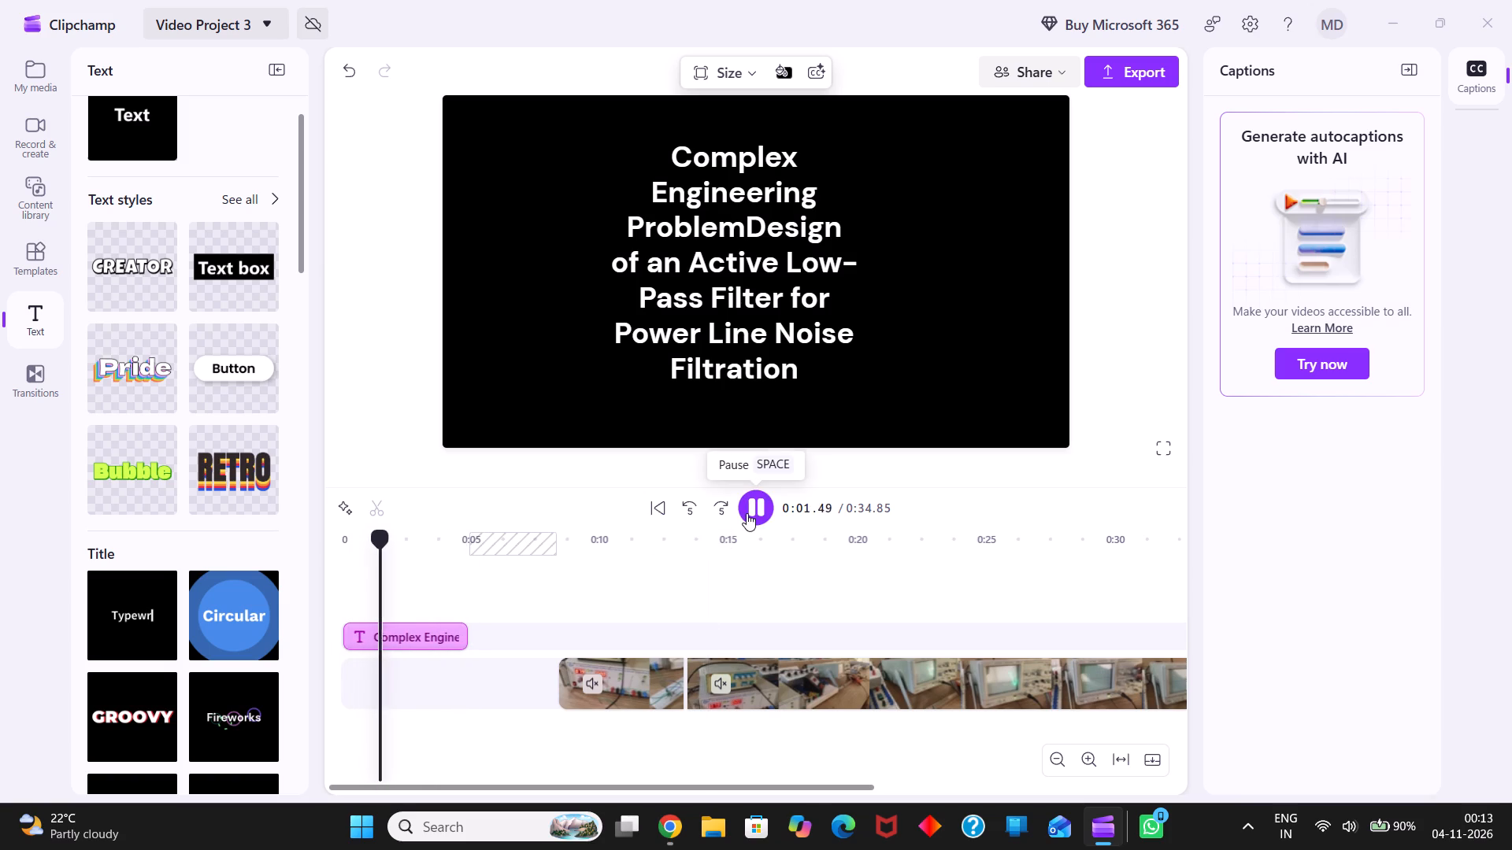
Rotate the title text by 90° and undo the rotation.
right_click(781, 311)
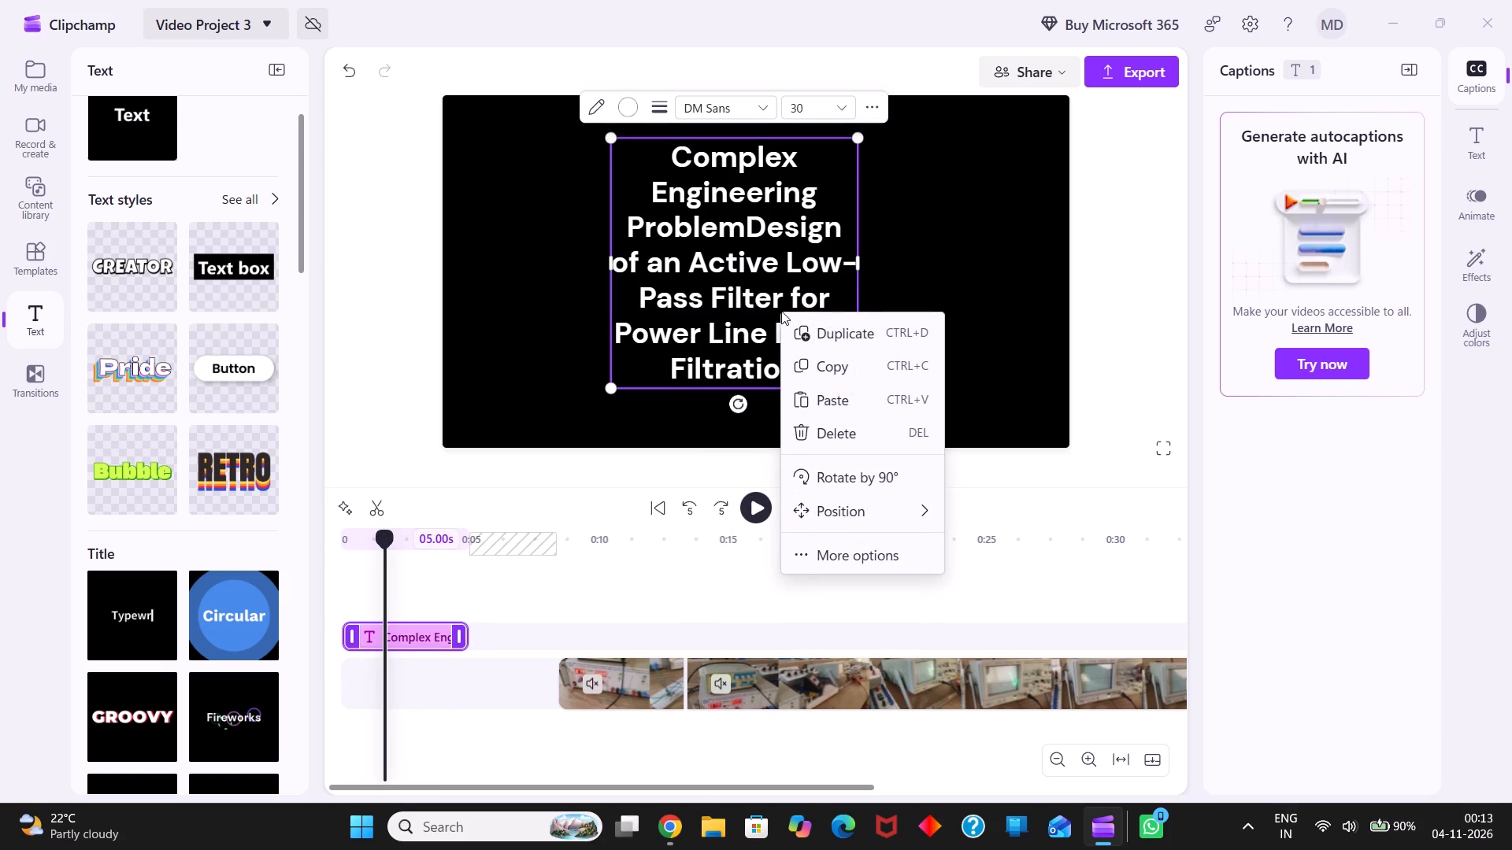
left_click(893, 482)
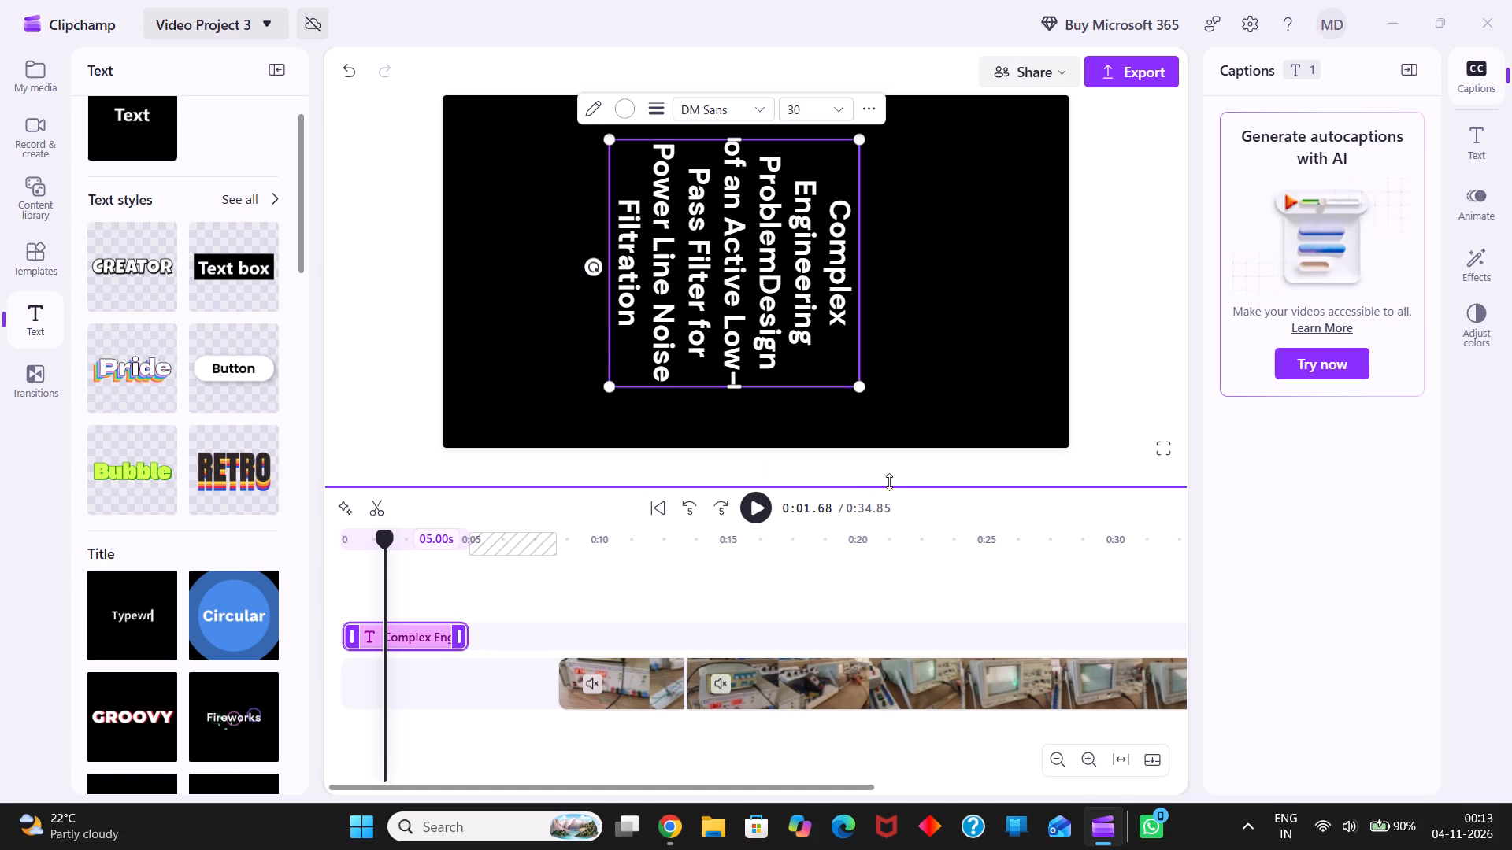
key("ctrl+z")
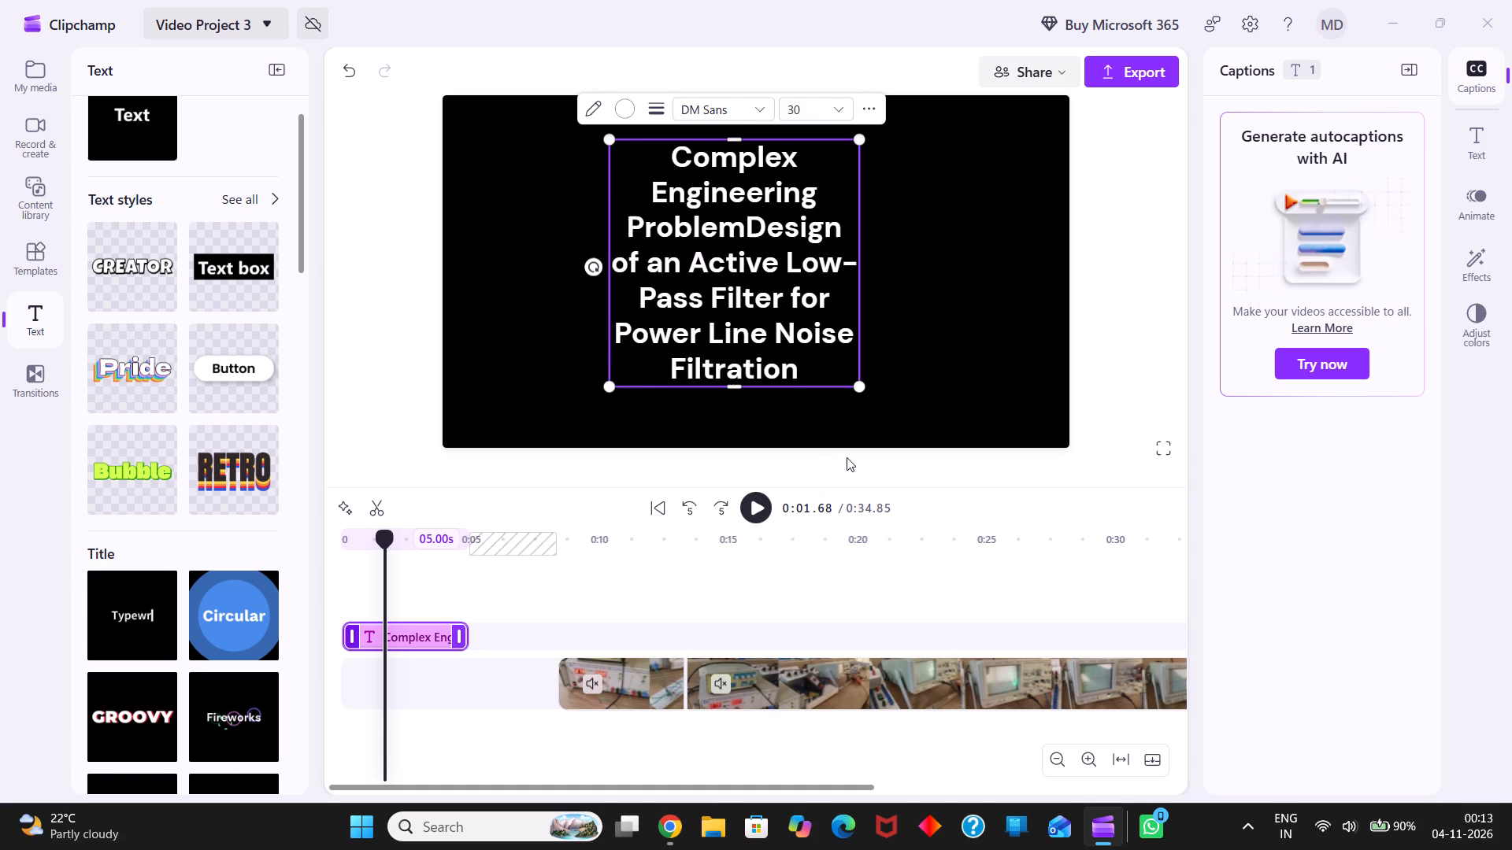
Align the title text vertically to the Middle position of the video frame.
right_click(825, 384)
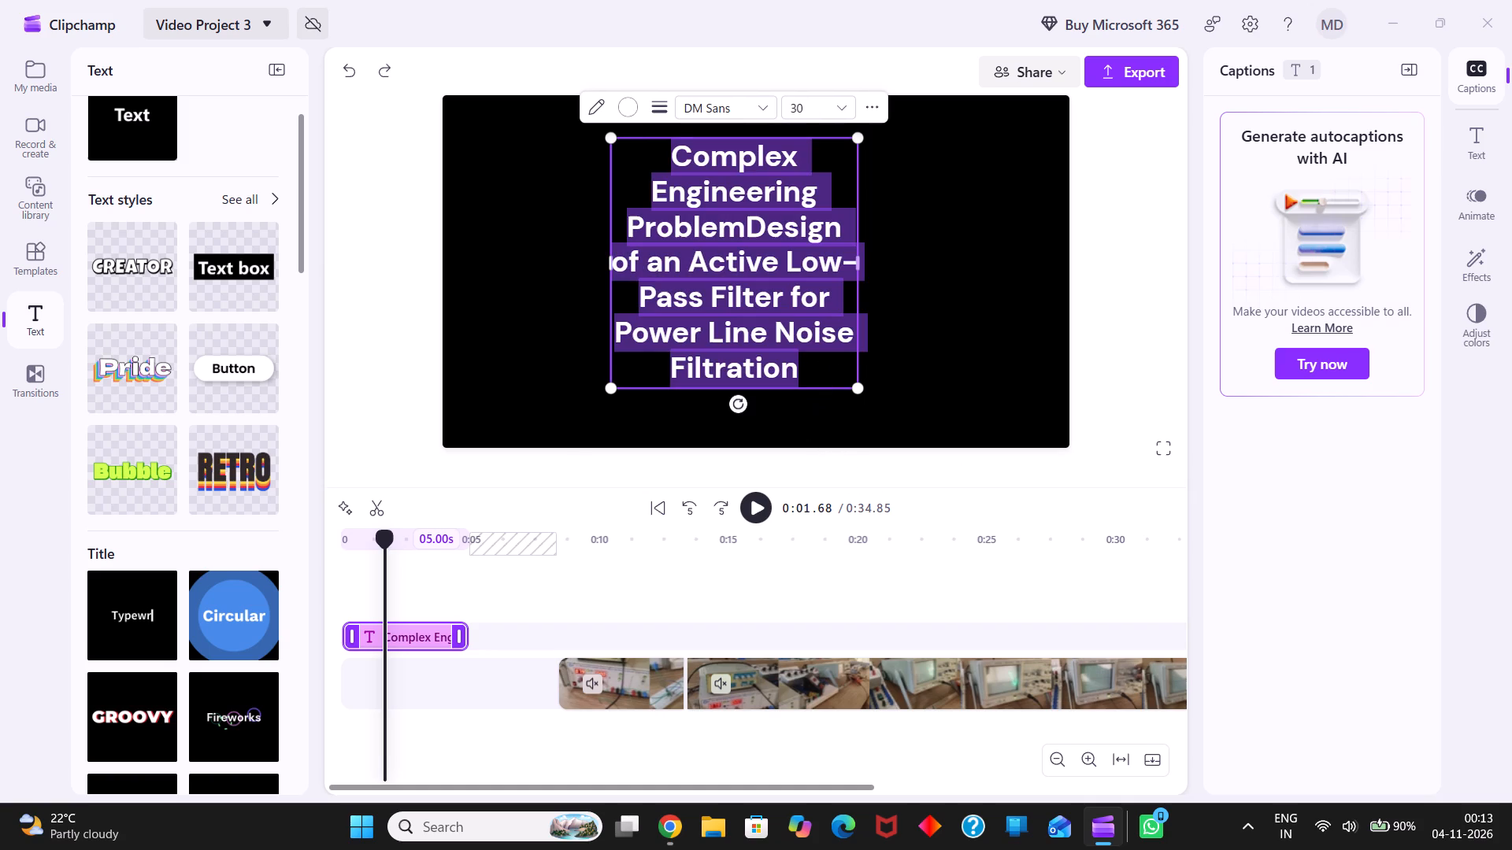
right_click(825, 373)
left_click(833, 369)
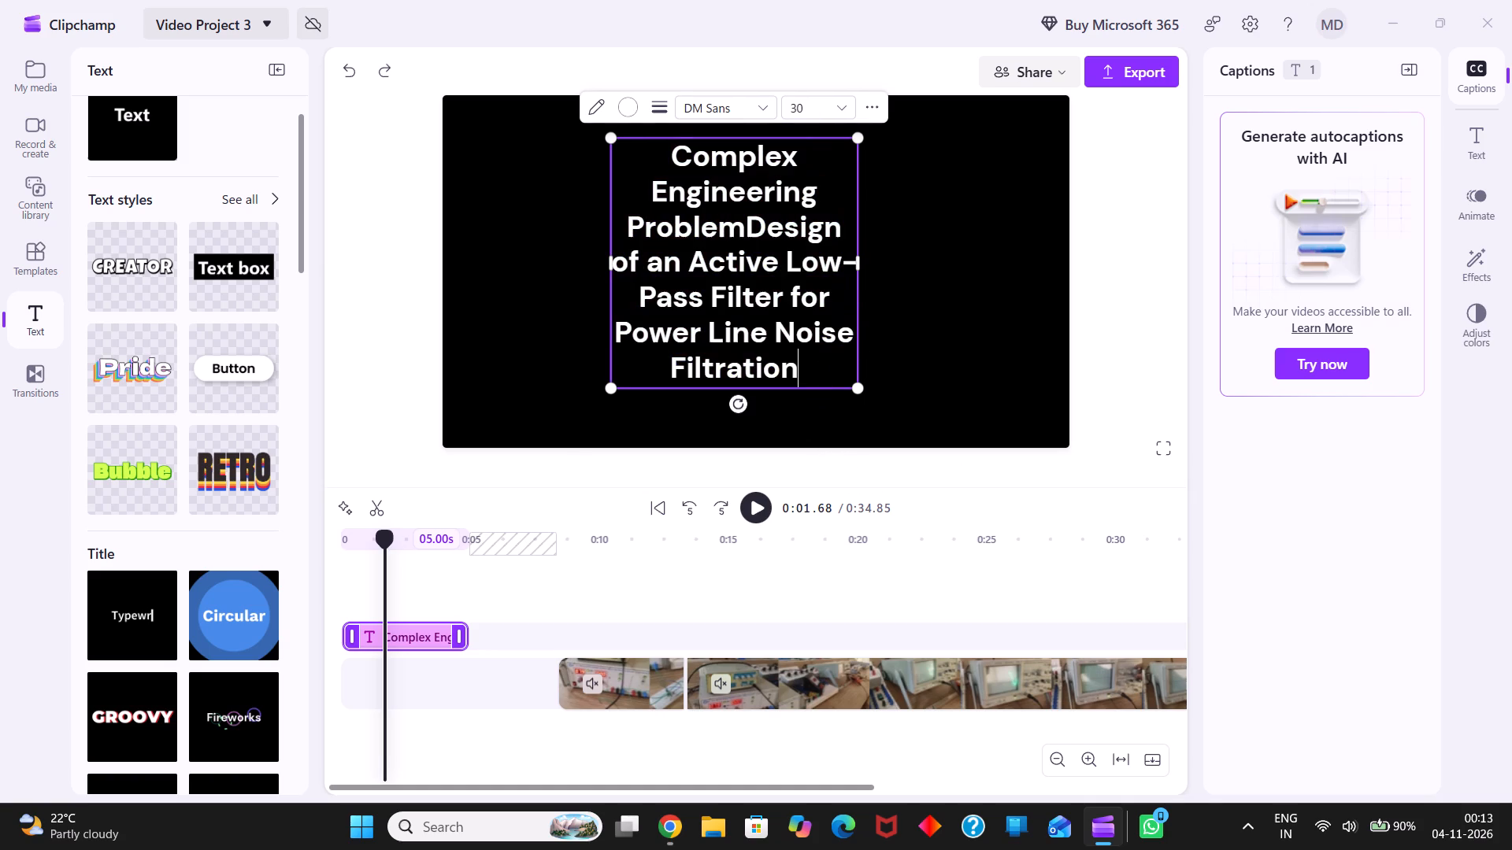
right_click(844, 385)
left_click(973, 324)
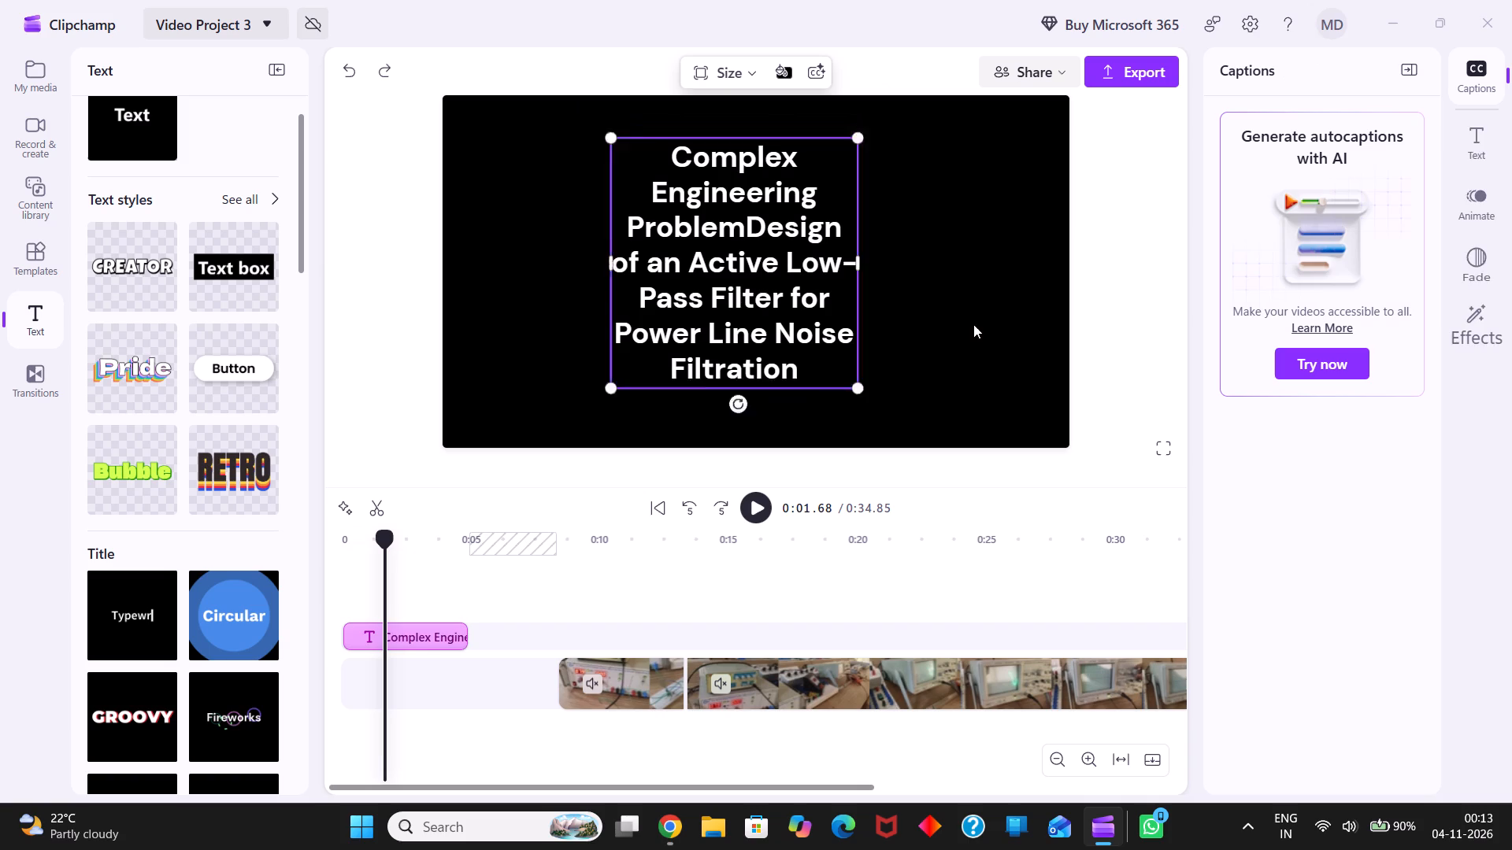
right_click(832, 349)
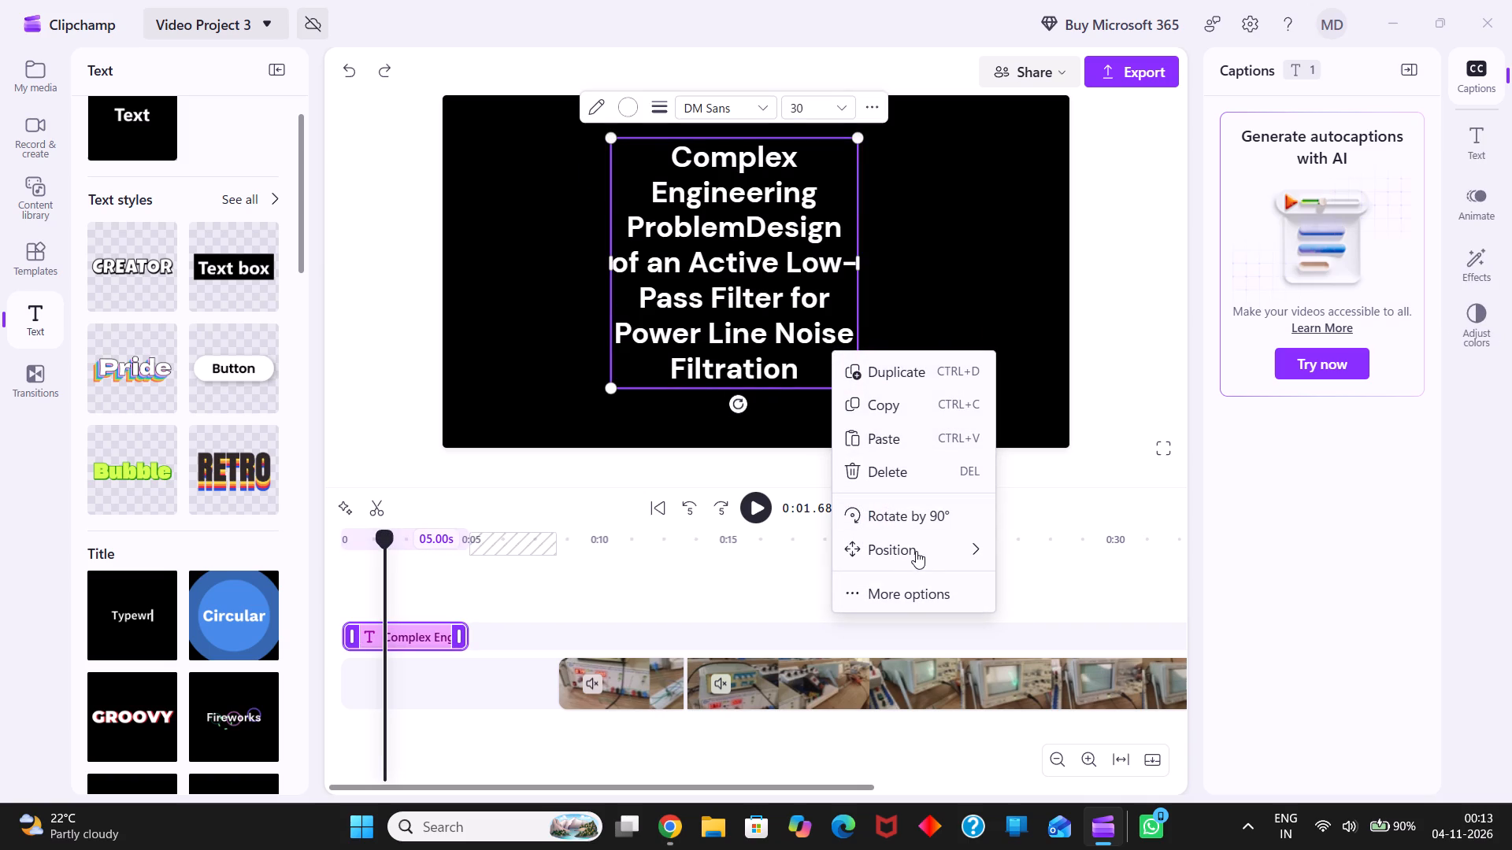
left_click(935, 548)
right_click(935, 548)
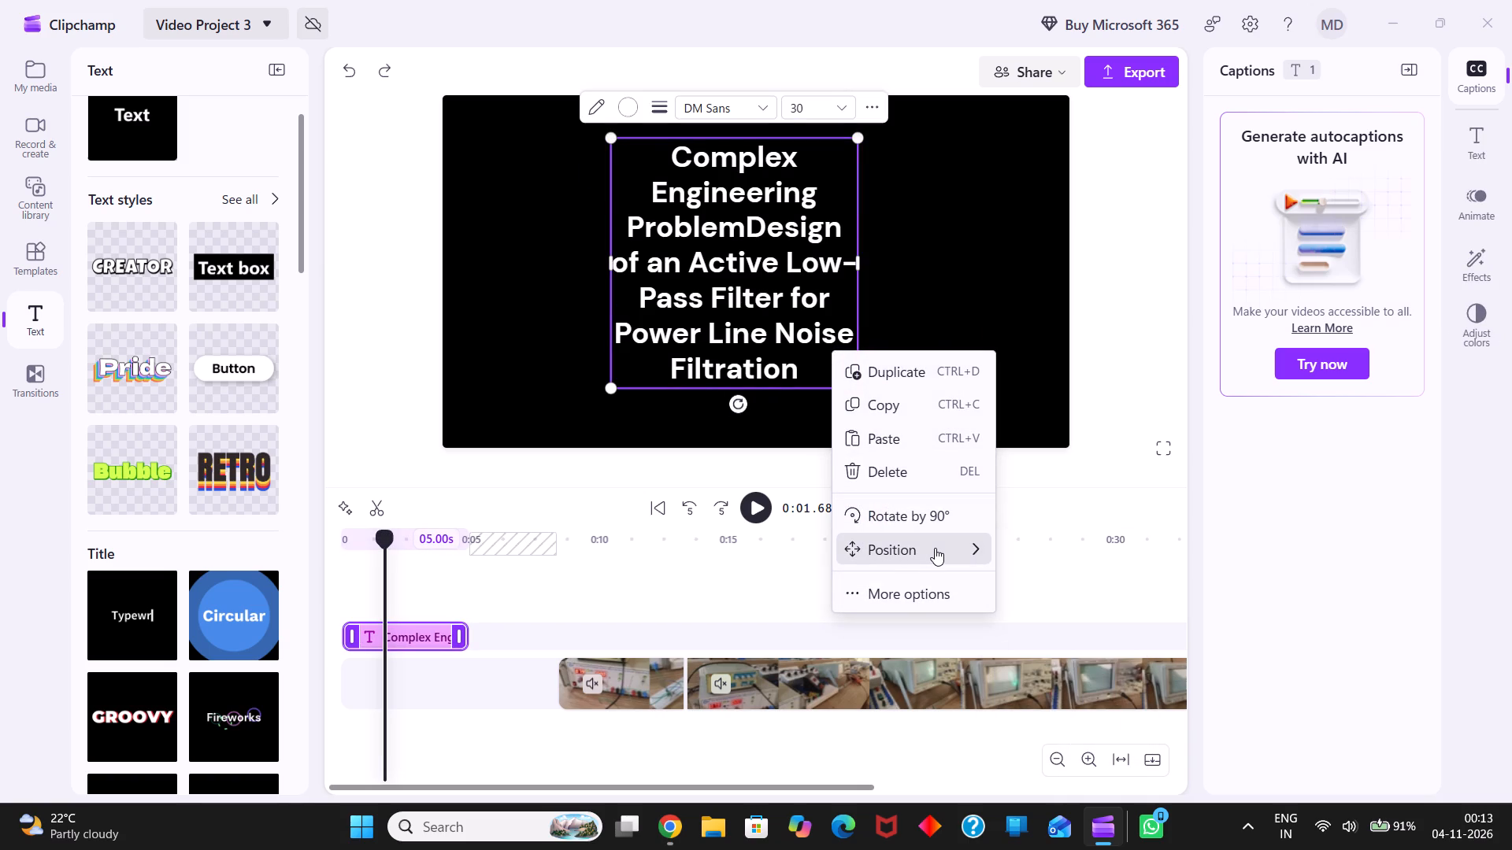
left_click(935, 548)
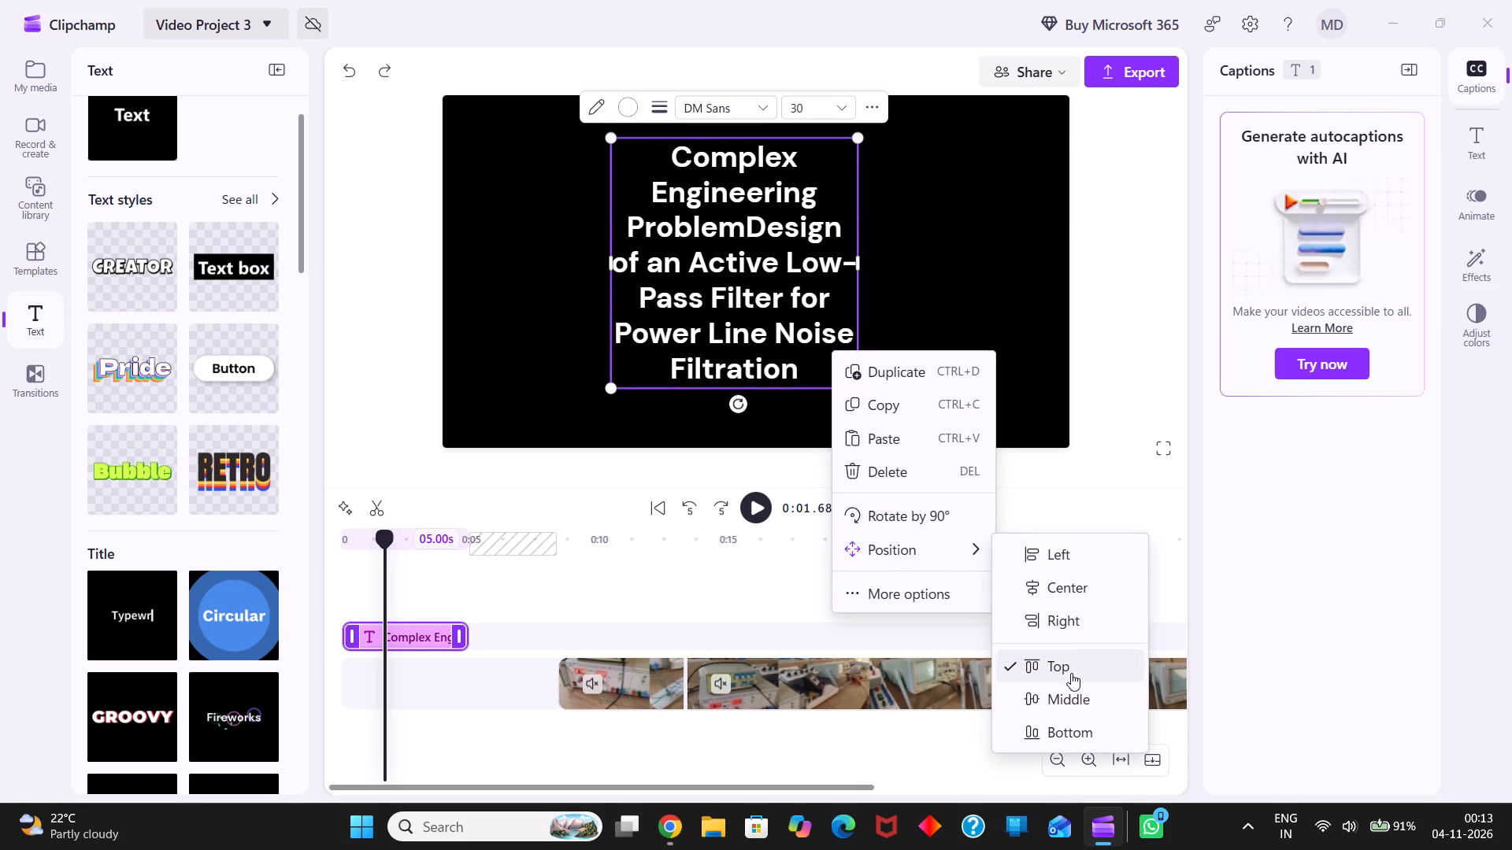
left_click(1073, 687)
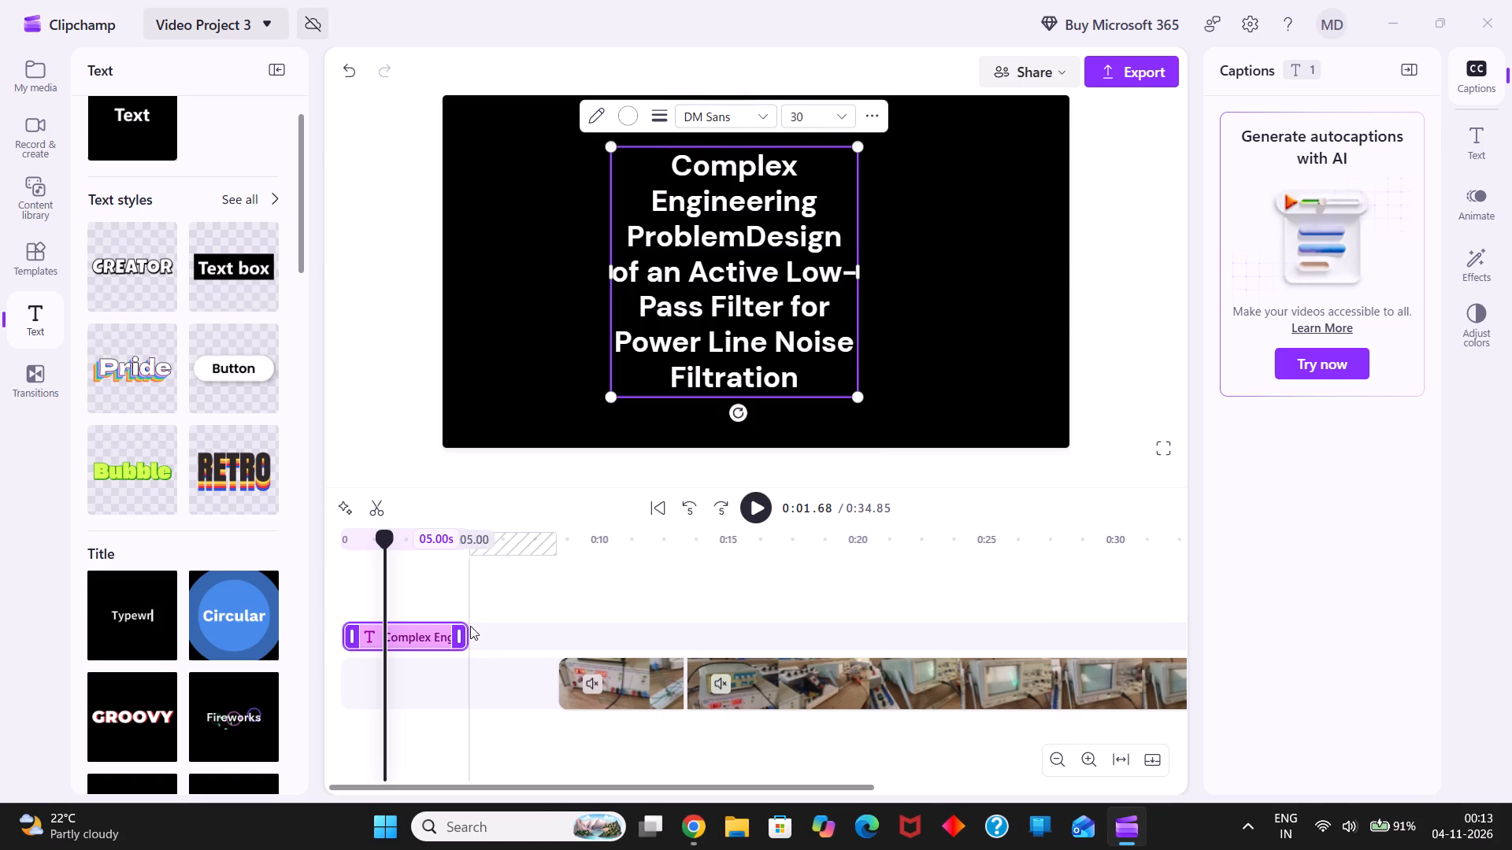
Trim the end of the title text on the timeline to a duration of 3.56 s.
left_click_drag(463, 630, 426, 630)
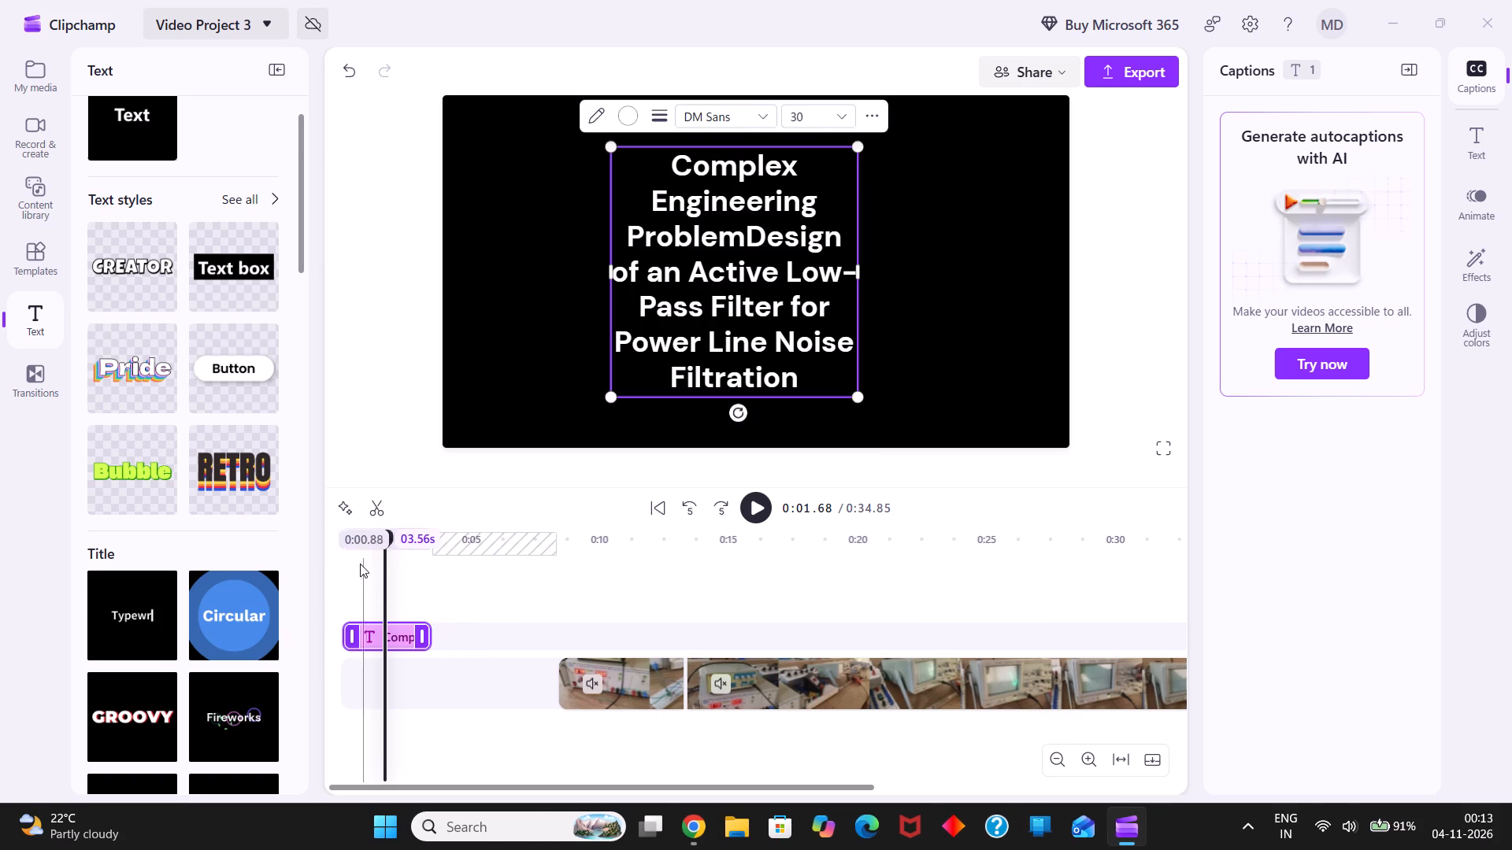
Play the opening from the title text through the empty gap and pause at about 0:07.15.
left_click(752, 509)
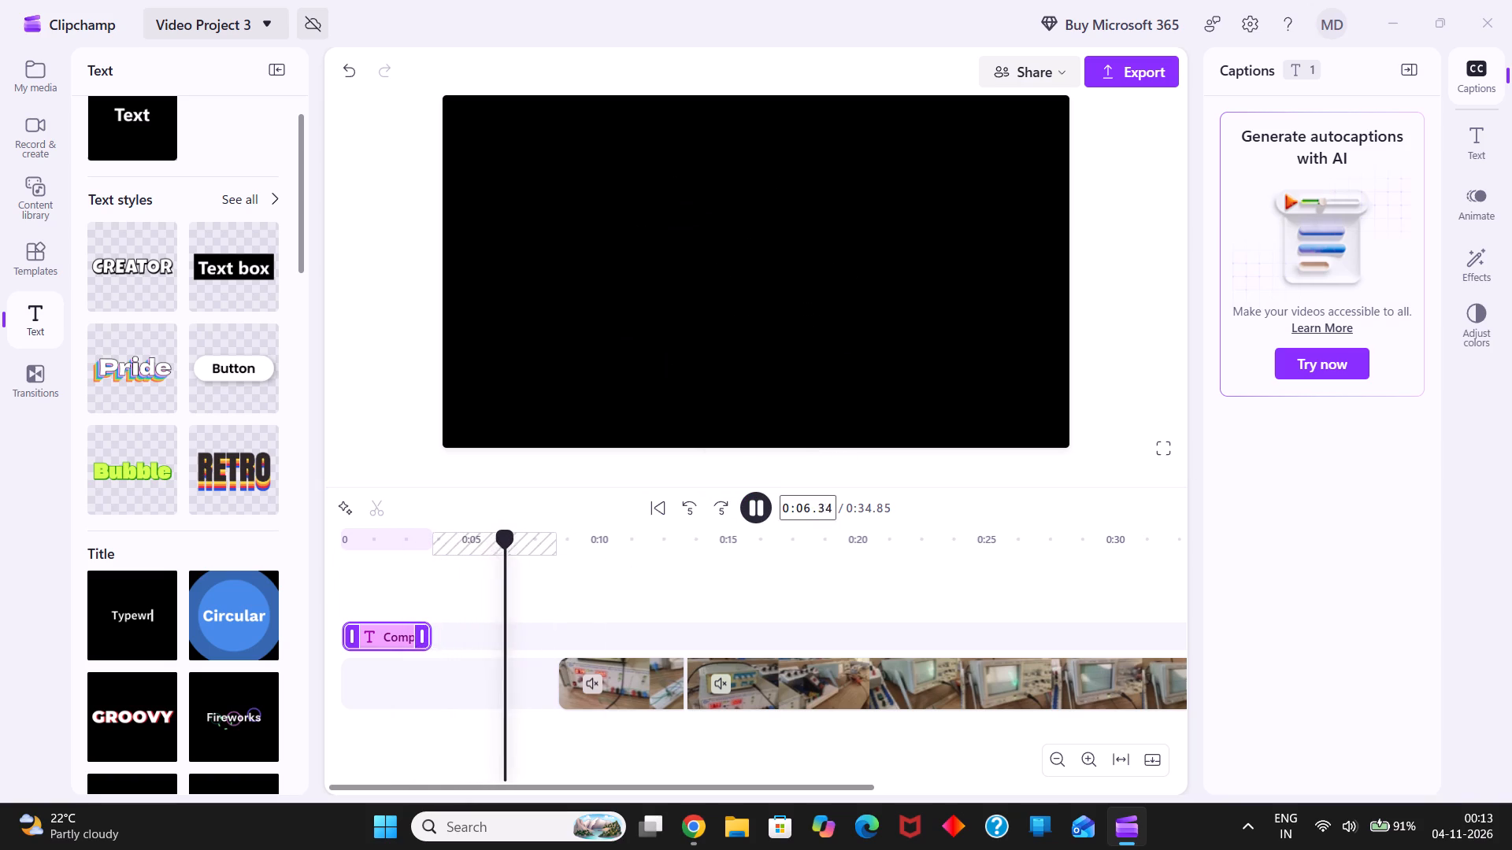
left_click(759, 509)
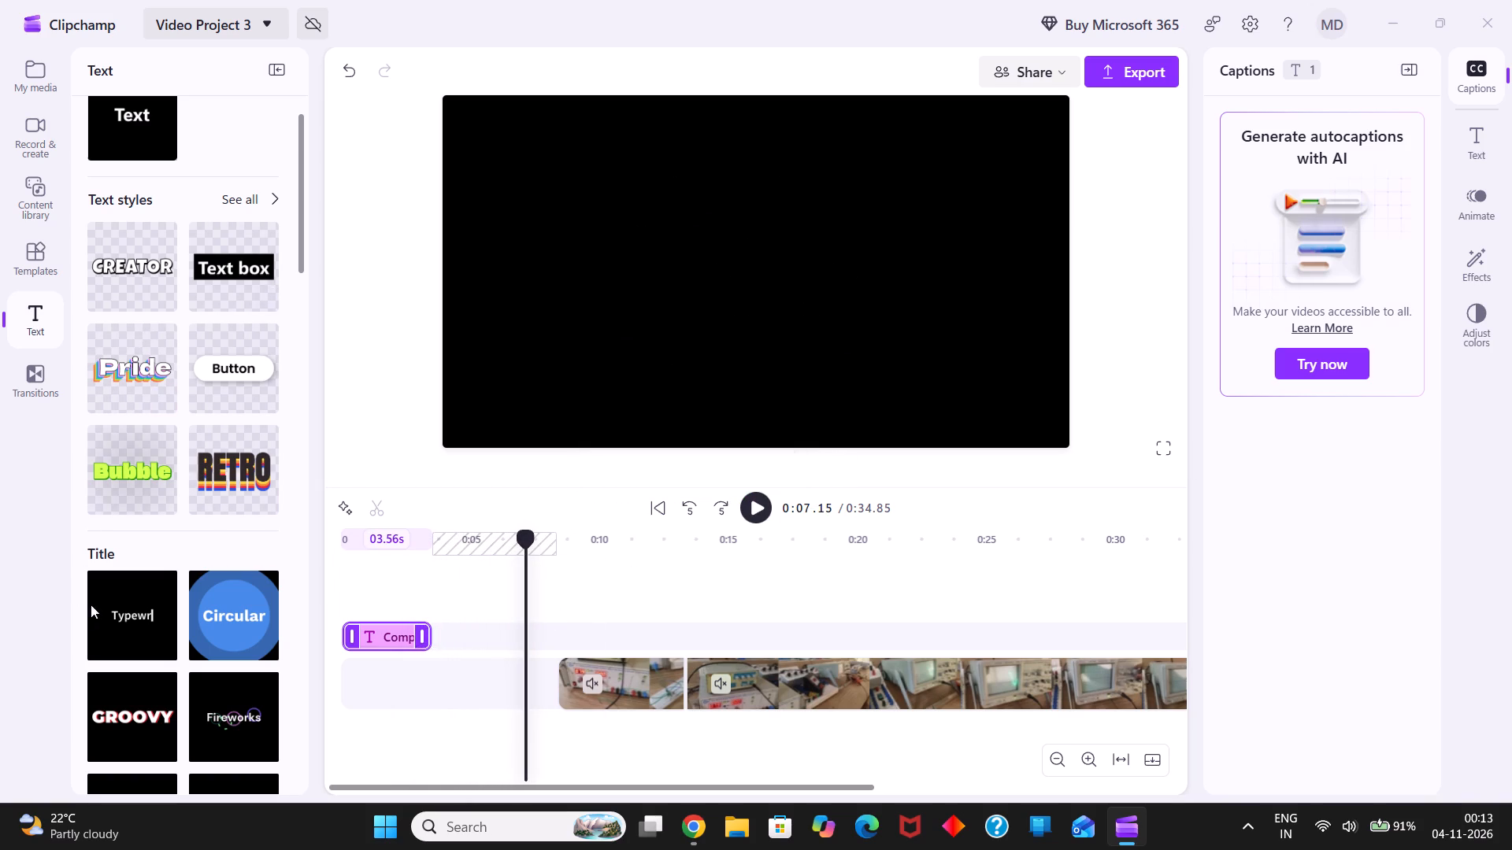
Add three 5-second plain text items one after another on the timeline, starting at 0:07.15.
left_click_drag(102, 605, 143, 610)
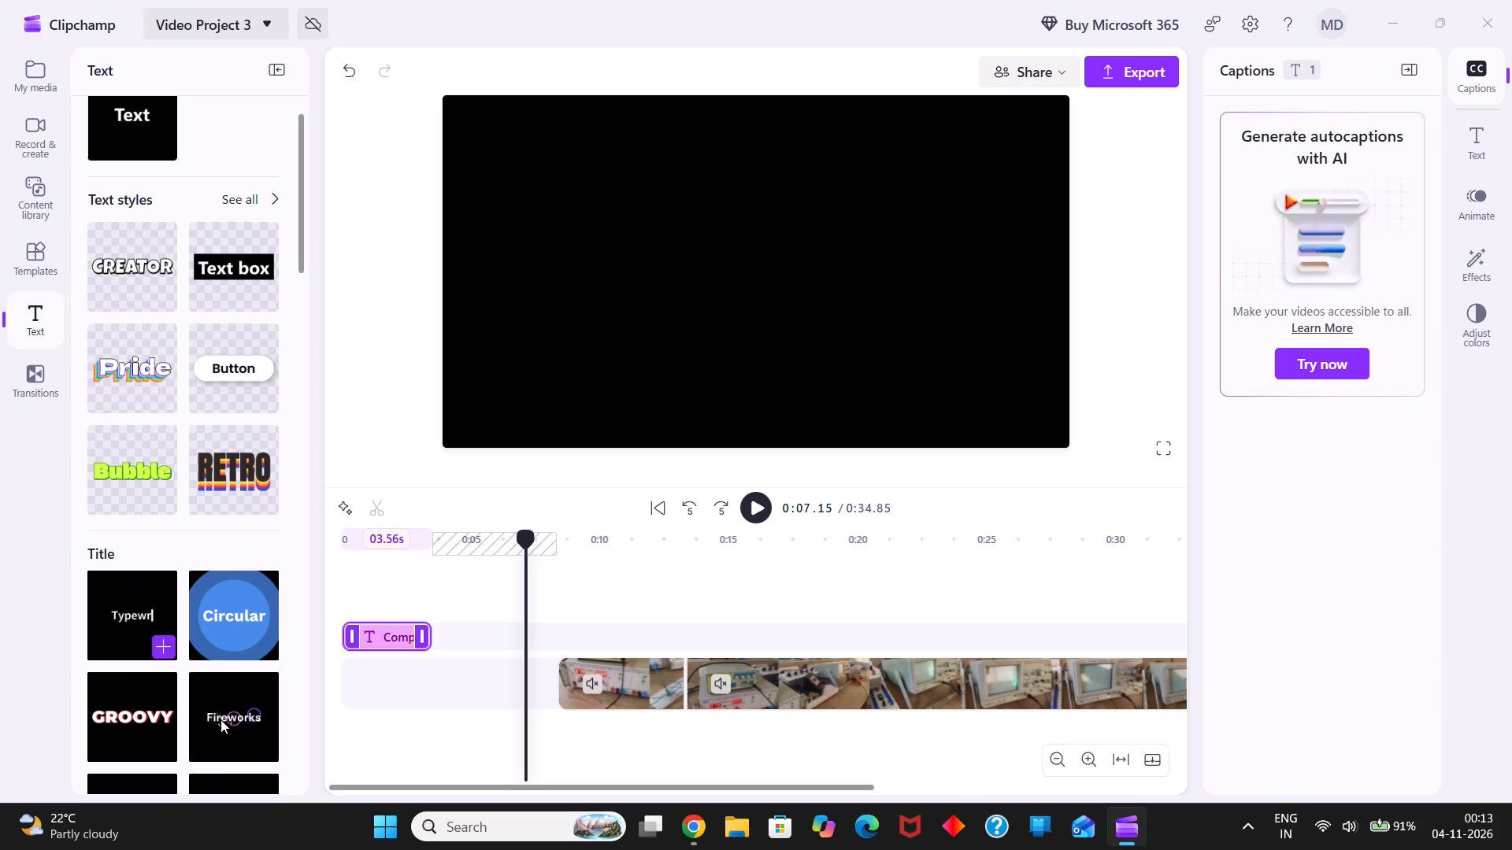
scroll(224, 730, "down", 1)
scroll(224, 730, "up", 1)
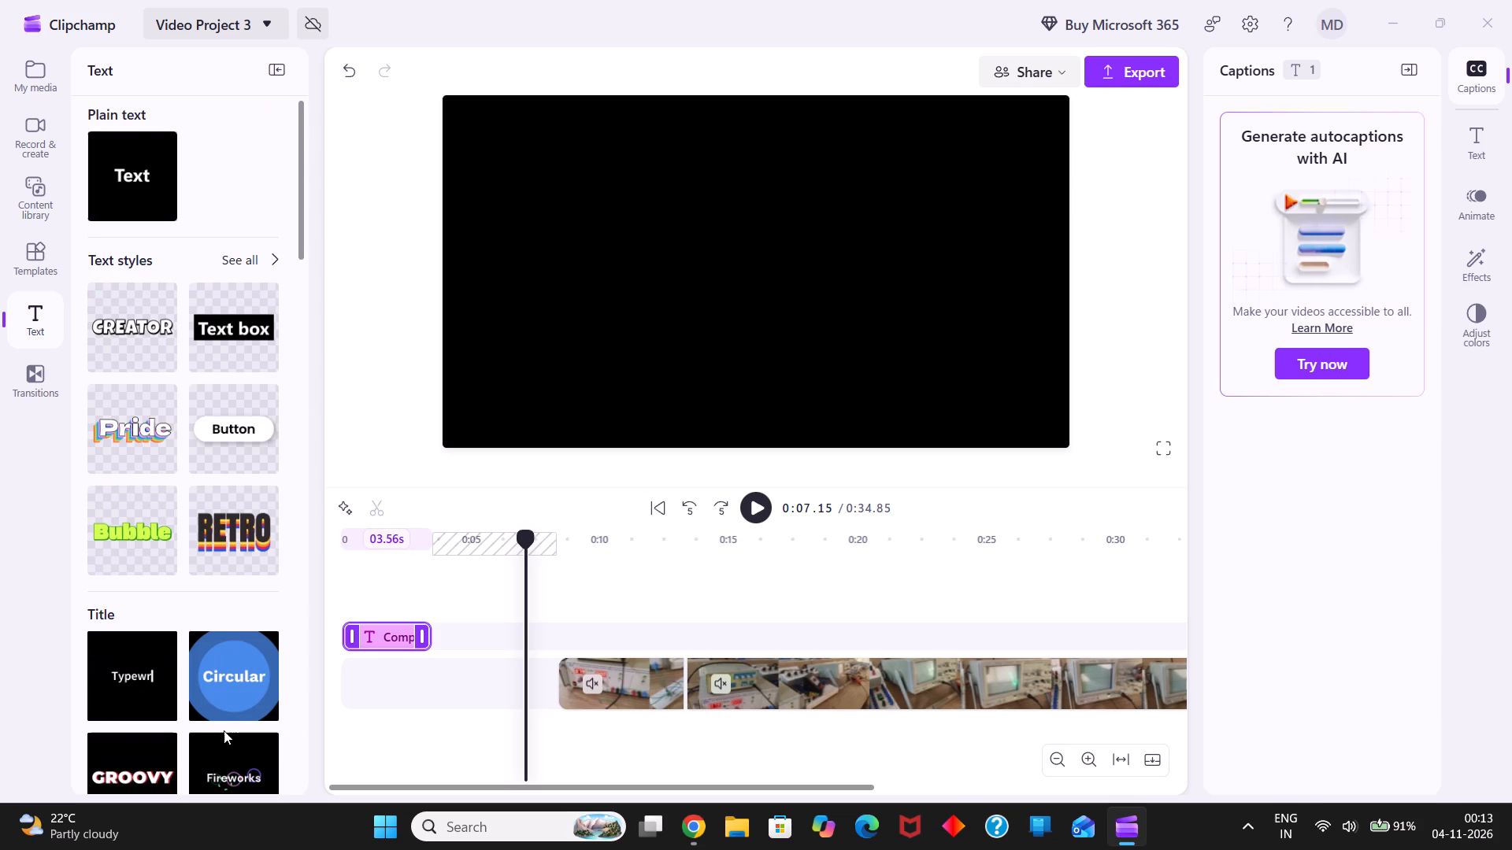
left_click(265, 261)
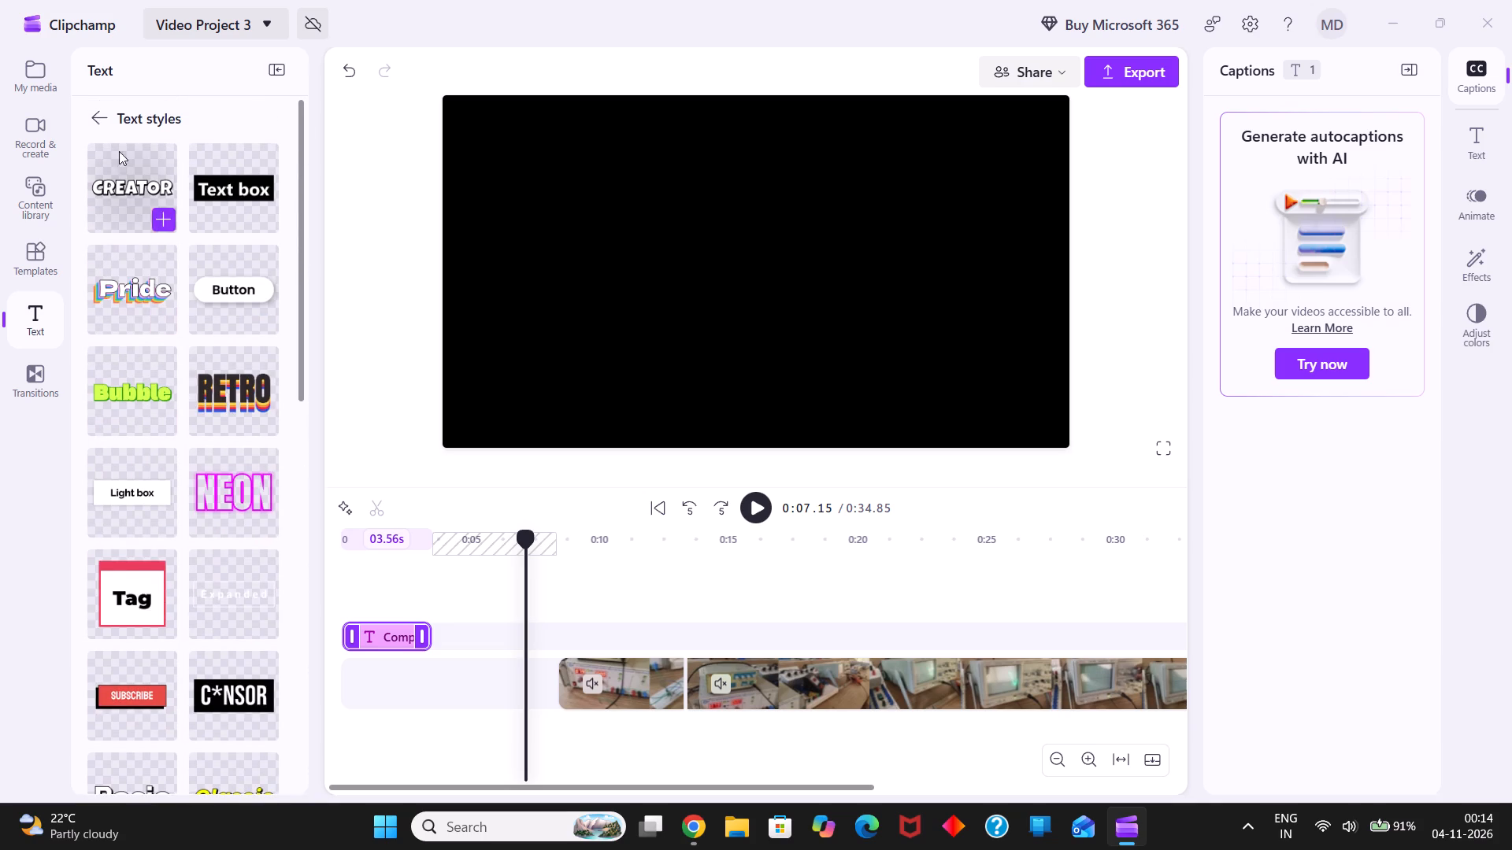
left_click(104, 120)
left_click(126, 154)
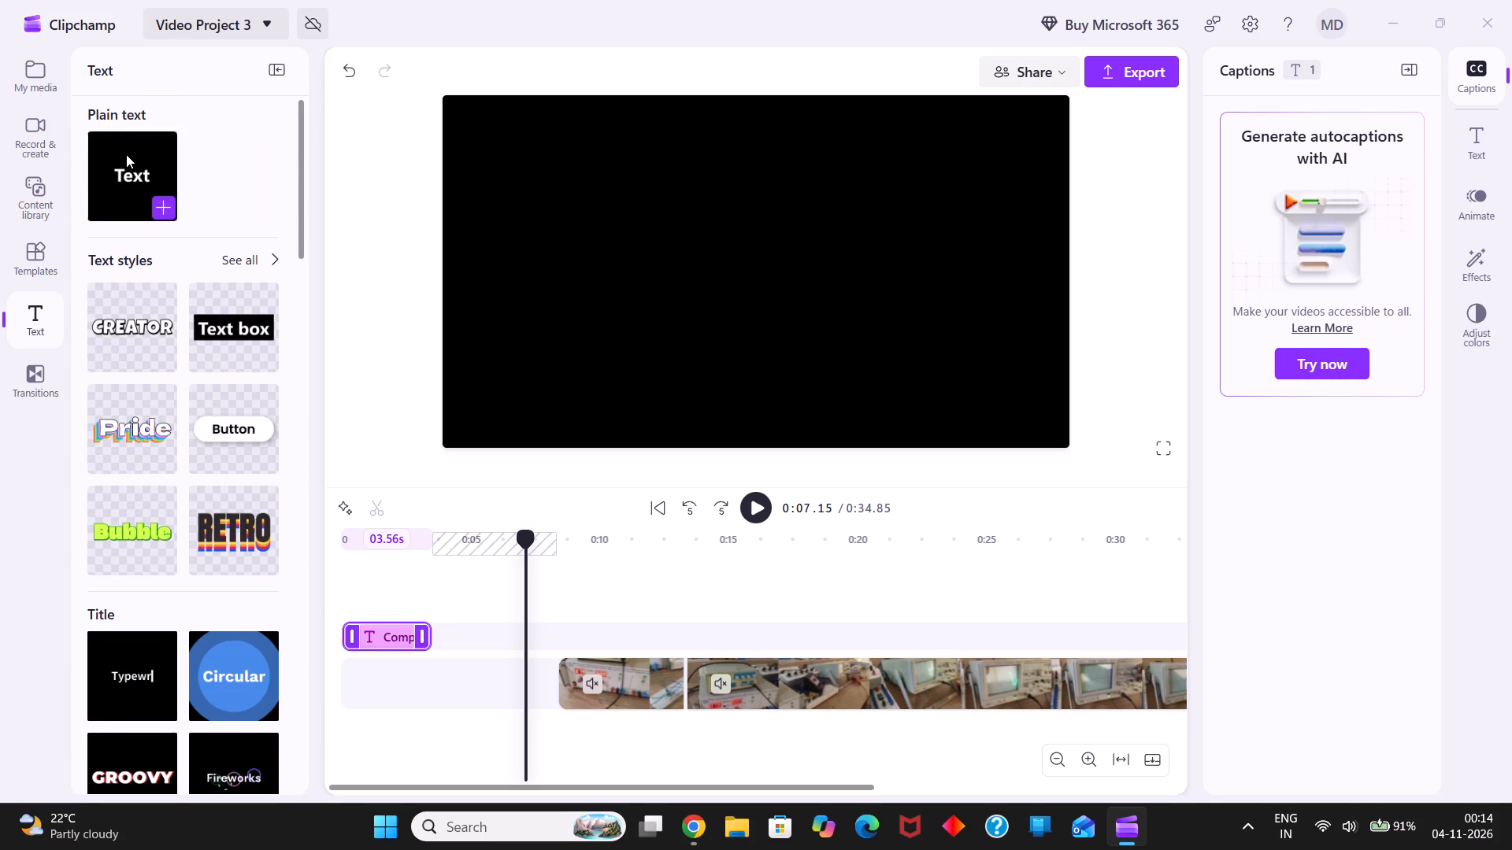
left_click(165, 208)
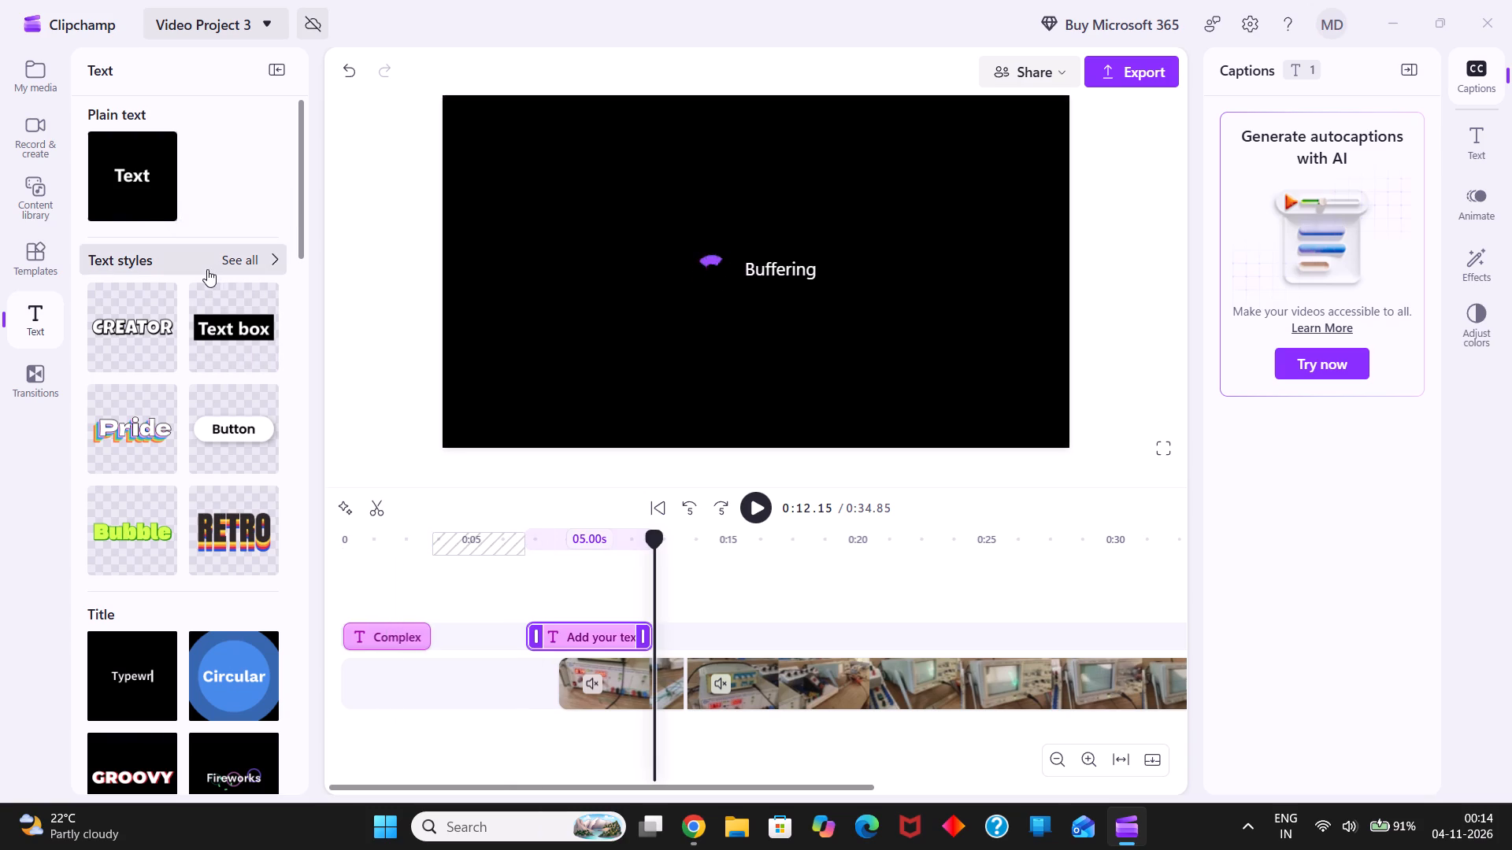
left_click(157, 201)
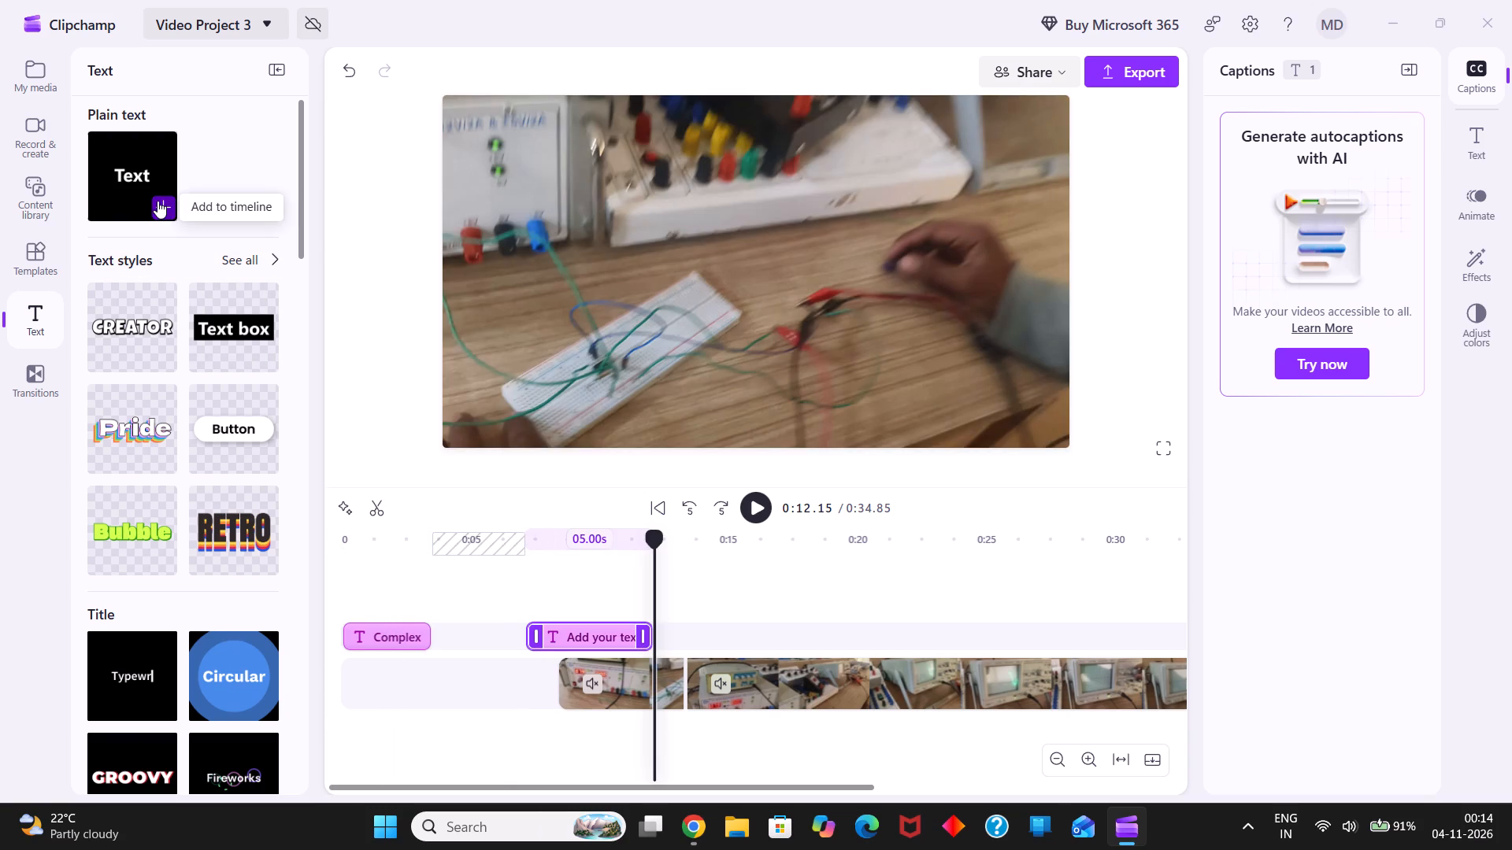
left_click(157, 201)
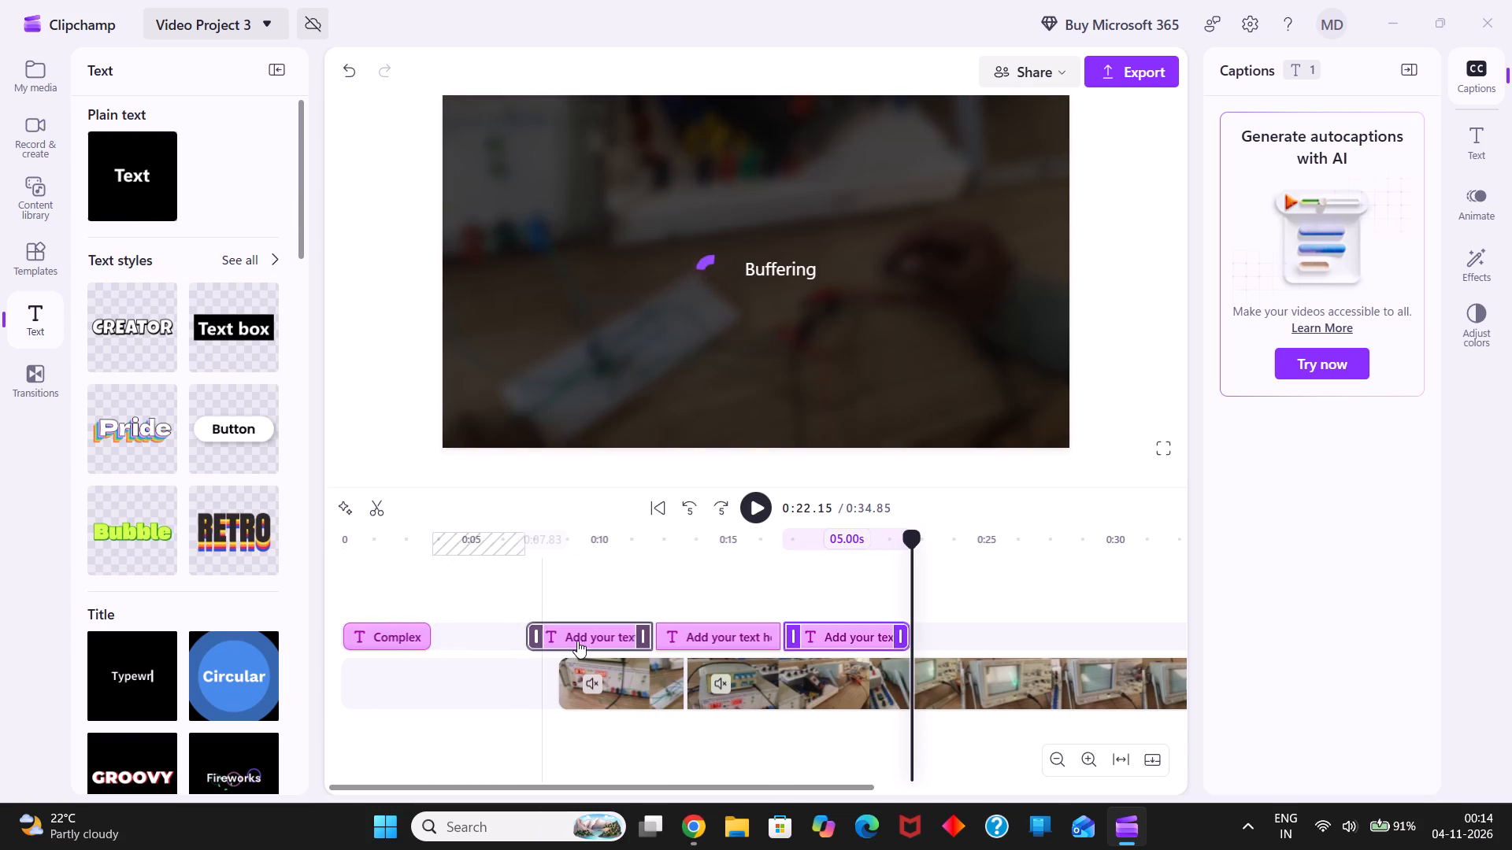
Move the three placeholder text items earlier so they follow the title text back to back on the text track.
left_click_drag(578, 641, 480, 634)
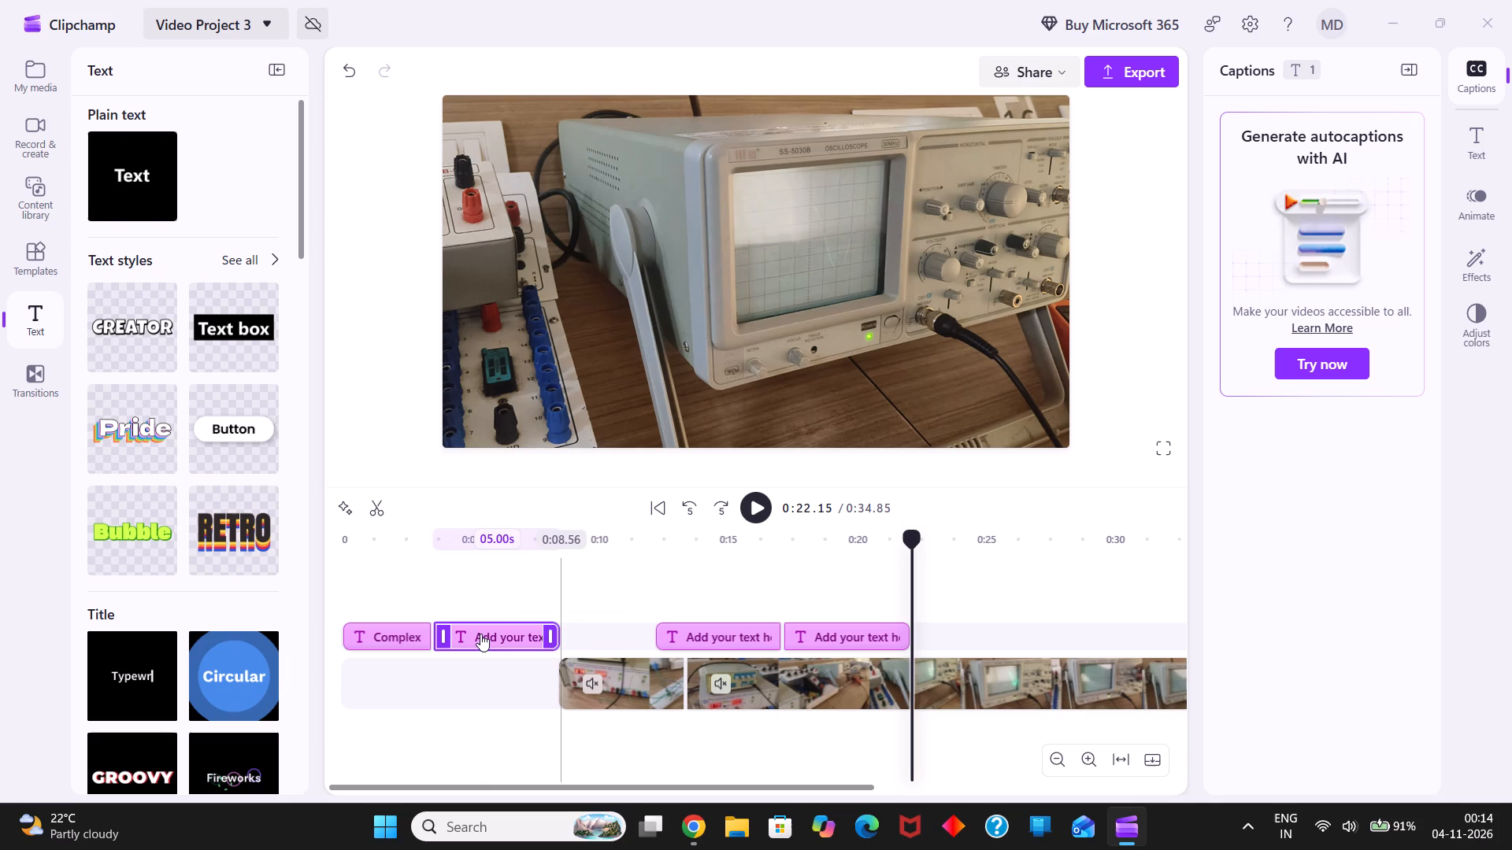
left_click_drag(688, 642, 586, 650)
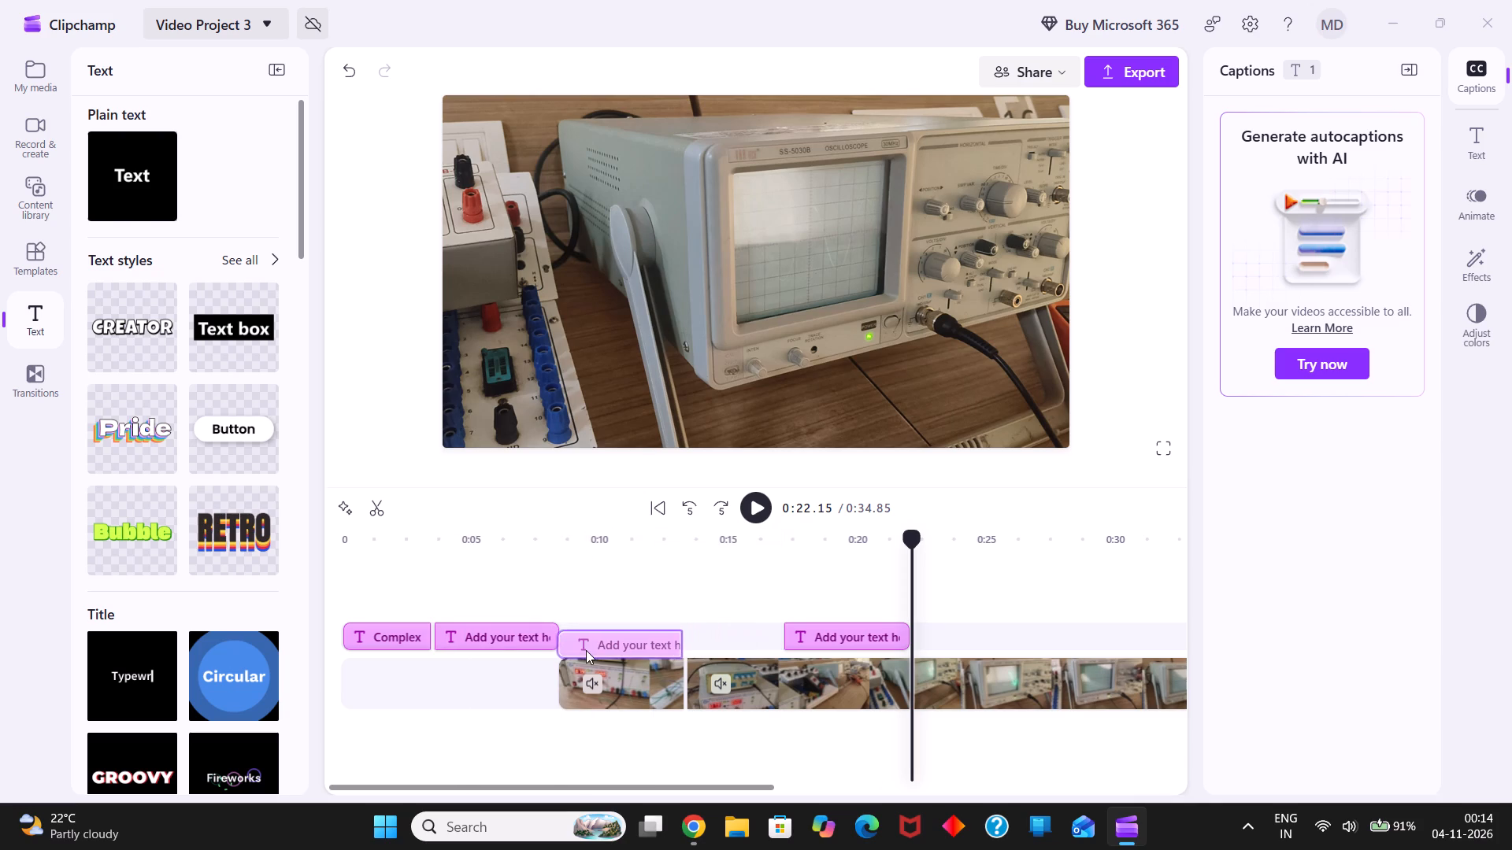
left_click_drag(586, 650, 587, 645)
left_click_drag(591, 647, 583, 620)
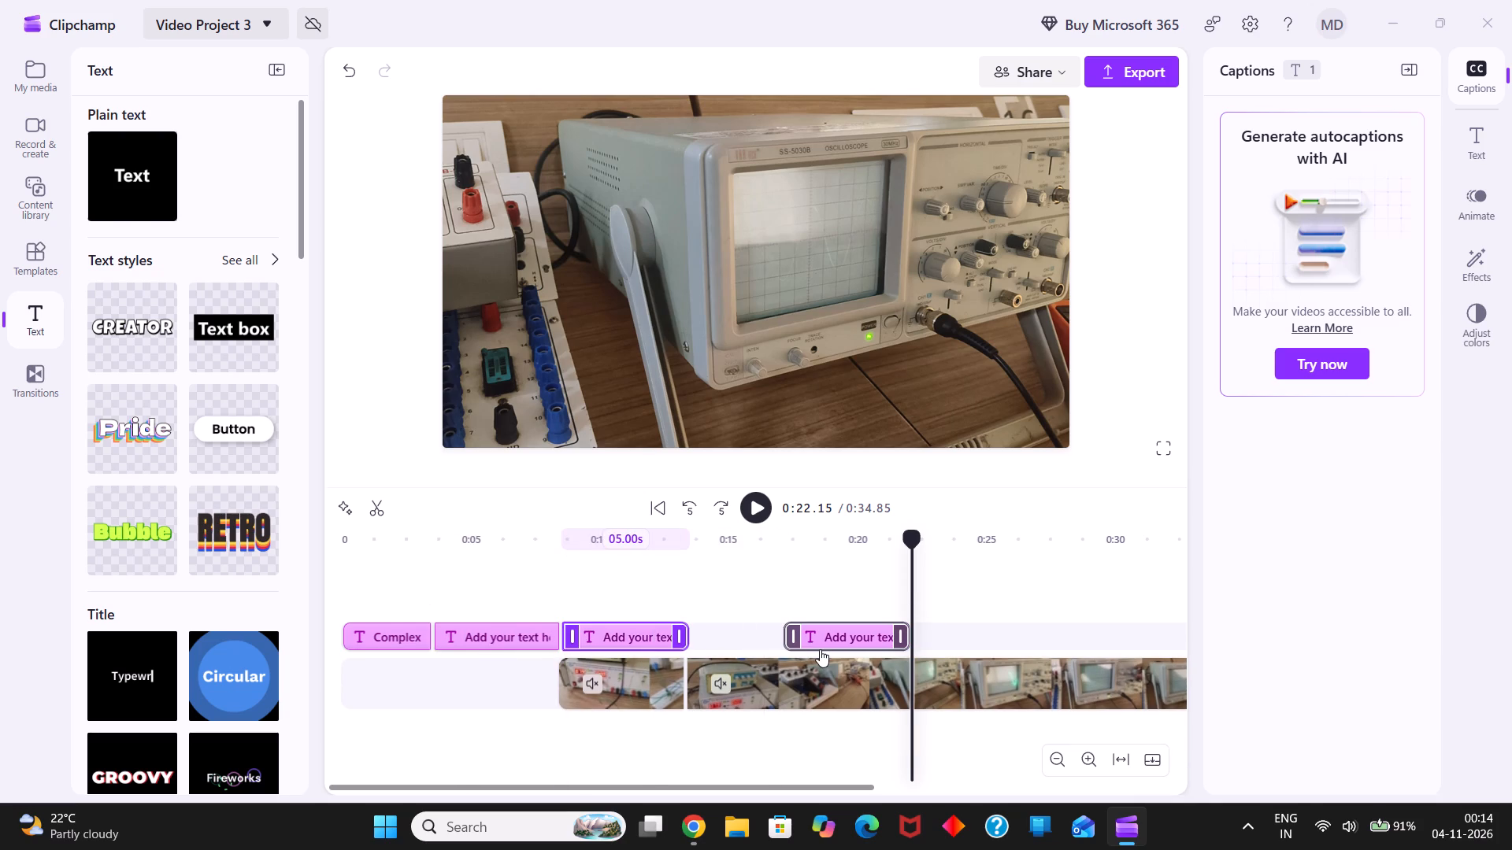
left_click_drag(827, 638, 731, 637)
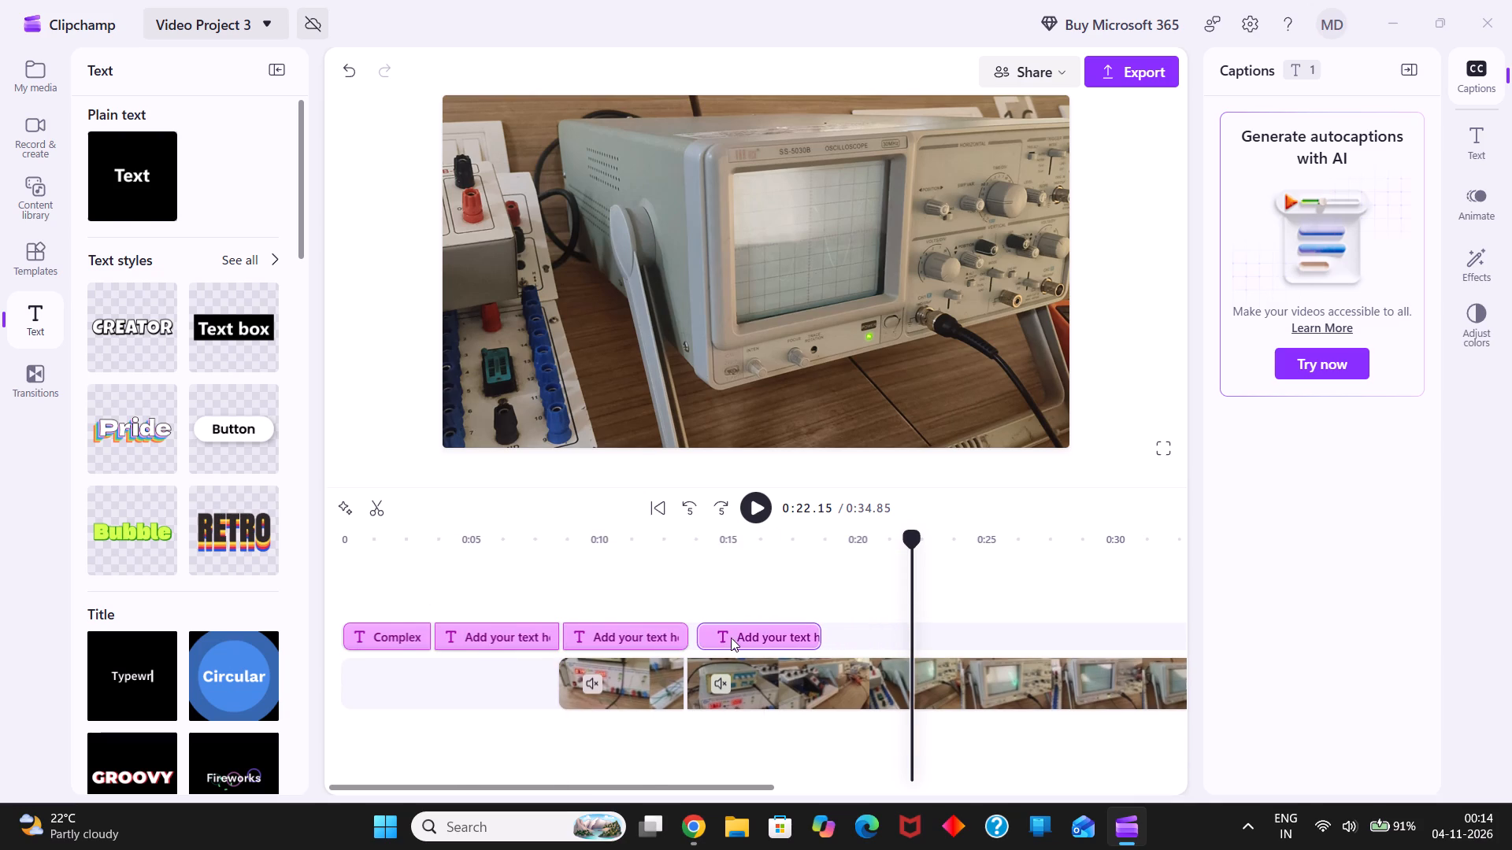
left_click_drag(731, 637, 726, 637)
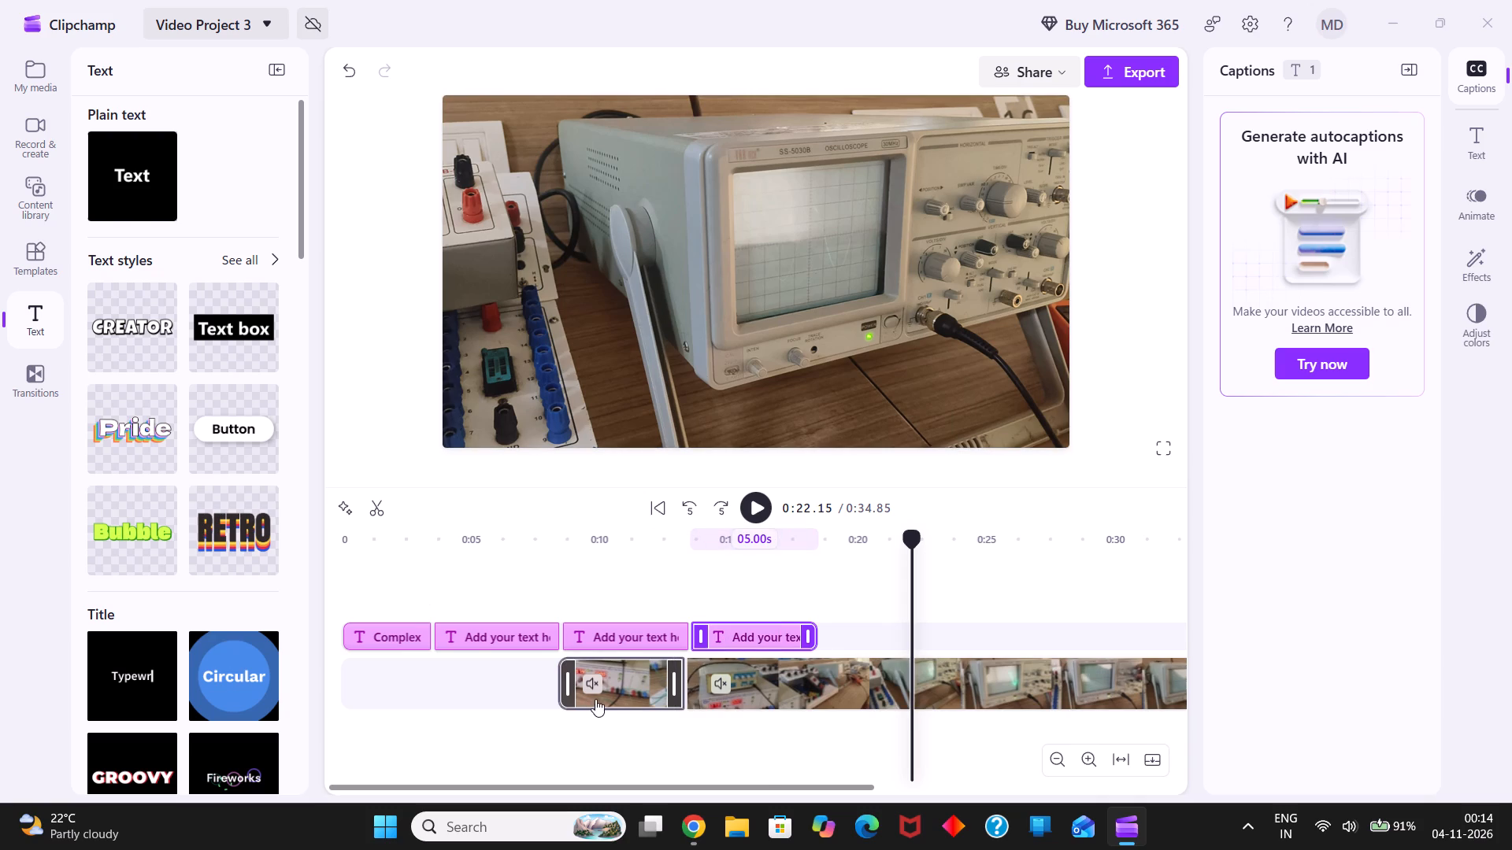
Shift both video clips later so the first starts around the end of the last placeholder text and the second follows it directly.
left_click(602, 698)
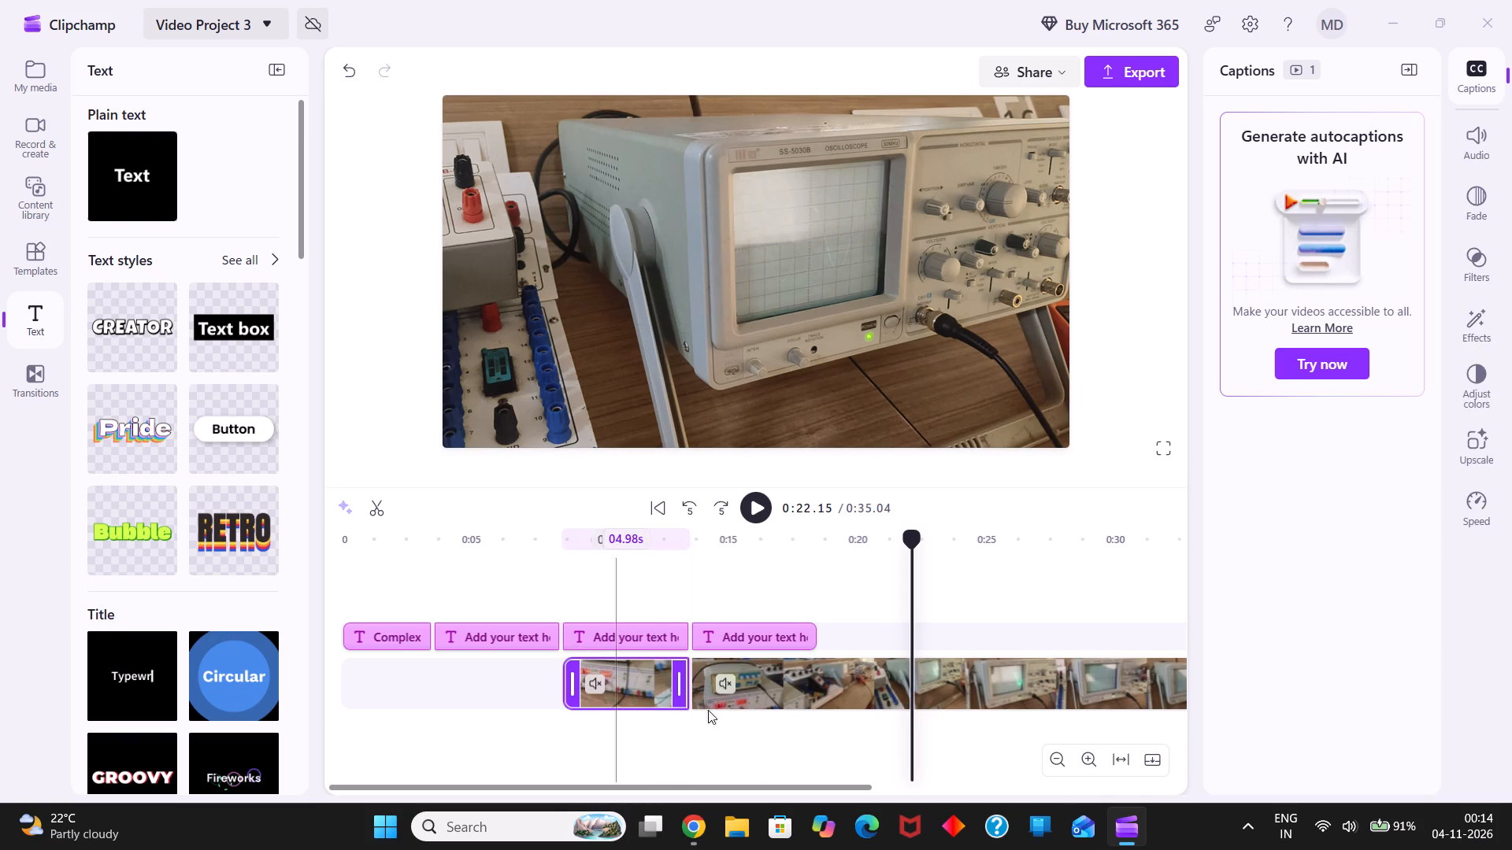
left_click_drag(776, 693, 886, 693)
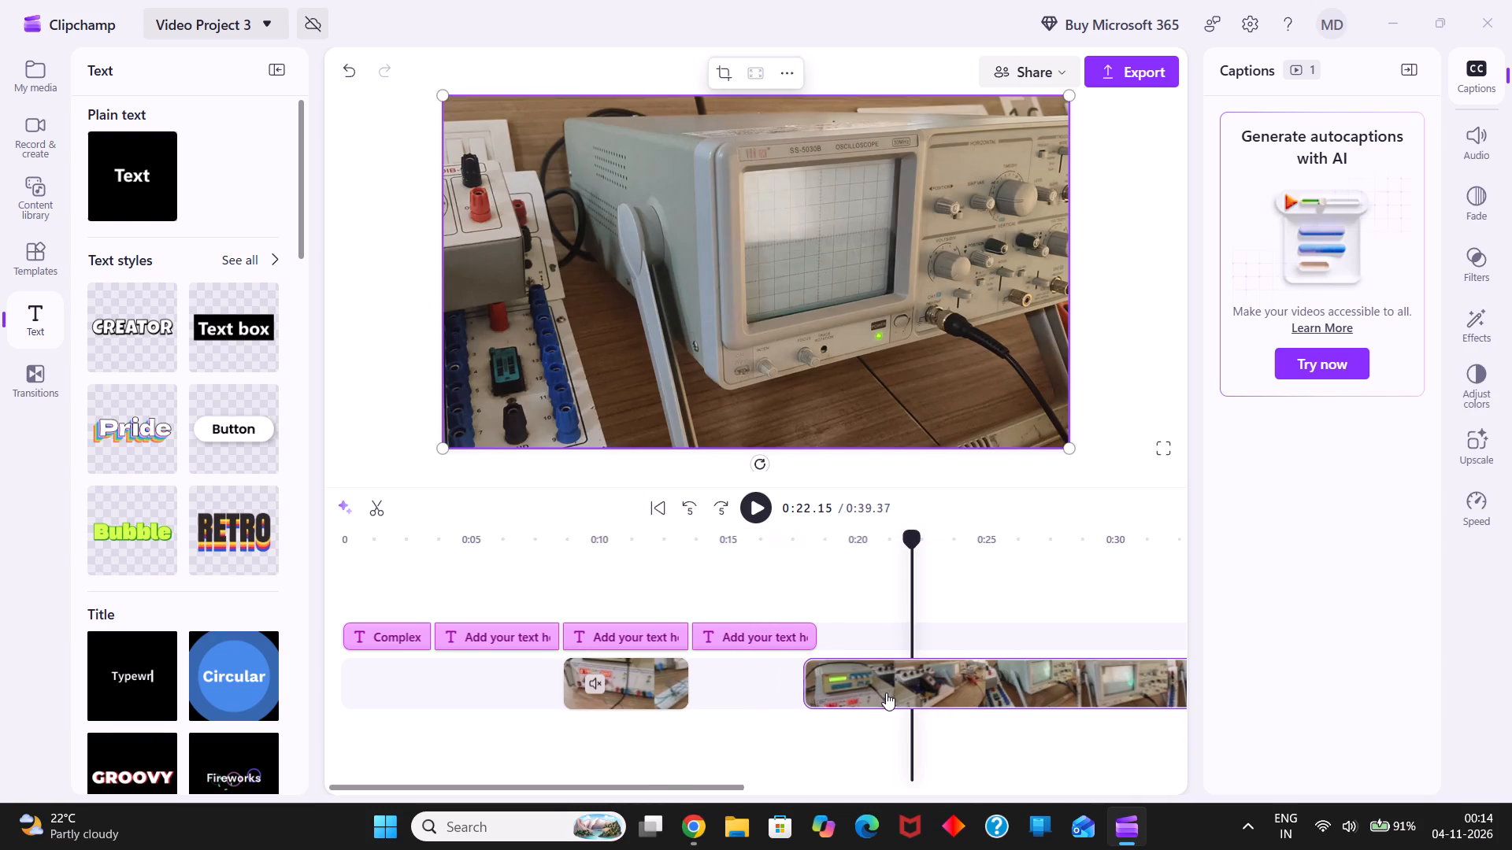
left_click_drag(658, 686, 775, 697)
left_click(911, 698)
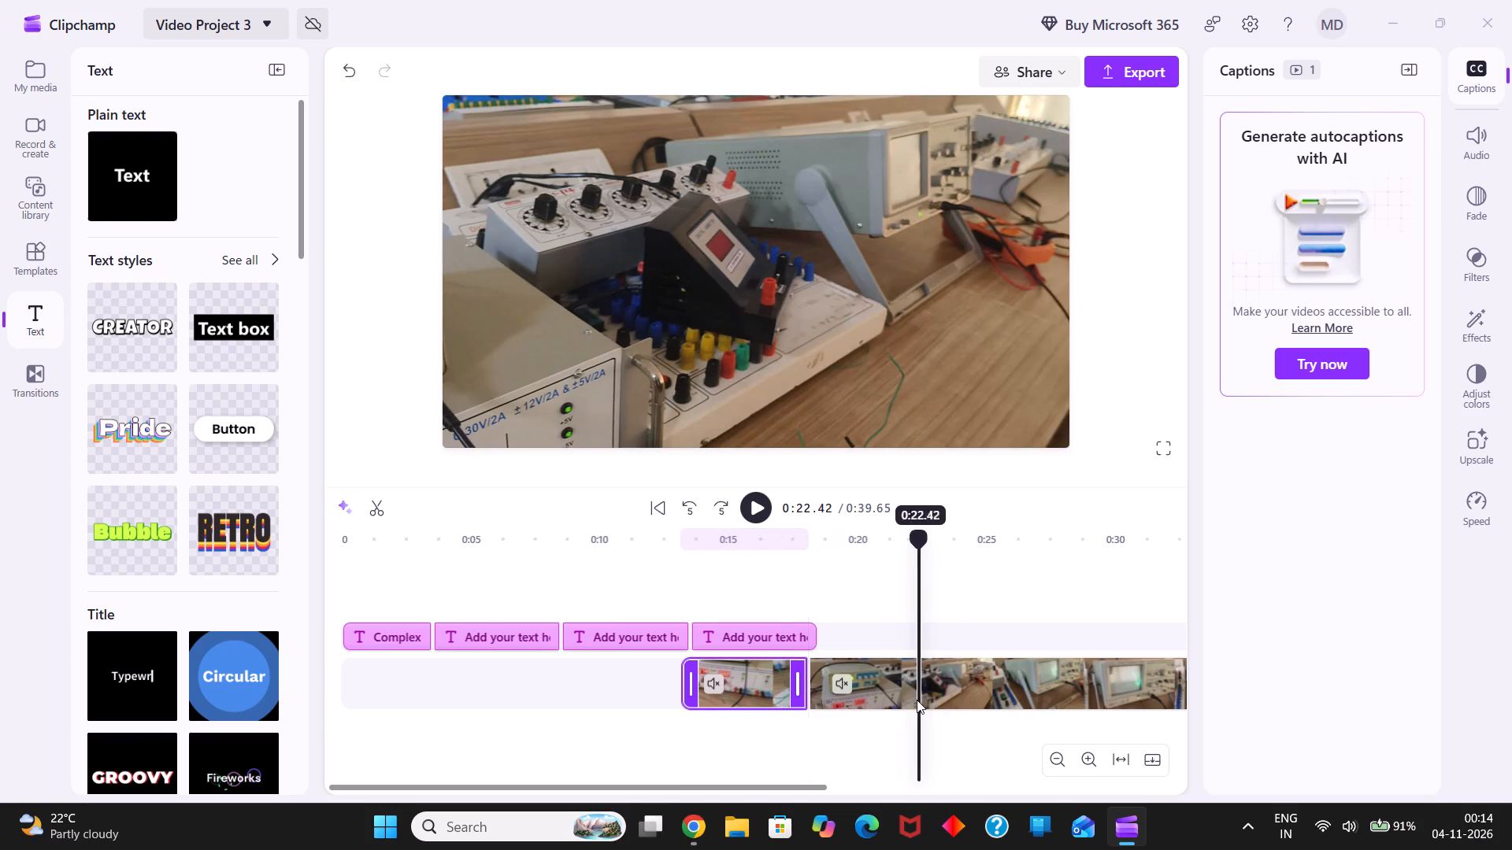
left_click_drag(975, 697, 1074, 702)
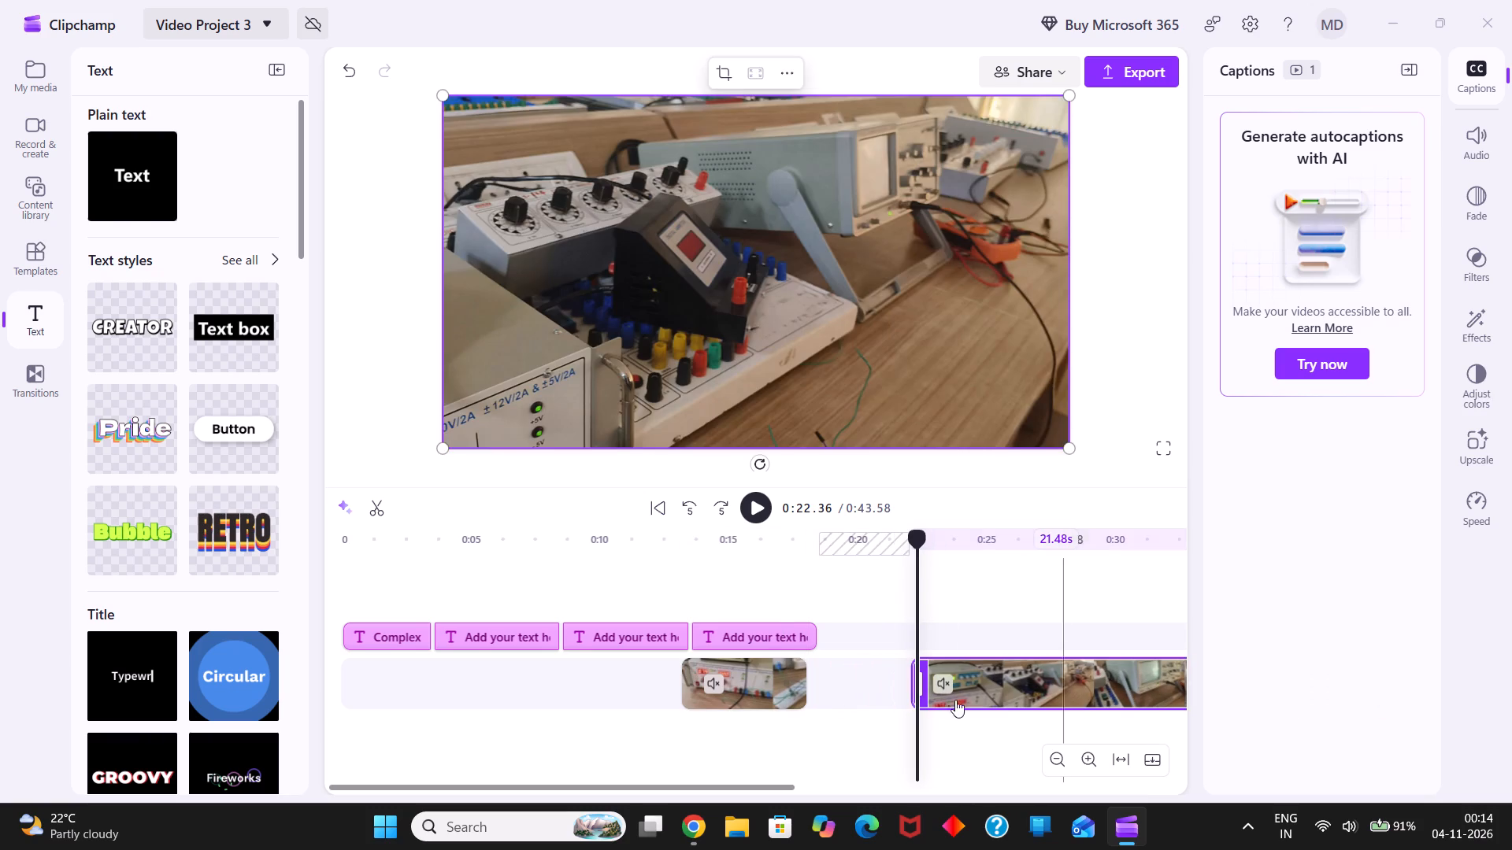
left_click_drag(754, 675, 865, 682)
left_click_drag(991, 689, 1059, 697)
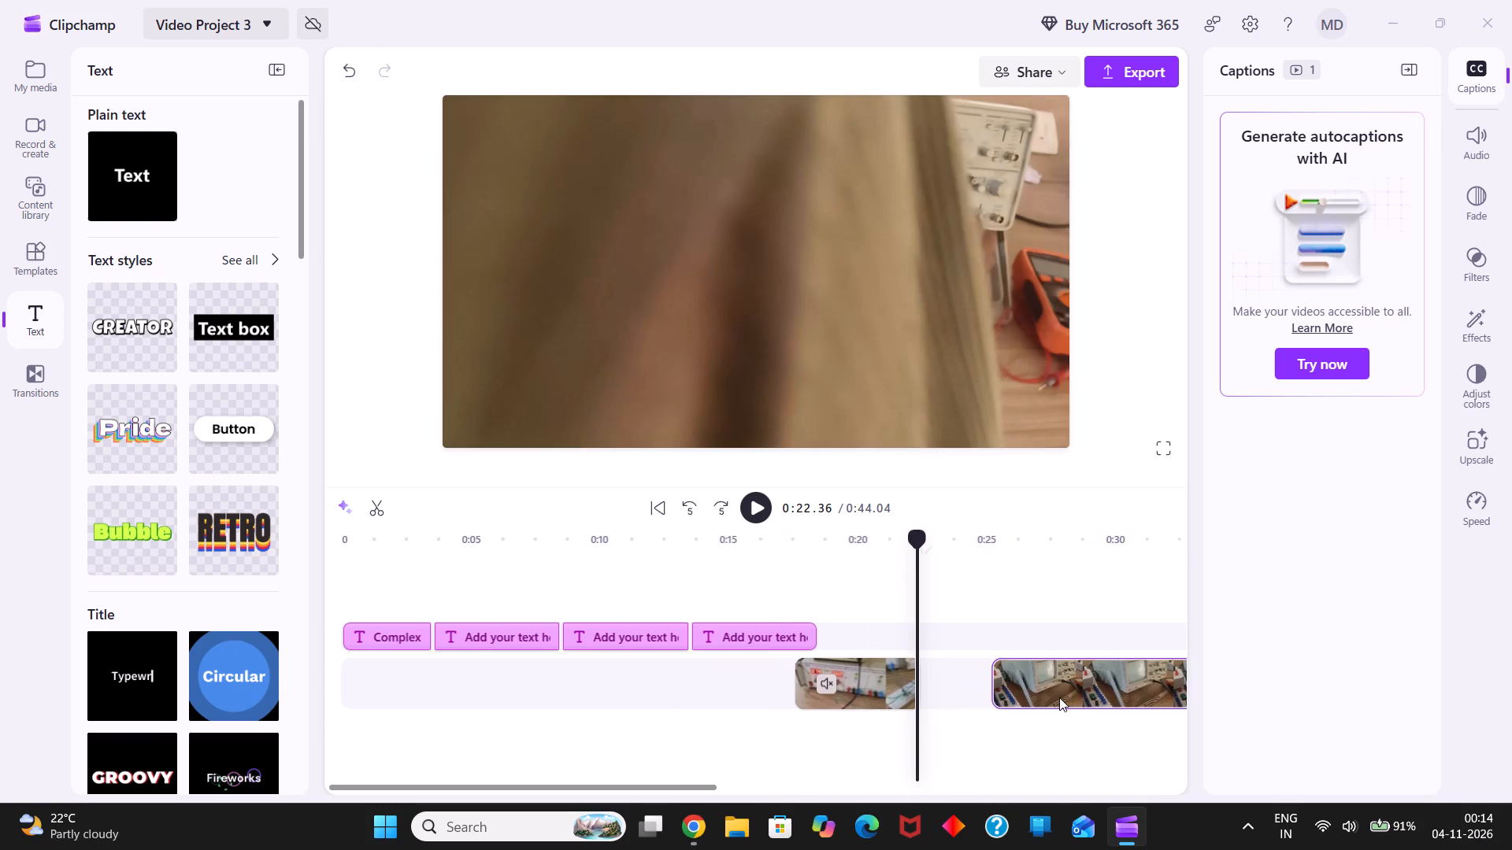
left_click_drag(870, 692, 888, 694)
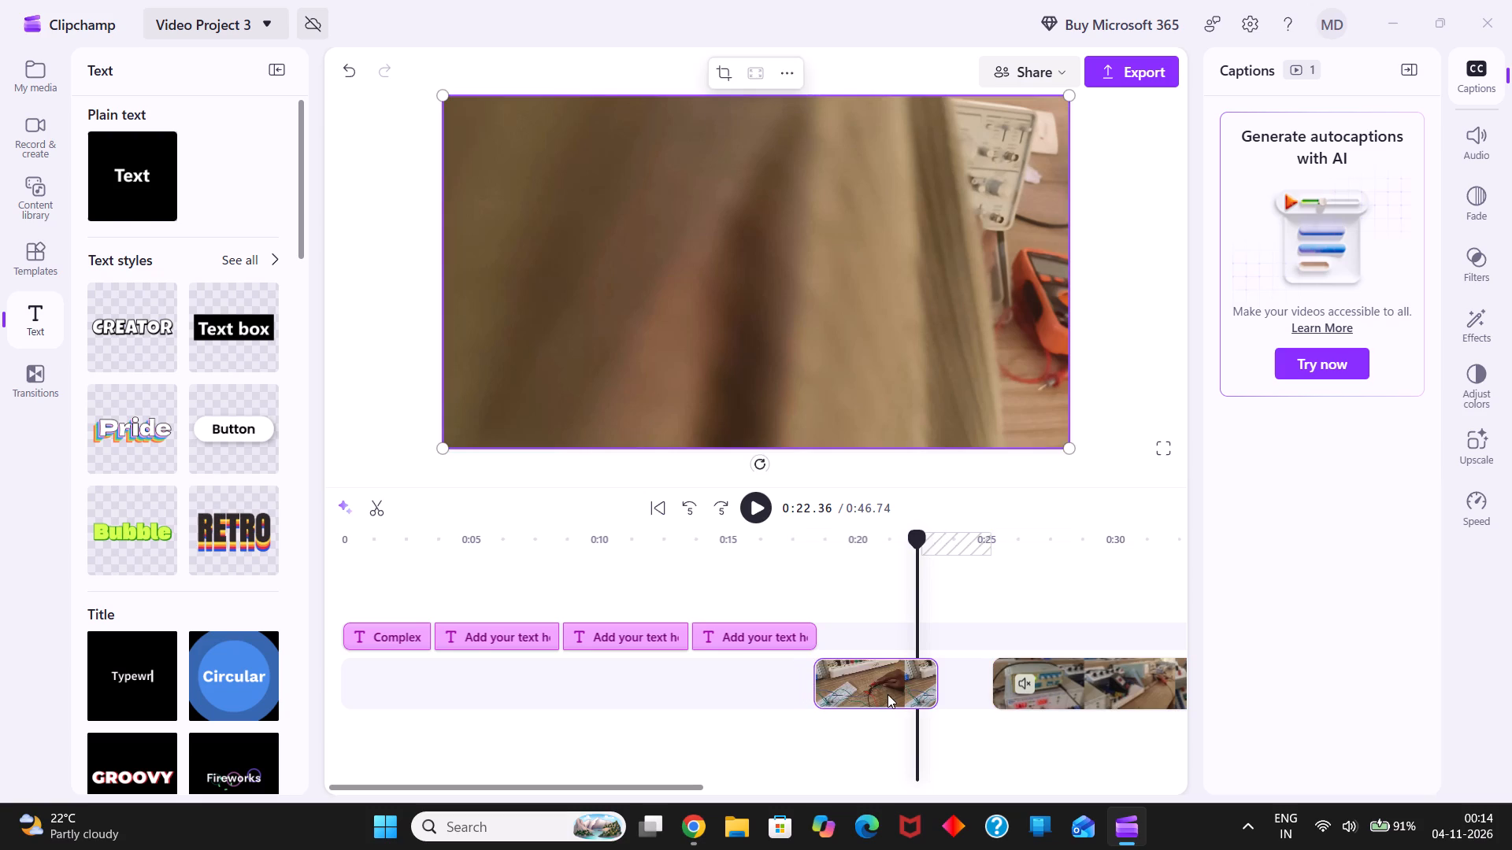
left_click_drag(888, 694, 889, 696)
left_click_drag(1076, 692, 999, 696)
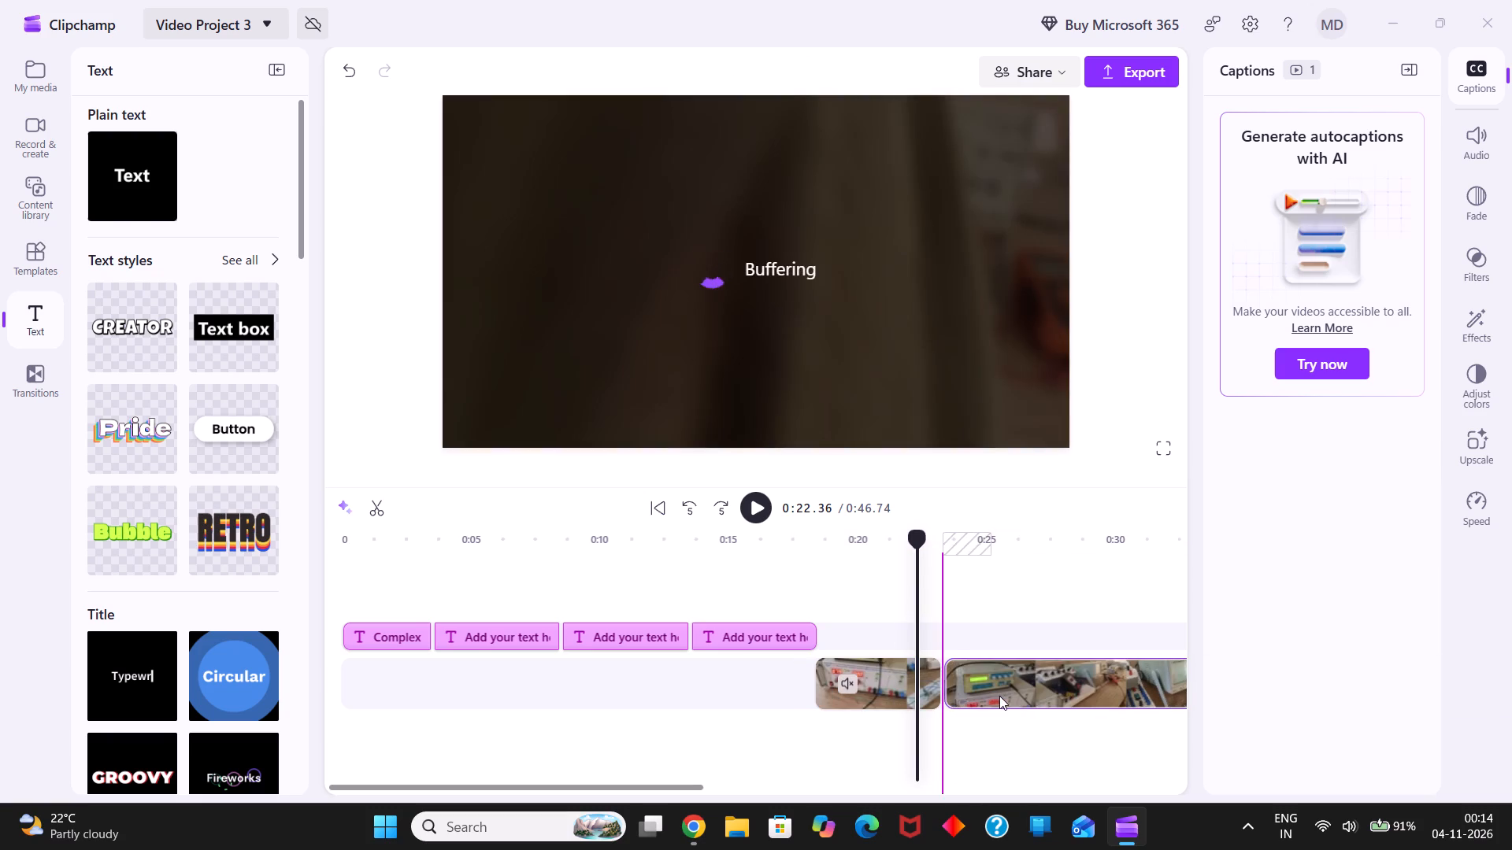
left_click_drag(999, 696, 996, 696)
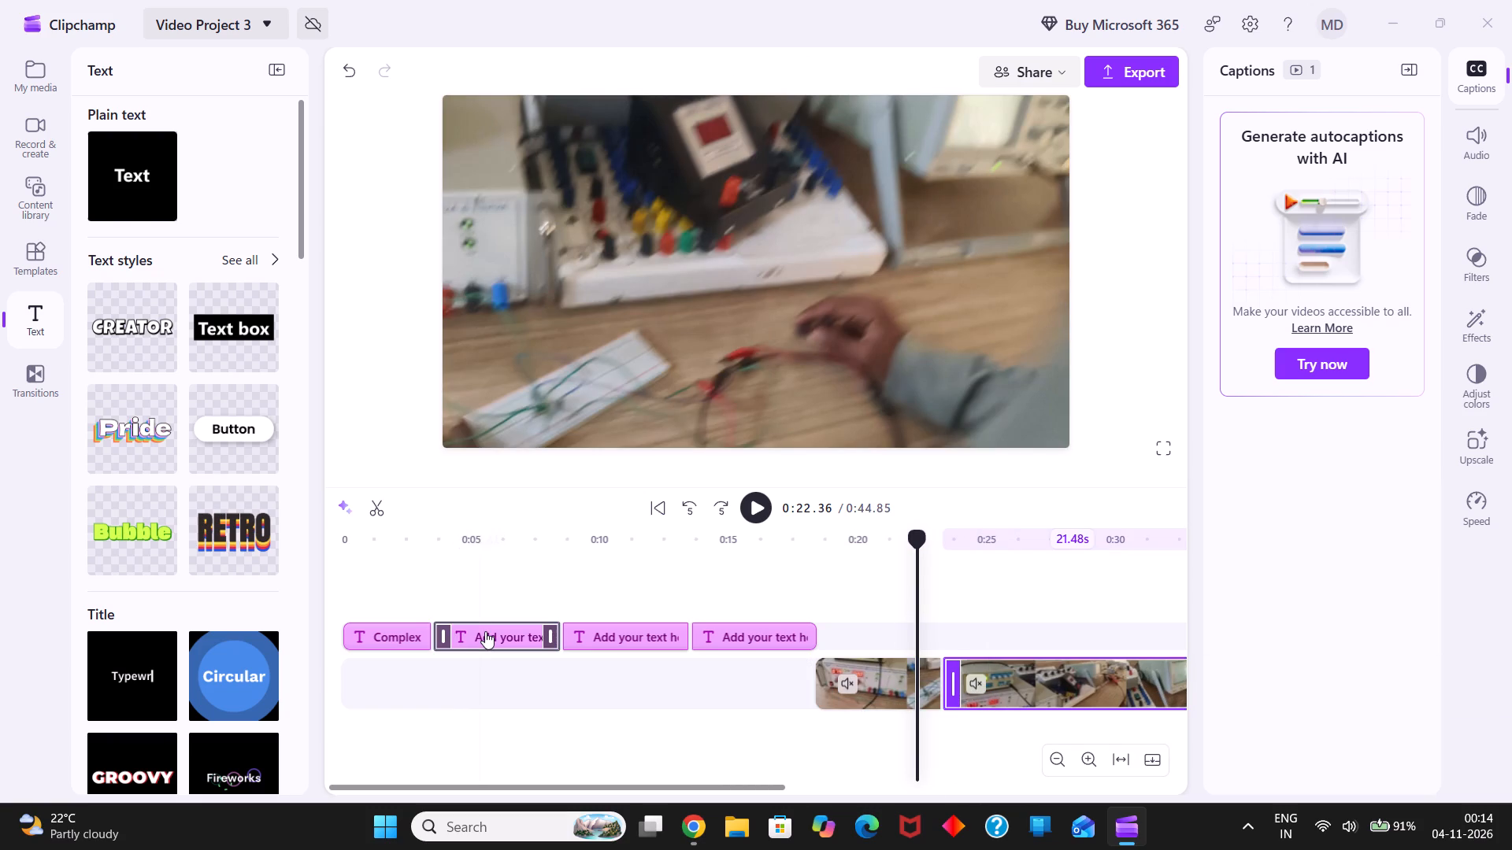
Delete the "Complex Engineering Problem" title text from the start of the timeline.
left_click(485, 631)
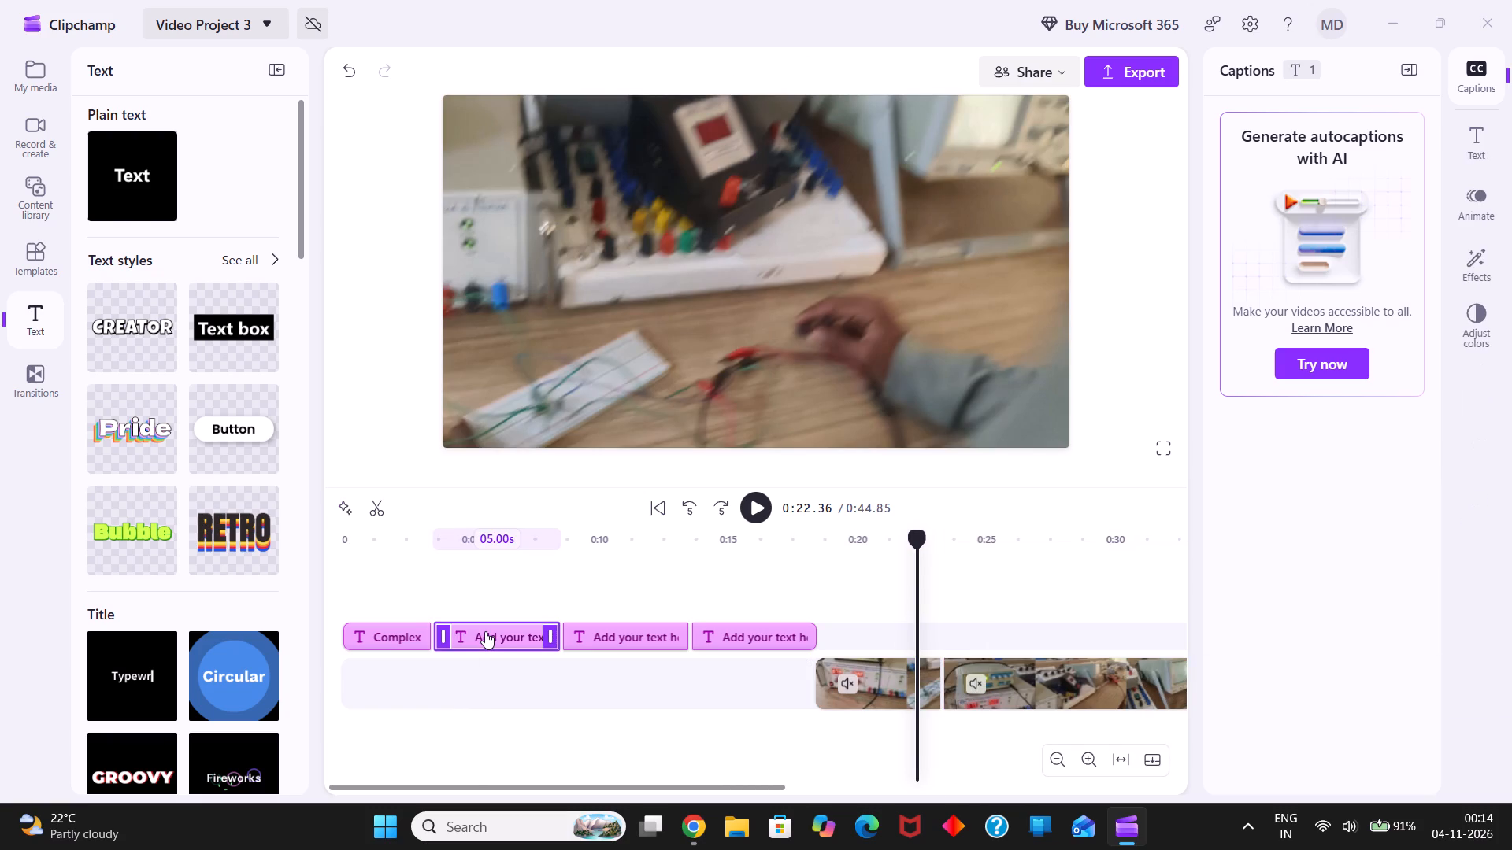
left_click(417, 630)
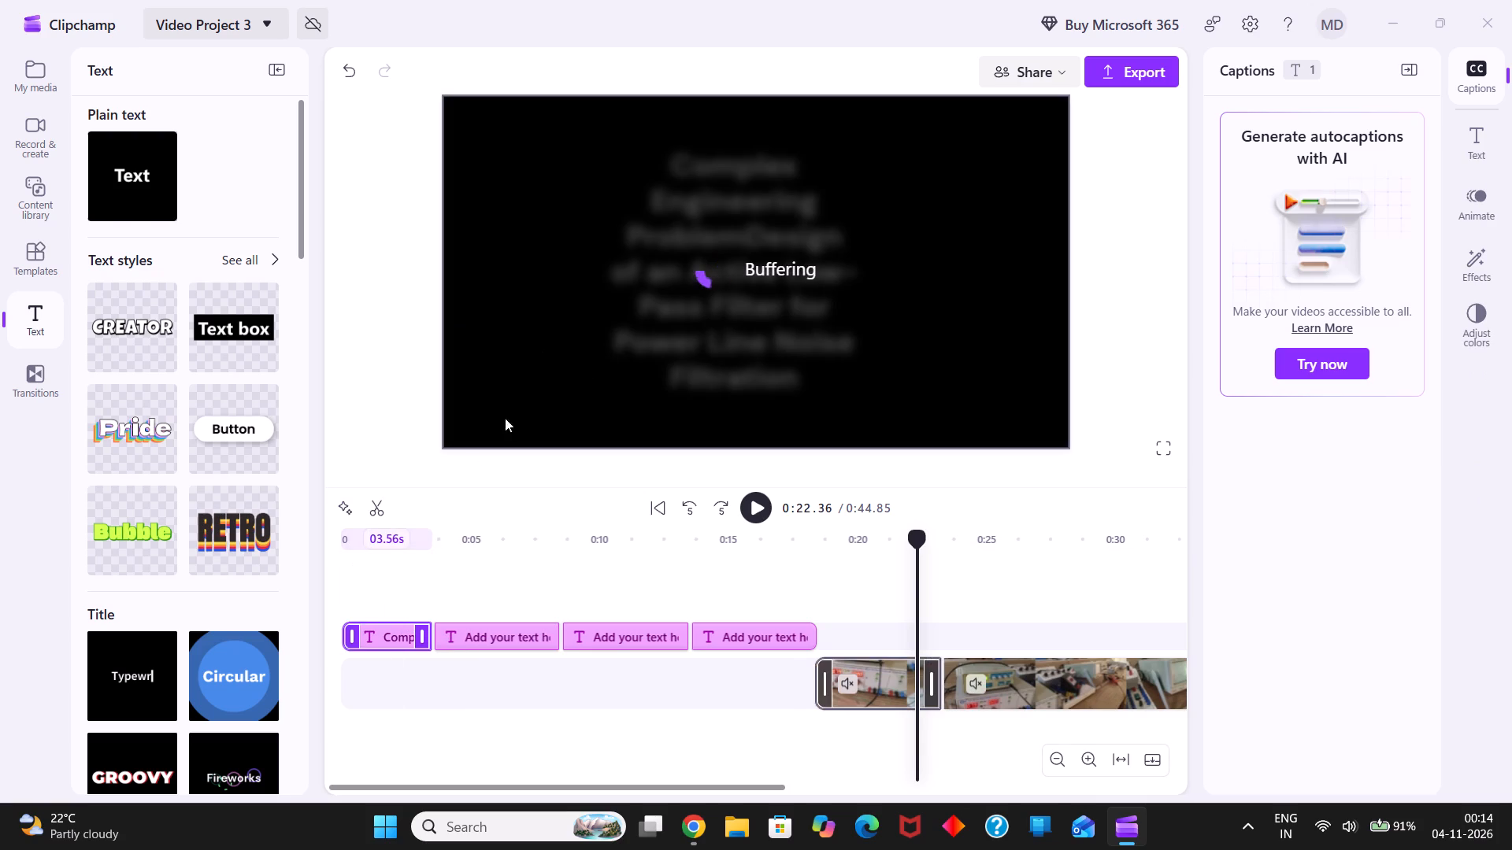
key("BackSpace")
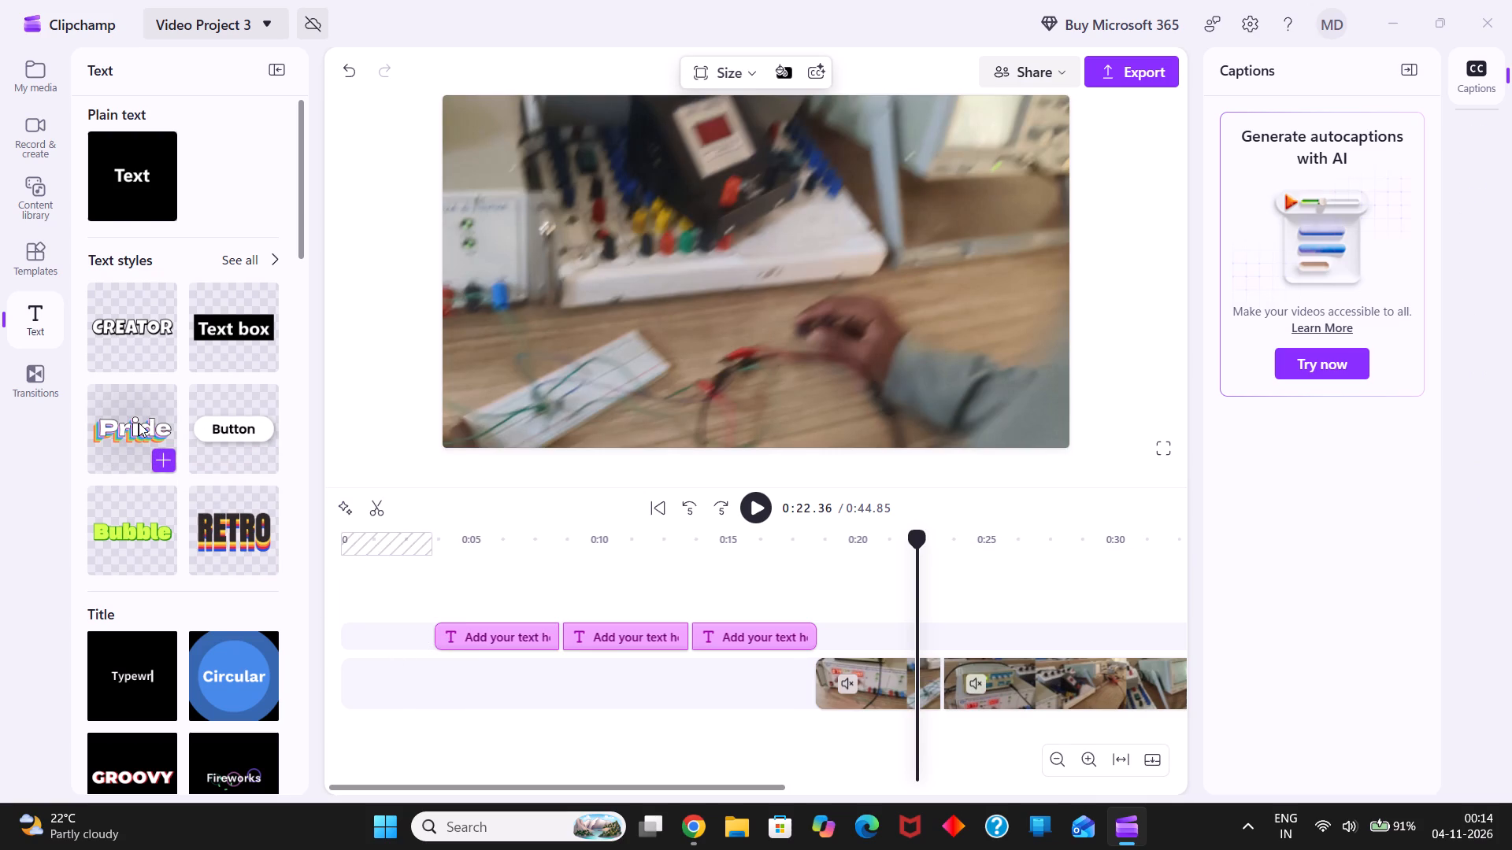
Add a Pride-style text on a new track near the start of the timeline and trim it to 2.95 s.
left_click_drag(139, 423, 401, 608)
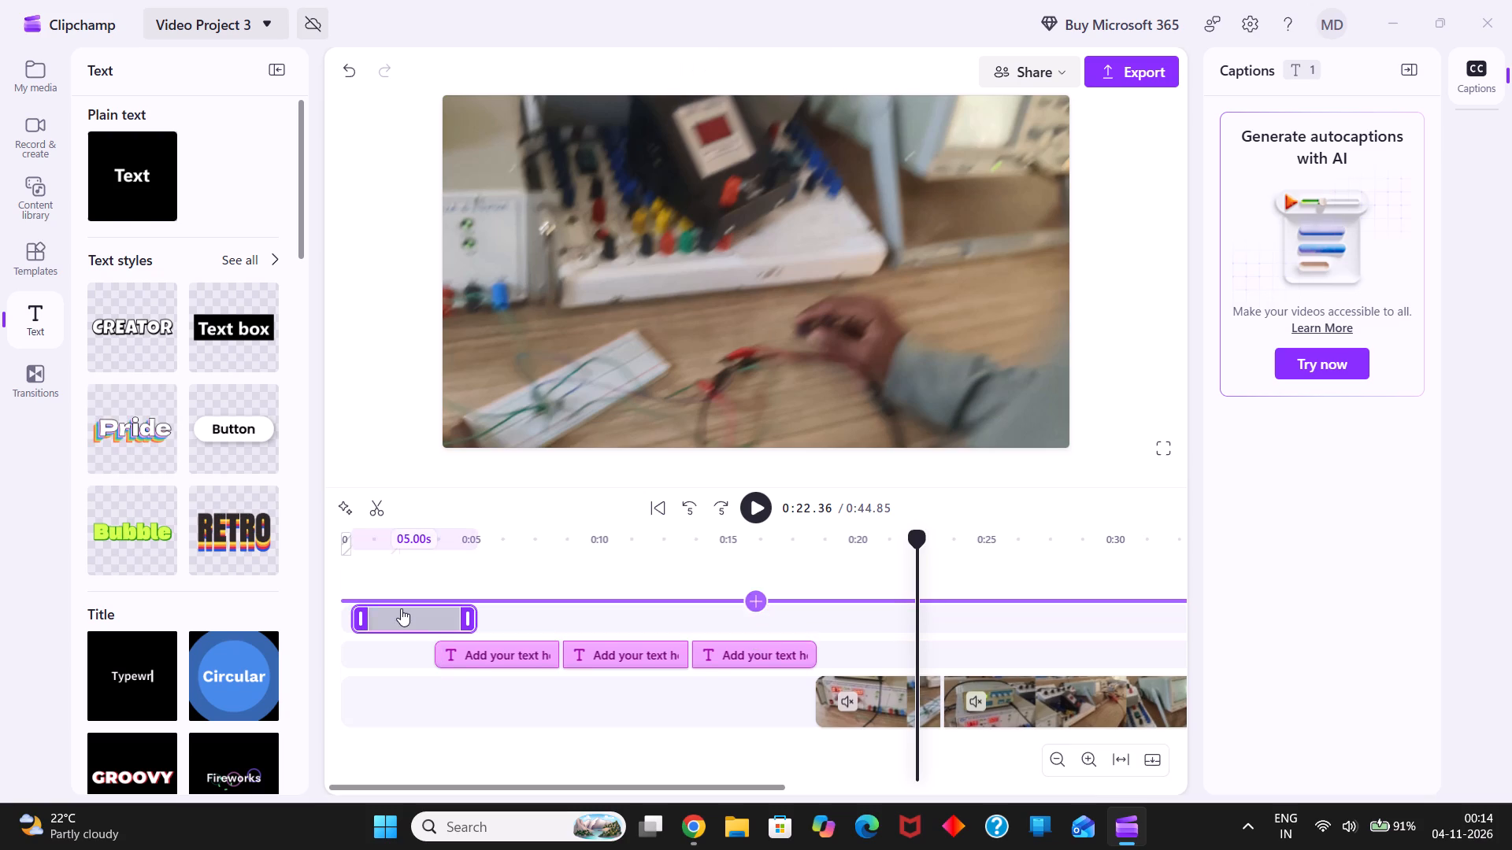
left_click_drag(472, 614, 420, 621)
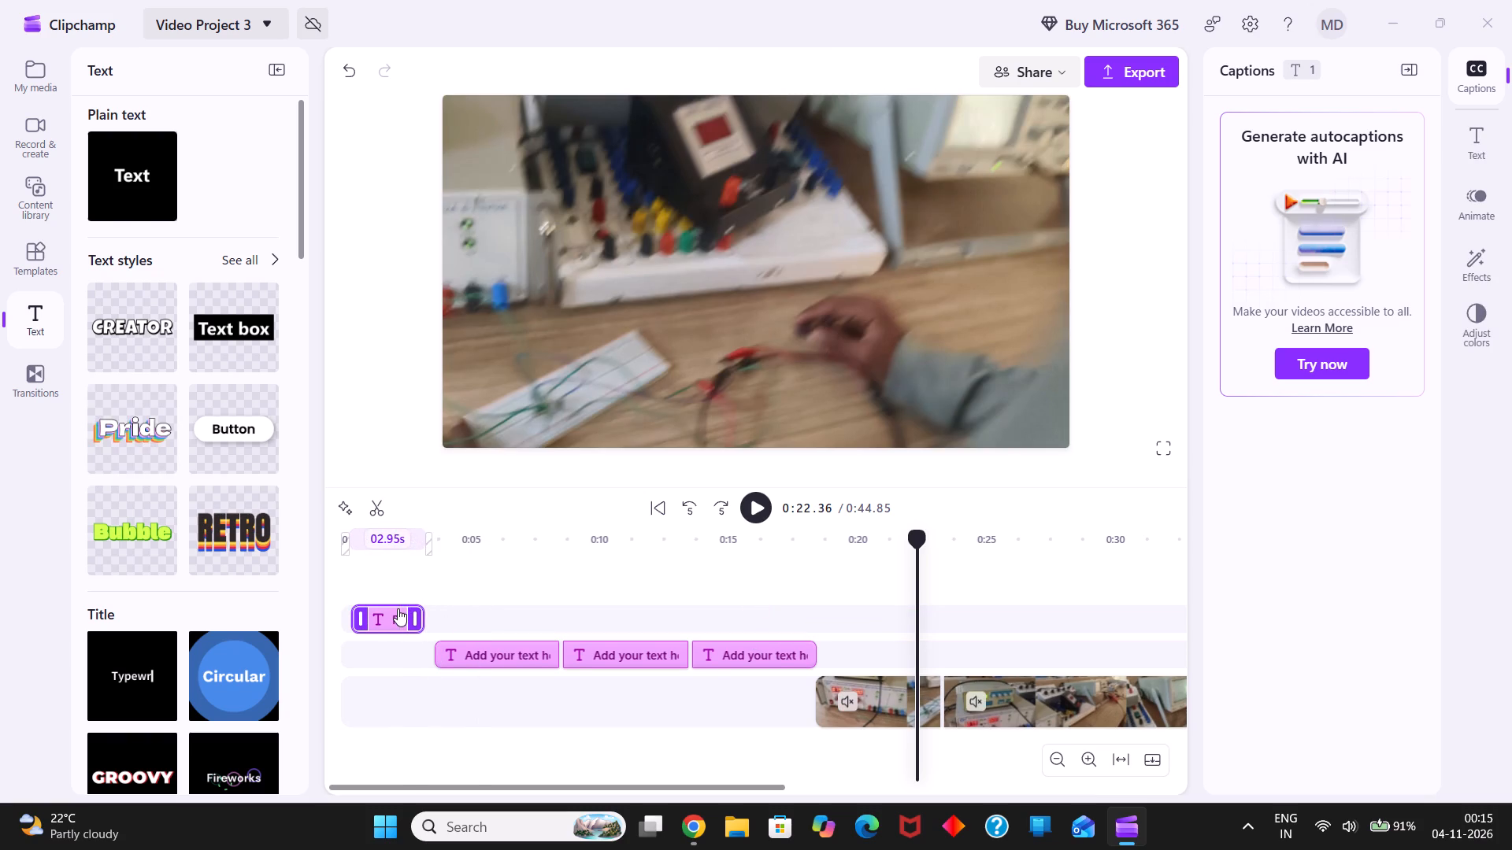
left_click(398, 608)
left_click(373, 592)
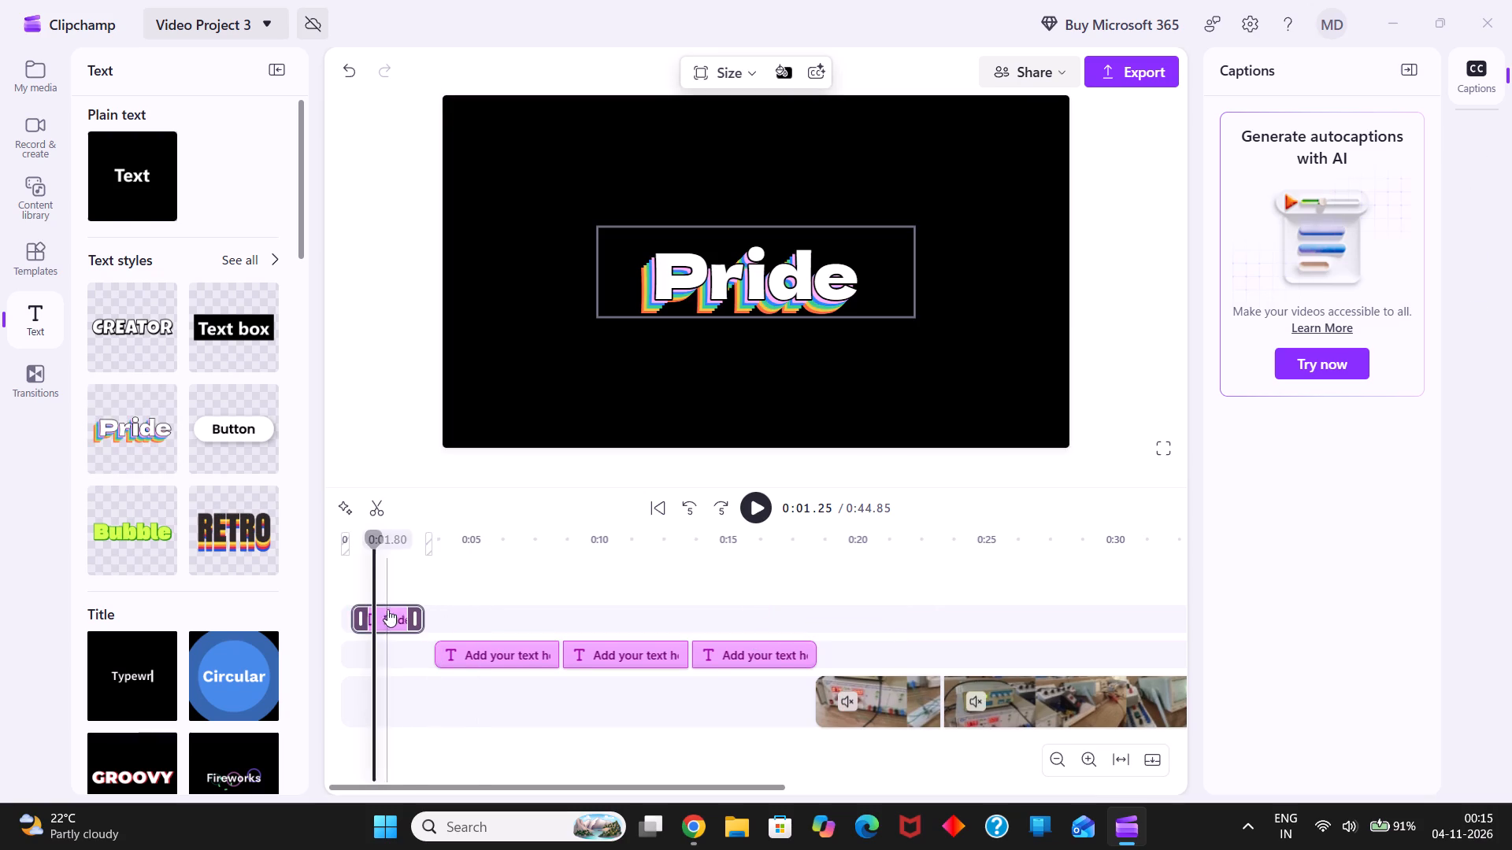
Clear the placeholder wording "Pride" from the new opening text.
right_click(387, 615)
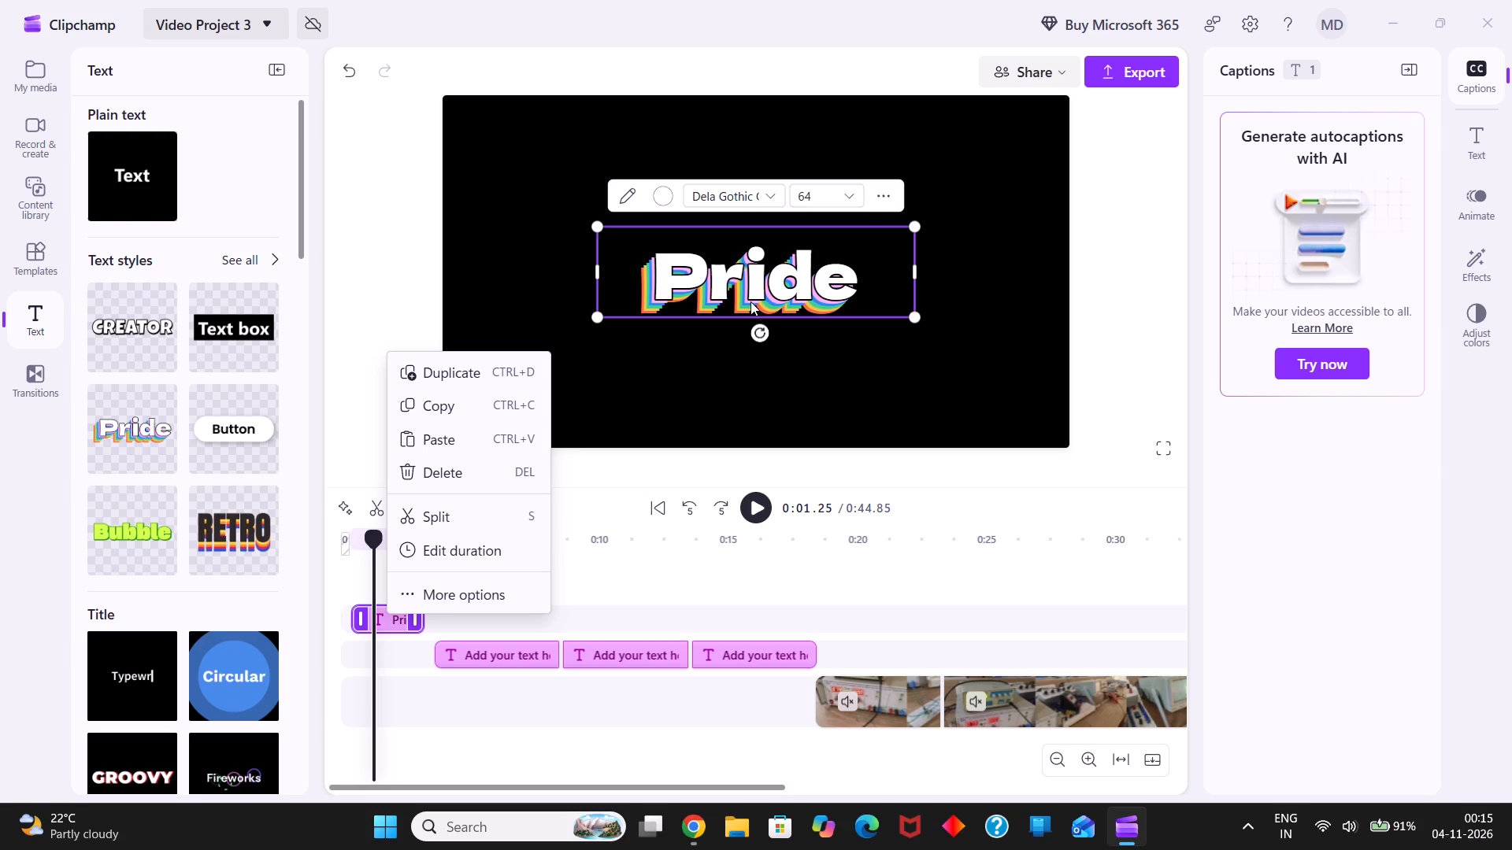
right_click(776, 250)
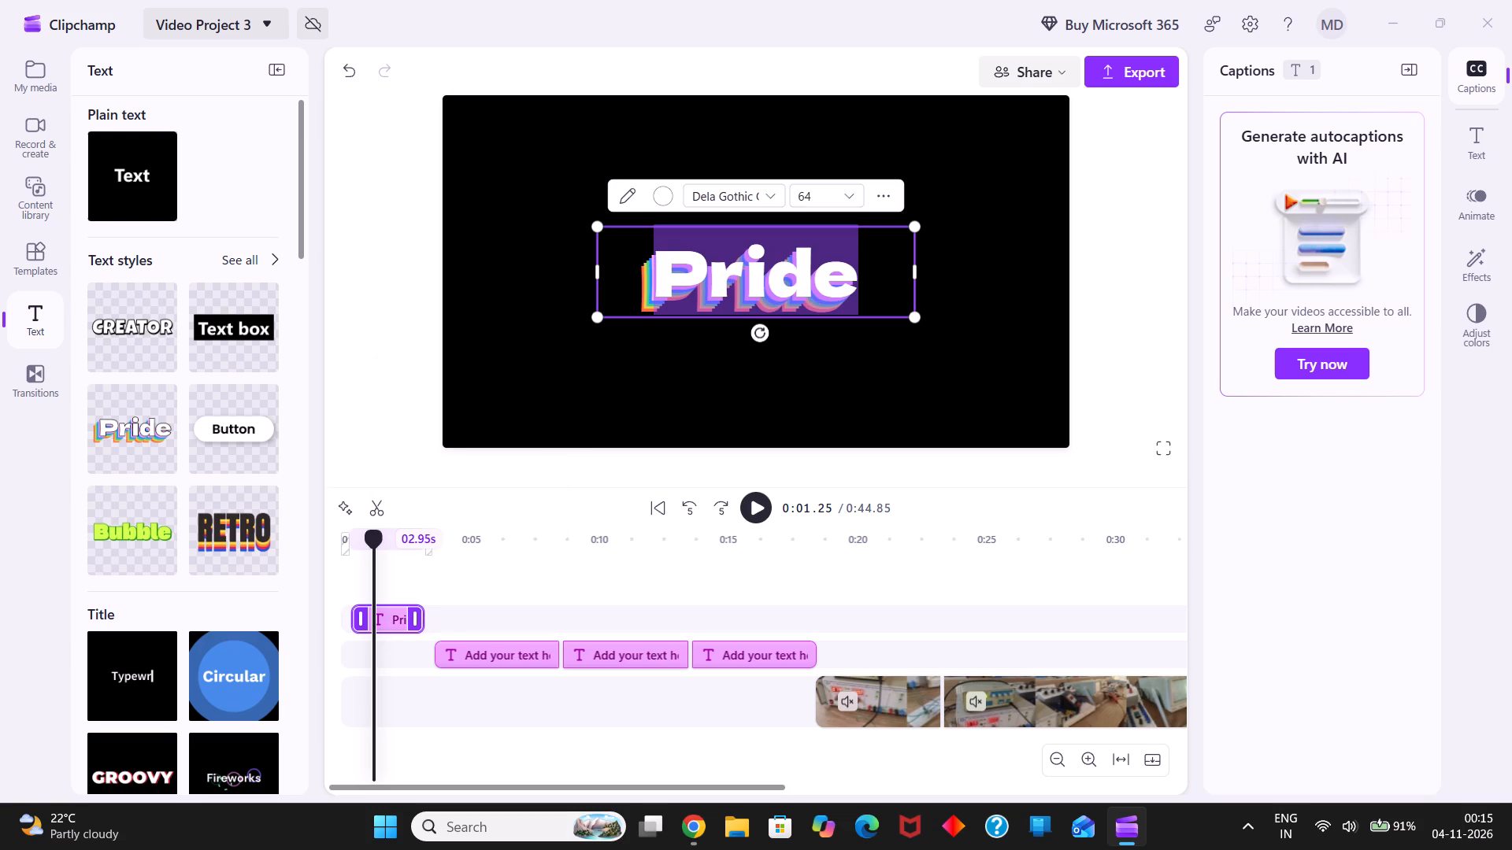
key("BackSpace")
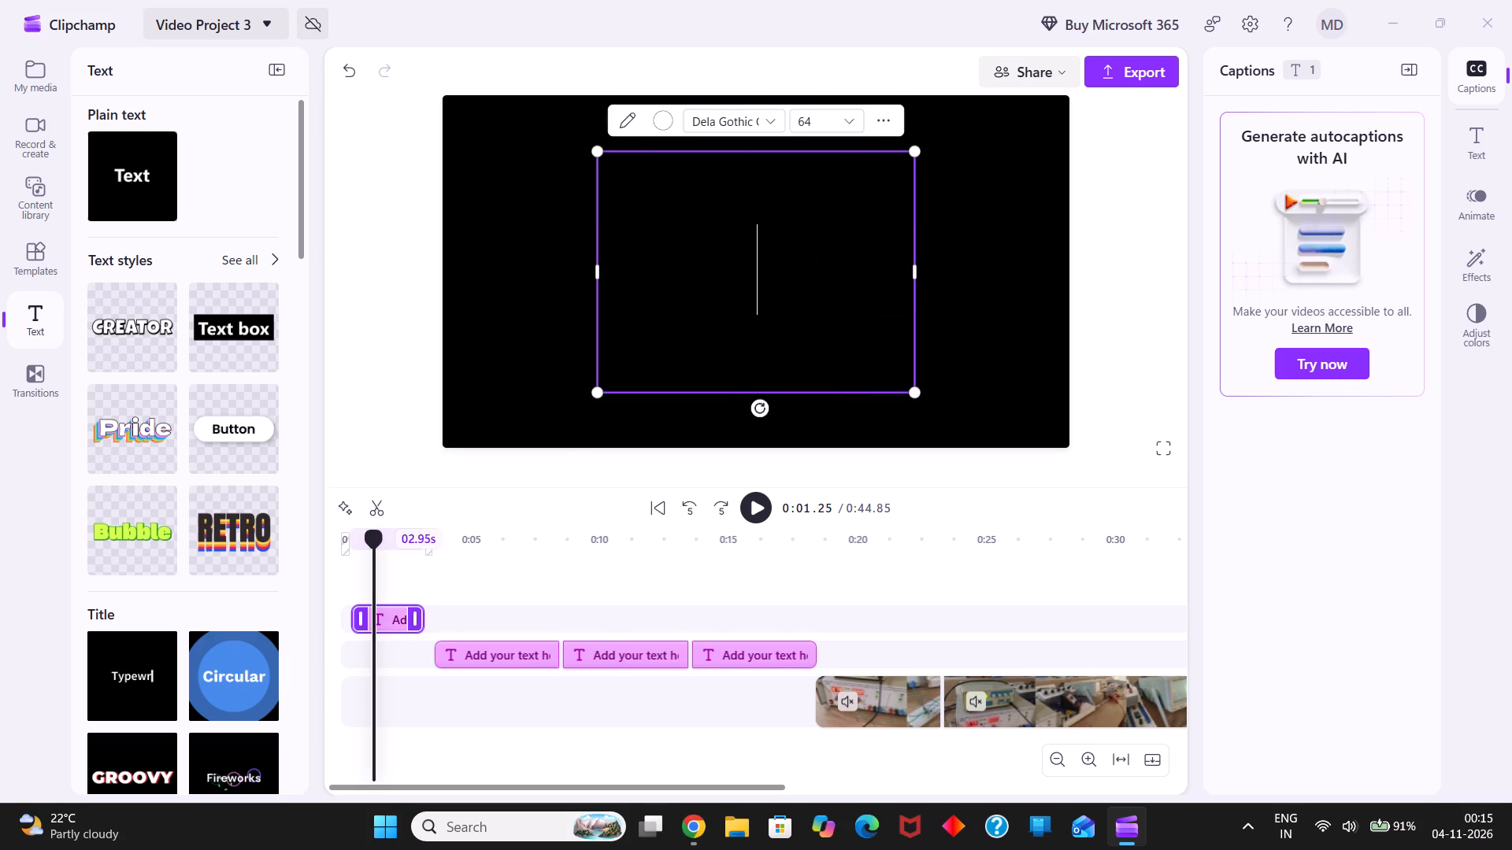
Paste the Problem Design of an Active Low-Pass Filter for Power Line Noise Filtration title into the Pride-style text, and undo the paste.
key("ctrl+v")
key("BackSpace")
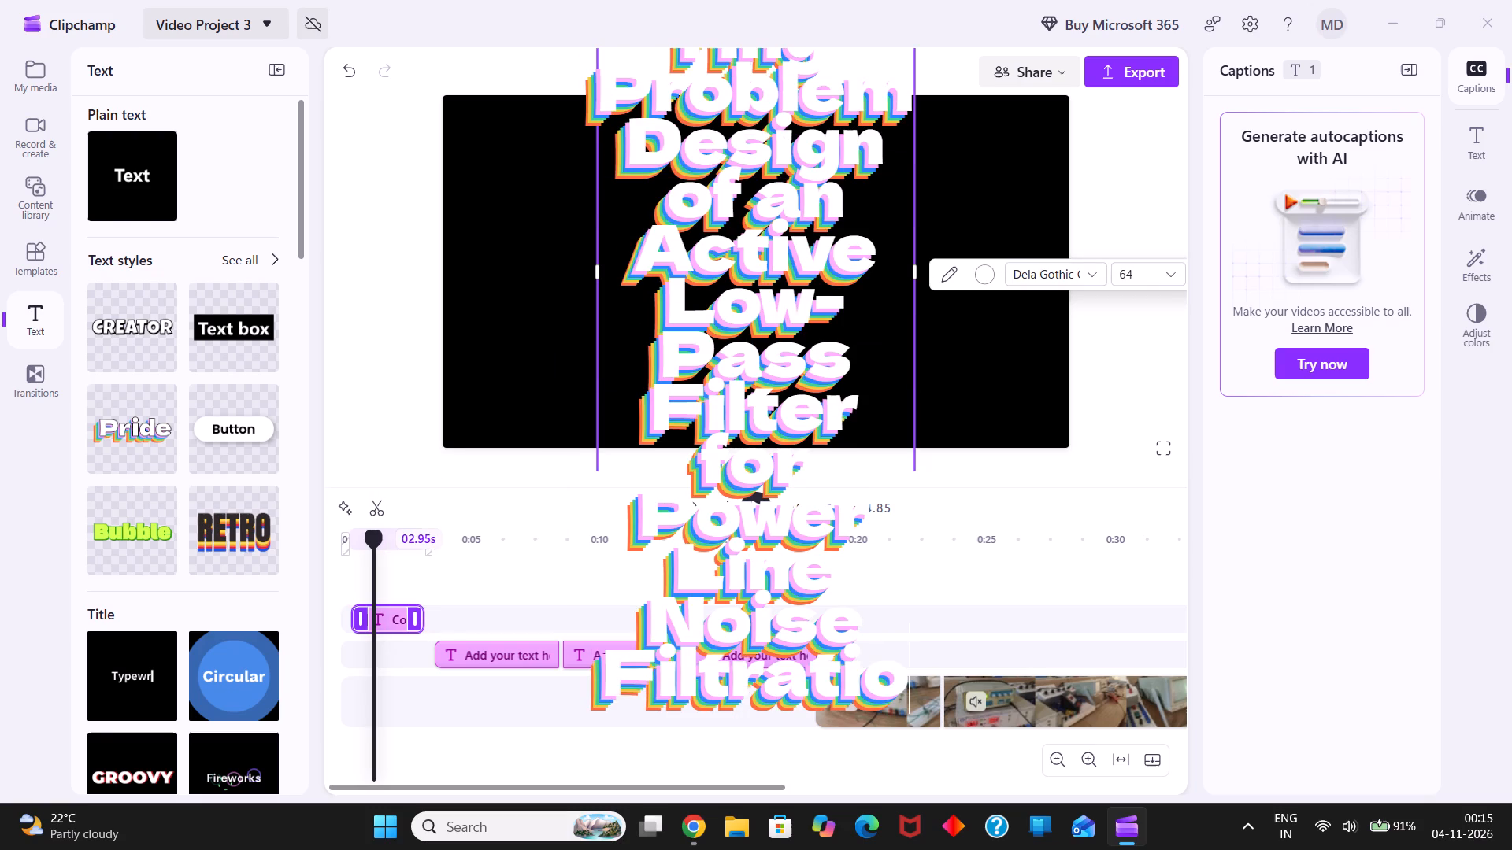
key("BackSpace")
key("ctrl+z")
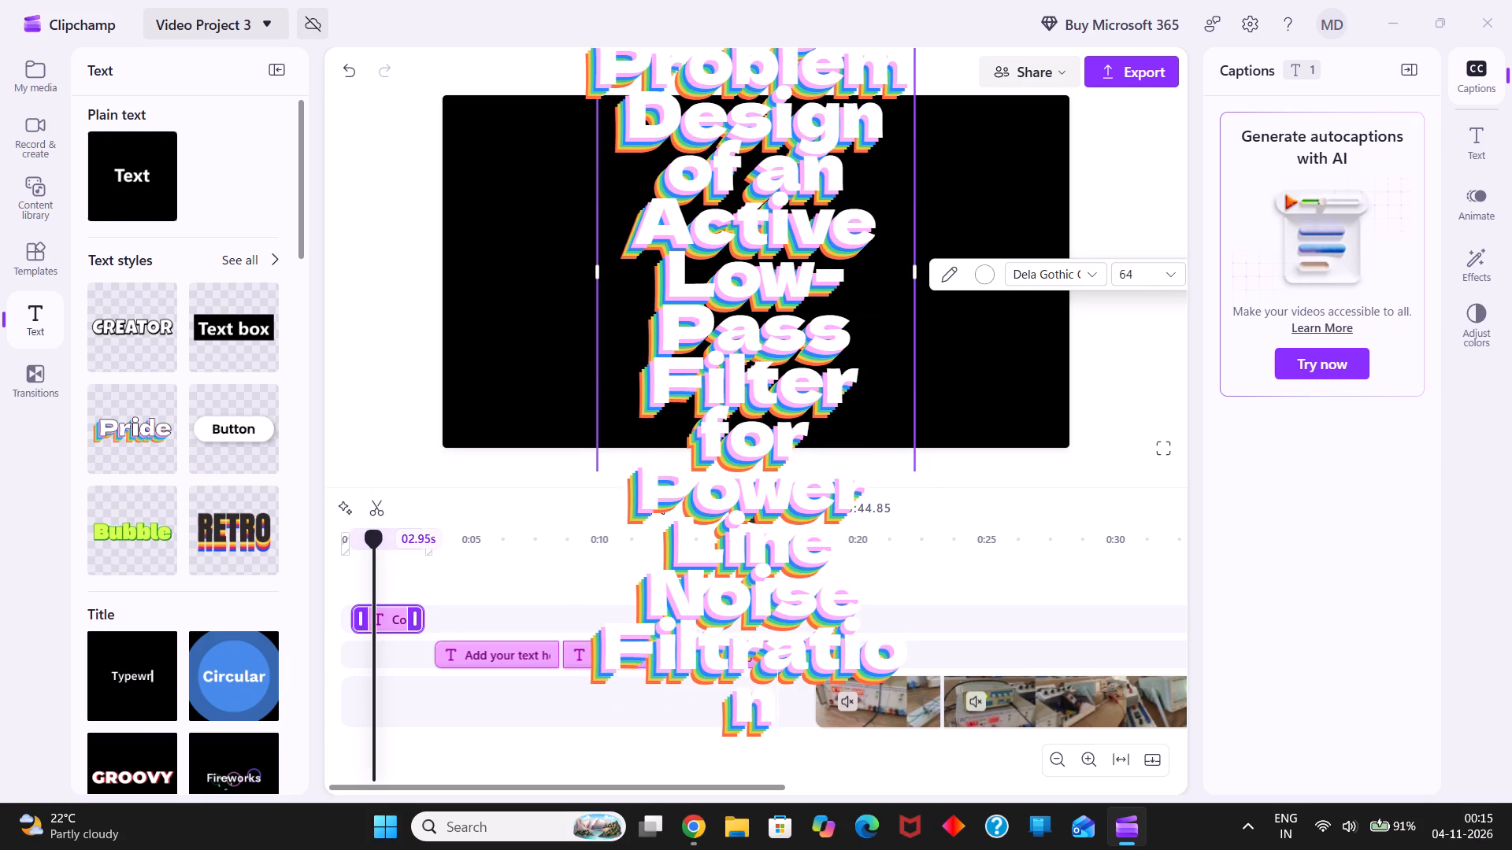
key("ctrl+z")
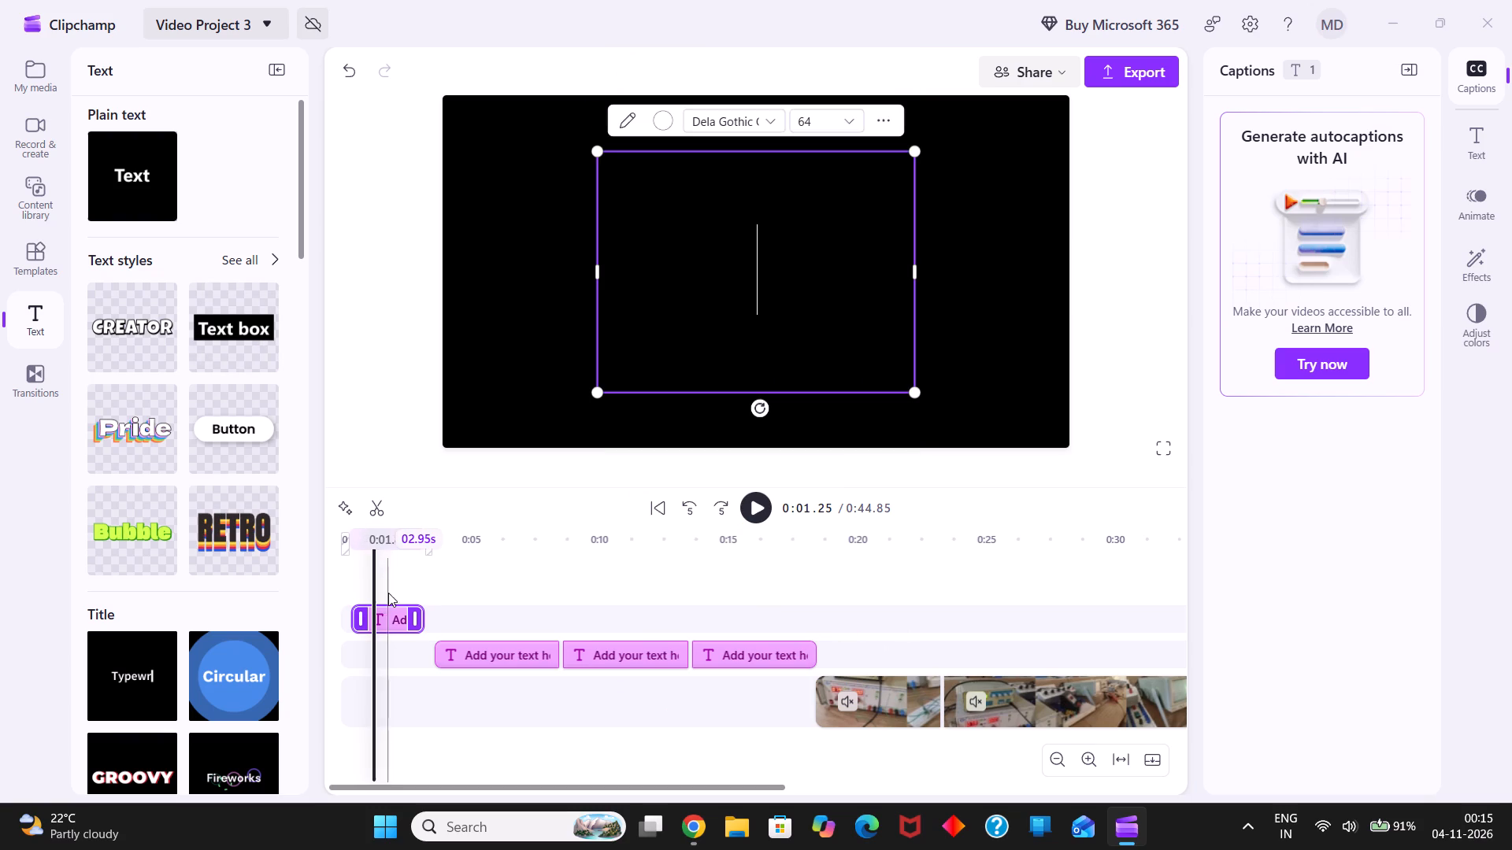
Delete the emptied Pride-style text from the start of the timeline.
key("Delete")
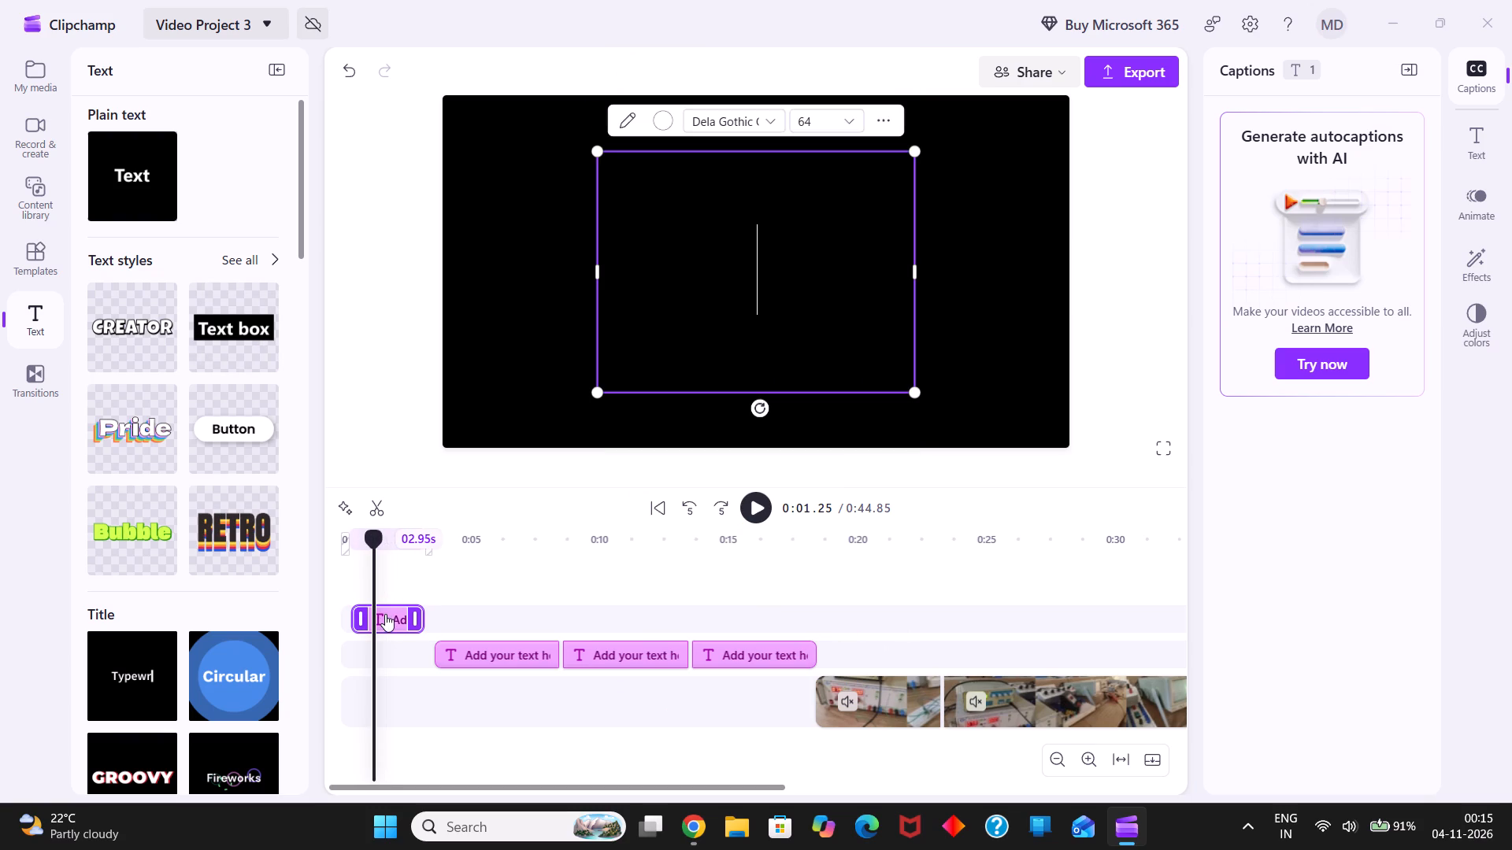
left_click(385, 614)
key("Delete")
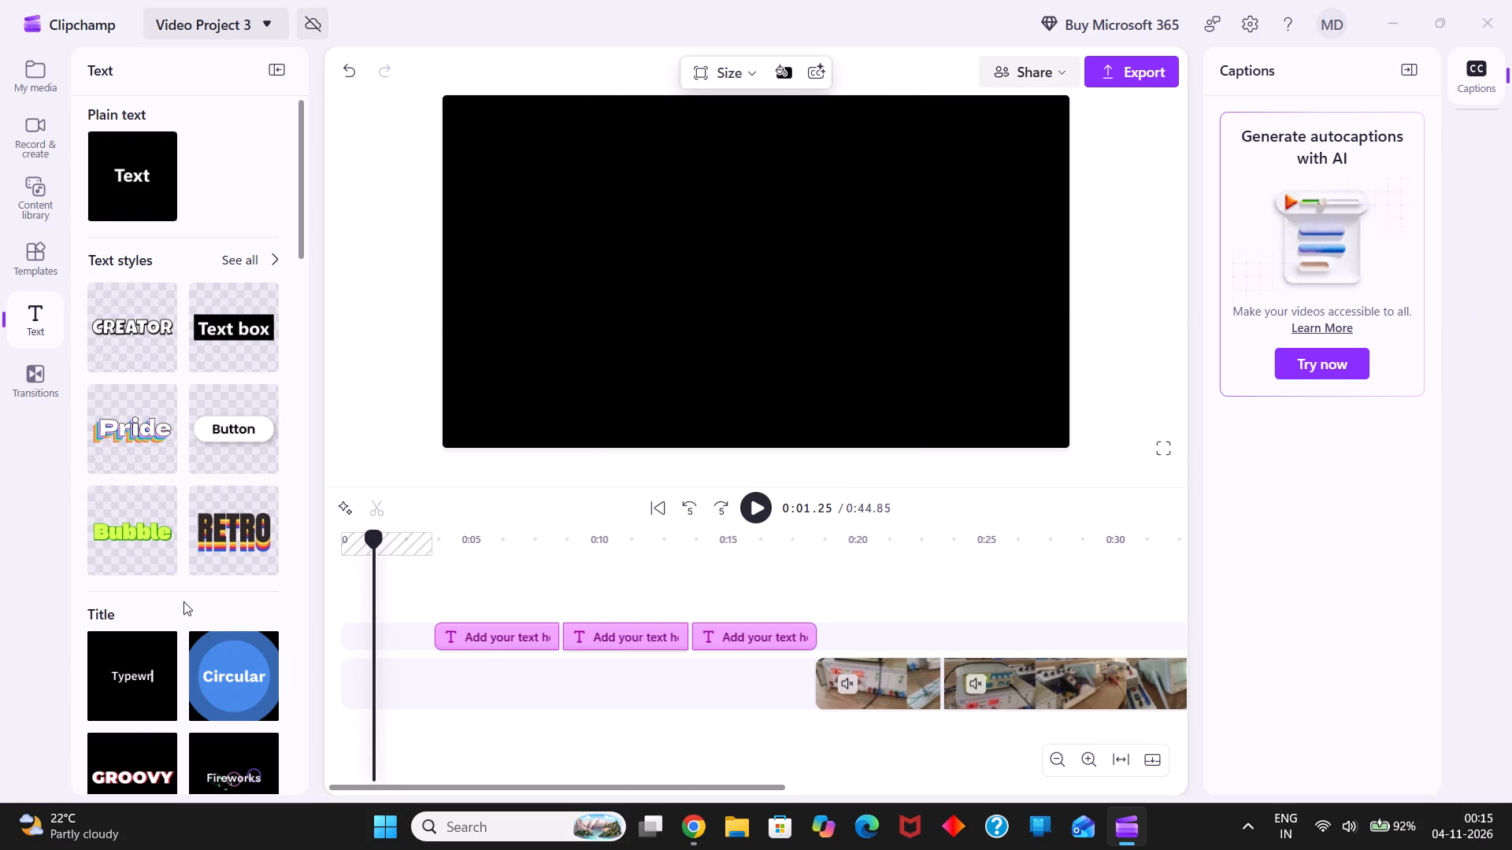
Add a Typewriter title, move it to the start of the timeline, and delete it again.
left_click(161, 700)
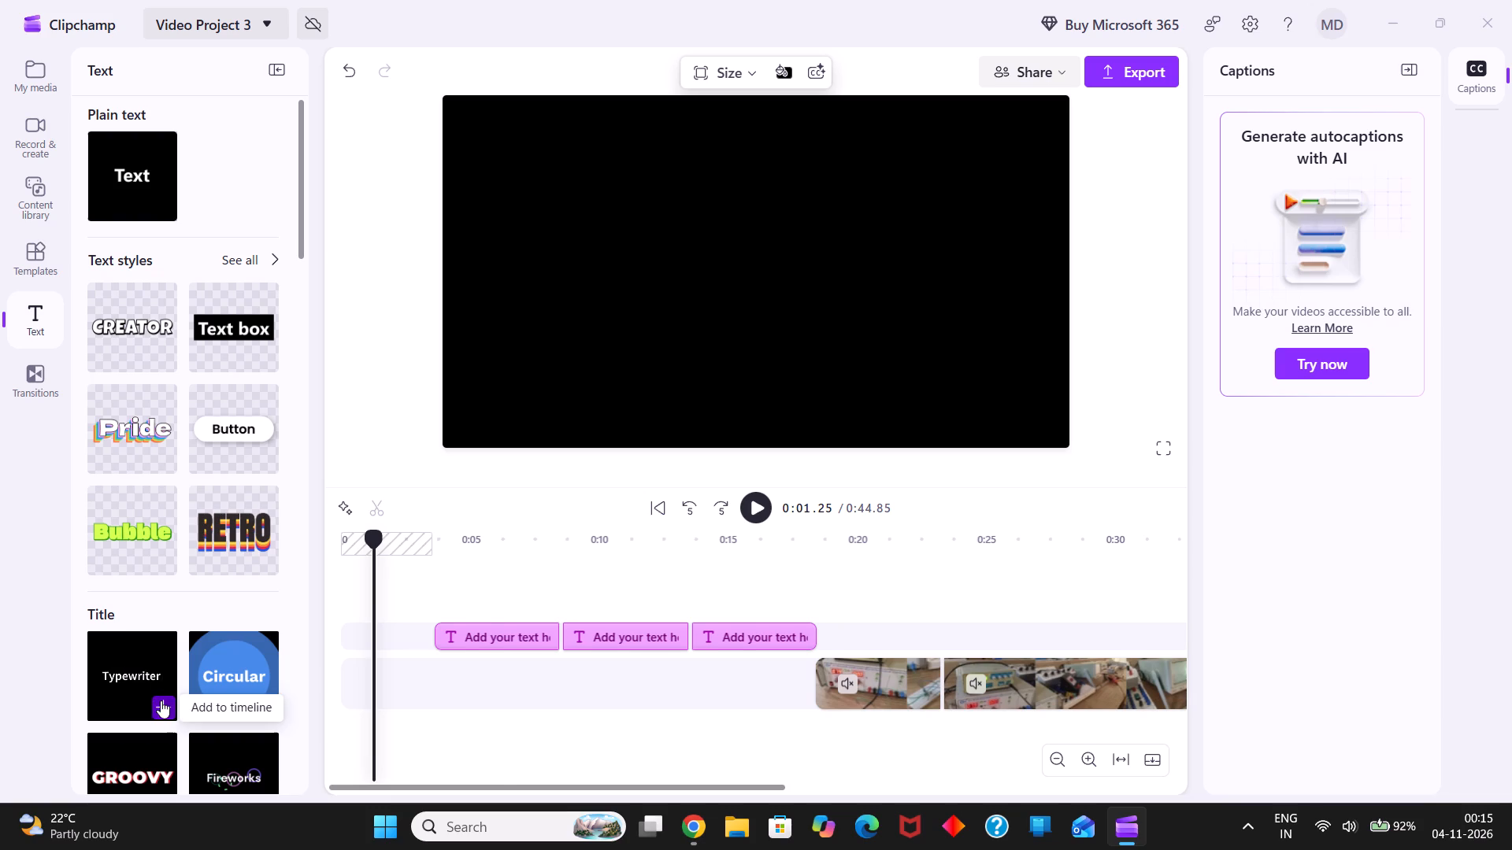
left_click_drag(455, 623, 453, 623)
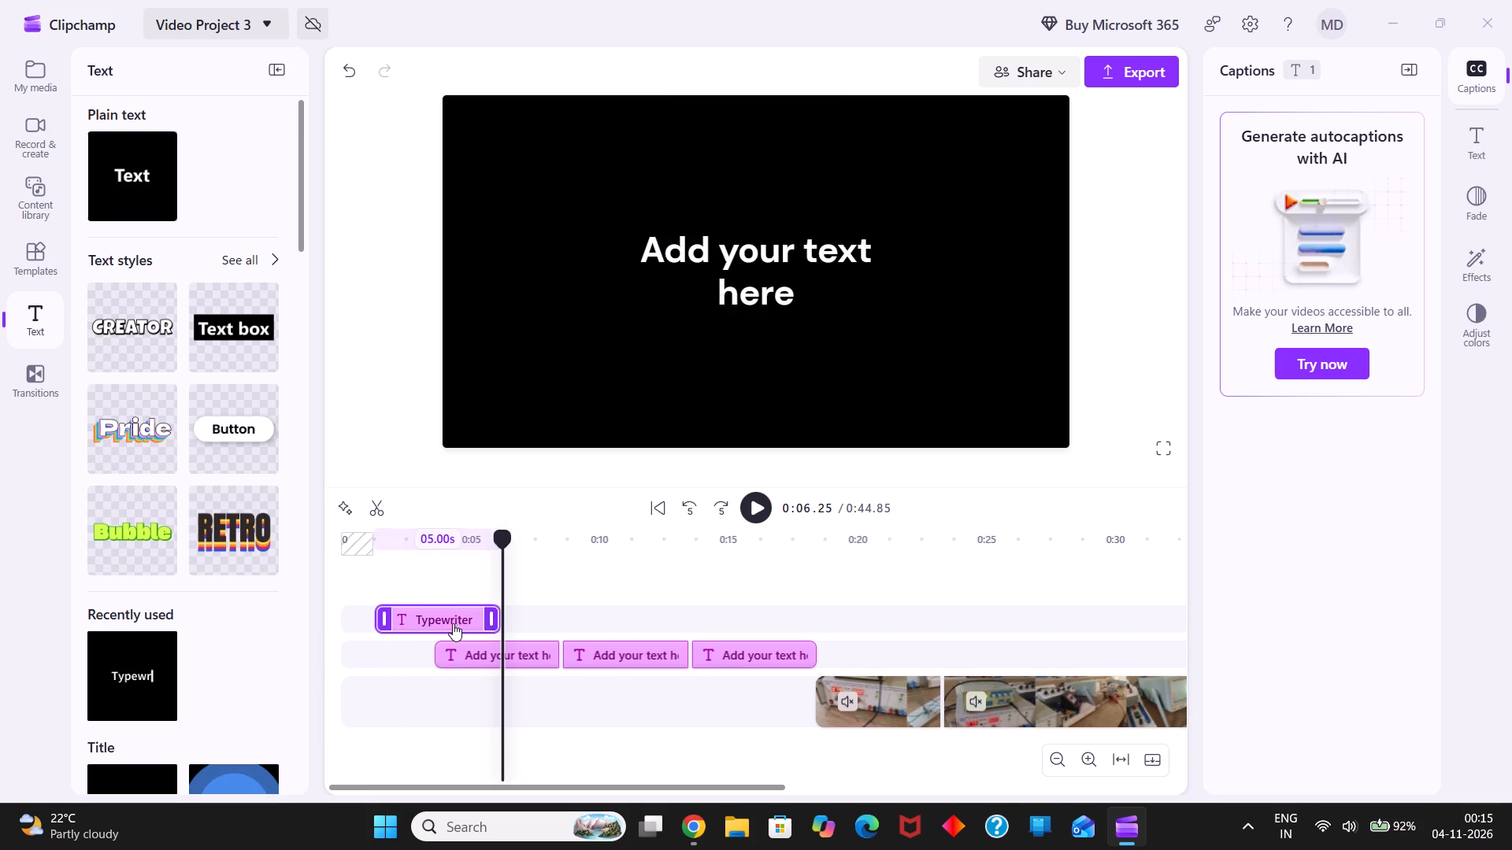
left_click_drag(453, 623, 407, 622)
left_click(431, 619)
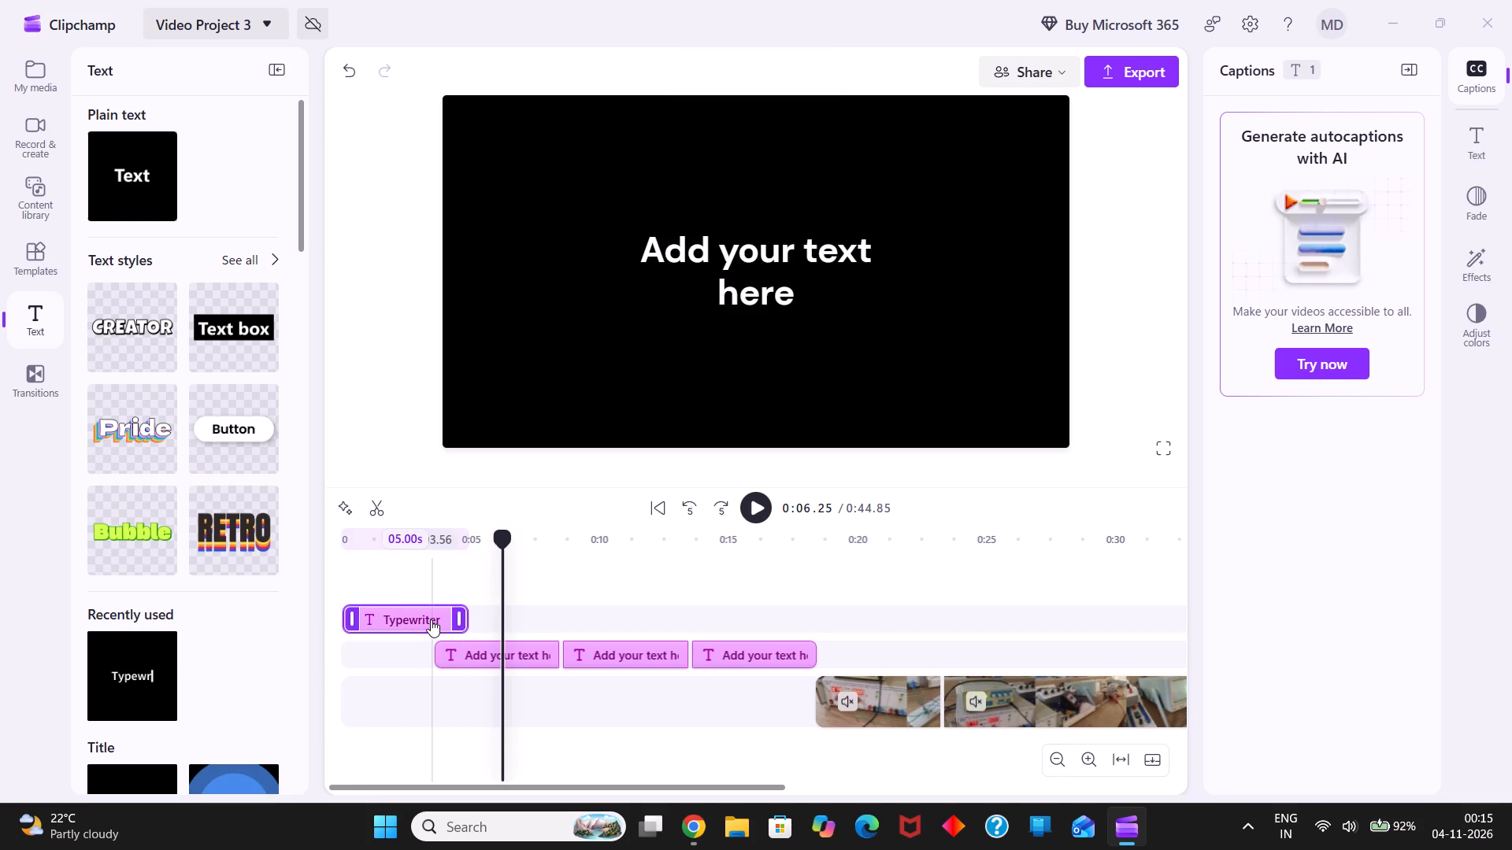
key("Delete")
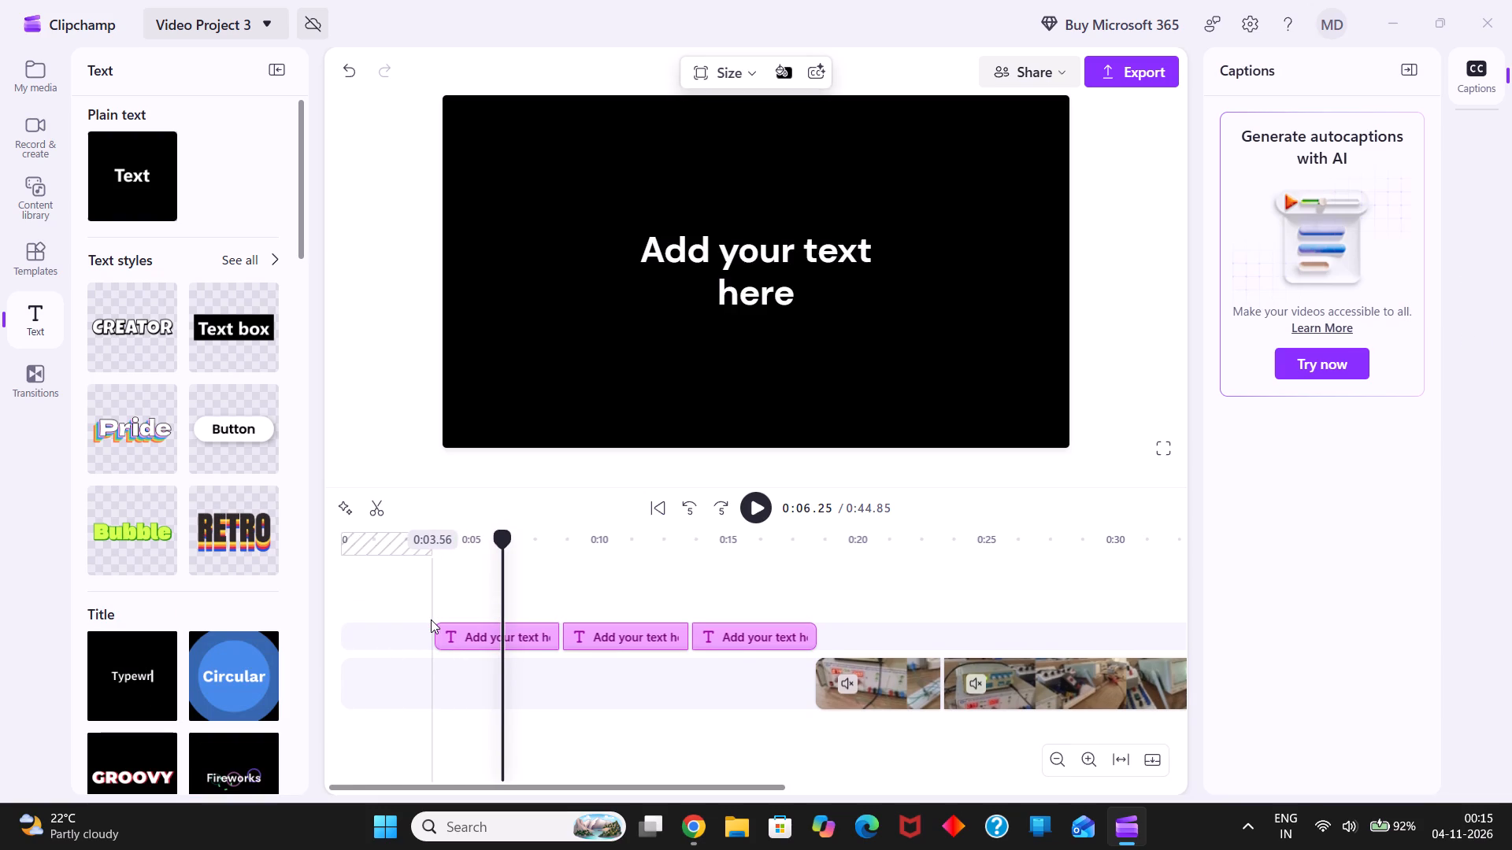
Add a Clean Title text to the timeline and move it to the very start.
scroll(168, 745, "down", 1)
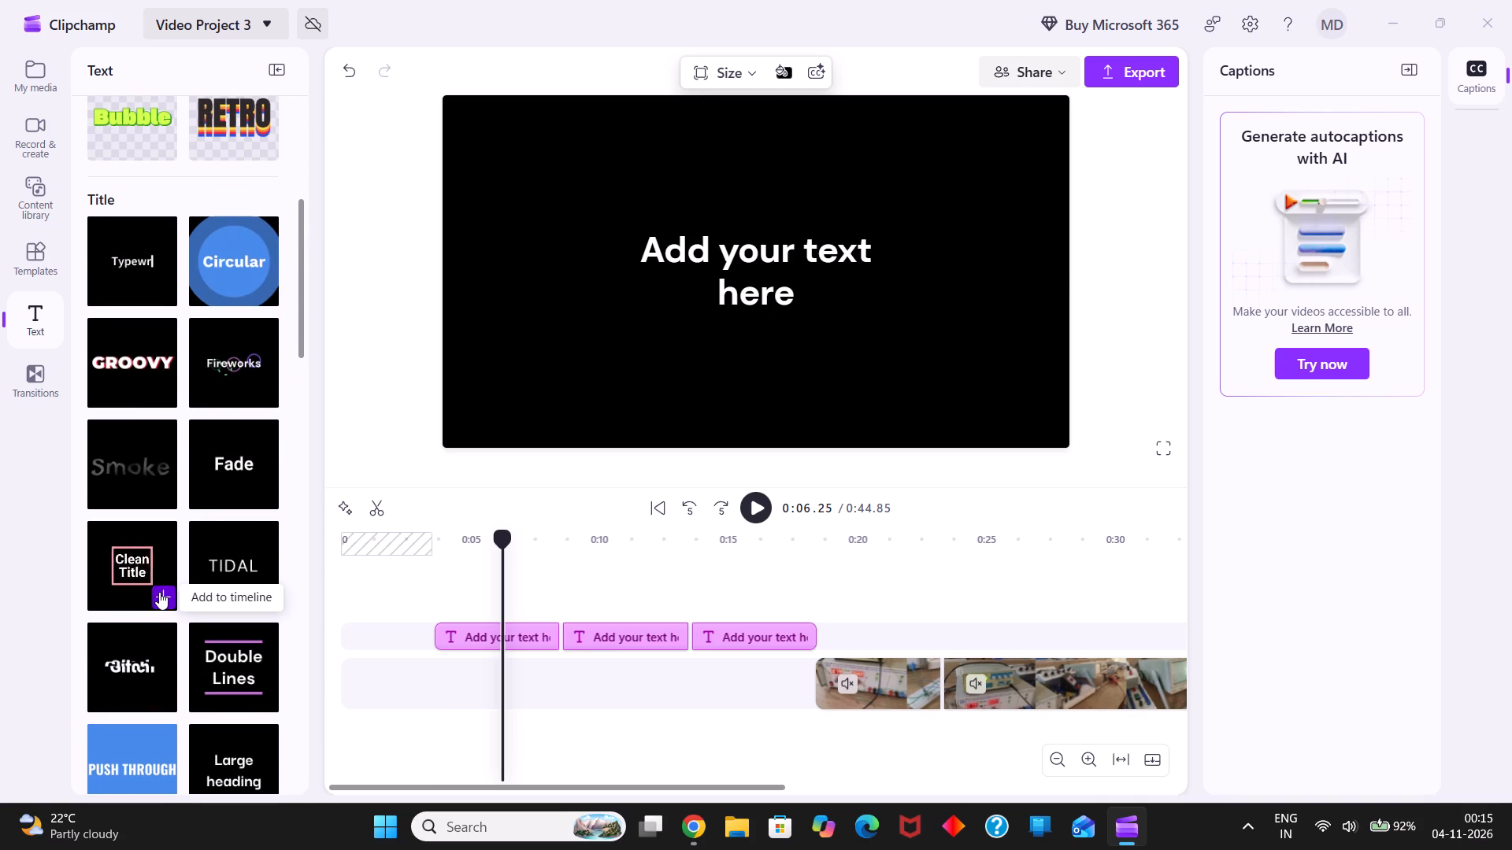
left_click(164, 592)
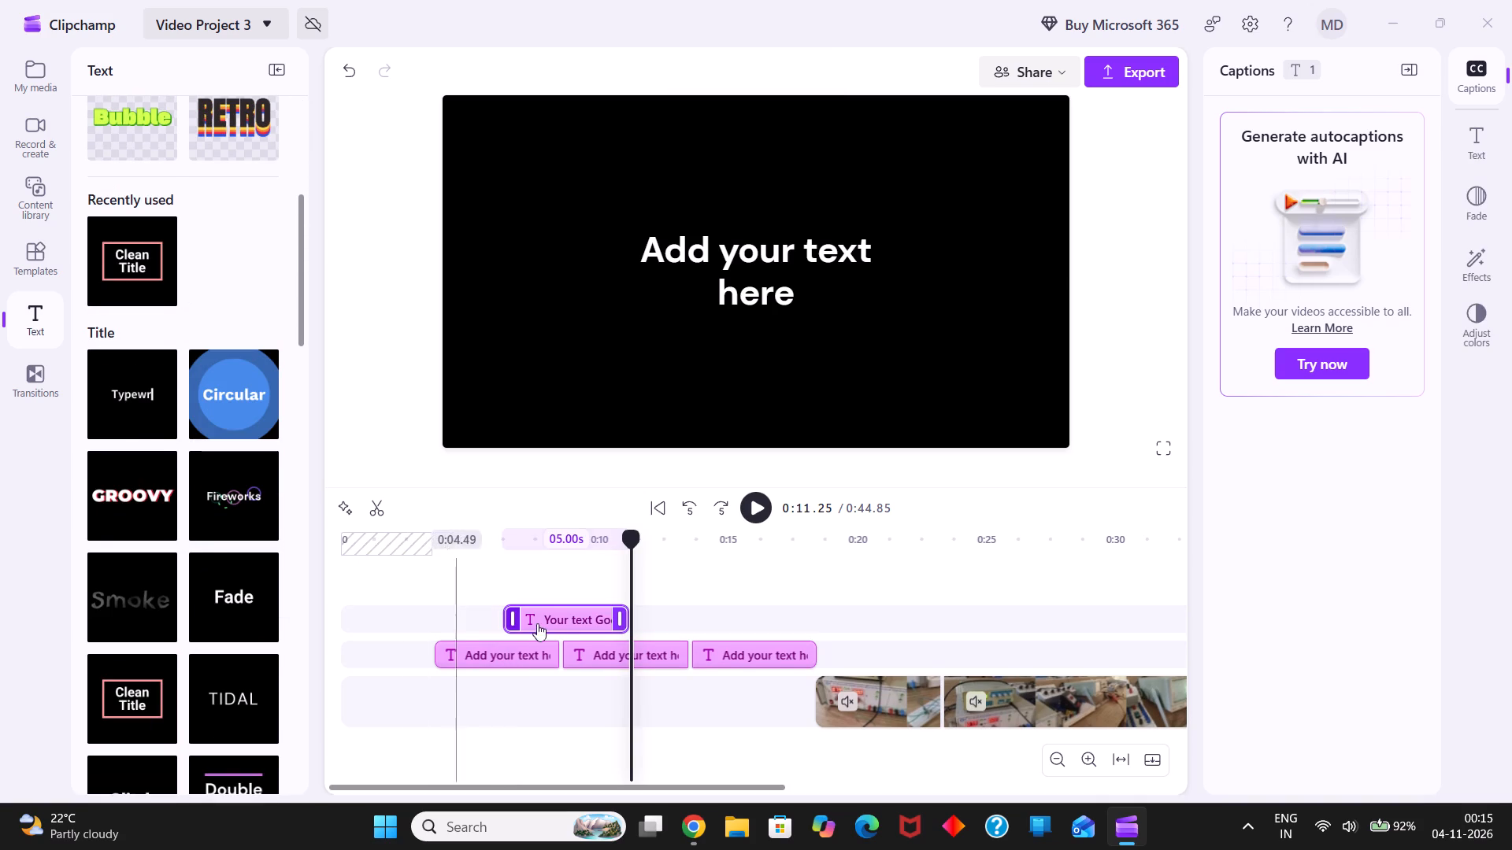
left_click_drag(555, 625, 385, 620)
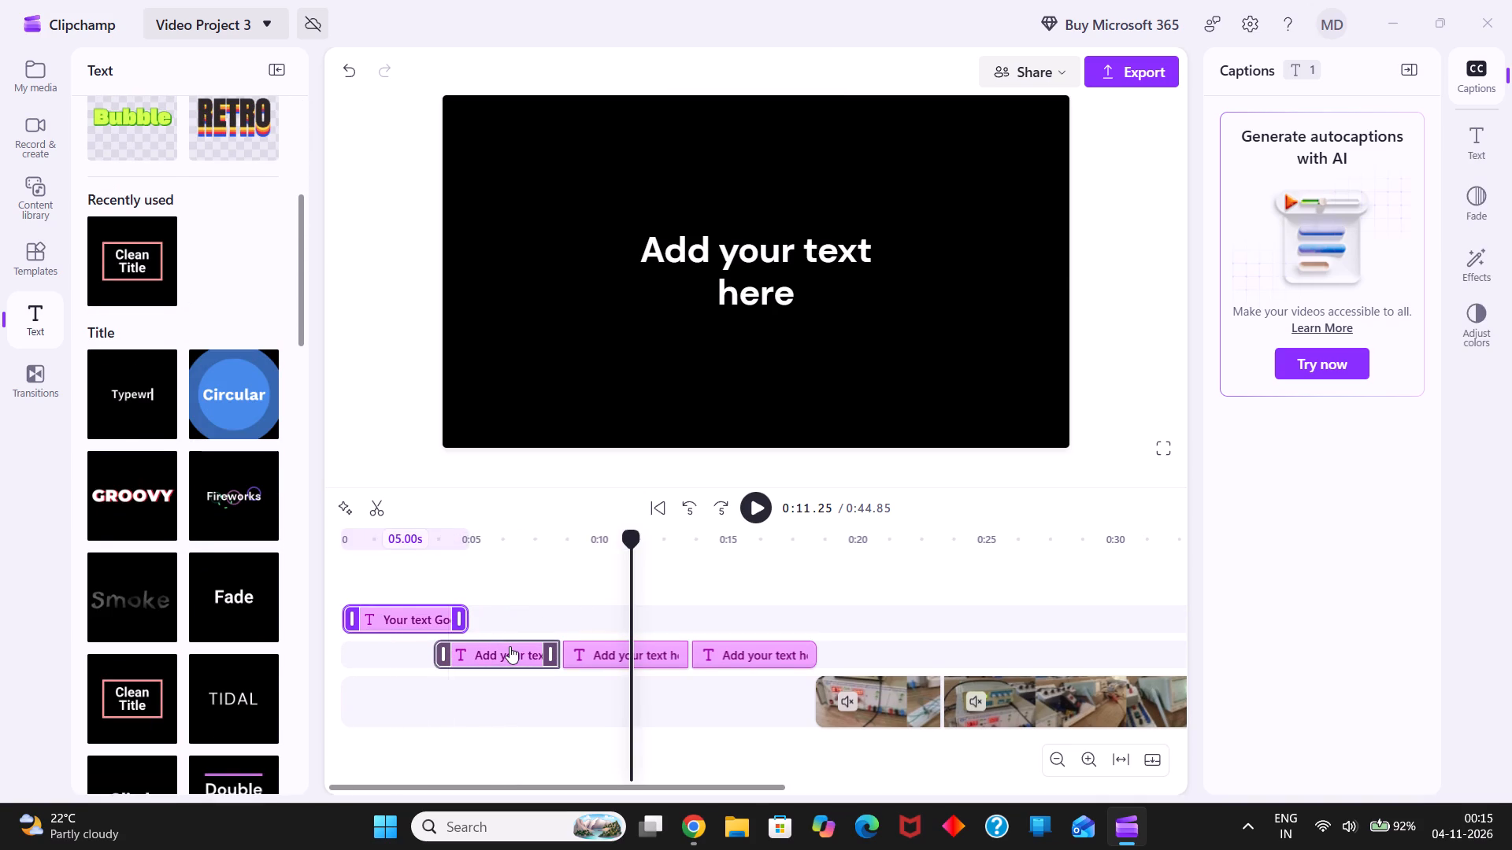
Delete the three "Add your text here" placeholder texts that precede the lab clips.
left_click(510, 646)
key("Delete")
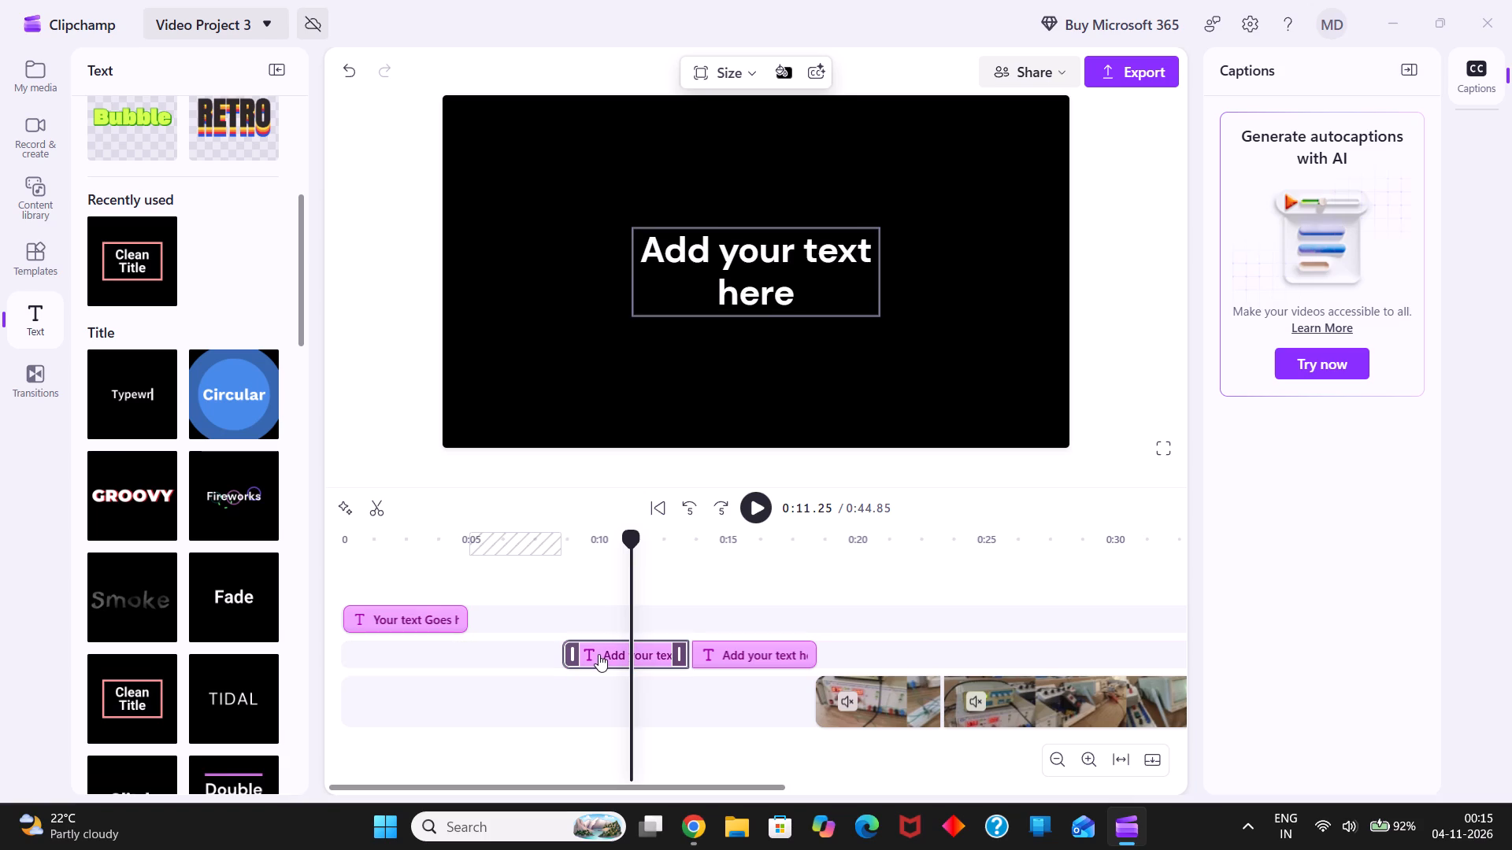
left_click(598, 654)
key("Delete")
left_click(769, 655)
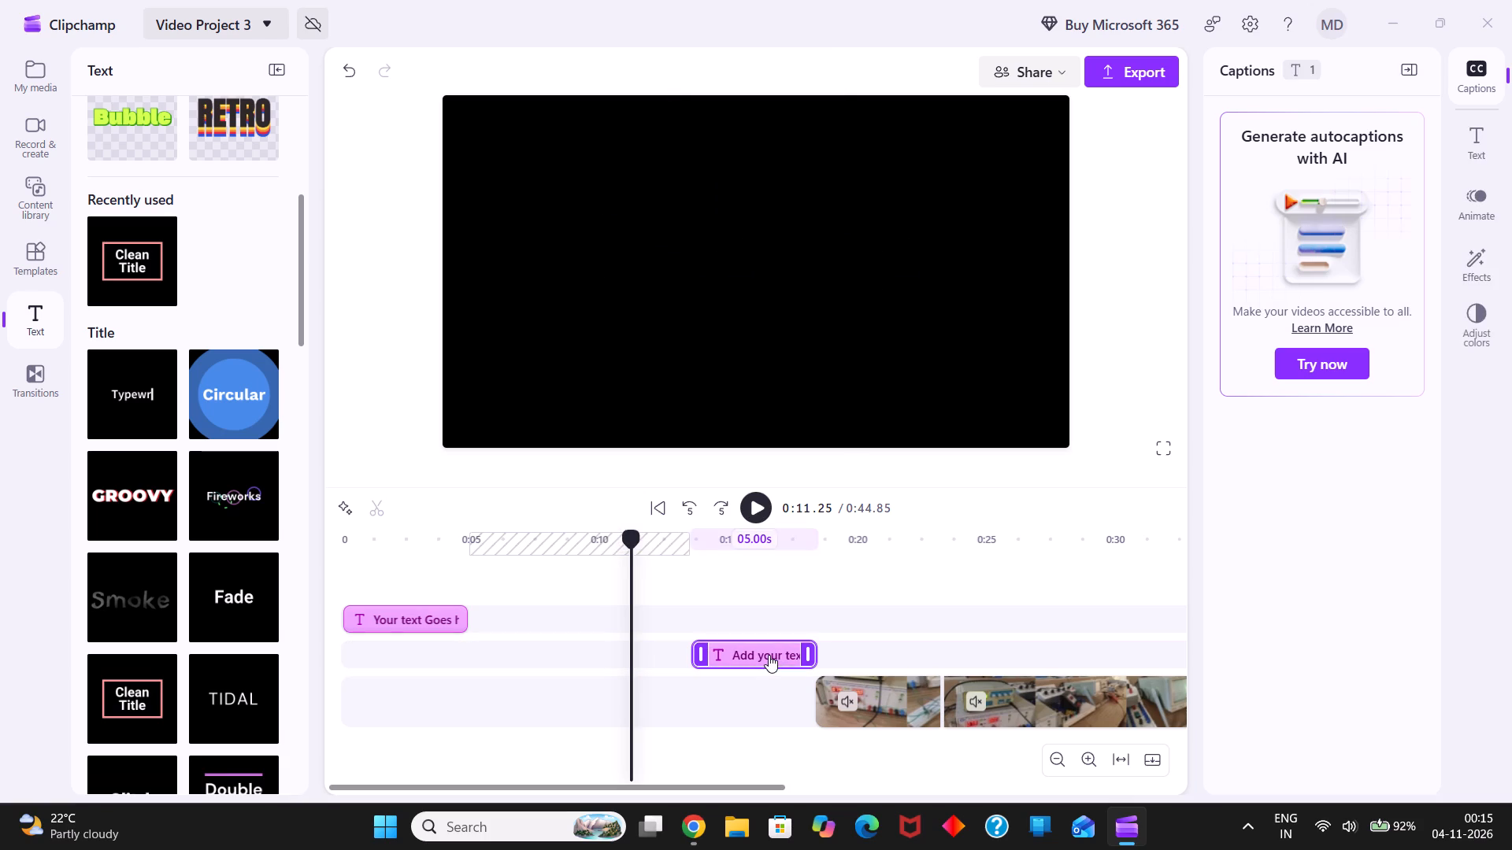
key("Delete")
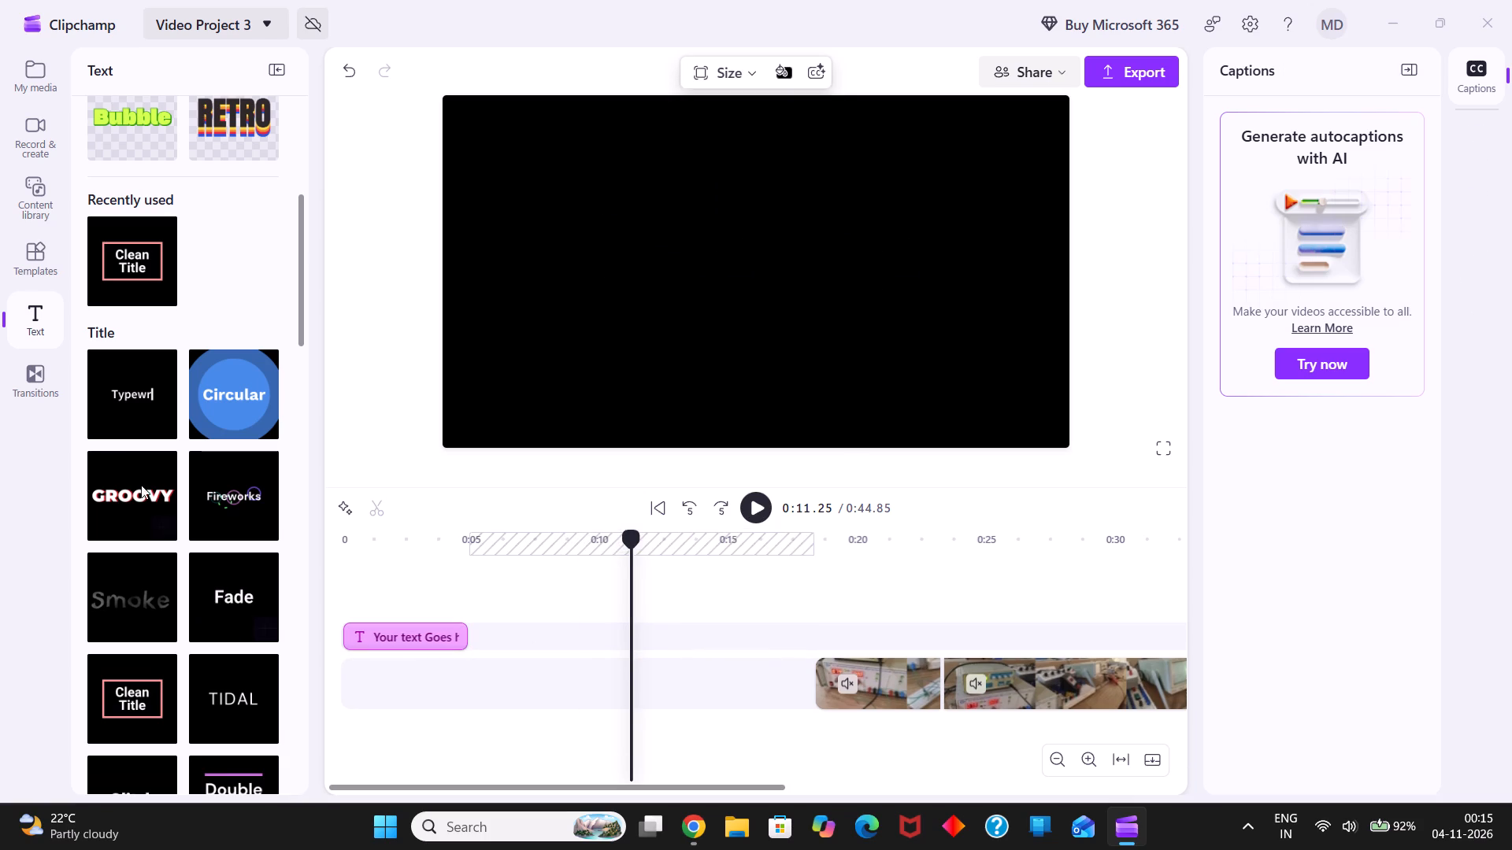
Place three Typewriter titles one after another behind the Clean Title on the same track.
left_click_drag(120, 415, 147, 412)
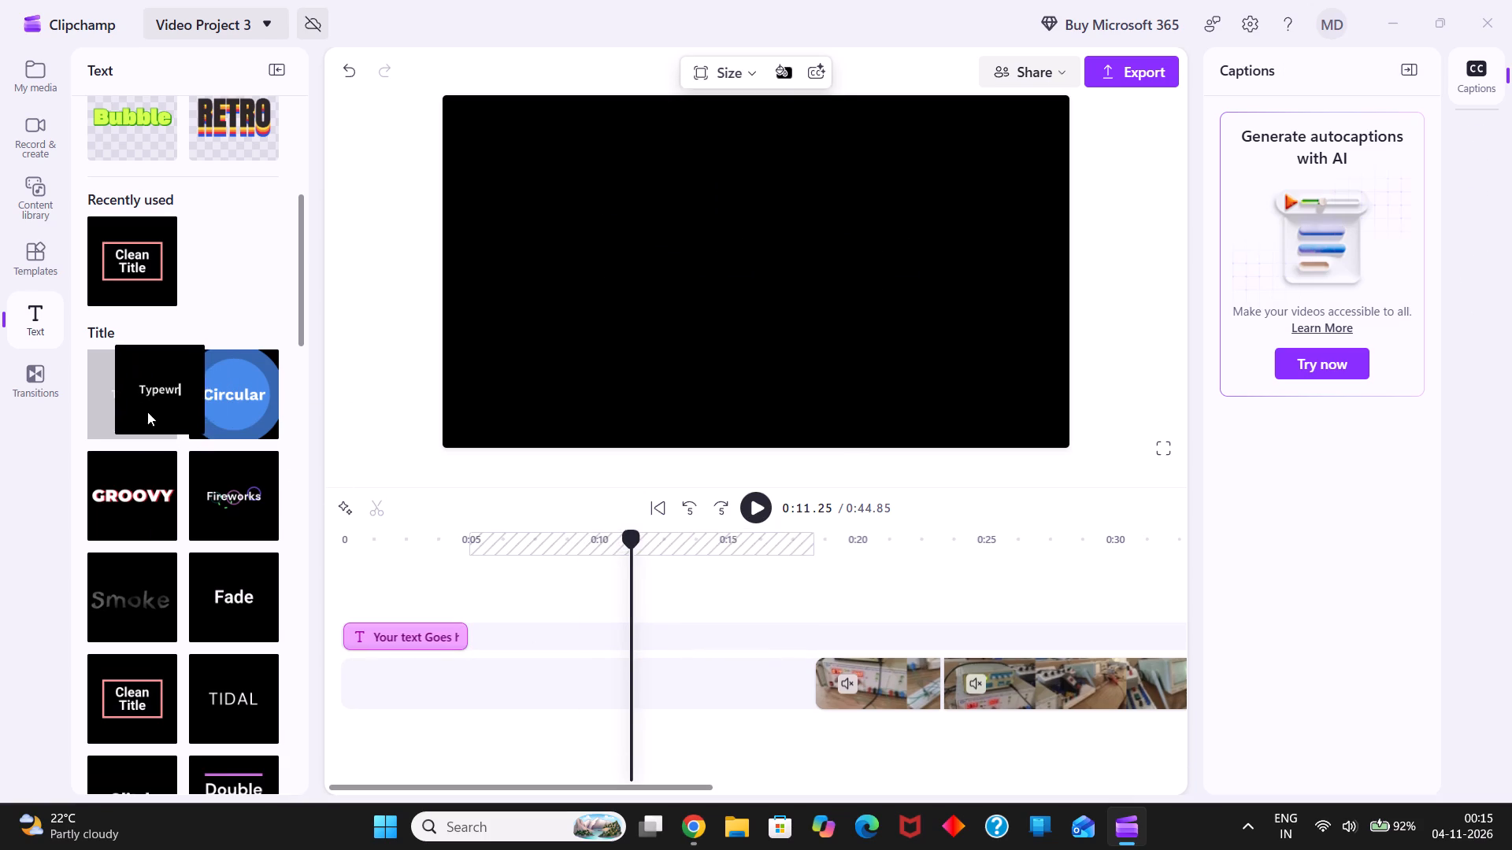
left_click_drag(147, 412, 502, 644)
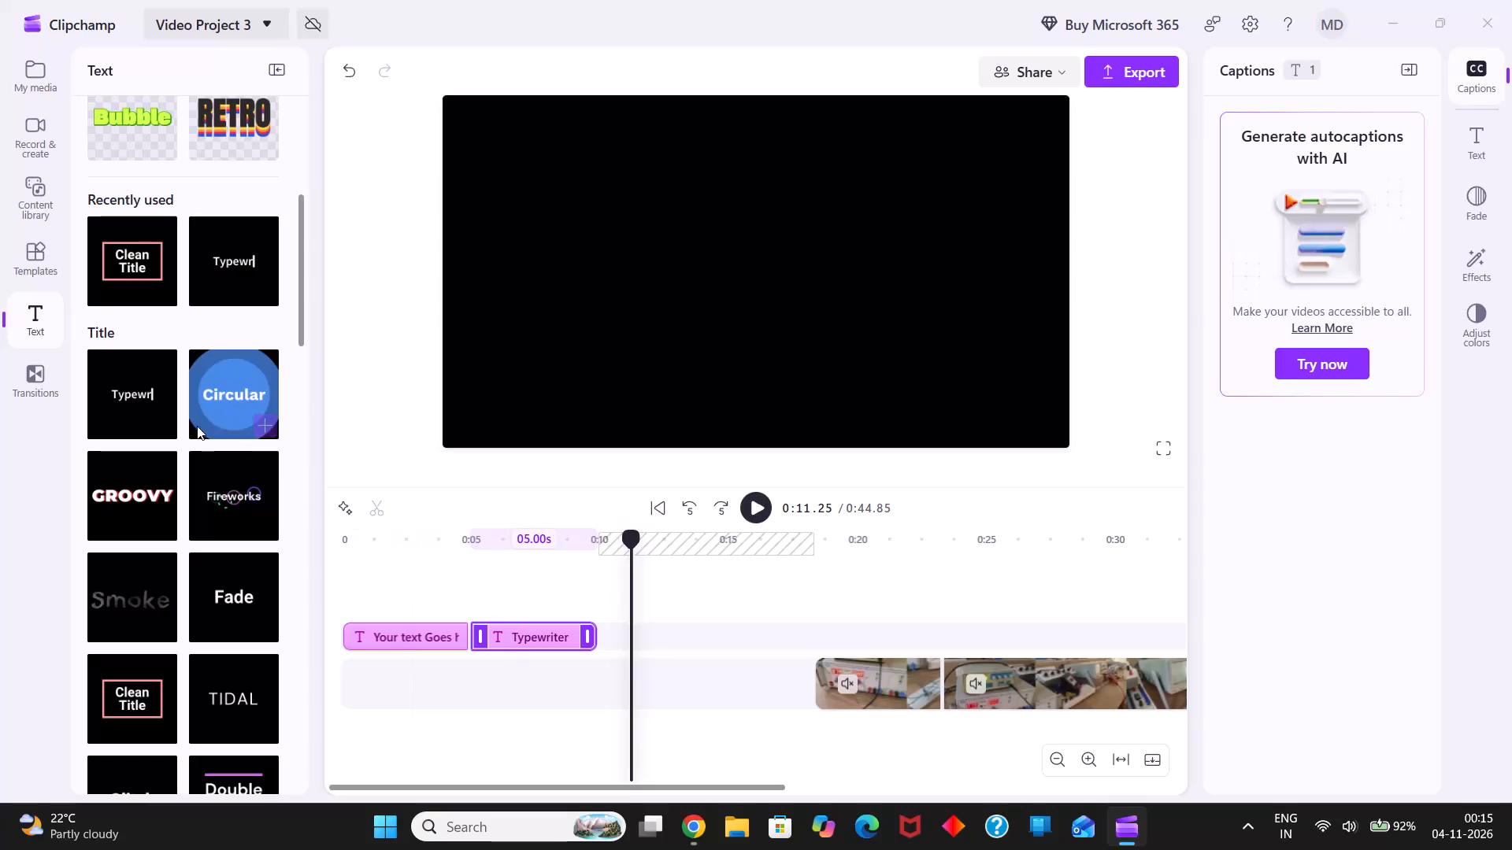
left_click_drag(146, 411, 660, 635)
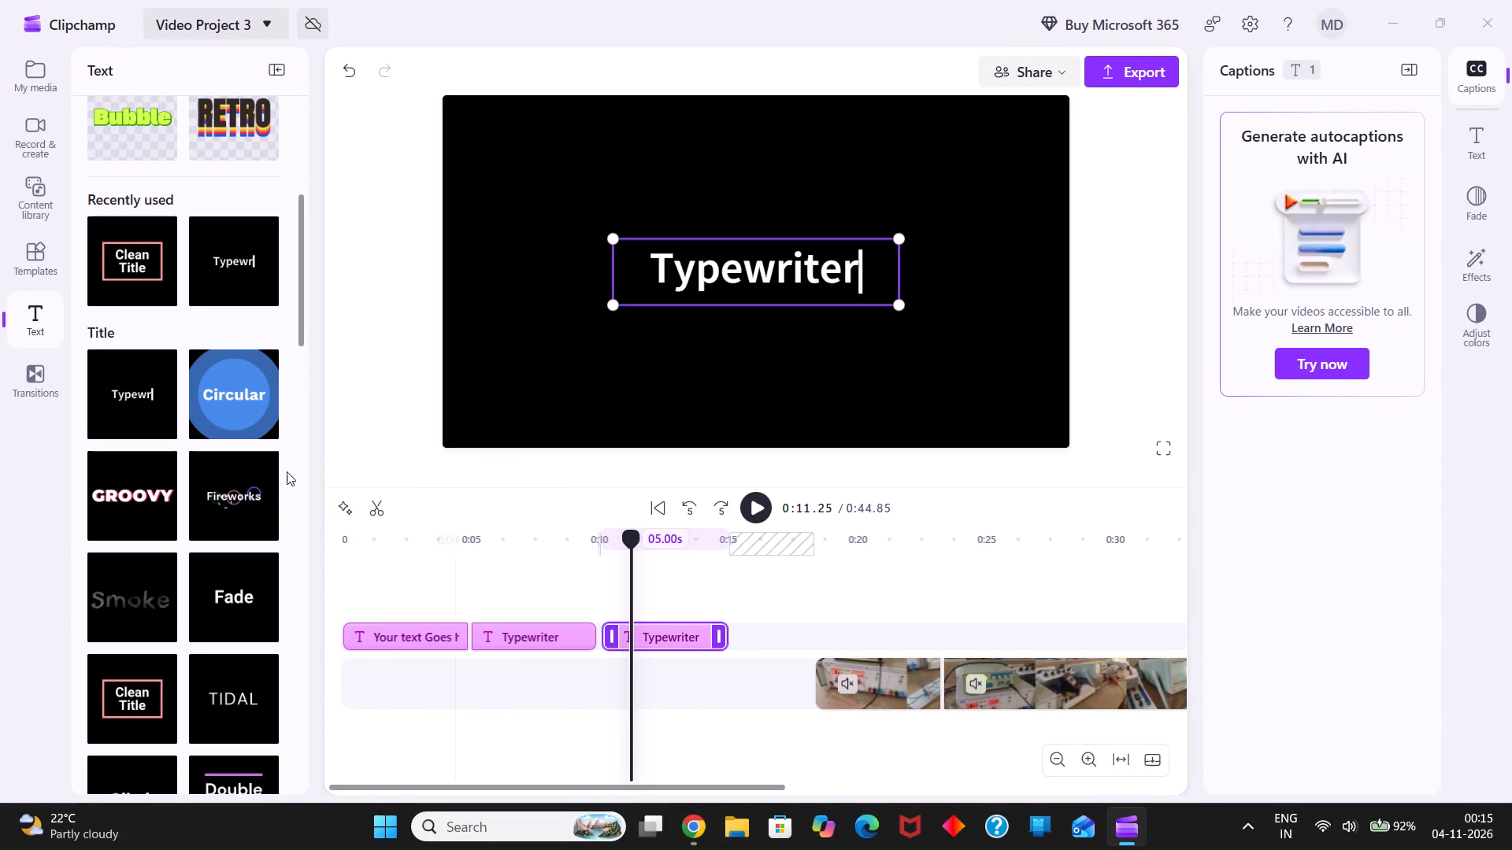
left_click_drag(150, 395, 787, 630)
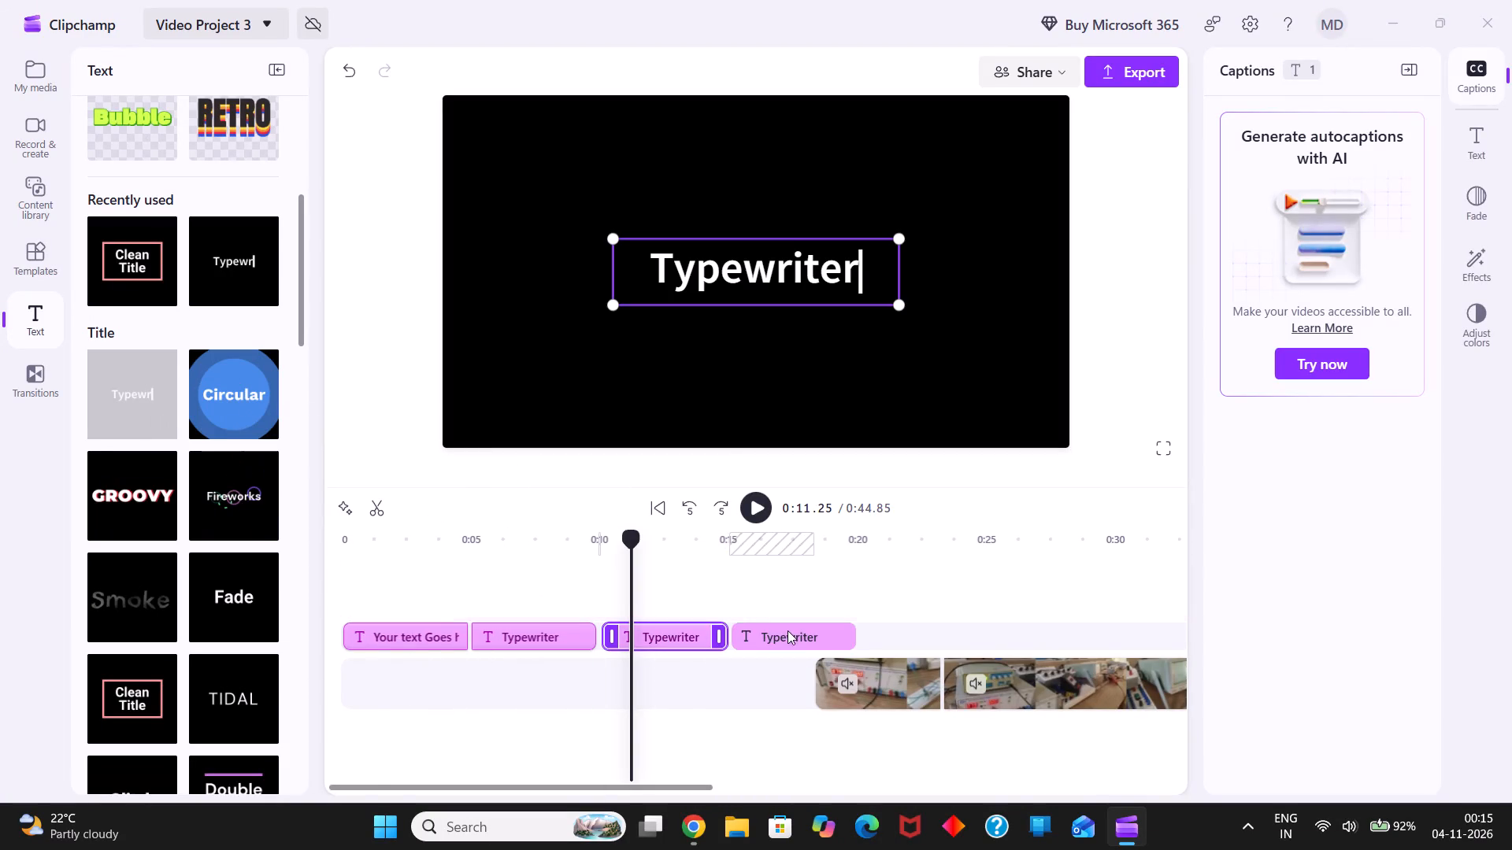
left_click_drag(787, 630, 787, 630)
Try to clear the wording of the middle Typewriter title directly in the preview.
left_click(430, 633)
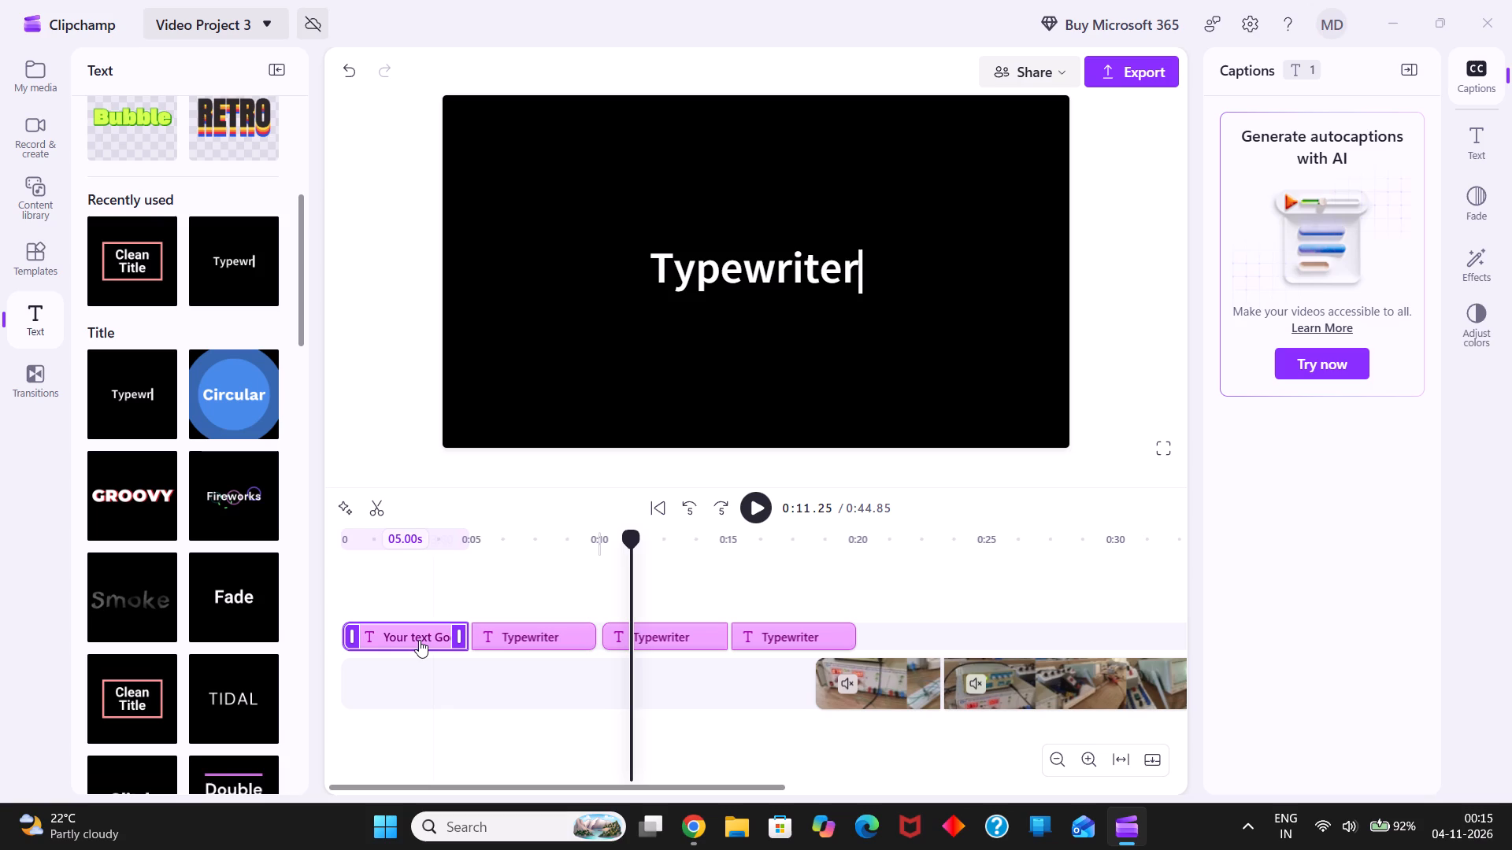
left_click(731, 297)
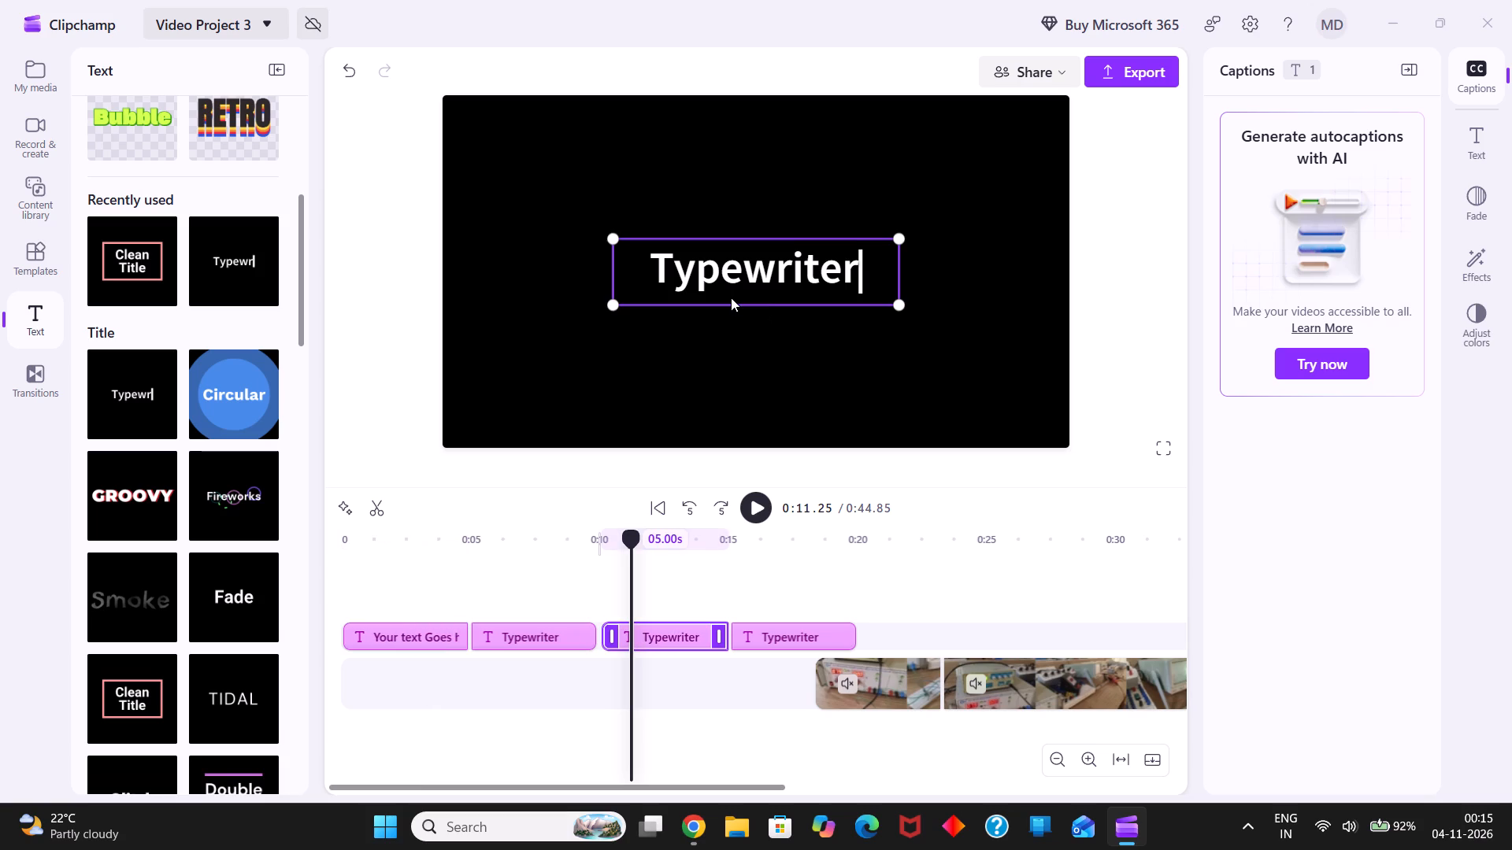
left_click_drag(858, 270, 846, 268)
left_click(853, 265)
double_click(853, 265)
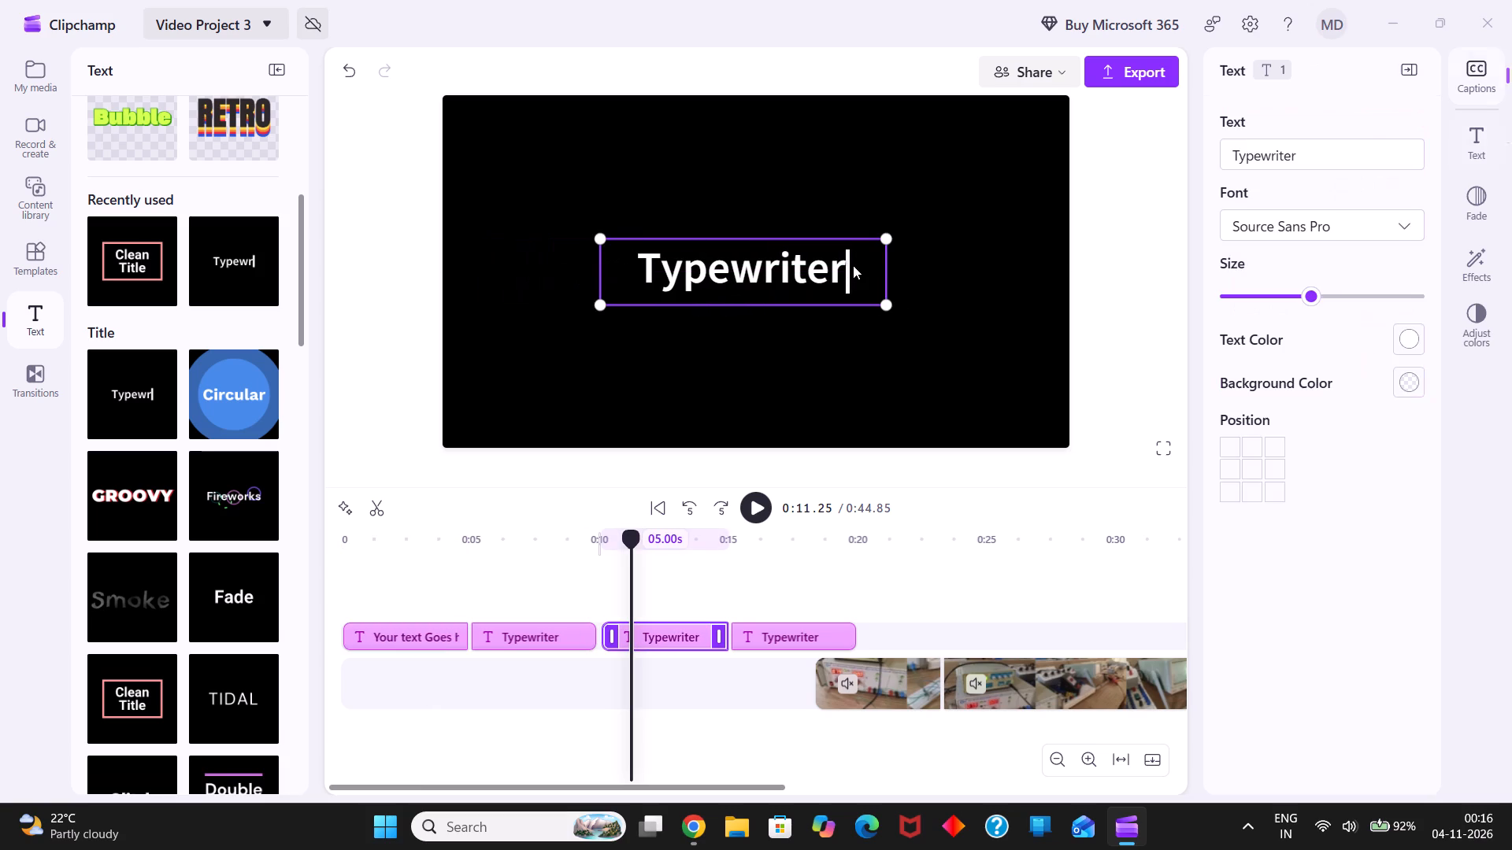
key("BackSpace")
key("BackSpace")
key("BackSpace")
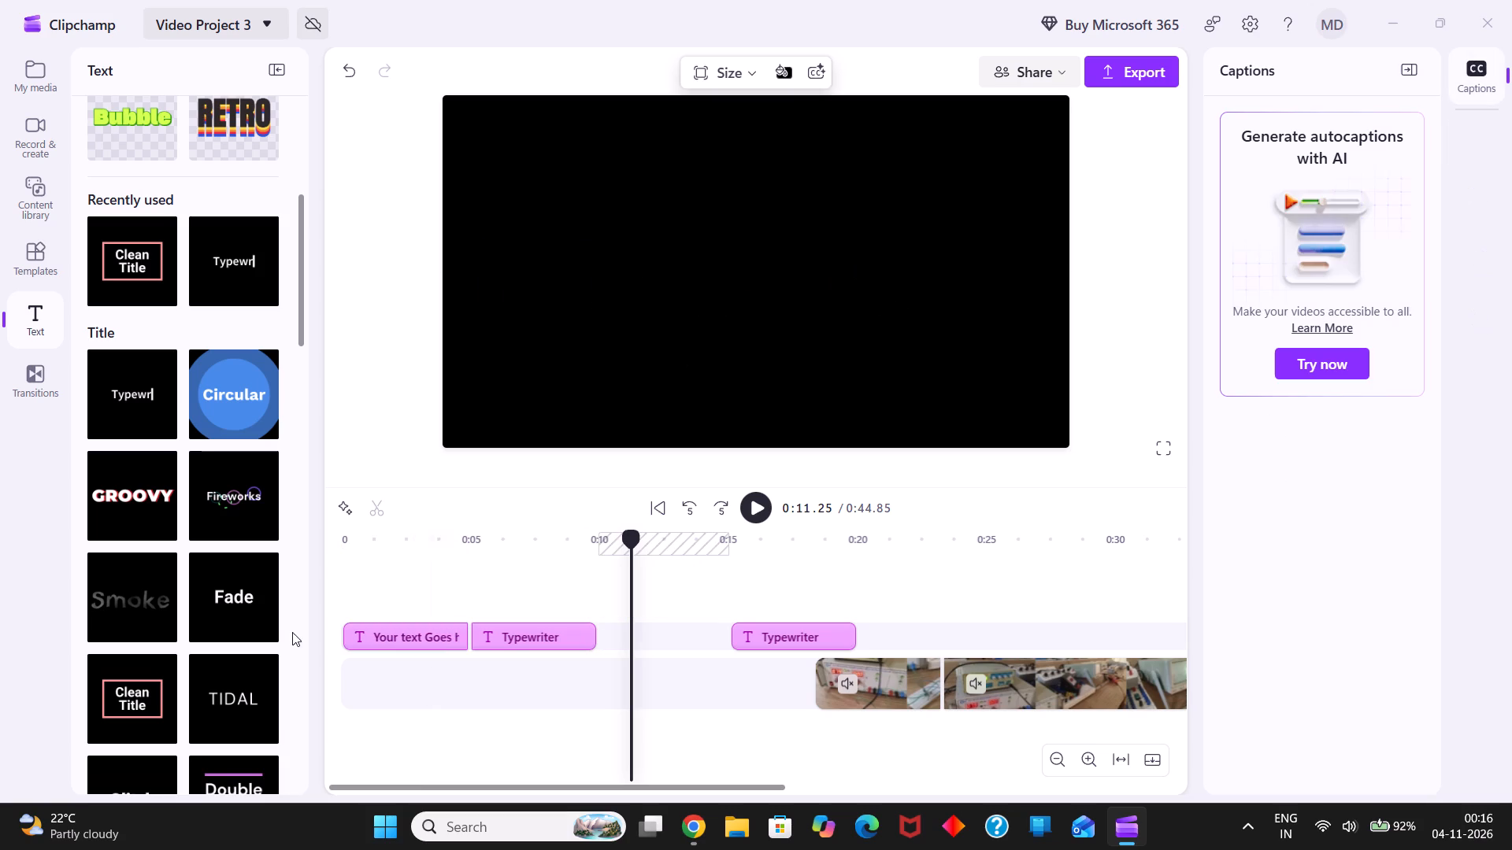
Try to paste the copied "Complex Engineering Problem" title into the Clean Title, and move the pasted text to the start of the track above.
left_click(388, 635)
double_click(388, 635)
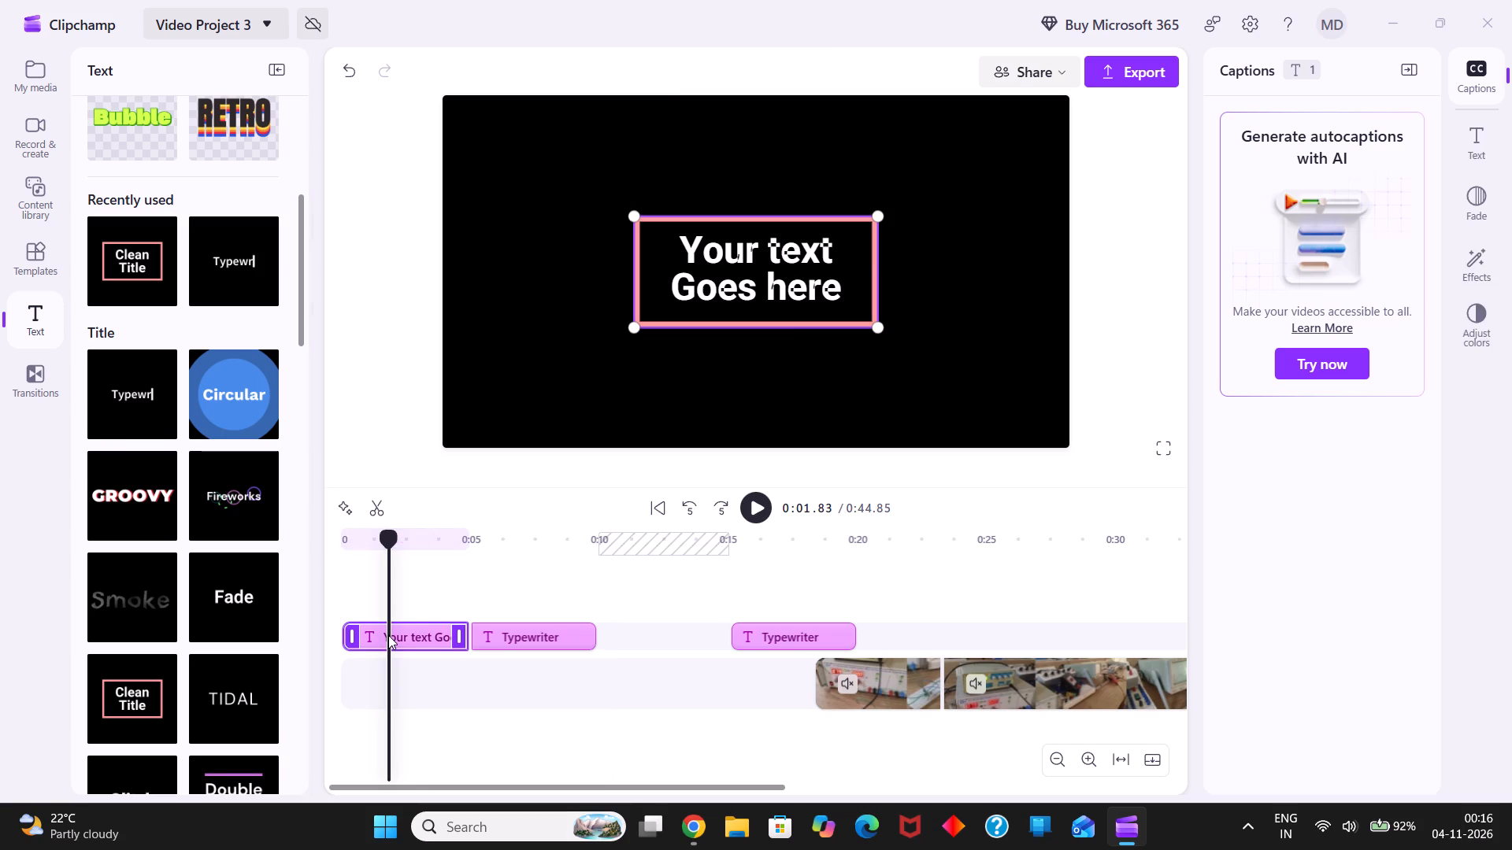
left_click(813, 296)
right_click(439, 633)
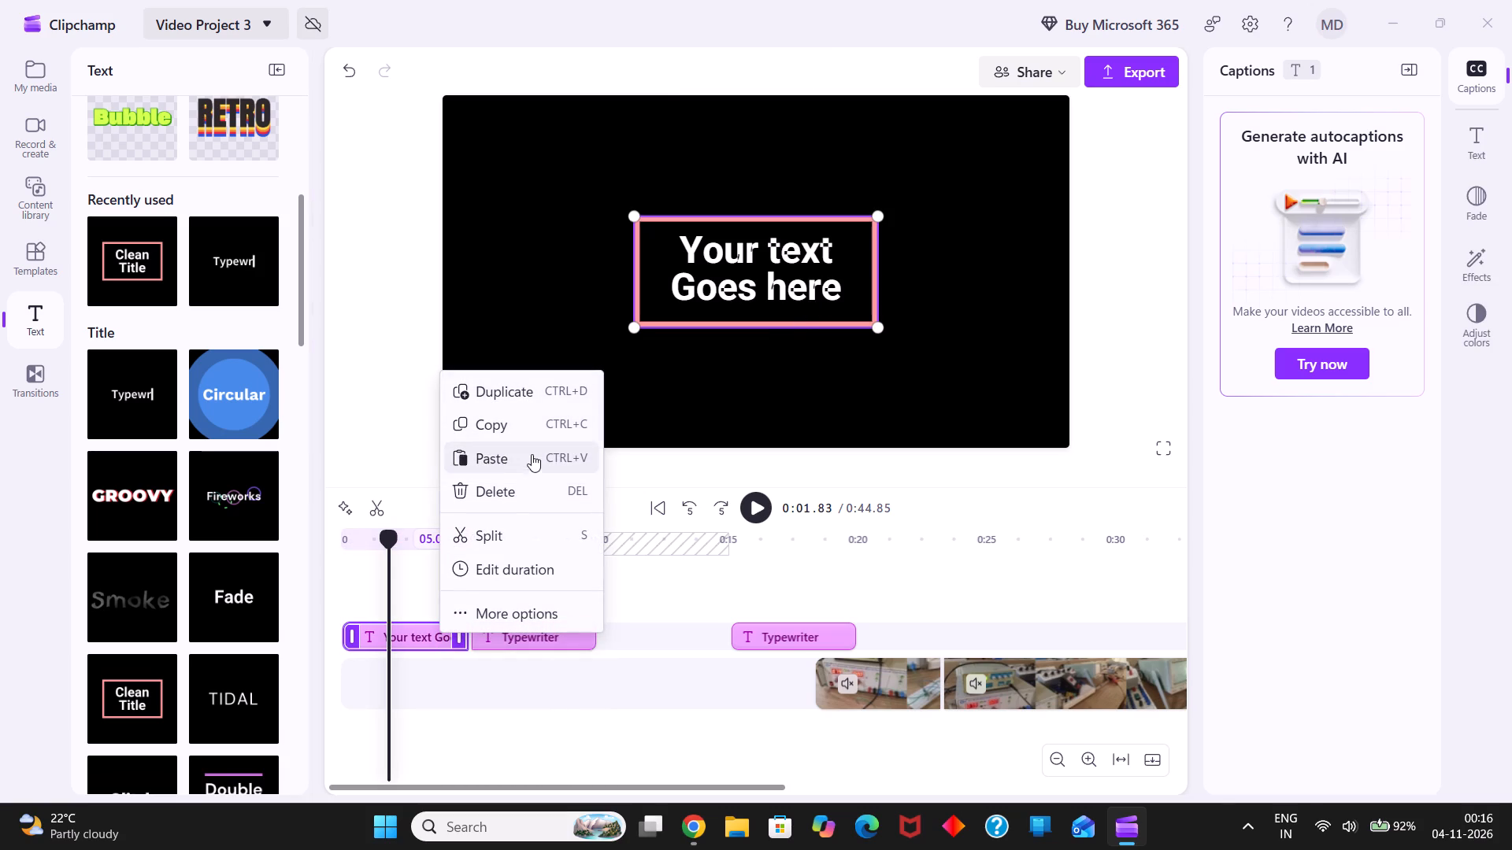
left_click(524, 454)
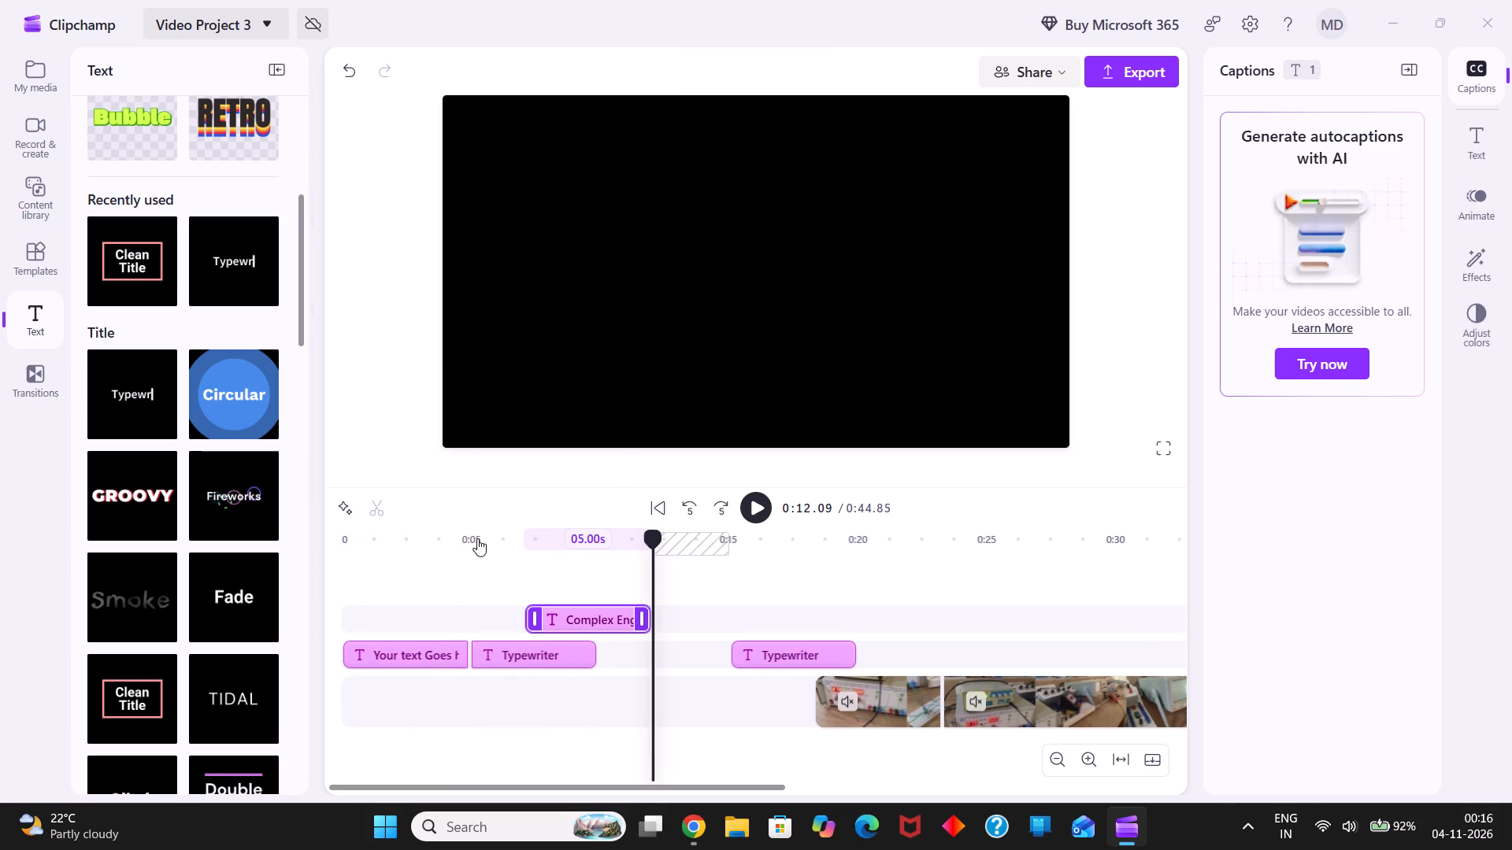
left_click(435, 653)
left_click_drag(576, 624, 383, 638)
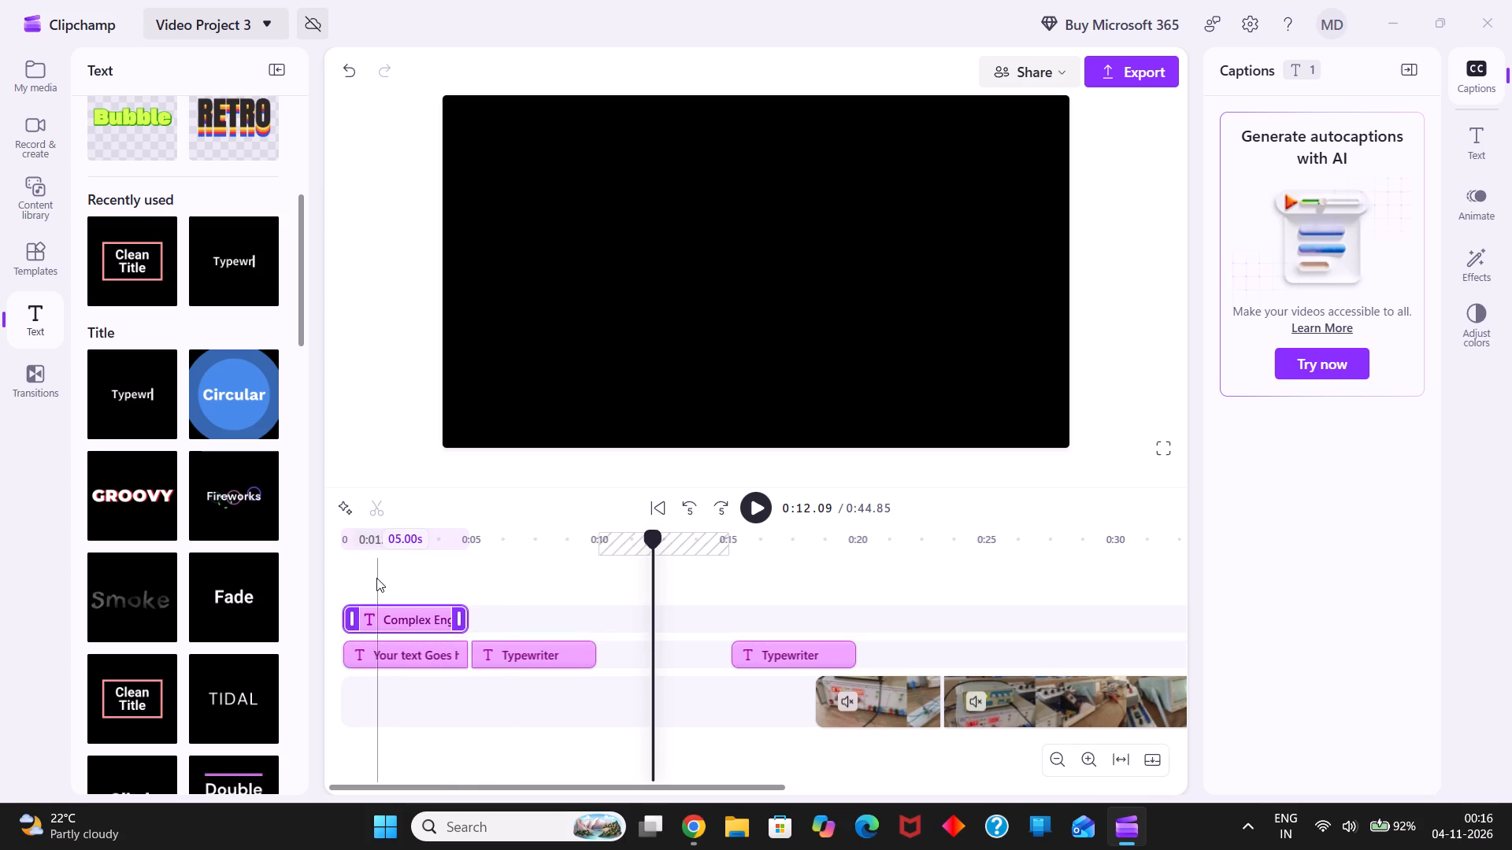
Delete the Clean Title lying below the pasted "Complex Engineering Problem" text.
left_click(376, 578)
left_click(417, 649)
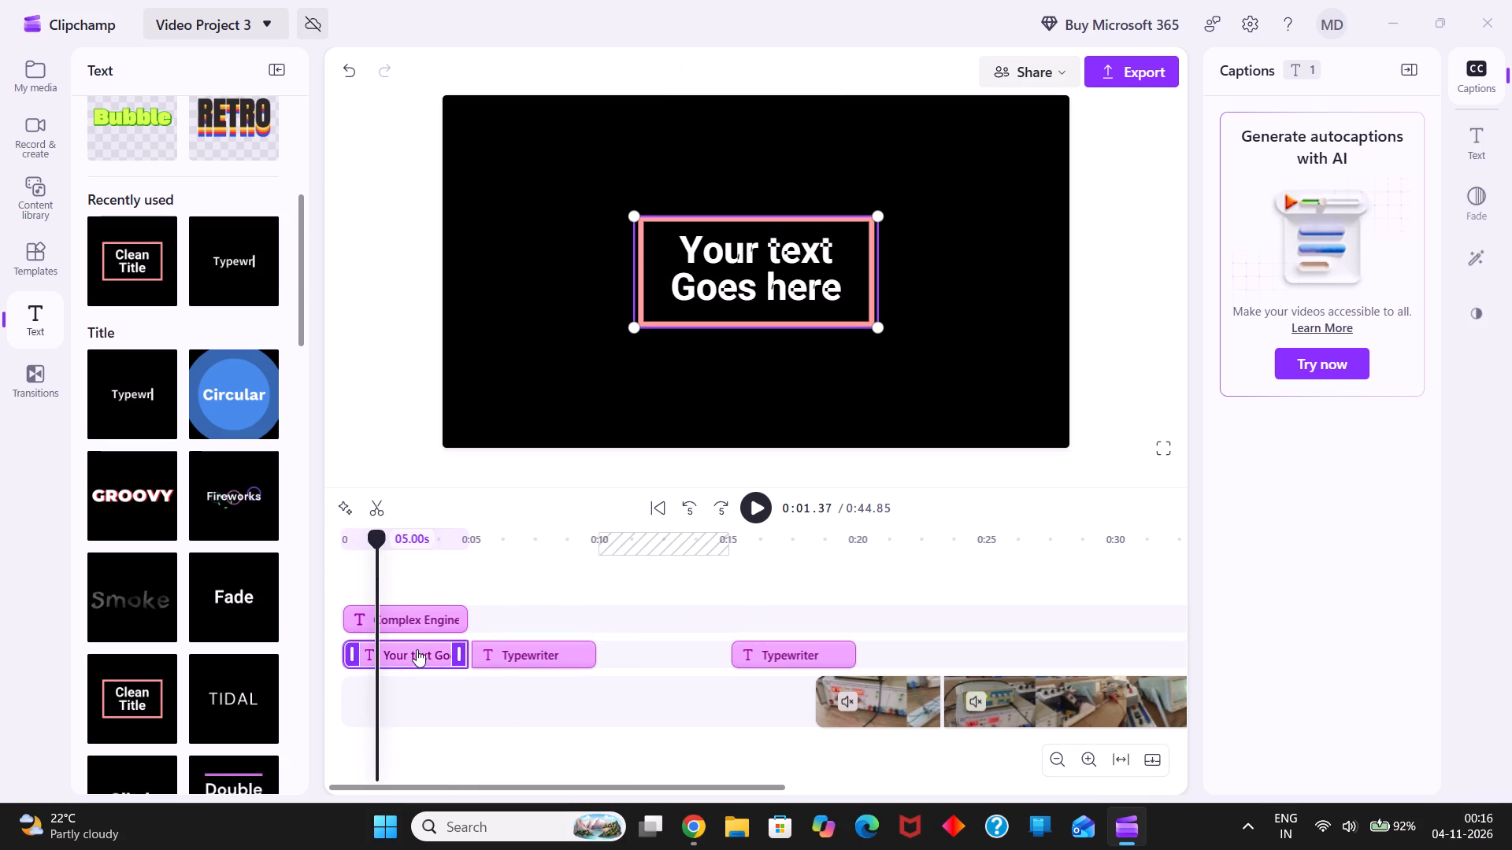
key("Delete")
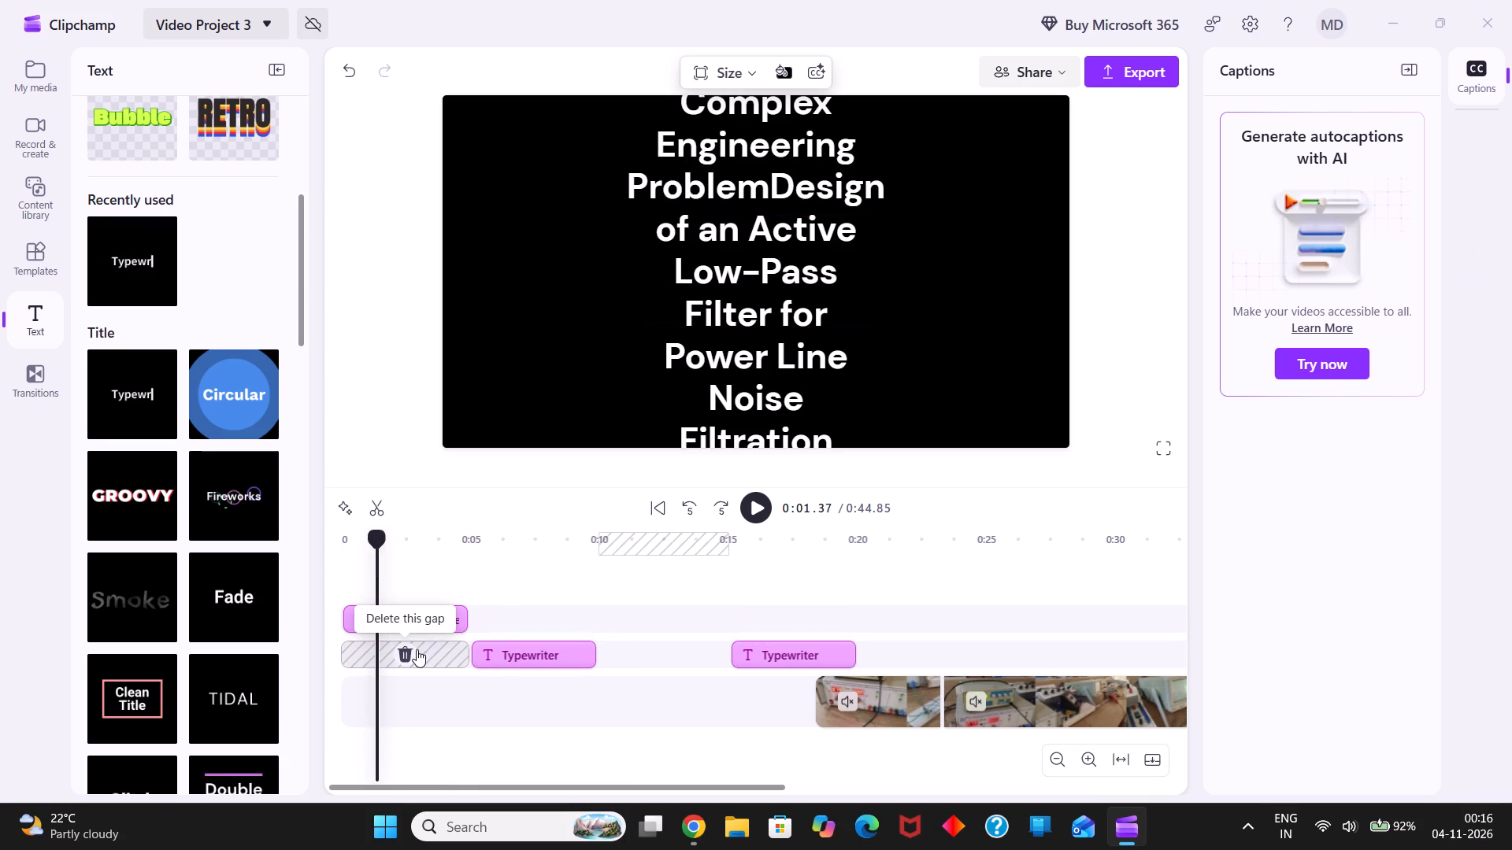
Play the video from near the start to review the pasted title and the first Typewriter title.
left_click(552, 586)
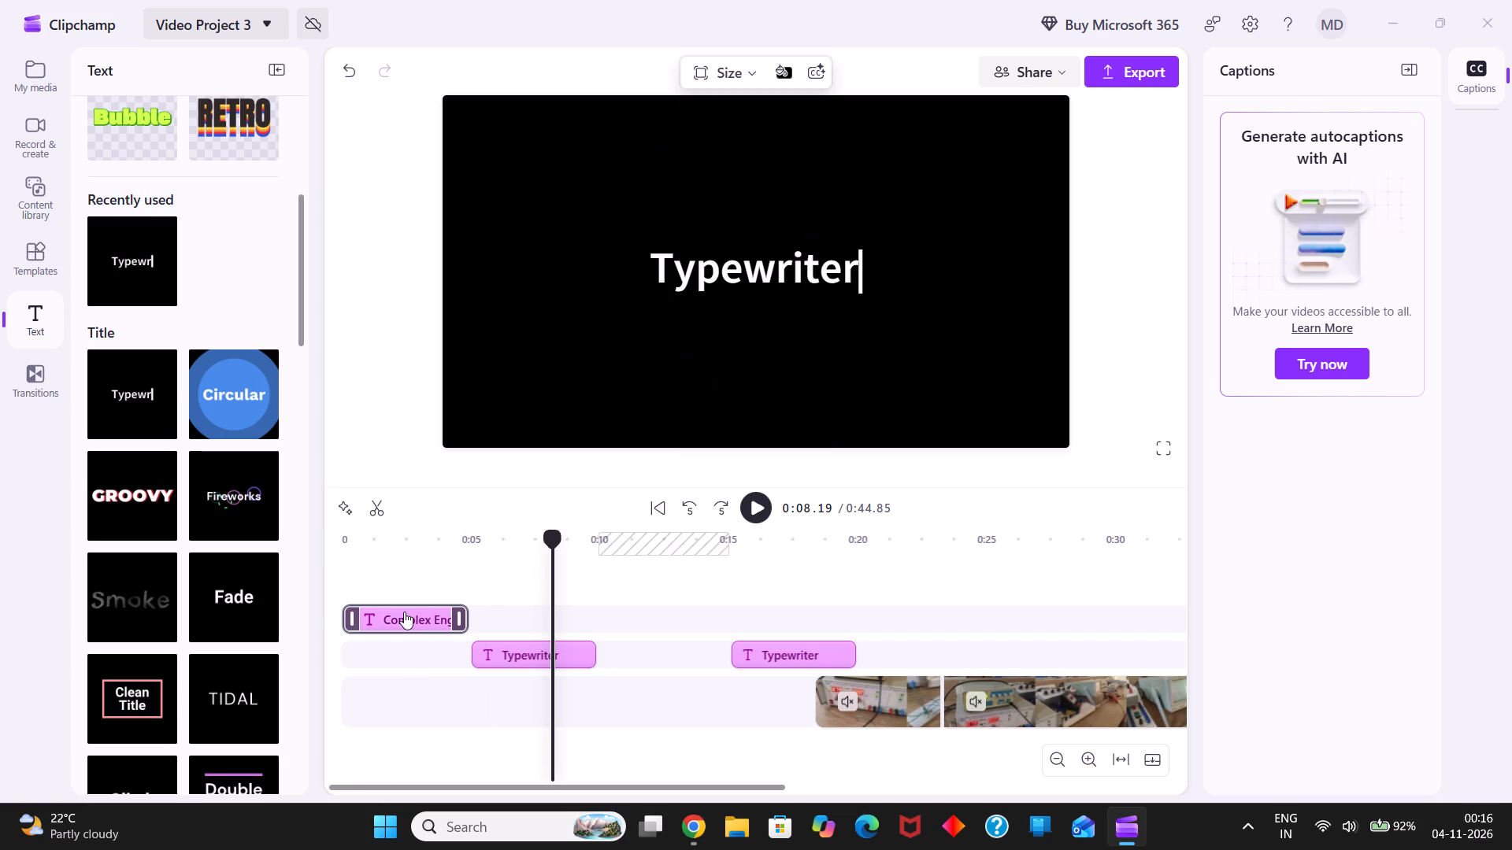
left_click(404, 612)
left_click(405, 612)
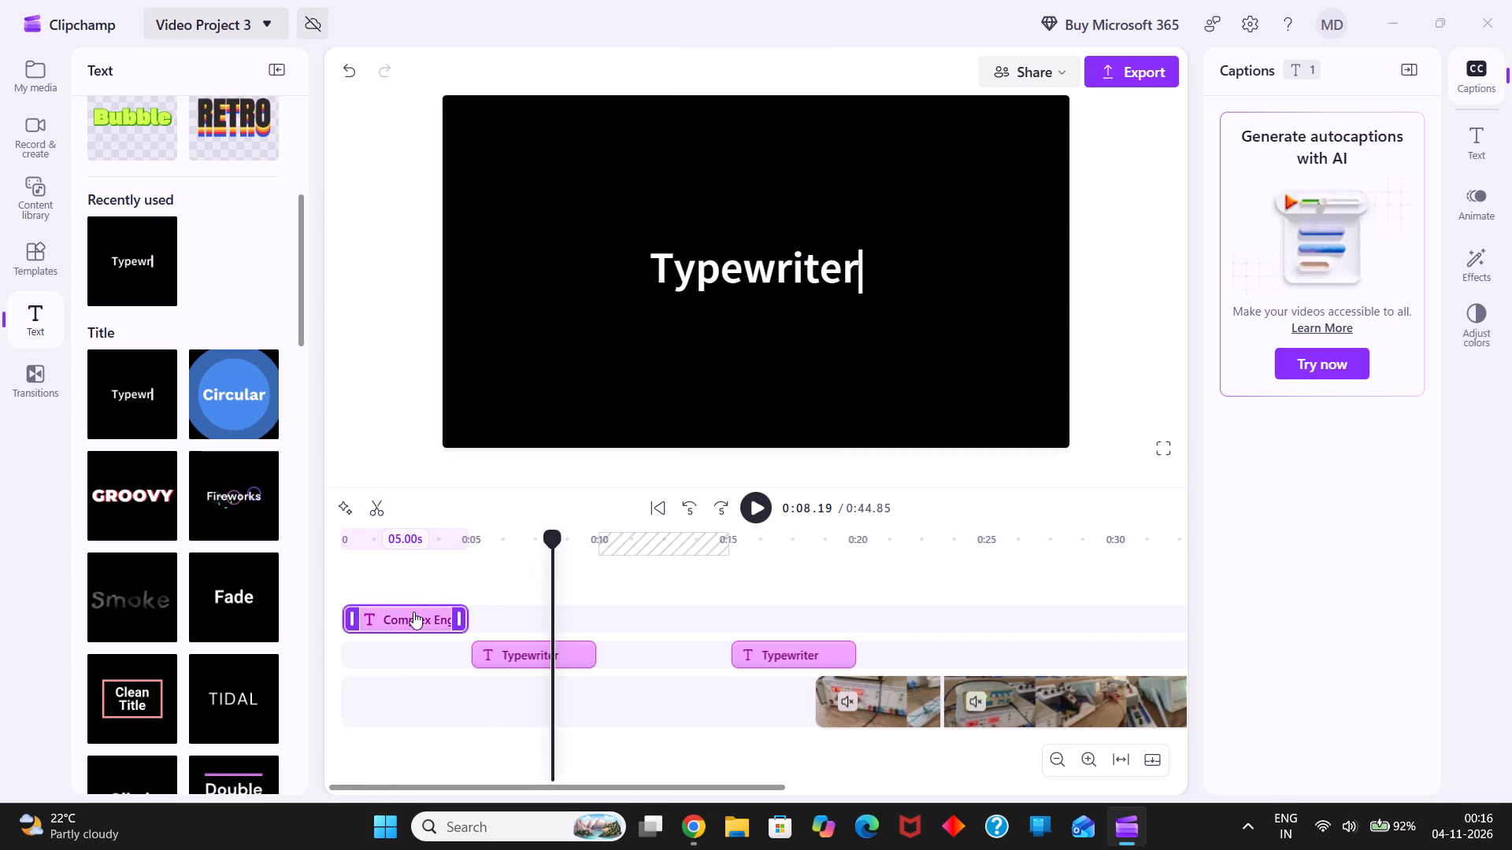
left_click(400, 575)
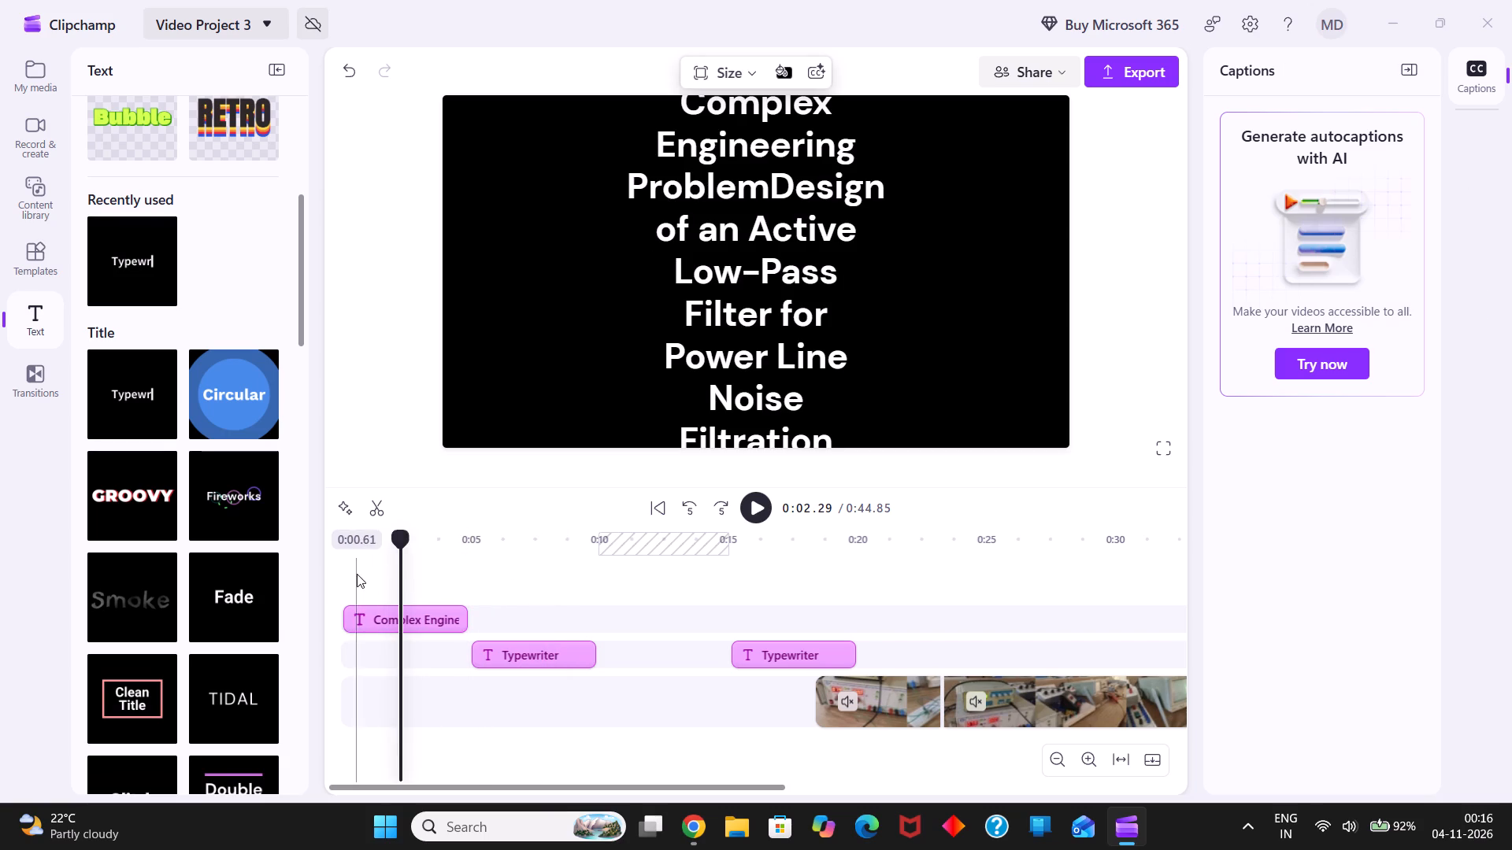
left_click(357, 574)
left_click(750, 503)
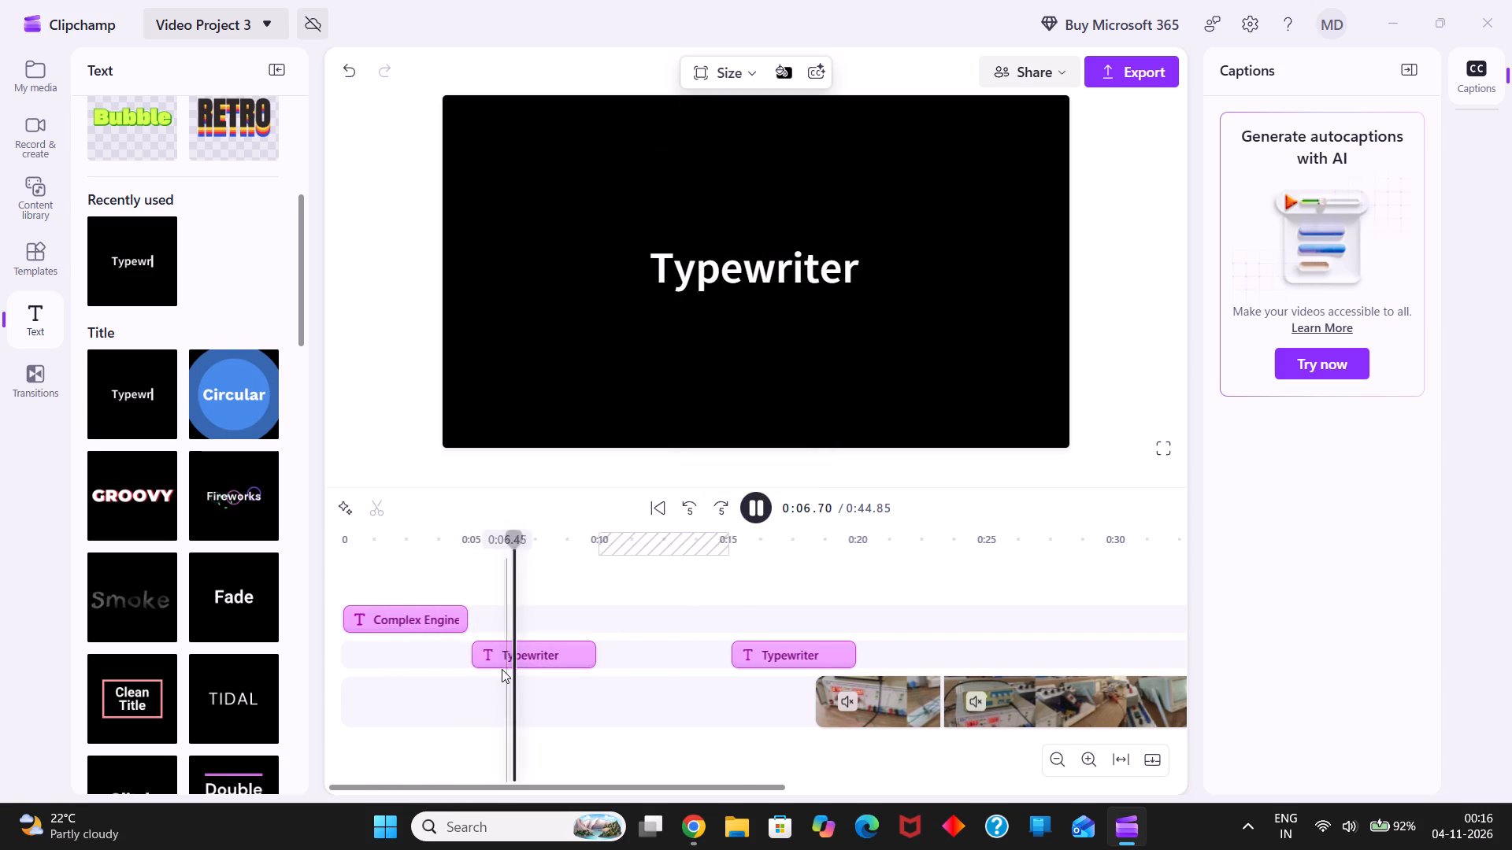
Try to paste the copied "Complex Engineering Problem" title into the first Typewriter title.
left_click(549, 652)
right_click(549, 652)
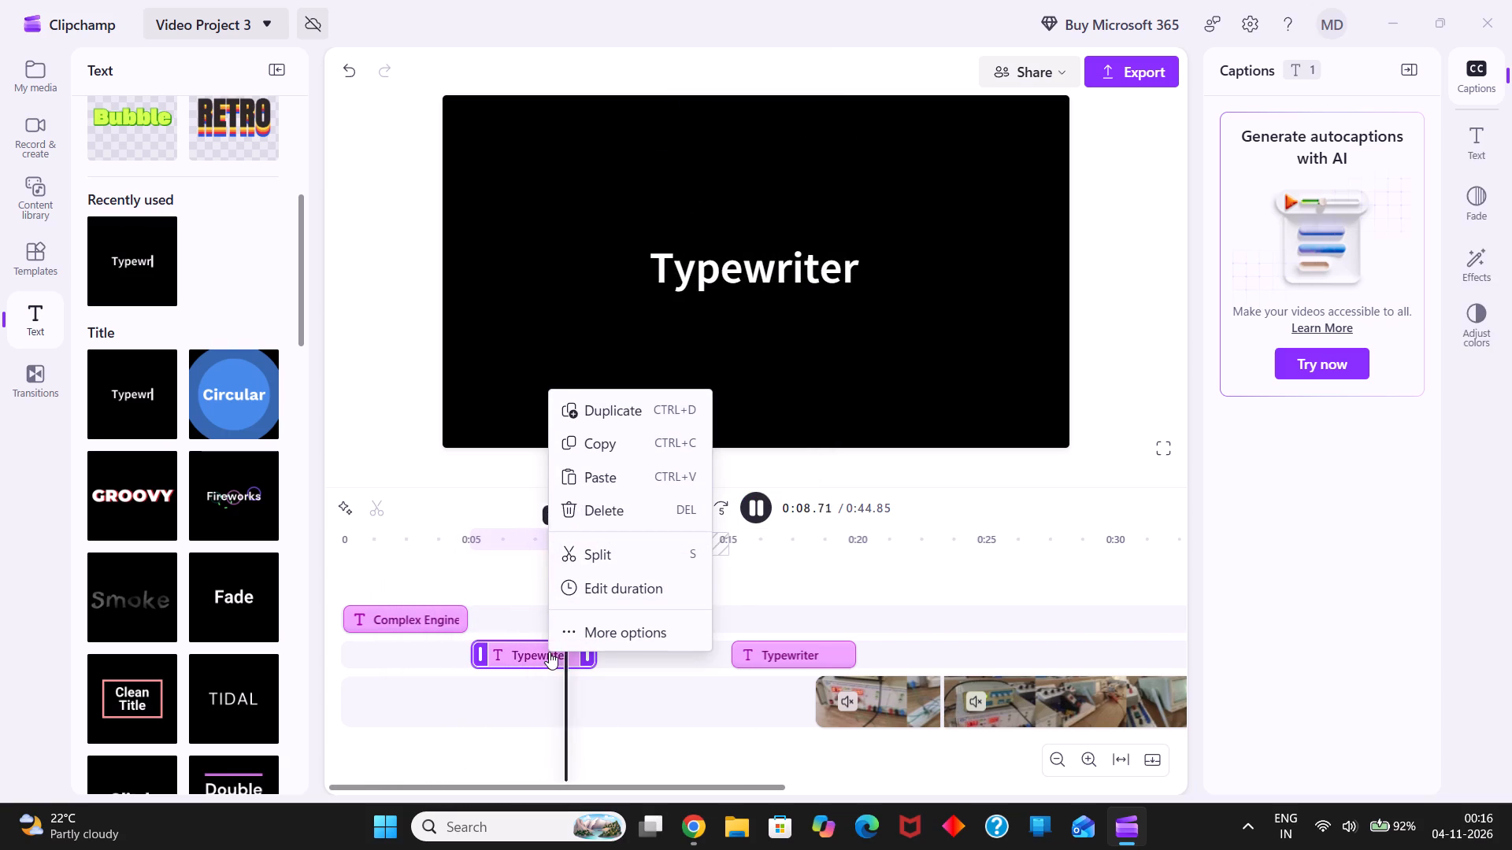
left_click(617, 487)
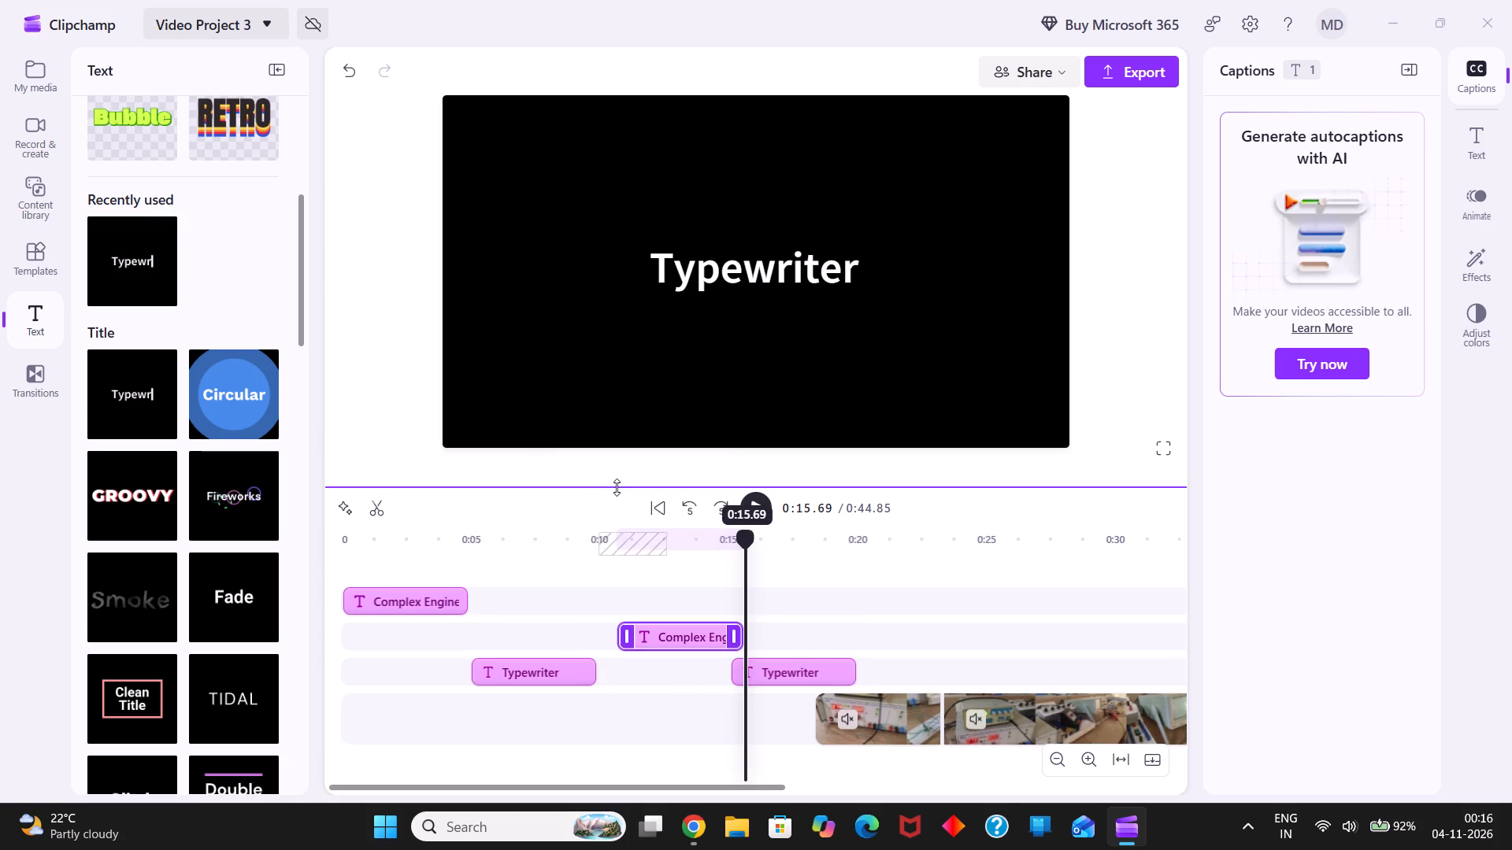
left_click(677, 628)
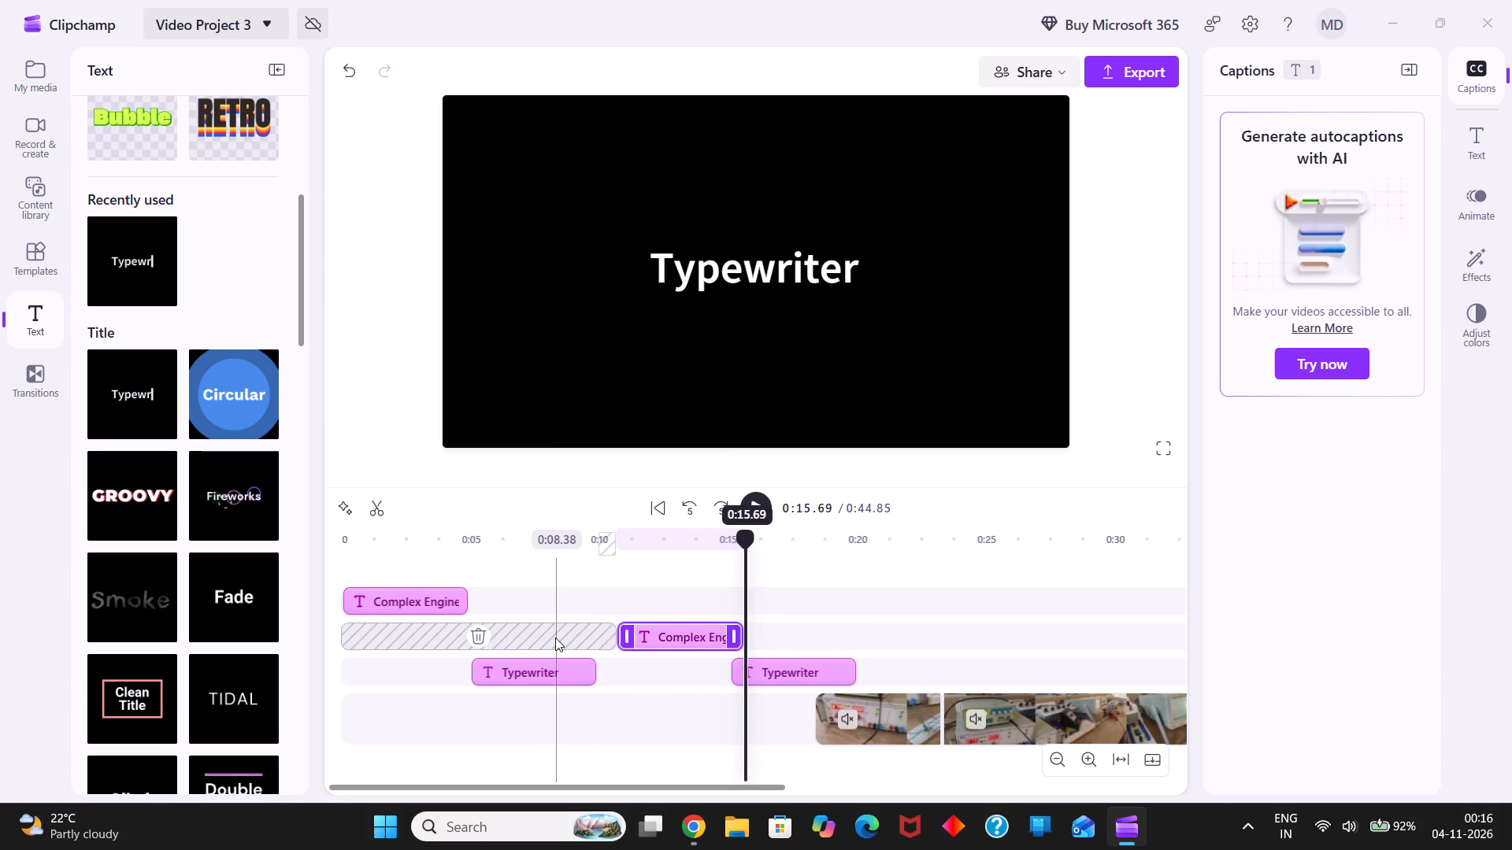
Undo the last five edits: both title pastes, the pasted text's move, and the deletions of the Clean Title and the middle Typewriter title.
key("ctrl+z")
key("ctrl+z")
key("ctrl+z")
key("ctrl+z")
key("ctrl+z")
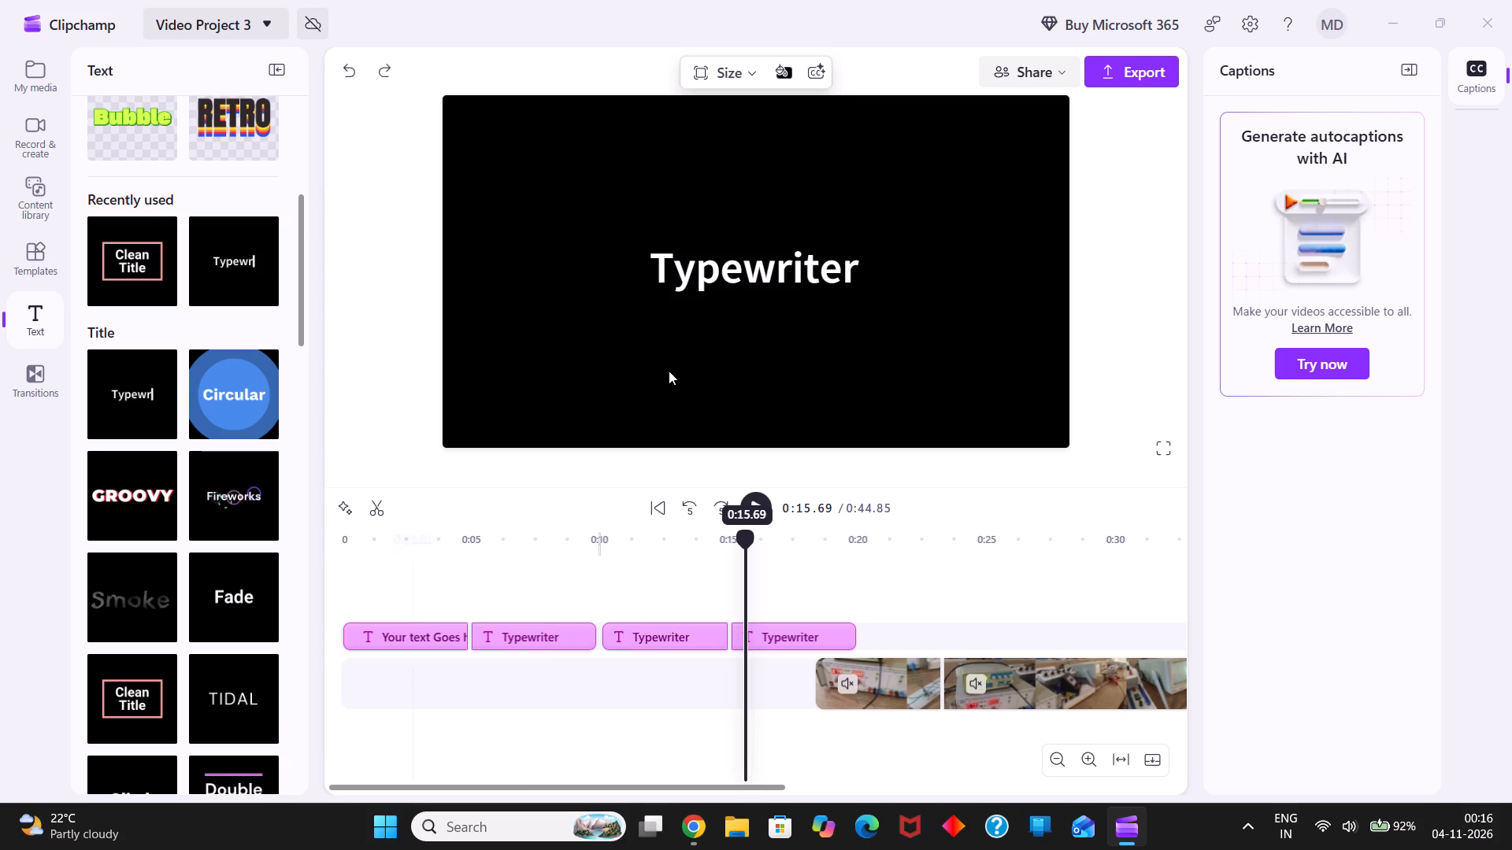
Shift the last Typewriter title slightly to the right in the preview, keeping it vertically centred.
left_click(843, 283)
left_click(864, 279)
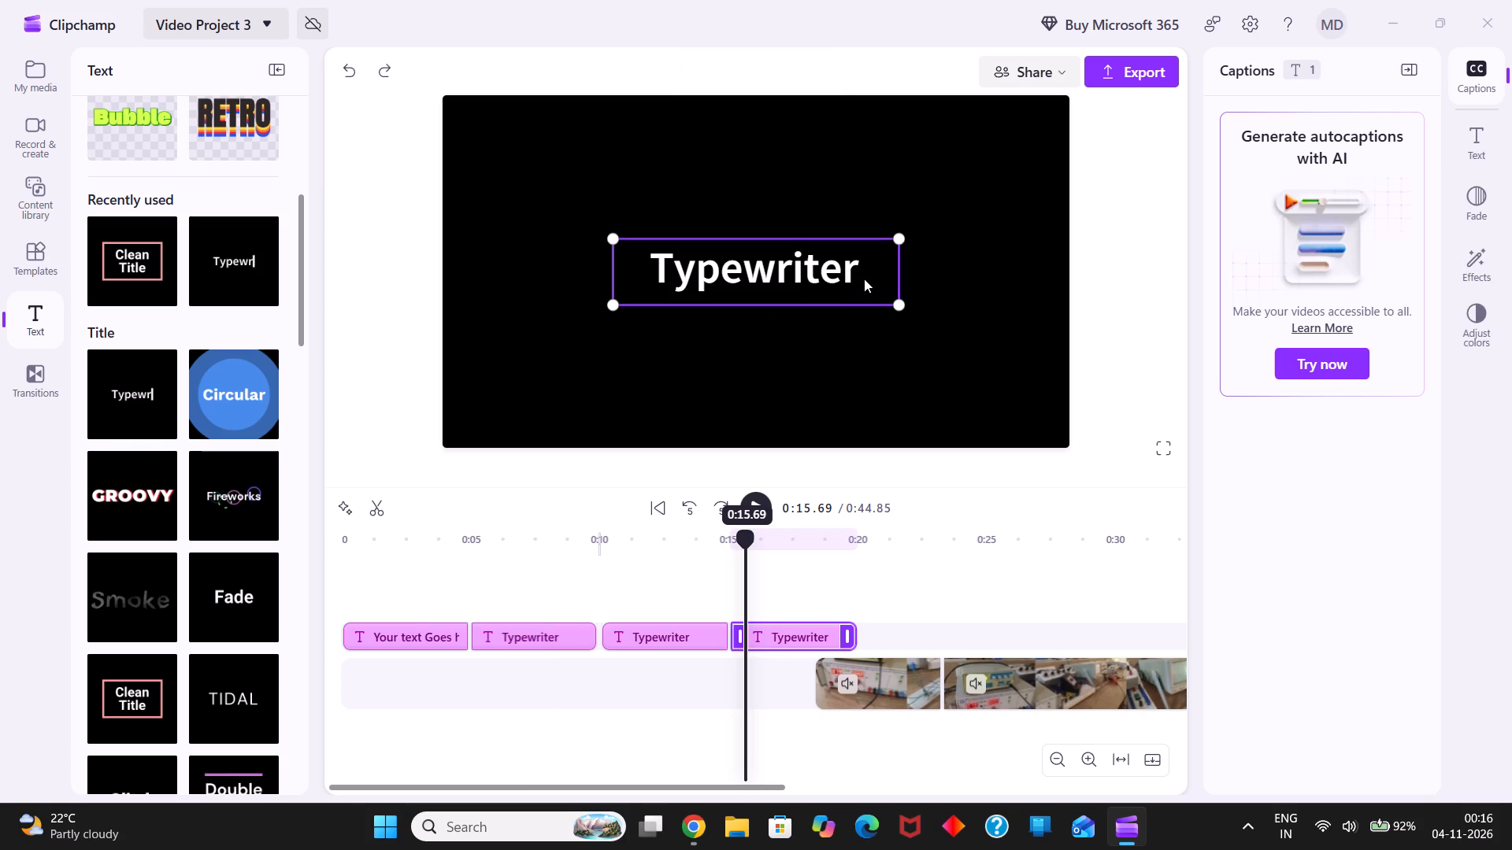
left_click(845, 263)
left_click_drag(825, 263, 845, 264)
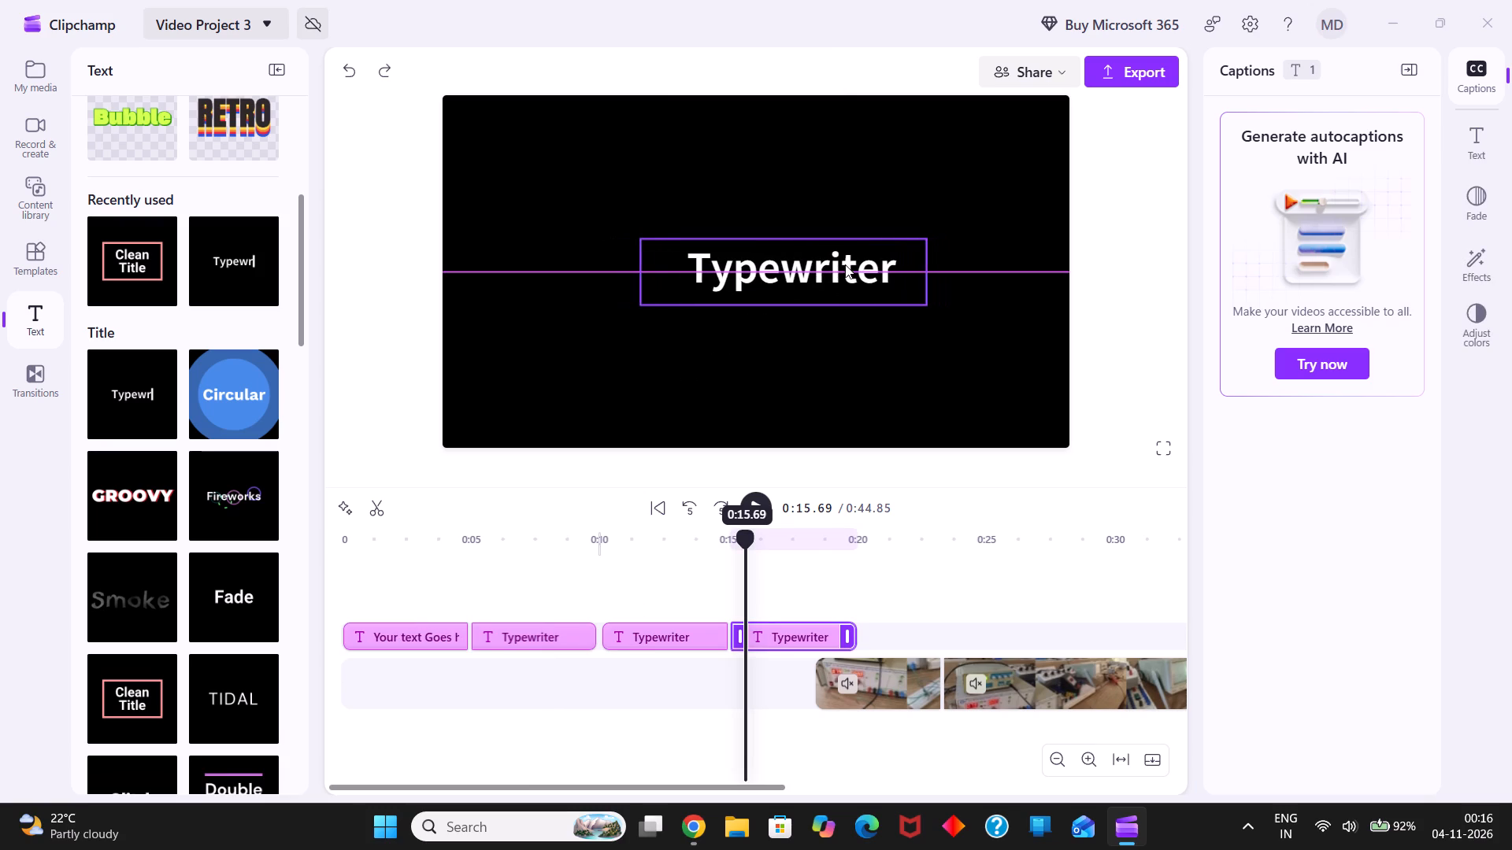
left_click_drag(845, 264, 843, 264)
left_click(843, 264)
Reduce the last Typewriter title's text size and rescale its box to about a third of the frame's width.
double_click(873, 265)
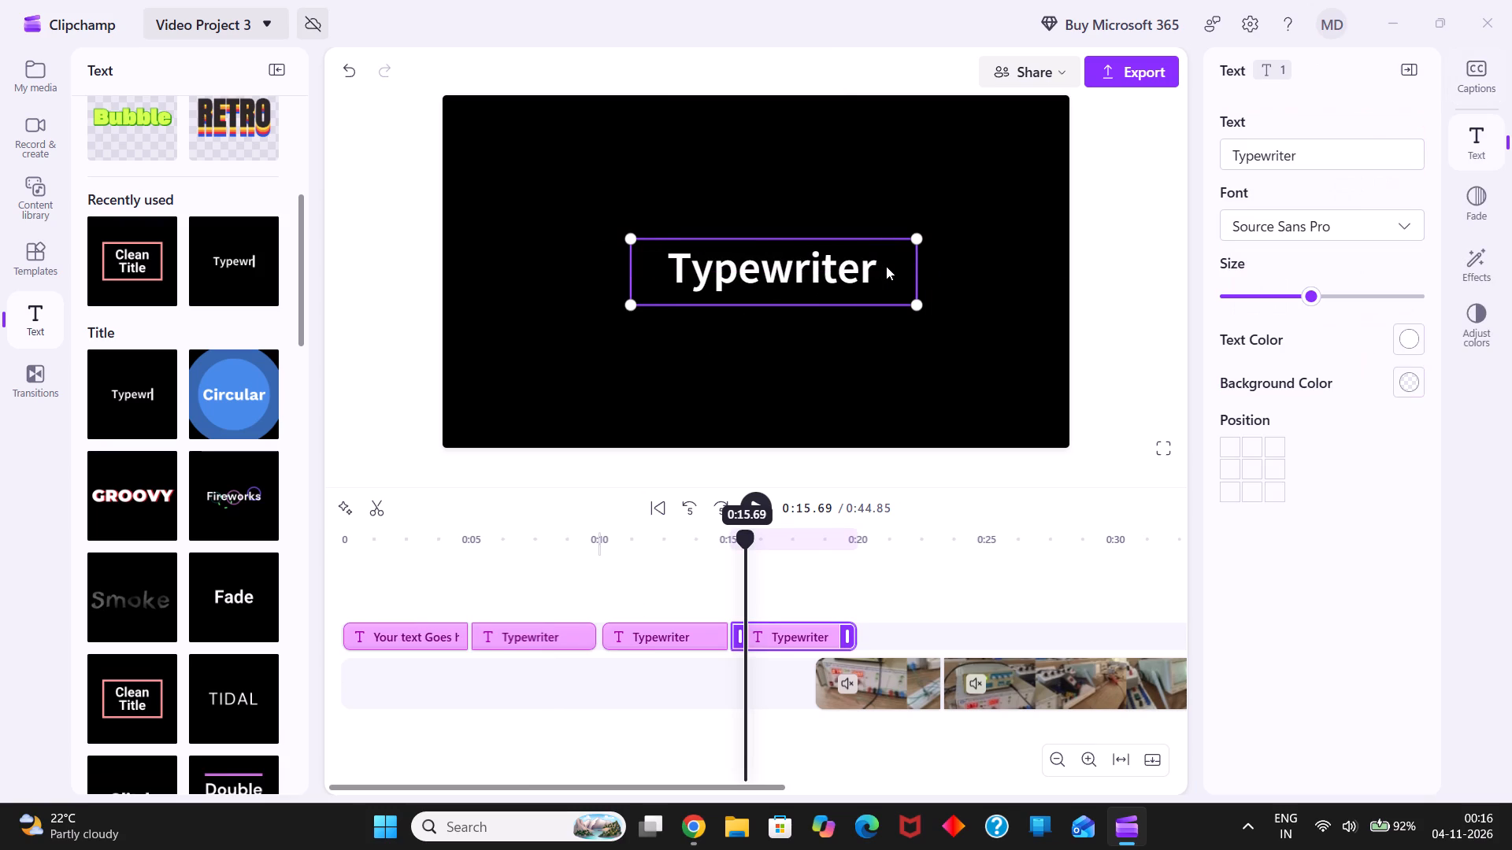
left_click(887, 266)
left_click_drag(1308, 300, 1269, 301)
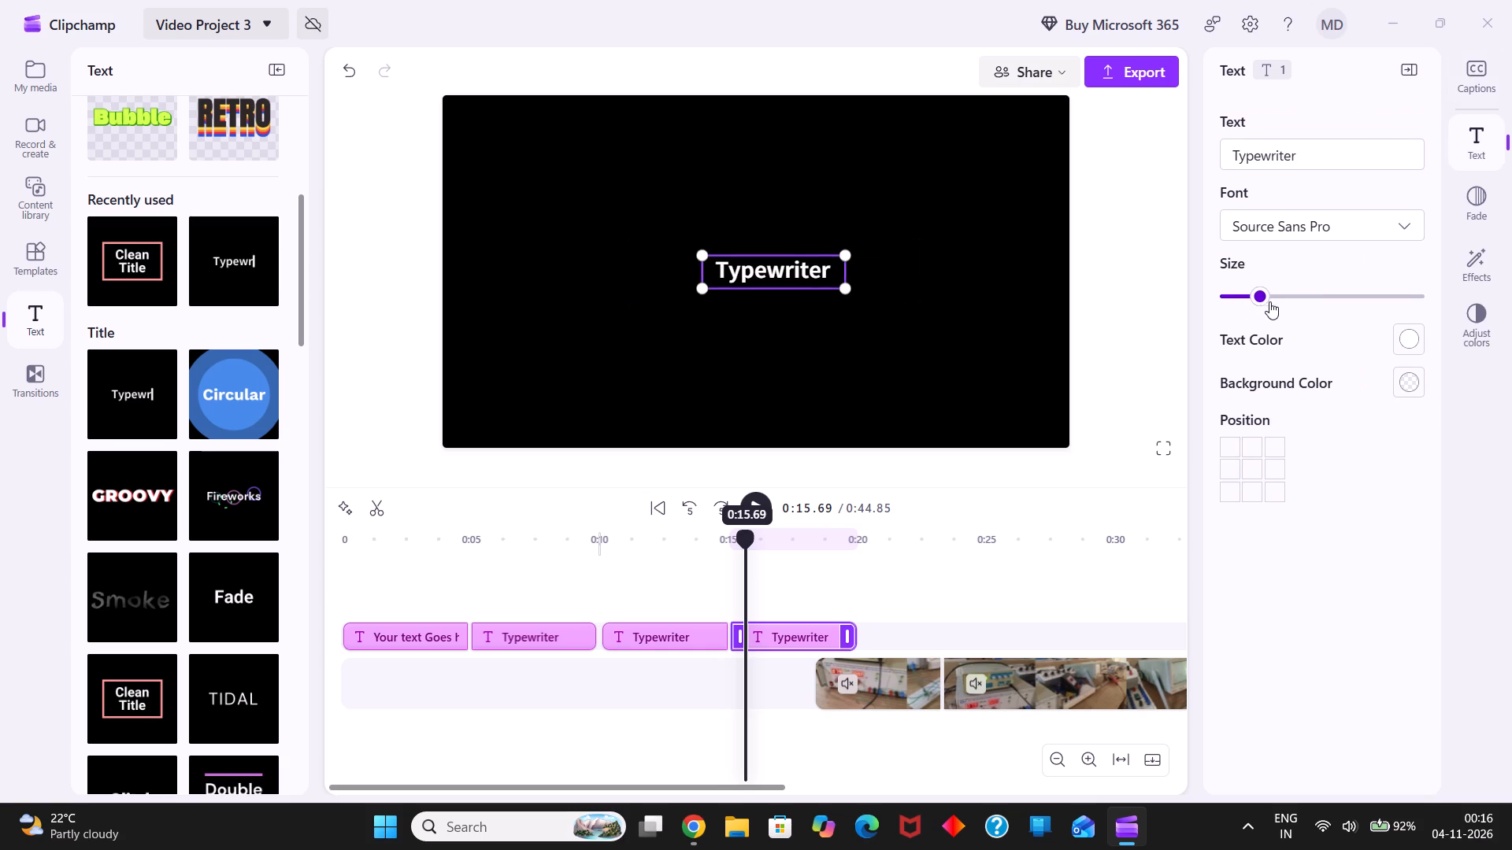
left_click_drag(1269, 301, 1266, 305)
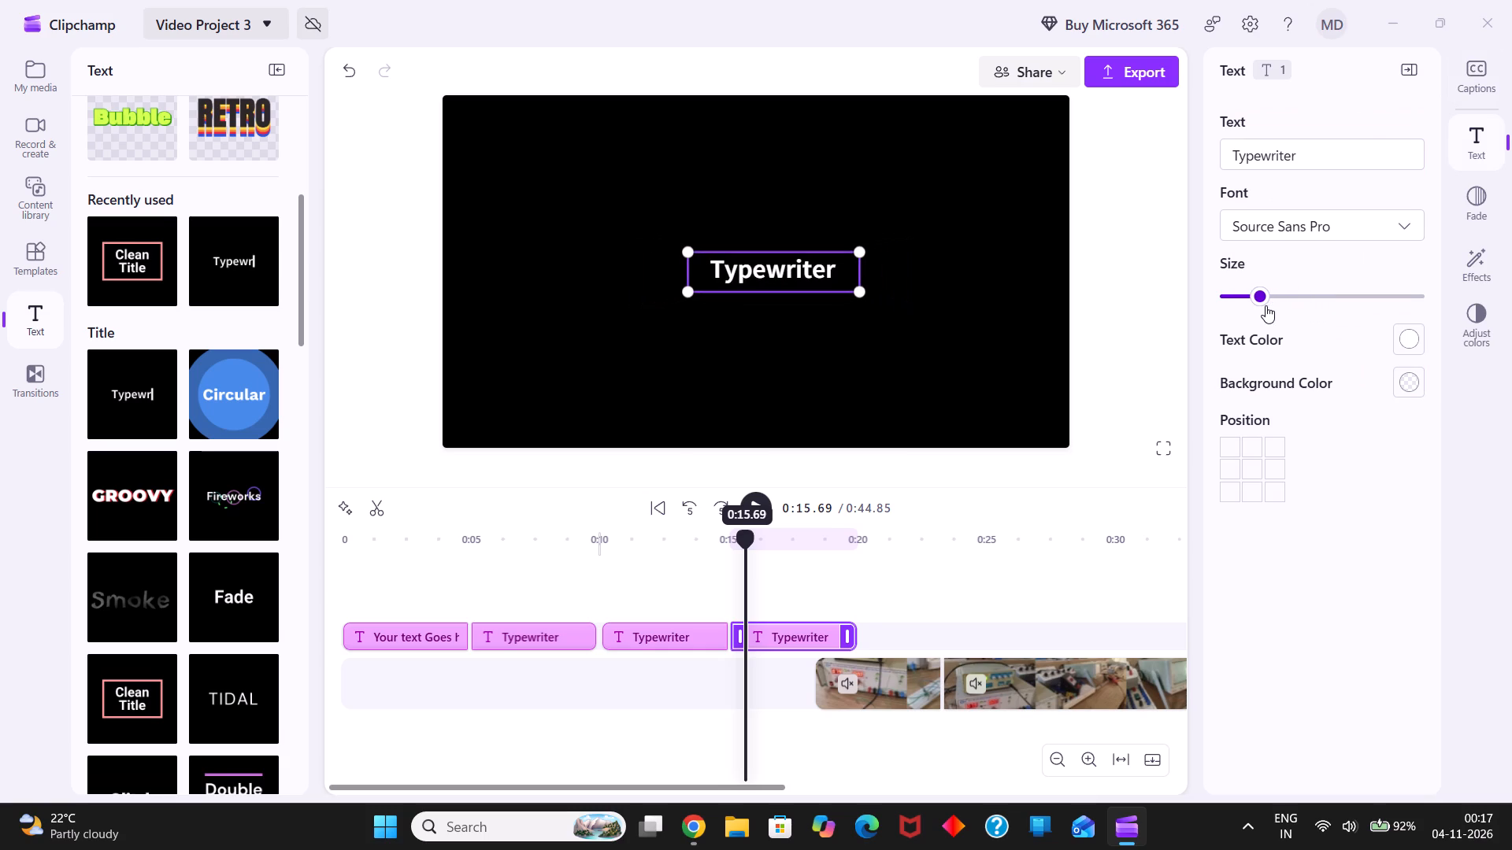
left_click_drag(1266, 305, 1261, 305)
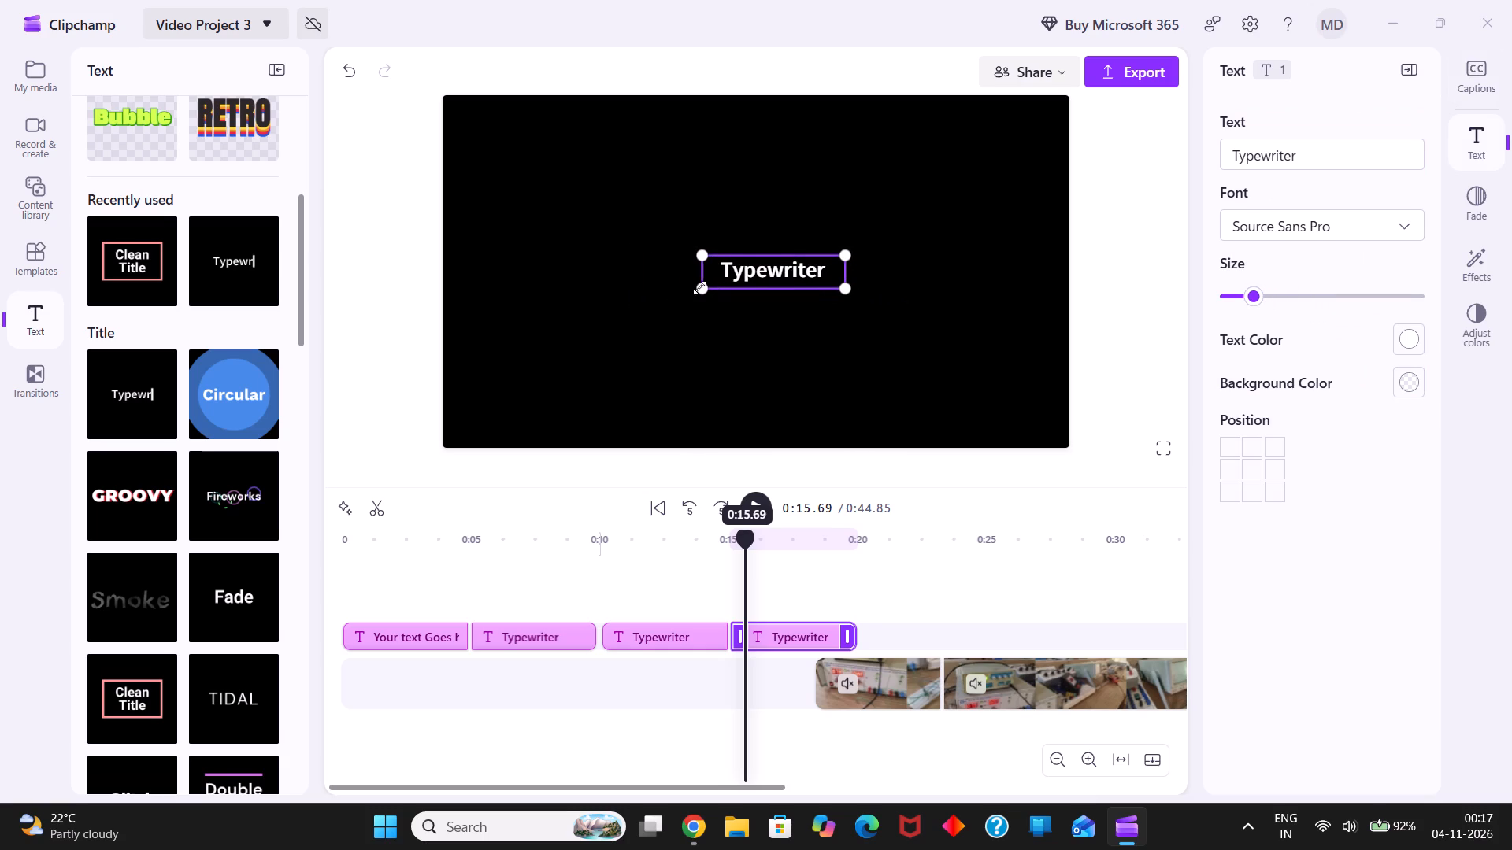
left_click_drag(702, 287, 520, 299)
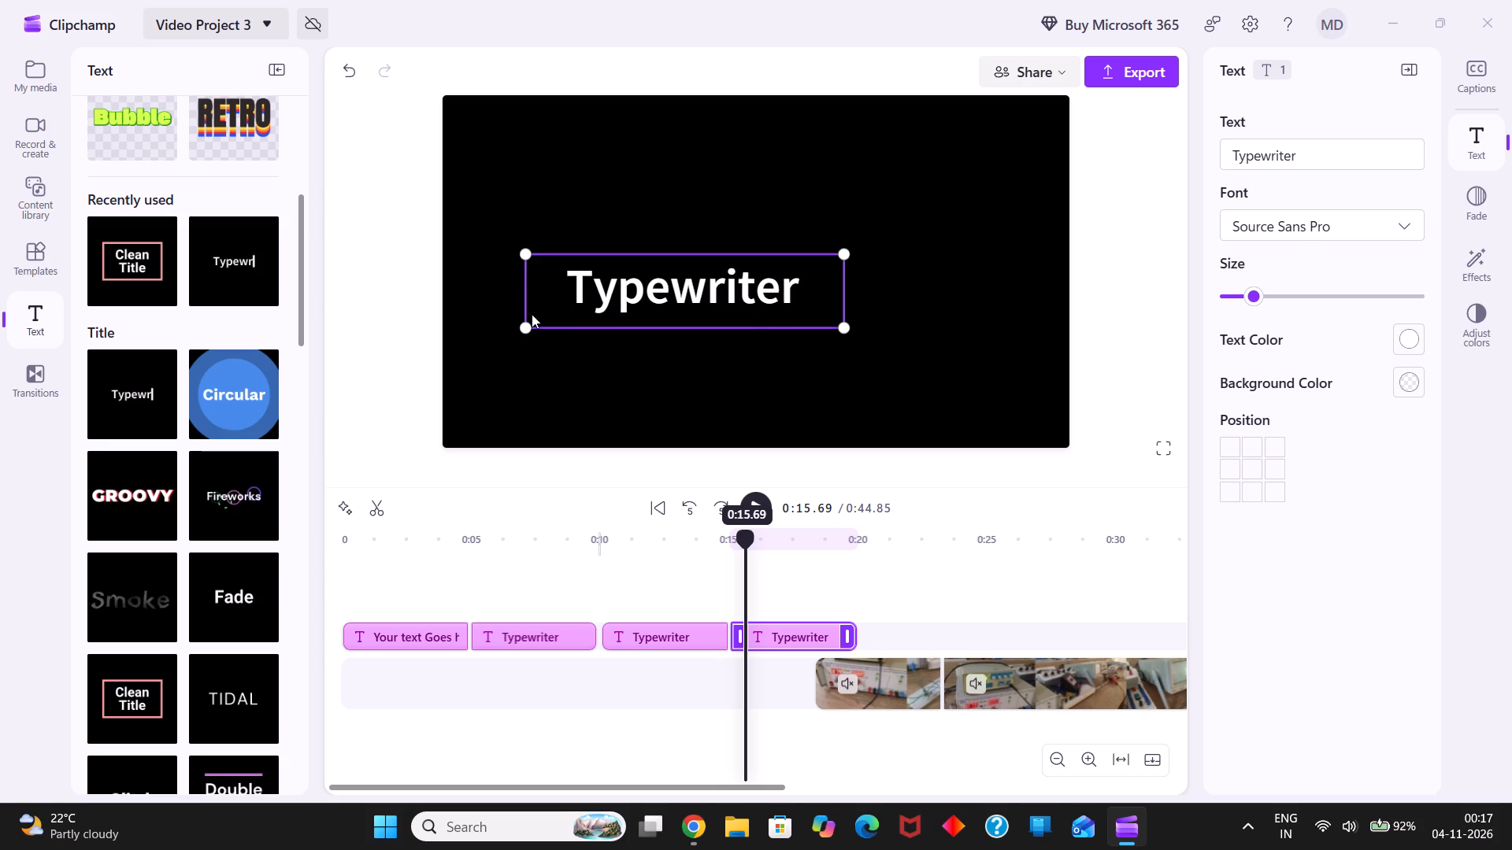
left_click_drag(527, 326, 587, 297)
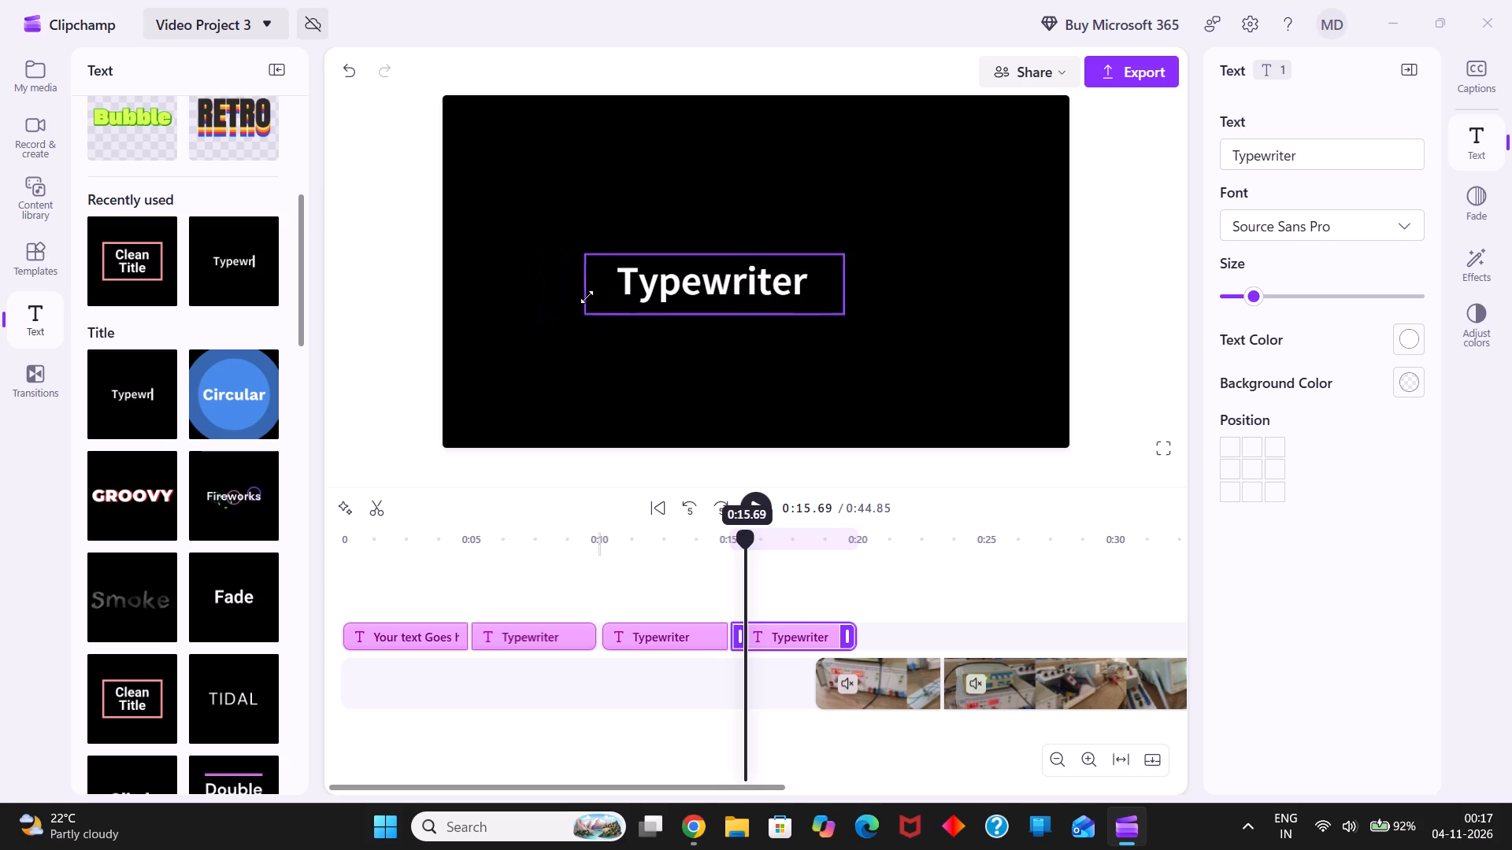
left_click_drag(587, 297, 619, 287)
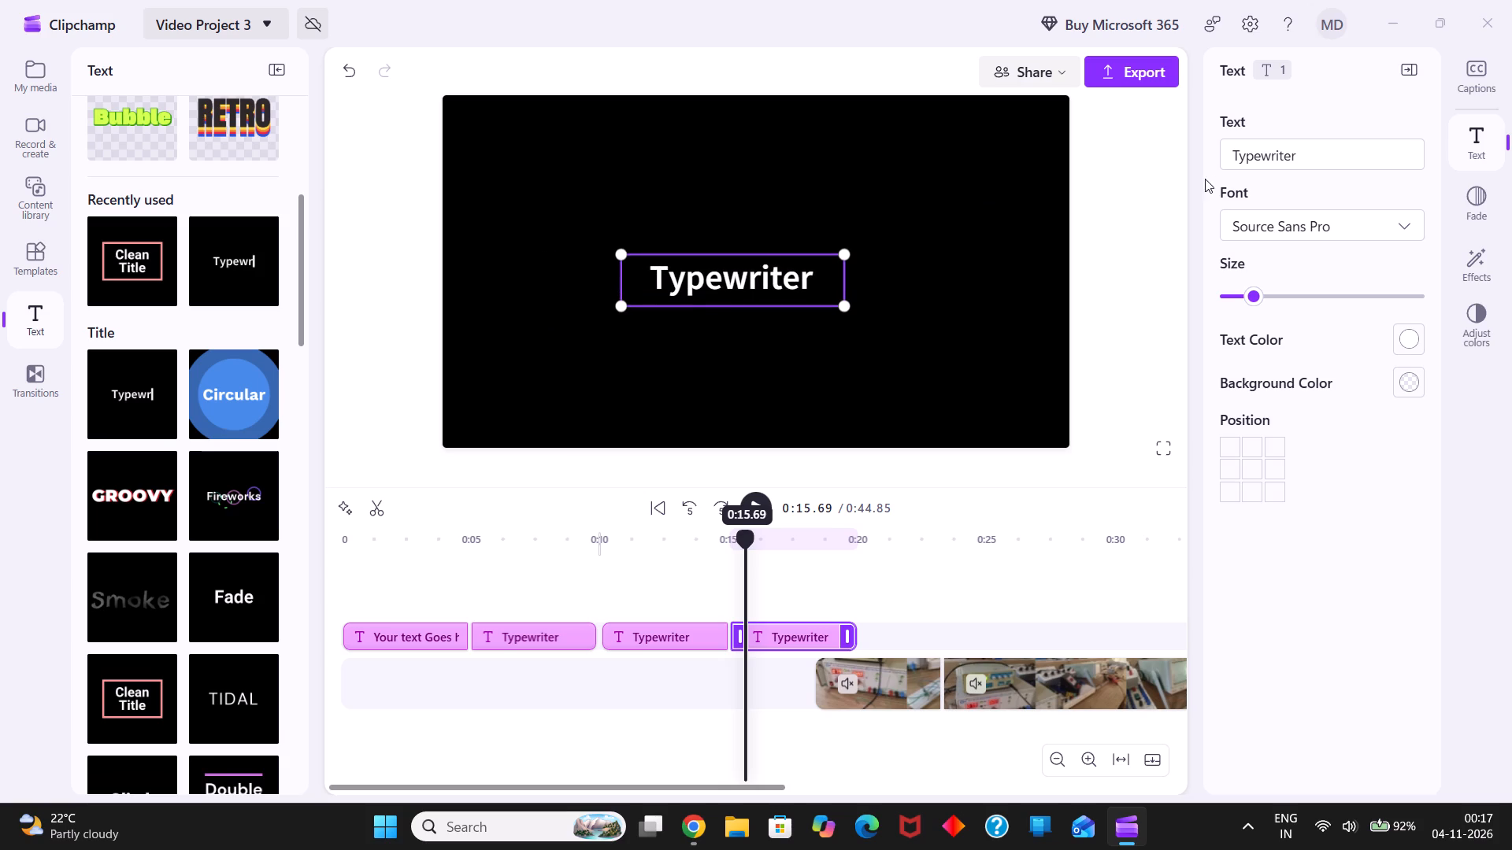
Replace the last Typewriter title's text with the copied "Complex Engineering Problem" text ending in "Power Line Noise Filtration" and enlarge its box across most of the frame.
left_click(1314, 154)
key("BackSpace")
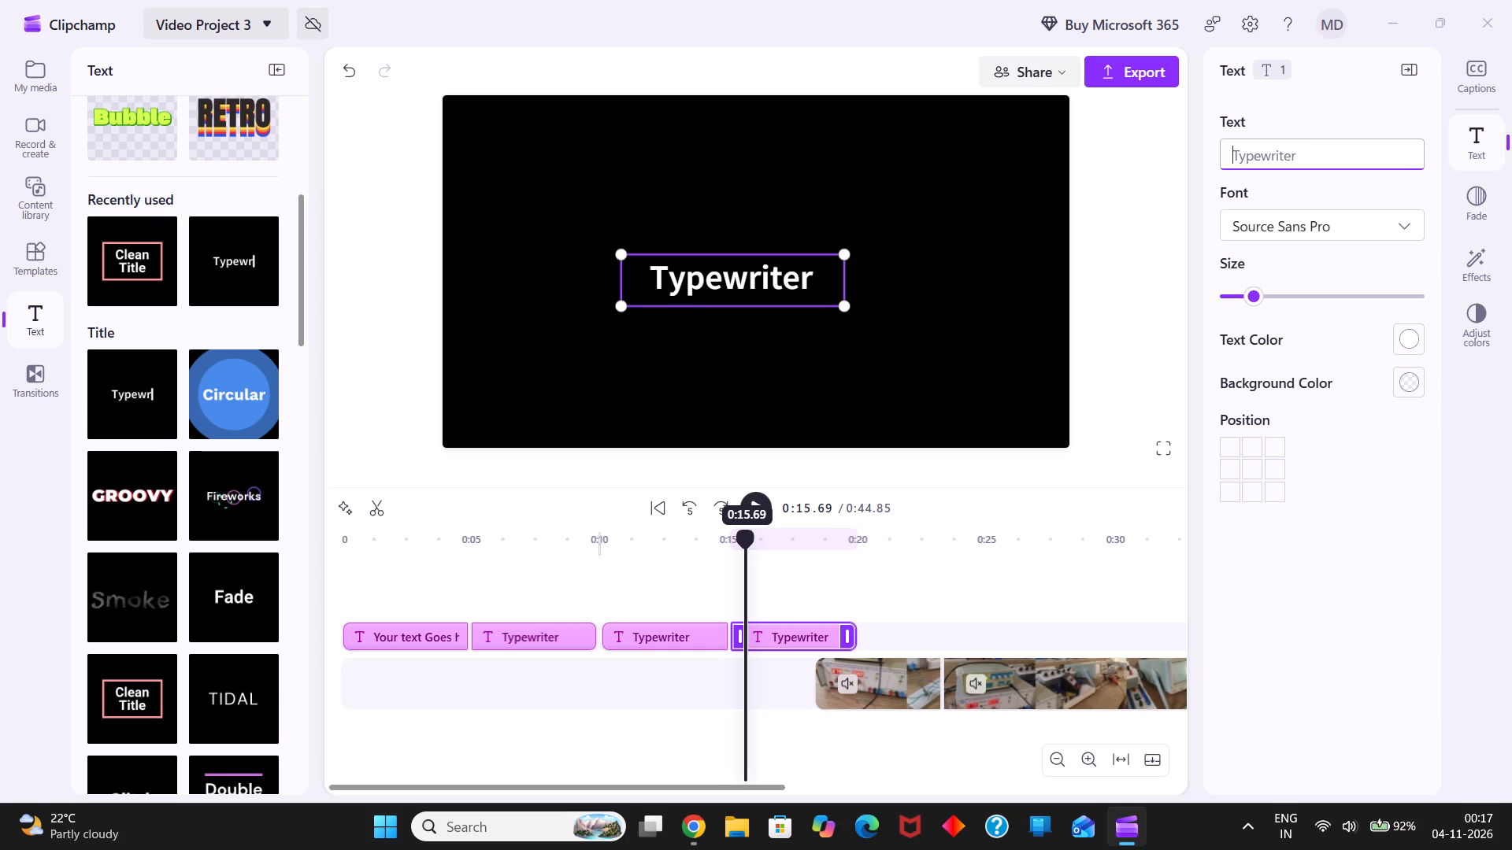
key("ctrl+v")
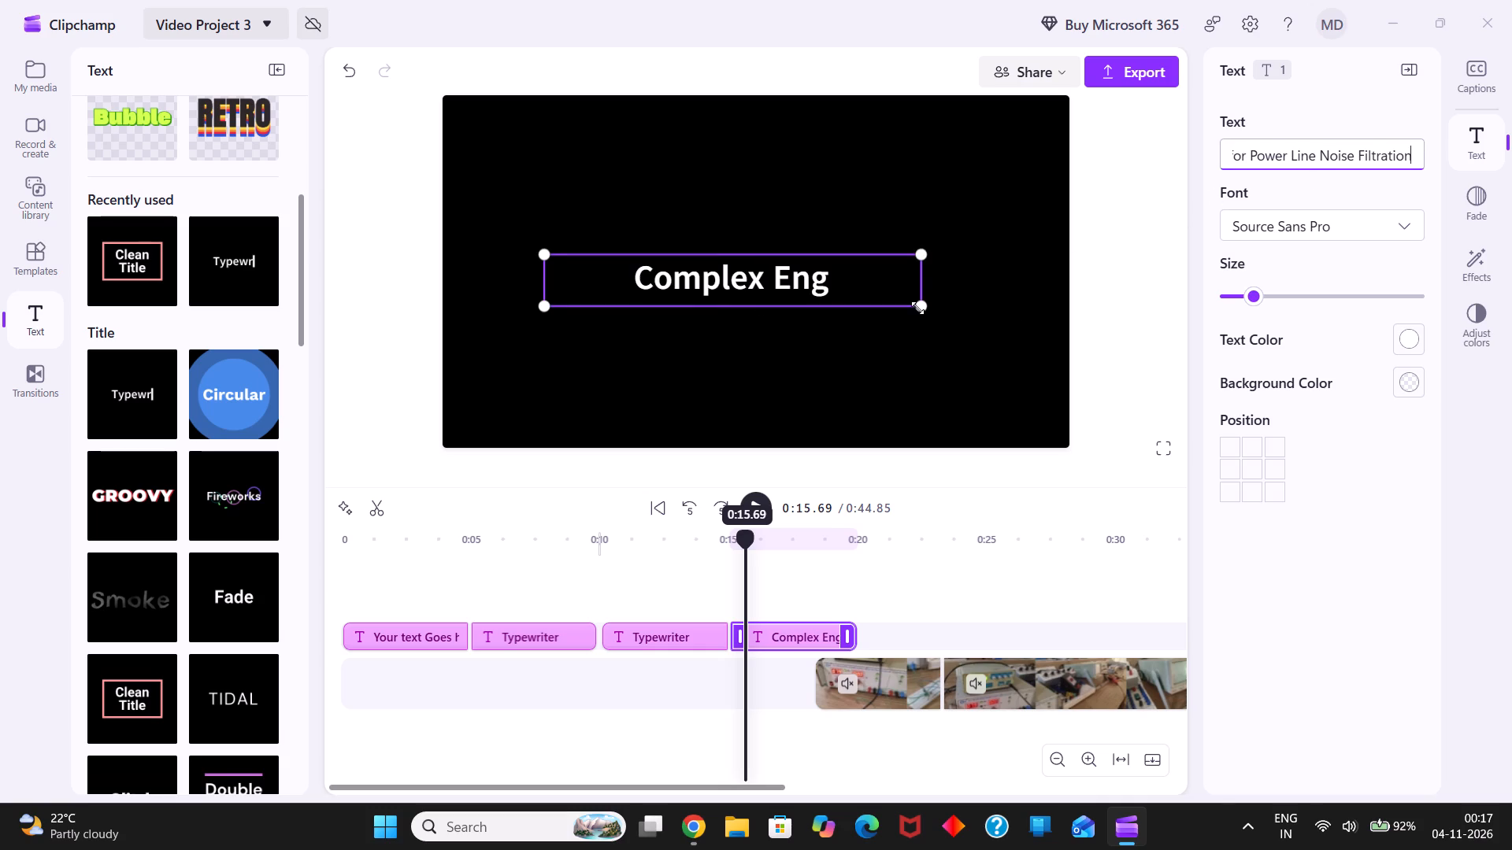
left_click_drag(917, 308, 1041, 373)
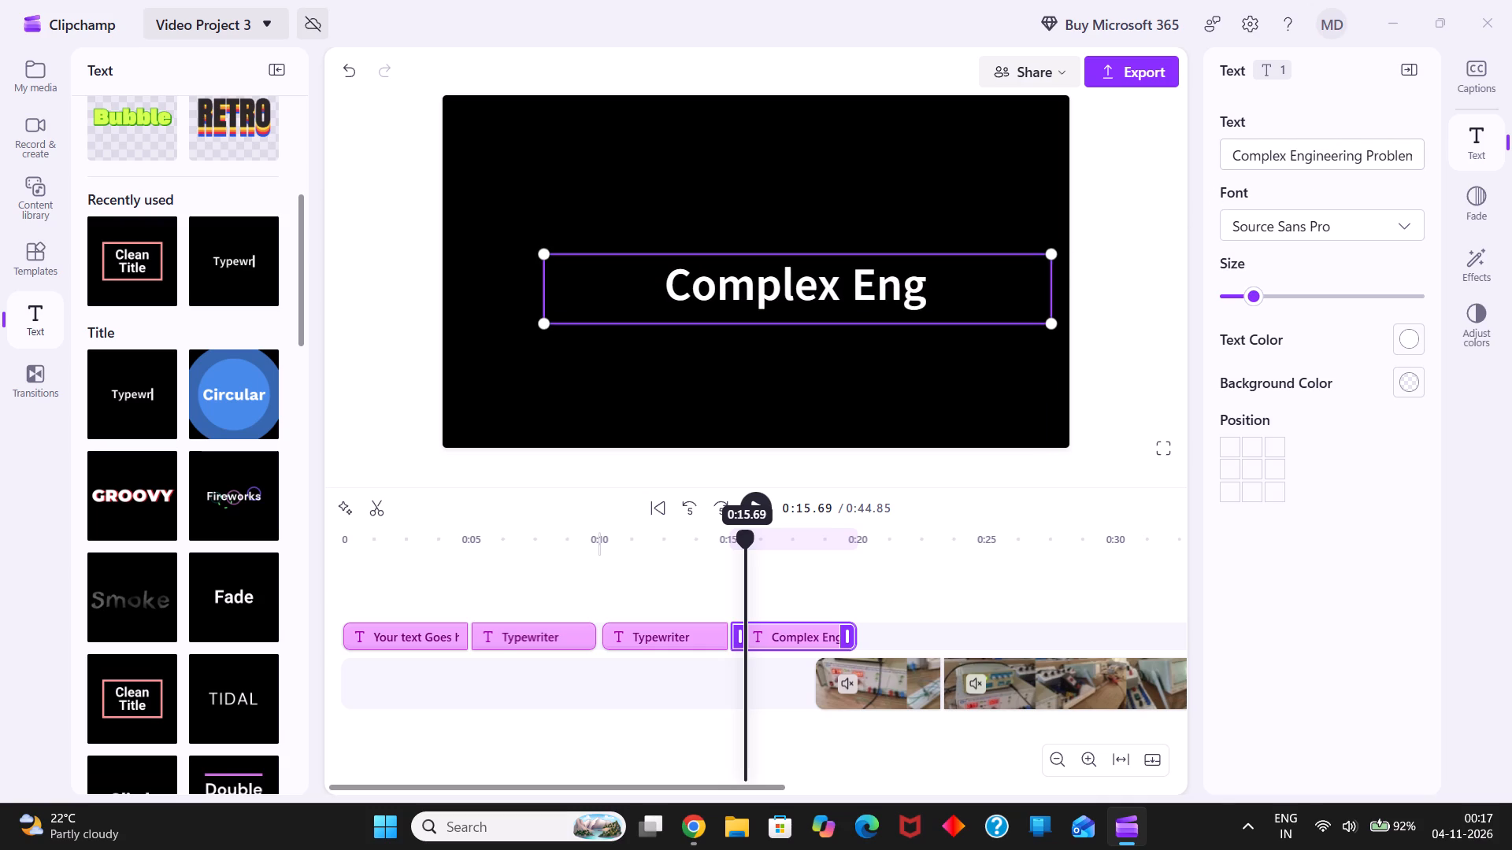
left_click(1290, 151)
scroll(1290, 151, "left", 2)
scroll(1290, 151, "right", 2)
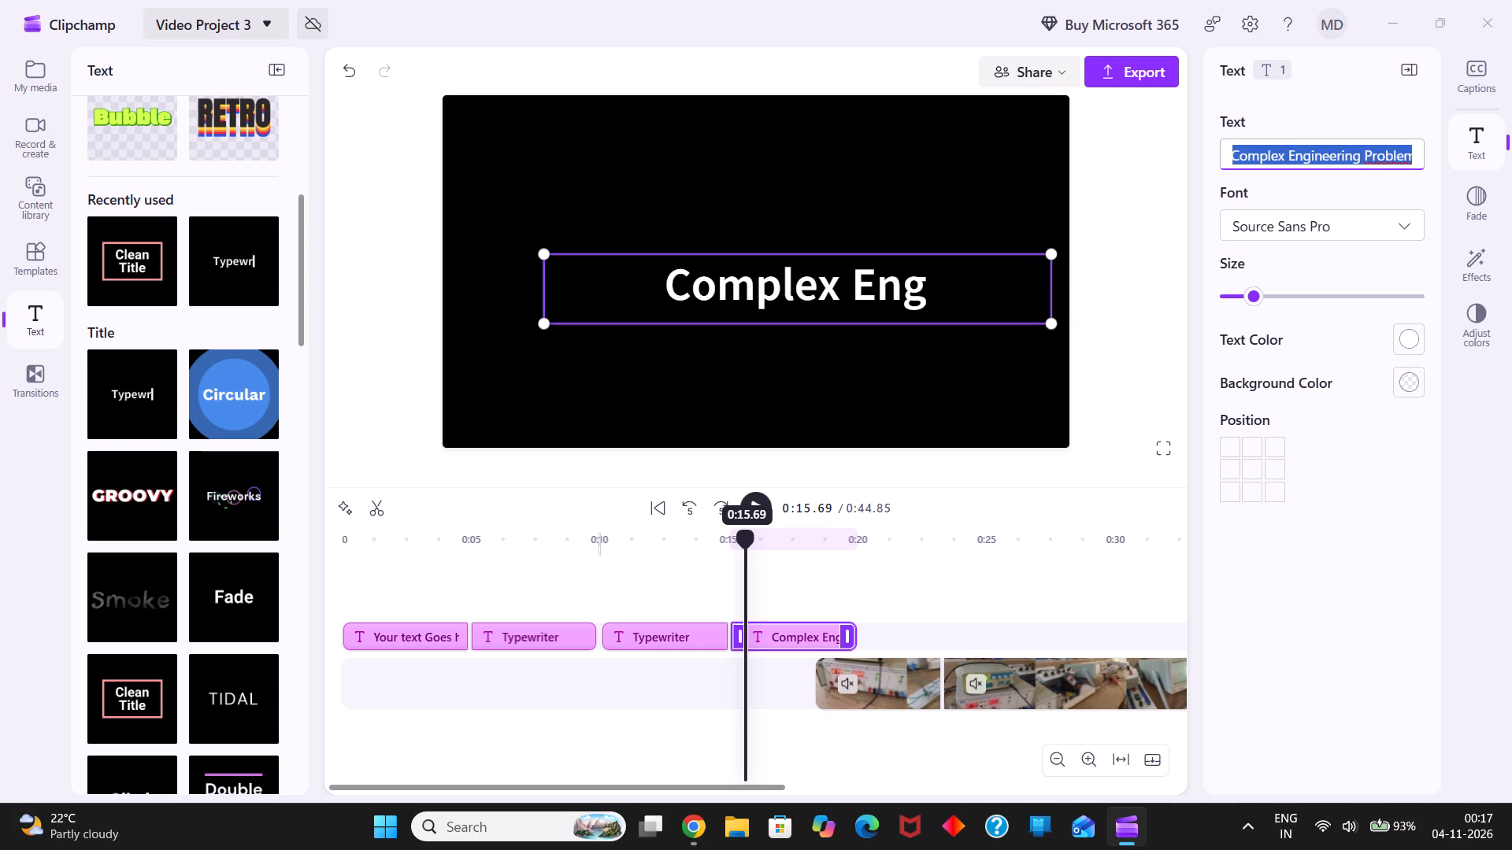
scroll(1290, 151, "left", 2)
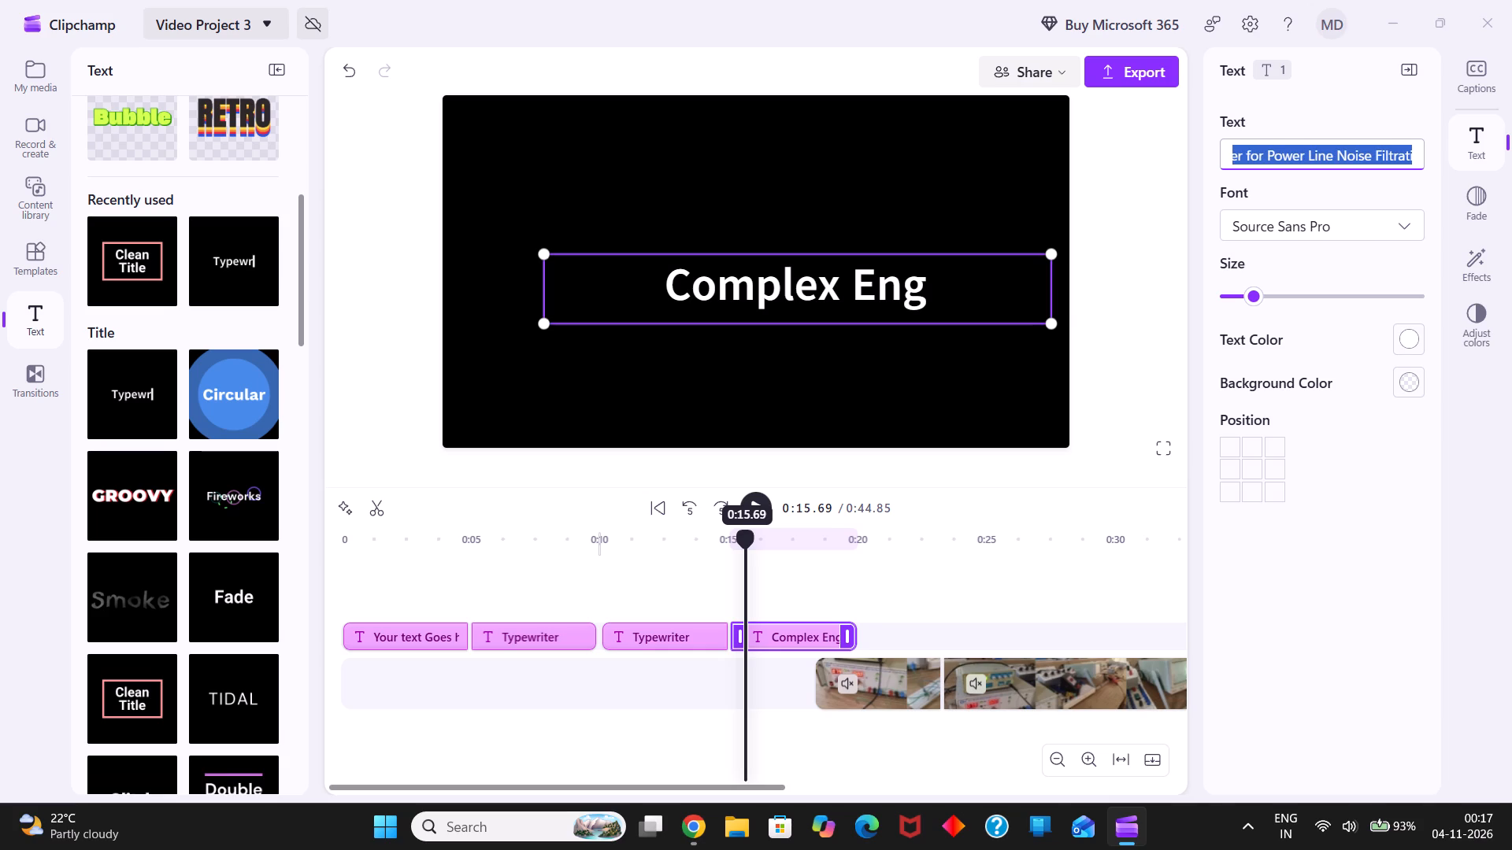
Play the video from near the start until the Clean Title's full text shows, and pause there.
left_click(395, 596)
left_click(348, 590)
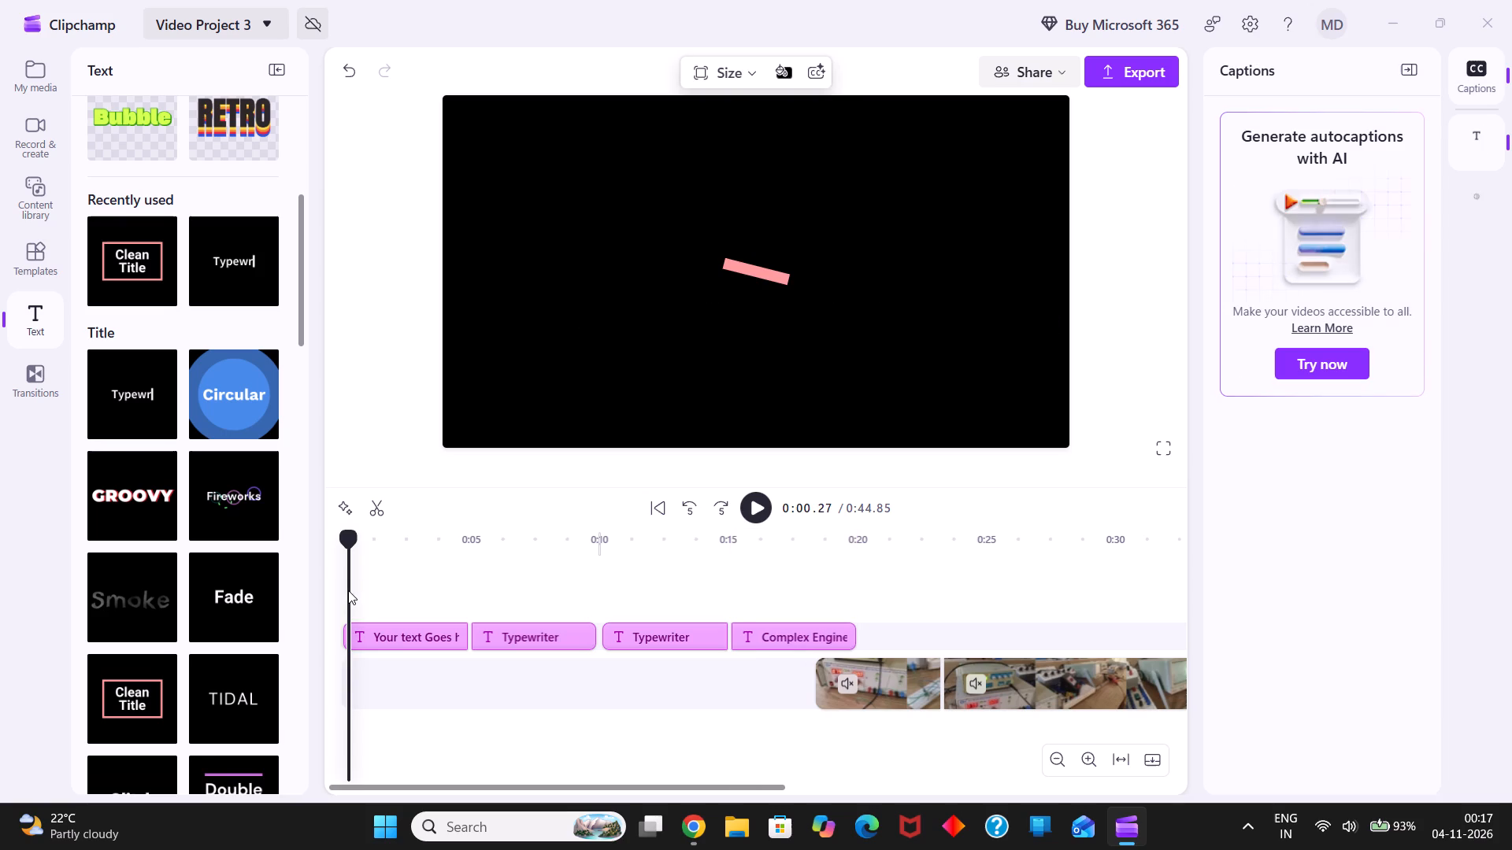
left_click(762, 506)
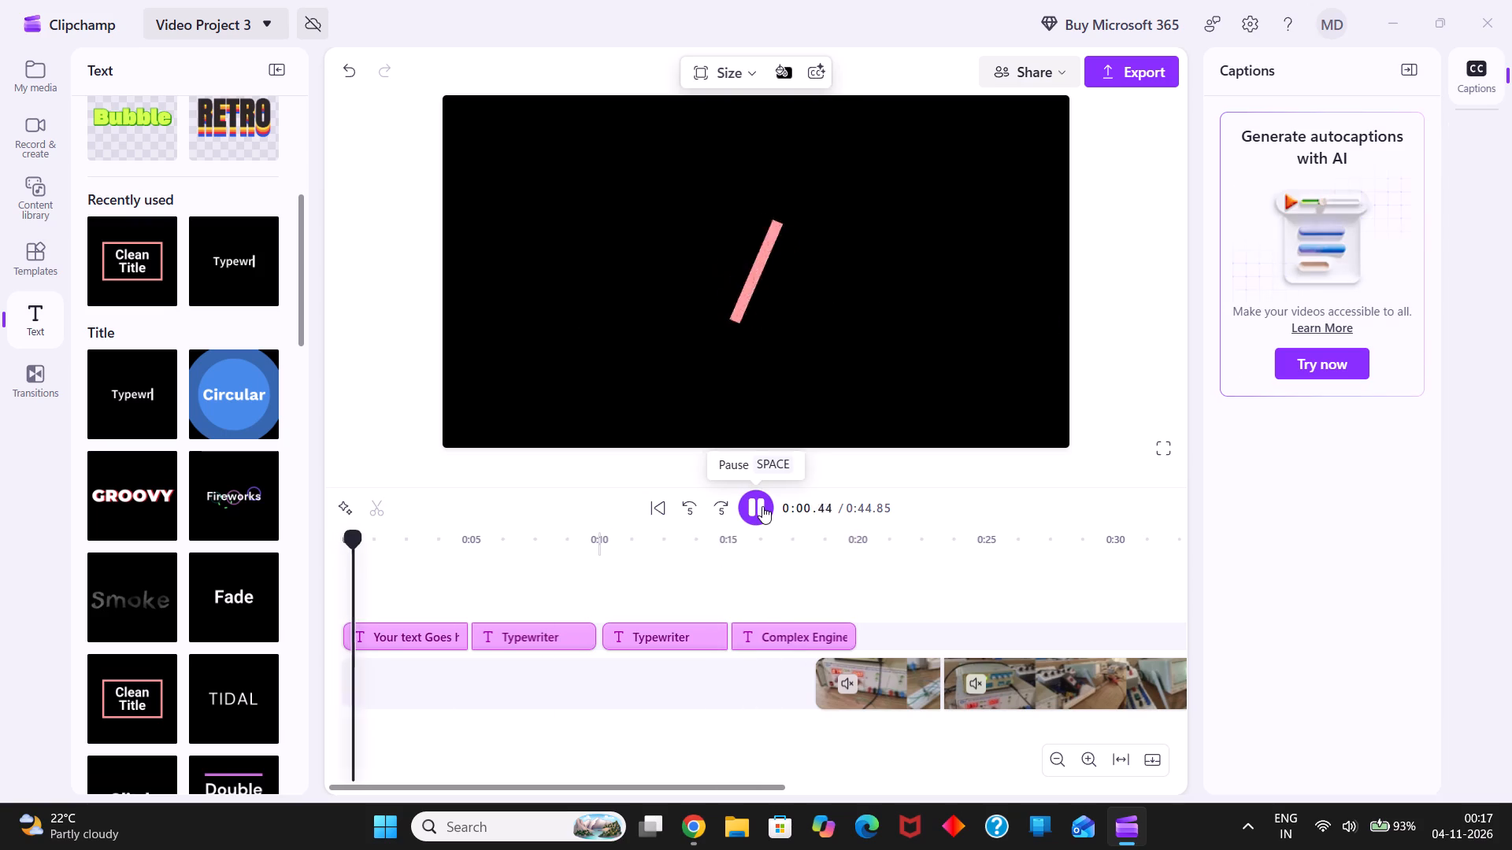
left_click(762, 506)
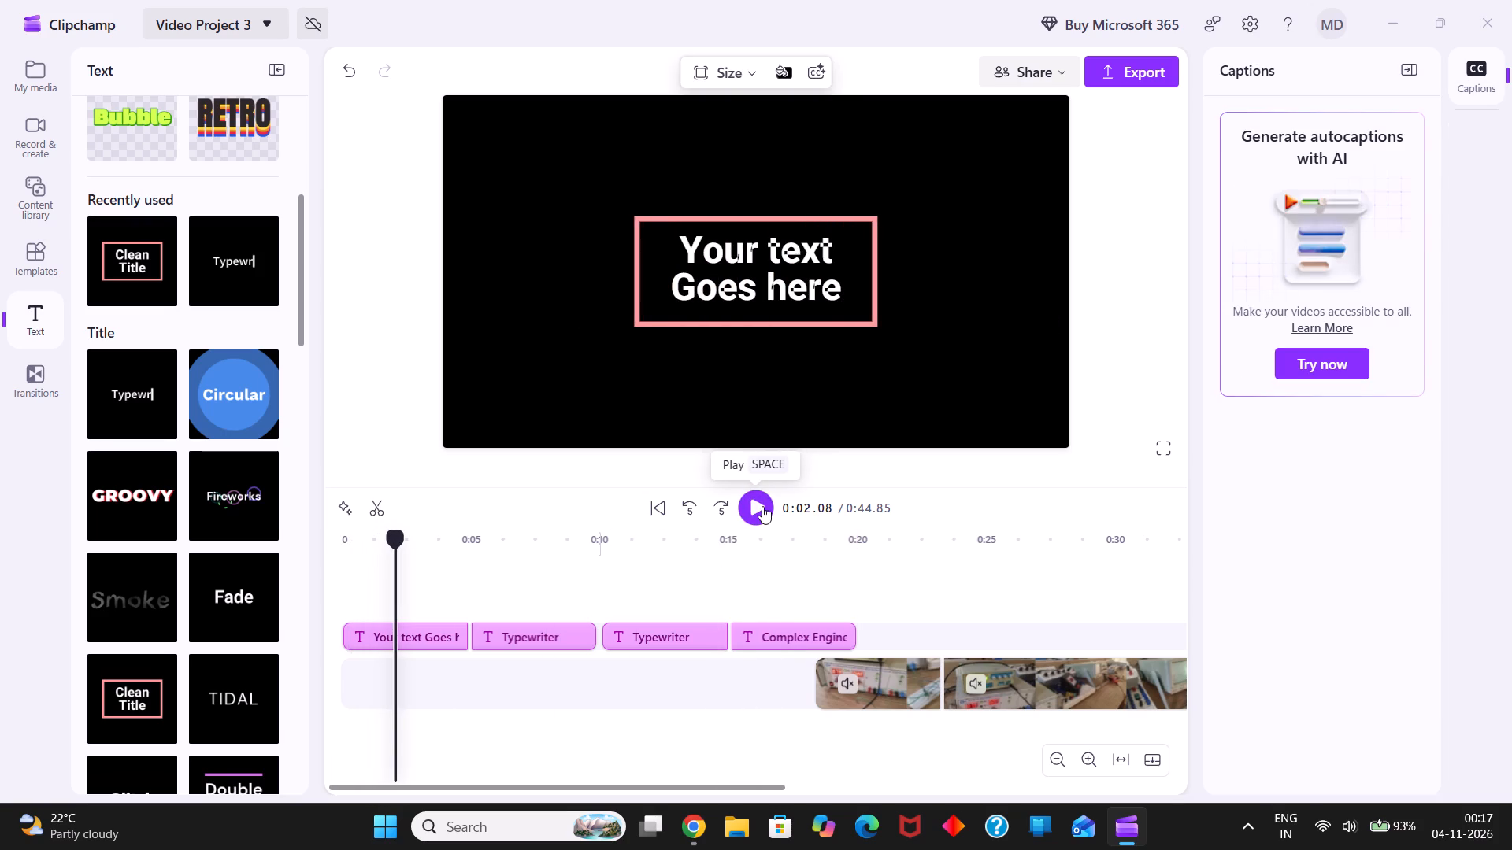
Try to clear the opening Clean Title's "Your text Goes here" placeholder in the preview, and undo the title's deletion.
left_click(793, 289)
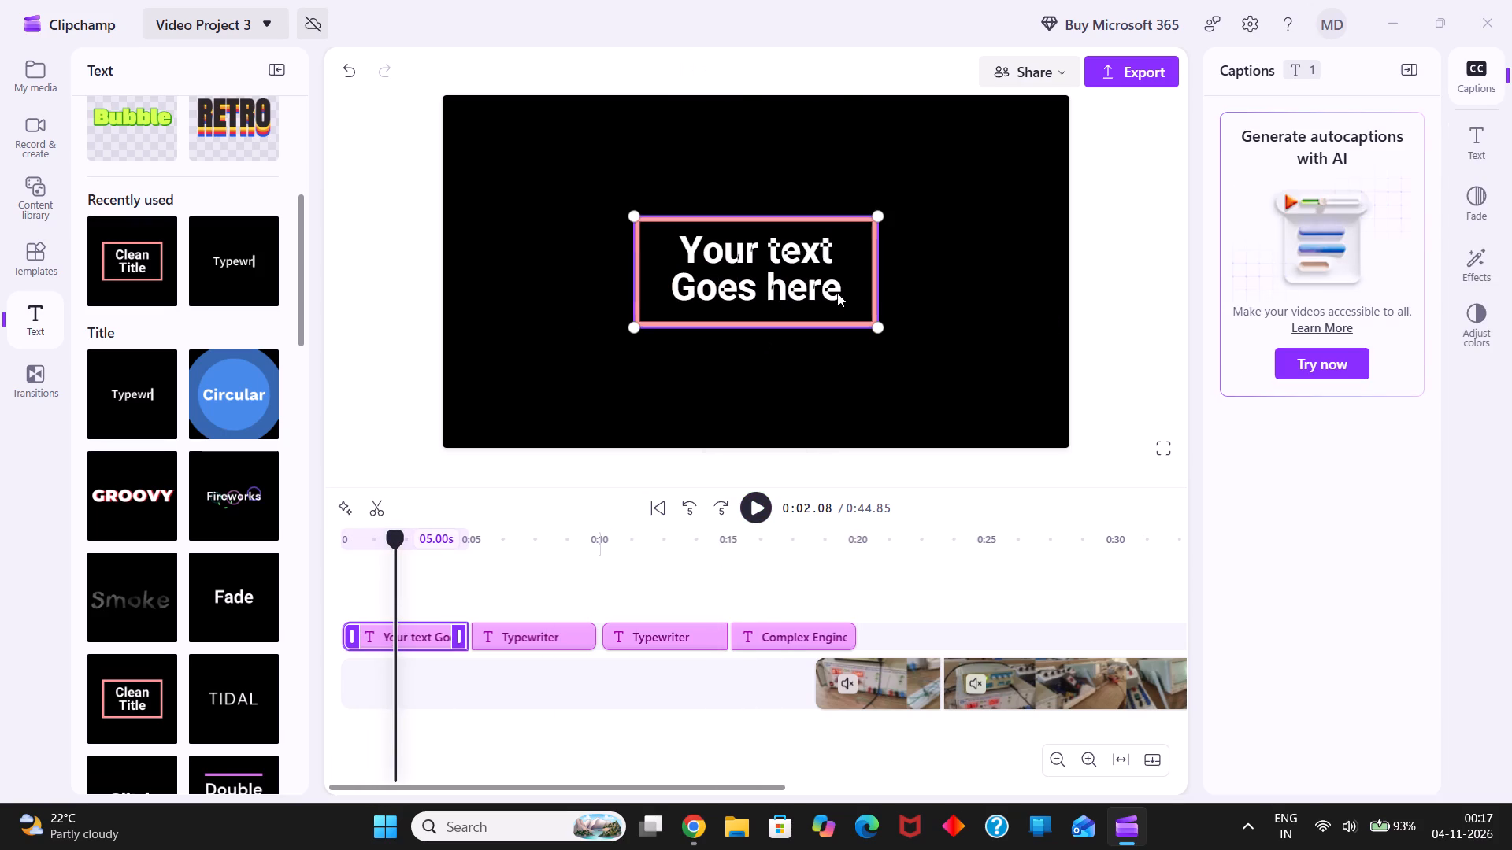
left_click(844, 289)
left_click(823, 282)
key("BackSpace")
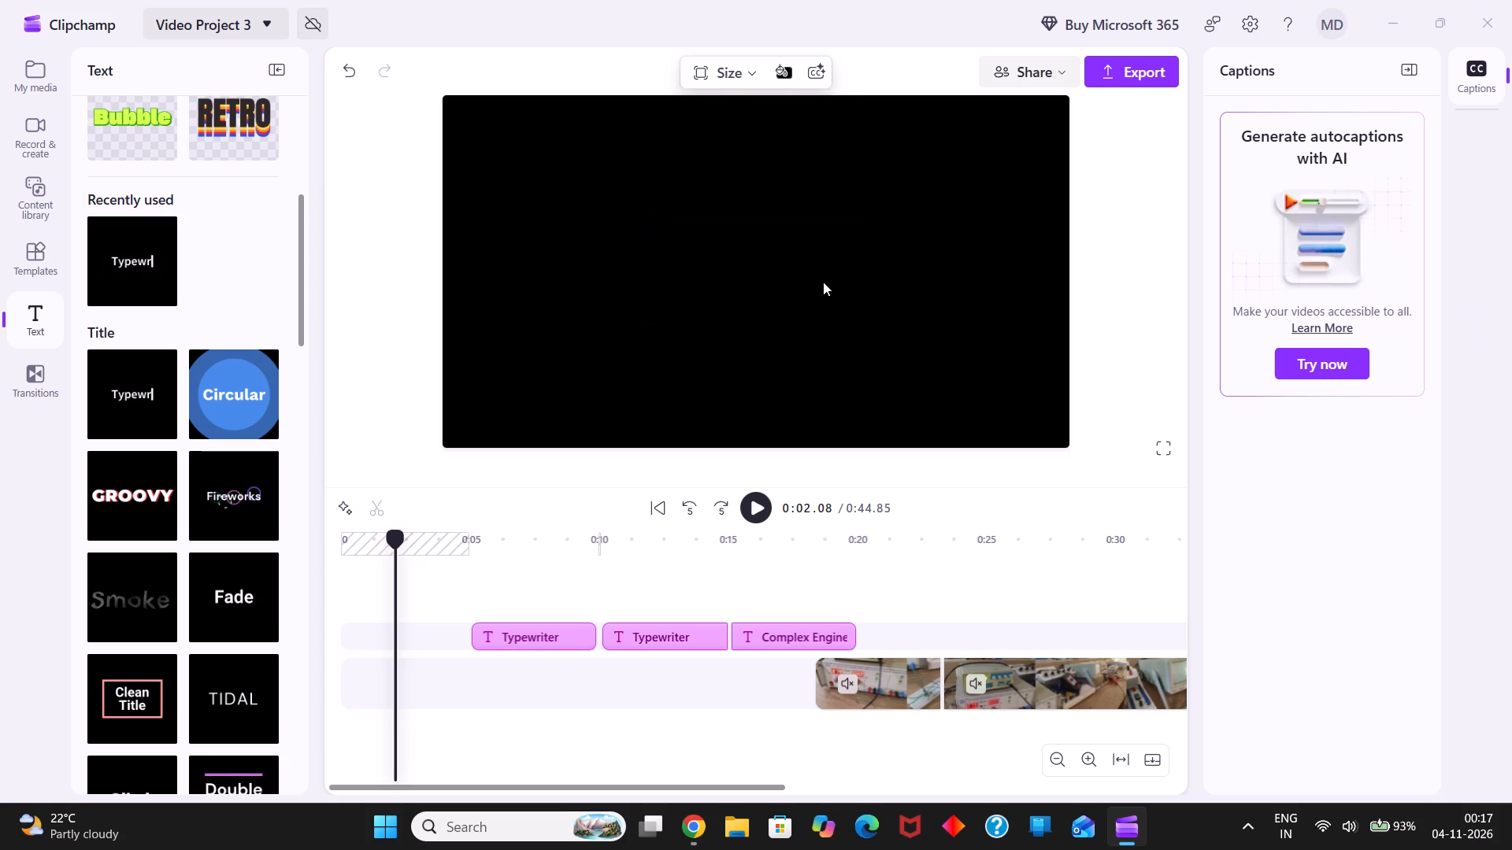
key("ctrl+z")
Open the text settings of the opening Clean Title.
left_click(823, 282)
right_click(823, 282)
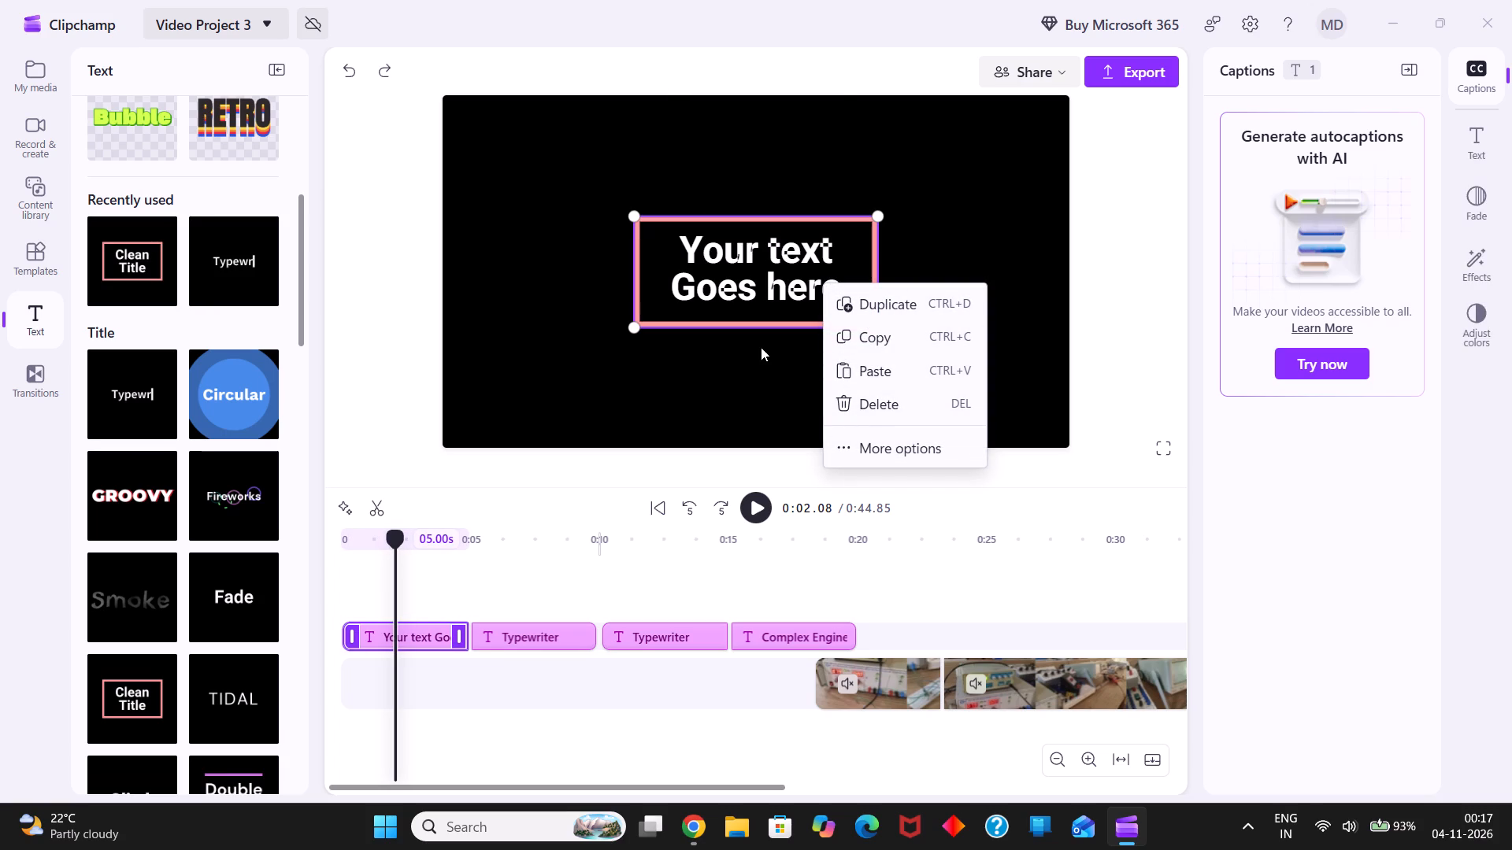
left_click(761, 347)
left_click(824, 314)
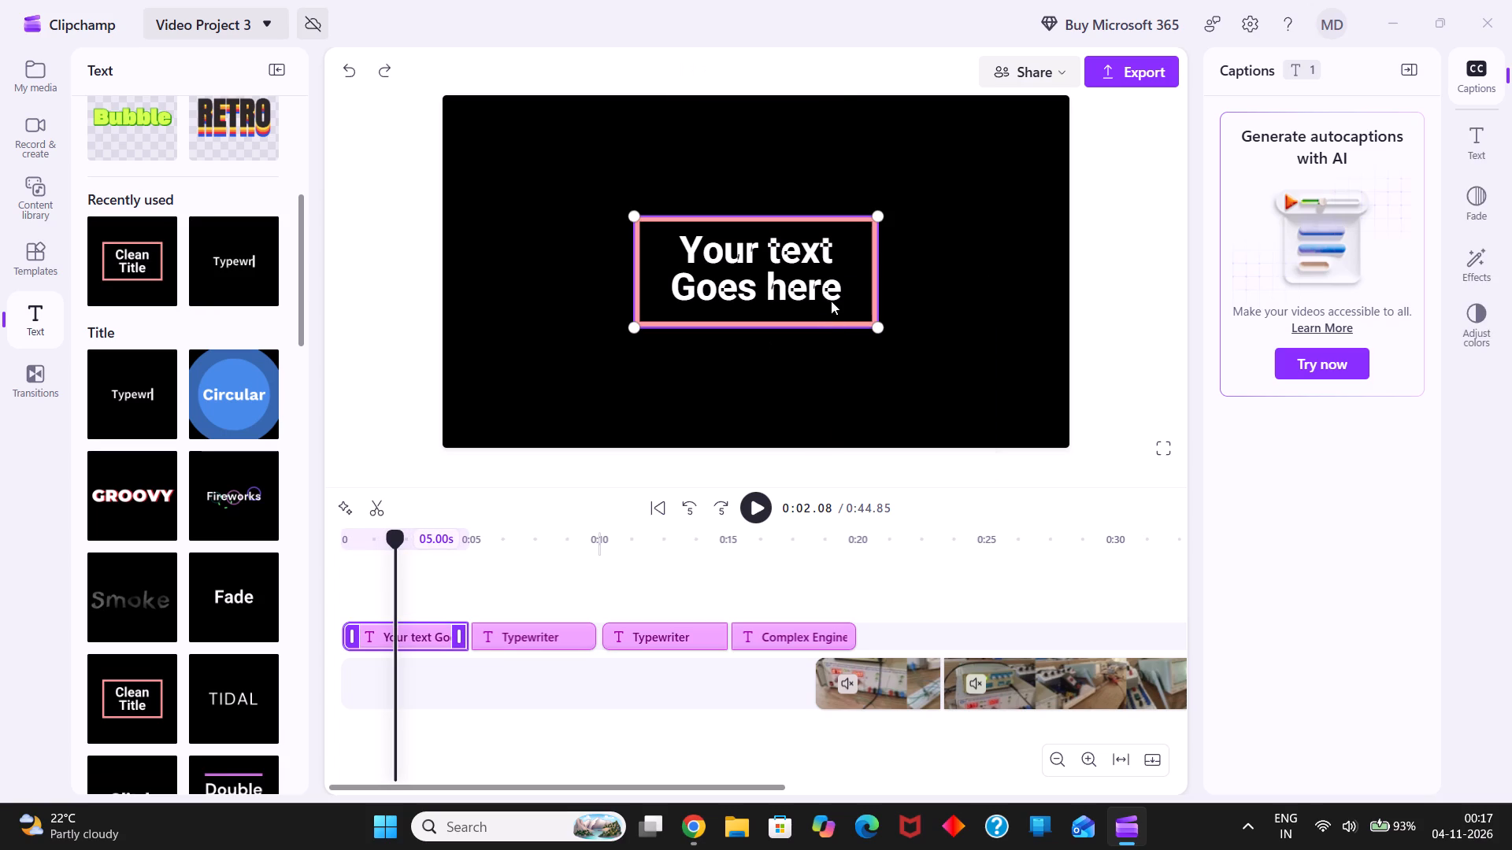
left_click(835, 286)
double_click(835, 286)
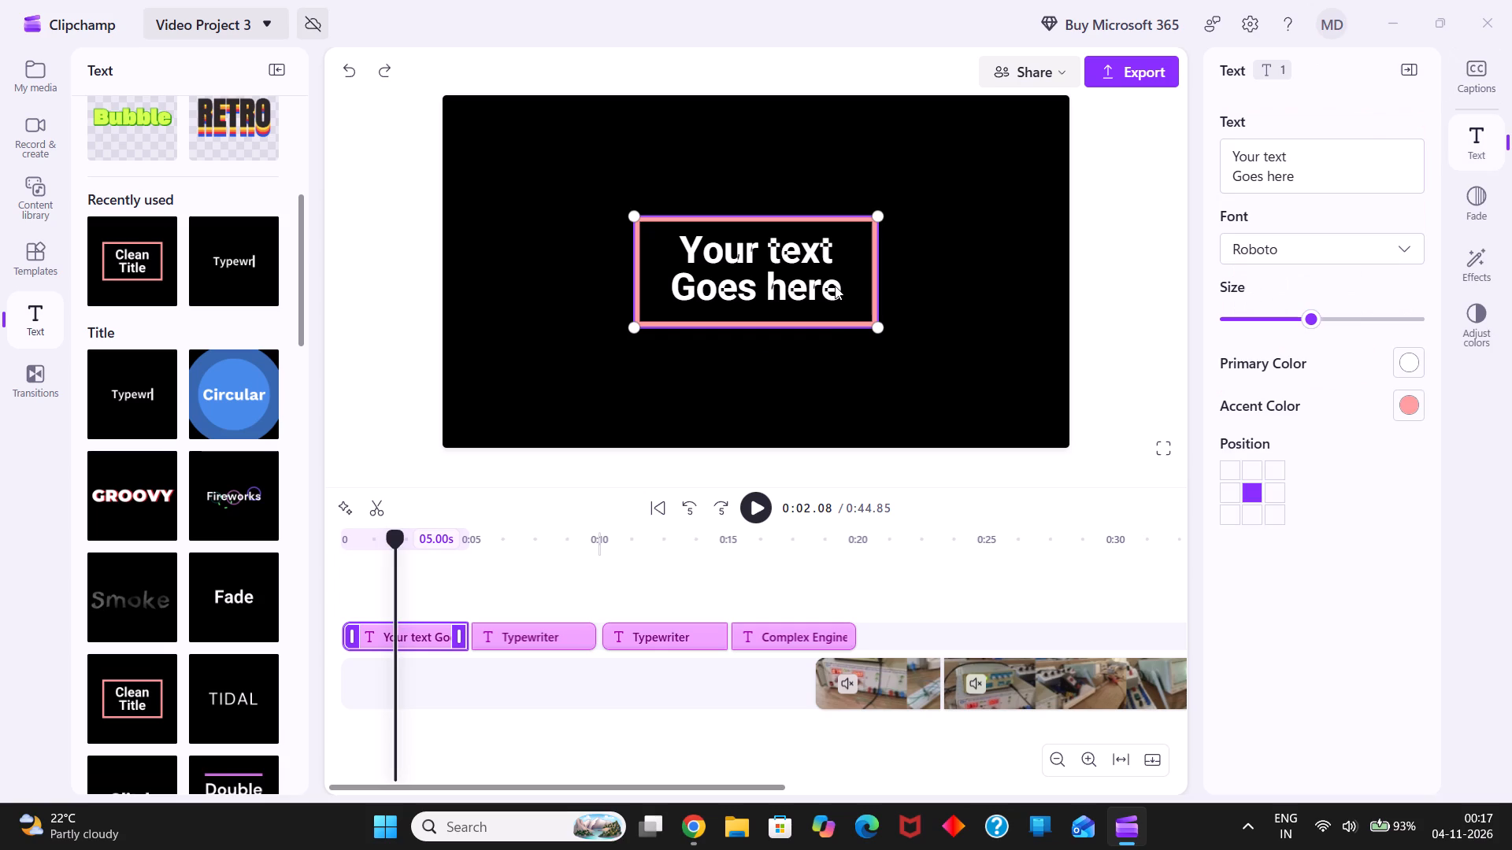
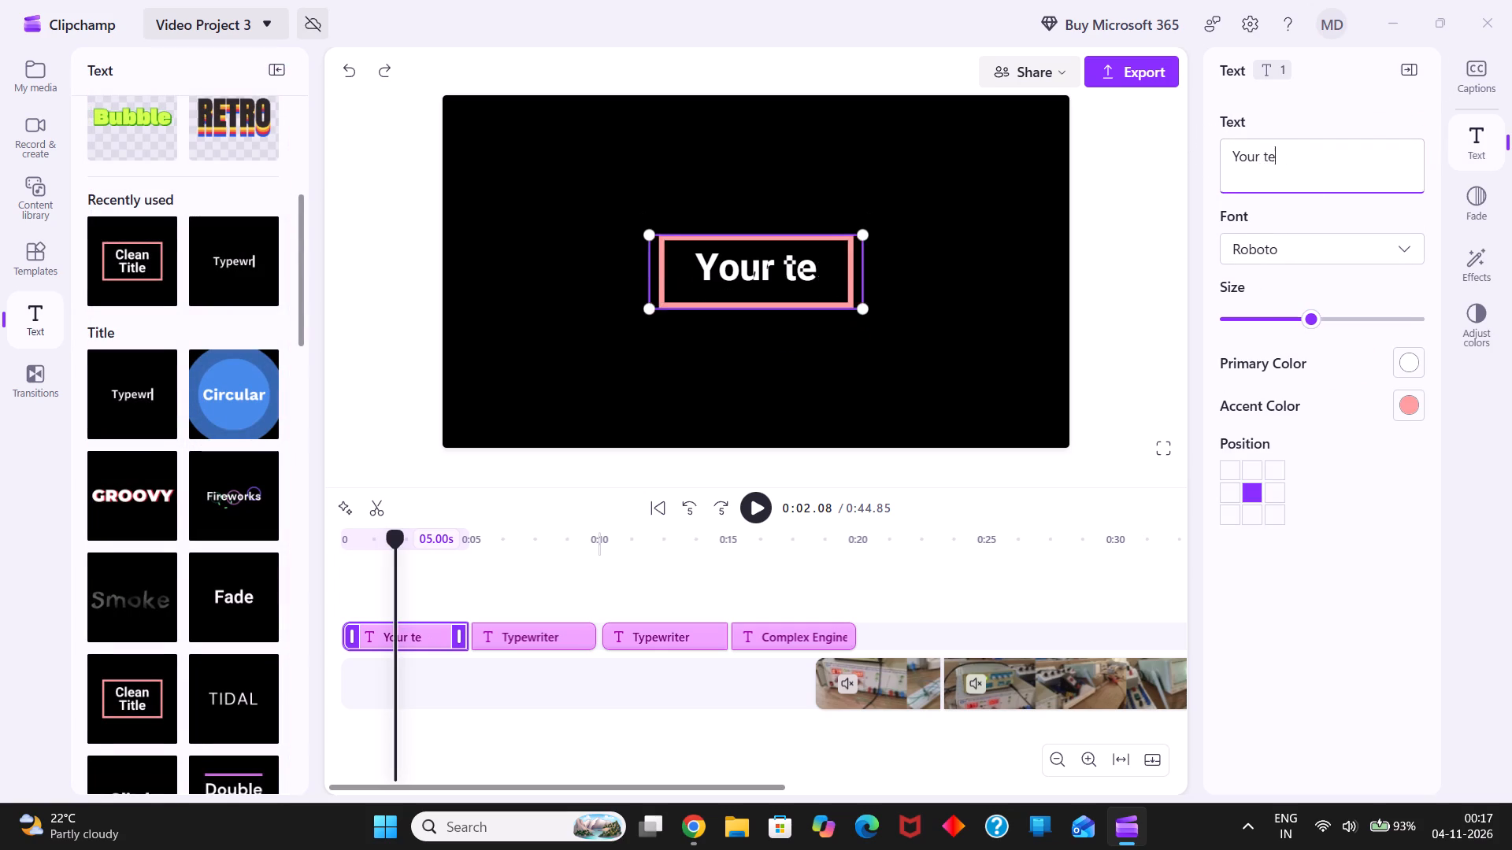
Replace the opening Clean Title's text with the copied "Complex Engineering Problem" text ending in "Power Line Noise Filtration".
key("BackSpace")
key("BackSpace")
key("BackSpace")
key("BackSpace")
key("BackSpace")
key("BackSpace")
key("BackSpace")
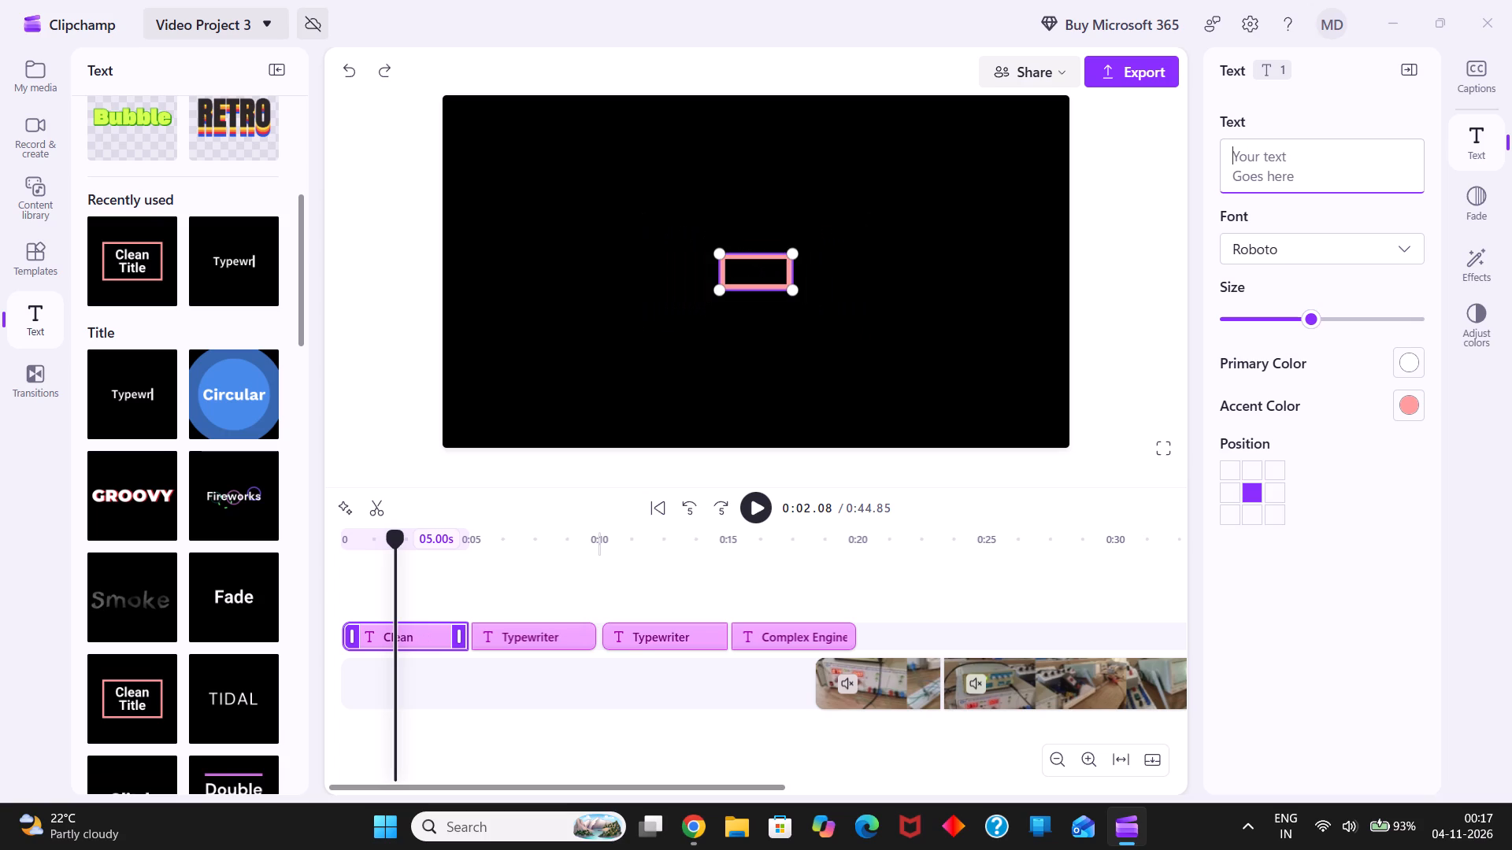
key("ctrl+v")
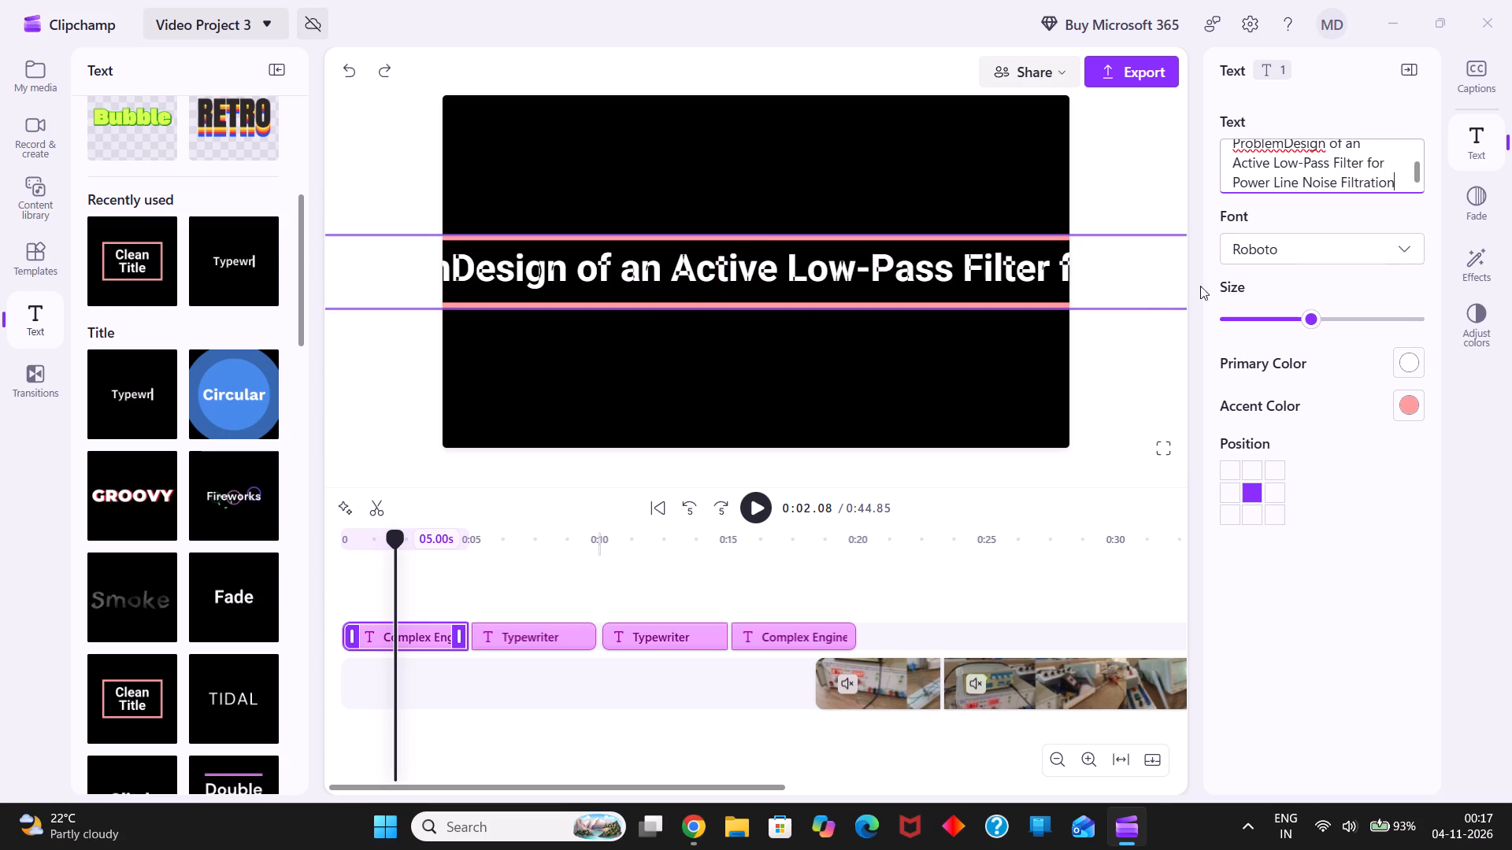
Shrink the opening title's text to near the smallest size and place its box slightly above centre, fitting fully across the frame.
left_click_drag(1158, 305, 992, 307)
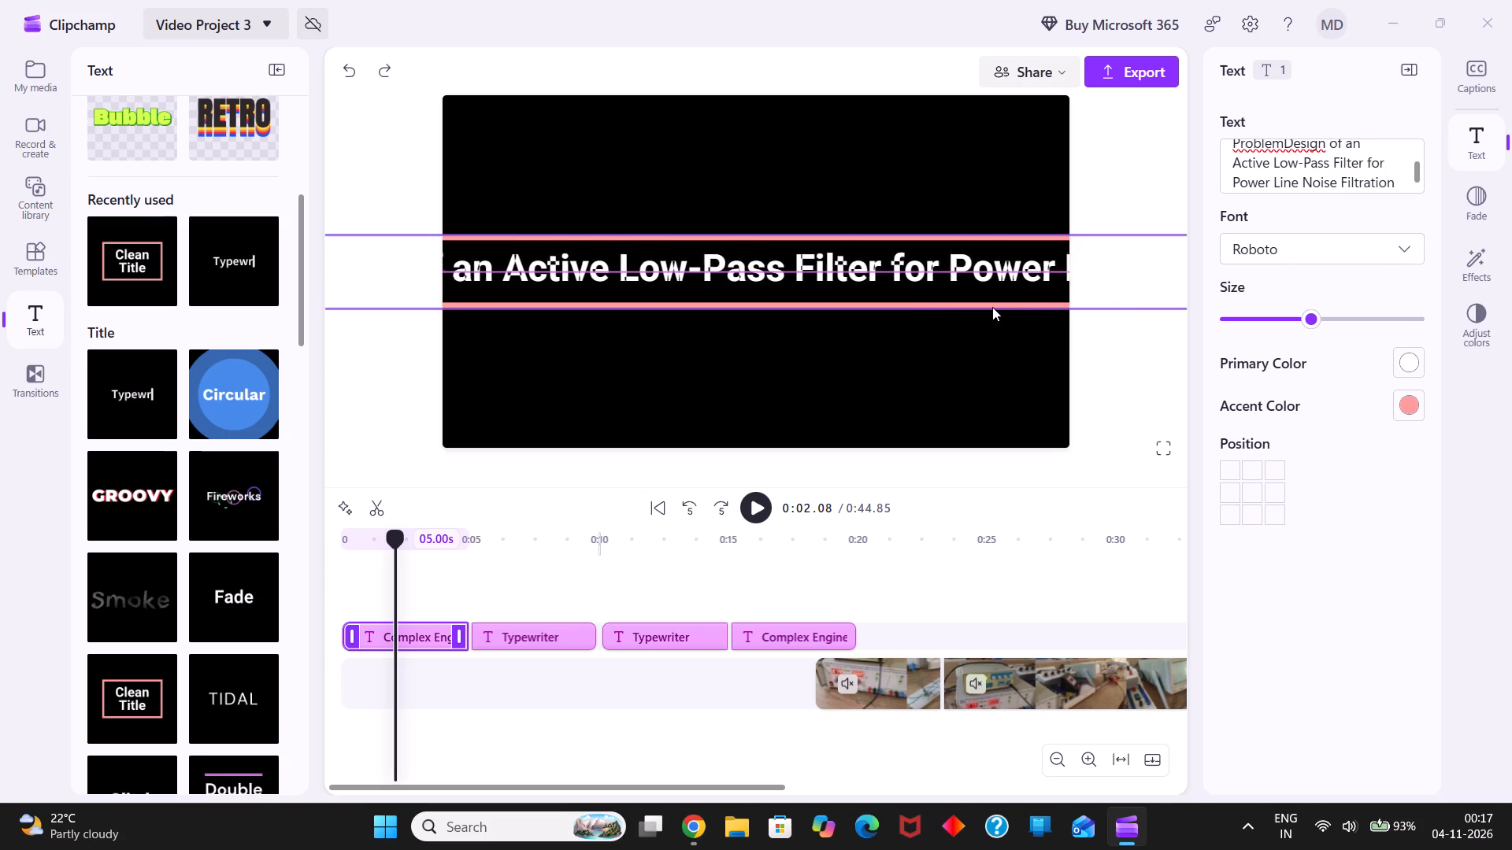
left_click_drag(992, 307, 1110, 304)
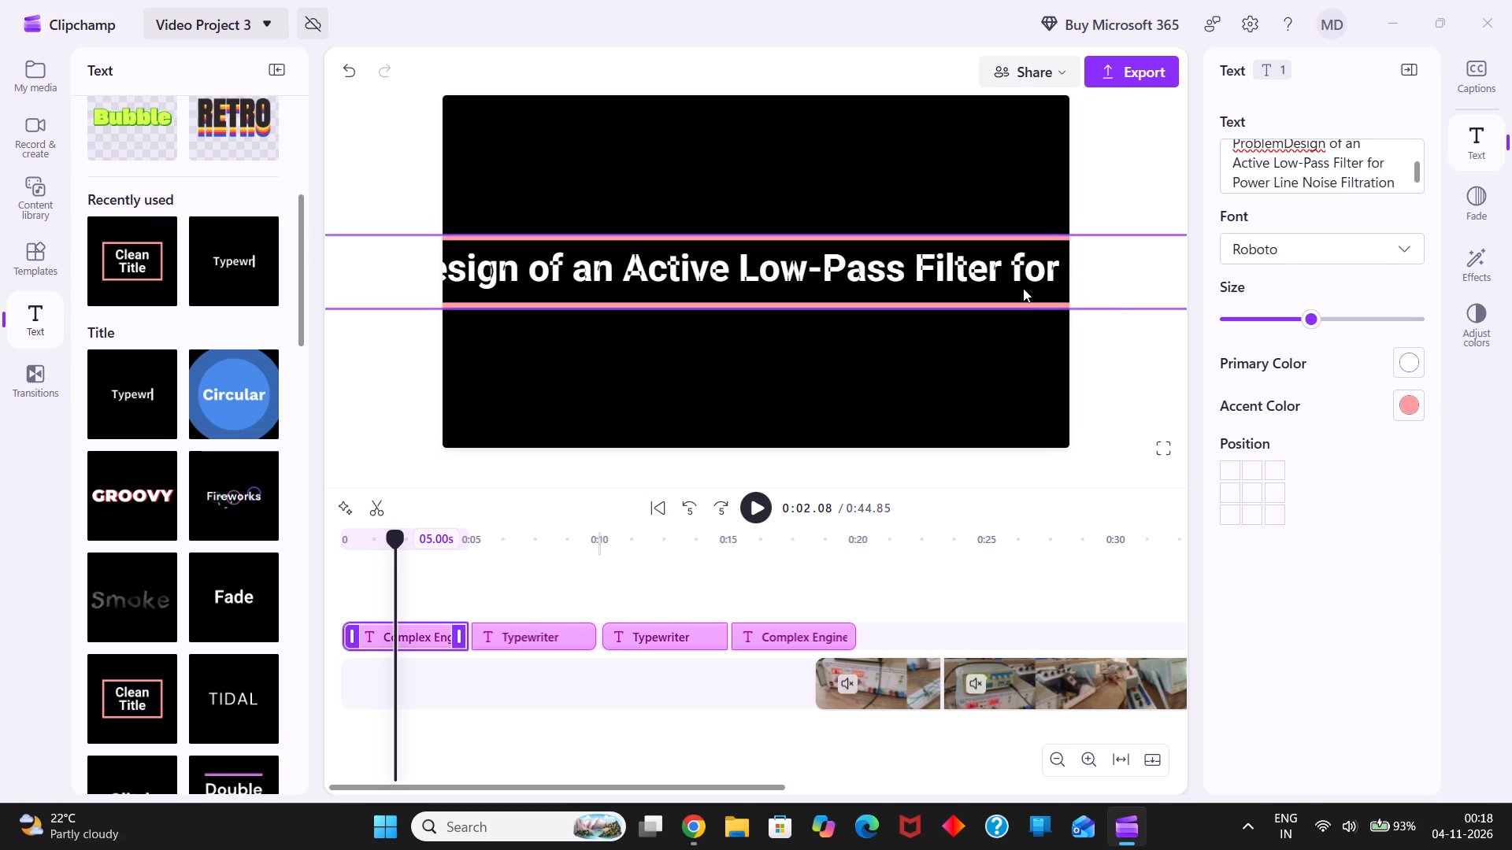
left_click_drag(1308, 319, 1285, 316)
left_click_drag(1285, 316, 1226, 324)
left_click_drag(1226, 324, 1243, 326)
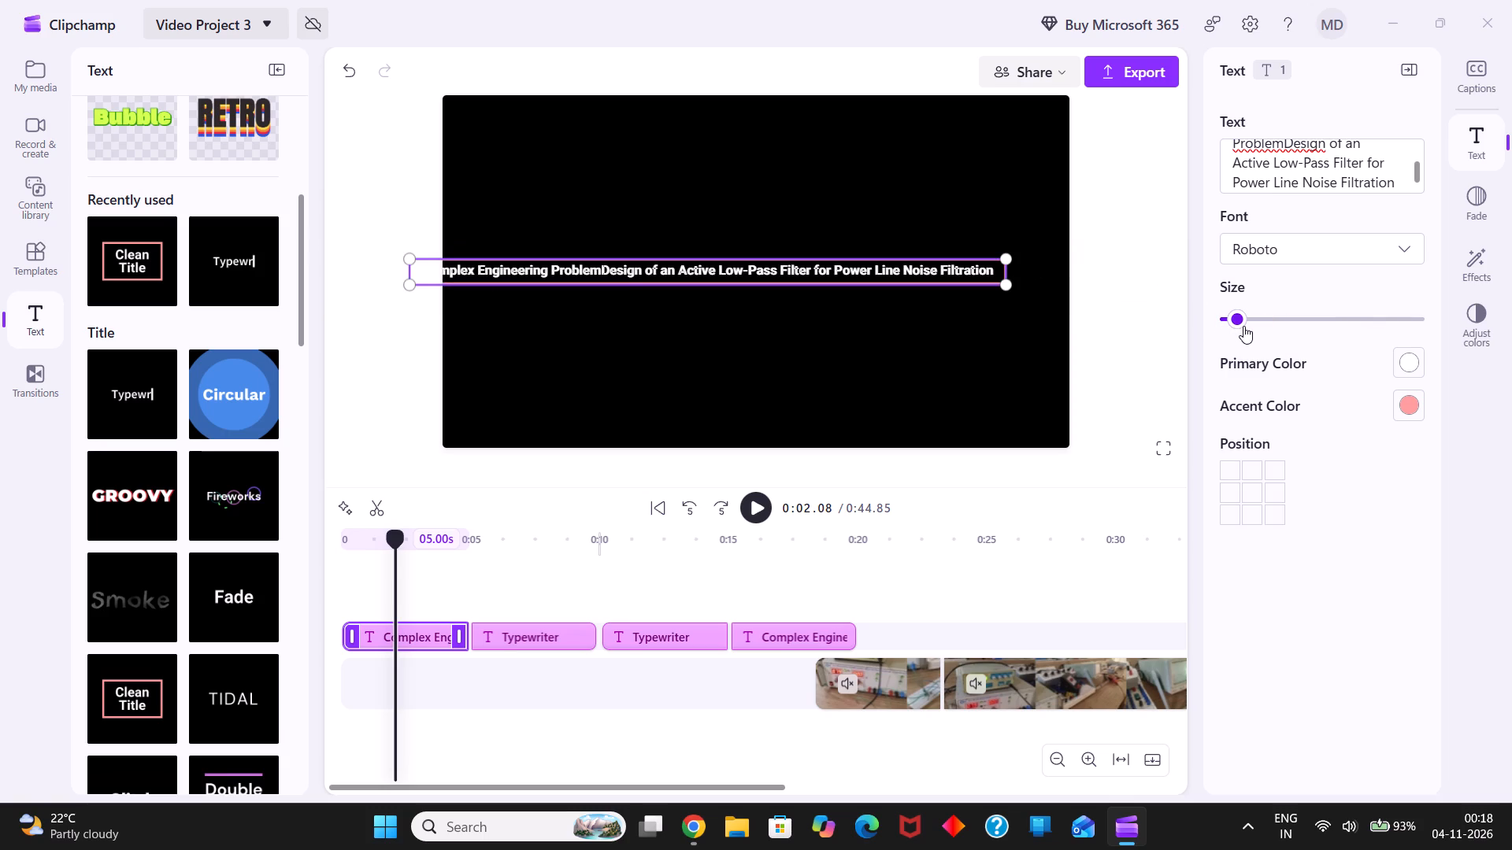
left_click_drag(911, 272, 952, 241)
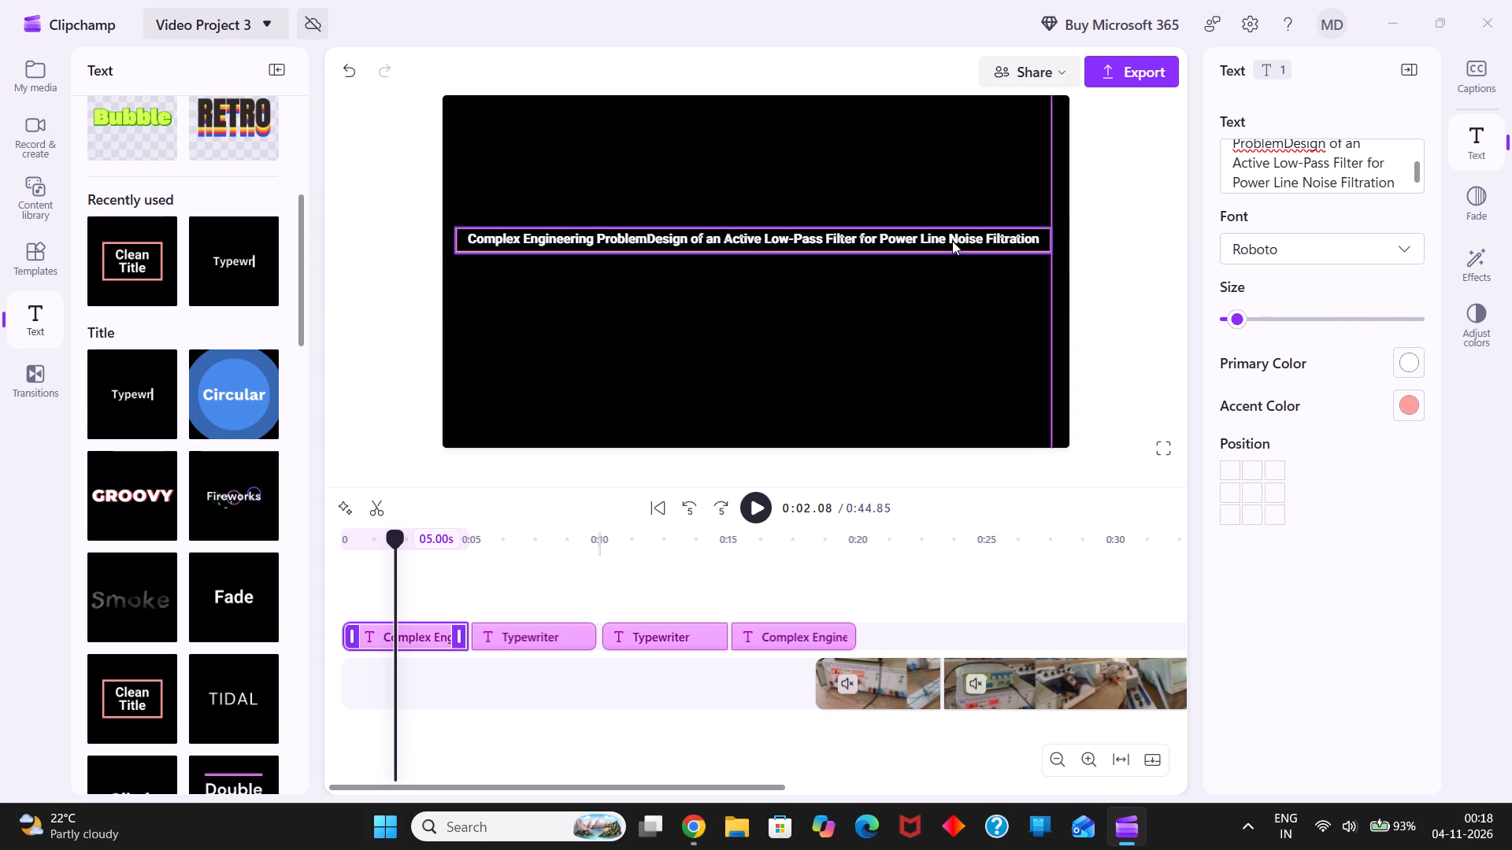
left_click_drag(952, 241, 951, 240)
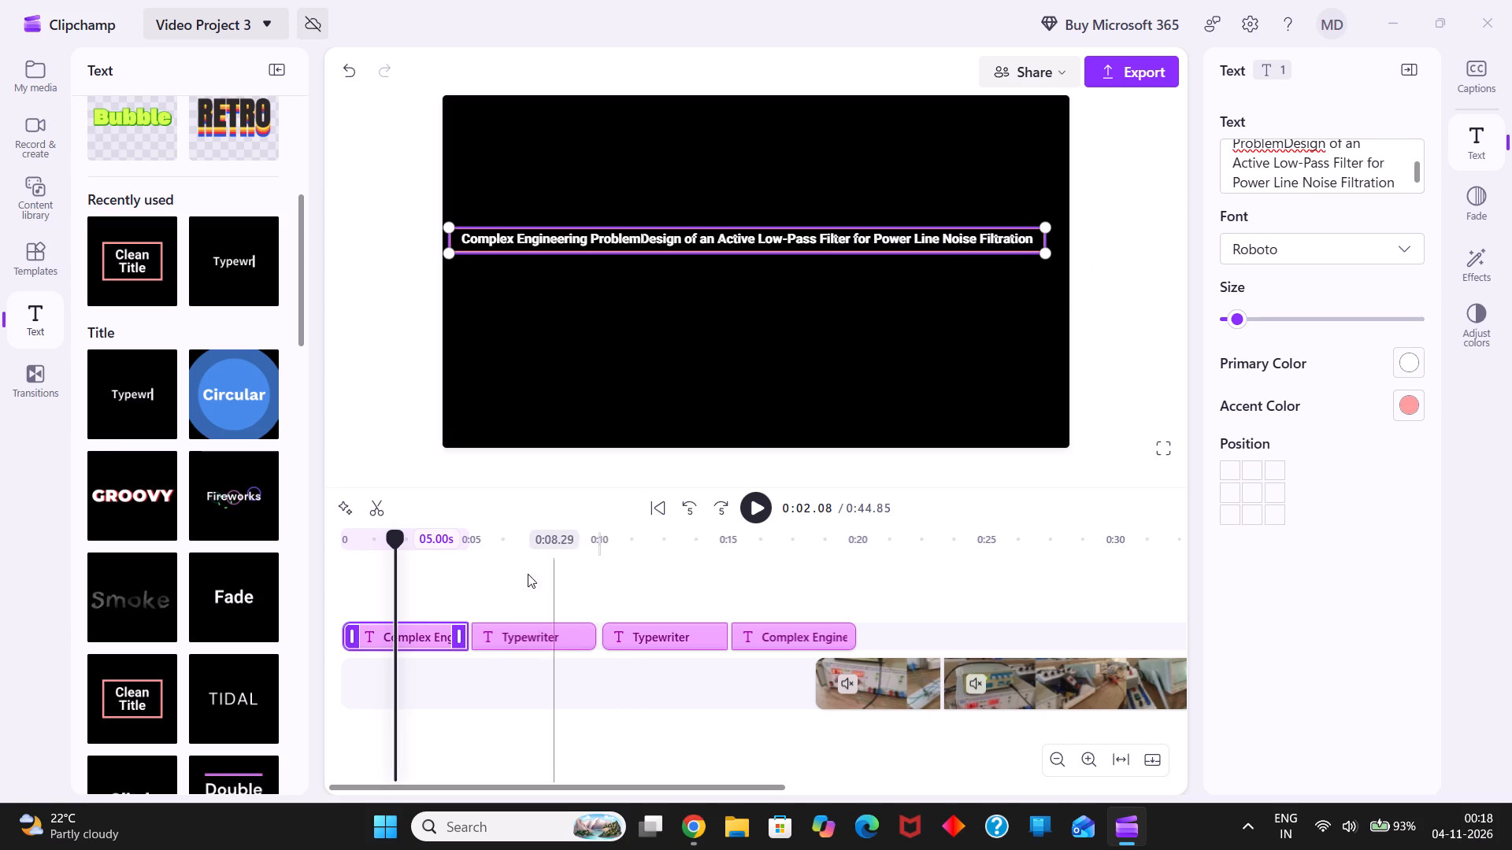
Preview and trim the opening title's end to just before the 5-second mark, and move the first Typewriter title directly against it.
left_click(361, 575)
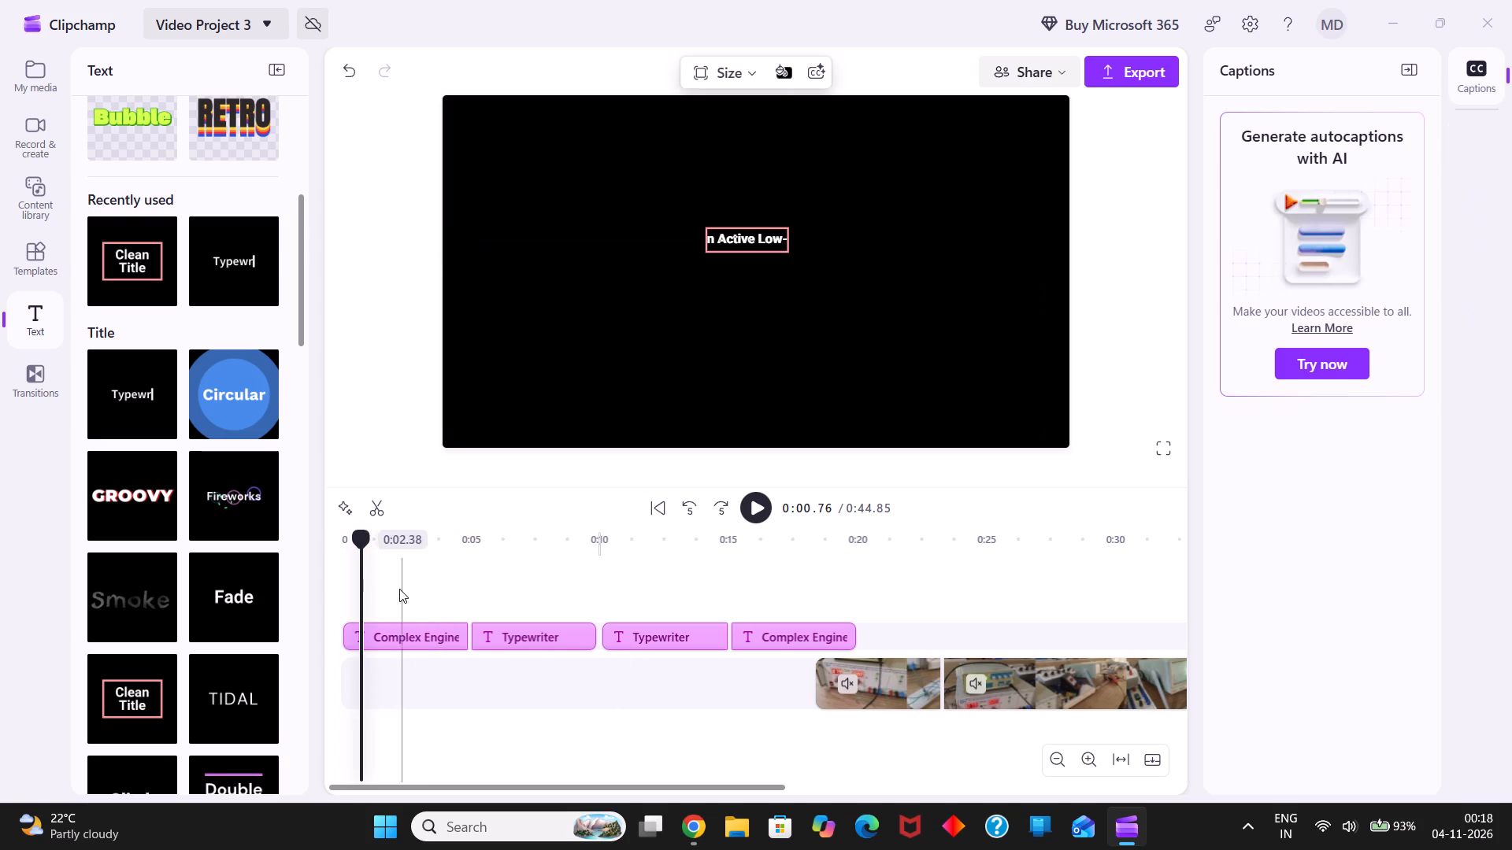
left_click(763, 508)
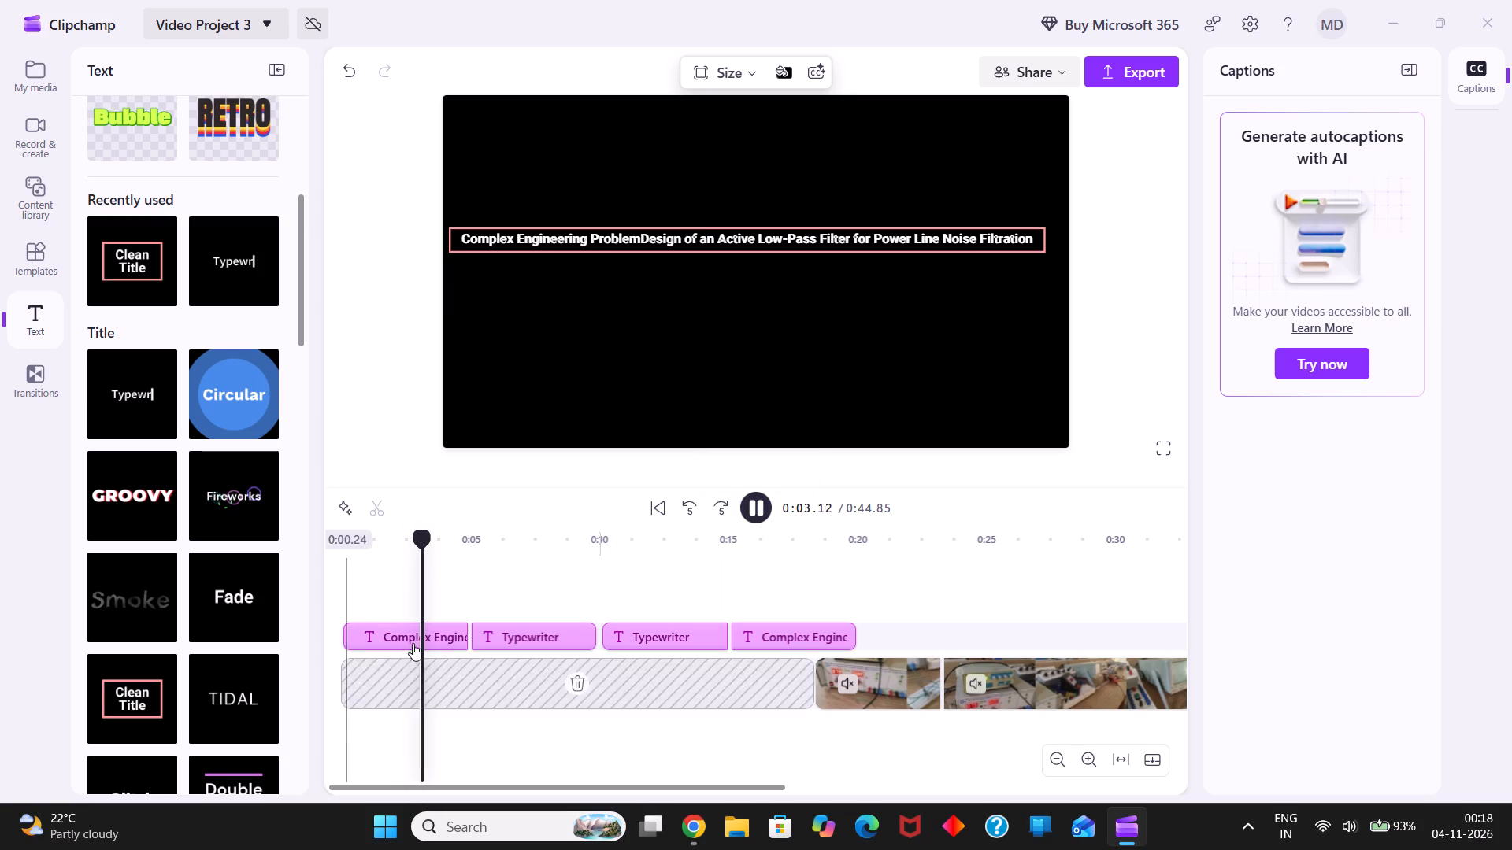
left_click_drag(456, 637, 444, 637)
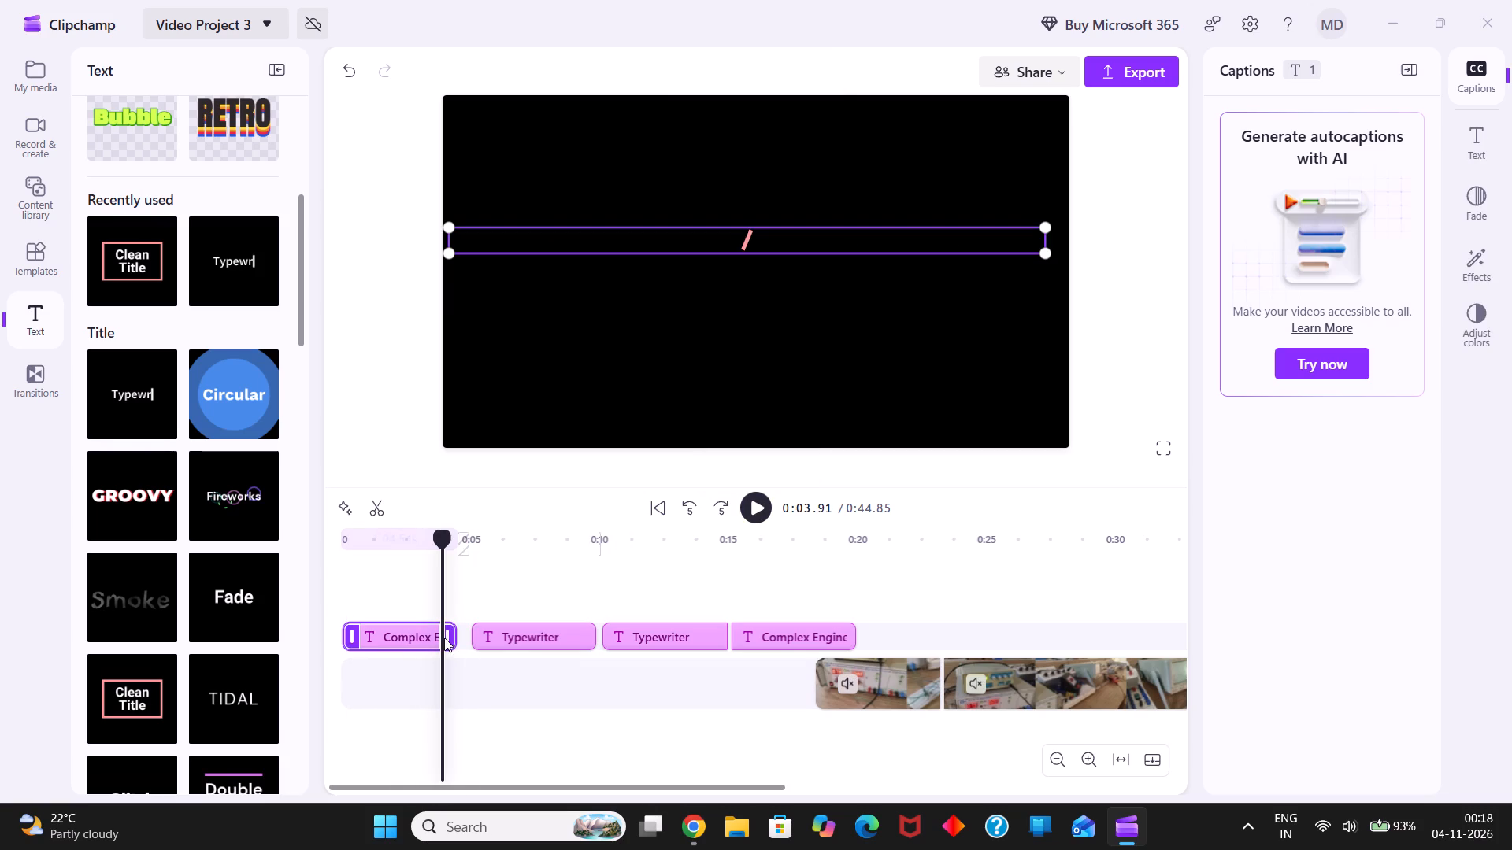
left_click_drag(564, 641, 541, 640)
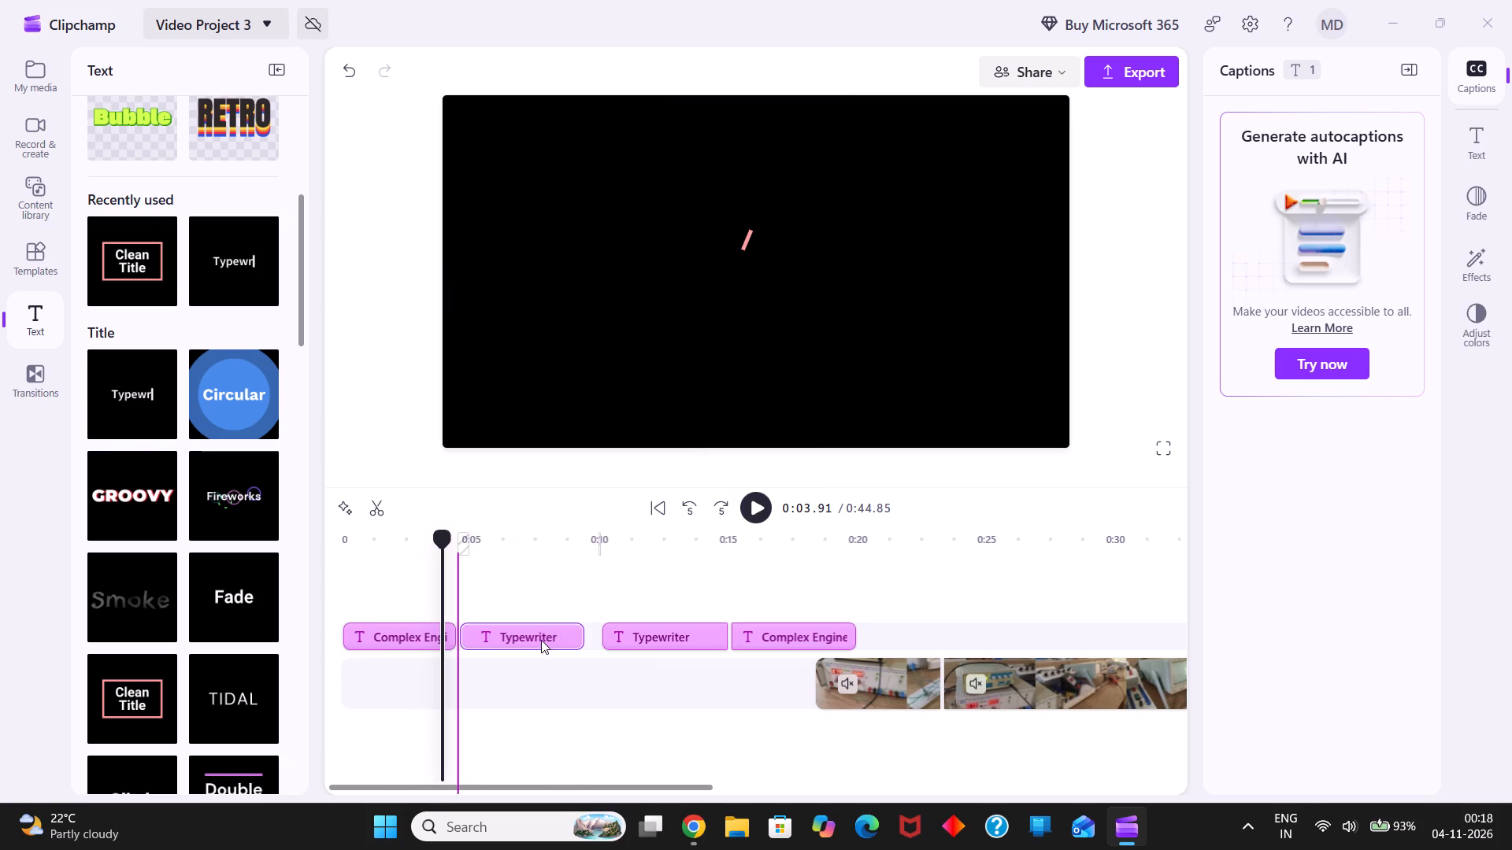
left_click(529, 639)
left_click(529, 639)
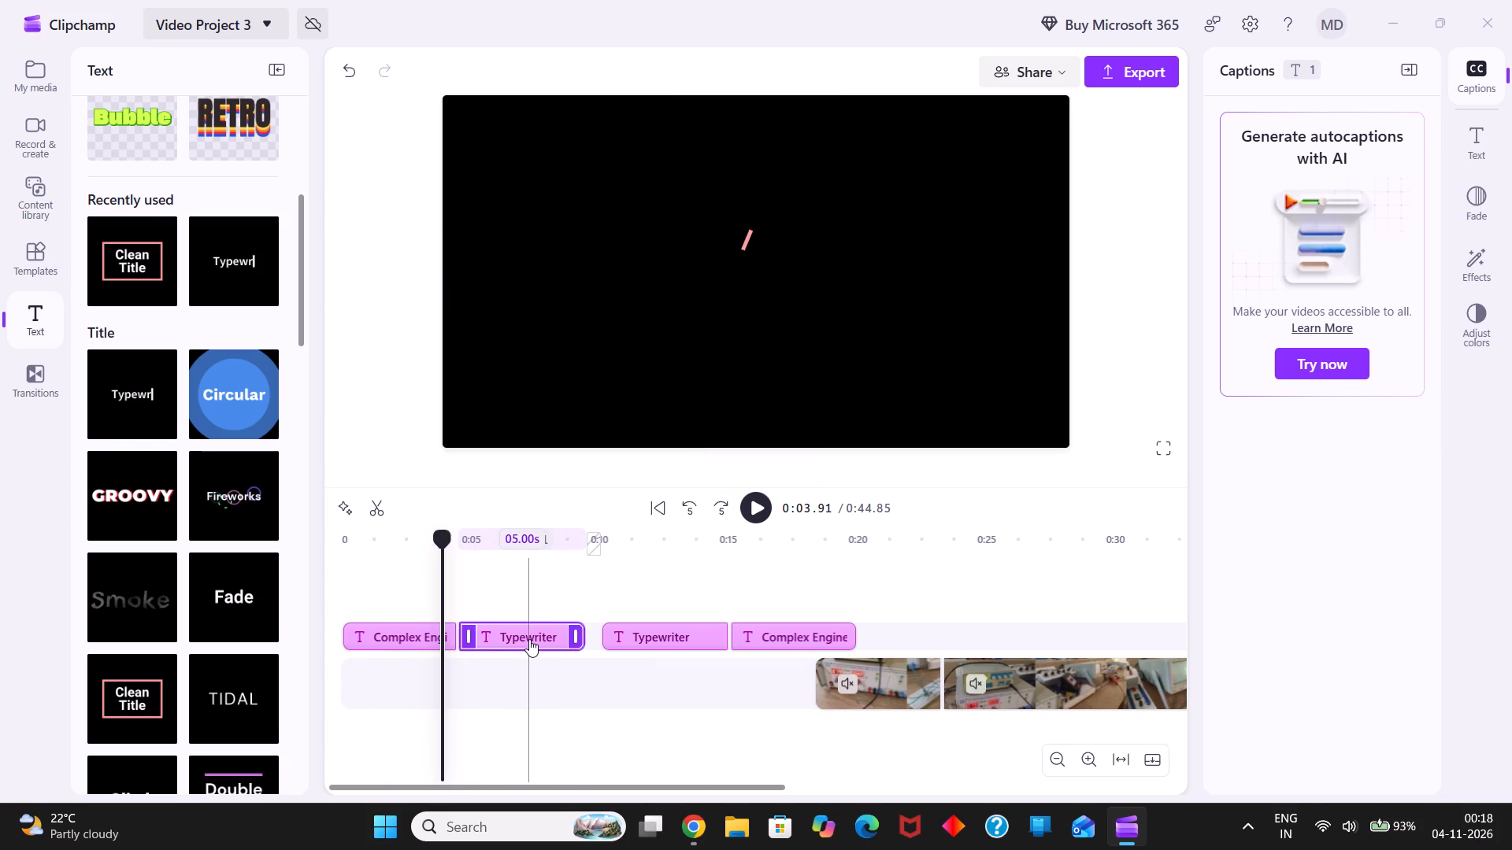
Play the video from near the start through the opening title and pause on the first Typewriter title.
left_click(361, 604)
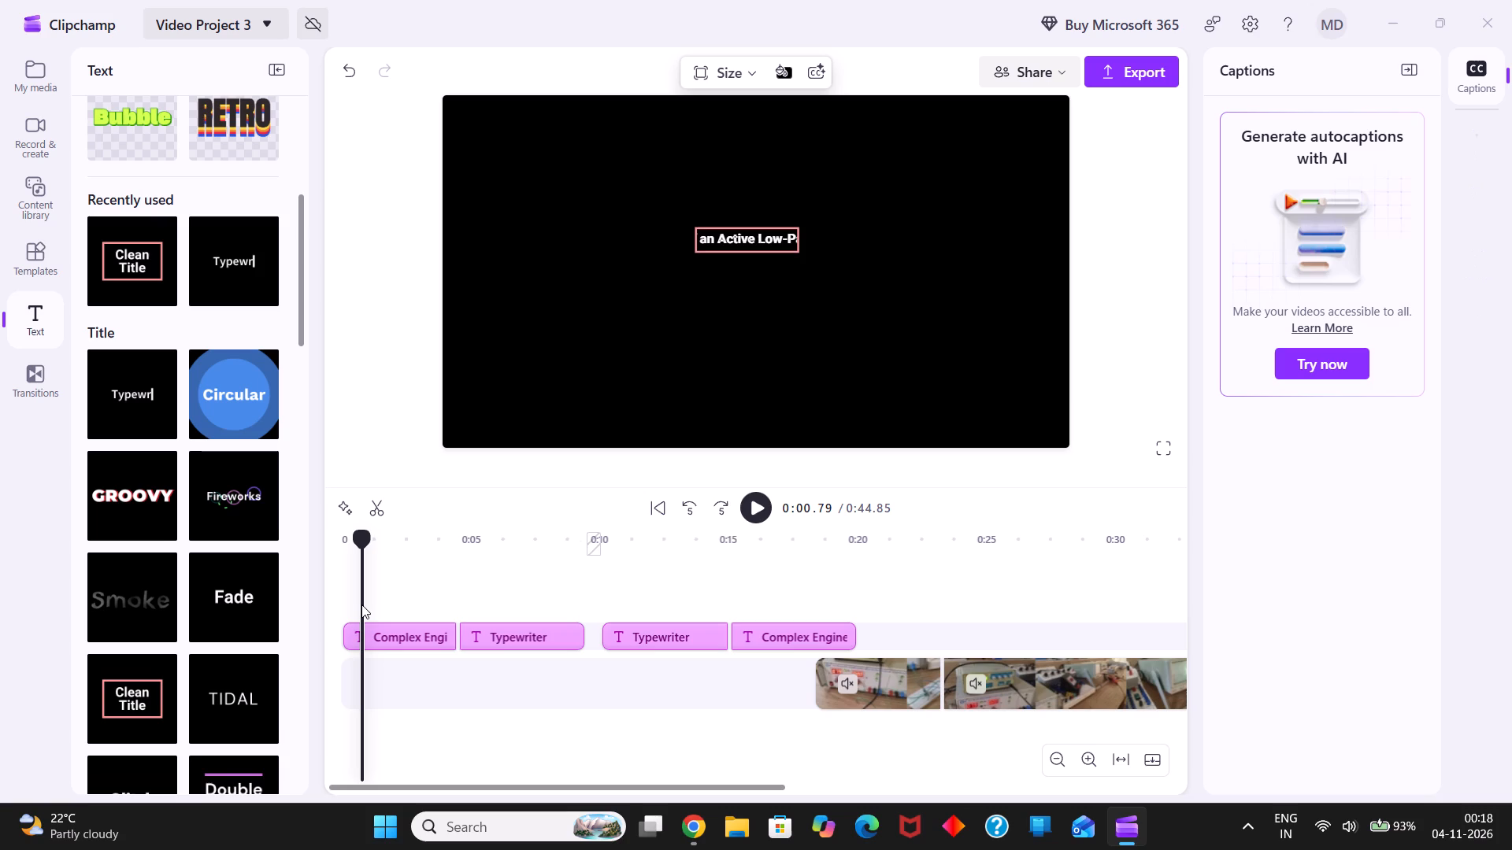
left_click(767, 515)
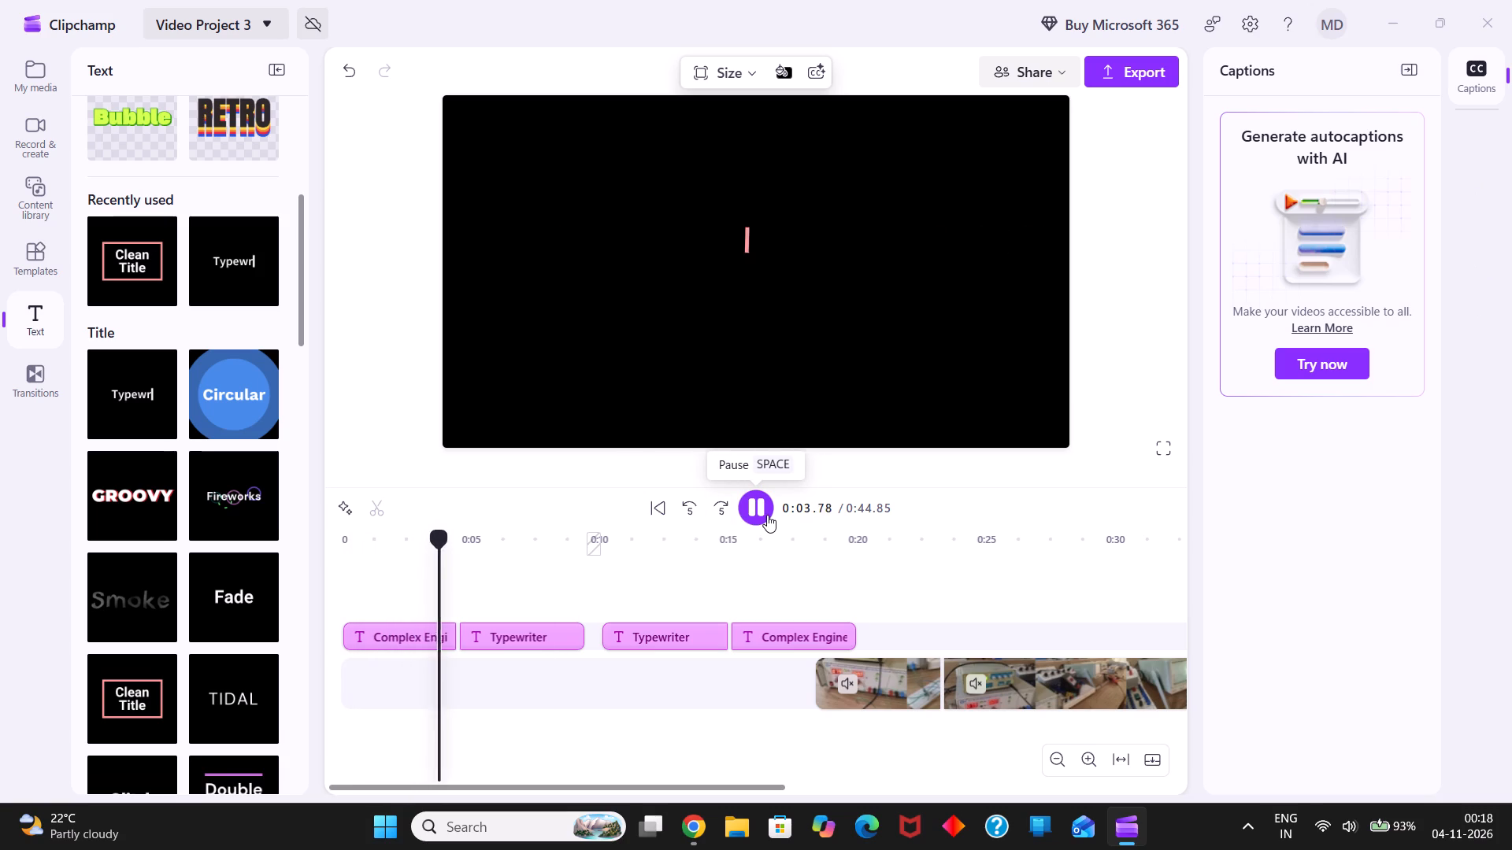
left_click(767, 515)
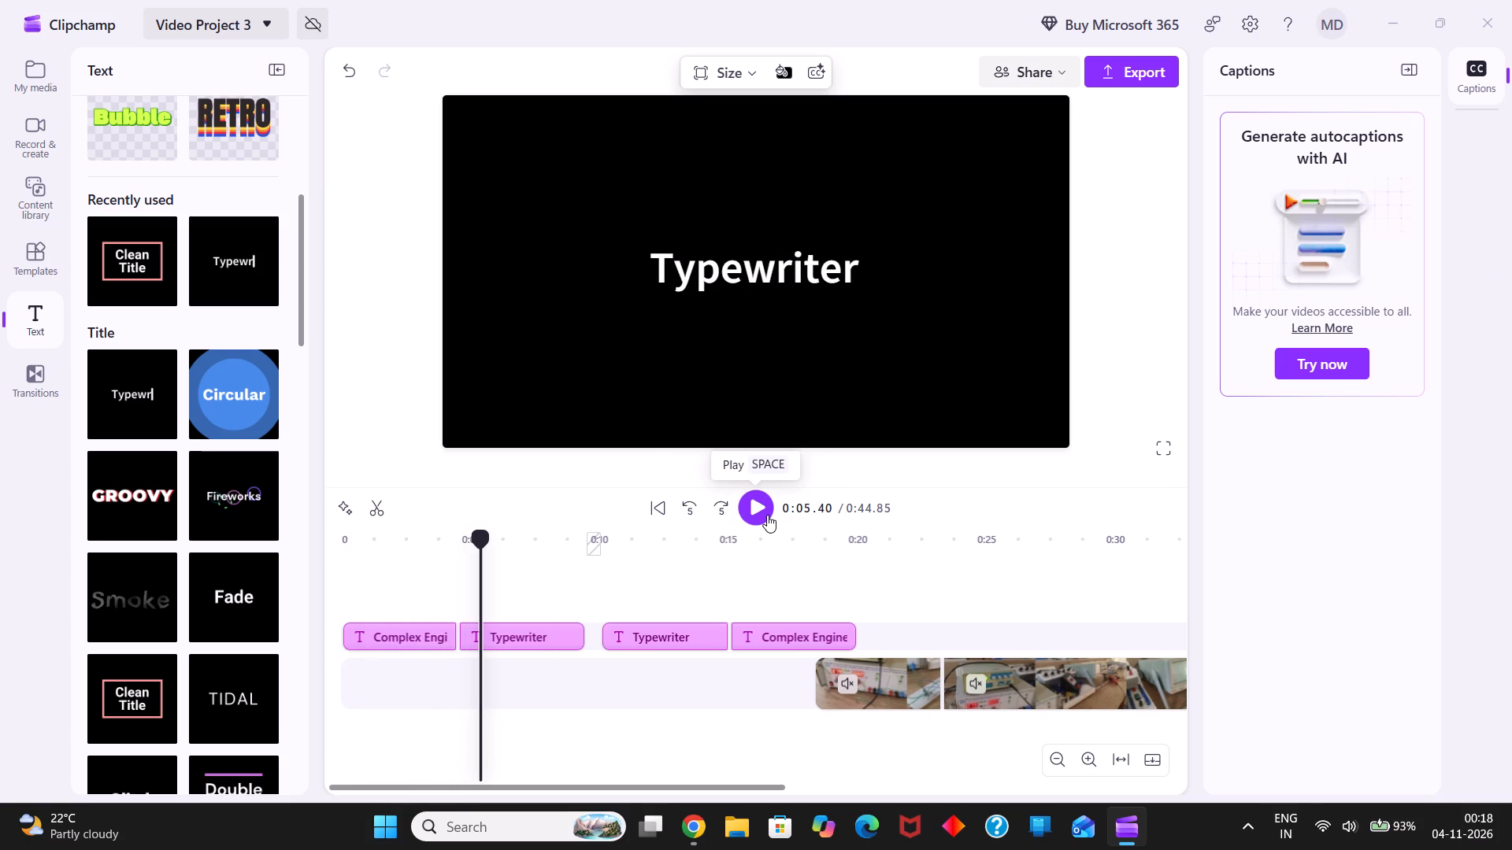
Open the first Typewriter title's text for editing.
left_click(873, 260)
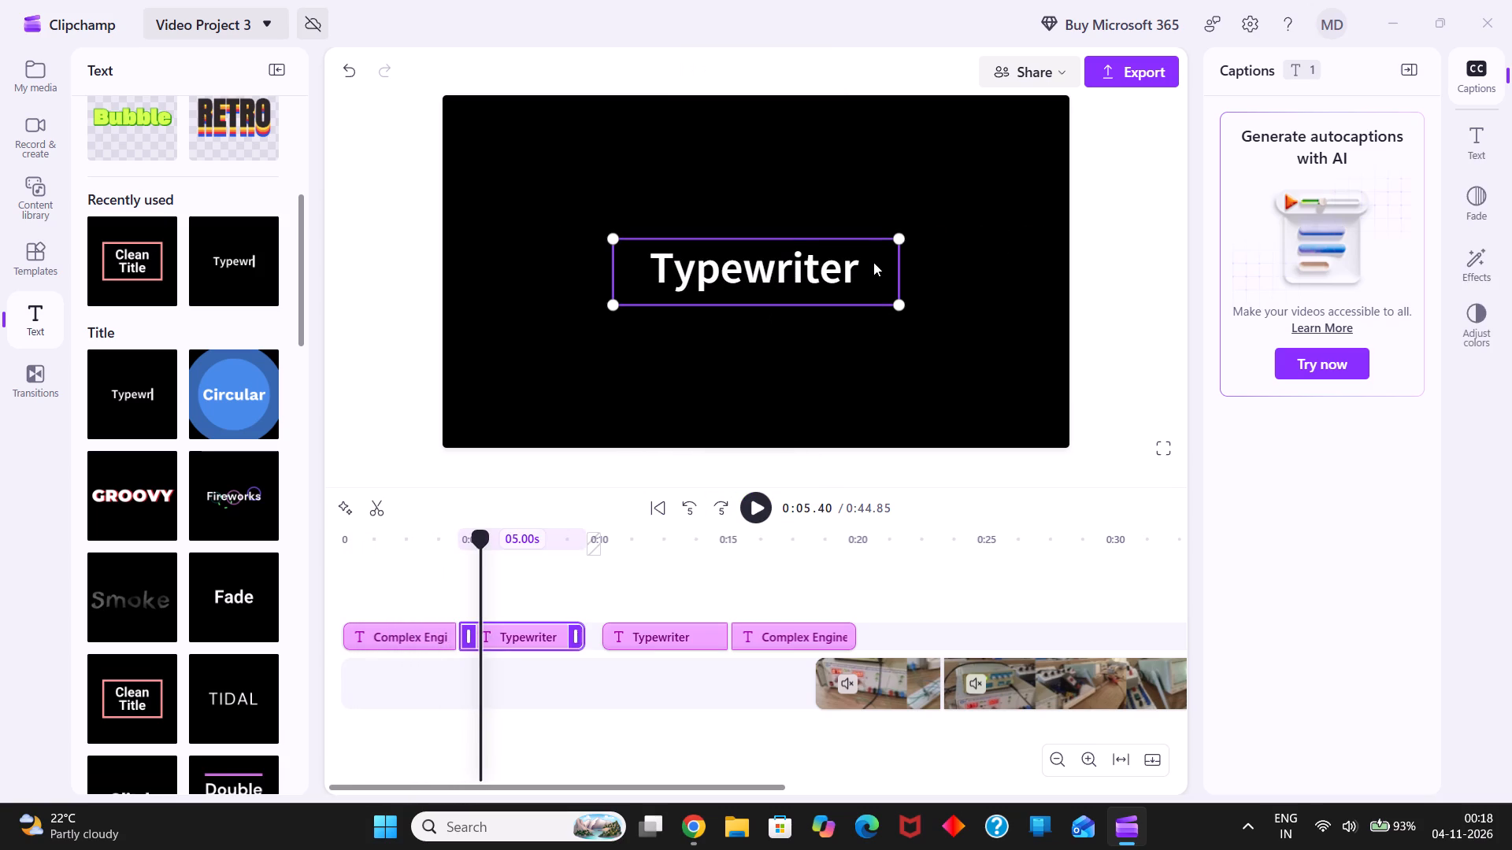
left_click(1492, 150)
left_click(1343, 150)
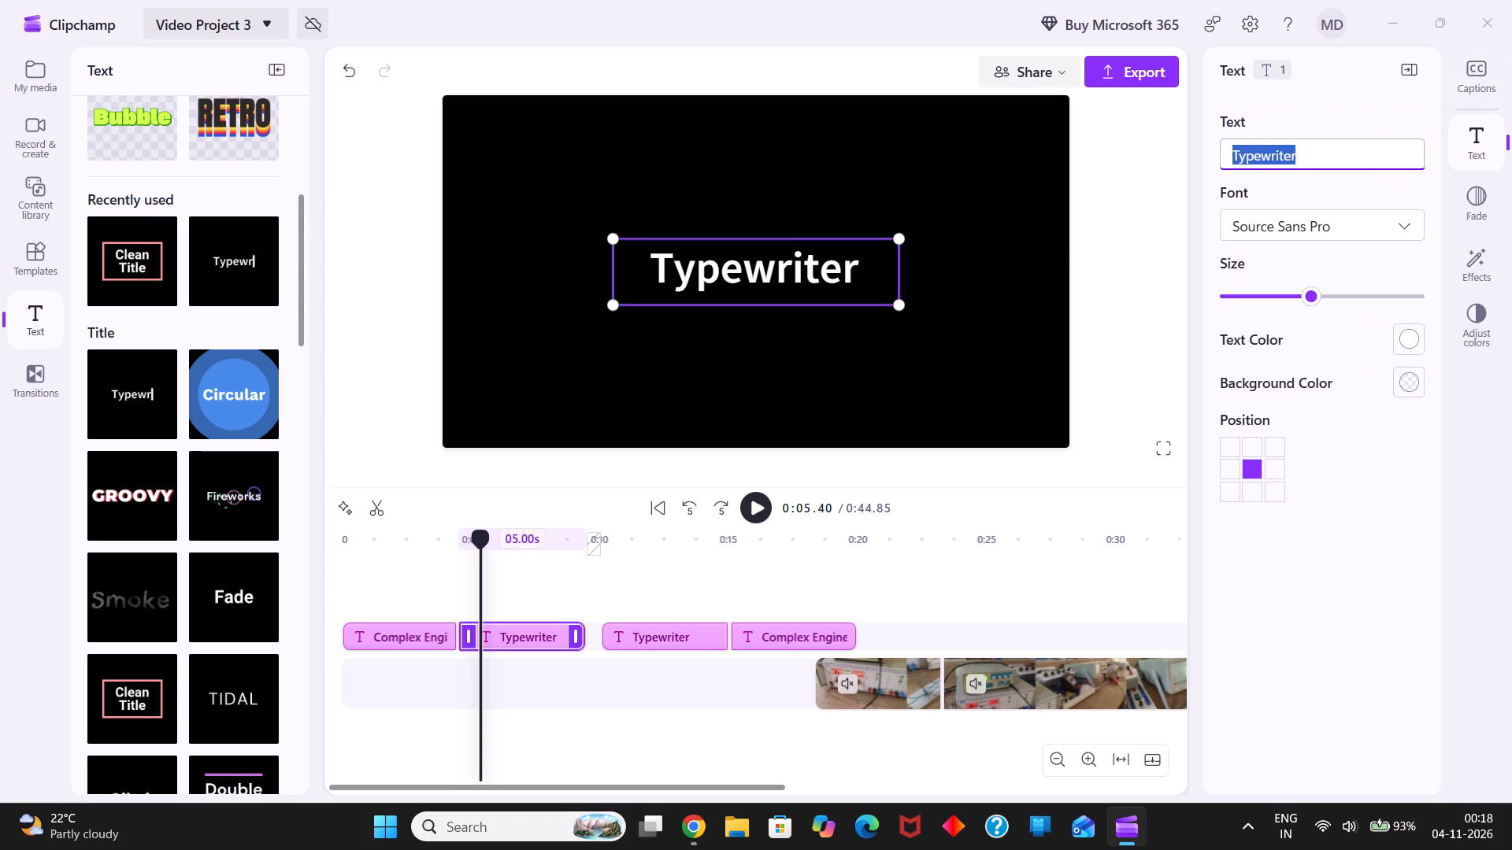
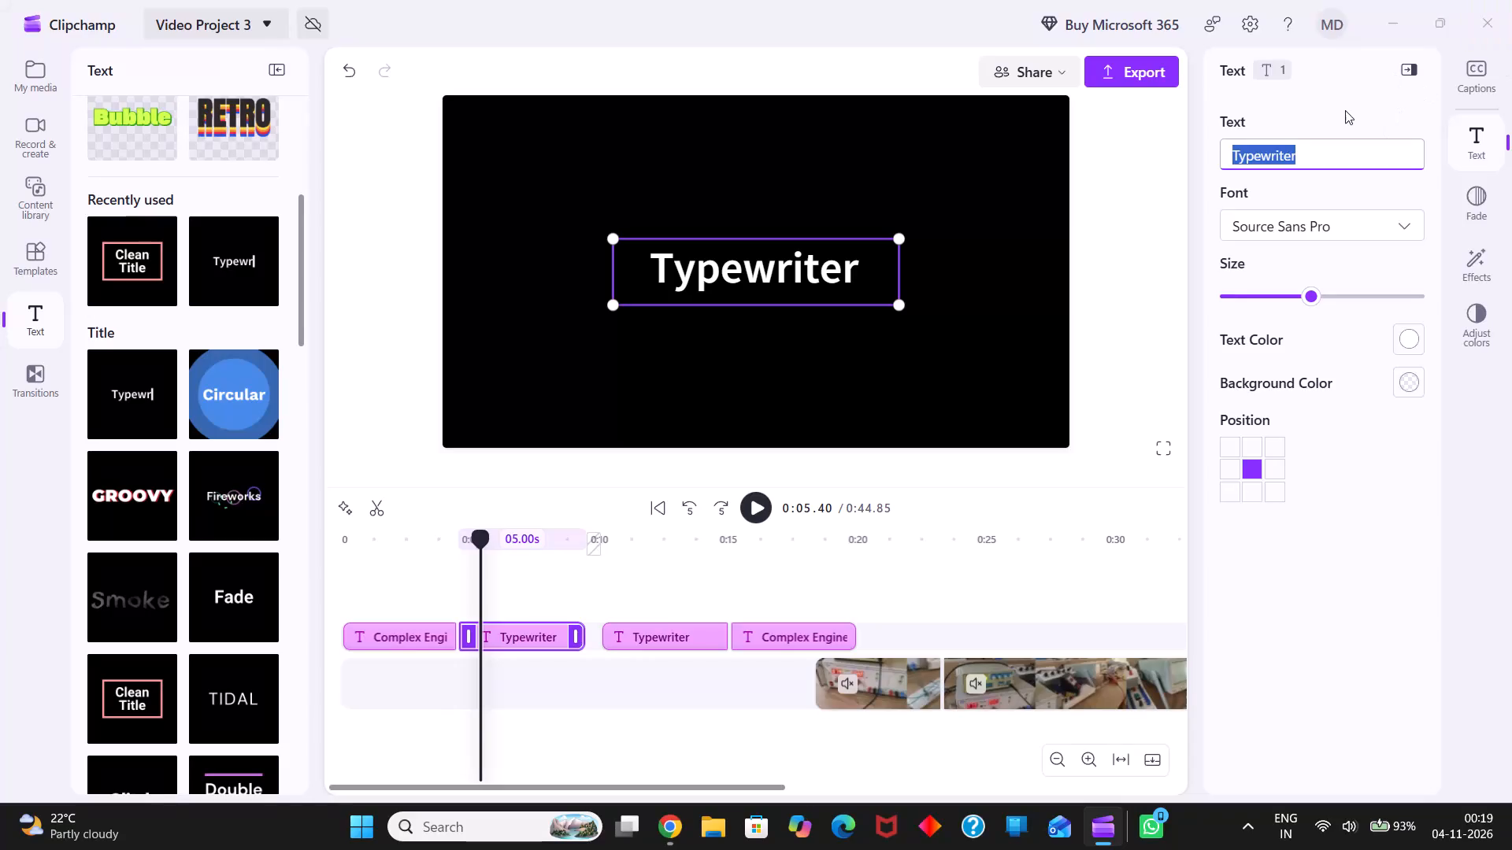
Replace the first Typewriter title's text with "advantages" and reduce its text size to about a quarter of the range.
key("BackSpace")
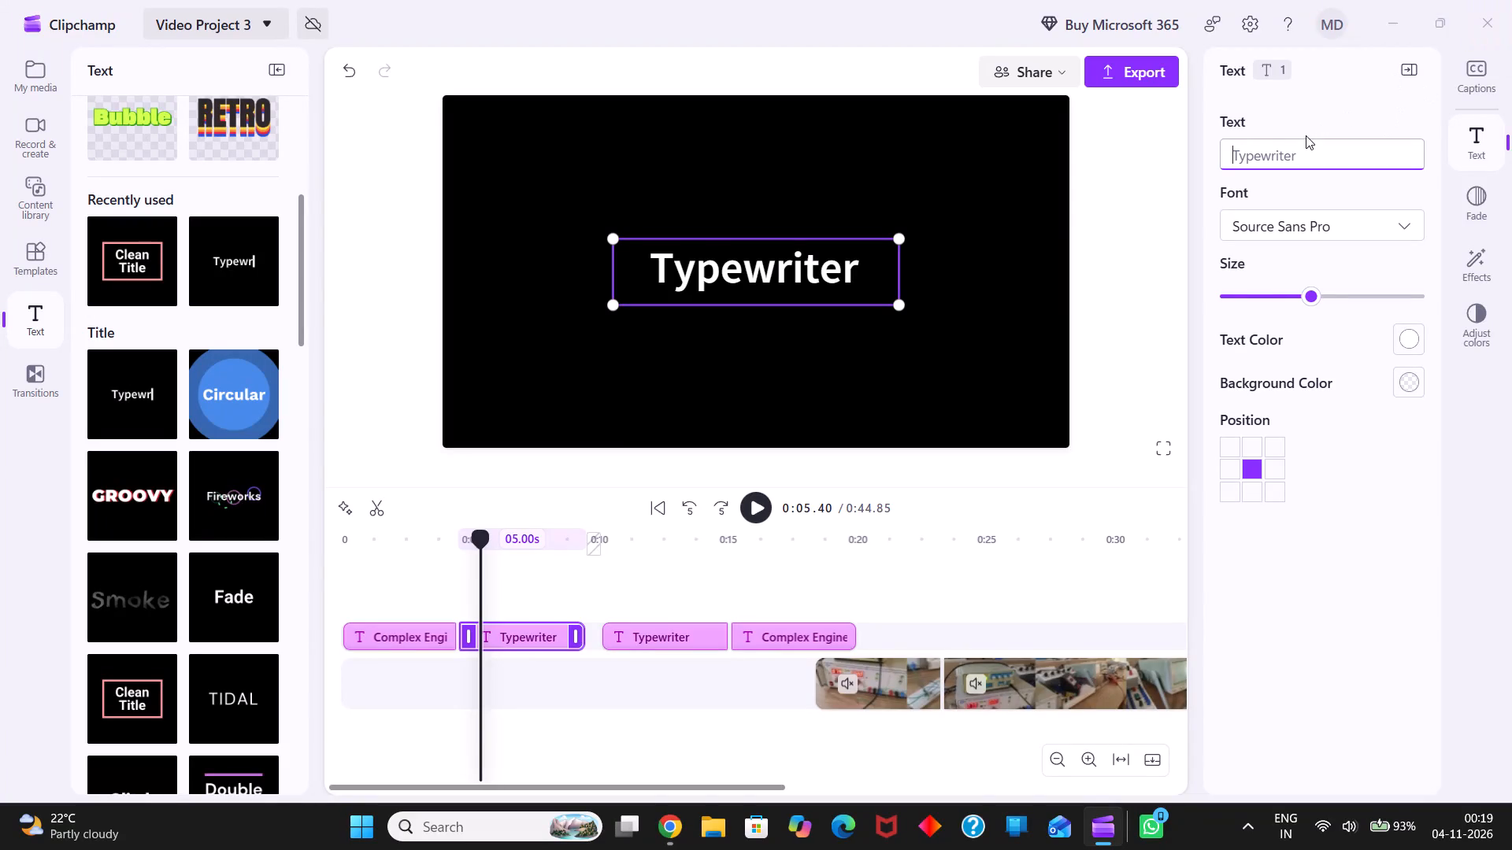
type("advantages")
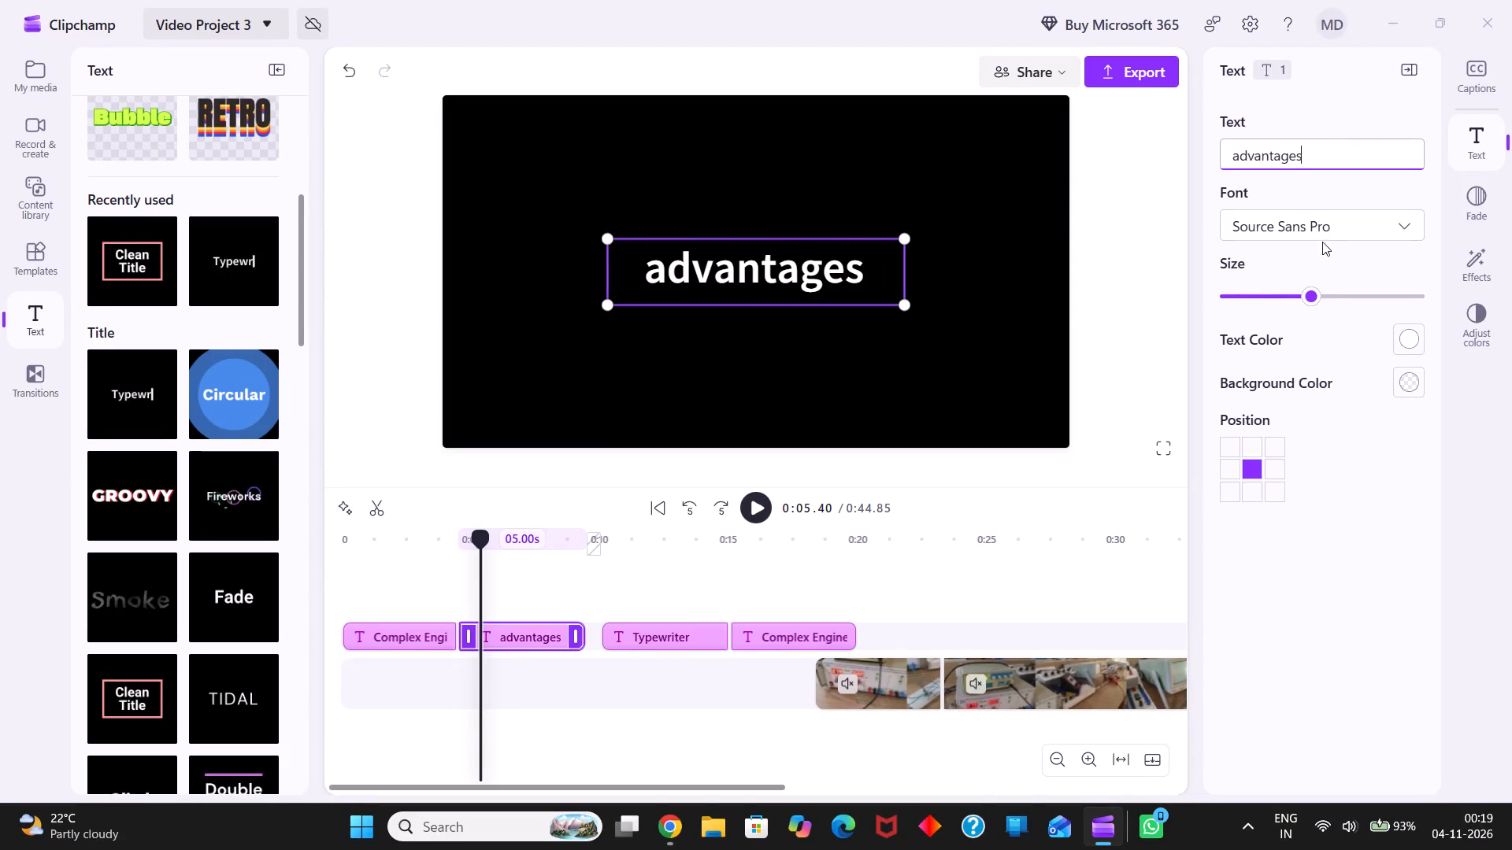
left_click_drag(1315, 294, 1269, 298)
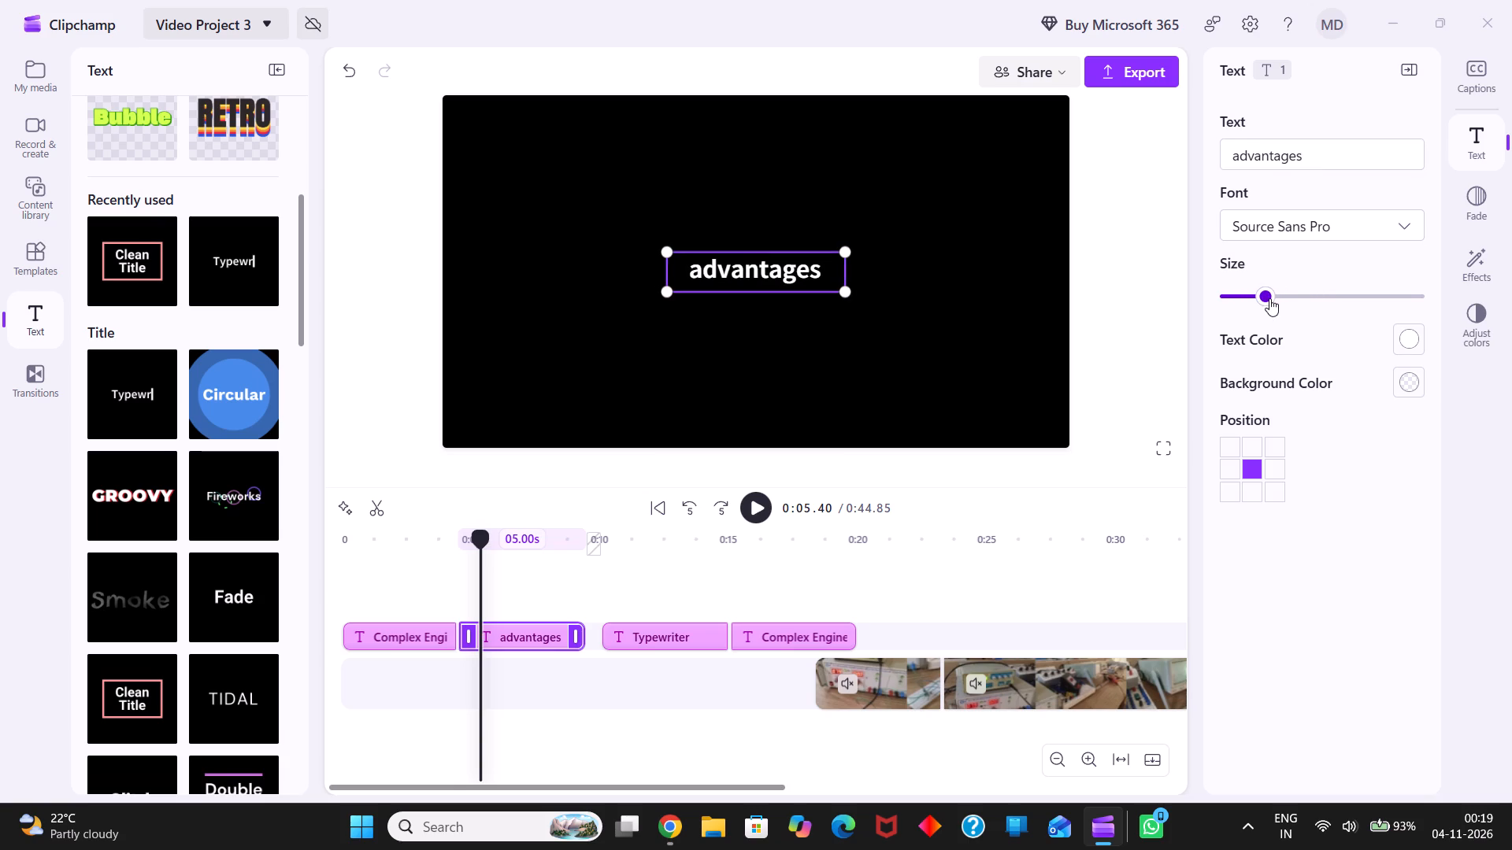
left_click_drag(1269, 298, 1267, 298)
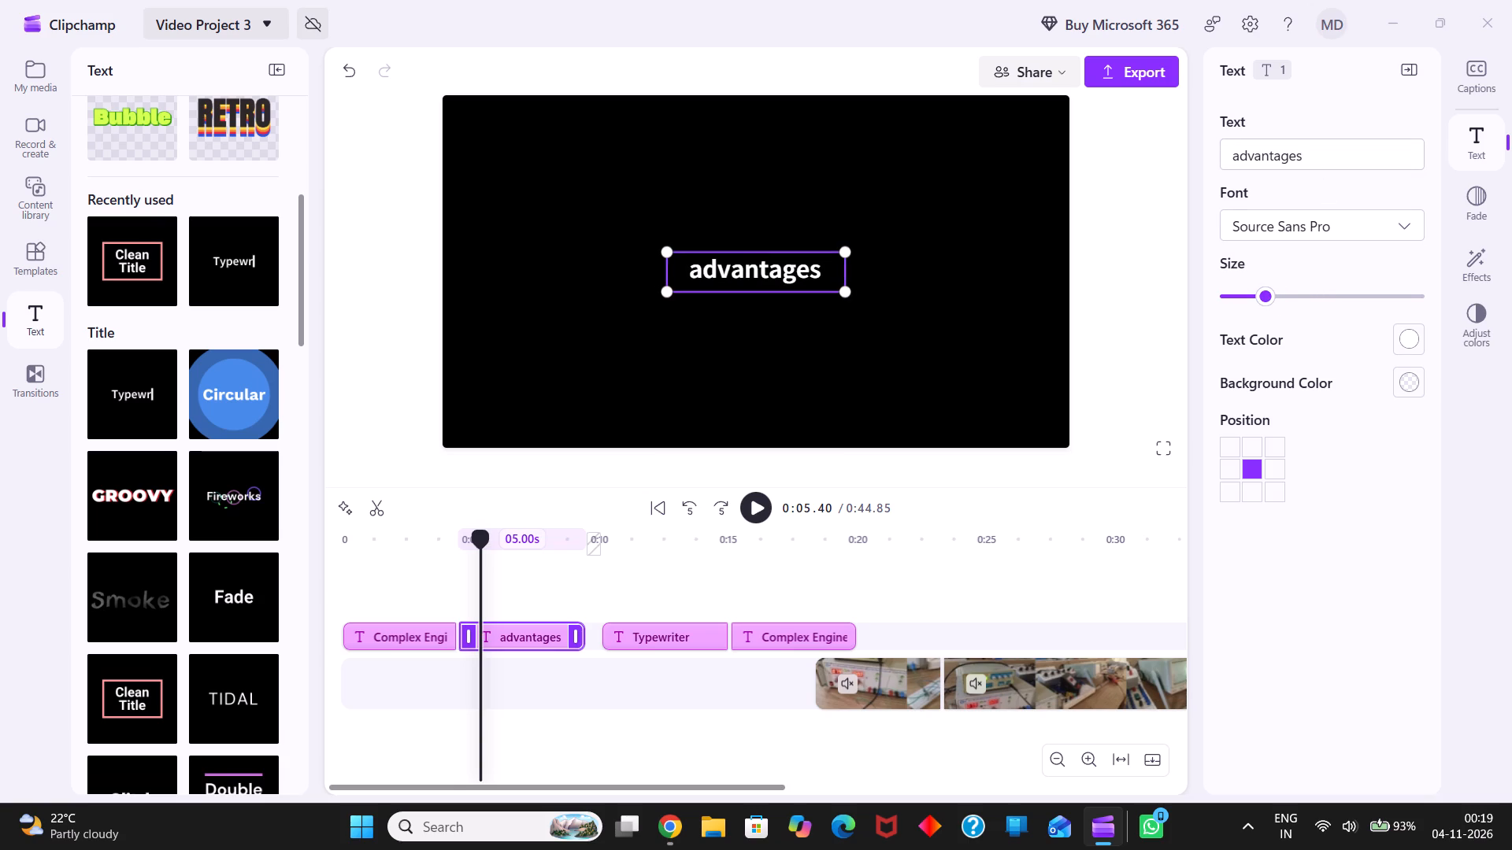
Append the copied "High performance voice filtering" description after "advantages" in the title's text.
left_click(1322, 157)
left_click(1322, 157)
key("space")
key("ctrl+v")
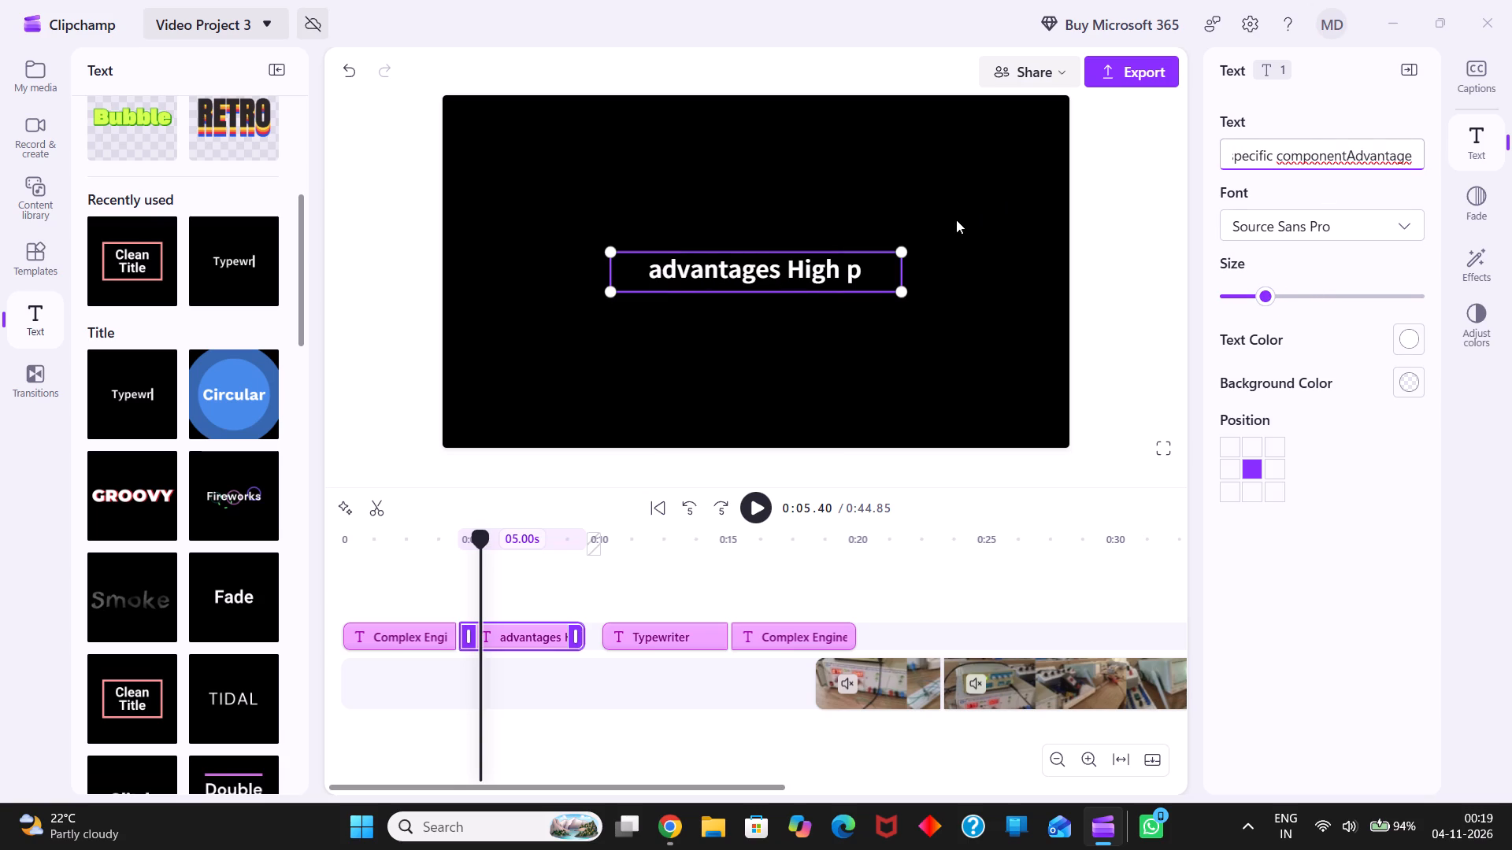
Shrink the advantages title to nearly the smallest text size and set its font to Calibri.
left_click_drag(1265, 295, 1232, 294)
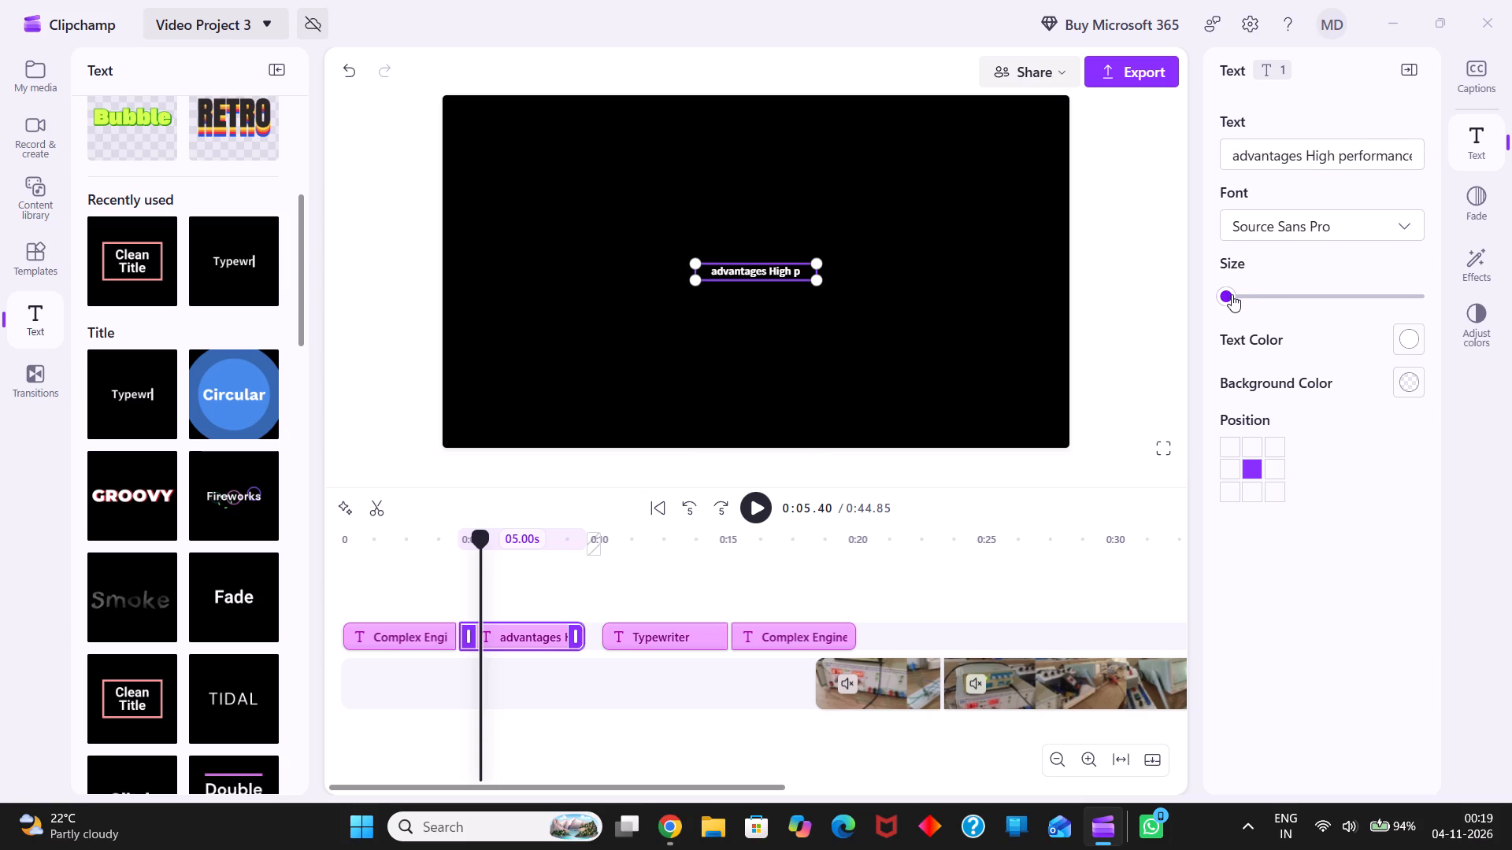
left_click(1341, 233)
left_click(1297, 342)
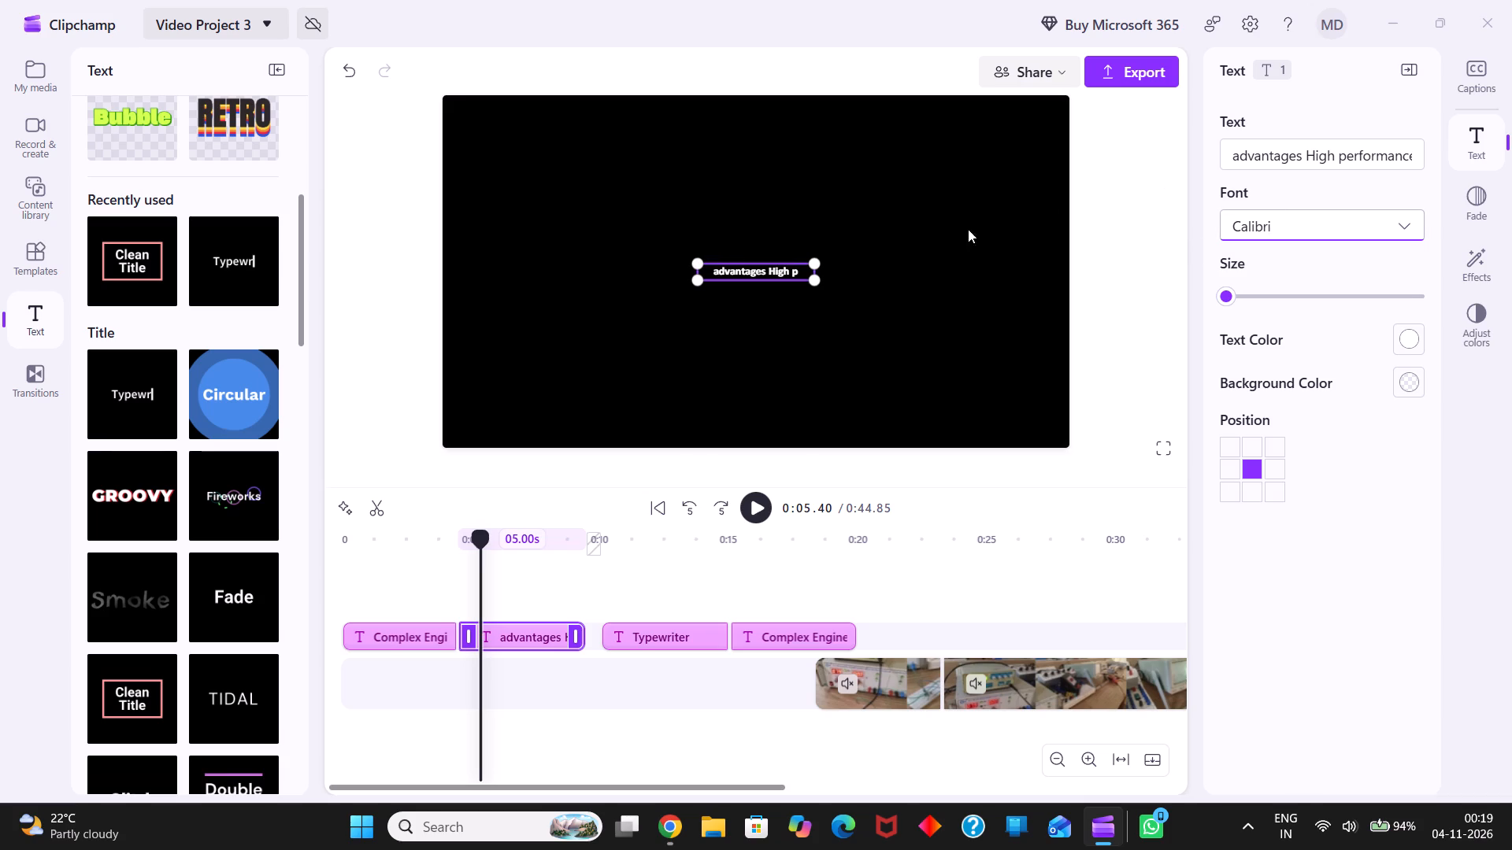
Play the advantages title through and pause on the following Typewriter title.
left_click(753, 503)
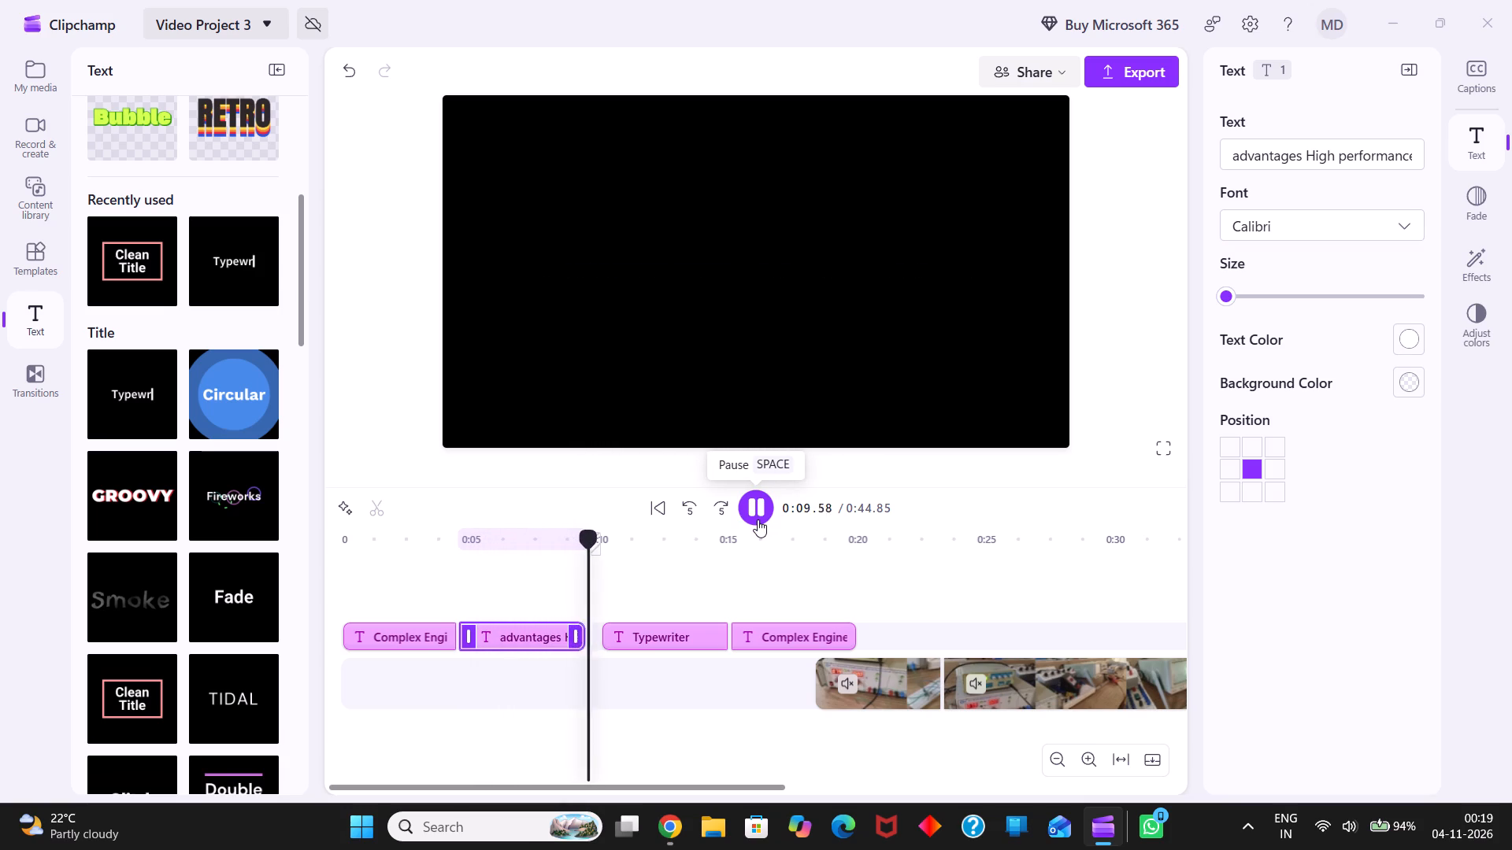
left_click(758, 517)
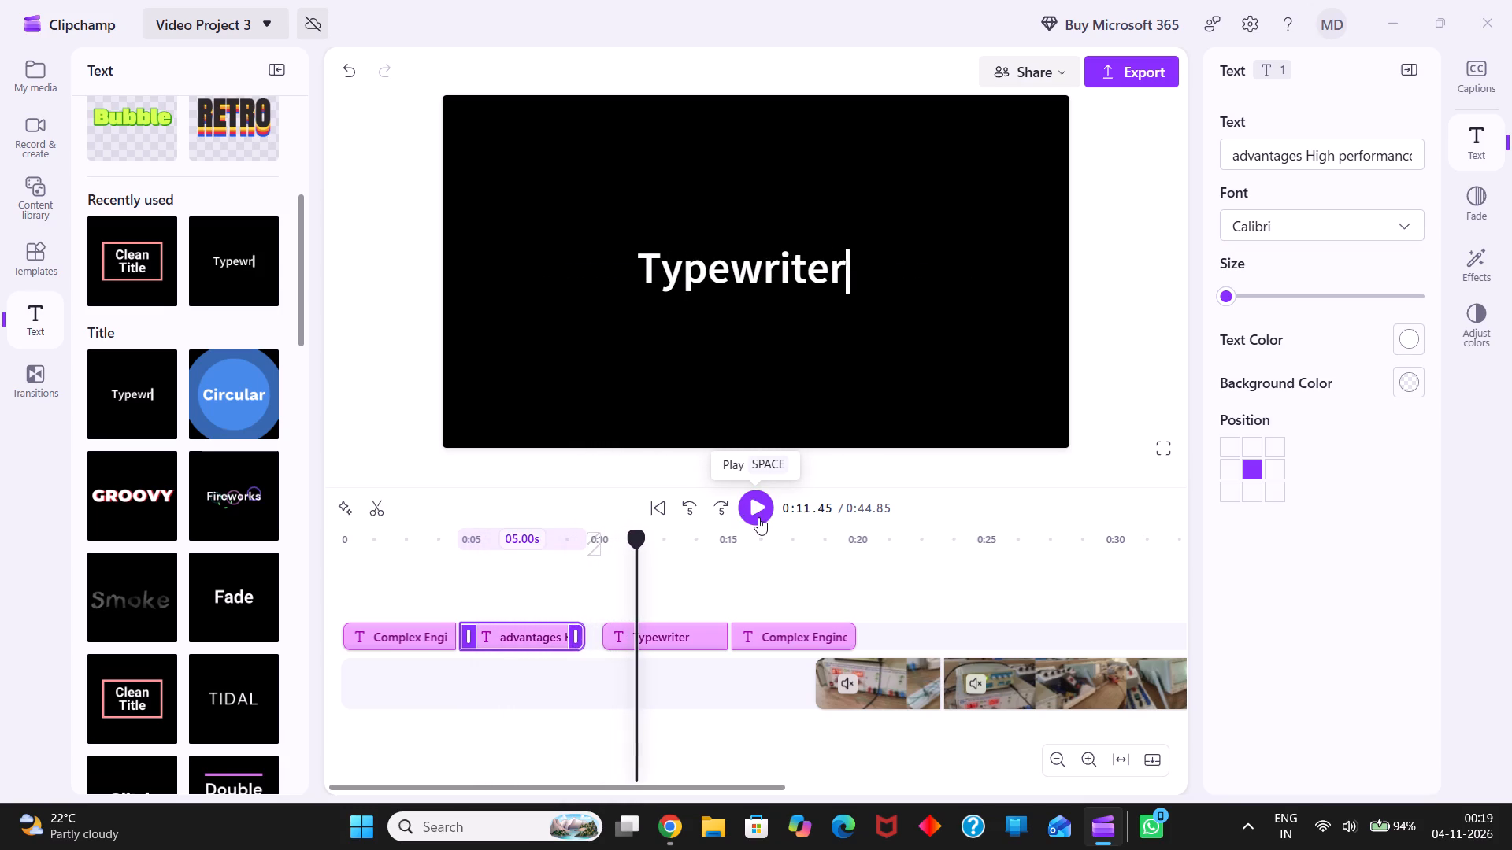
Extend the advantages title's end so the clip lasts 9.43 s, pushing the following titles along.
left_click_drag(580, 634, 622, 638)
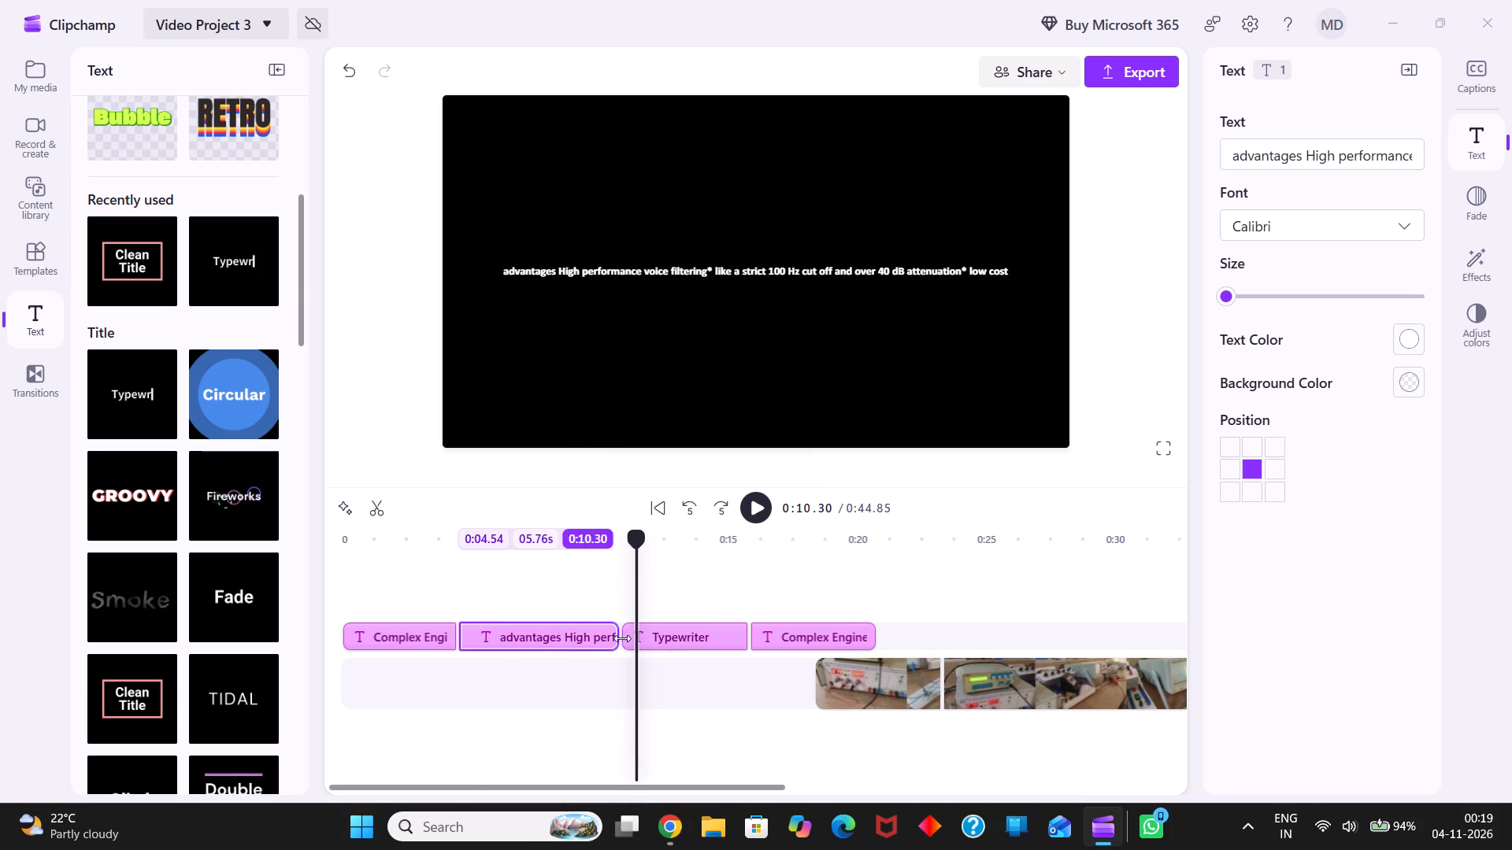
left_click_drag(622, 638, 694, 648)
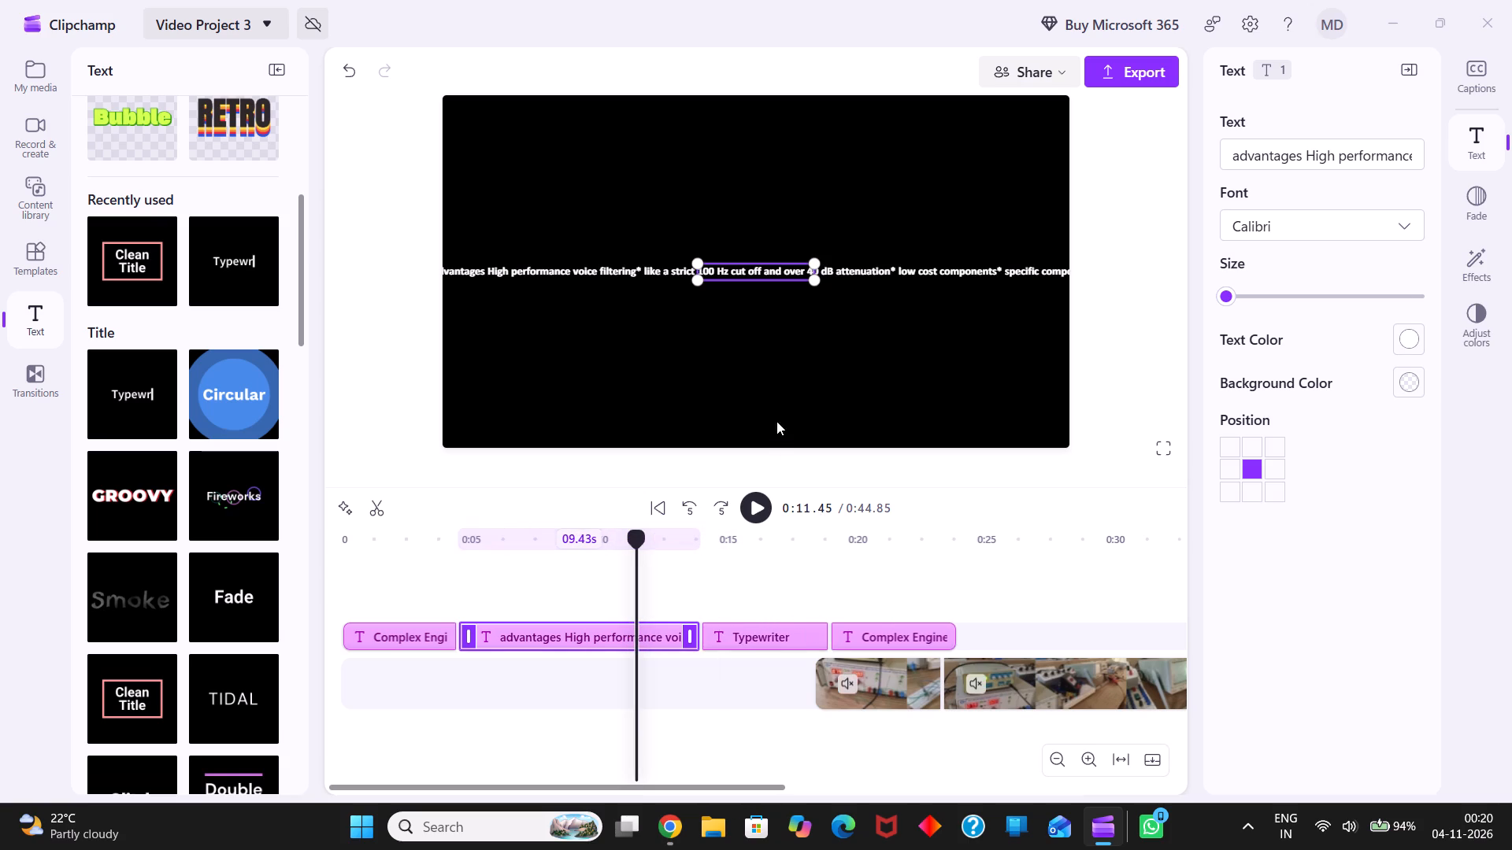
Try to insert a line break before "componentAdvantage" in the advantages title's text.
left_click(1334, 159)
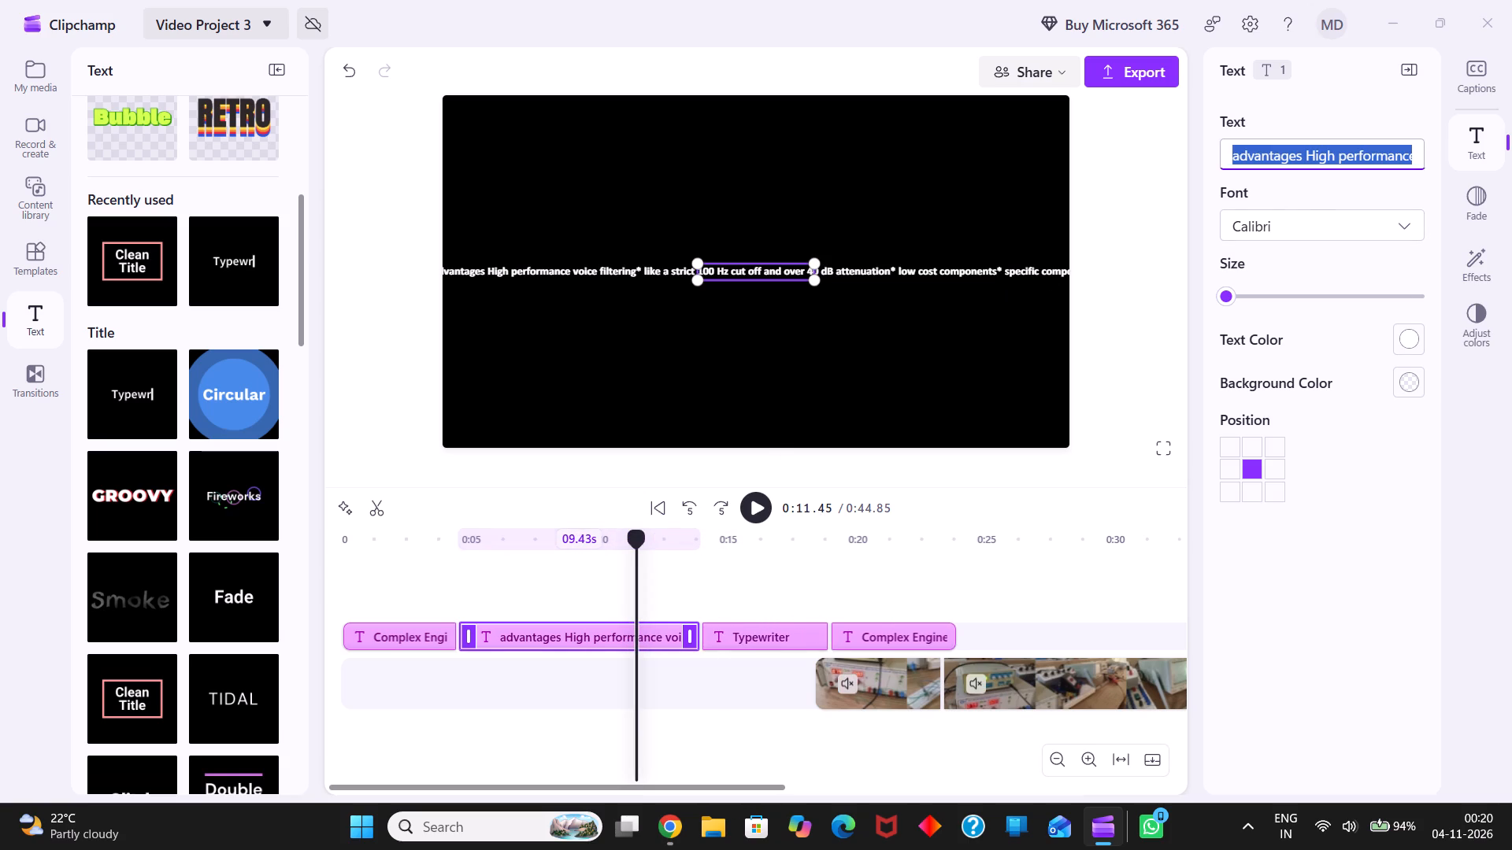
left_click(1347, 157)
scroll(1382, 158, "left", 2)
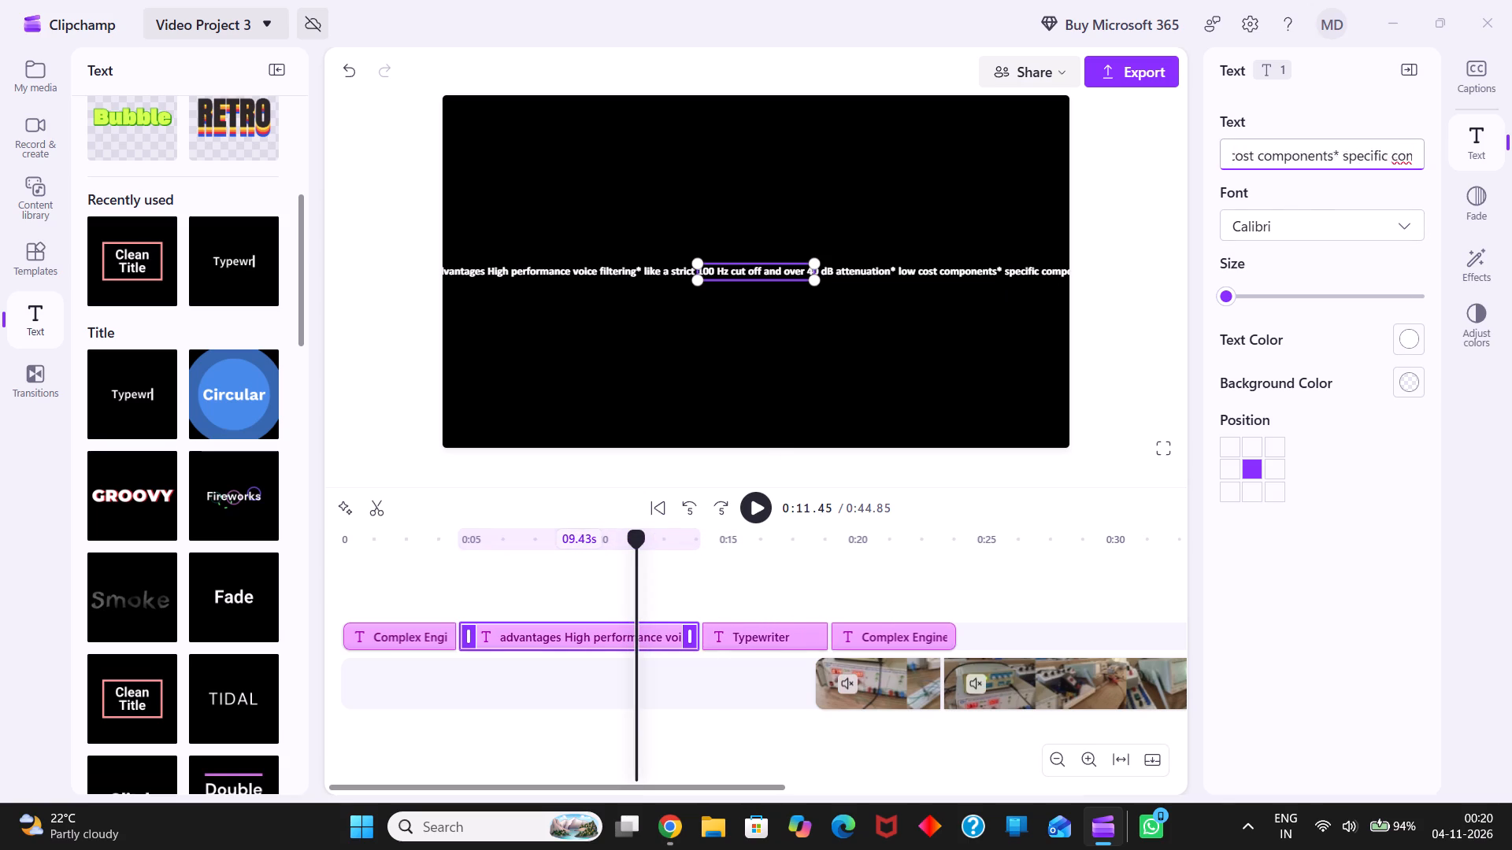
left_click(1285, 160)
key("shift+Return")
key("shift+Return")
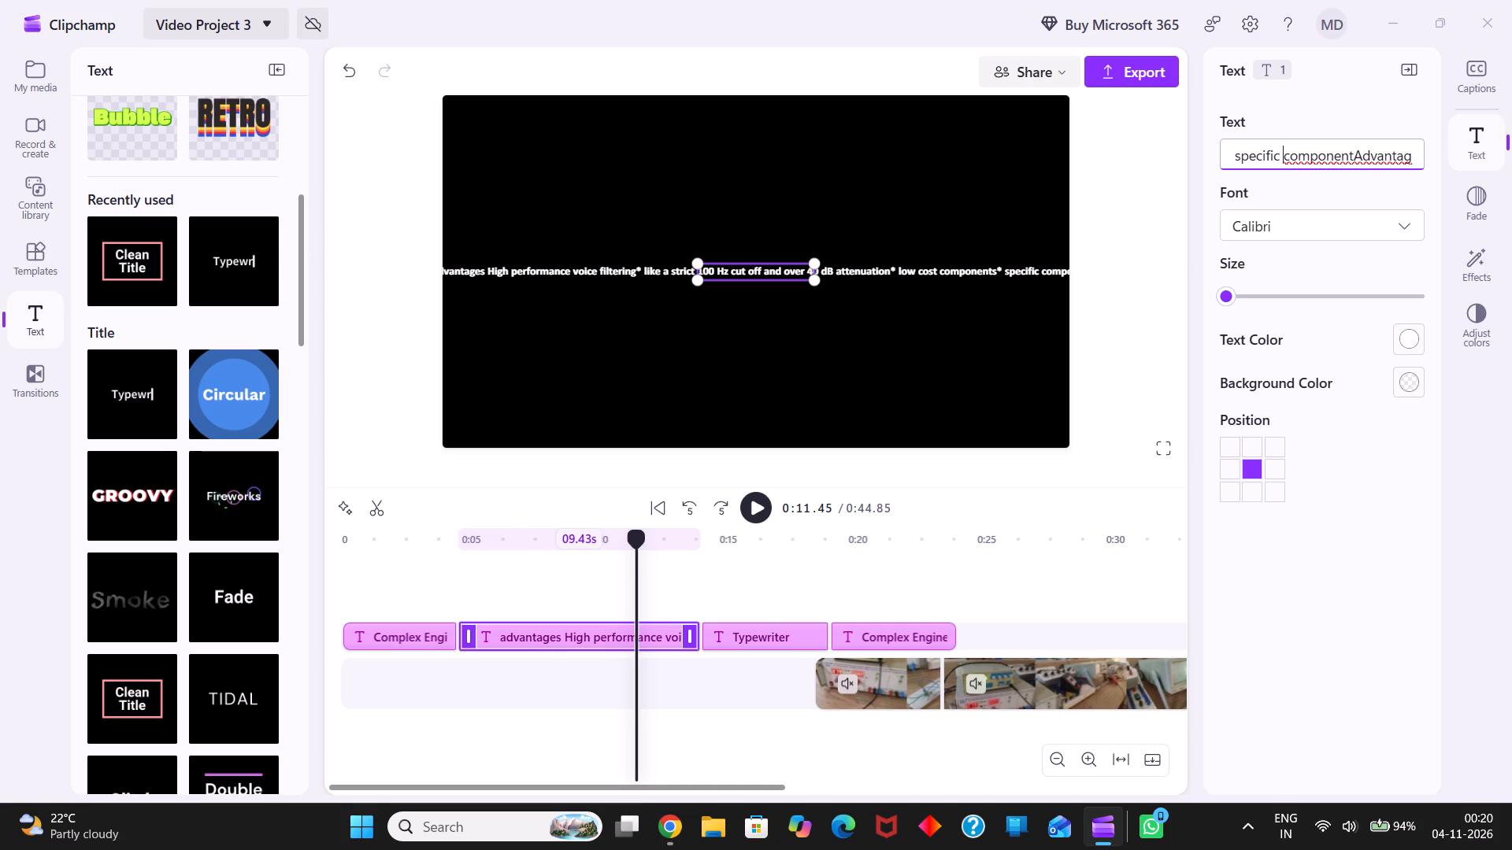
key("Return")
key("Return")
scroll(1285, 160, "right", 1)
Scale the advantages title's box down slightly in the preview so its long line fits across the frame.
left_click_drag(813, 279, 888, 362)
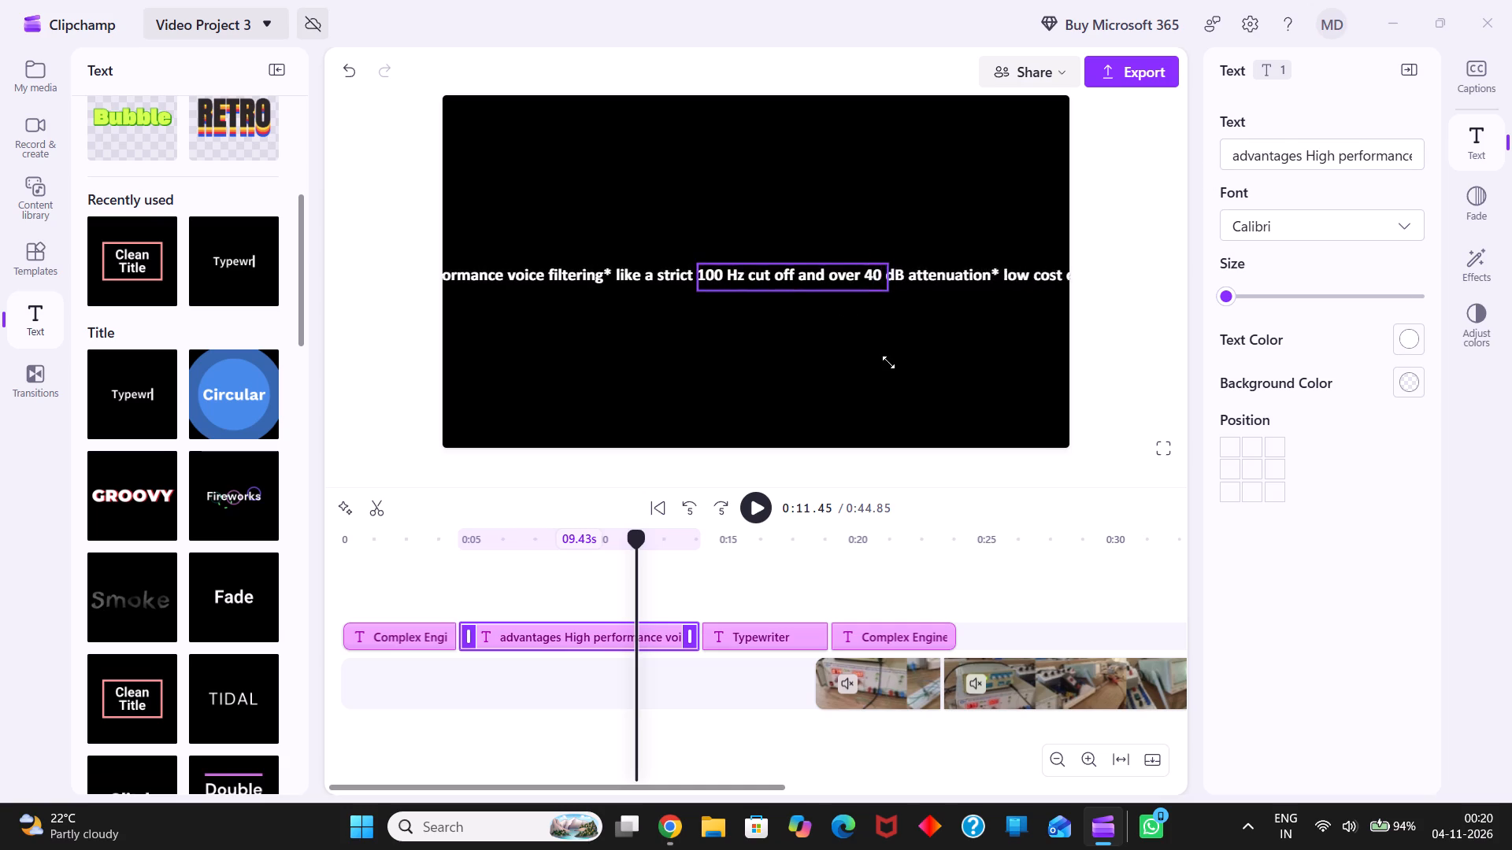
left_click_drag(888, 362, 784, 248)
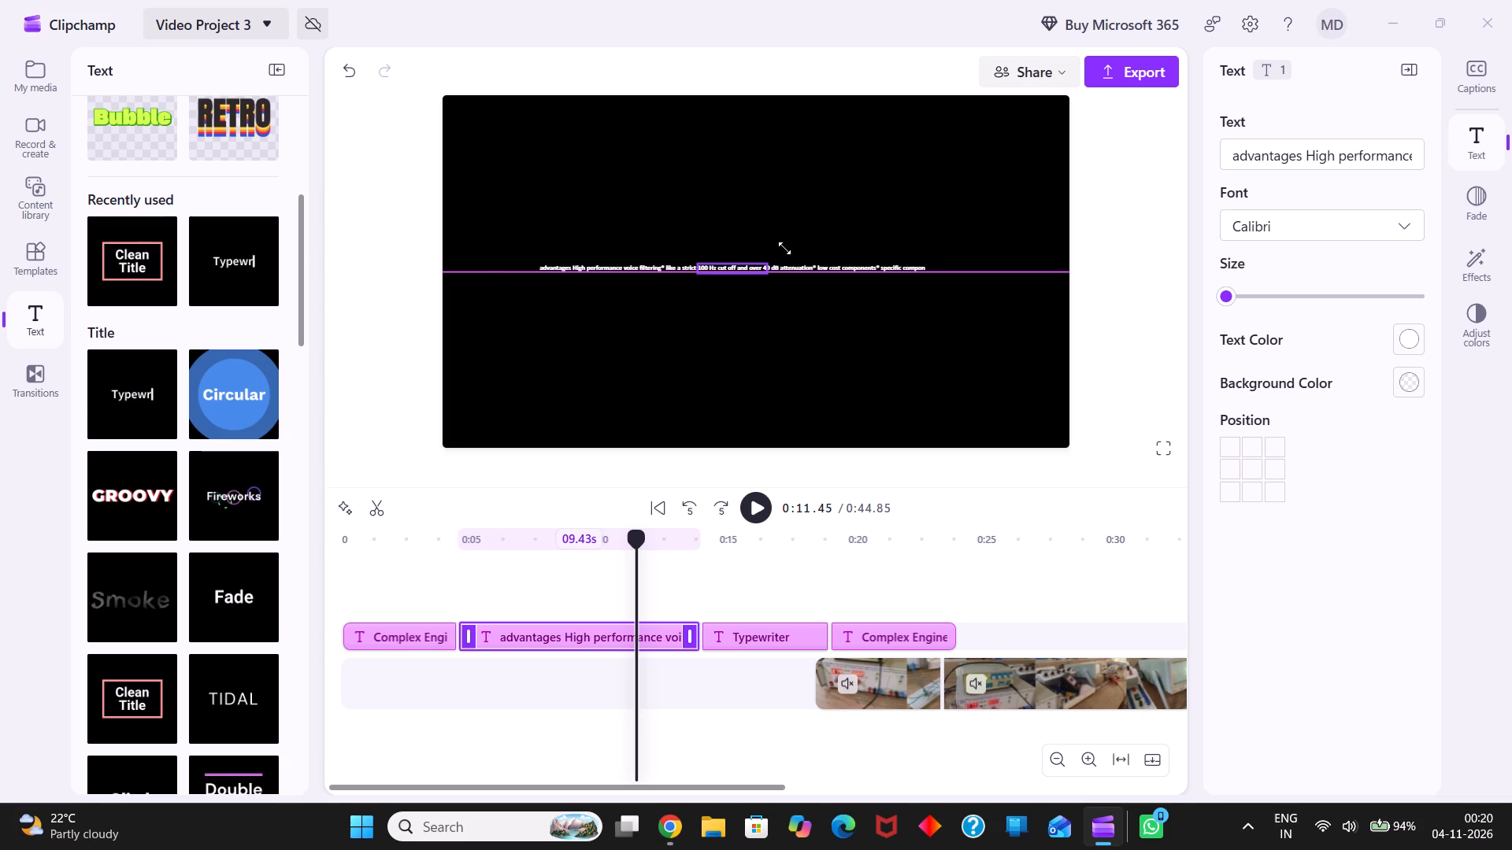
left_click_drag(784, 248, 795, 274)
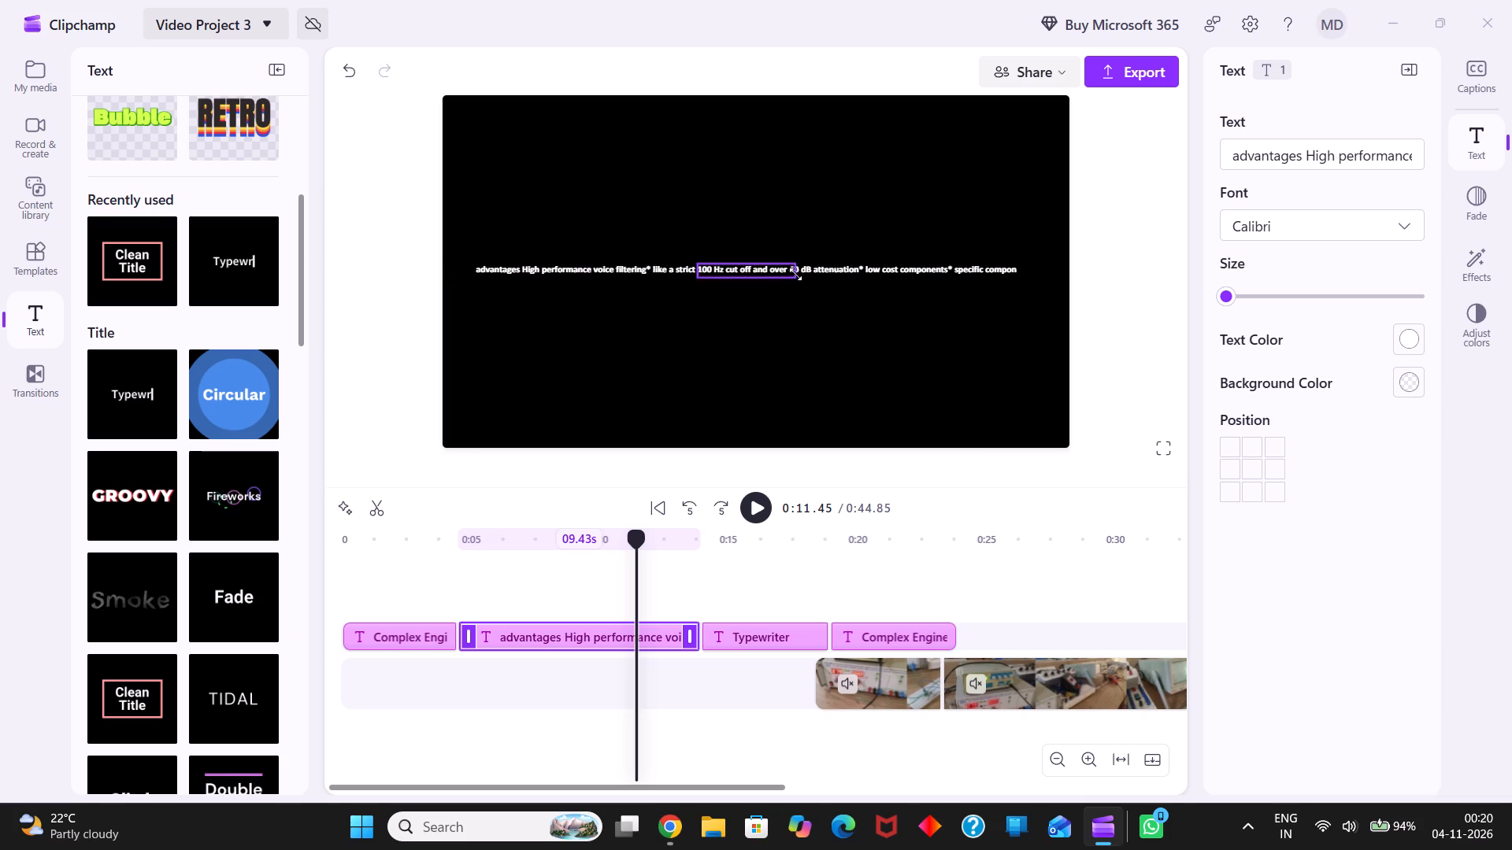
left_click_drag(795, 274, 799, 275)
Play the video from about 3 s through the advantages title and pause on the next Typewriter title.
left_click(422, 568)
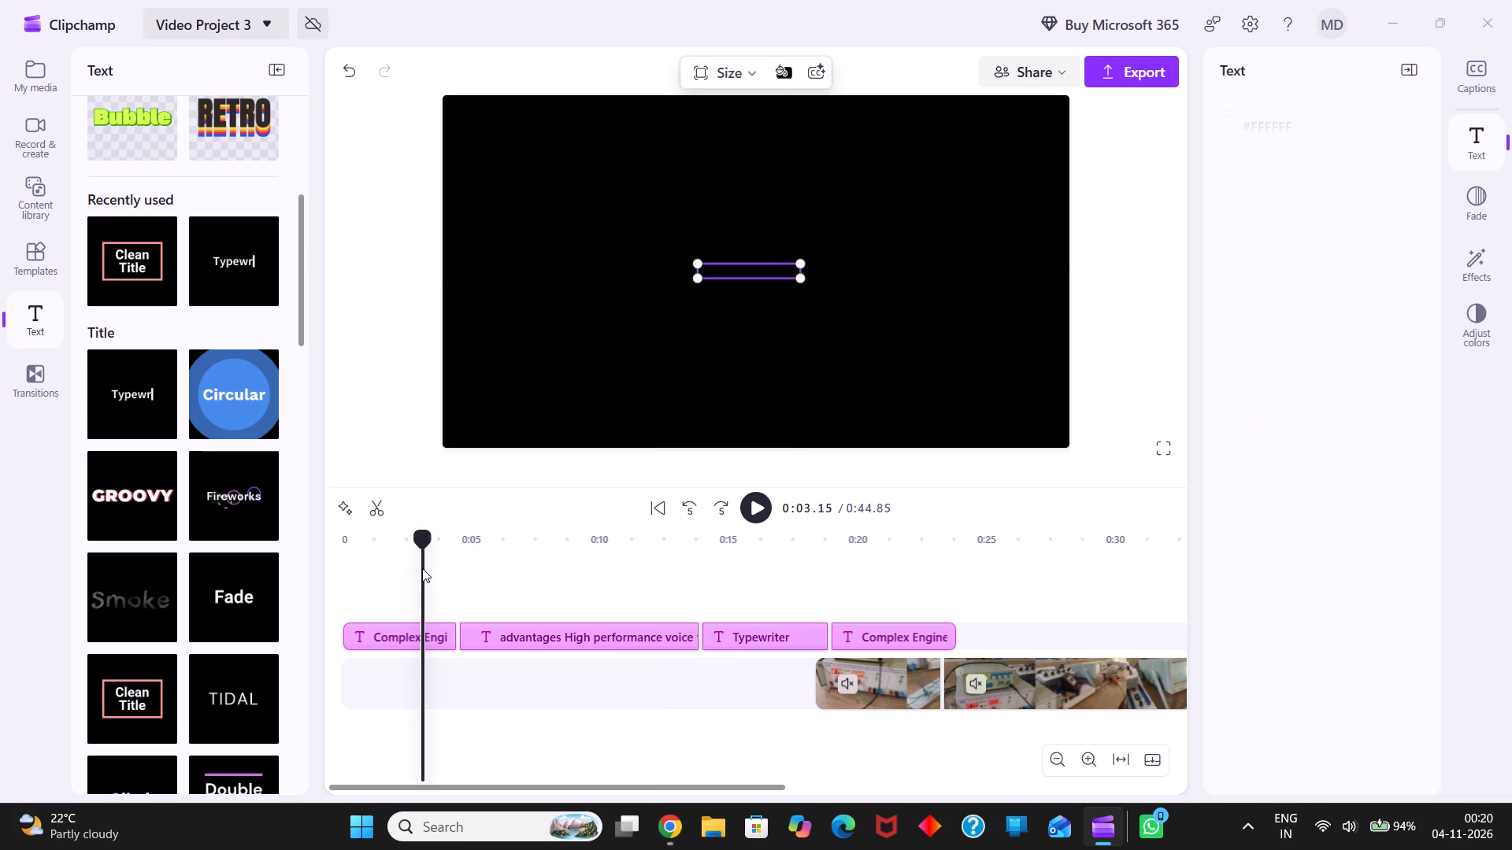
left_click(750, 503)
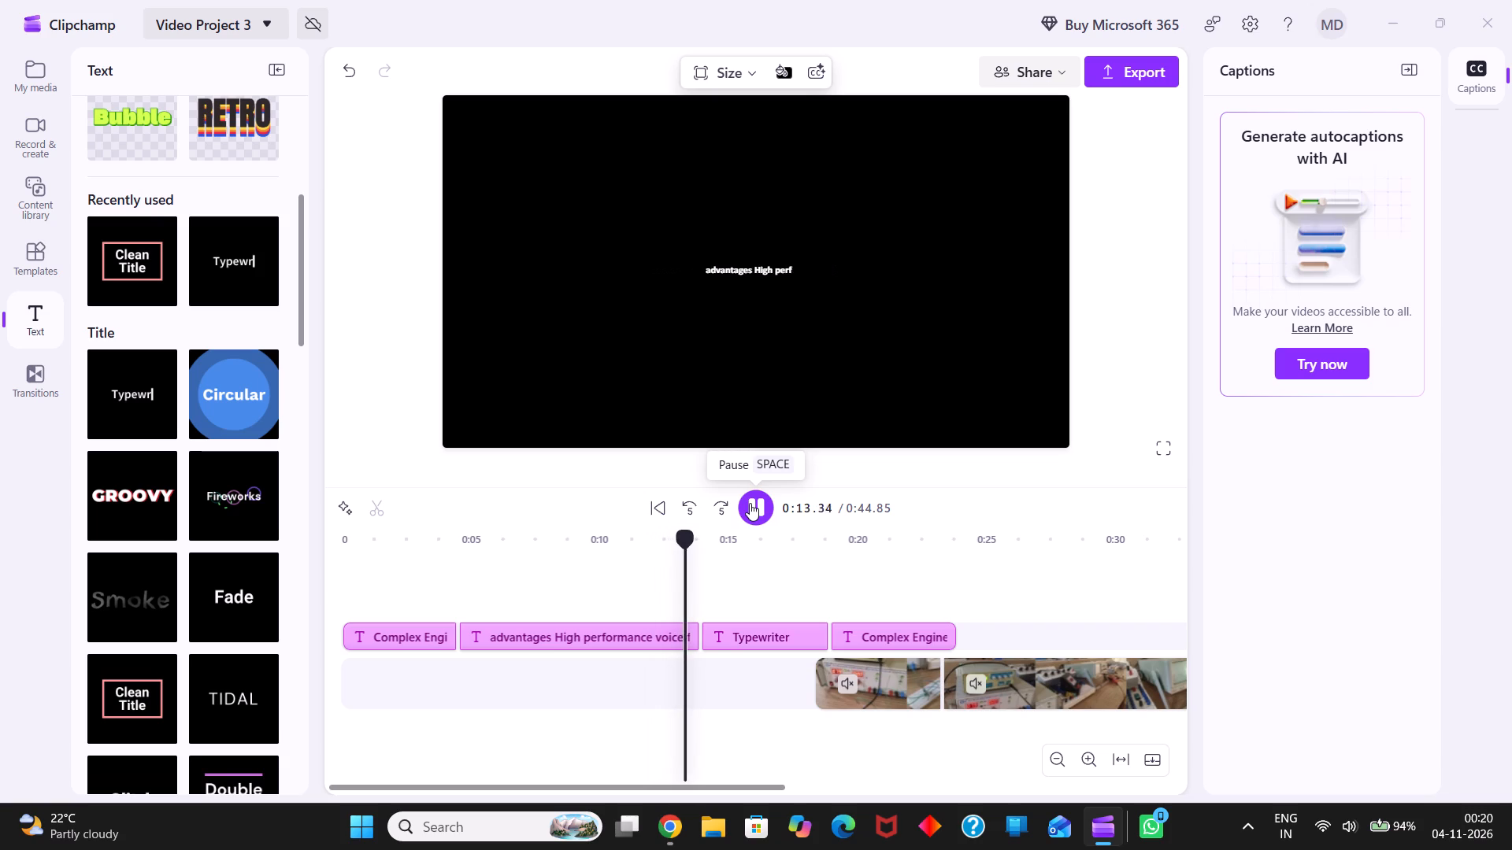
left_click(750, 503)
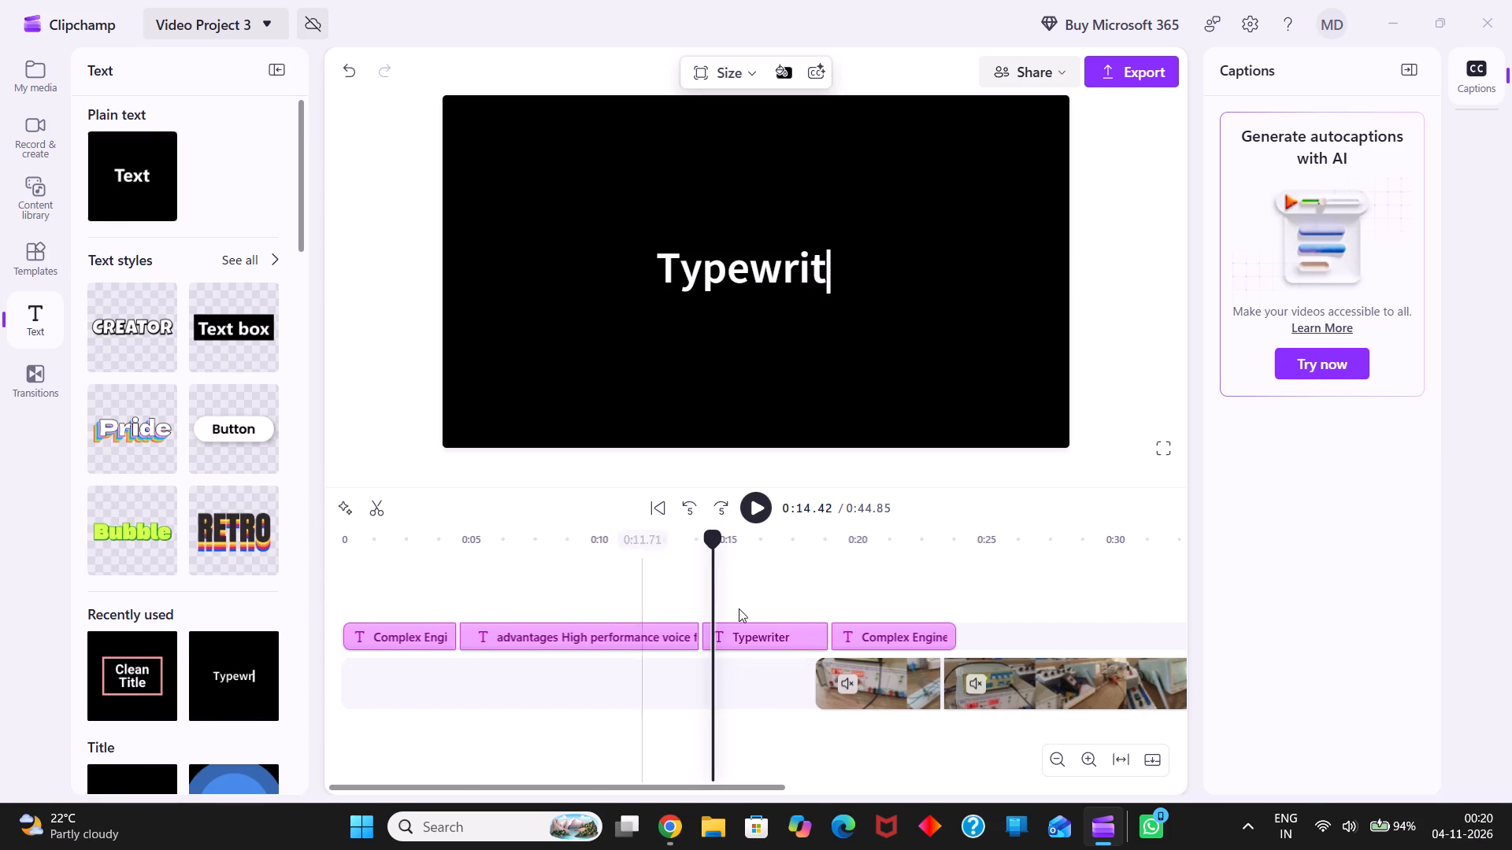
Replace the word "advantages" at the start of the second title's text with "innovation :".
left_click(773, 632)
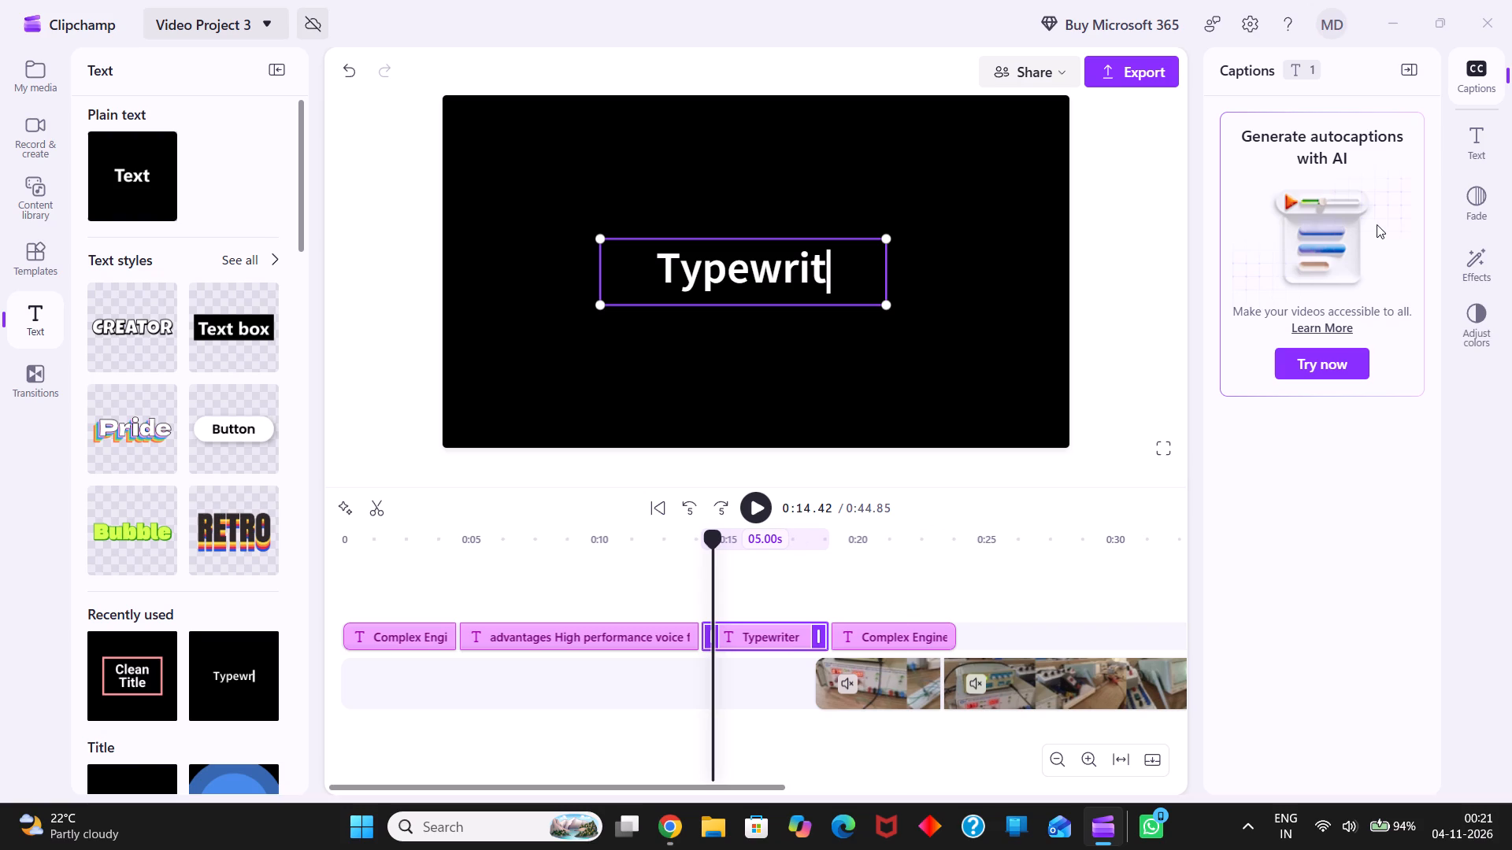
left_click(617, 627)
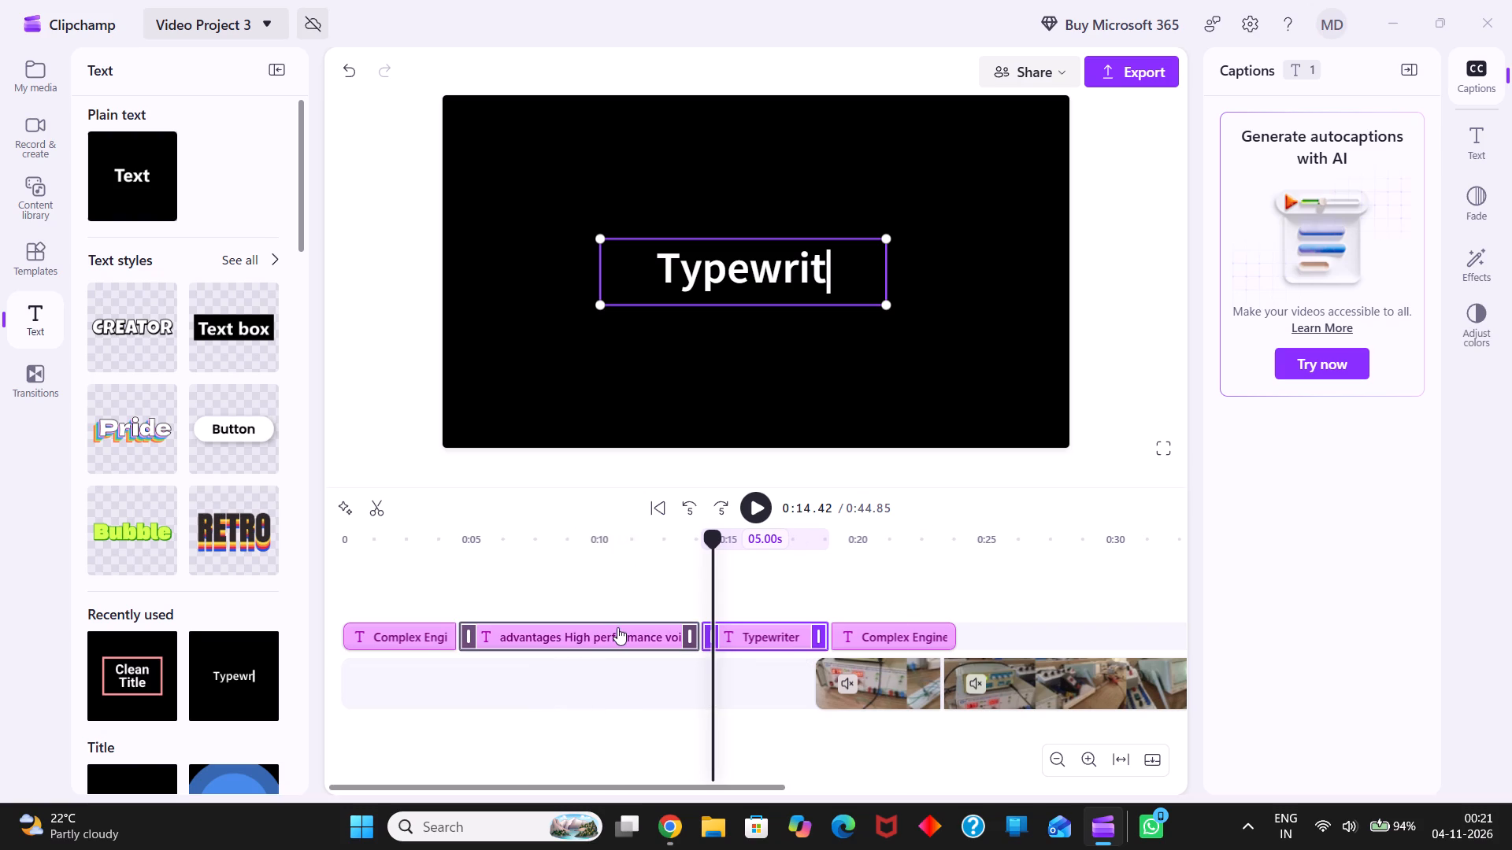
left_click(1484, 132)
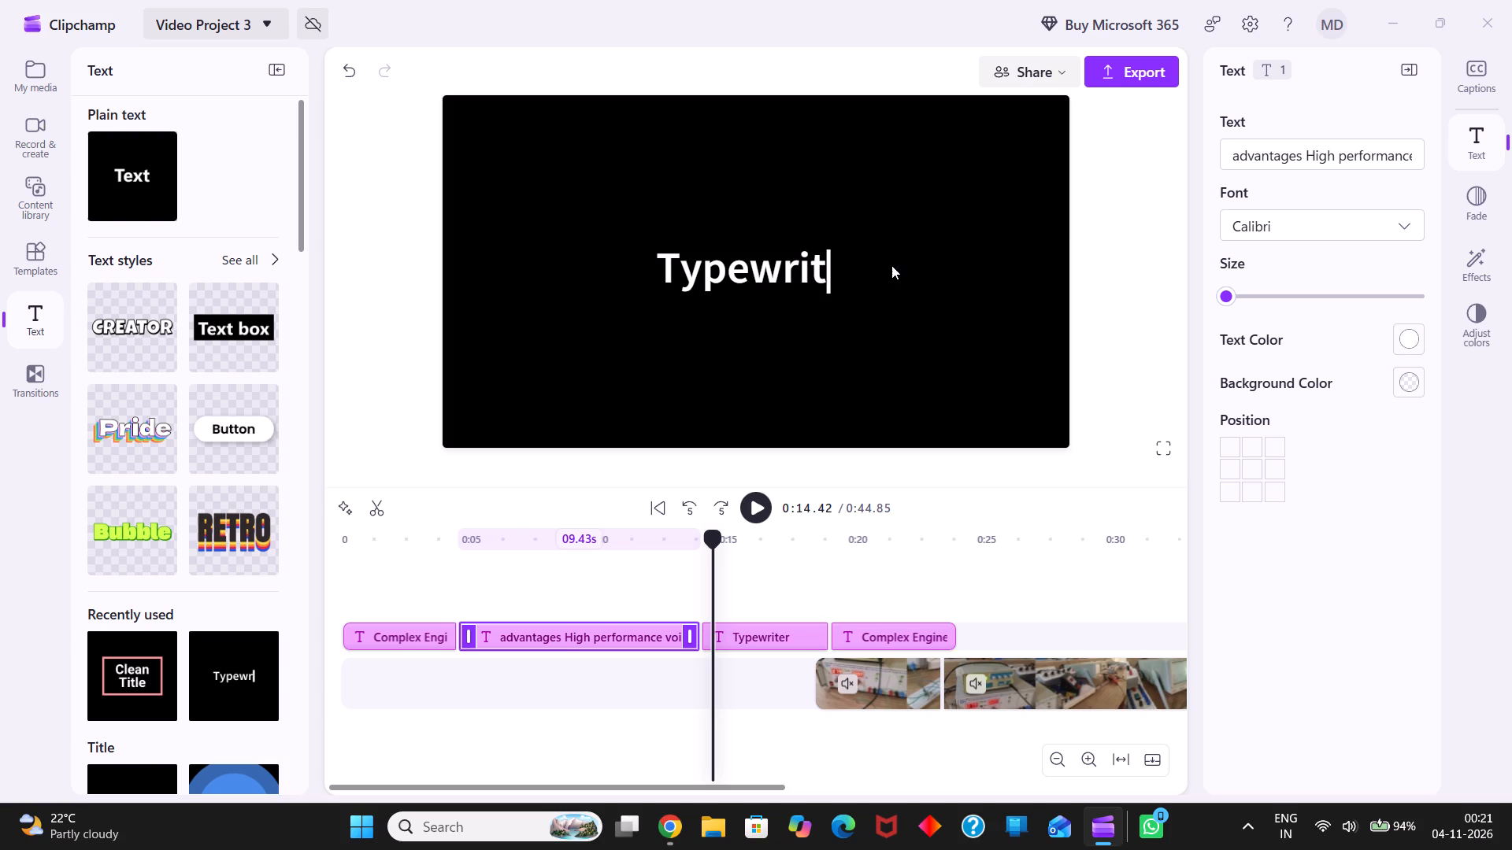
left_click(1307, 157)
left_click(1307, 157)
key("BackSpace")
key("BackSpace")
key("BackSpace")
key("BackSpace")
key("BackSpace")
key("BackSpace")
key("BackSpace")
key("BackSpace")
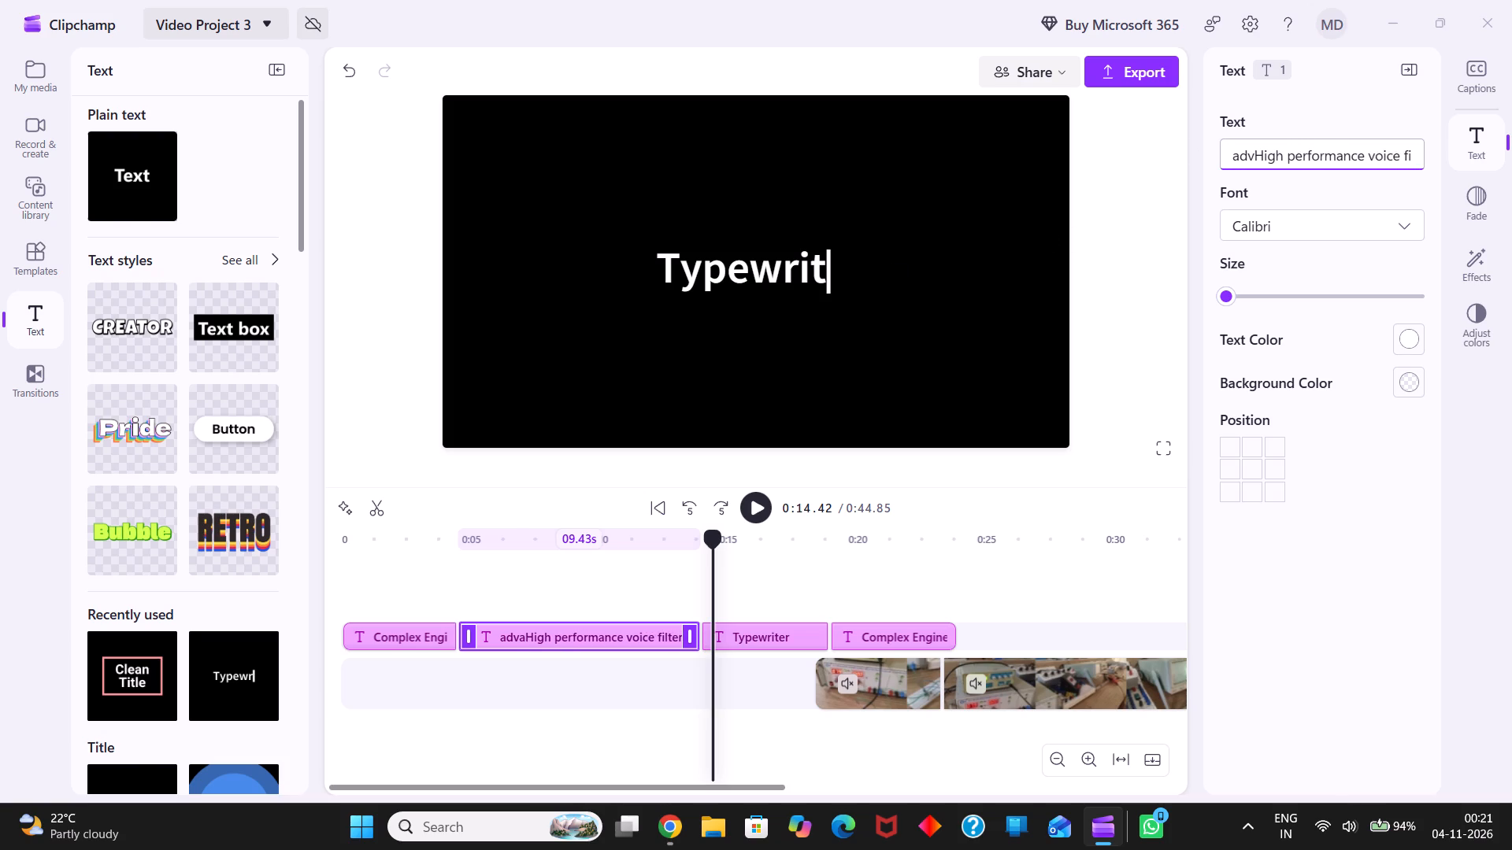
key("BackSpace")
key("BackSpace")
key("BackSpace")
type("innovation")
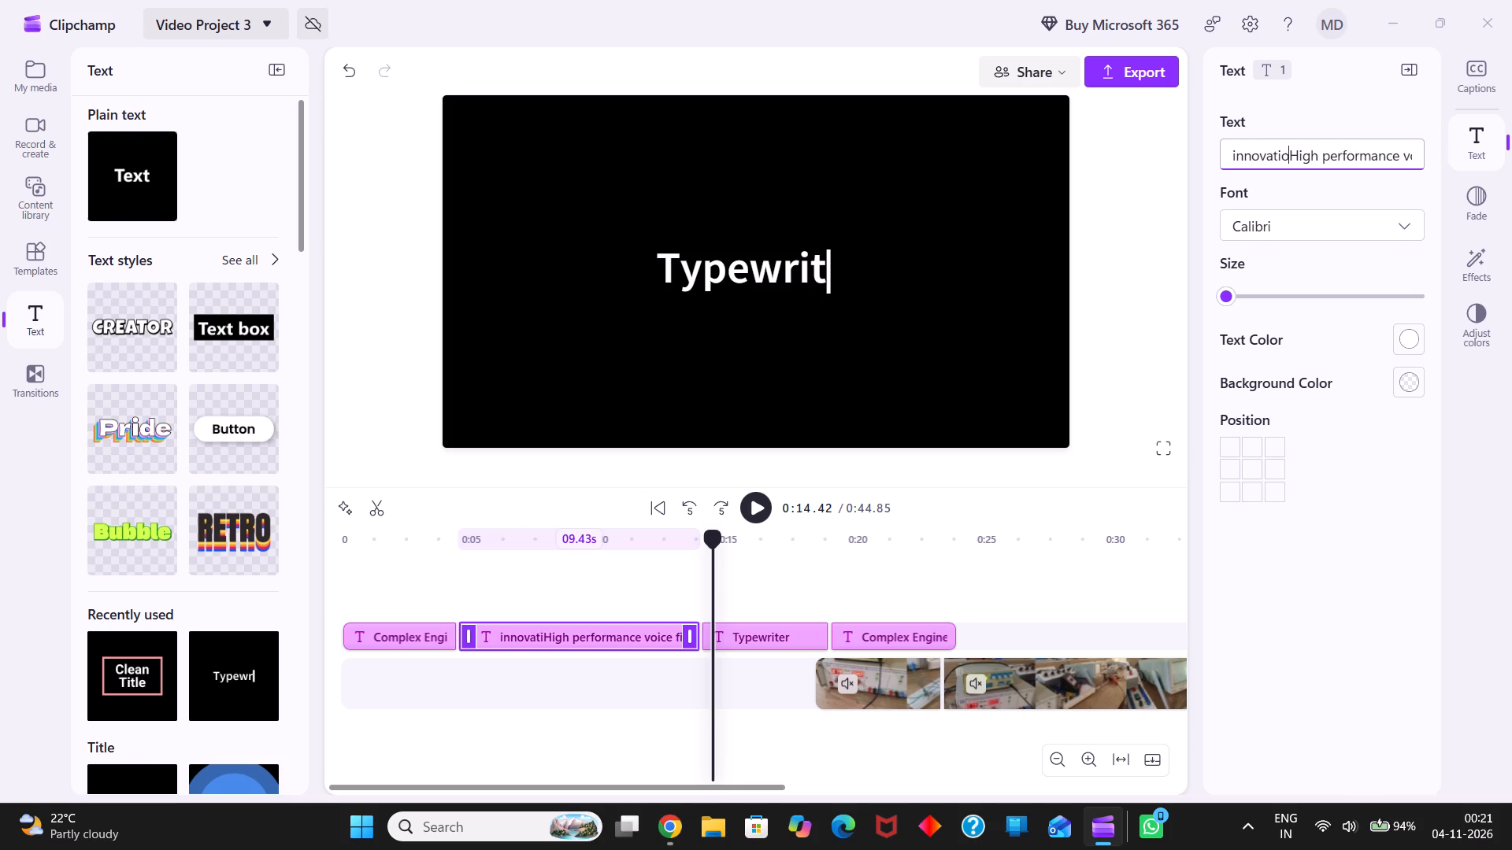
key("space")
key("shift+colon")
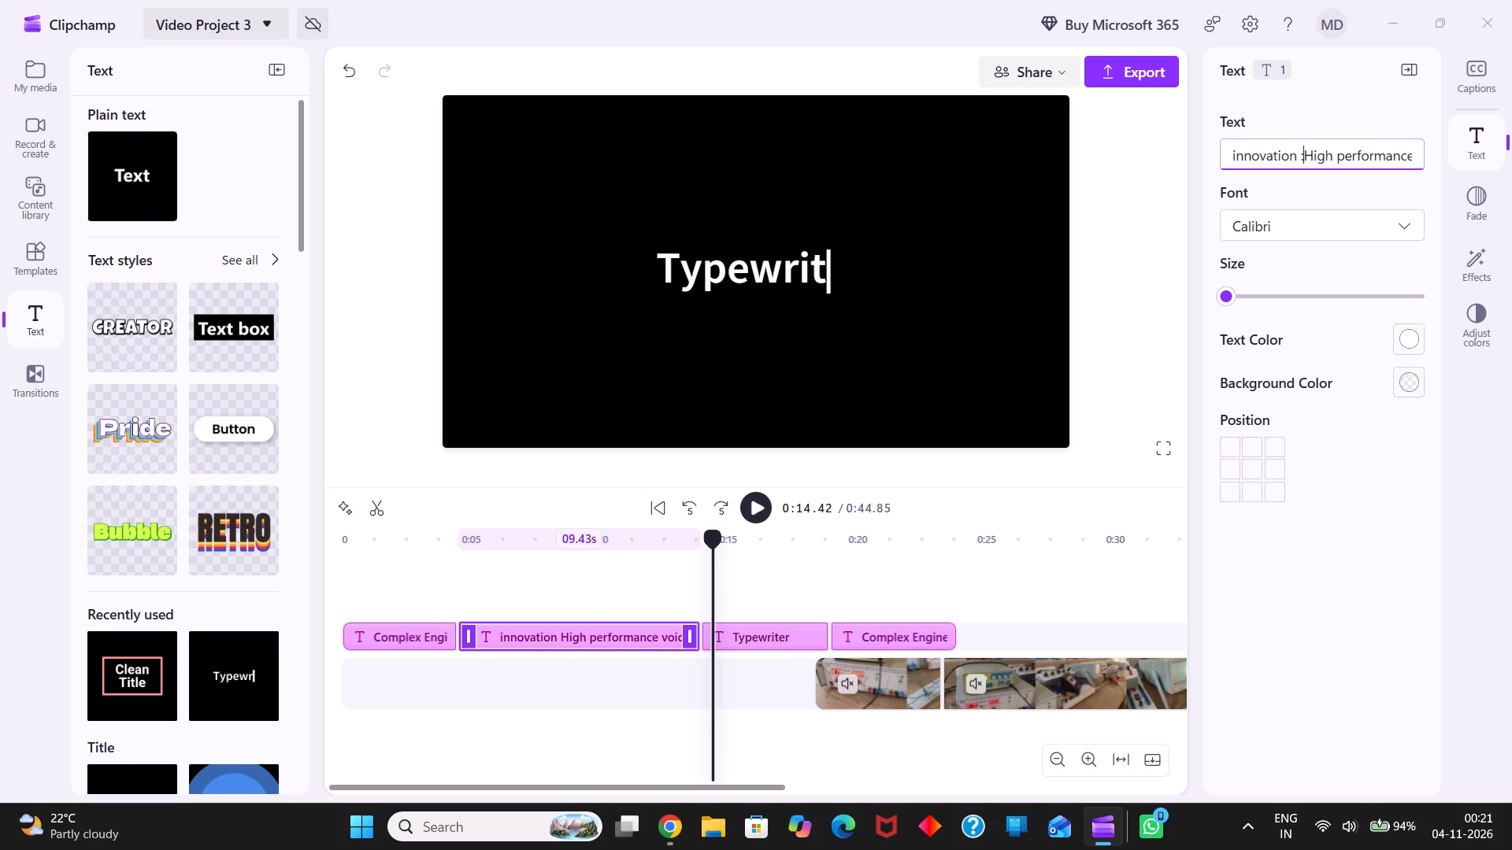
Play the innovation title from about 5 s and pause on the following Typewriter title.
left_click(479, 581)
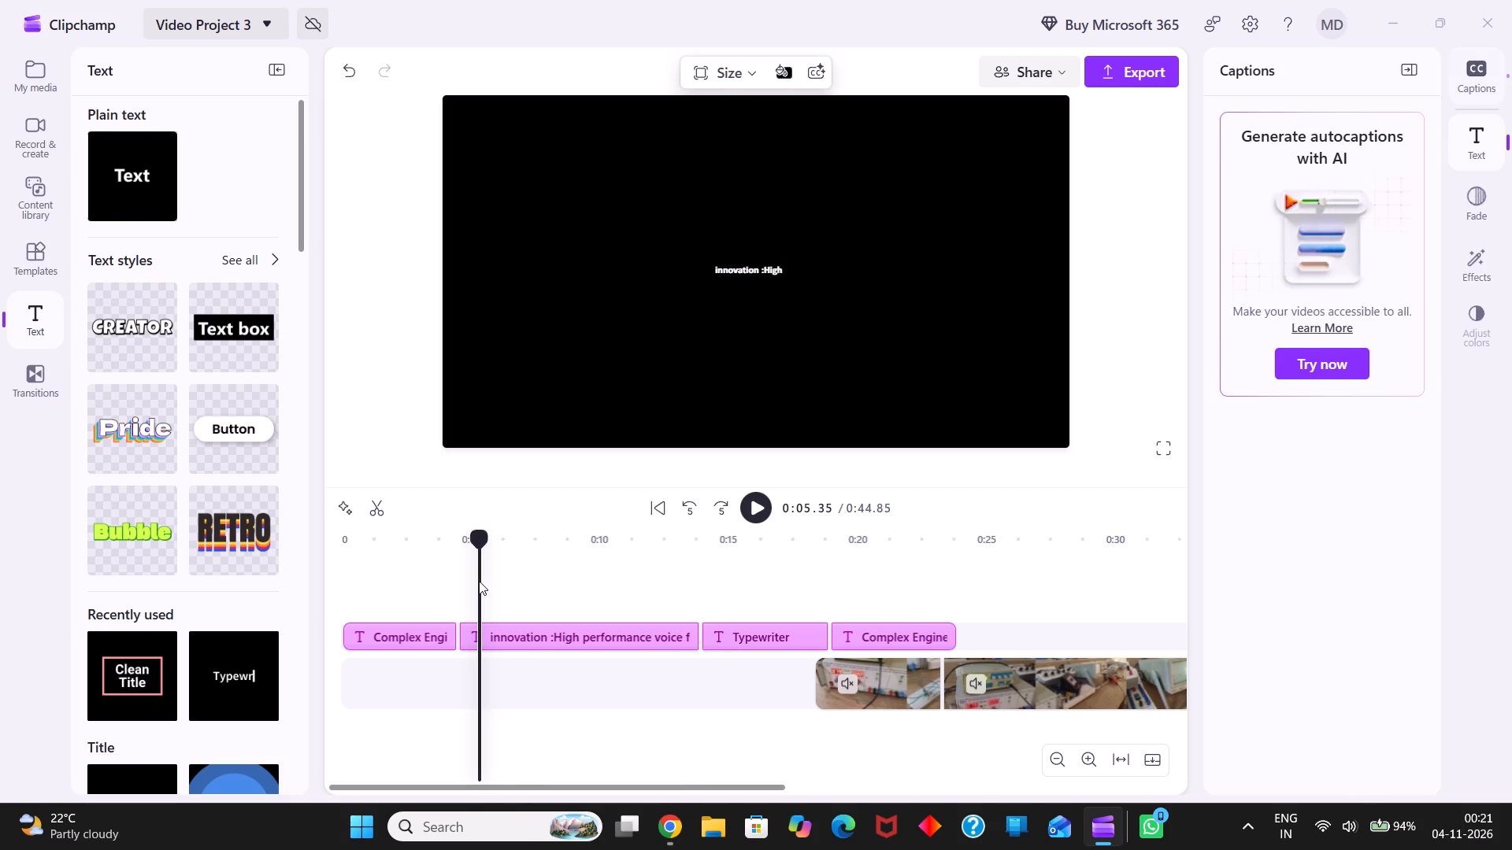
left_click(755, 497)
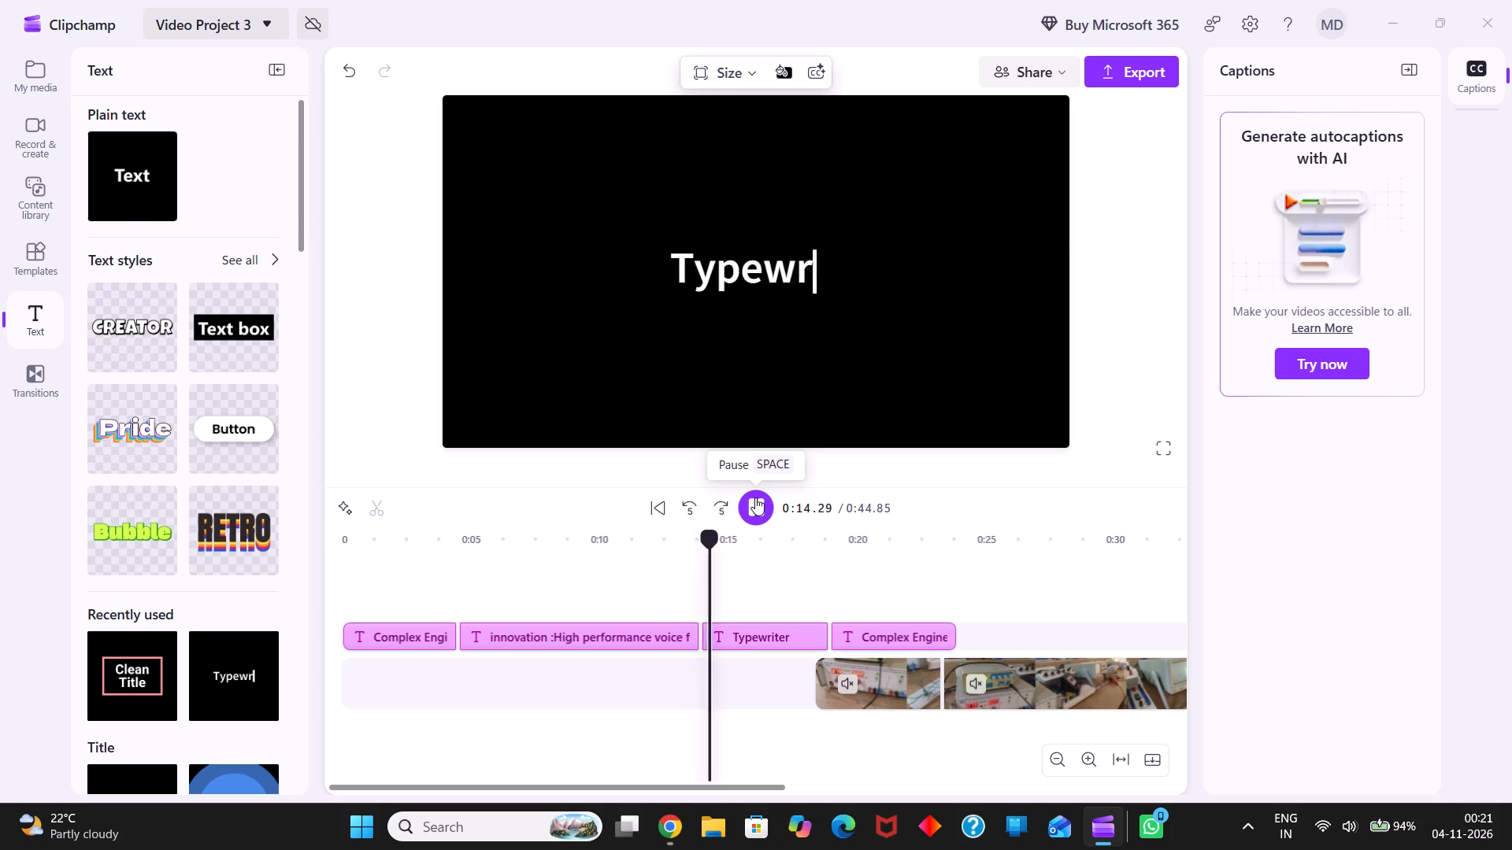
left_click(755, 497)
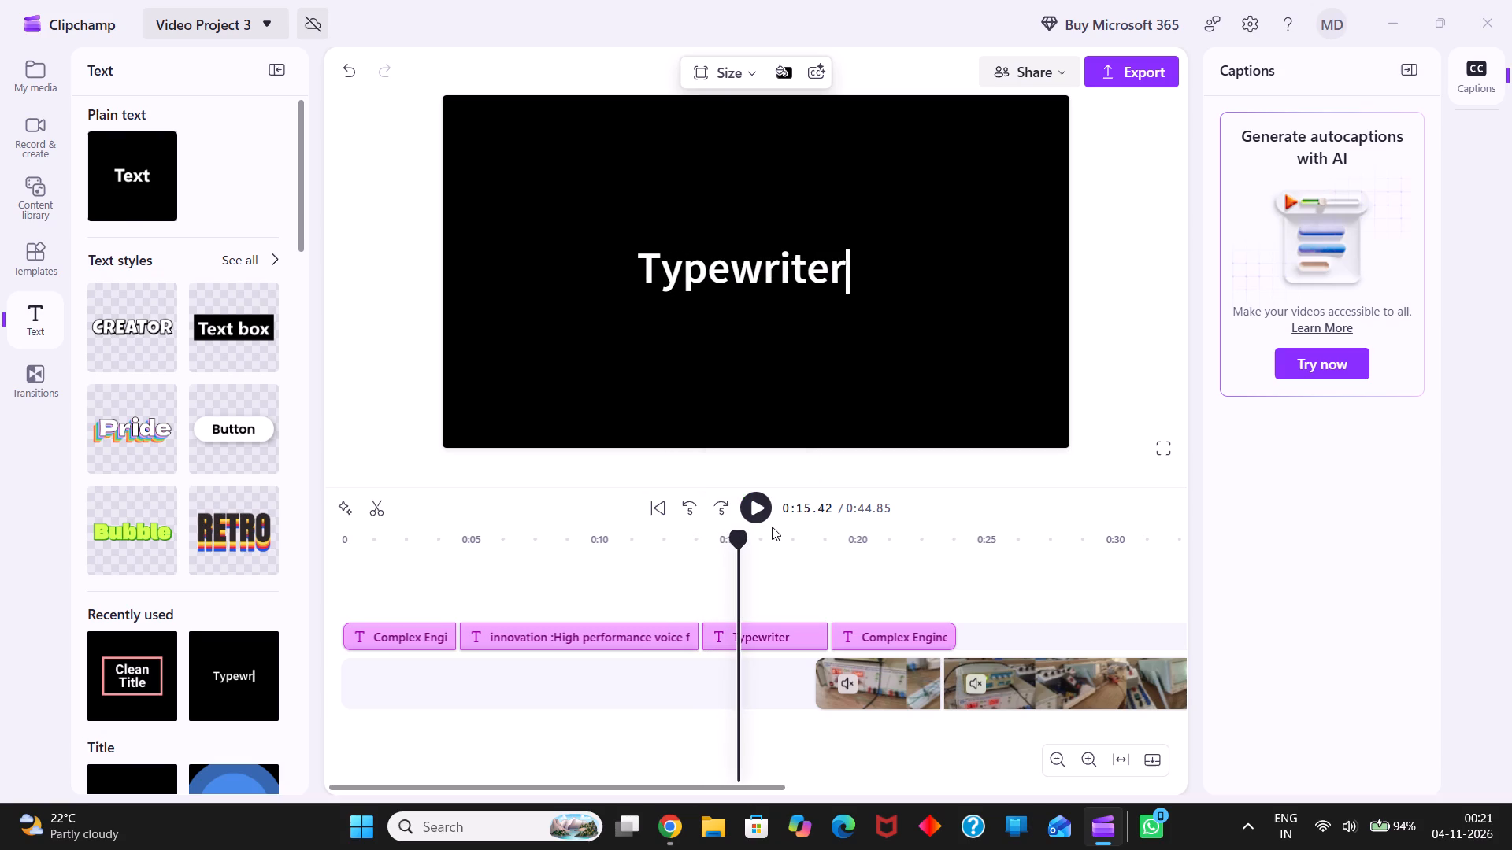
Replace "innovation :" at the start of the second title's text with "plan :".
left_click(470, 567)
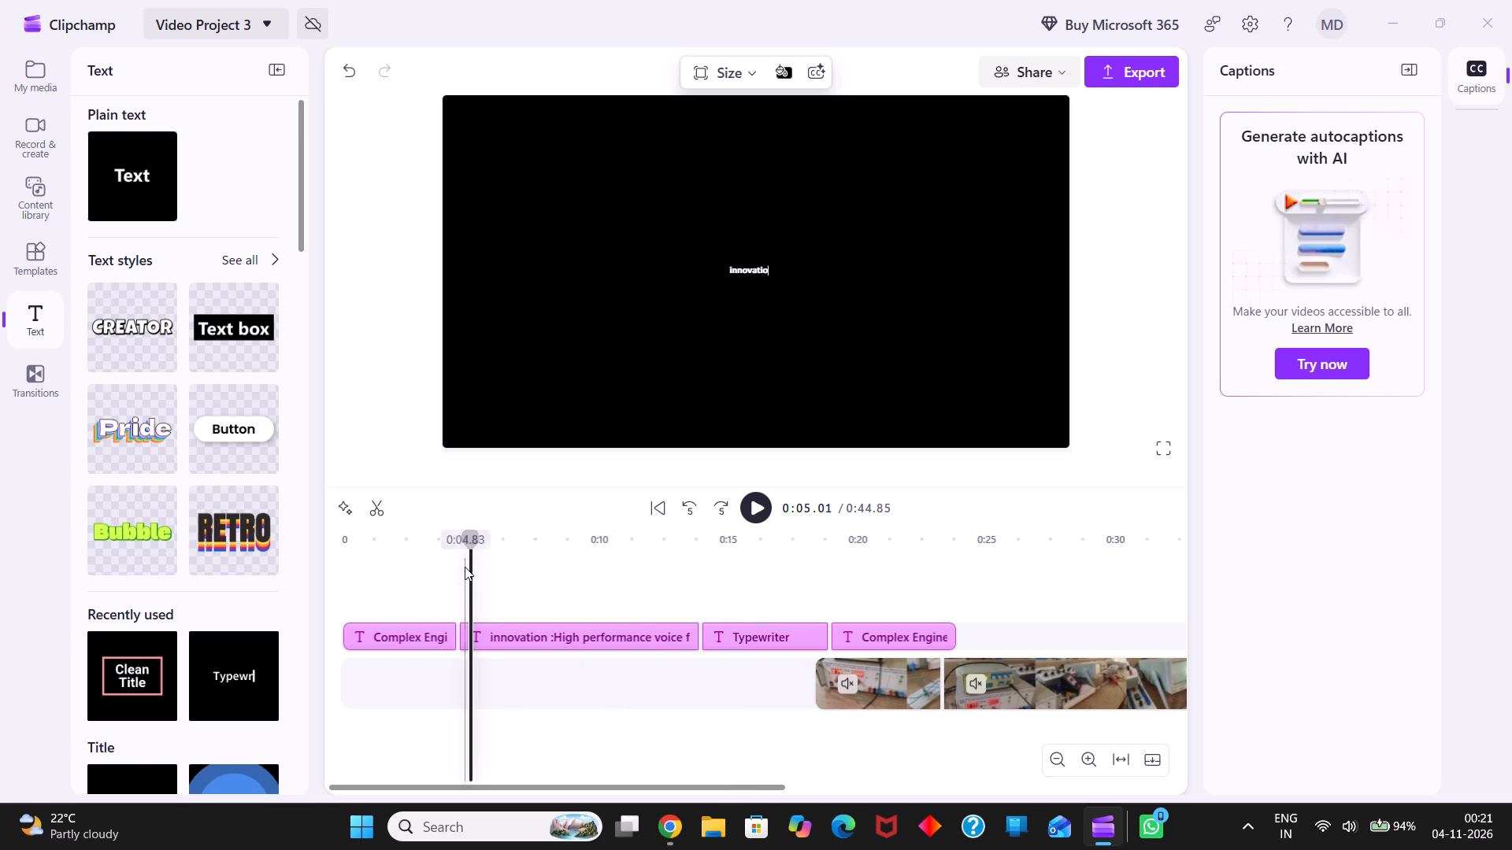
left_click(465, 567)
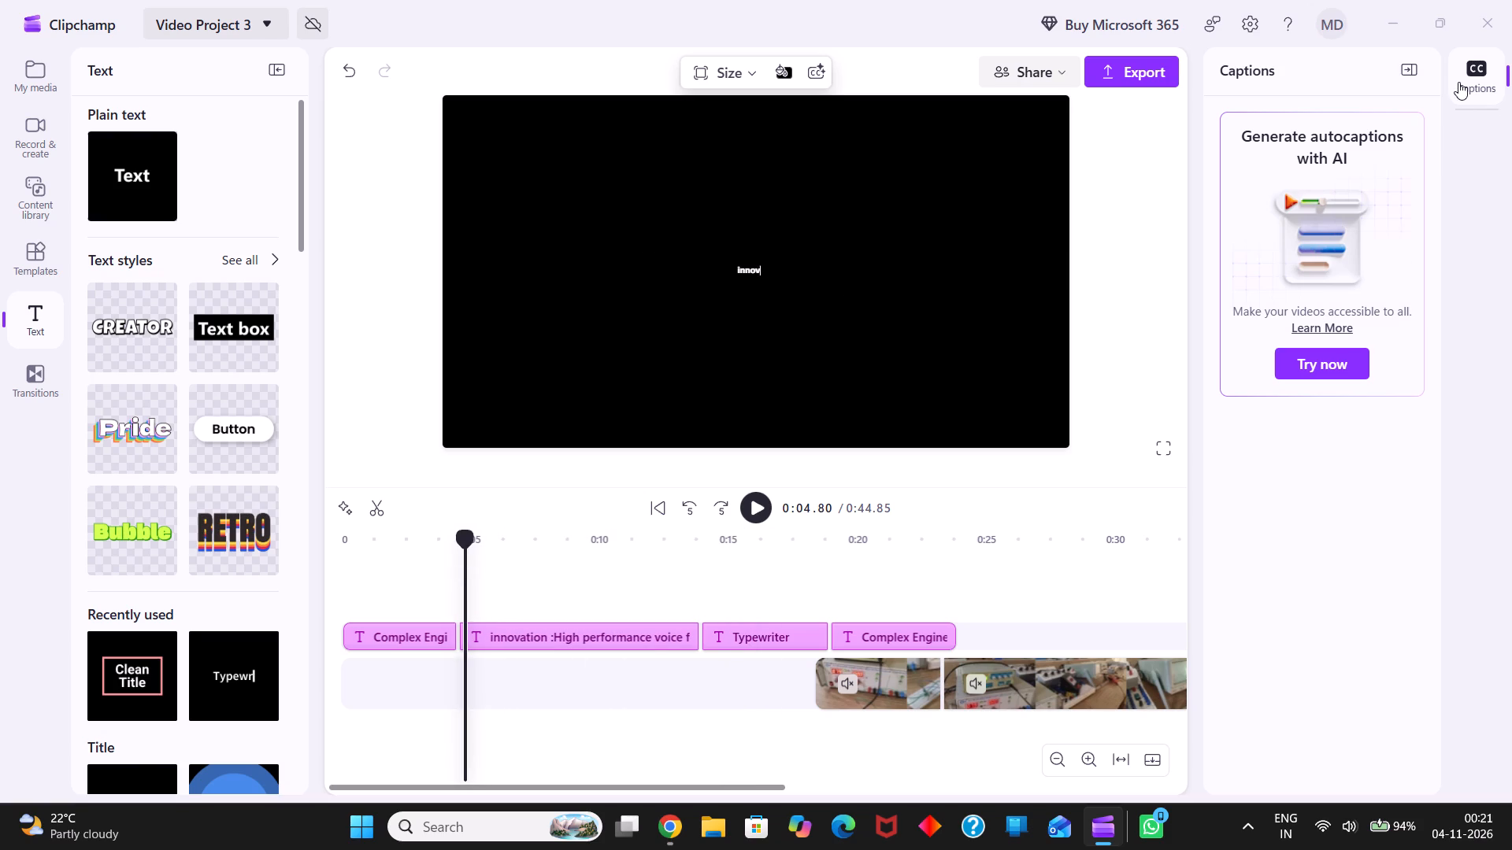
left_click(1469, 82)
left_click(1469, 82)
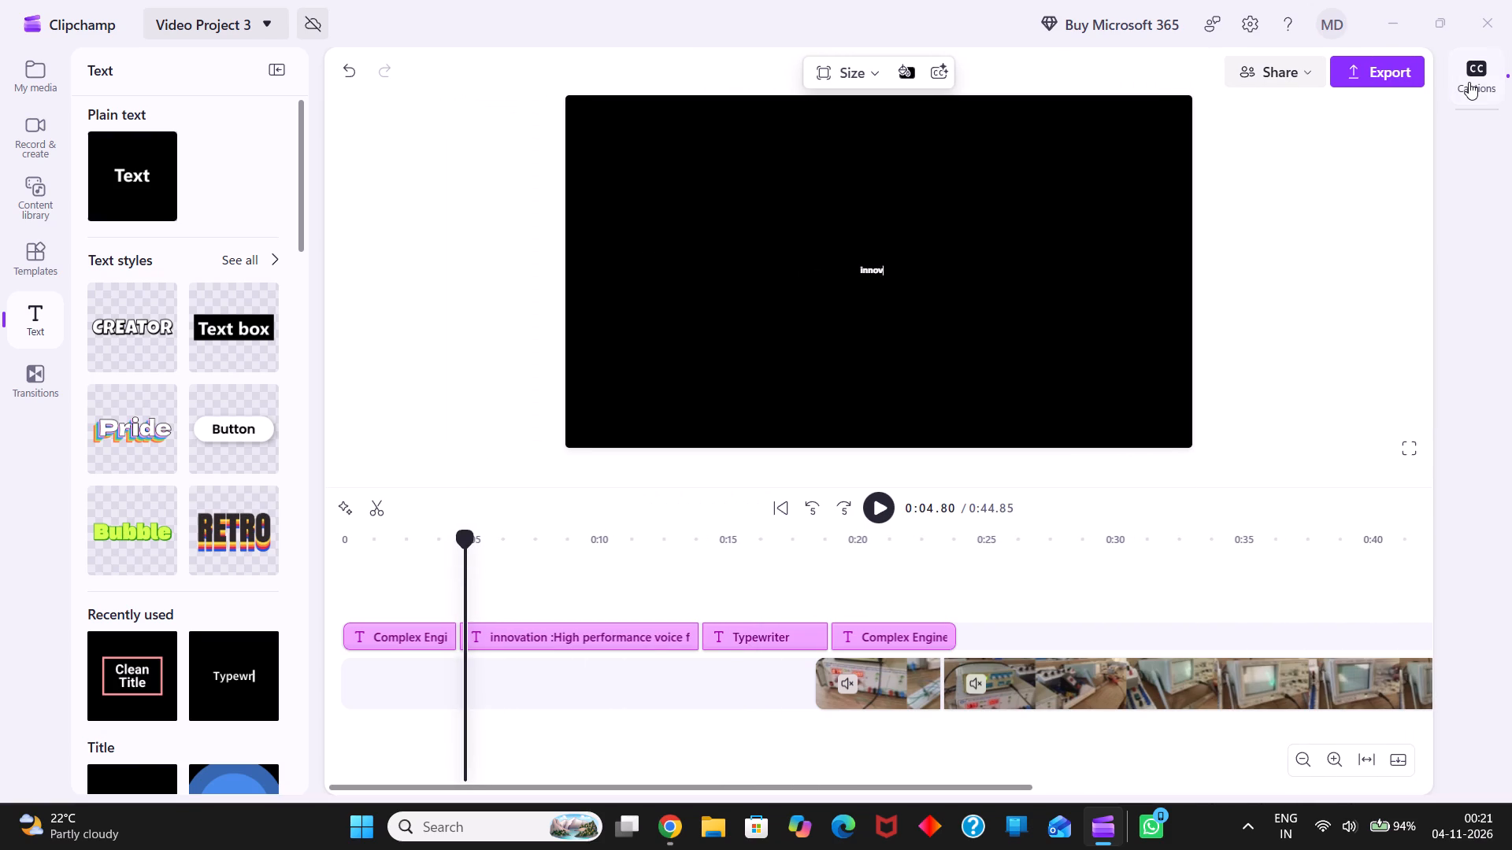
left_click(624, 638)
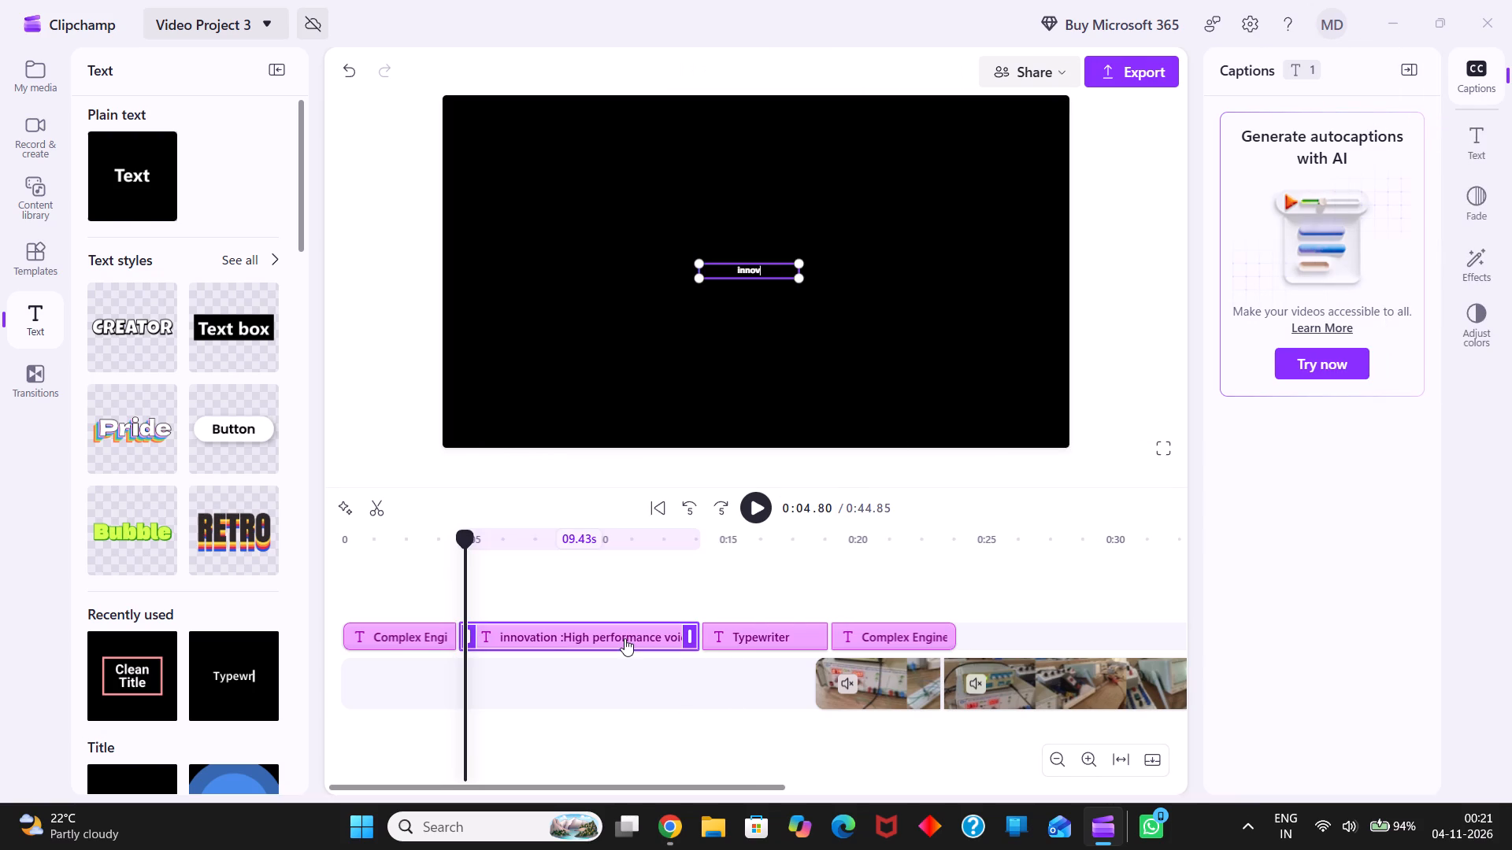
left_click(1477, 166)
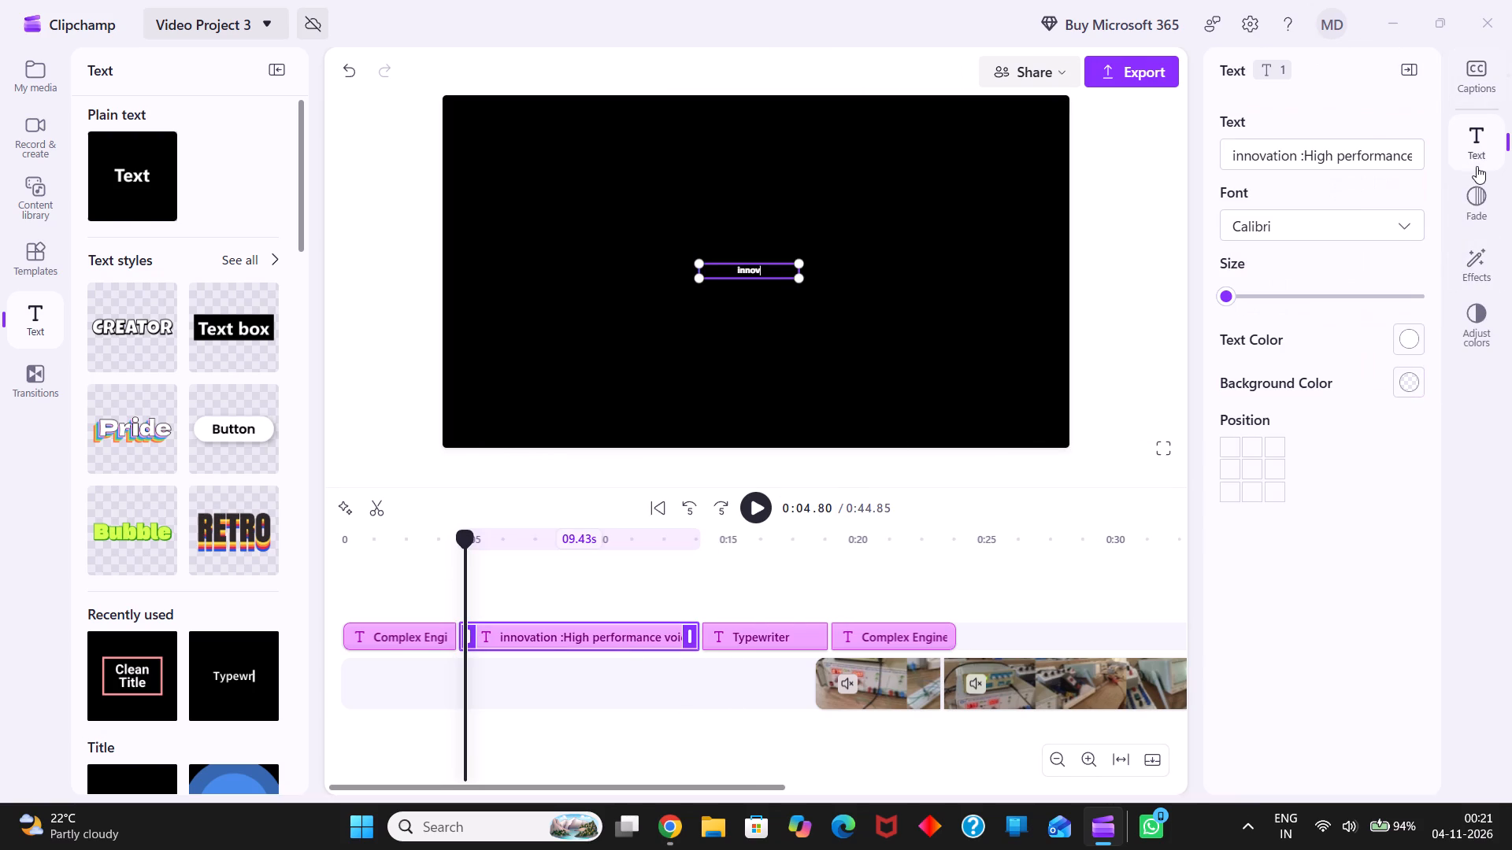
left_click(1303, 155)
double_click(1303, 155)
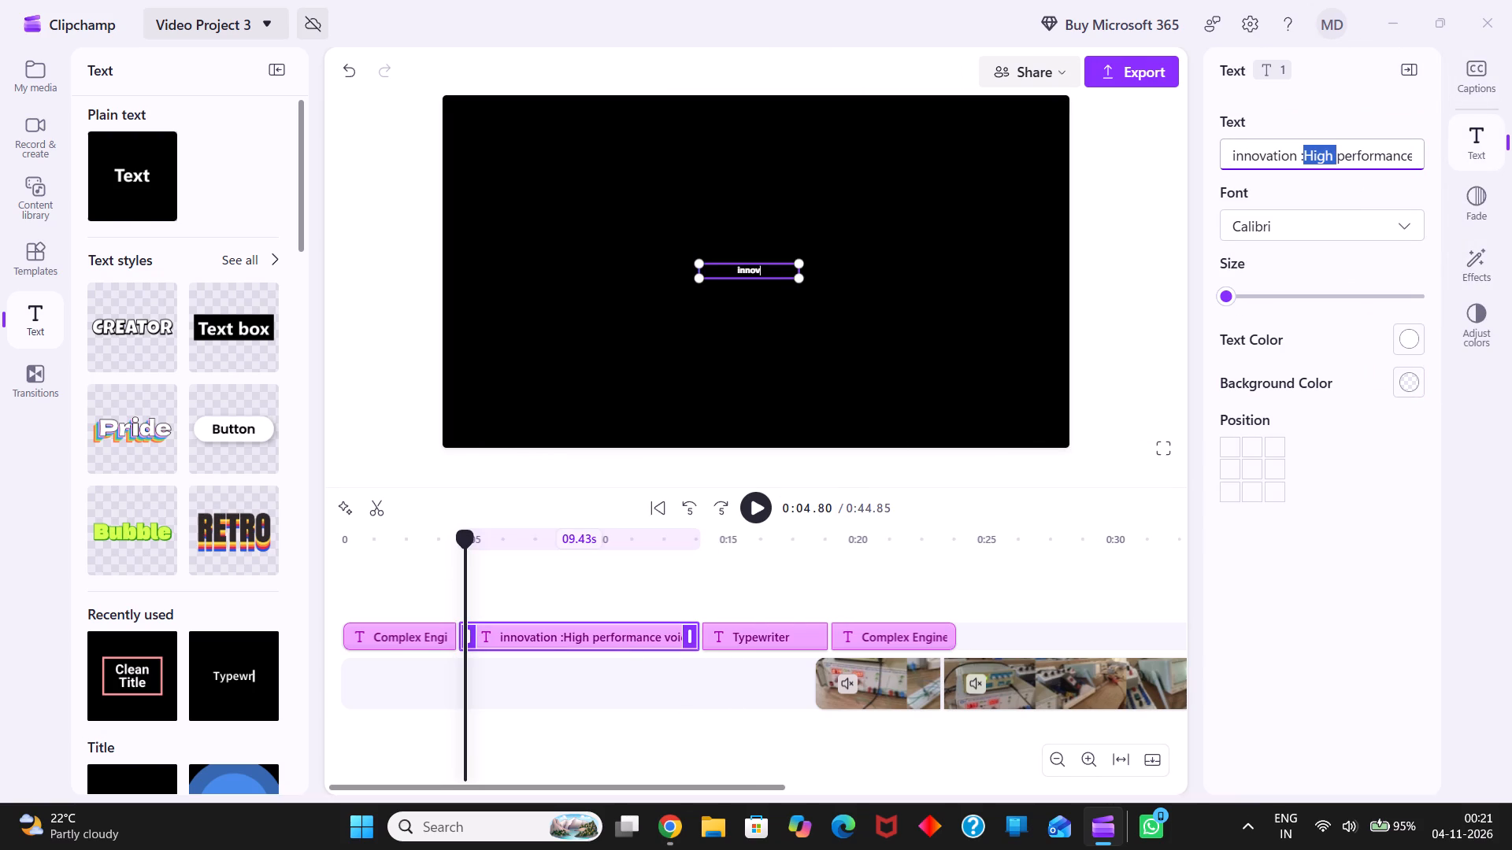
left_click(1303, 155)
key("BackSpace")
key("BackSpace")
key("BackSpace")
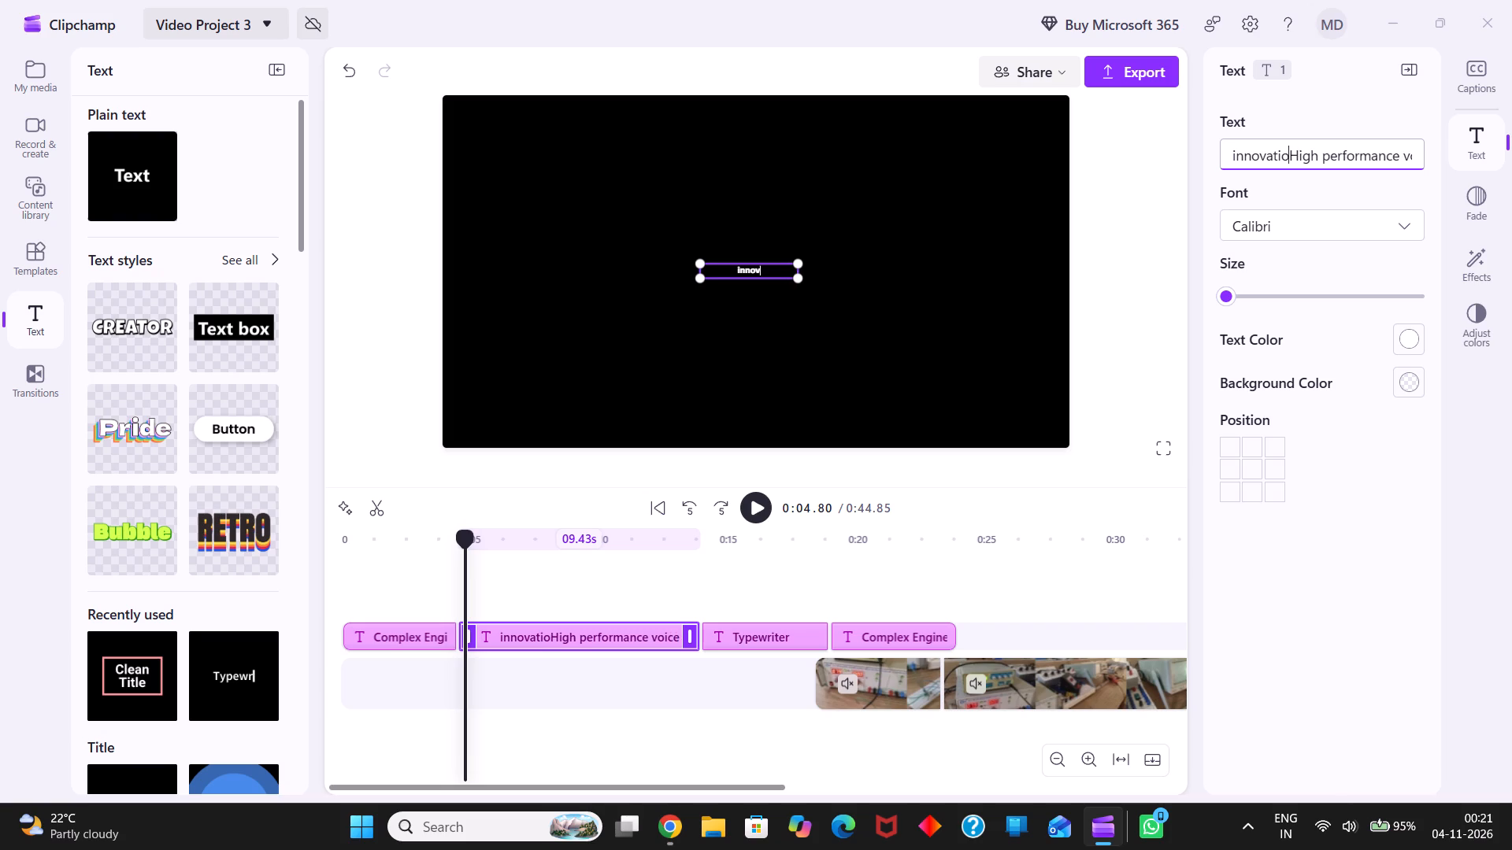
key("BackSpace")
key("BackSpace")
key("BackSpace")
key("BackSpace")
key("BackSpace")
key("BackSpace")
key("BackSpace")
key("BackSpace")
key("BackSpace")
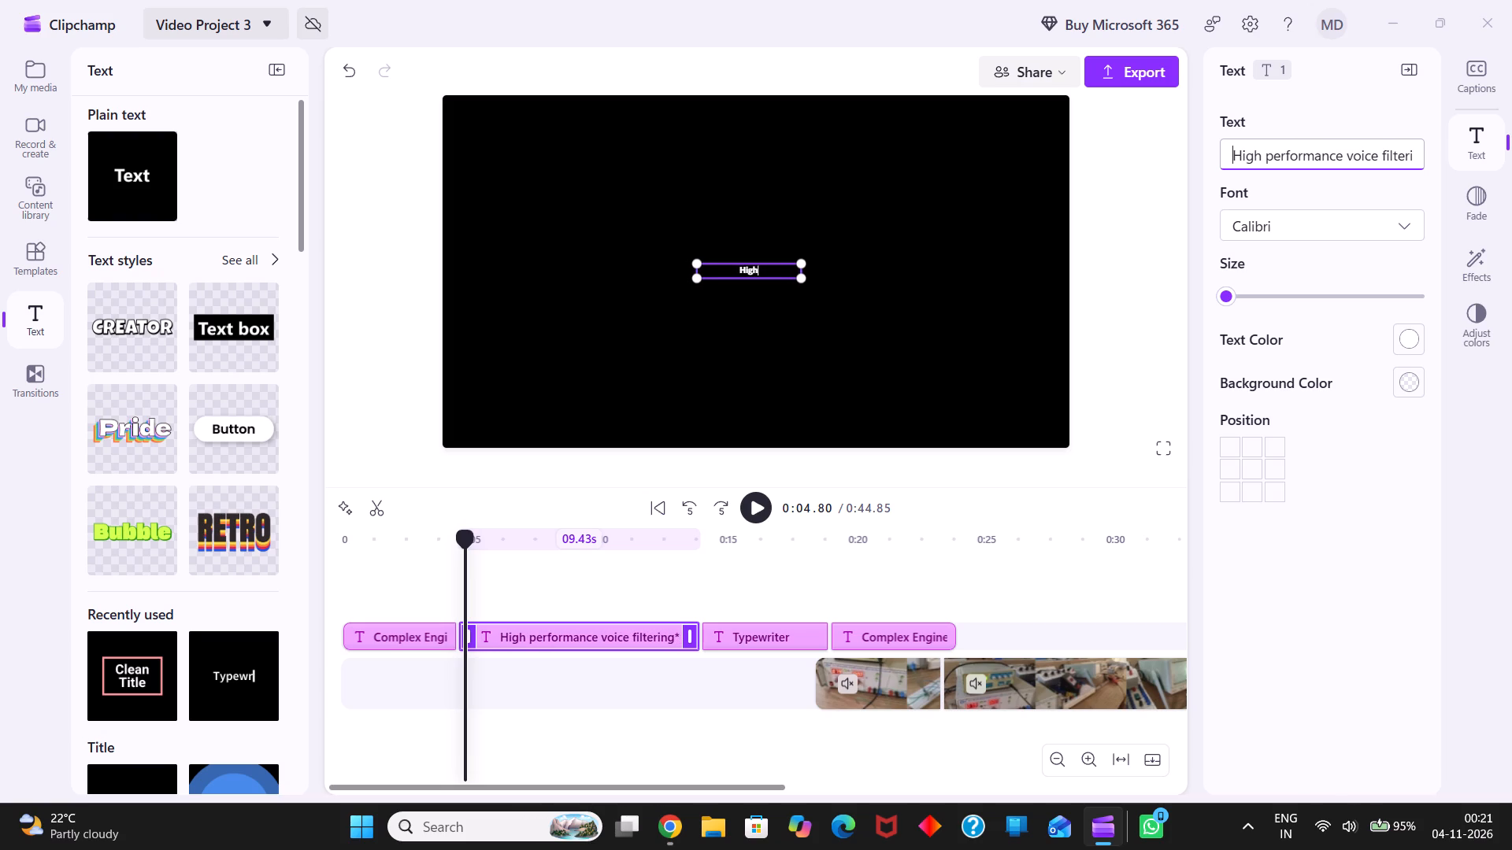
type("plan")
key("space")
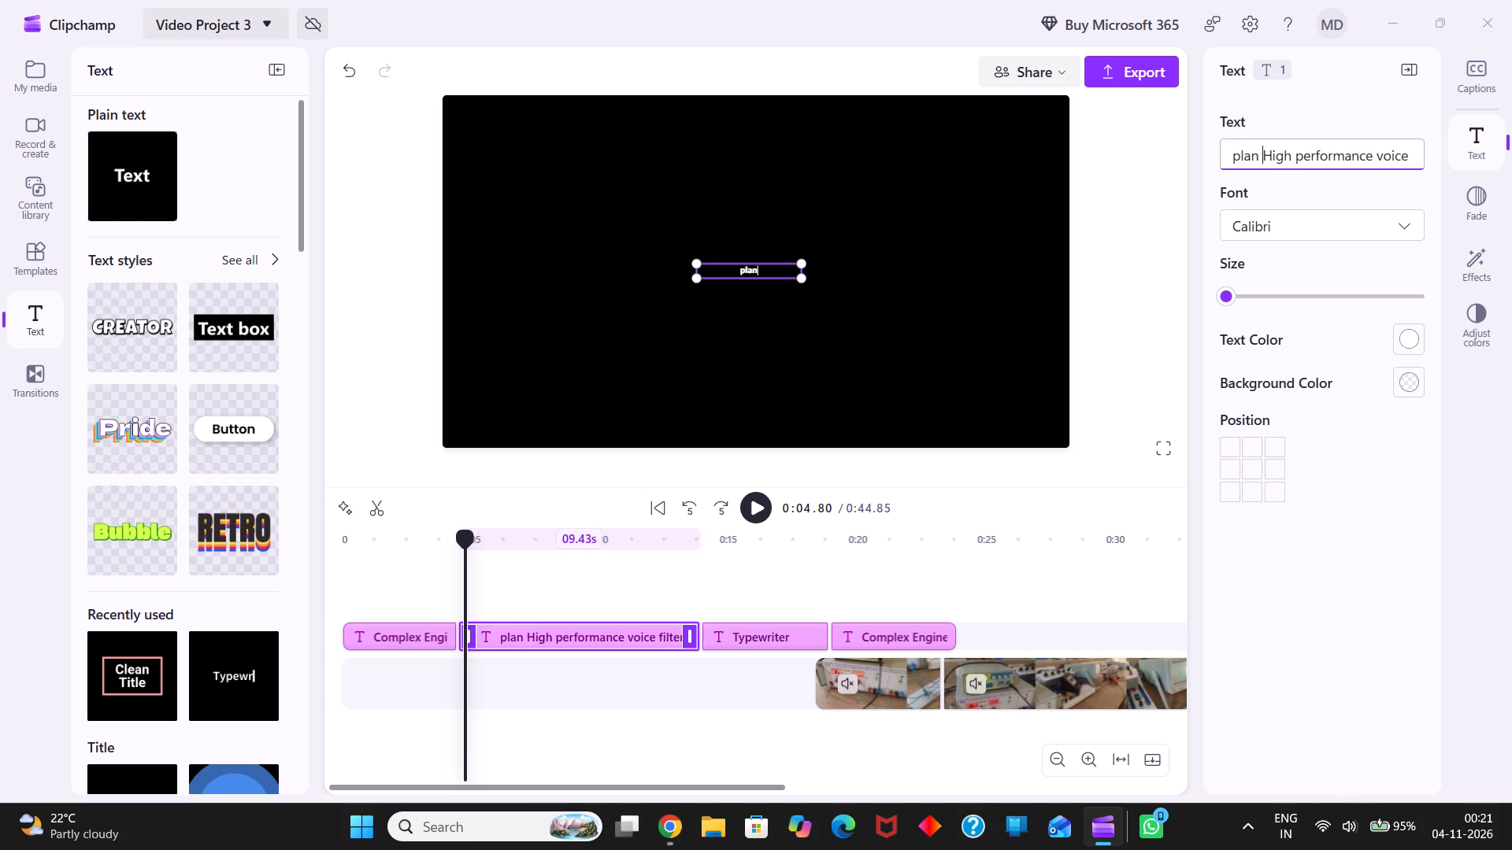
key("shift+colon")
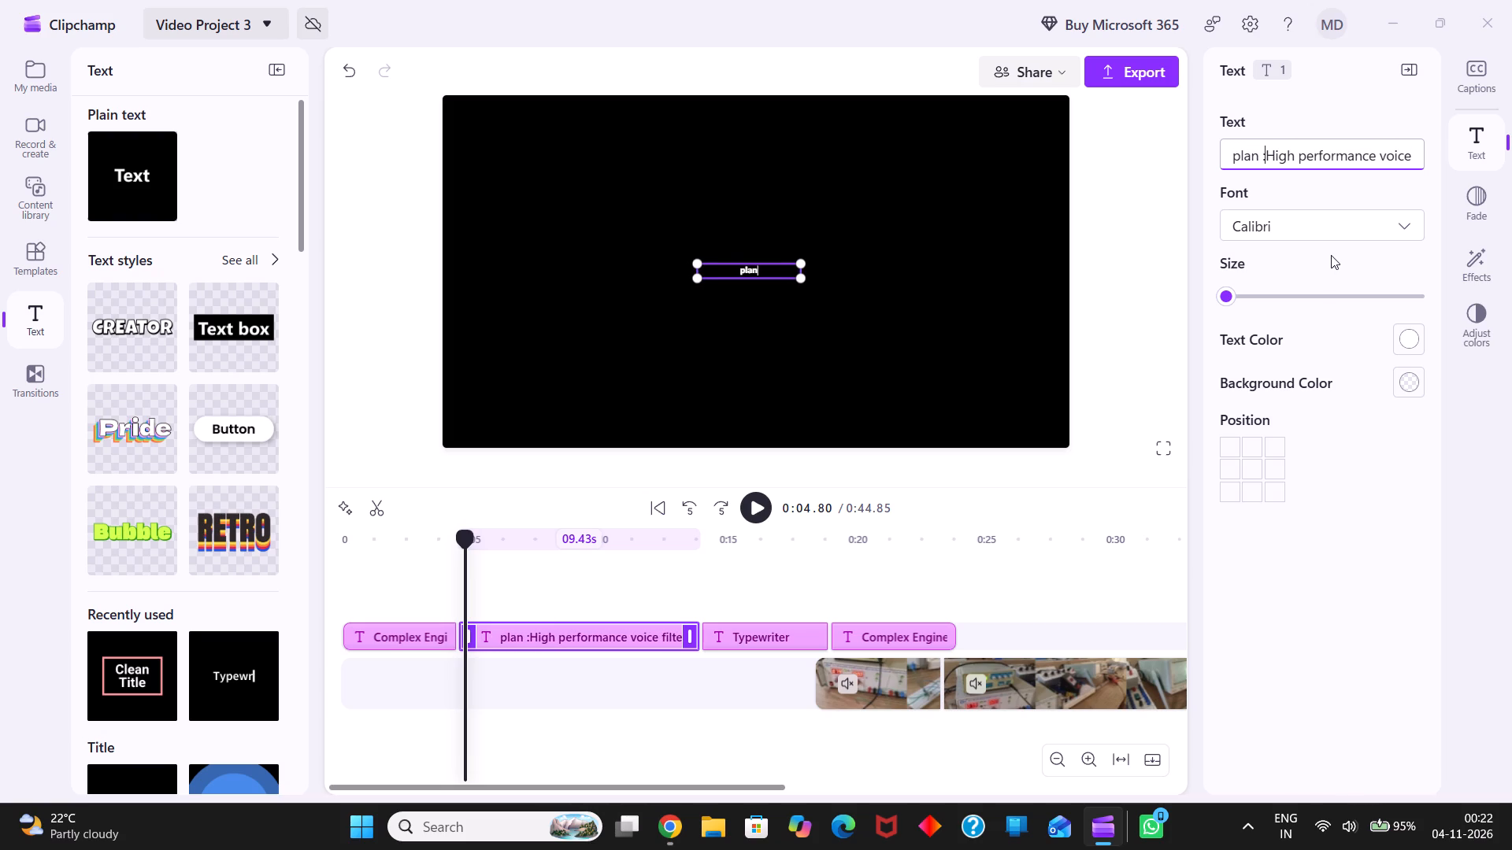
Play the video from about 4.8 s through the plan title and the Typewriter title into the lab clips.
left_click(770, 507)
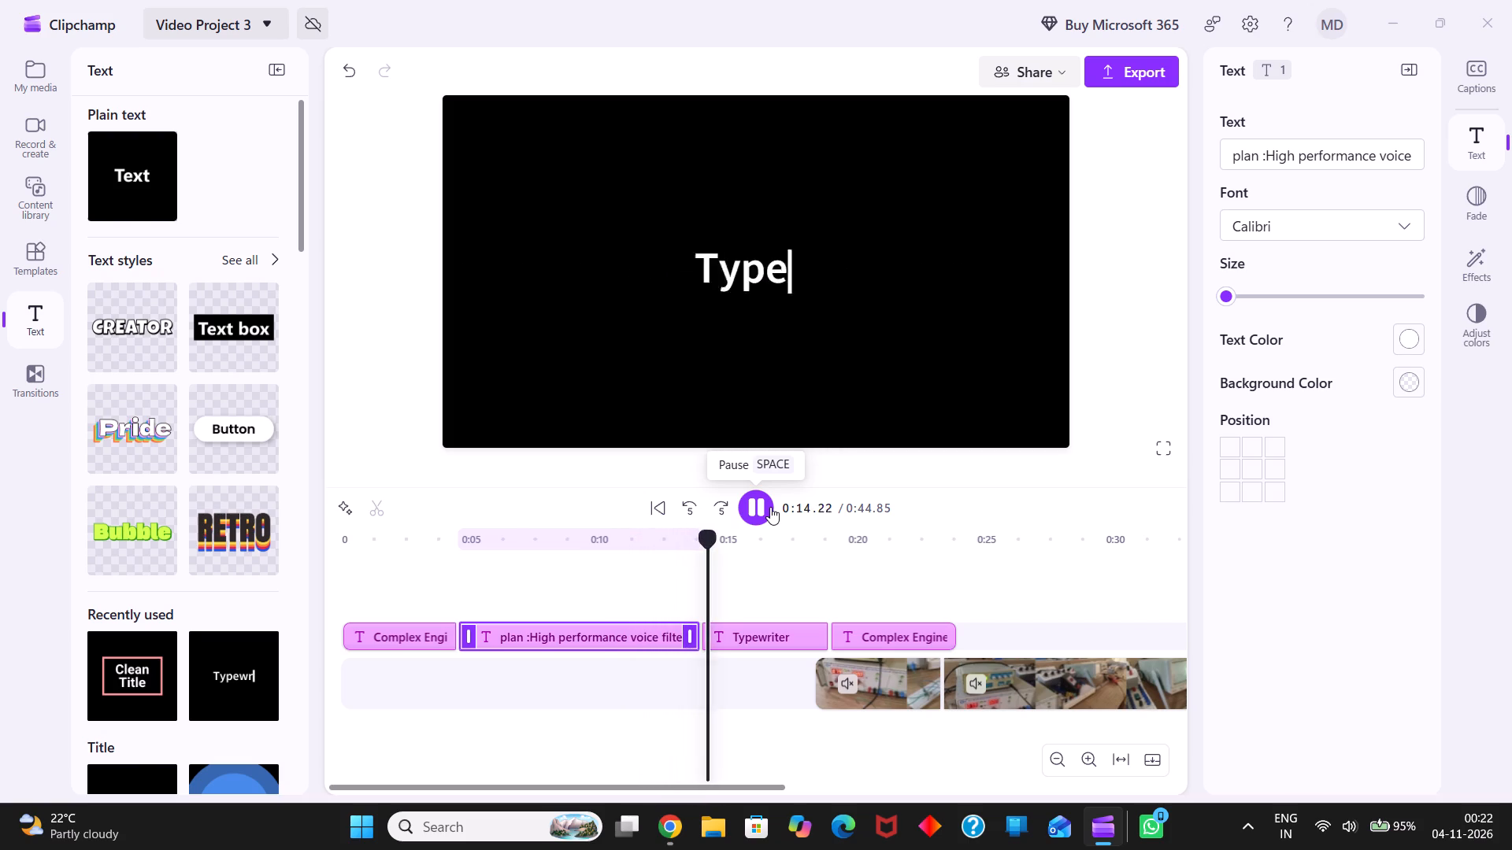
left_click(753, 638)
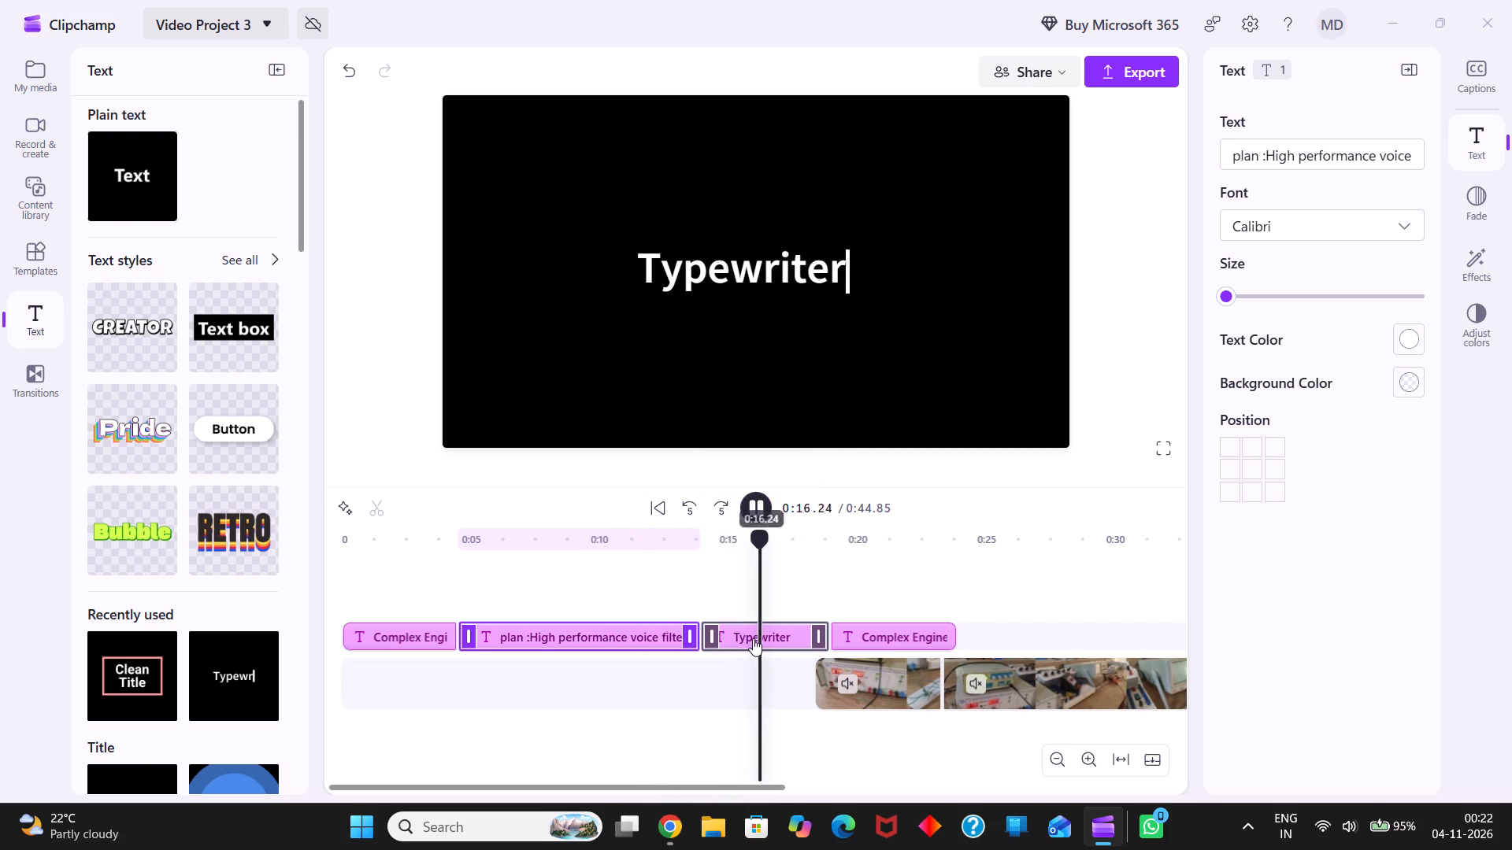
left_click(753, 638)
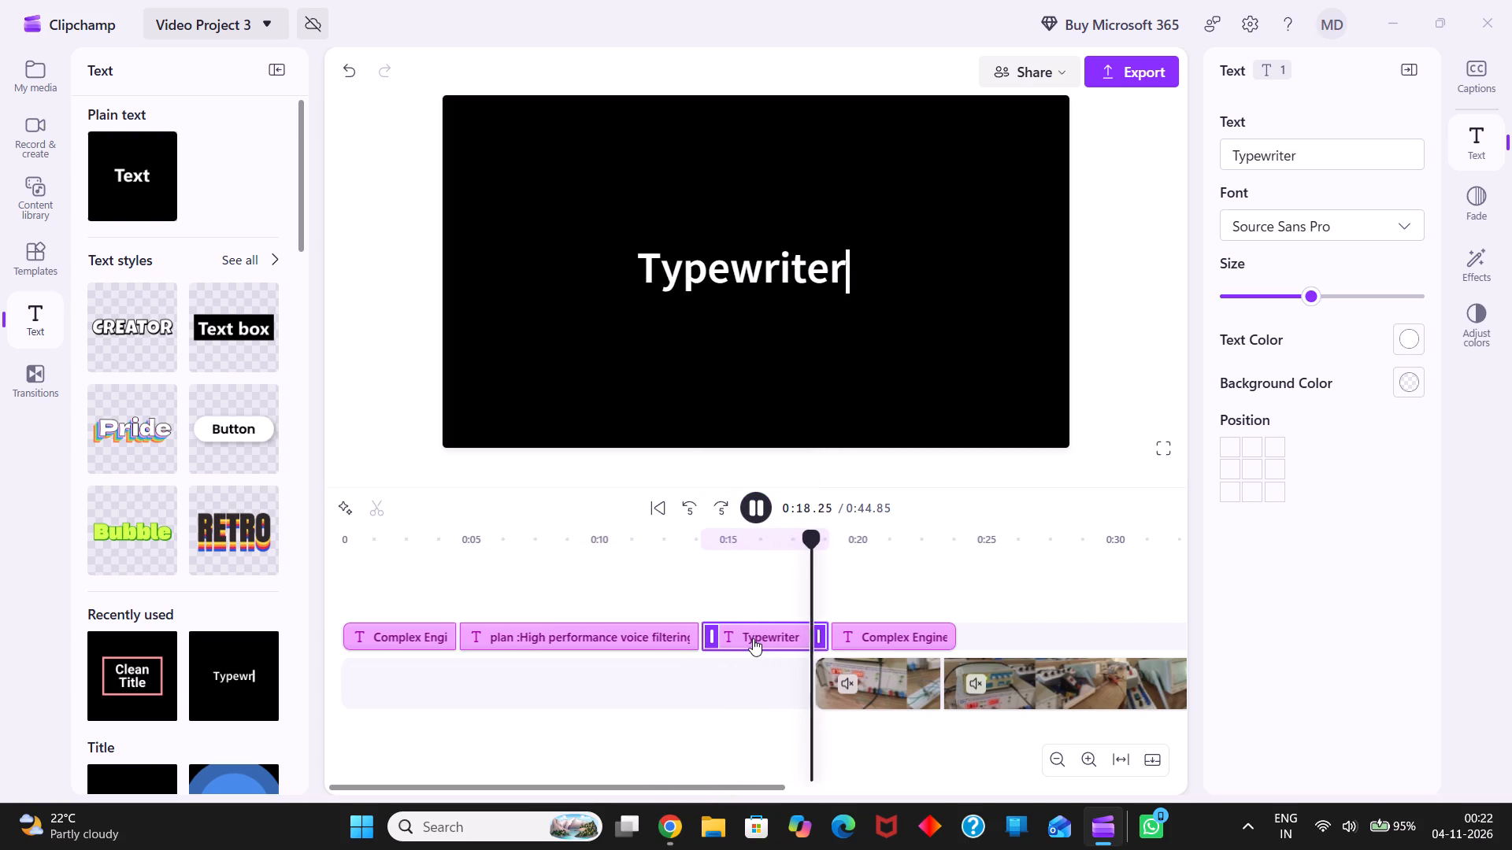
scroll(112, 663, "down", 1)
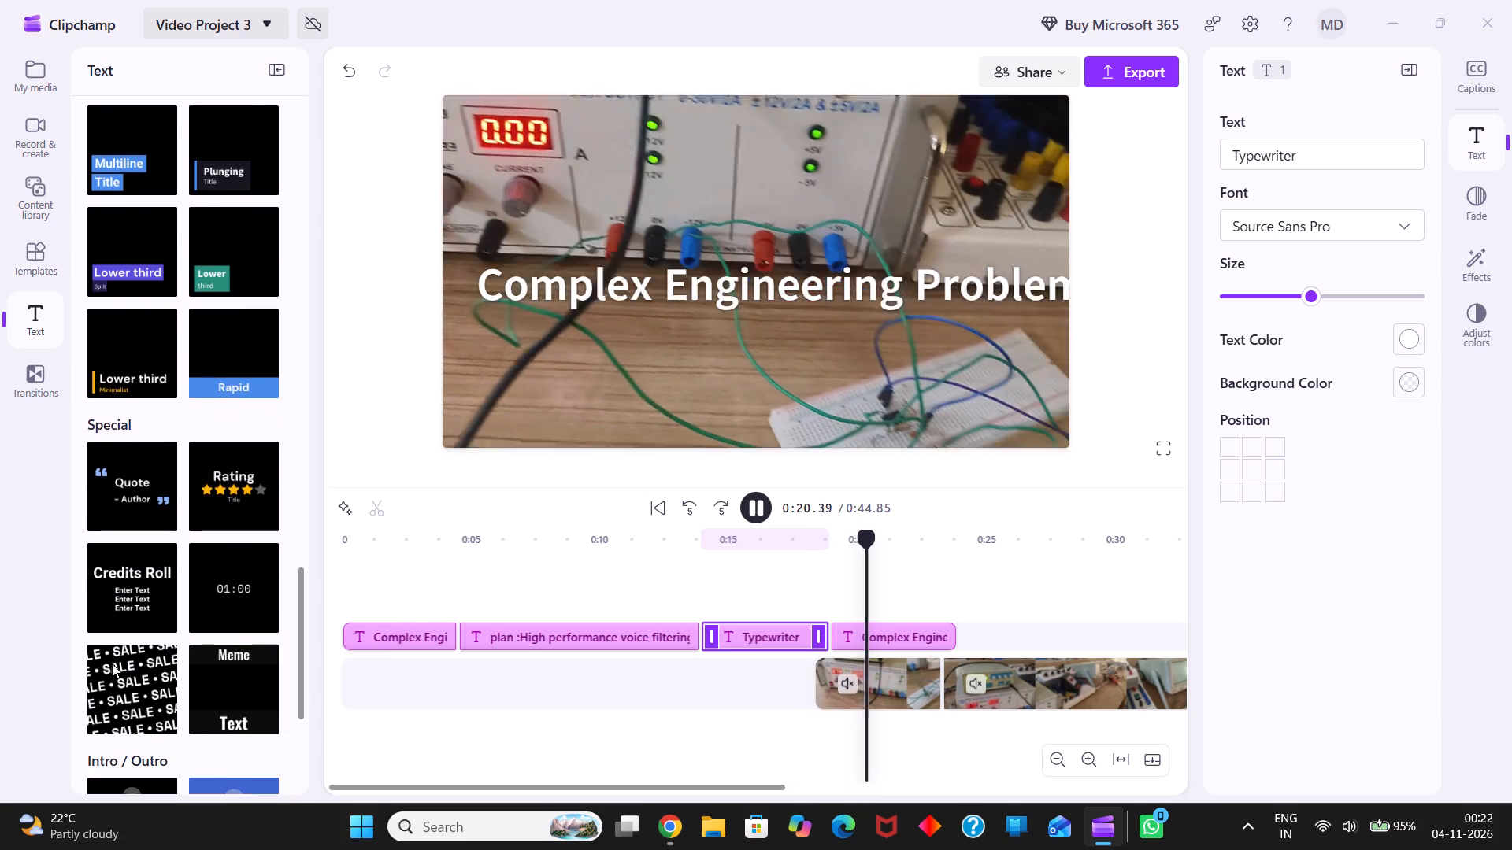
scroll(112, 663, "down", 1)
Delete the last "Complex Engineering Problem" title, the one overlapping the first lab clip.
left_click(902, 630)
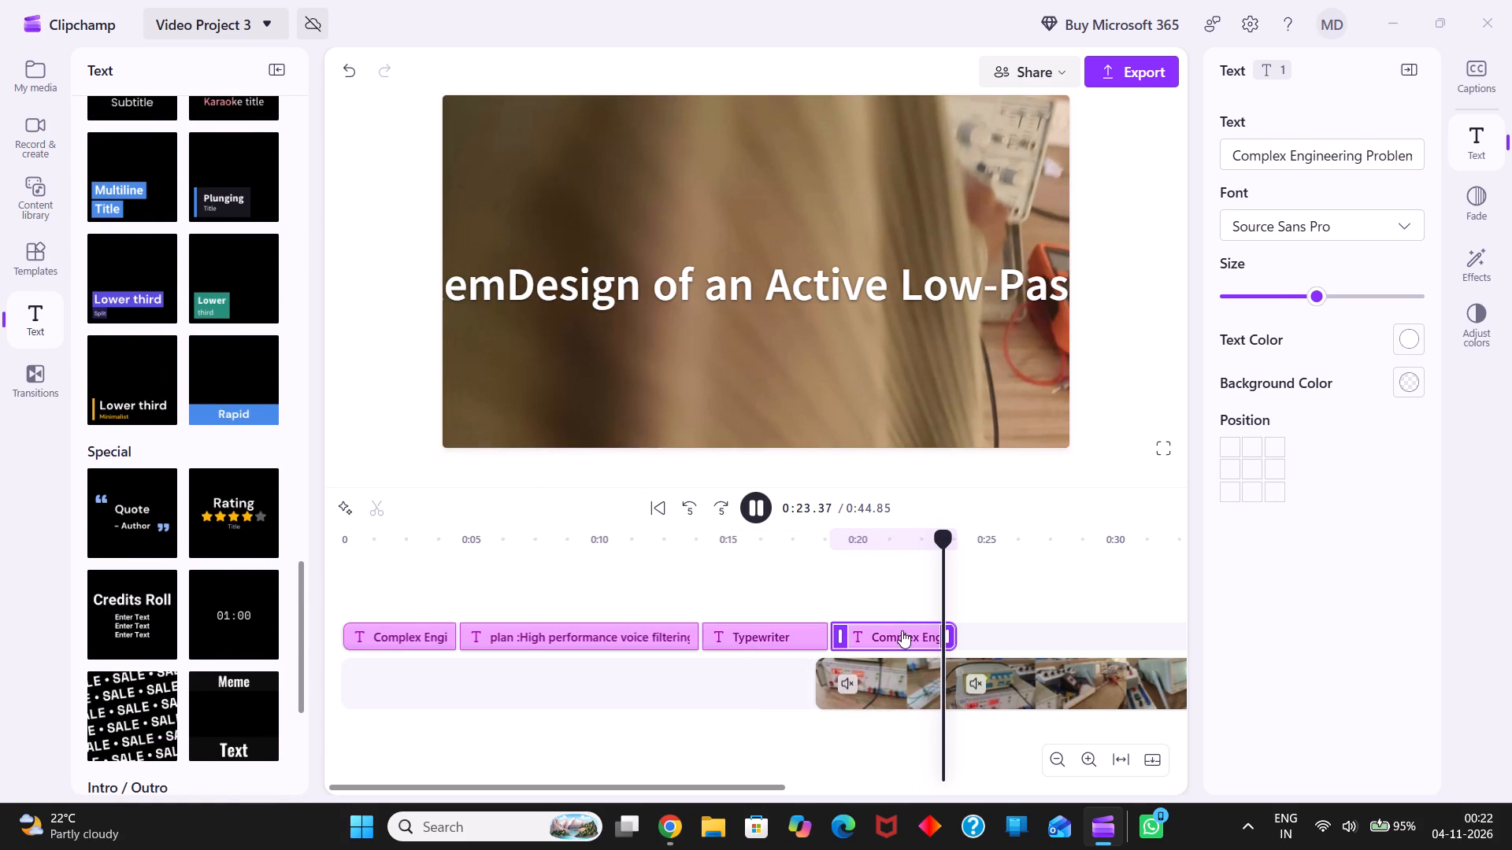
key("Delete")
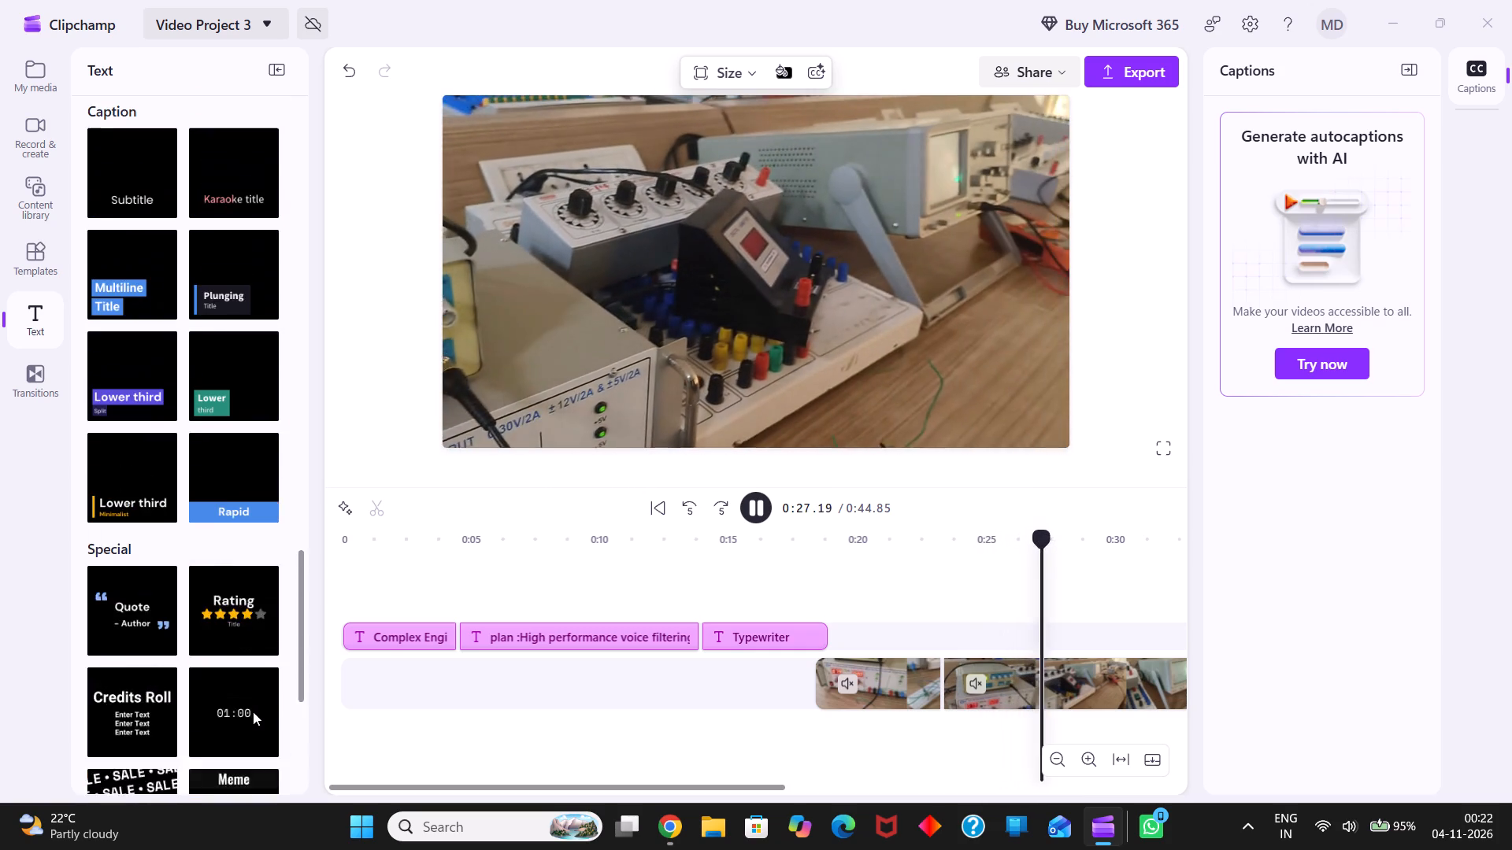
Delete the placeholder Typewriter title that follows the plan title and pause playback.
scroll(262, 264, "up", 1)
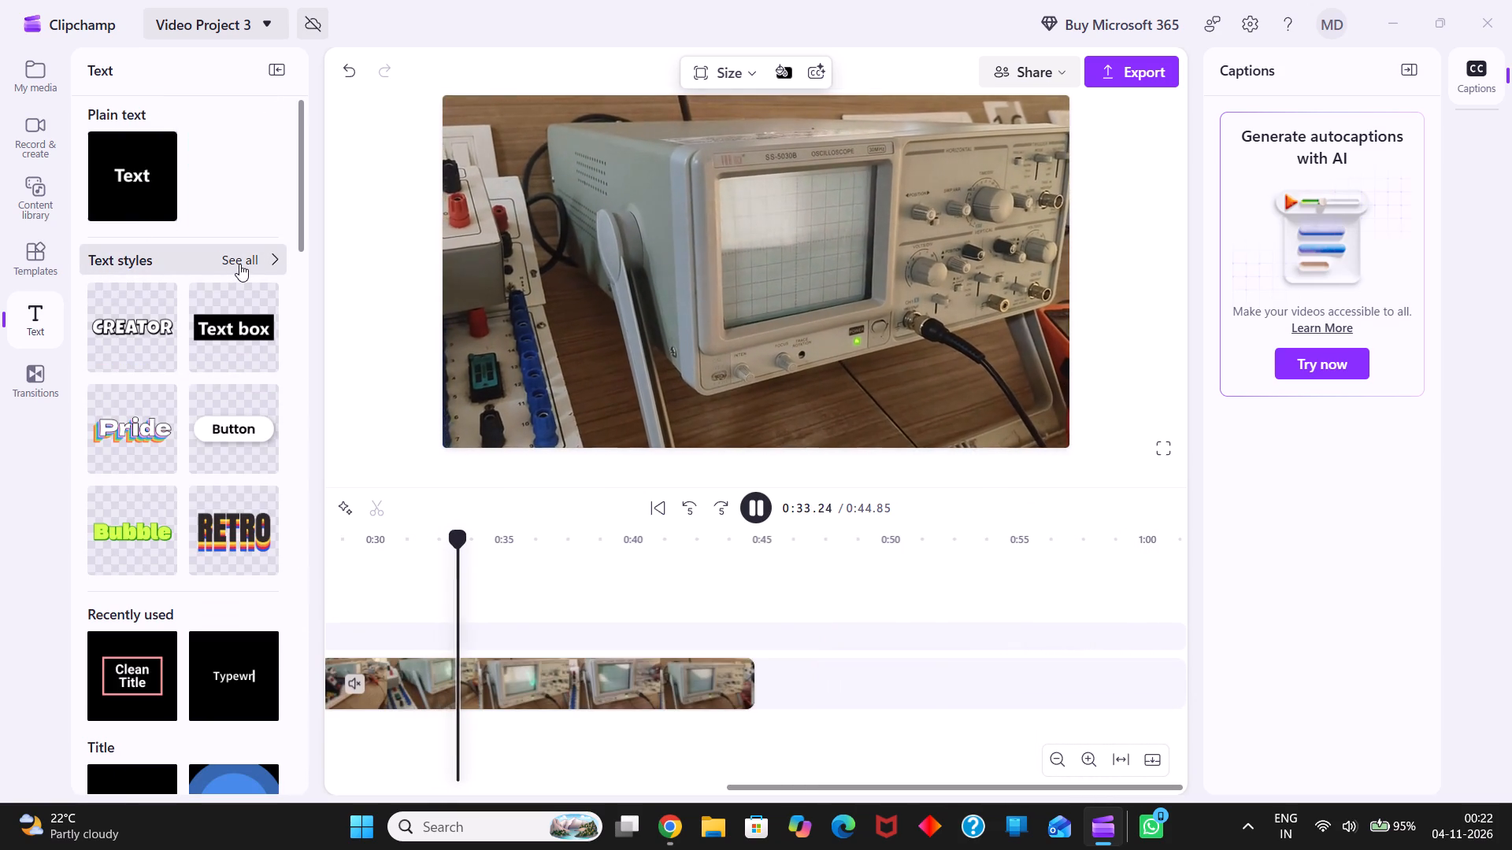
left_click(136, 179)
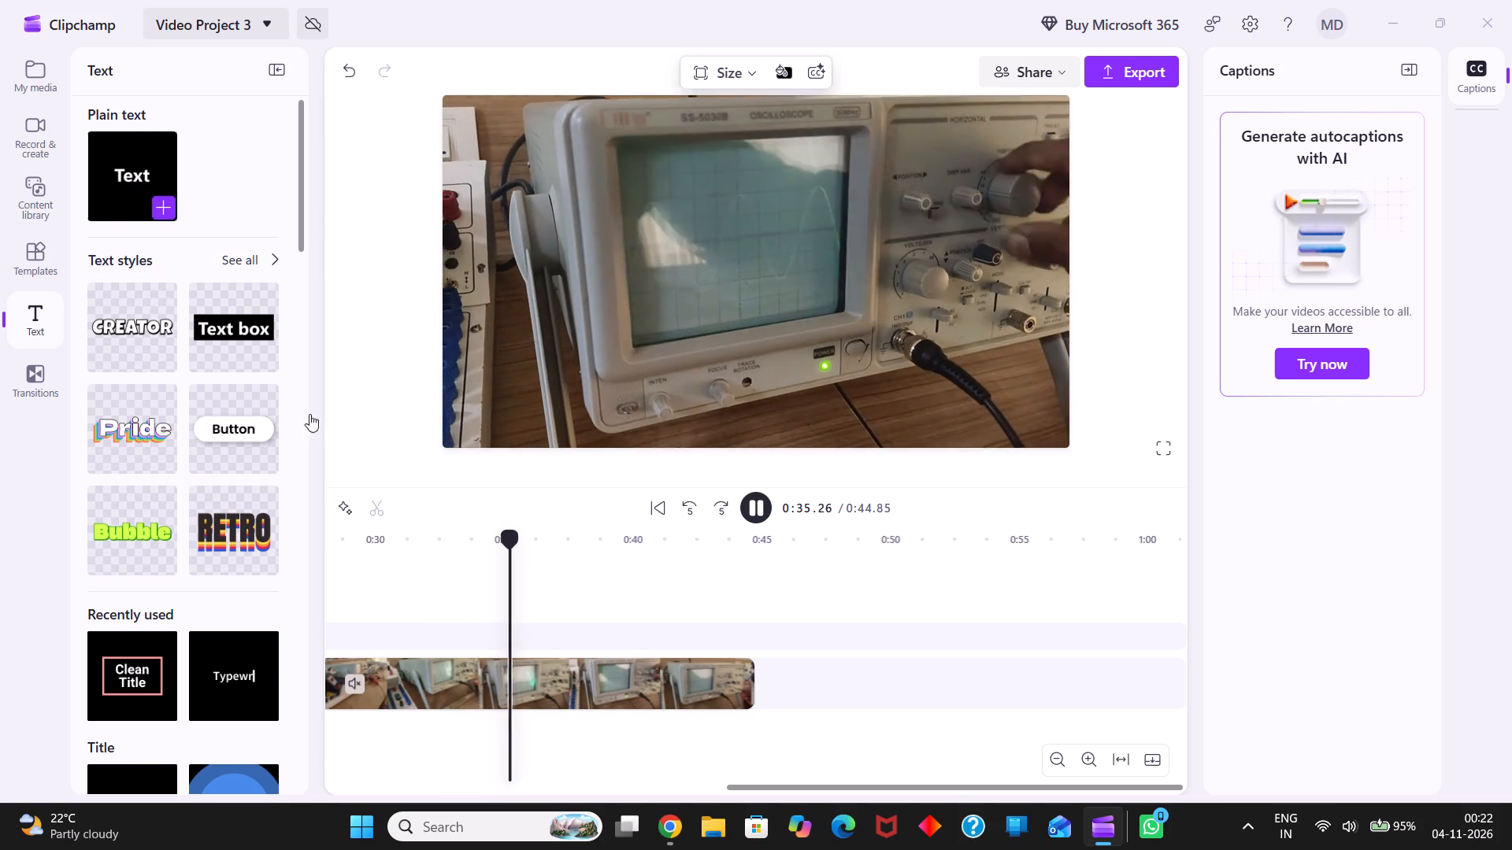
scroll(449, 597, "right", 5)
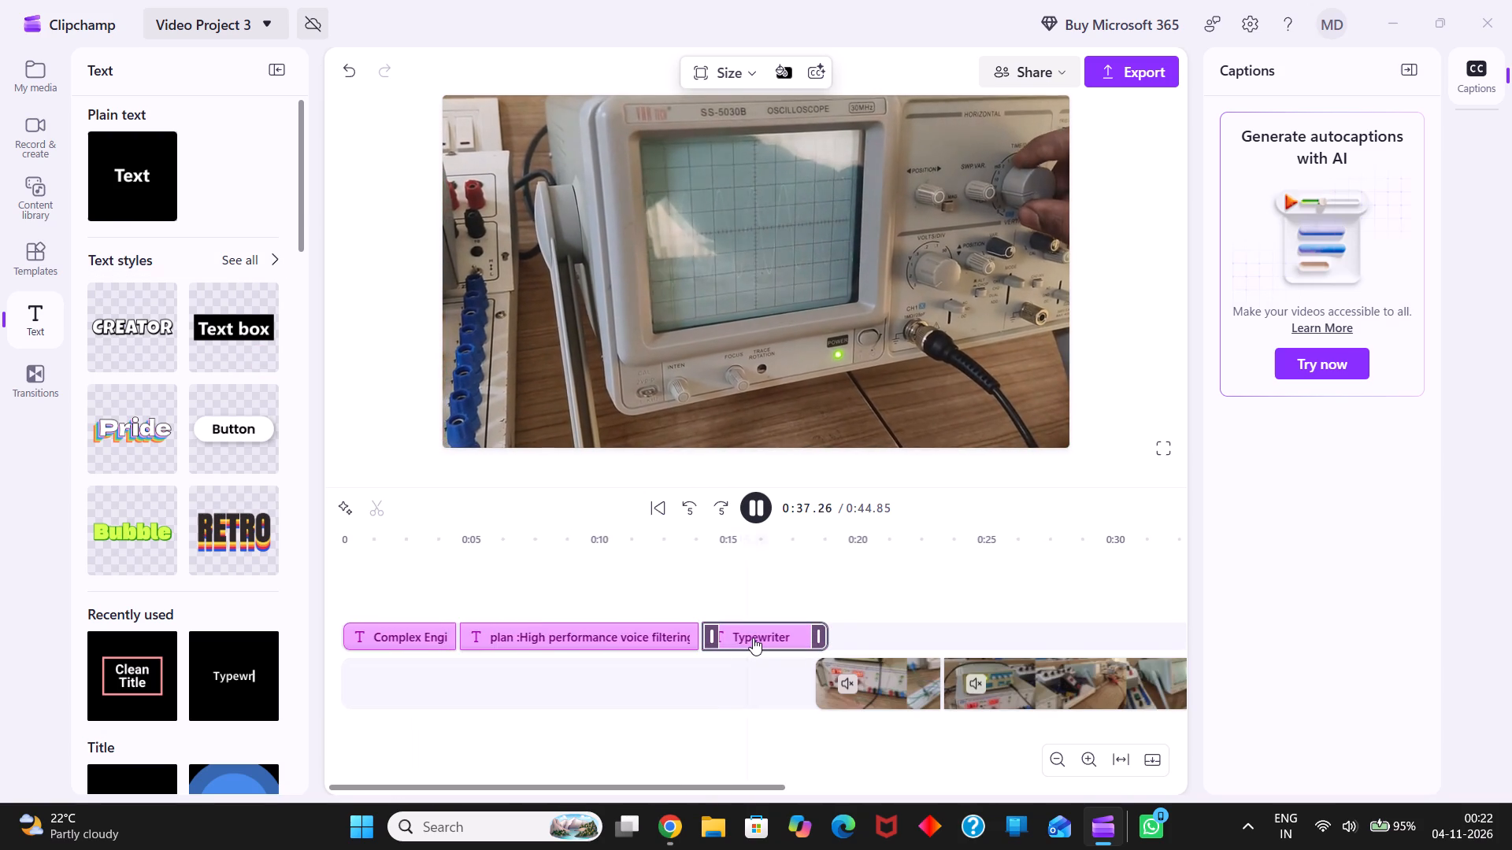
left_click(753, 637)
left_click(753, 637)
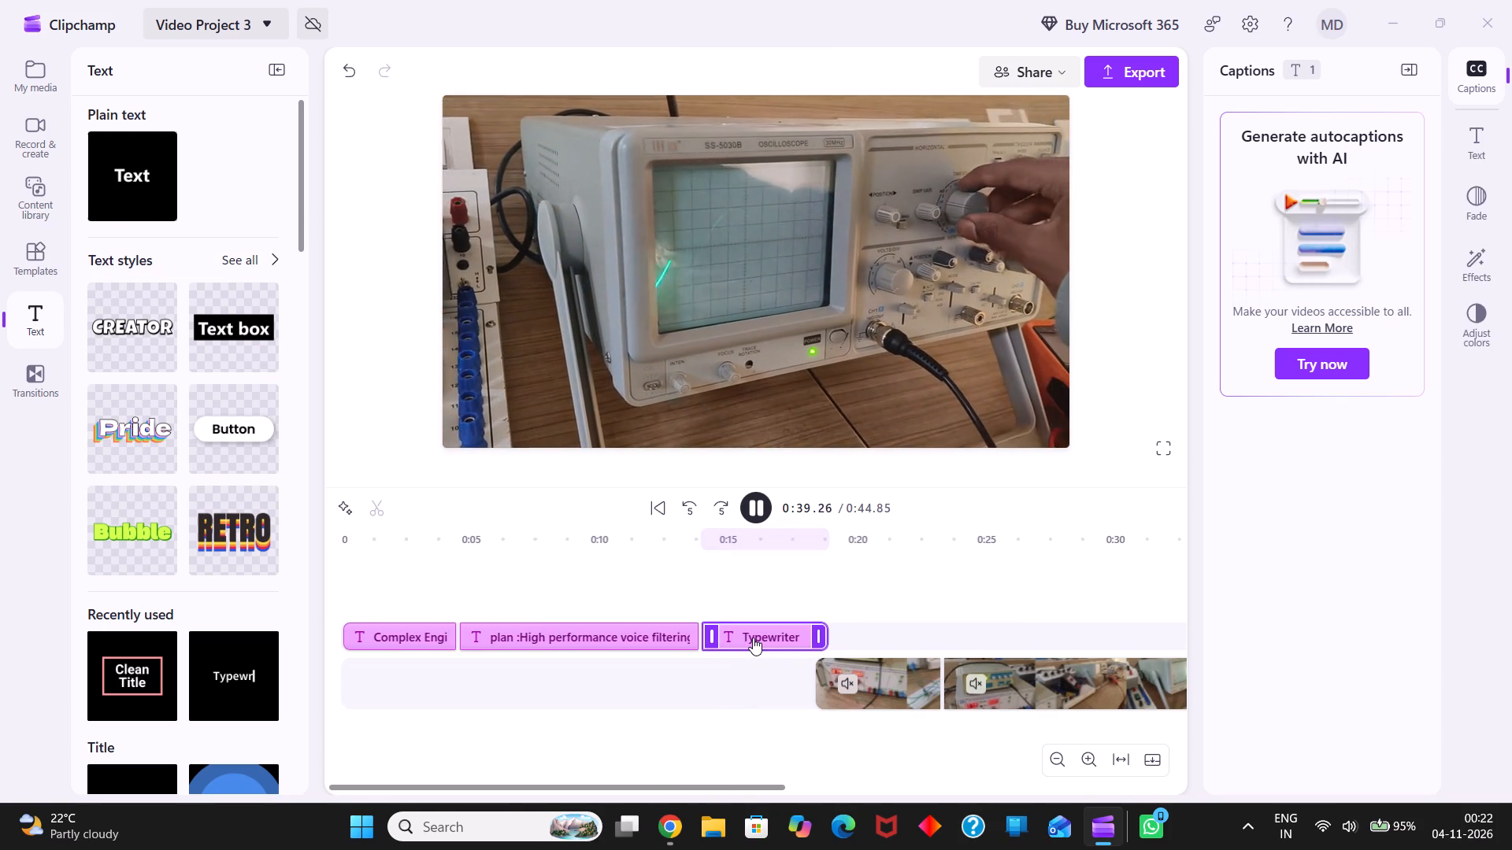
key("Delete")
left_click(753, 494)
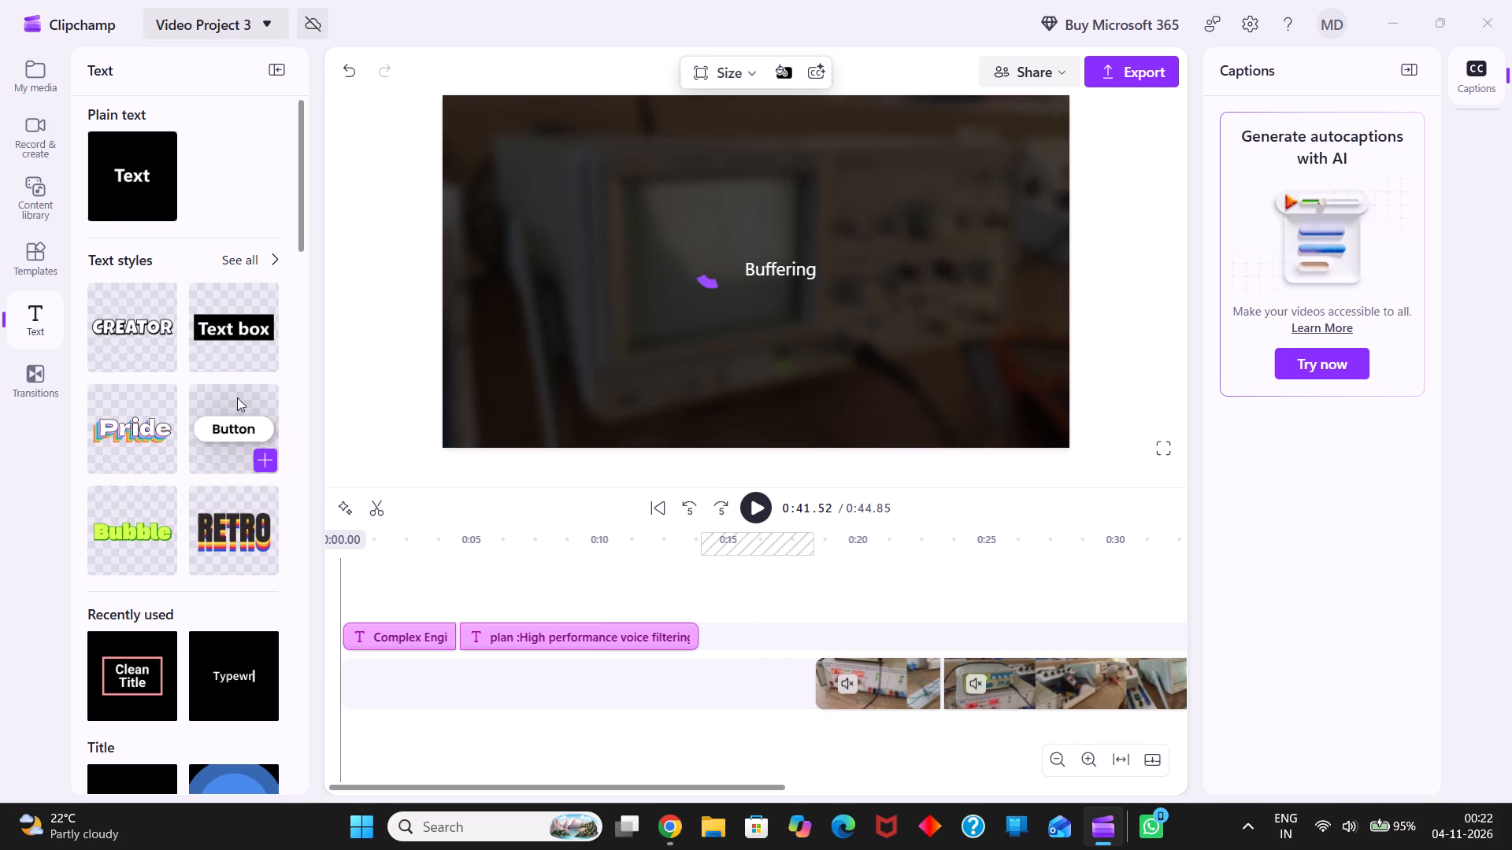
Add a plain text title and place it in the gap directly after the plan title, before the lab clips.
left_click(257, 249)
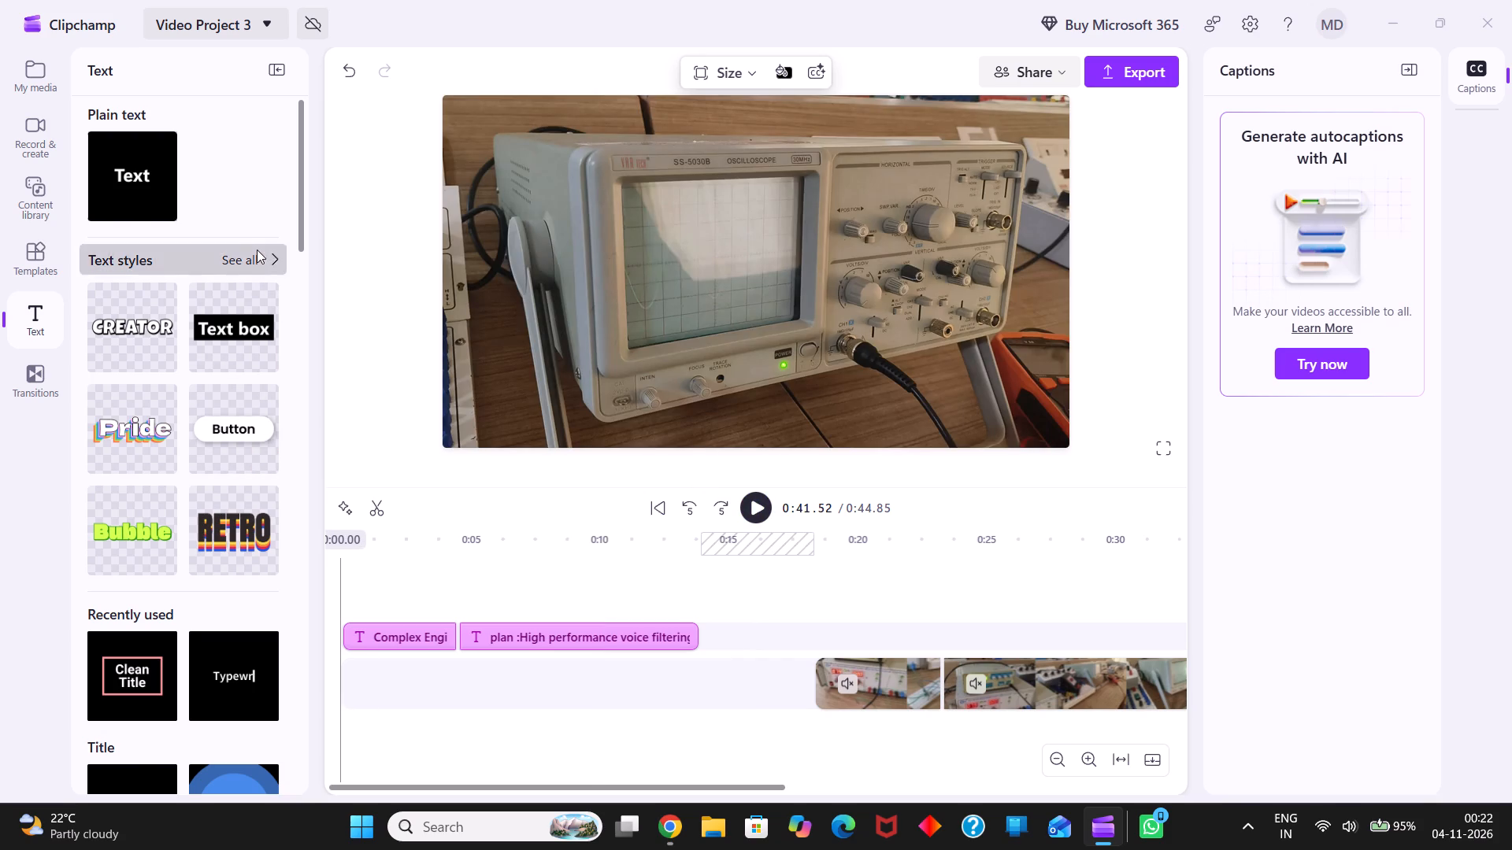
scroll(190, 512, "down", 20)
scroll(190, 512, "down", 4)
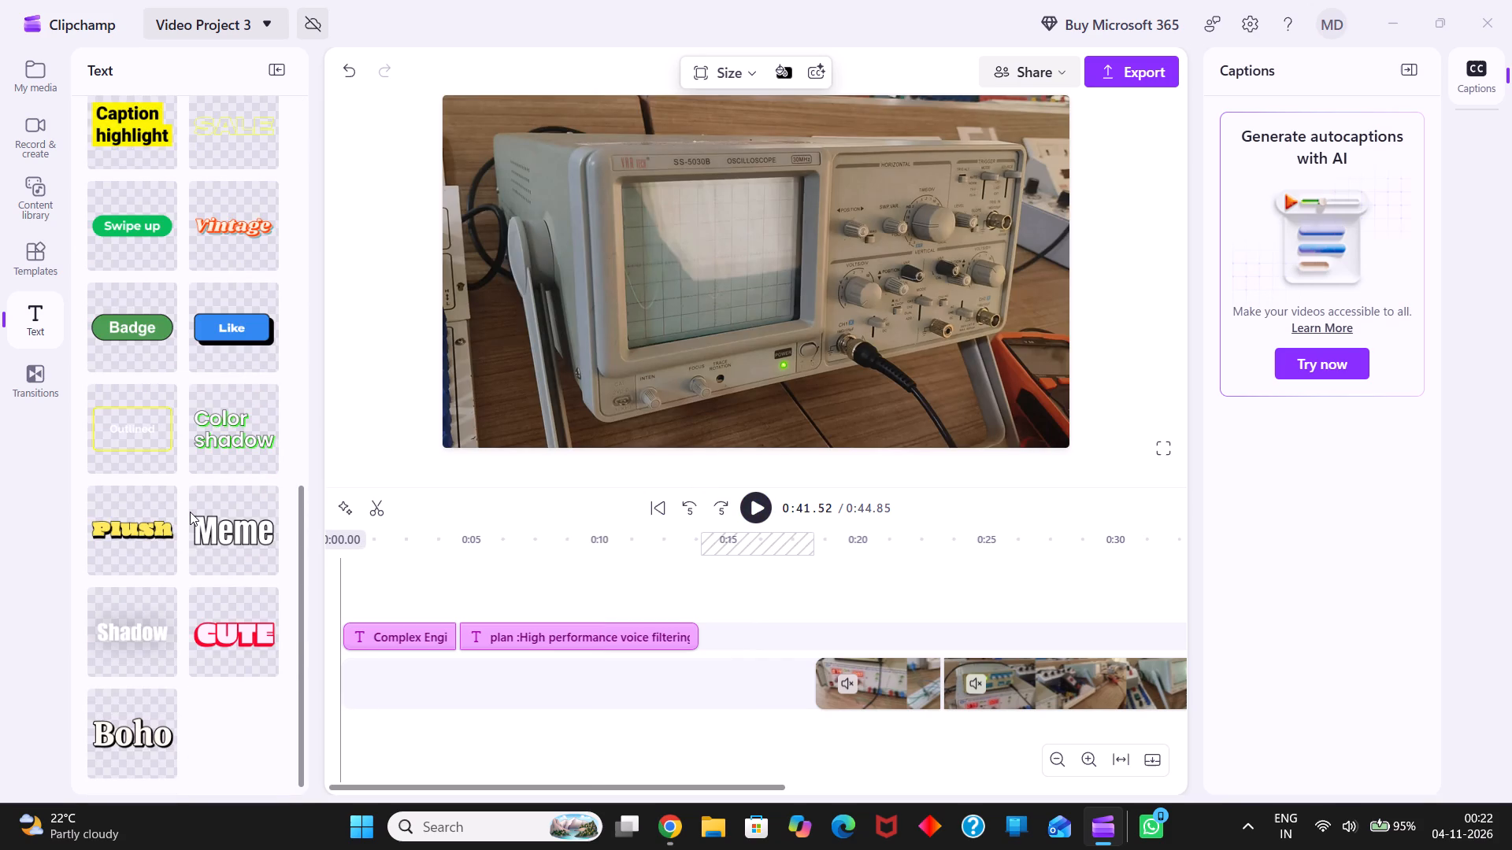
scroll(190, 512, "down", 7)
left_click(124, 121)
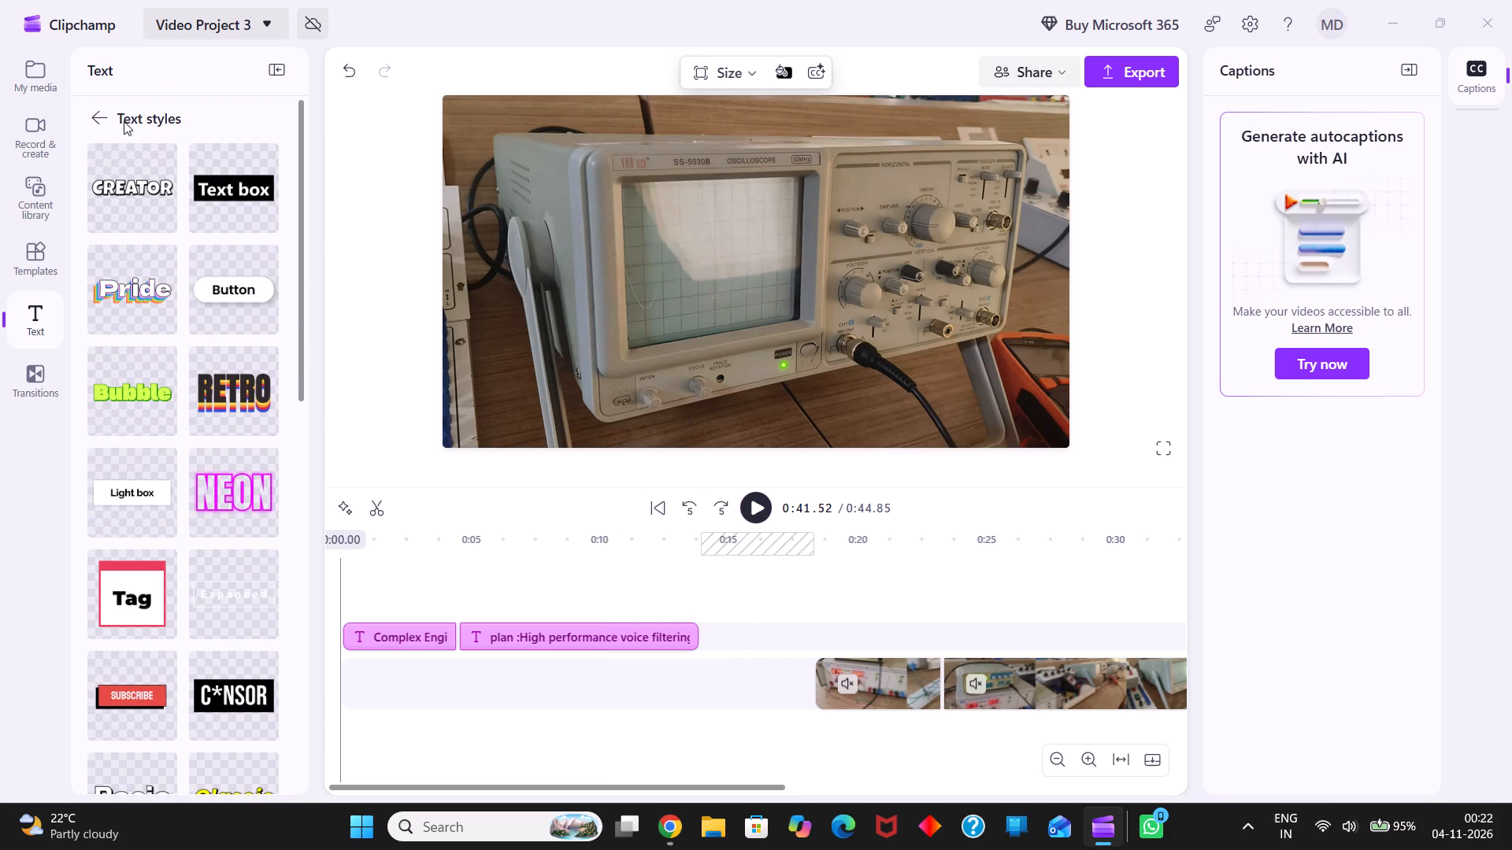
left_click(106, 113)
left_click(153, 209)
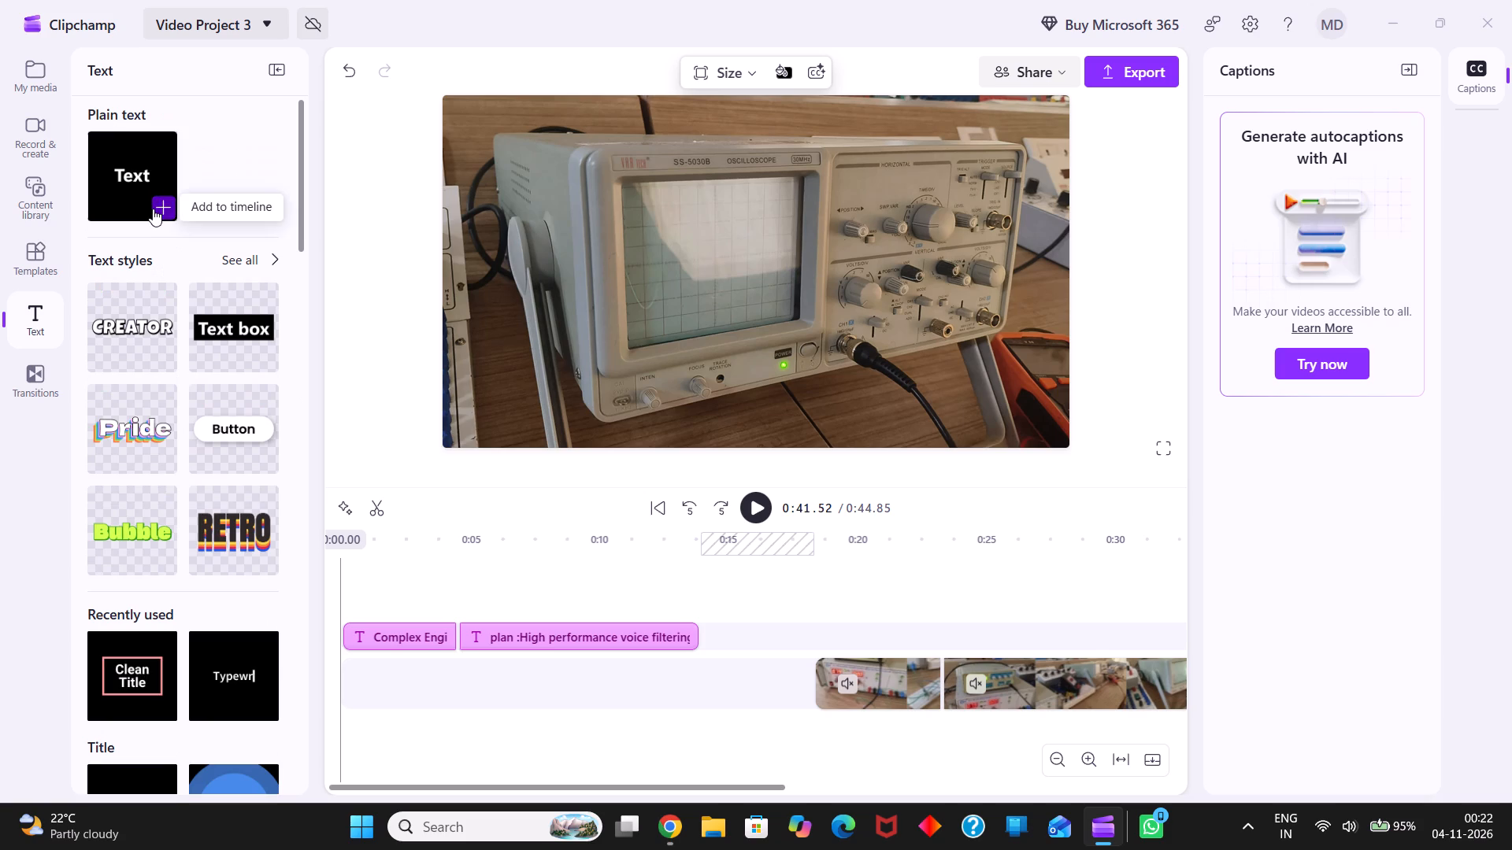
left_click_drag(807, 636, 494, 638)
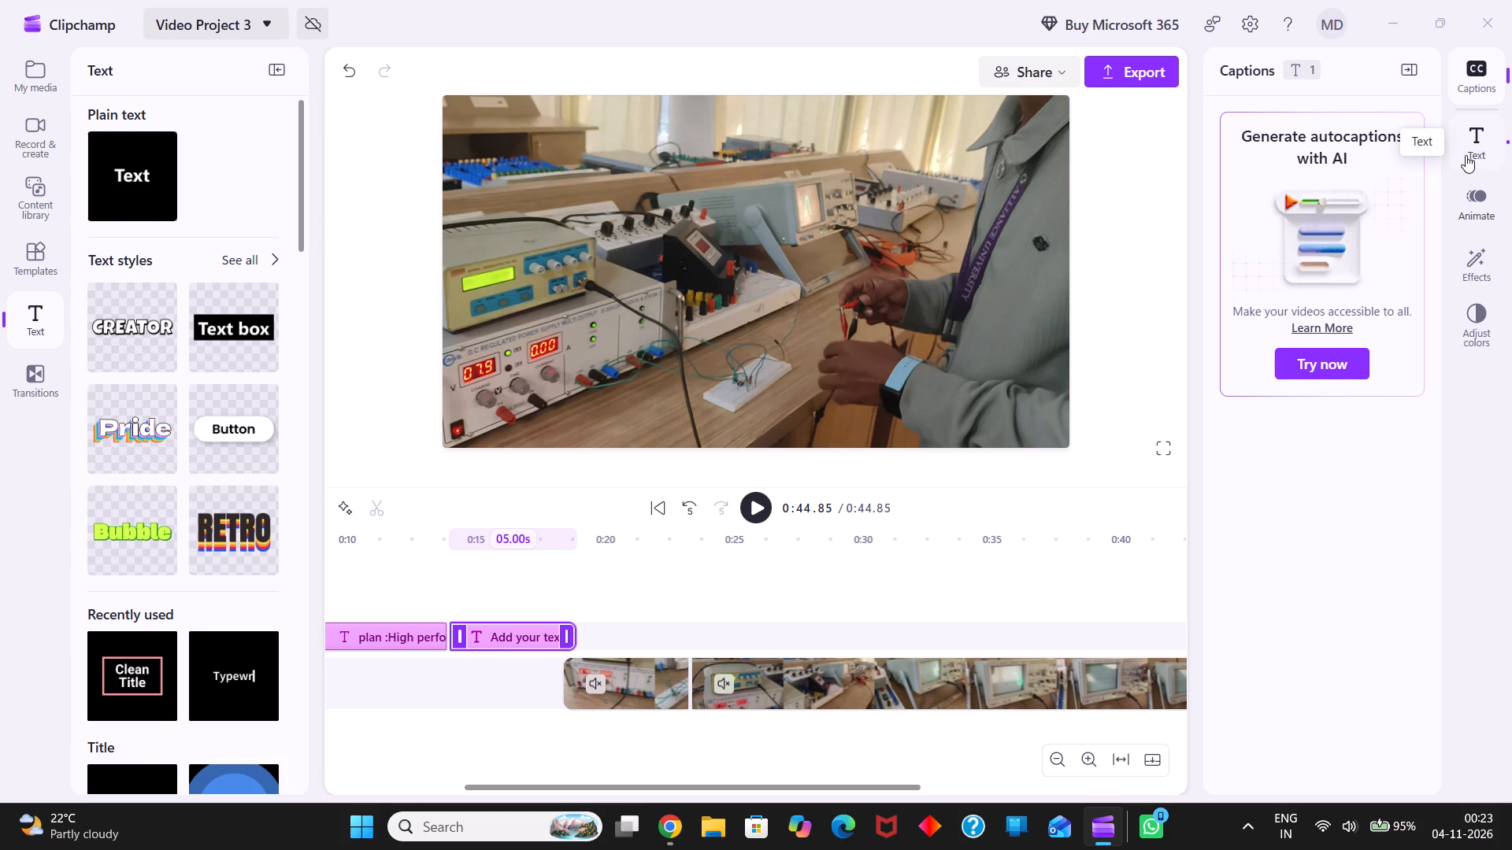
Change the new plain text title's font to Playfair Display.
left_click(1470, 150)
left_click(1366, 153)
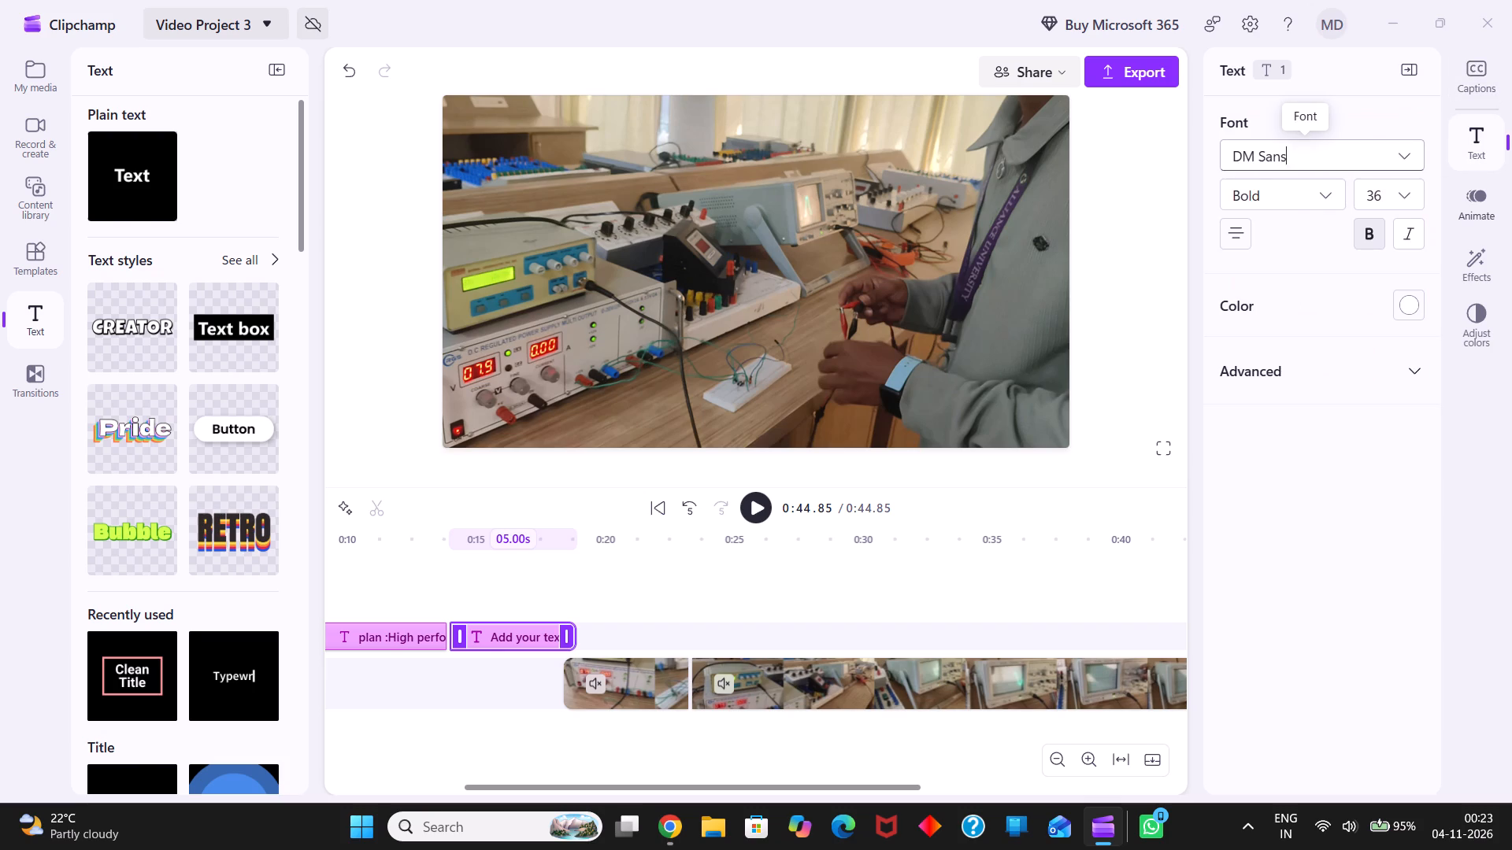
key("BackSpace")
key("BackSpace")
key("BackSpace")
key("BackSpace")
key("BackSpace")
key("BackSpace")
key("BackSpace")
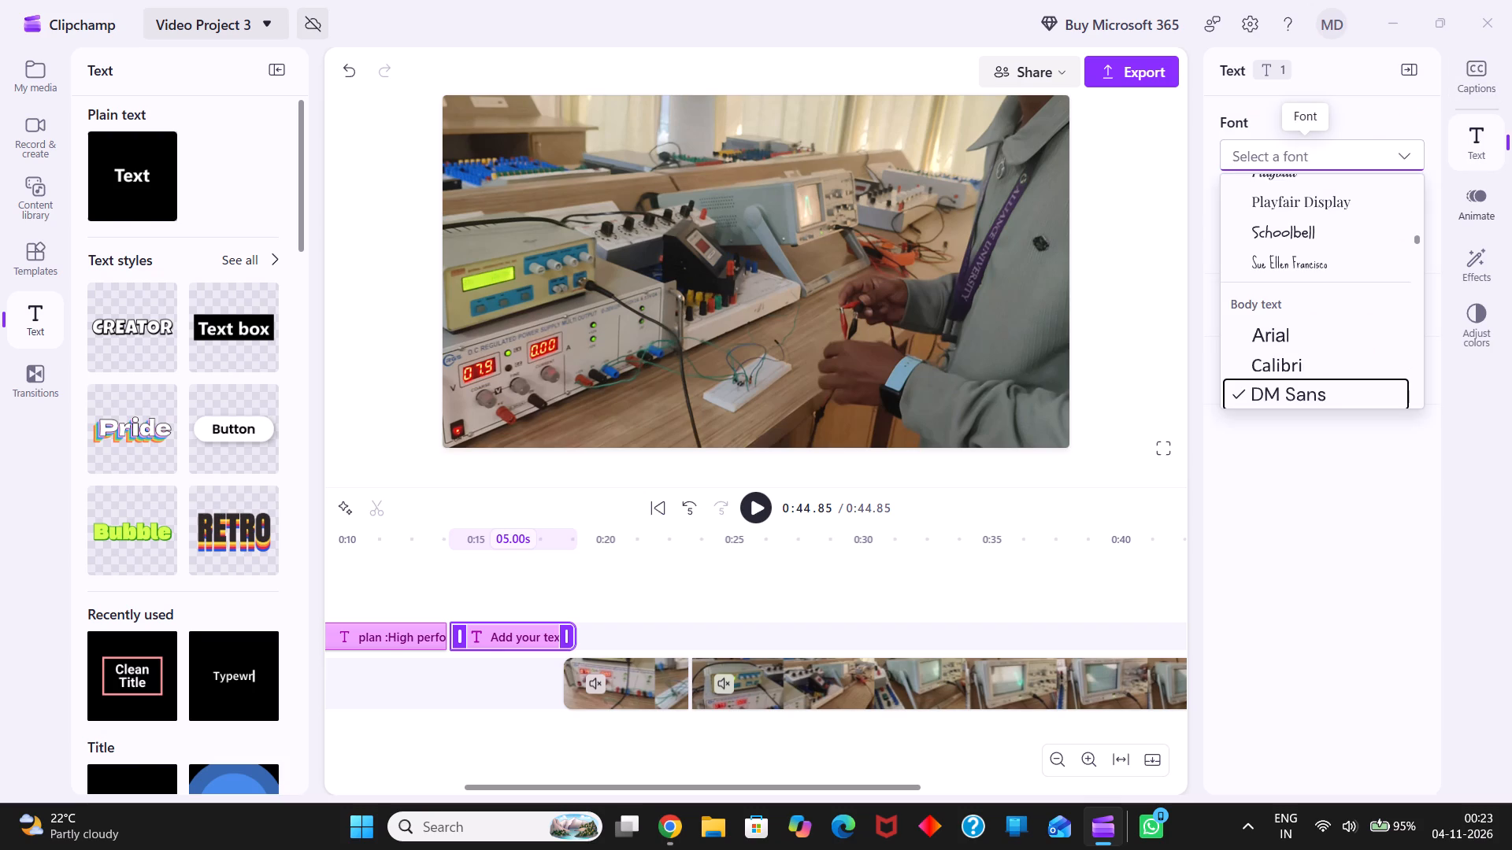
scroll(1360, 100, "up", 2)
scroll(1360, 100, "down", 1)
left_click(1311, 201)
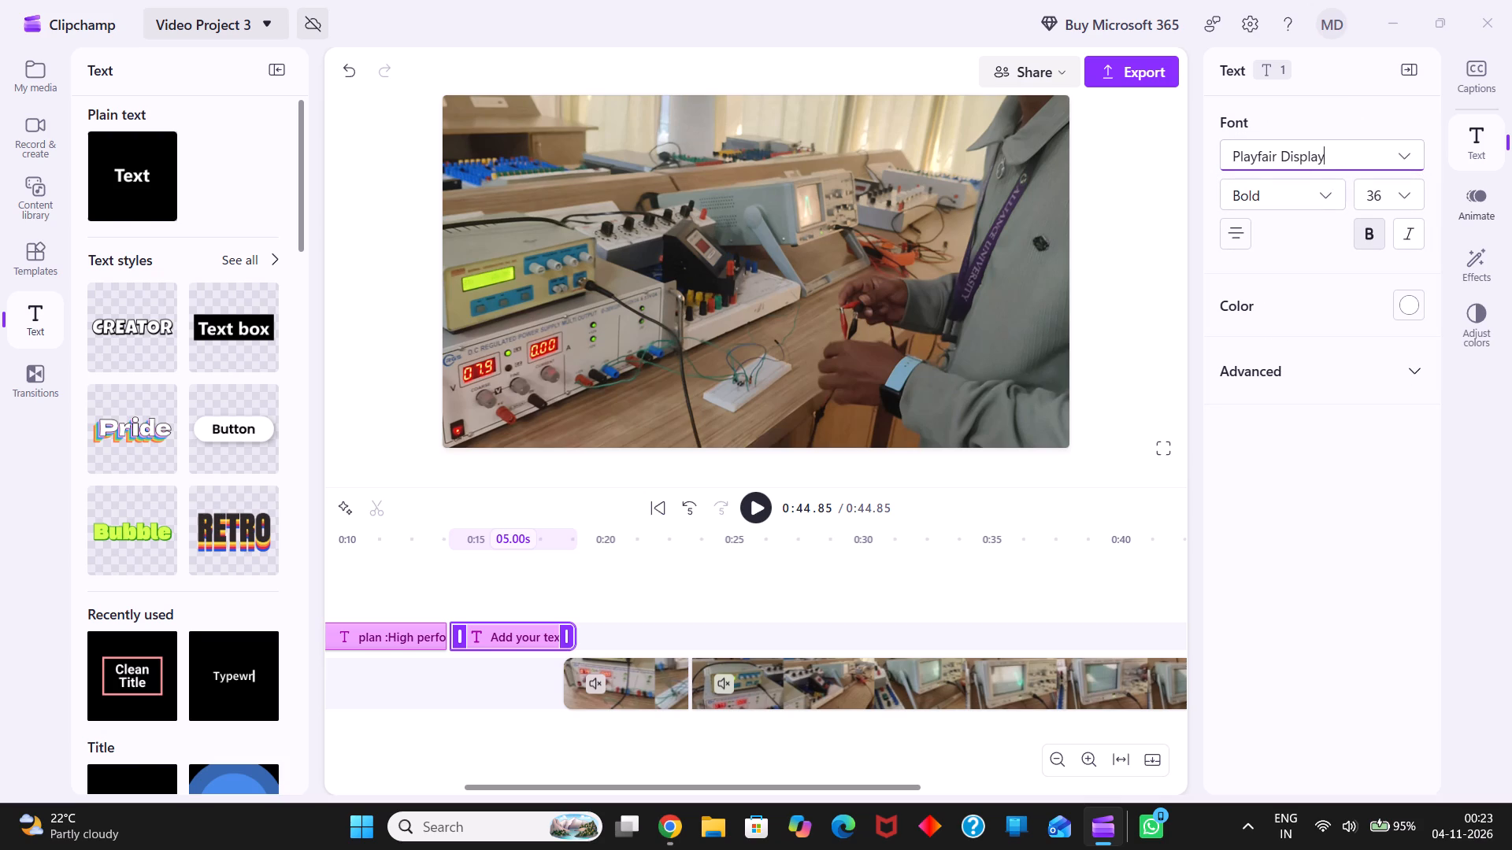
scroll(1331, 164, "up", 2)
left_click(1473, 143)
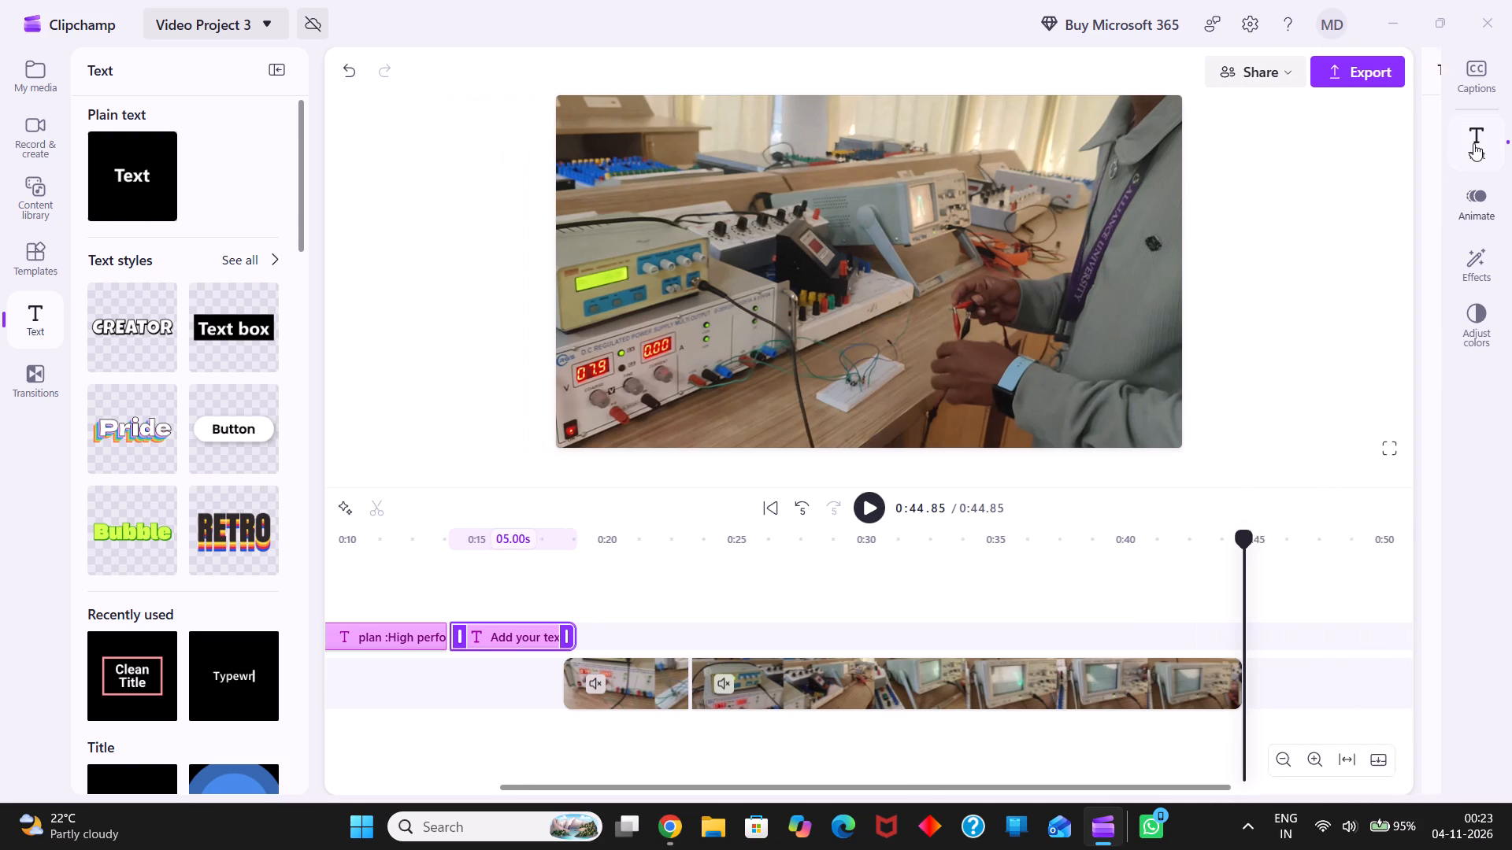
left_click(1473, 143)
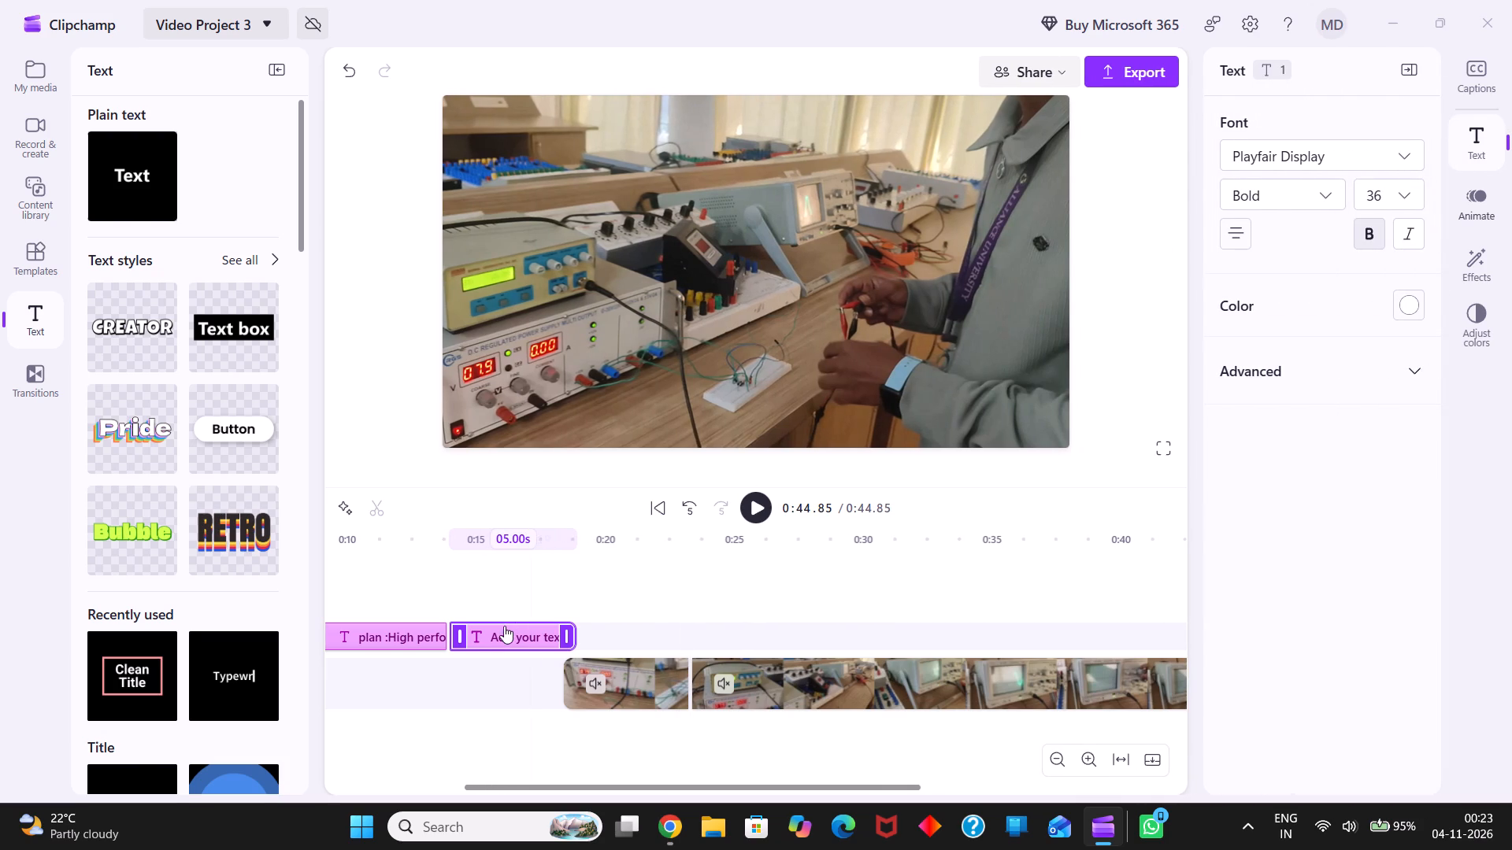
Replace the placeholder text of the title after the plan title with the copied text "Advantagevery affordableenergy efficientstable against temp changes".
left_click(502, 626)
left_click(502, 626)
left_click(492, 586)
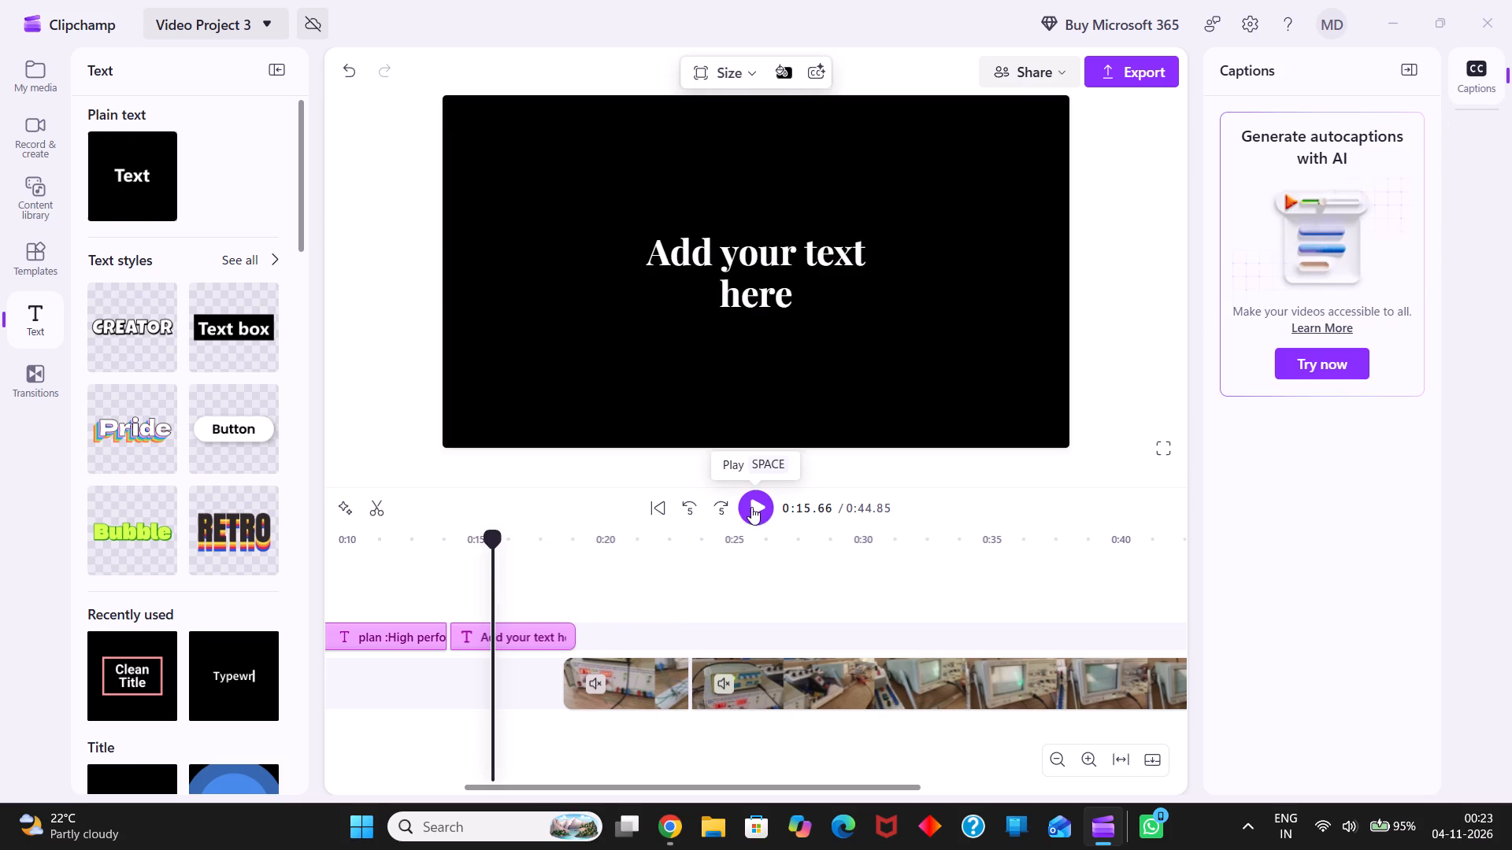
left_click(521, 634)
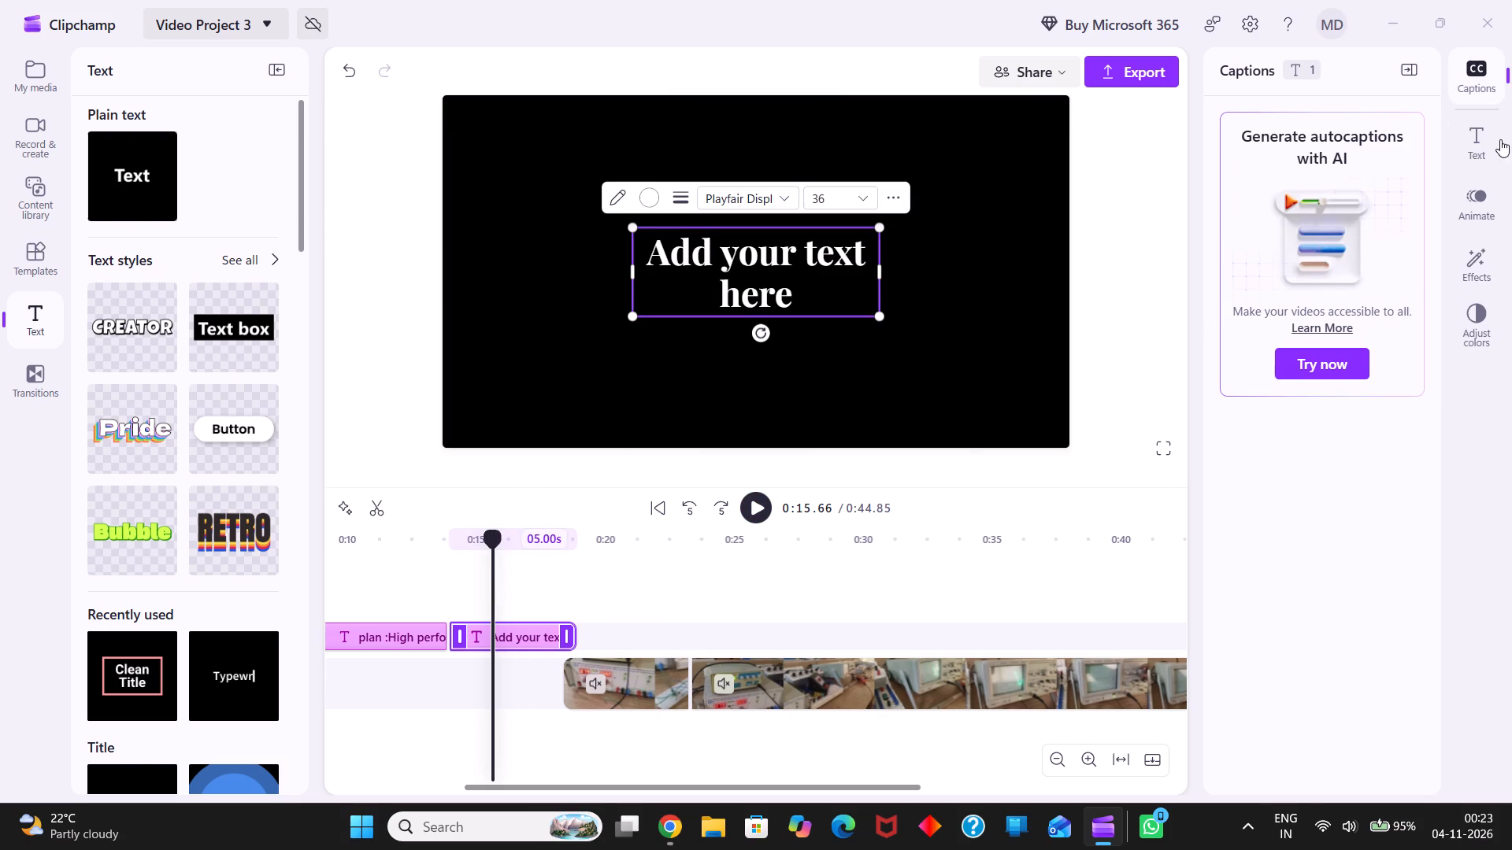
left_click(1485, 135)
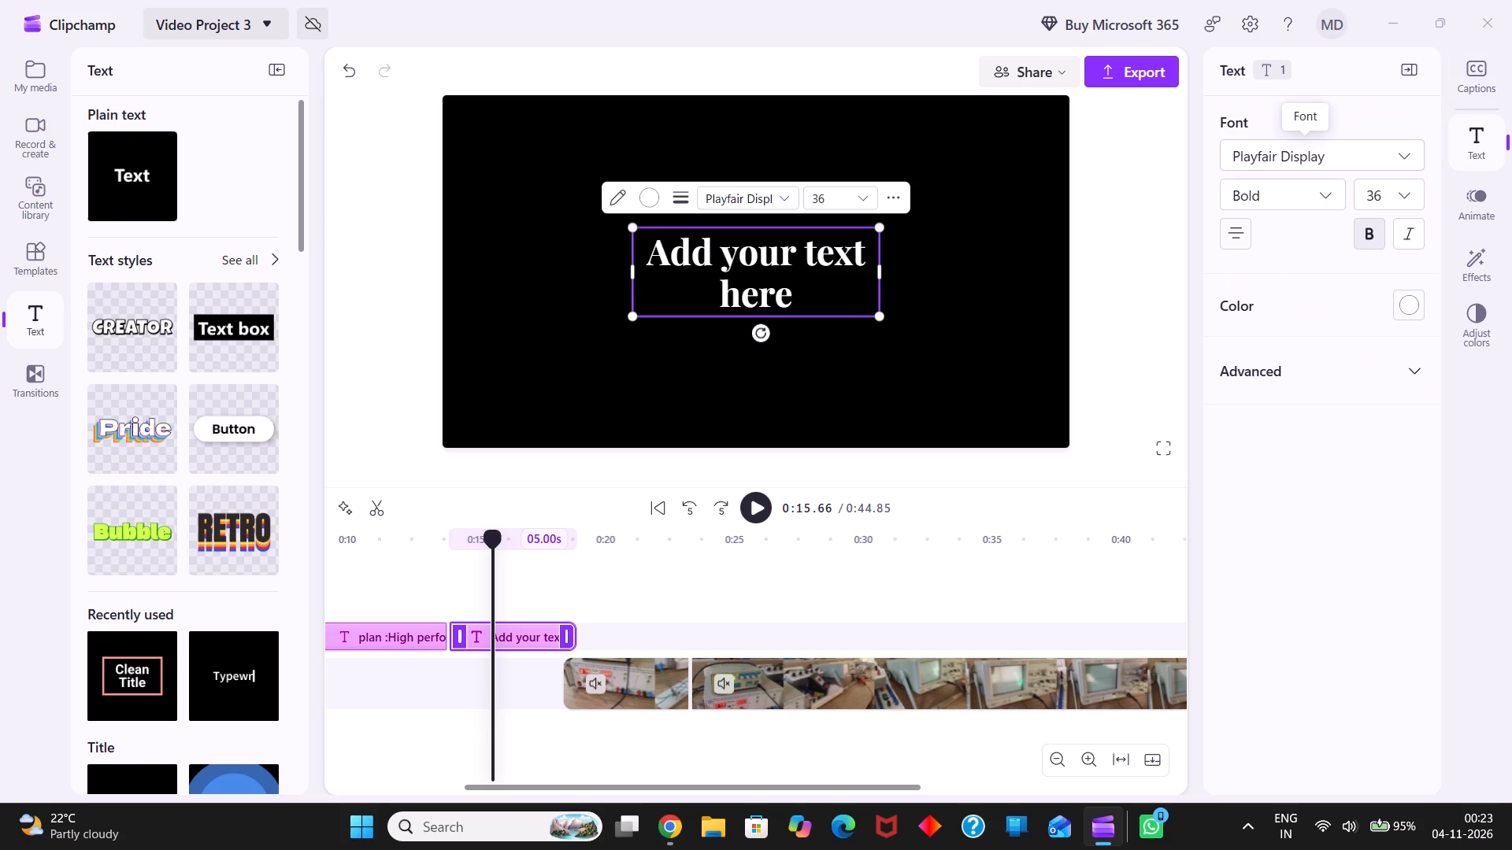
left_click(1354, 156)
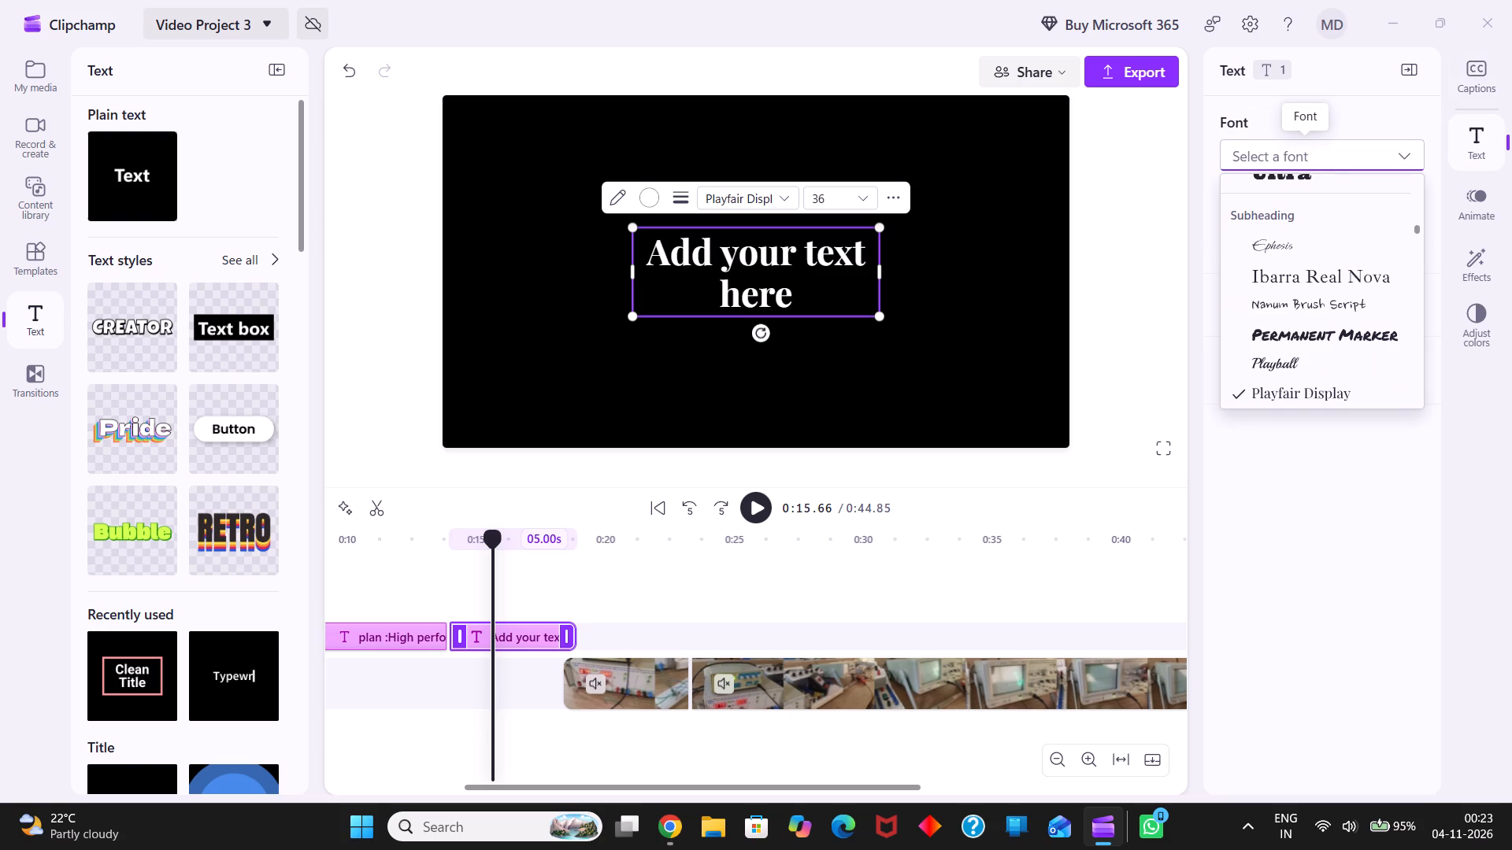
left_click(1354, 156)
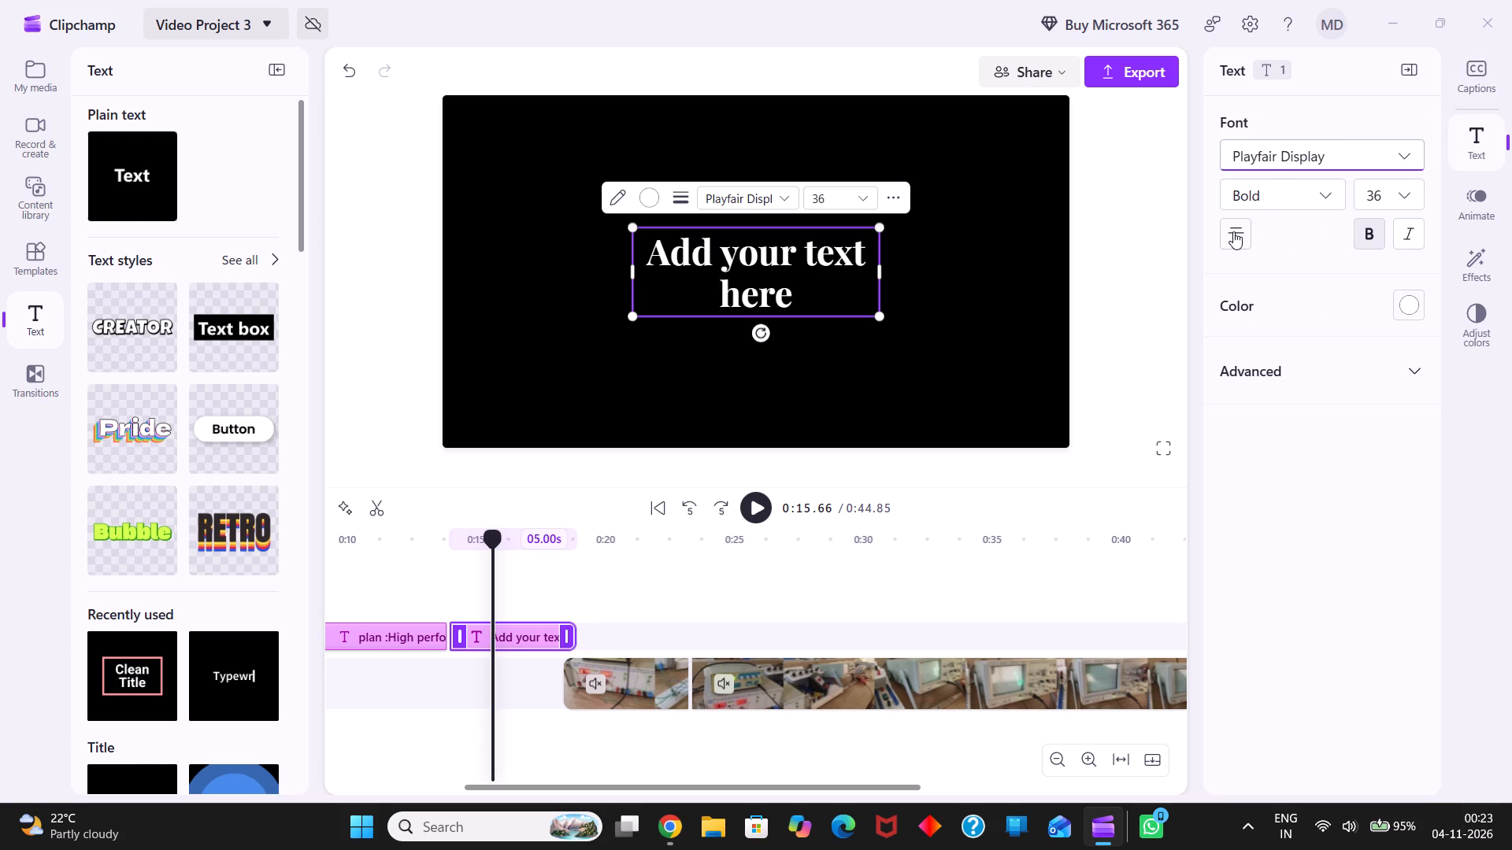
left_click(1231, 231)
left_click(1231, 231)
left_click(1271, 79)
left_click(1235, 76)
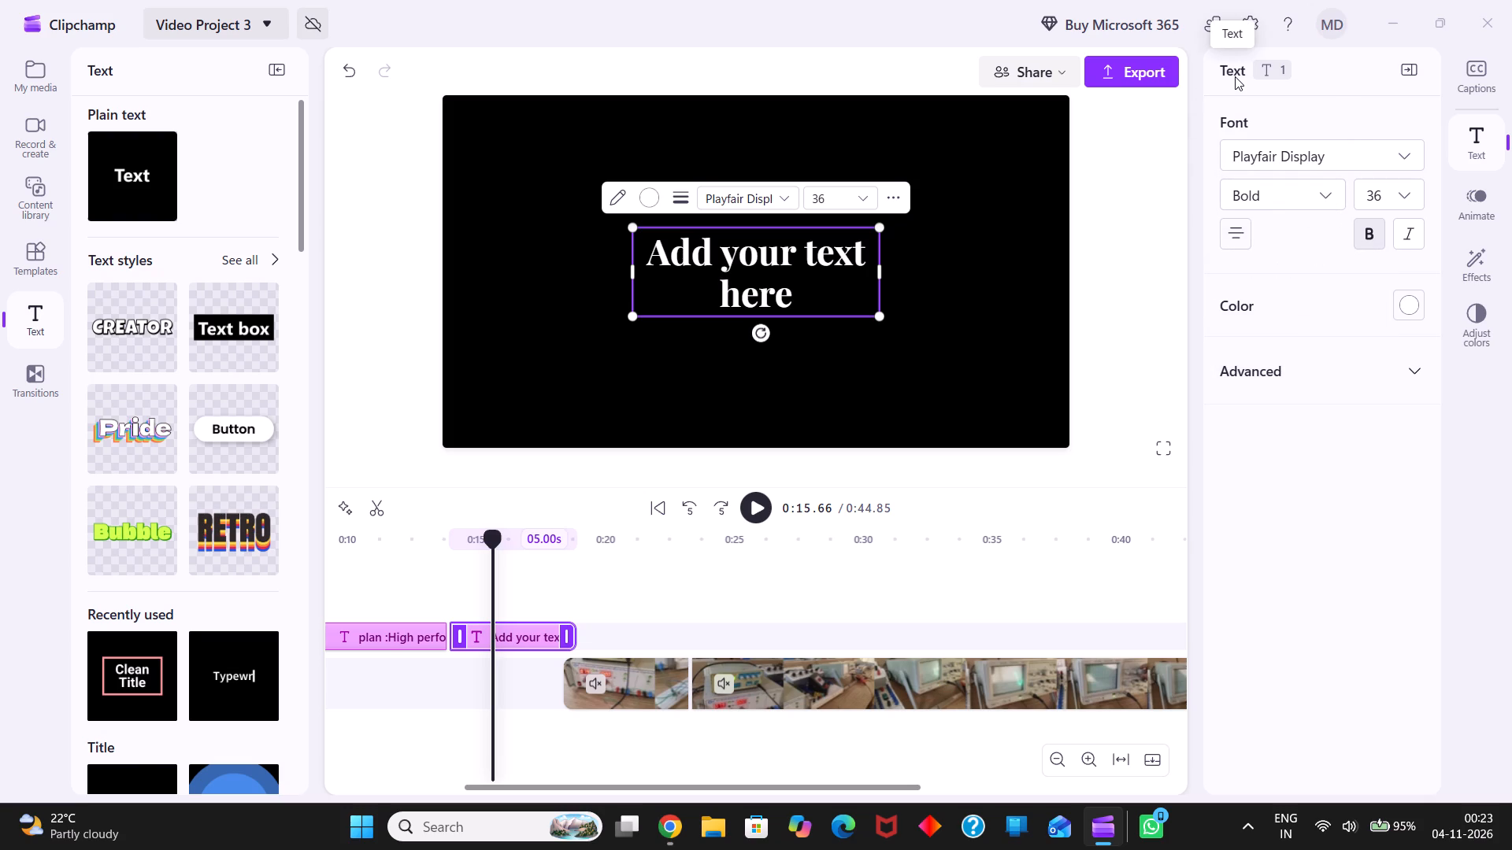
scroll(1235, 76, "up", 1)
left_click(839, 286)
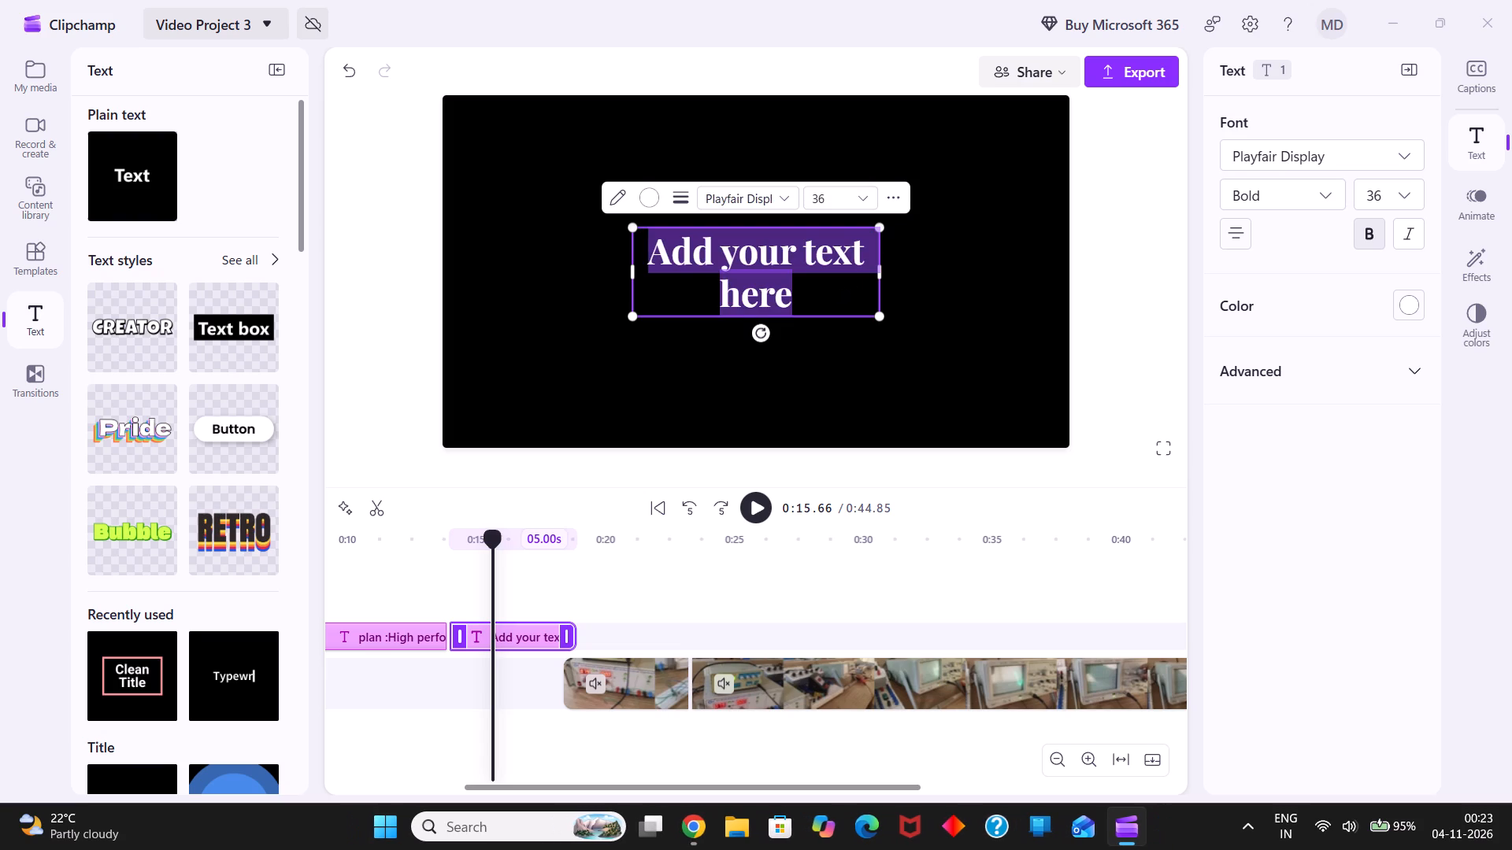
key("BackSpace")
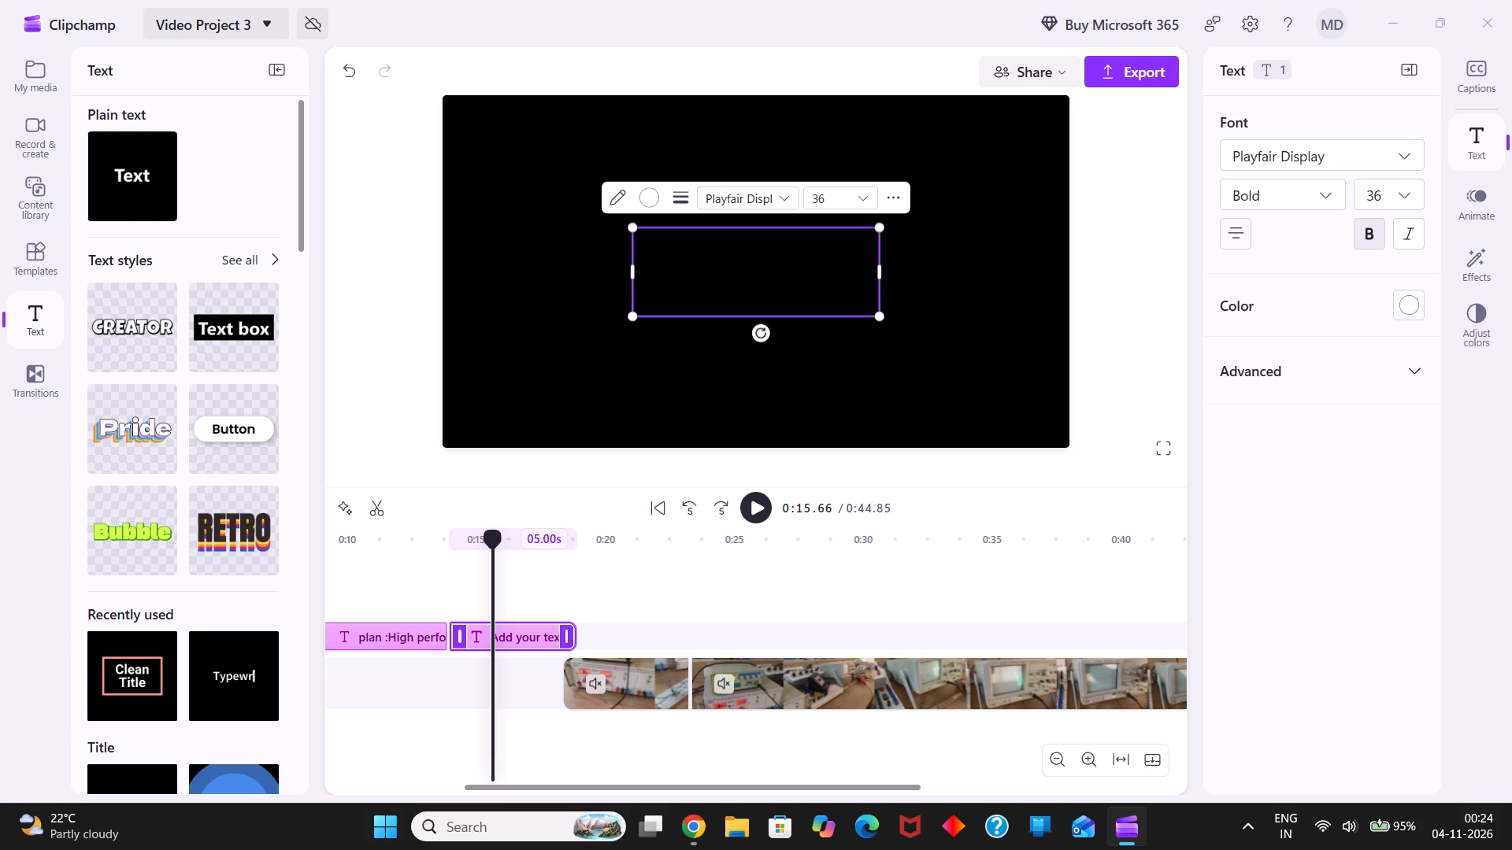
key("ctrl+v")
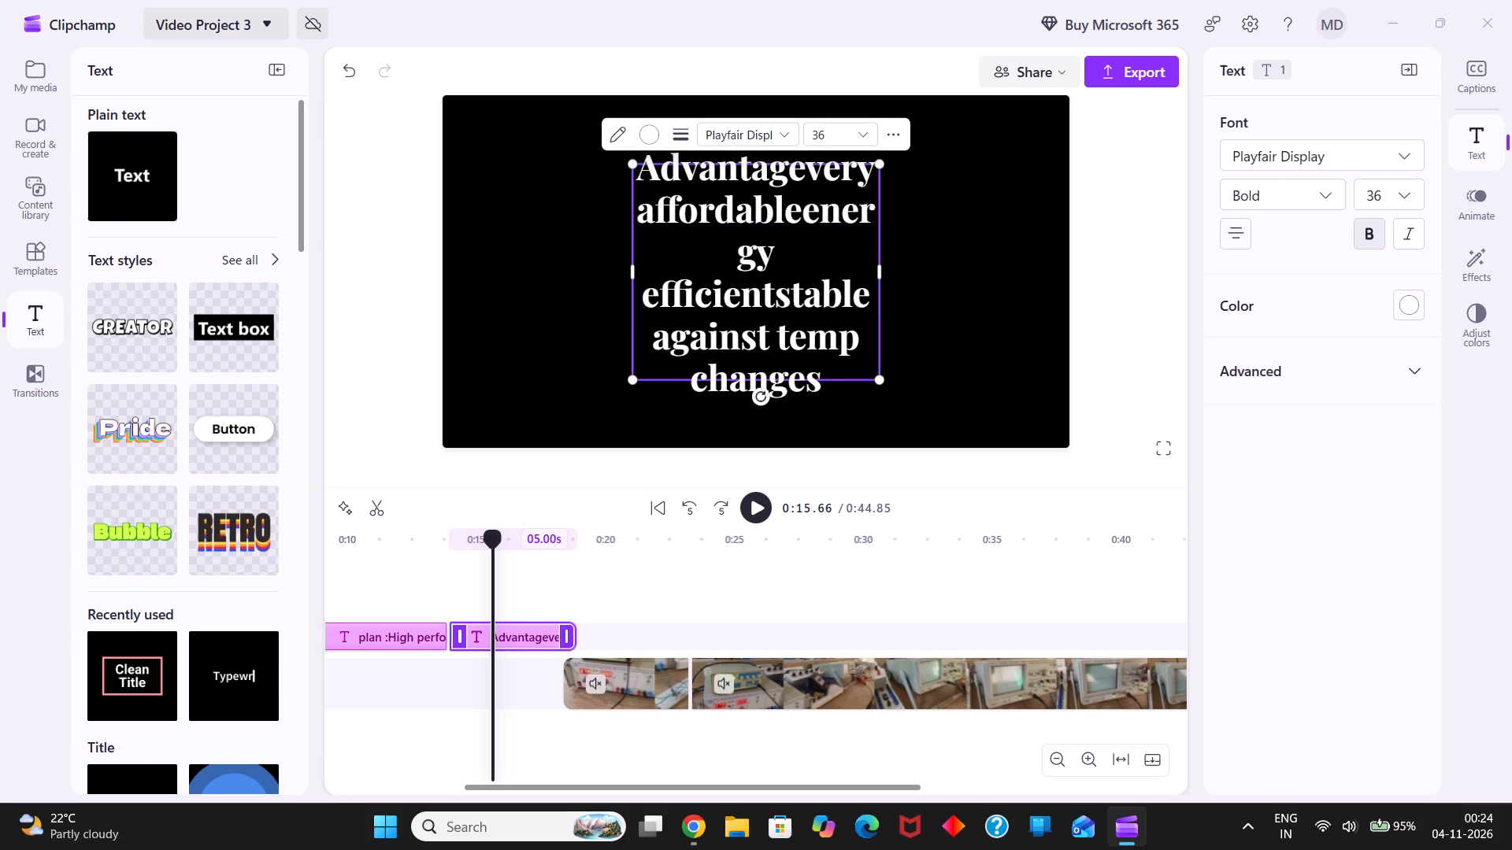
Insert an asterisk before "affordableenergy" and widen the text box so the advantages text wraps onto four lines.
left_click(638, 209)
key("shift+numbersign")
key("BackSpace")
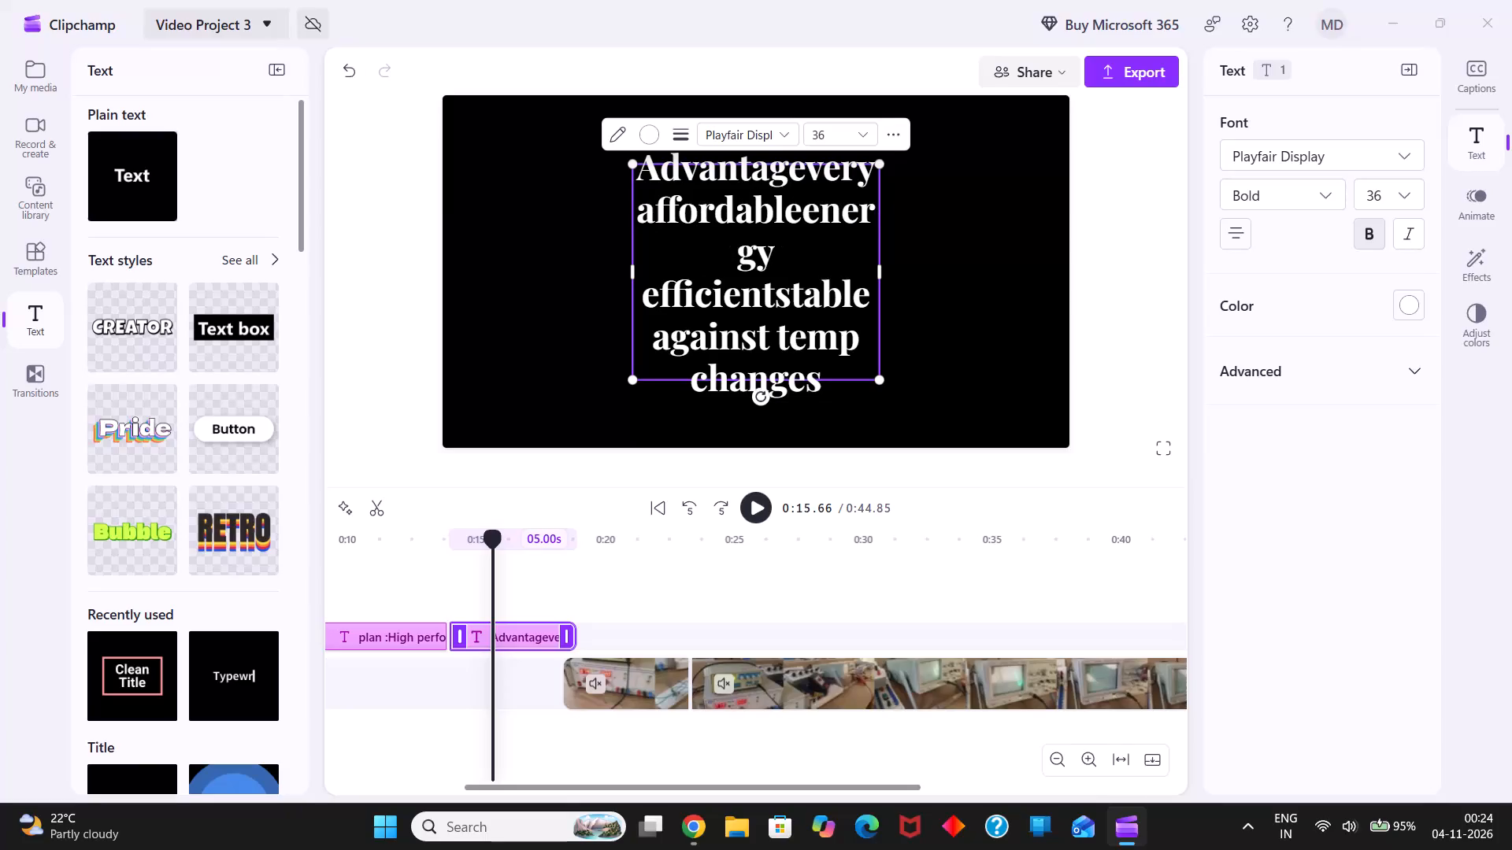
key("shift+asterisk")
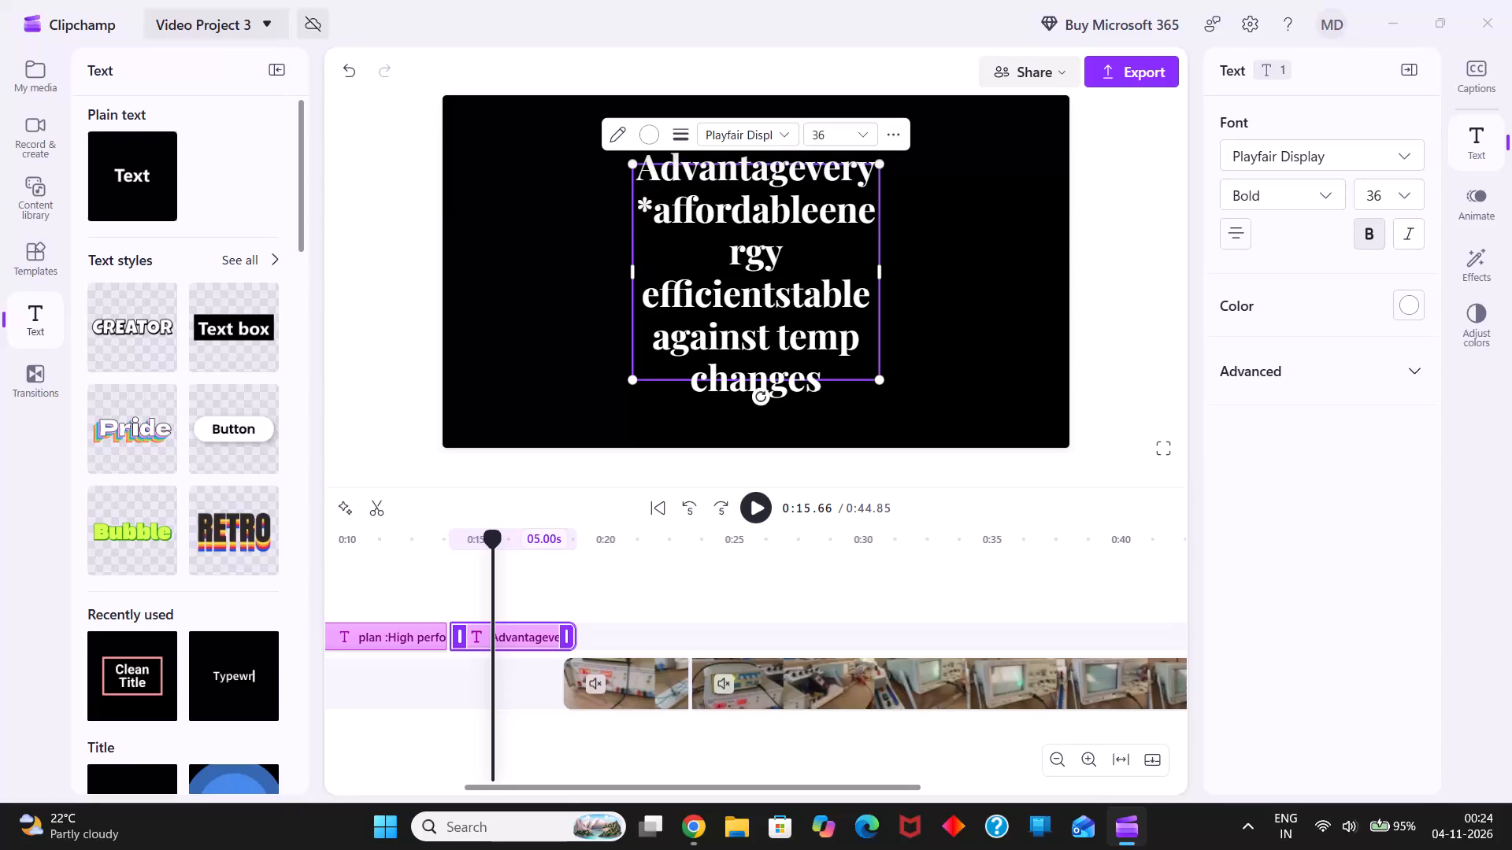
left_click_drag(630, 271, 510, 269)
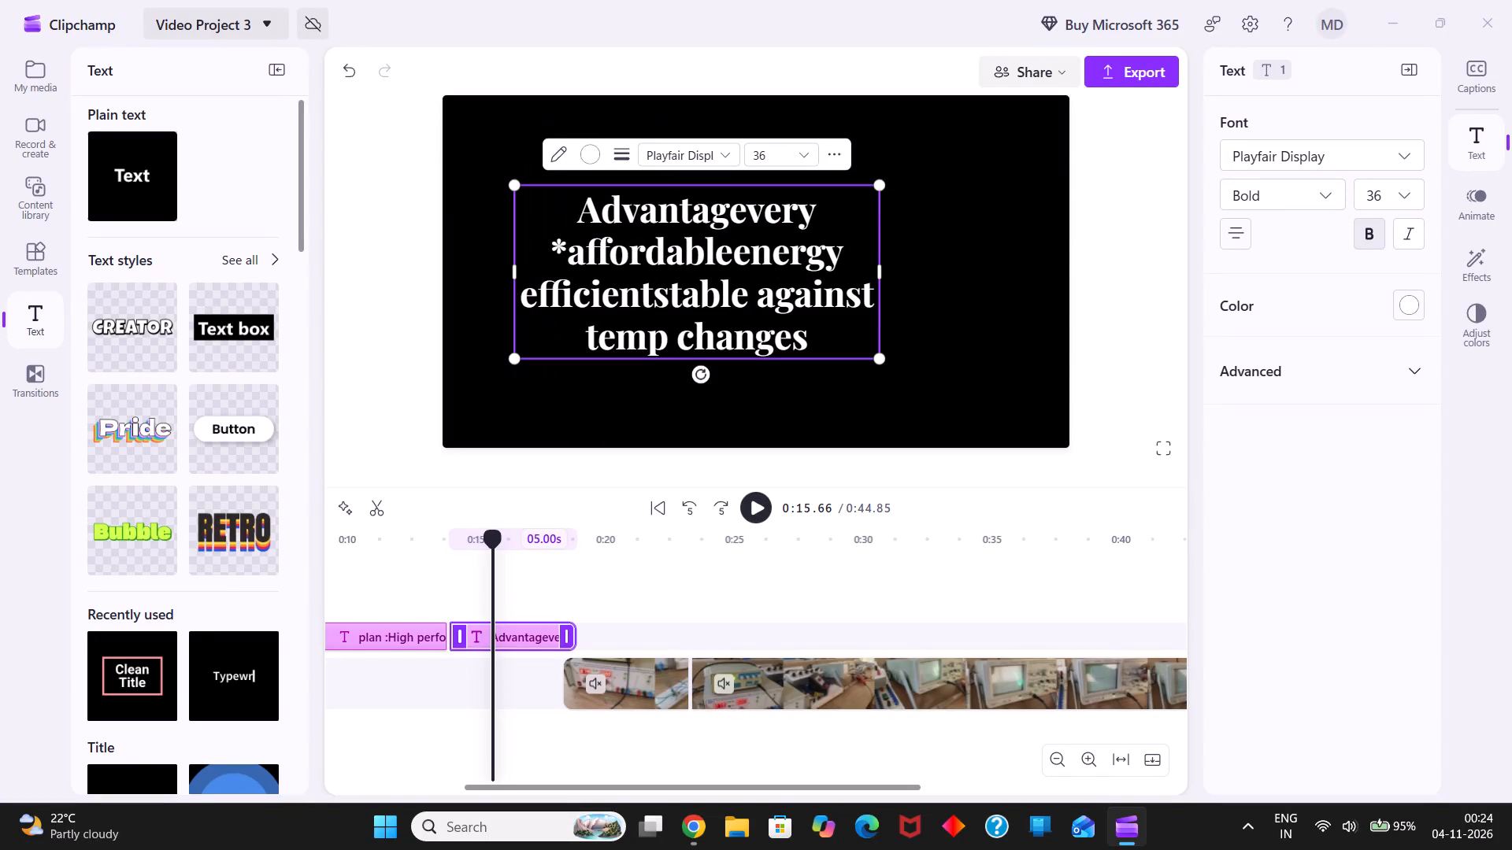
Add an extra space between "Advantagevery" and "*affordableenergy" in the advantages title.
left_click(823, 213)
key("shift+Return")
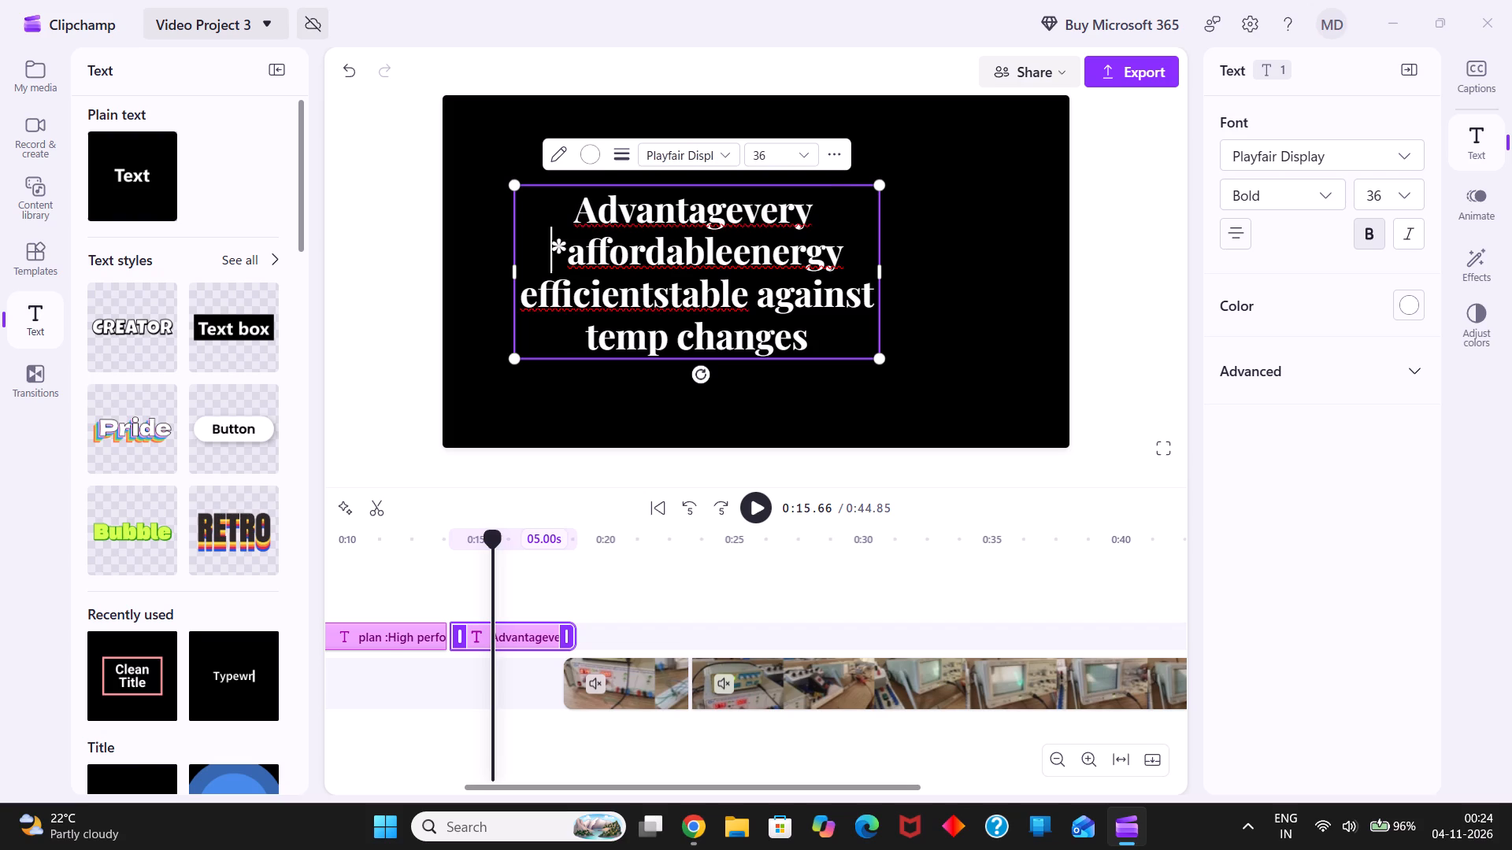
key("space")
left_click(823, 213)
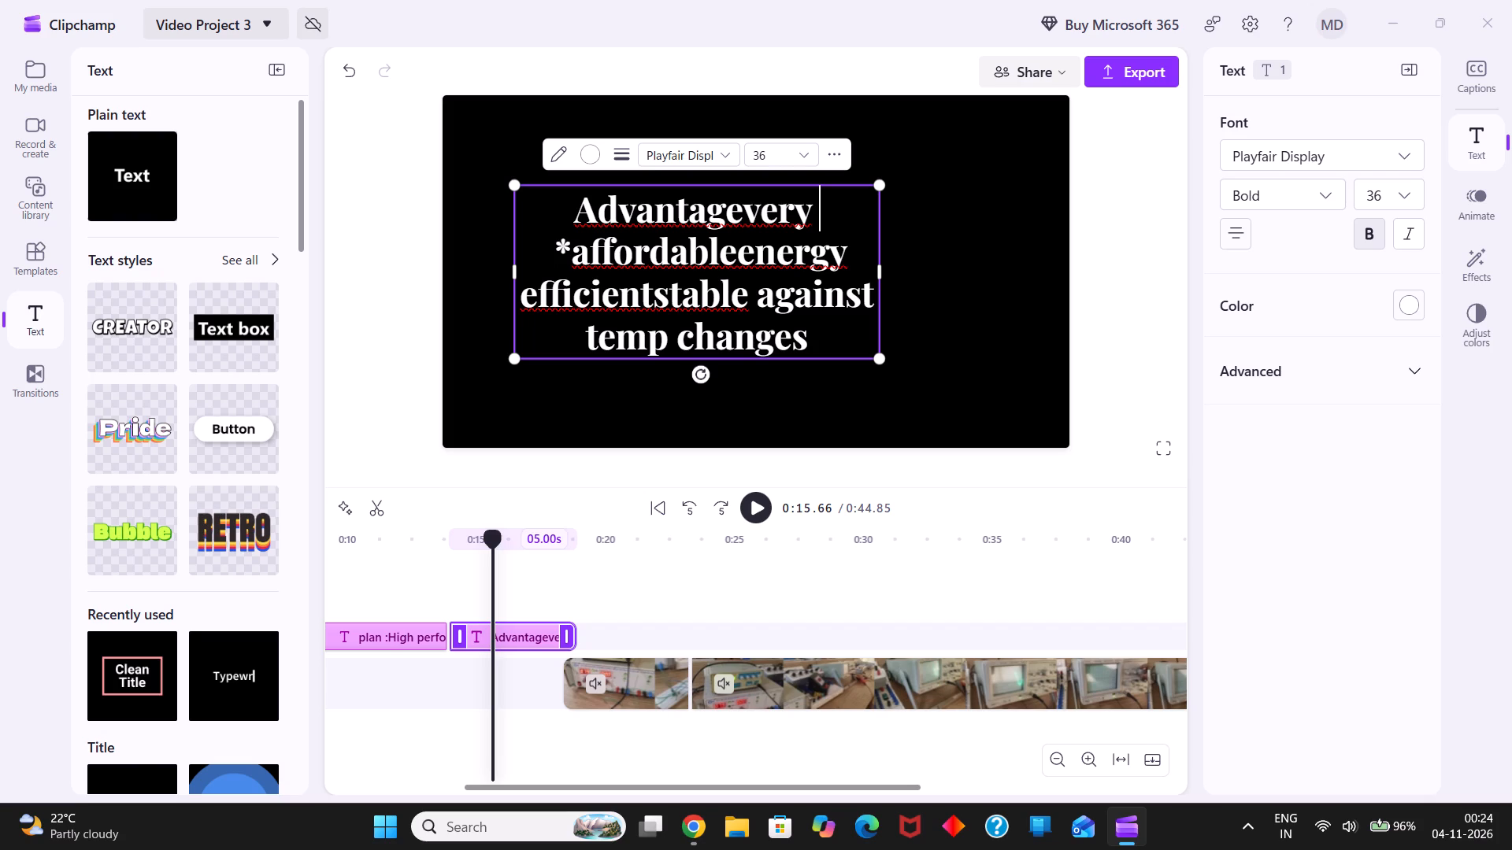
Insert asterisks before "efficientstable" and "temp changes", widening the advantages text box further.
left_click_drag(515, 272, 537, 273)
left_click(519, 297)
key("shift+asterisk")
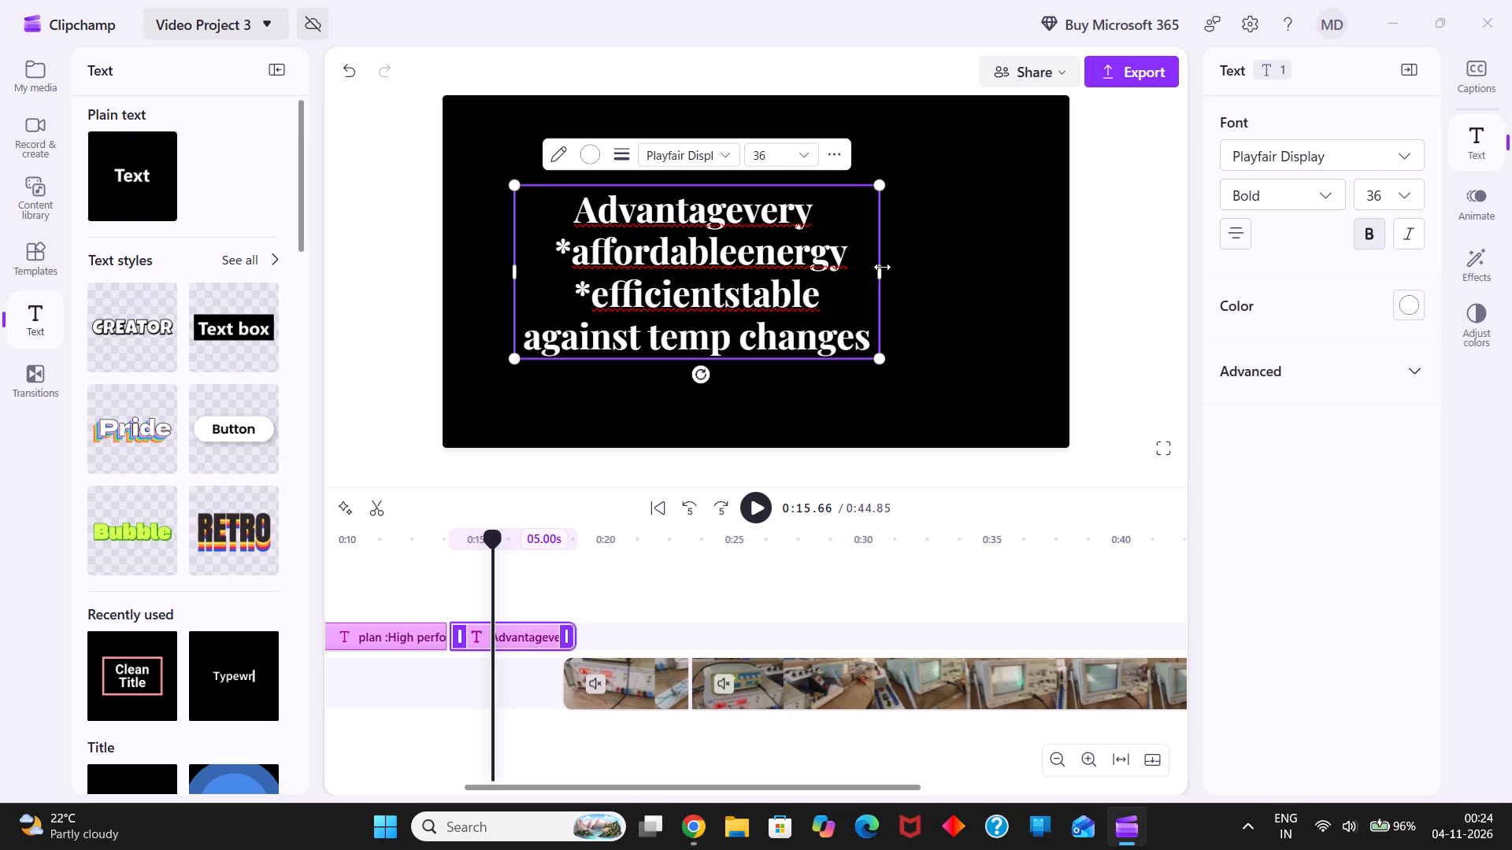
left_click_drag(882, 267, 958, 272)
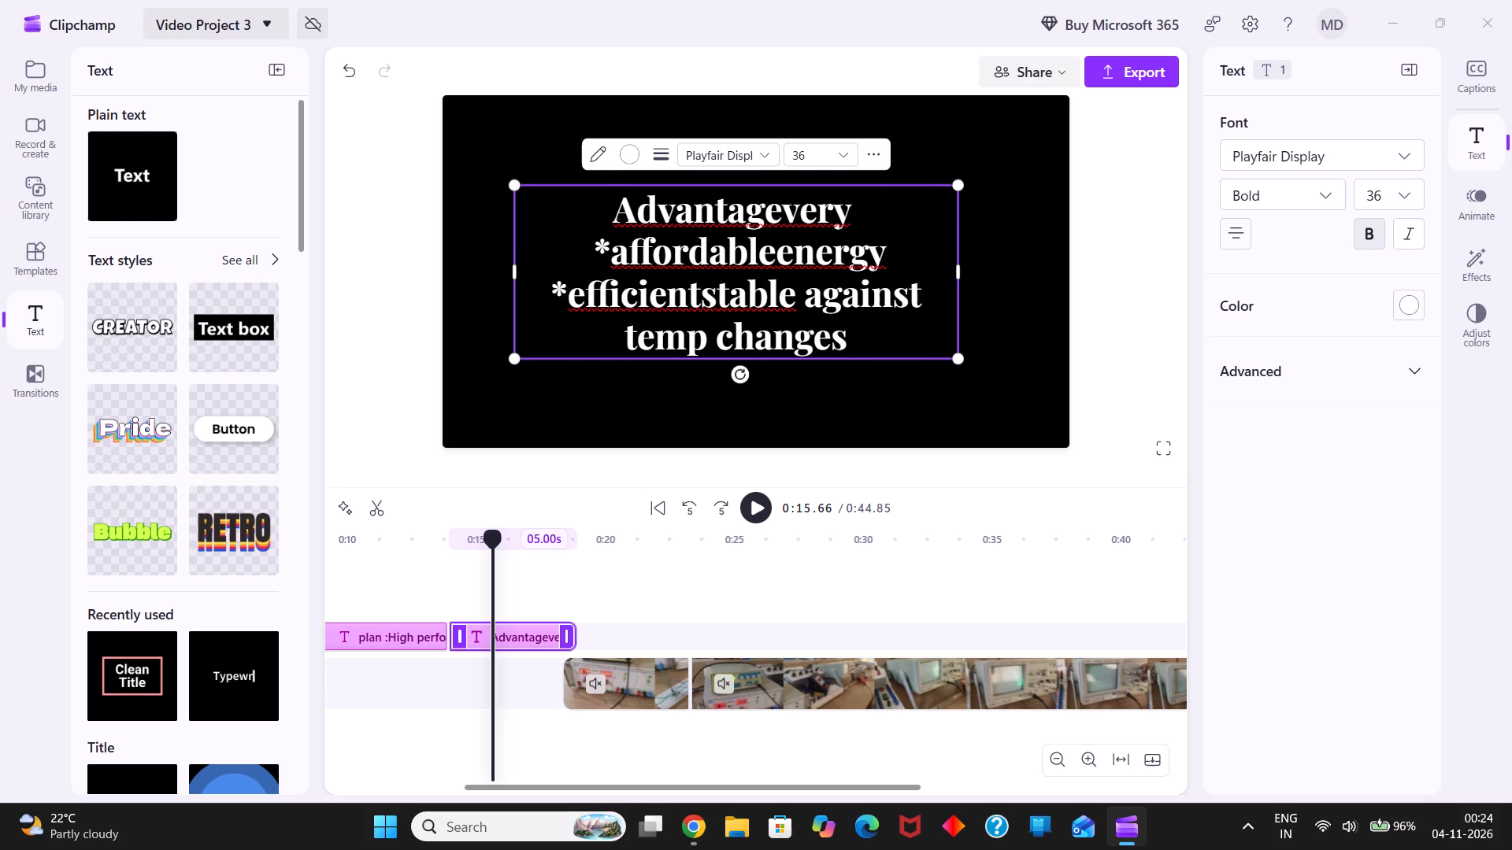
left_click(608, 338)
key("shift+asterisk")
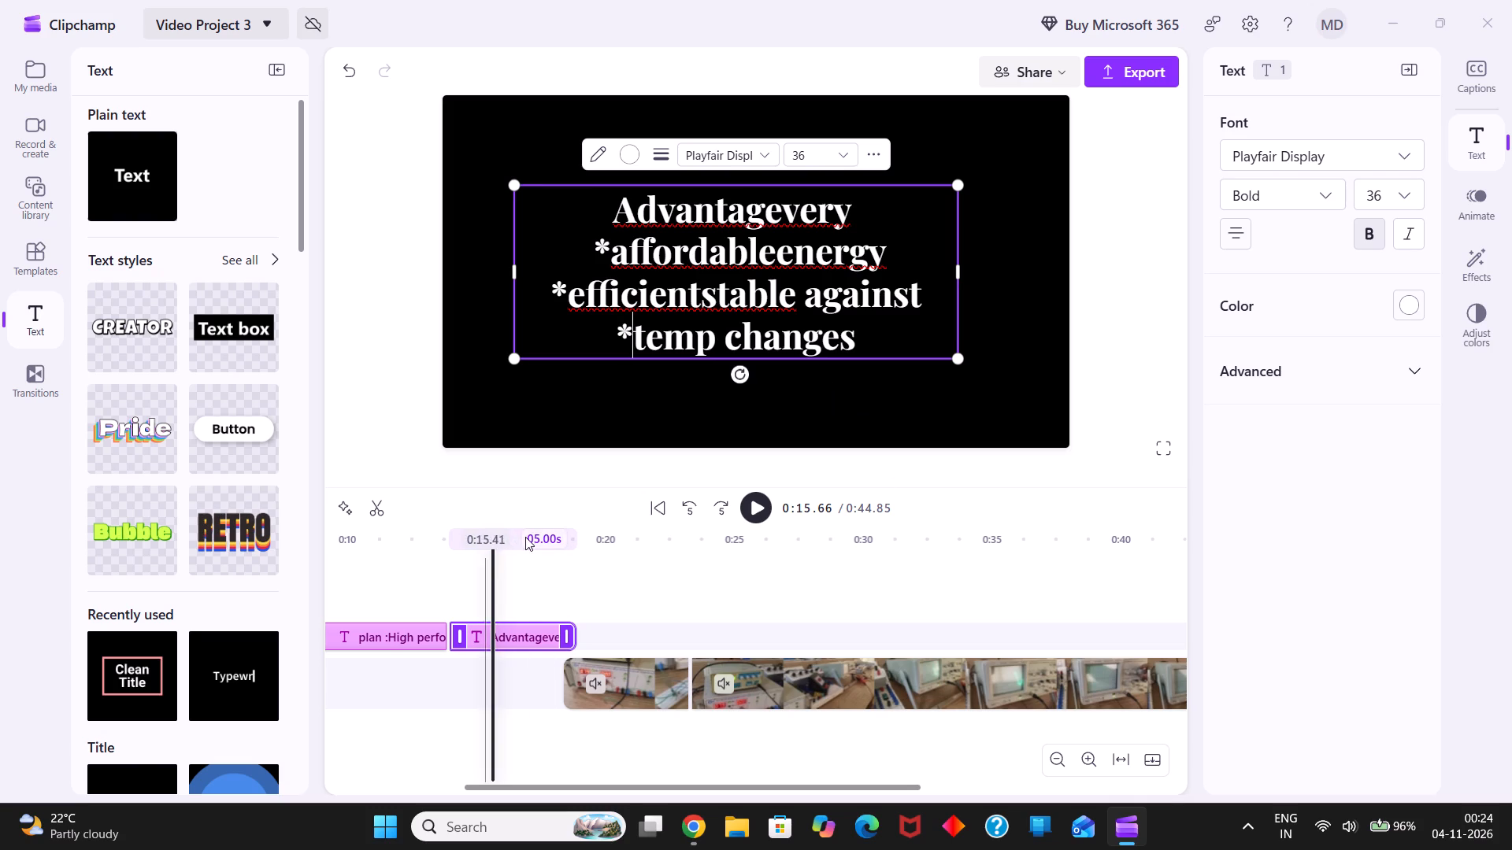
Play back the plan and advantages titles and shorten the advantages title to about 2.94 s.
left_click(751, 519)
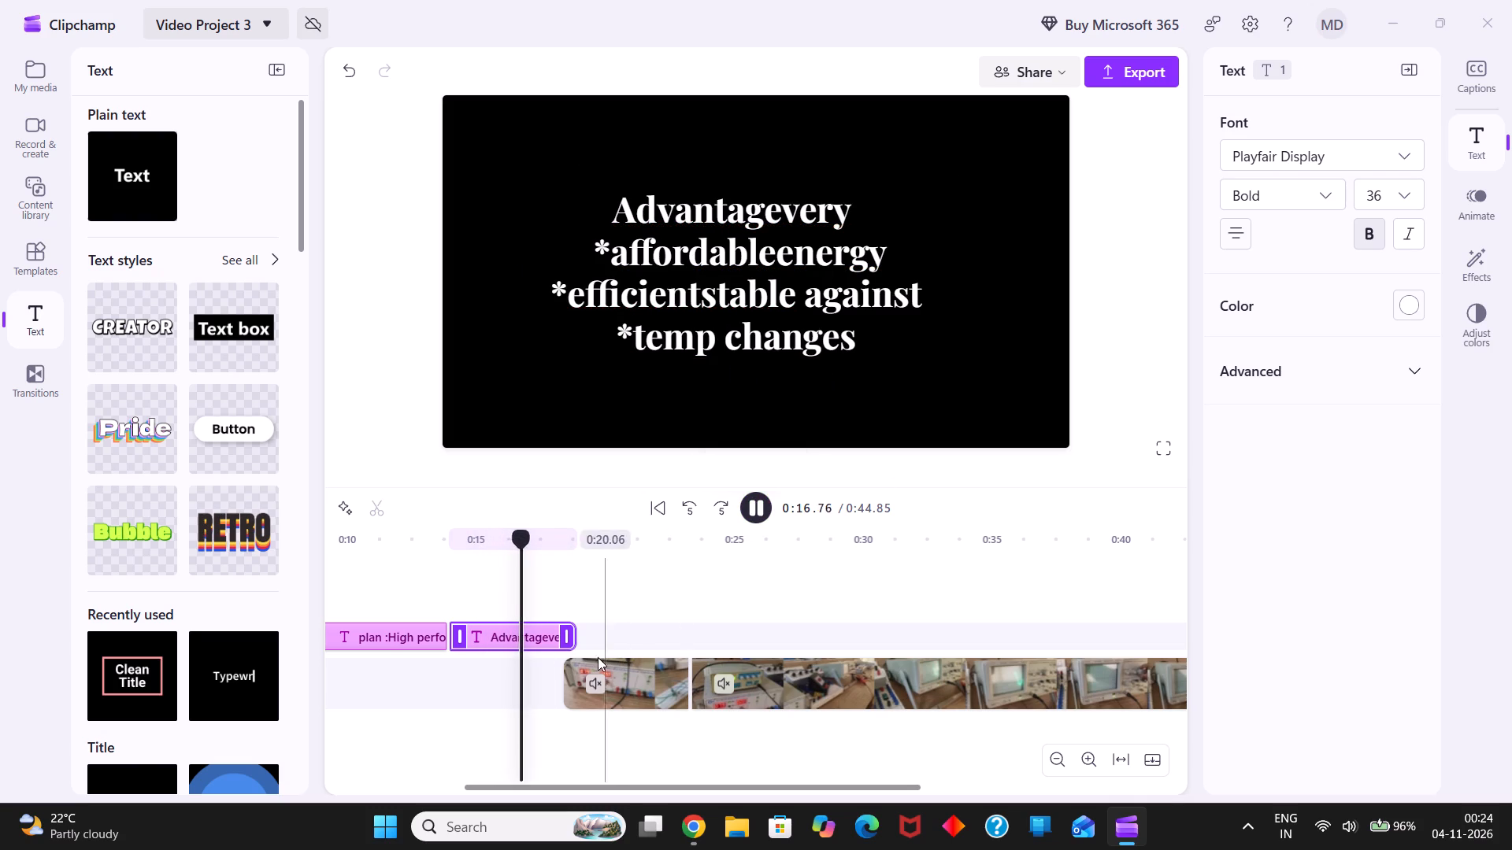
left_click_drag(570, 637, 537, 637)
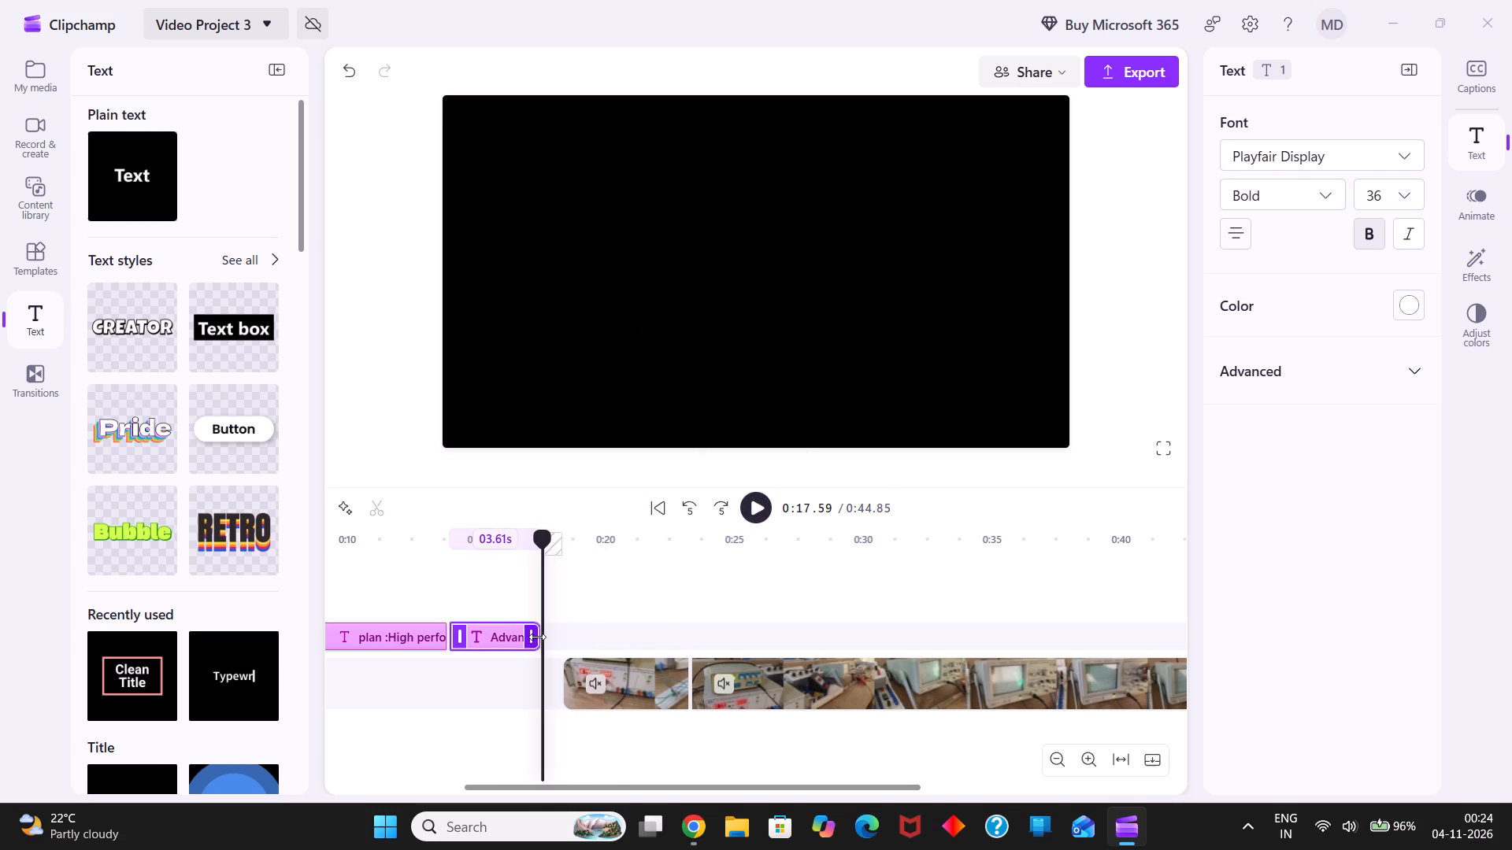
left_click(402, 598)
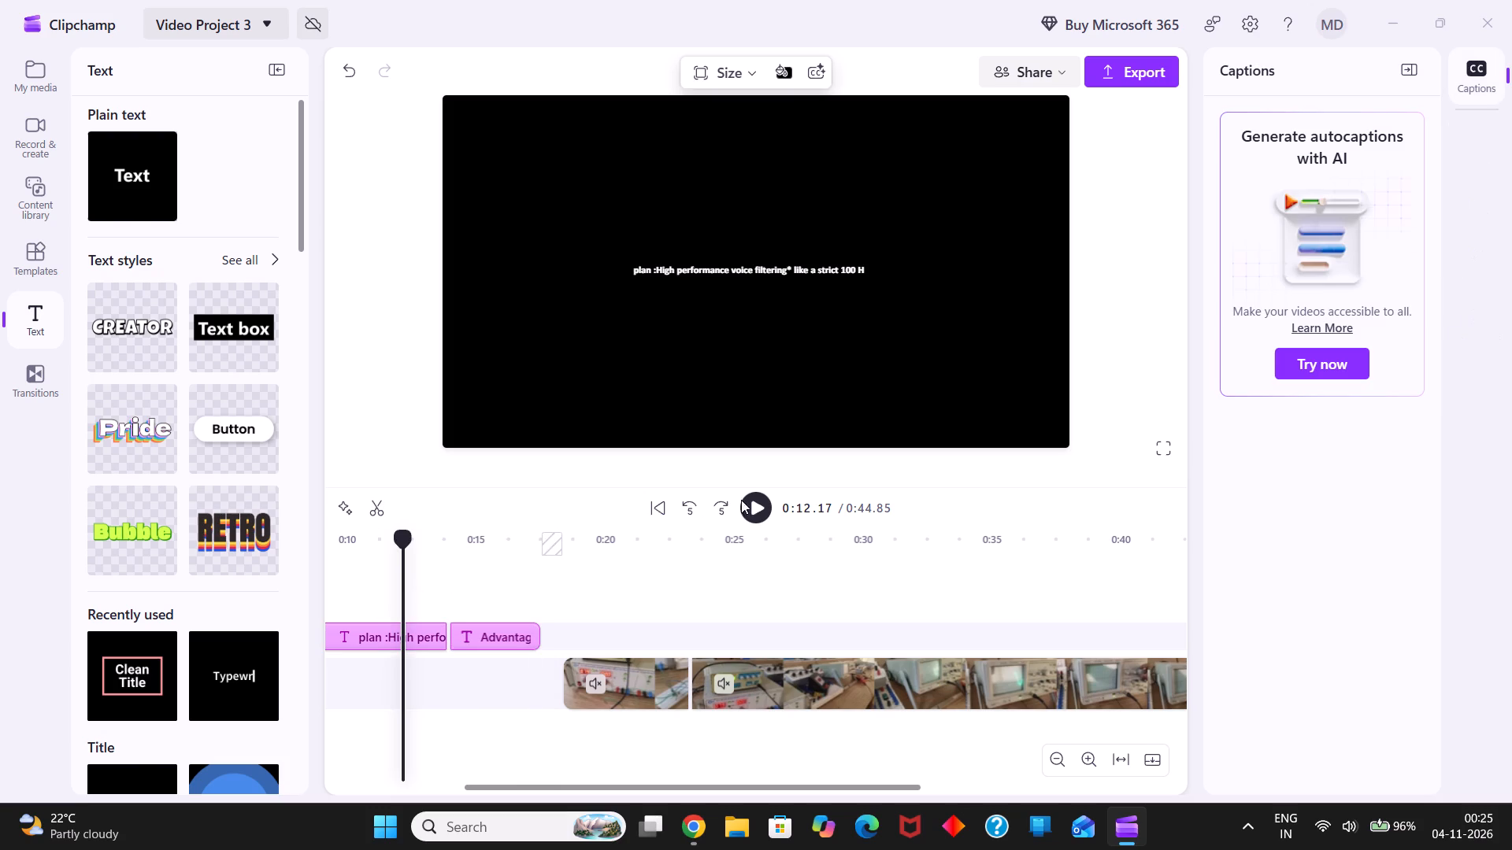
left_click(758, 498)
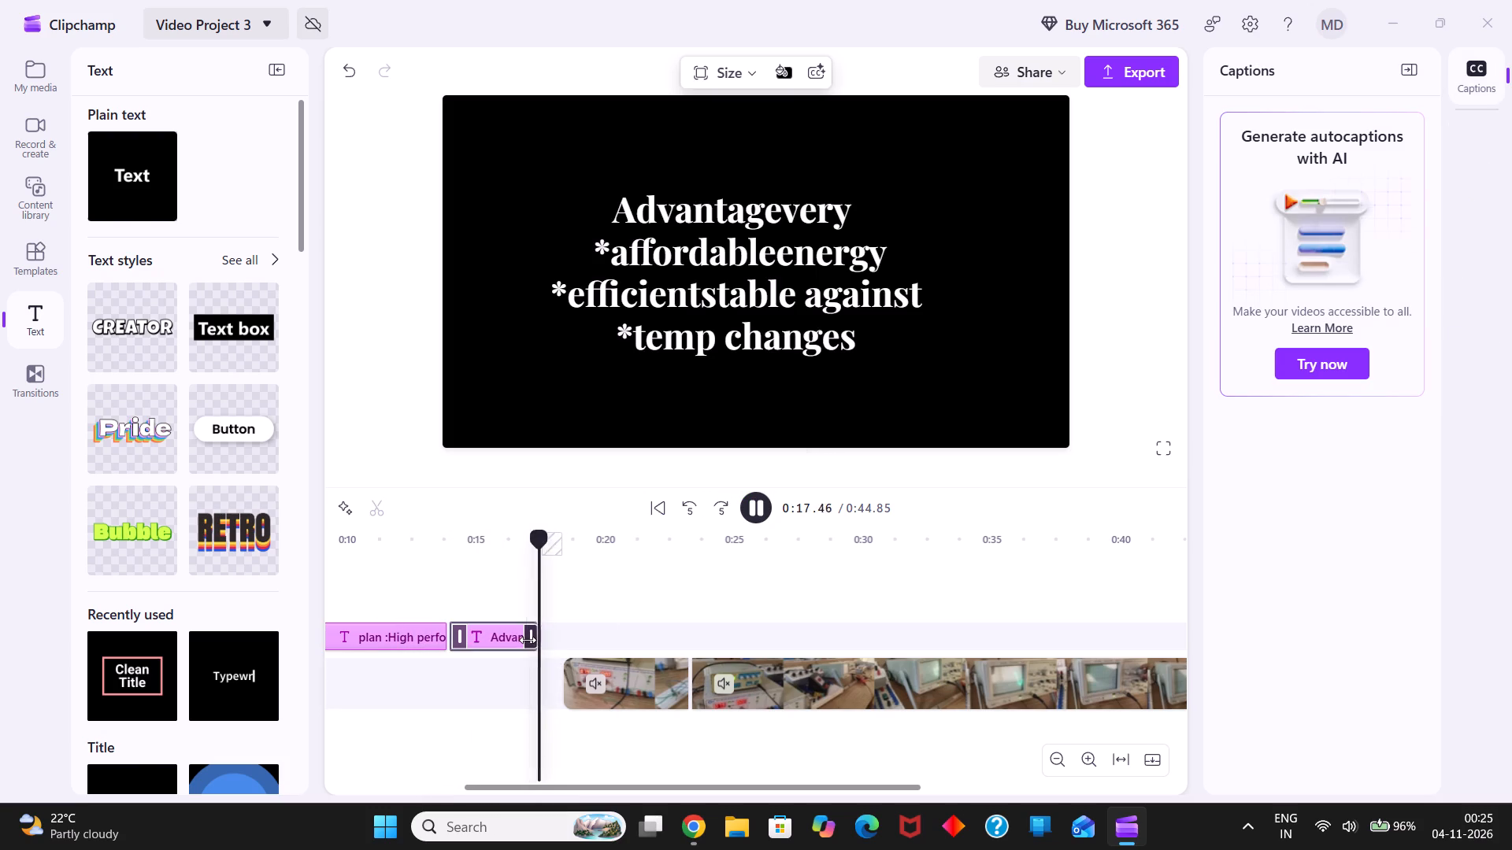
left_click_drag(529, 639, 512, 639)
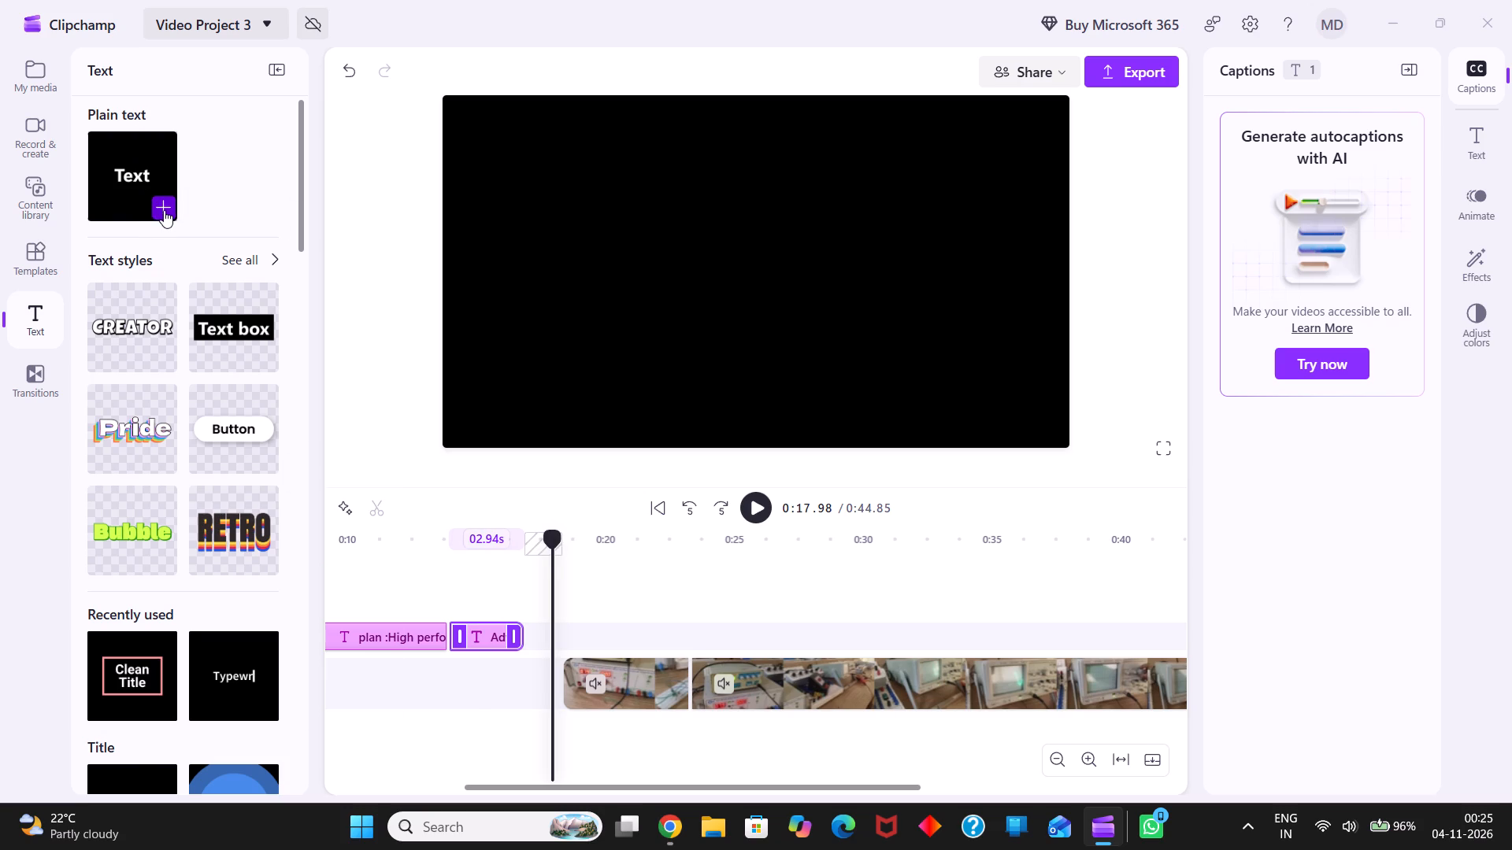
Add another plain text title directly after the advantages title and trim it to about 4.41 s.
left_click(164, 210)
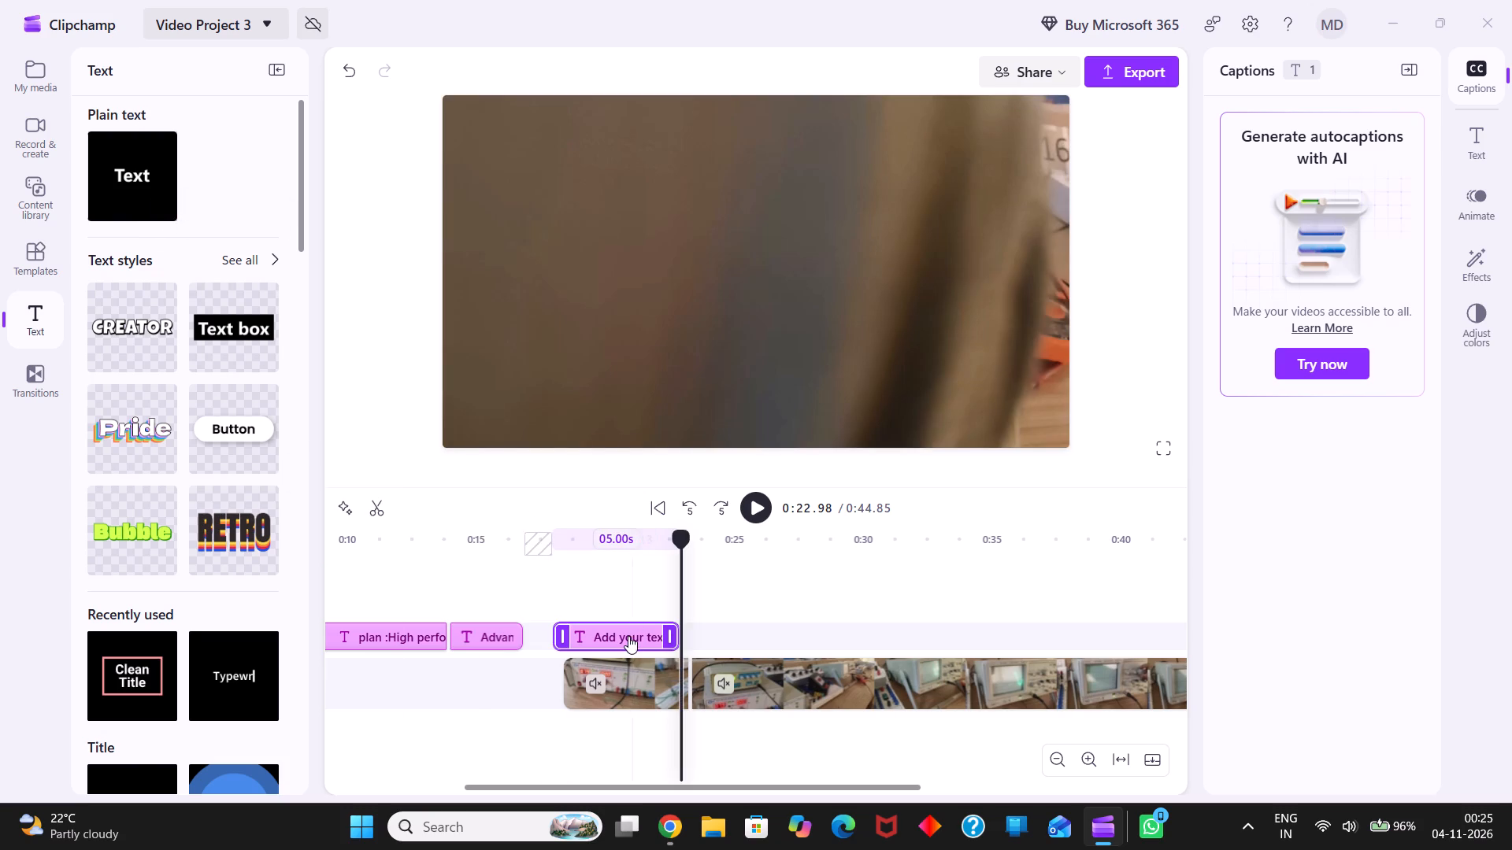
left_click_drag(628, 636, 583, 637)
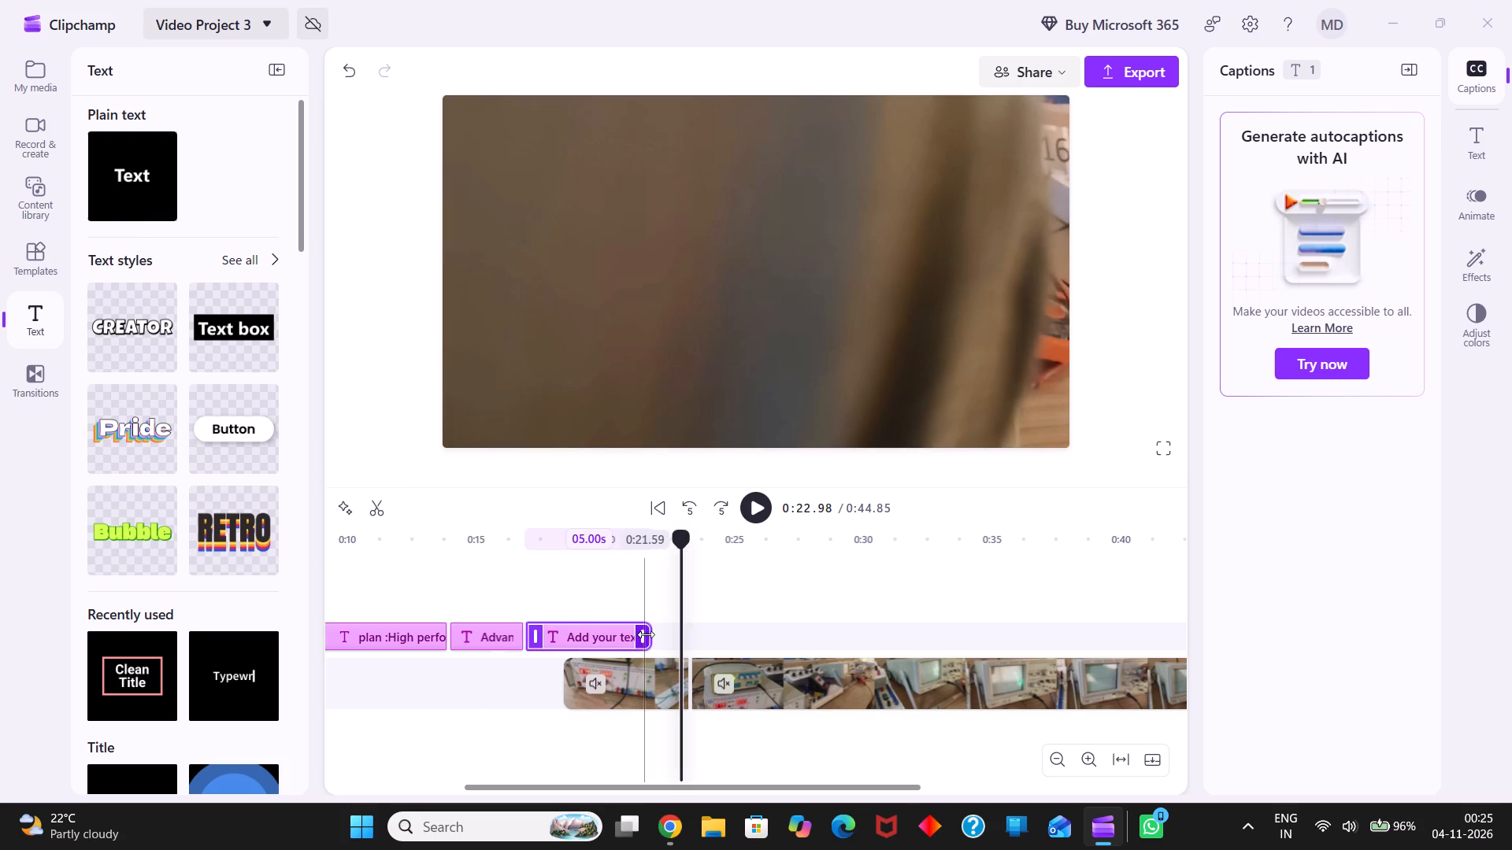
left_click_drag(646, 634, 598, 637)
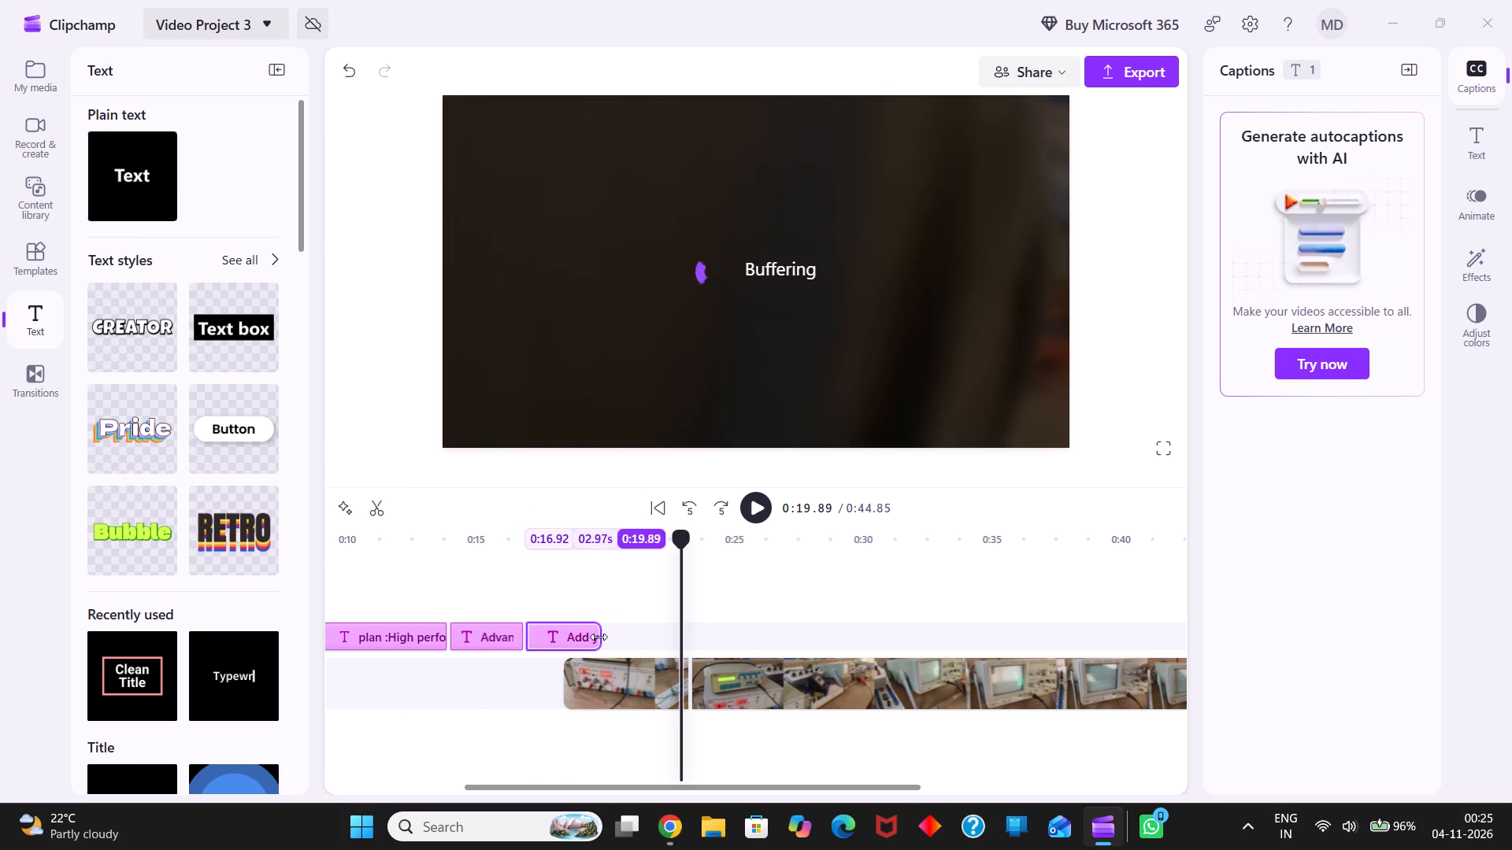
left_click_drag(598, 637, 631, 644)
Shift the lab clips later on the timeline so the first one starts just after the new title ends.
left_click_drag(647, 684, 674, 686)
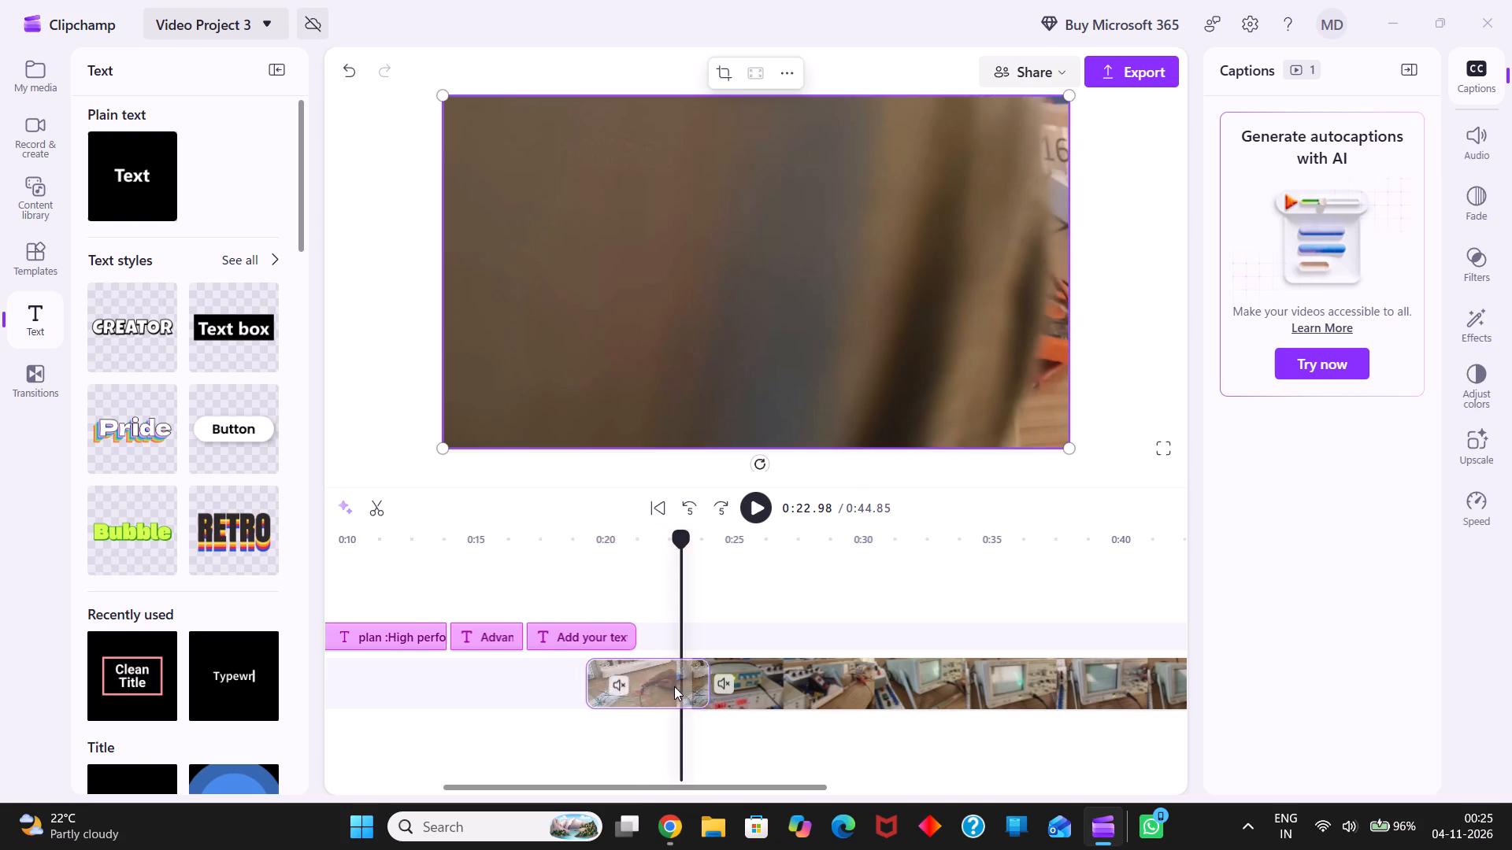
left_click_drag(674, 686, 682, 688)
left_click(683, 687)
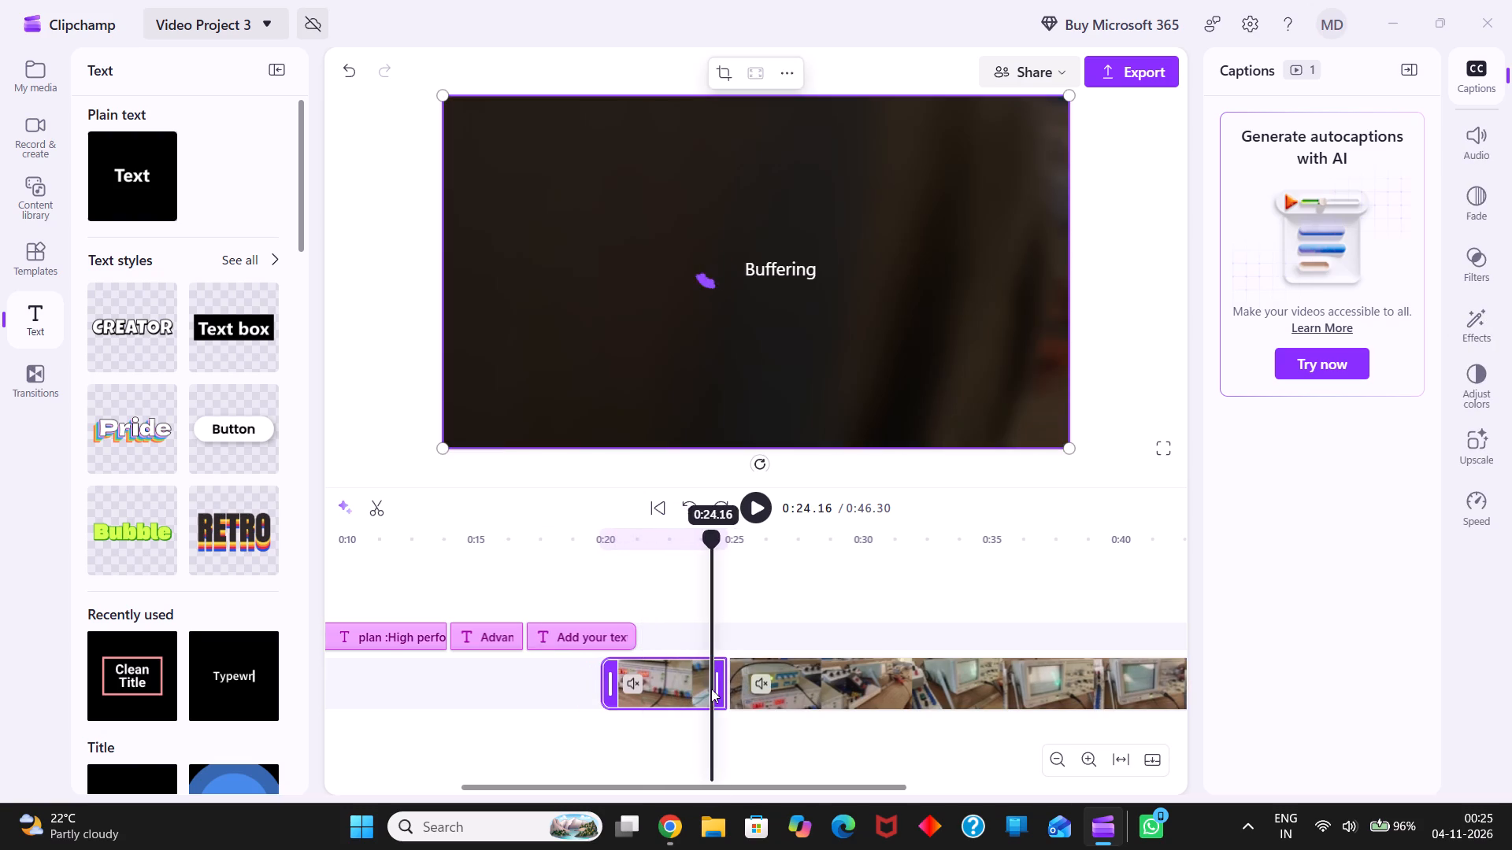
left_click_drag(657, 685, 693, 692)
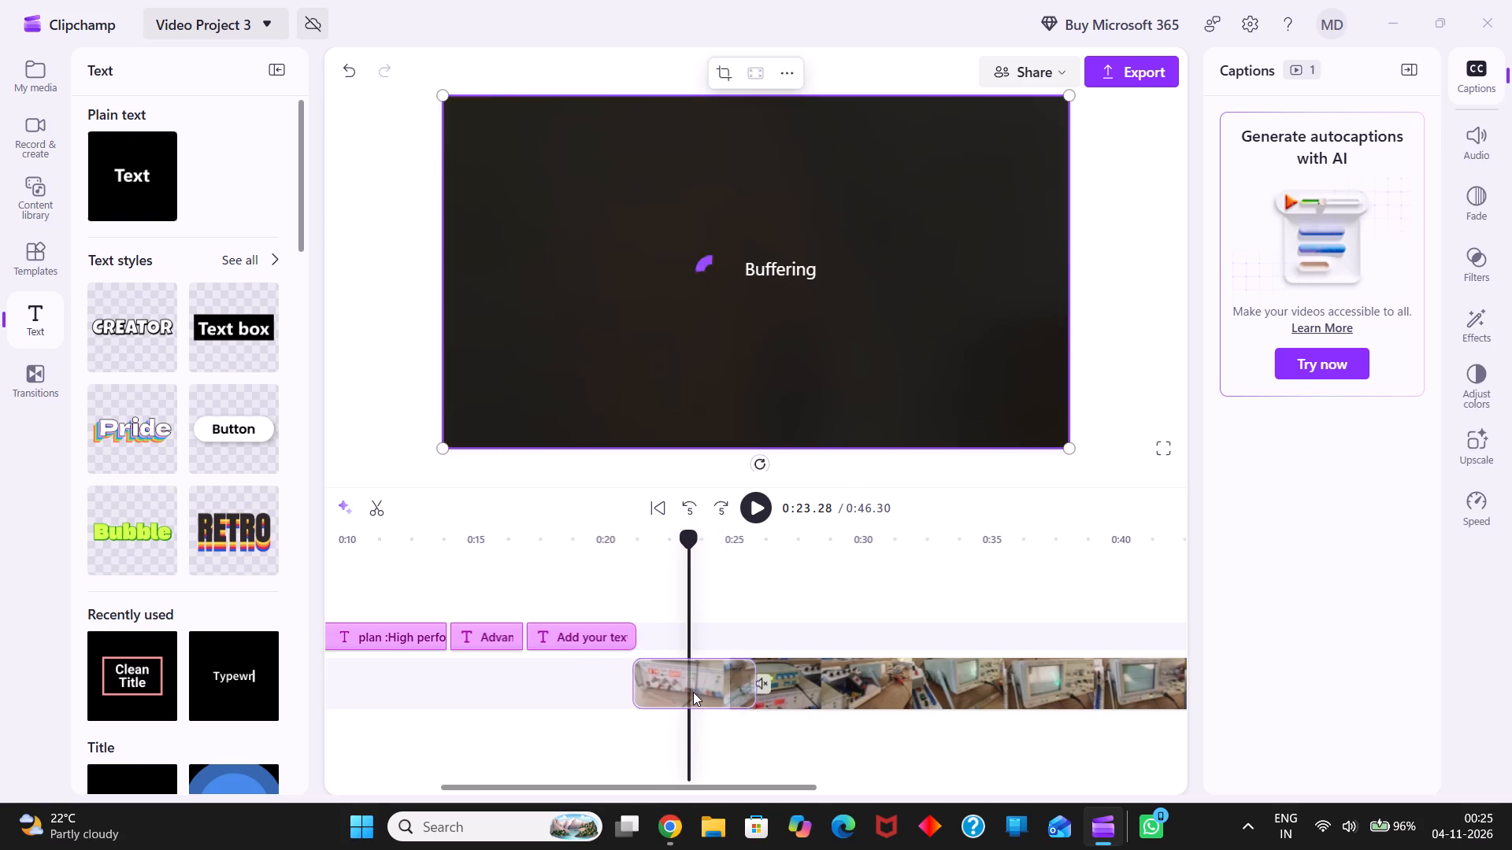
left_click_drag(693, 692, 697, 693)
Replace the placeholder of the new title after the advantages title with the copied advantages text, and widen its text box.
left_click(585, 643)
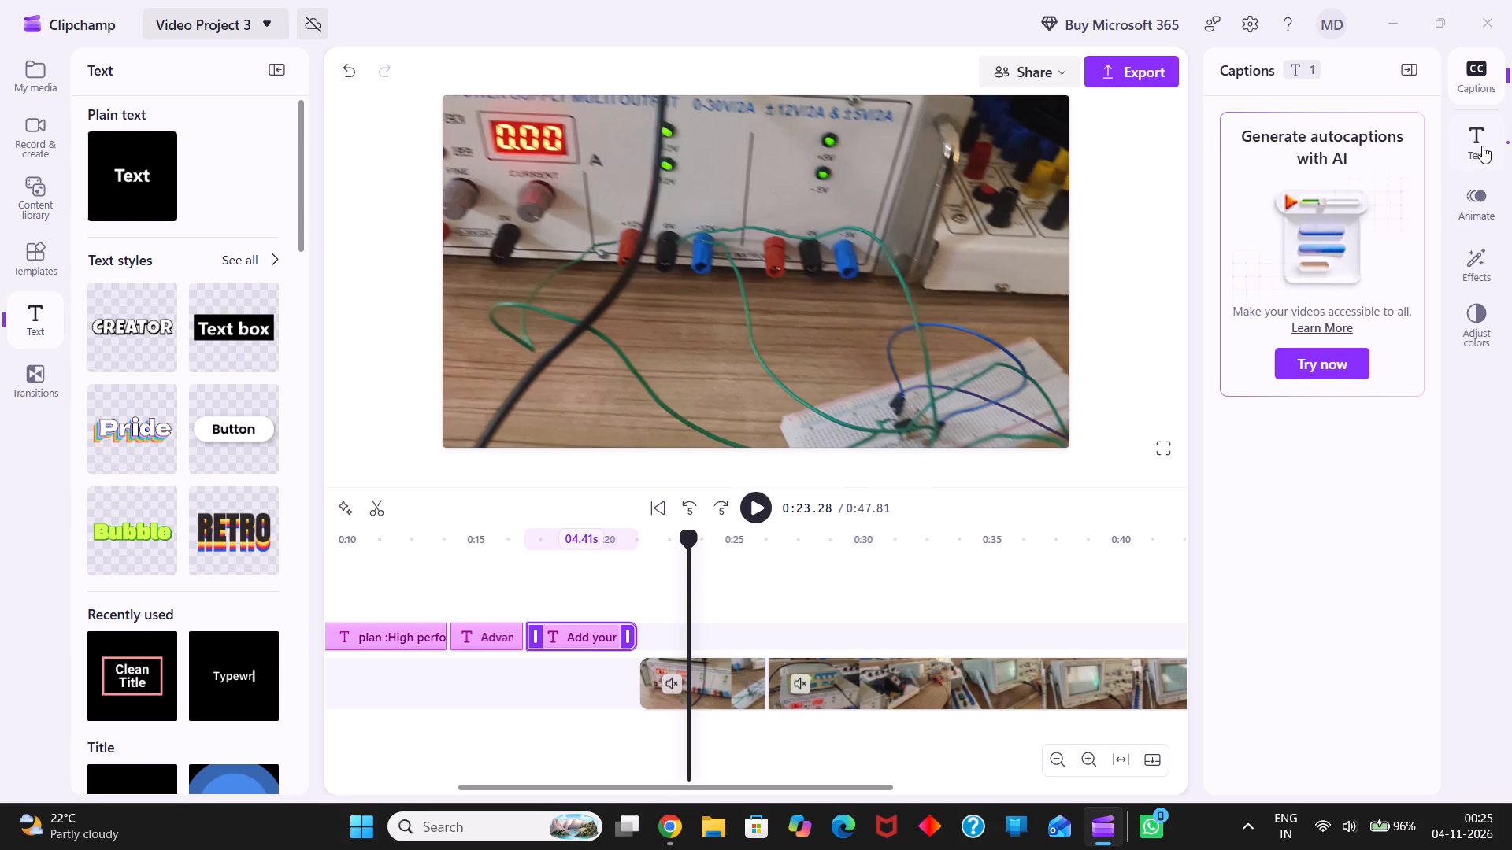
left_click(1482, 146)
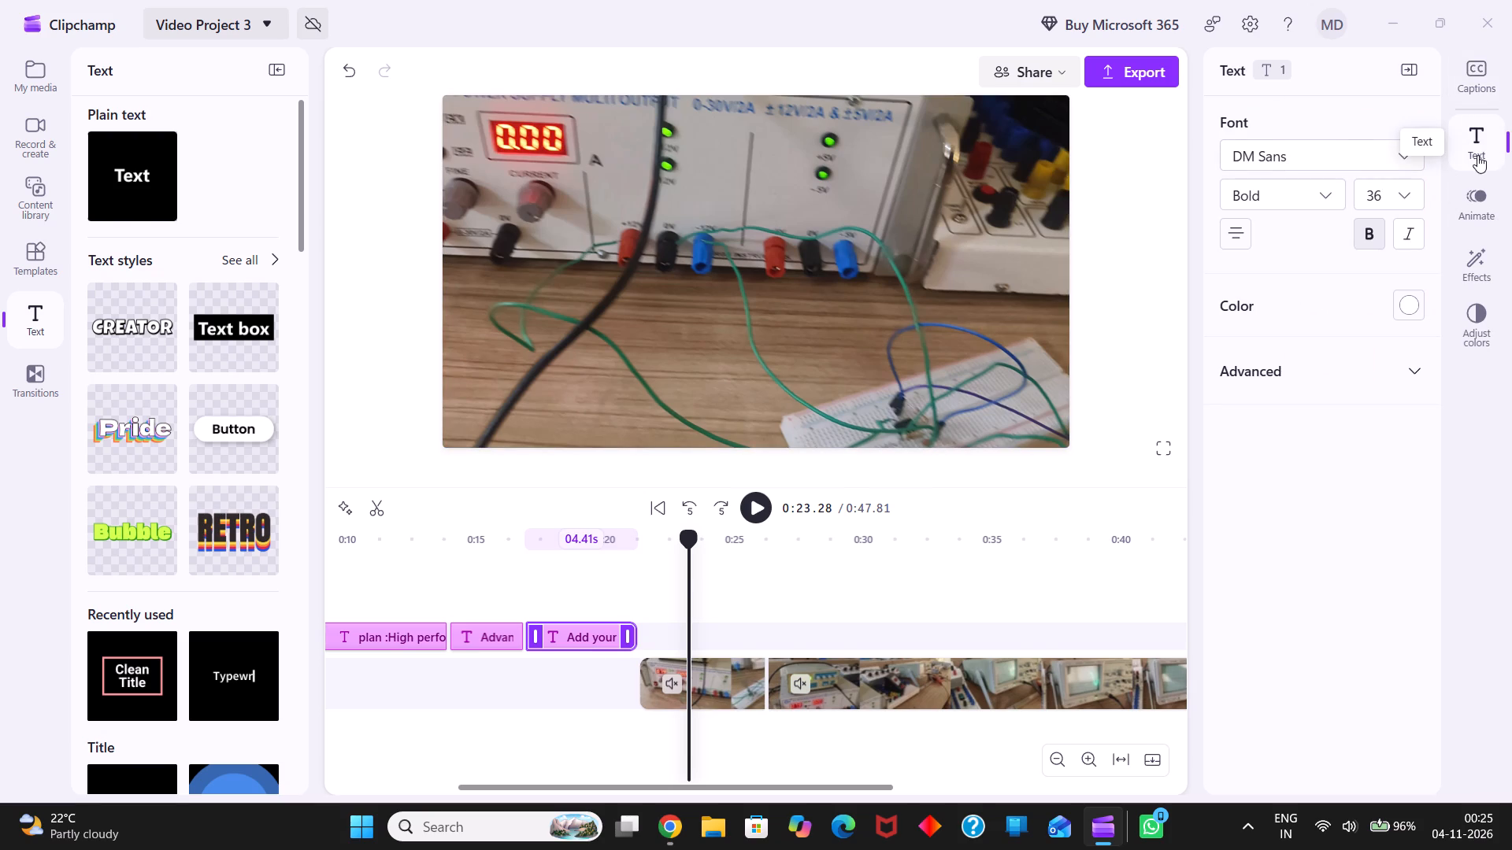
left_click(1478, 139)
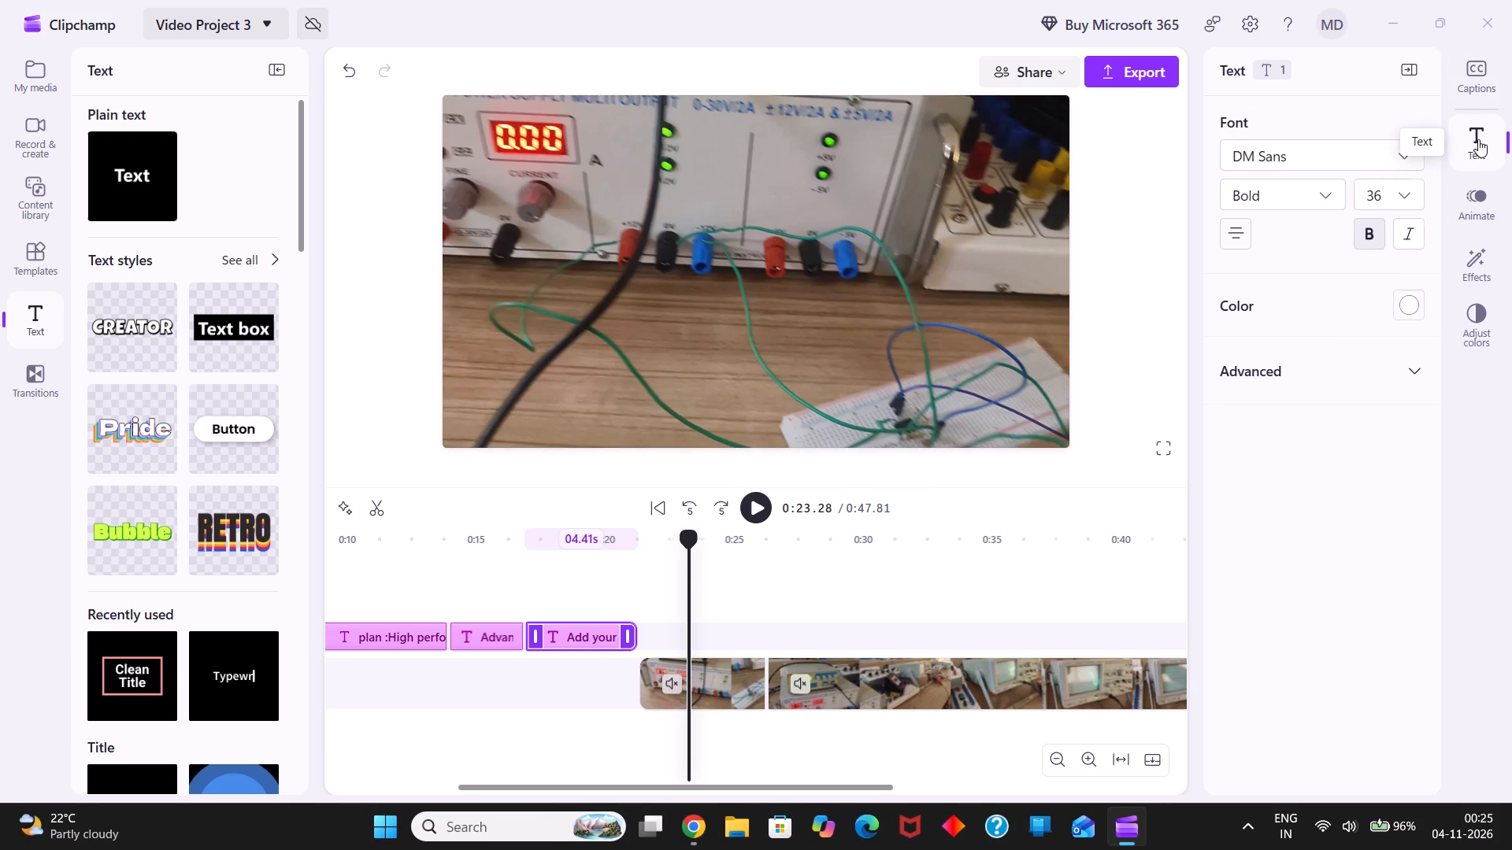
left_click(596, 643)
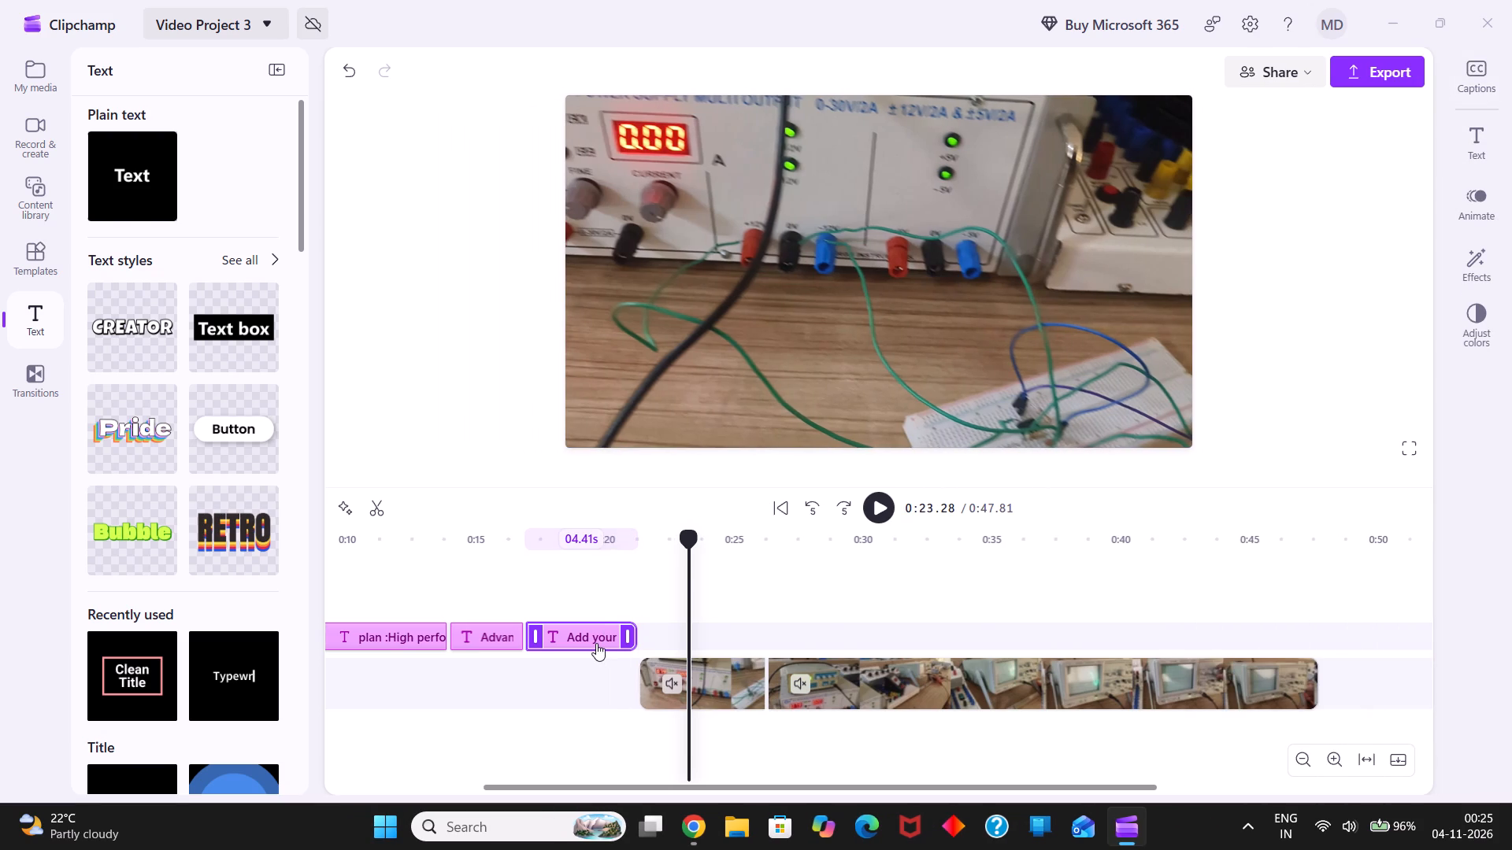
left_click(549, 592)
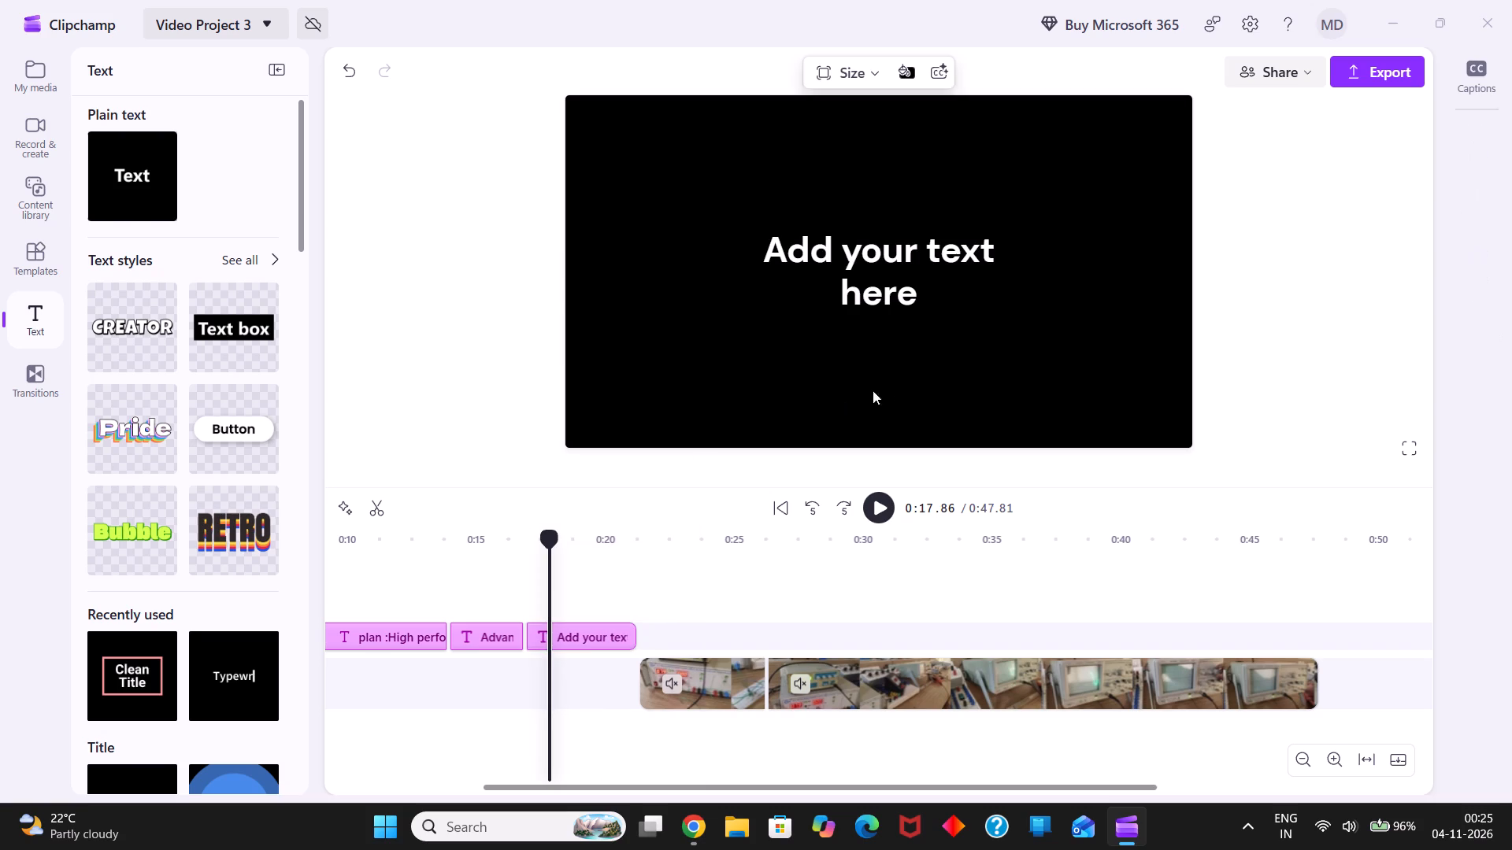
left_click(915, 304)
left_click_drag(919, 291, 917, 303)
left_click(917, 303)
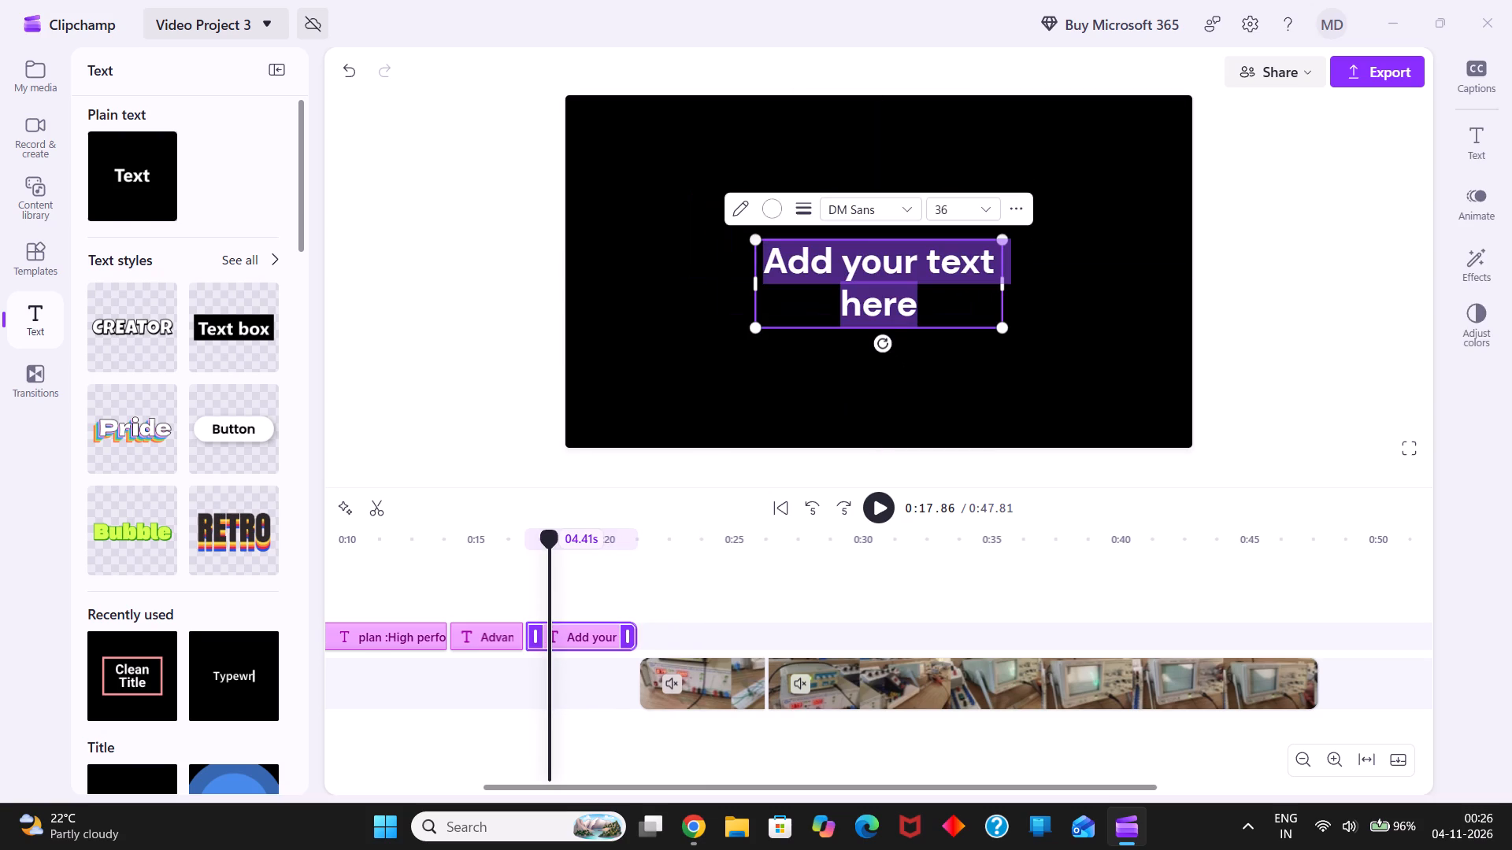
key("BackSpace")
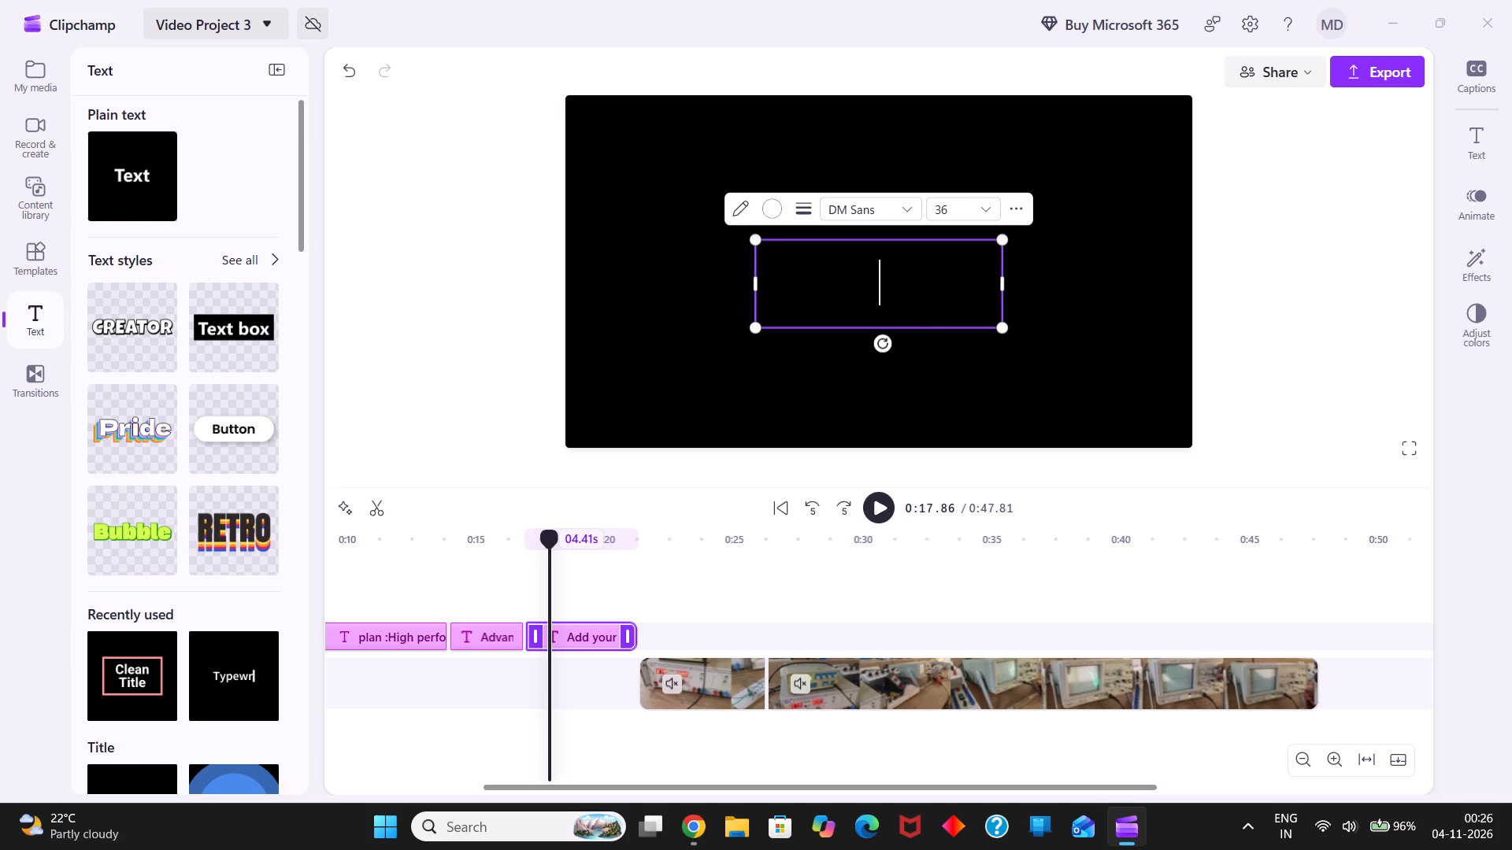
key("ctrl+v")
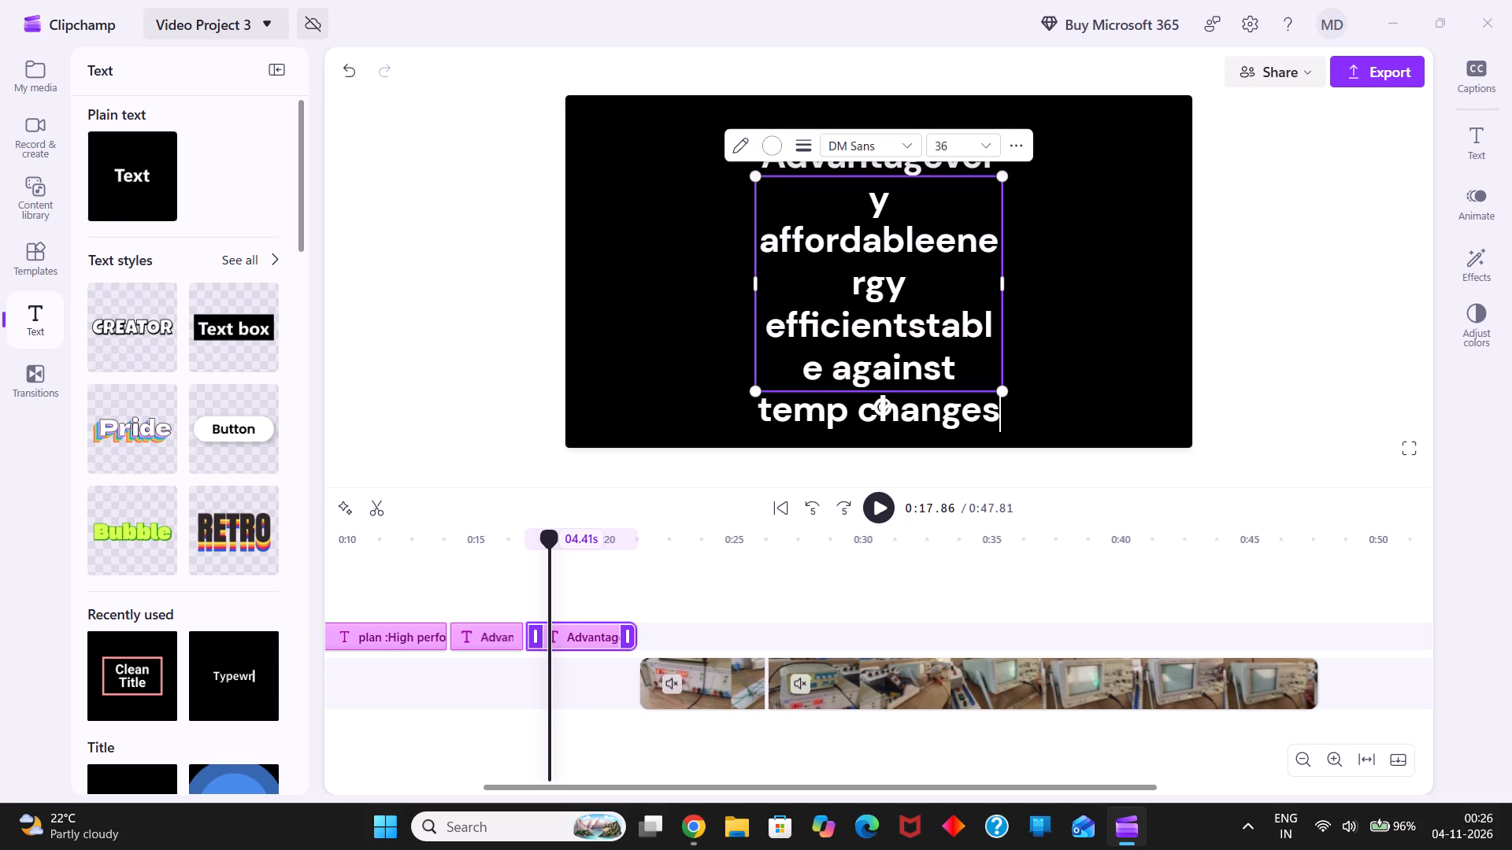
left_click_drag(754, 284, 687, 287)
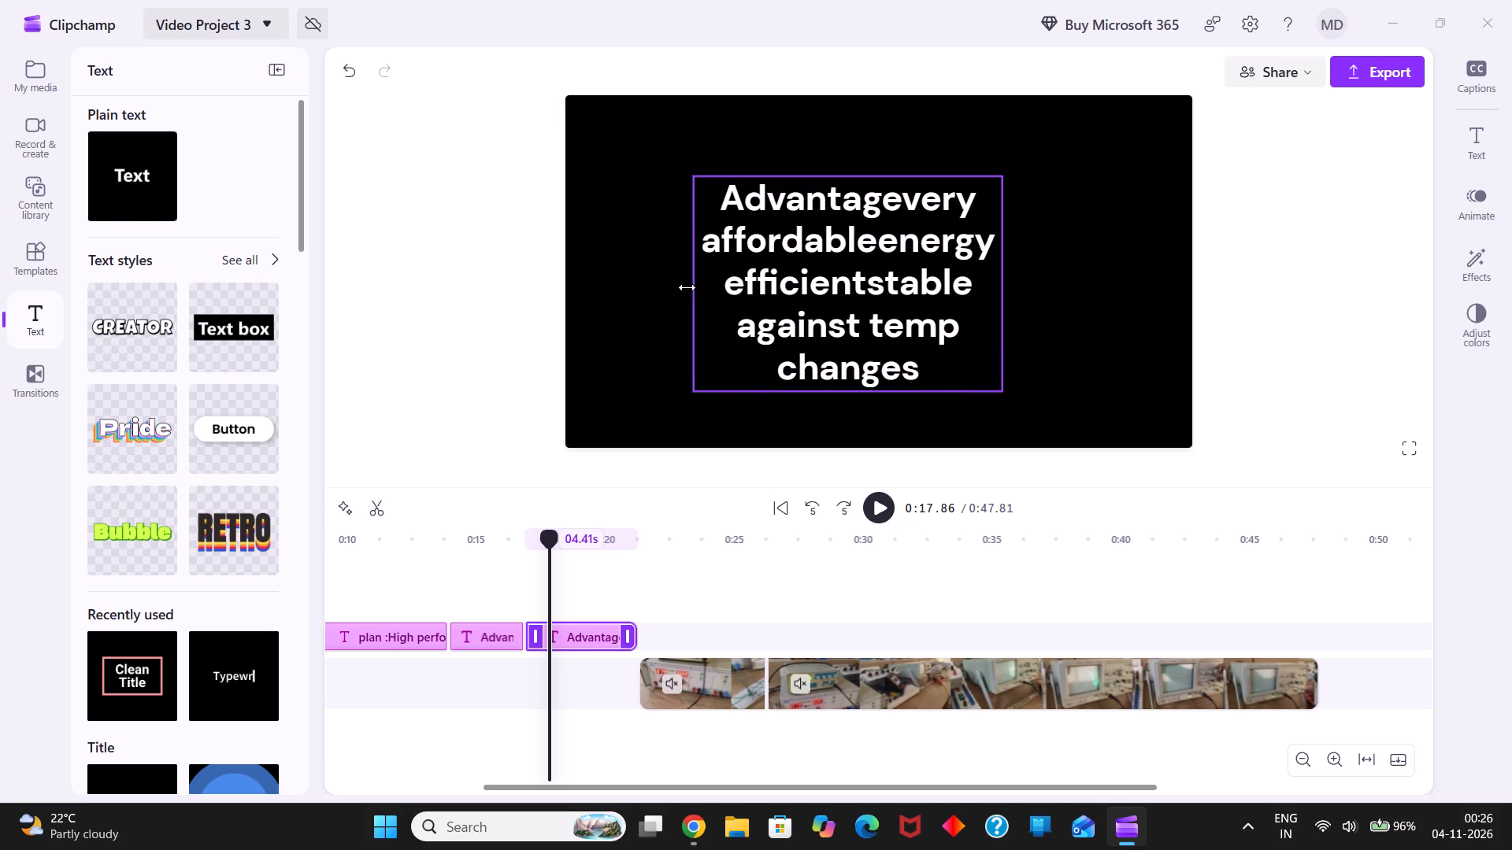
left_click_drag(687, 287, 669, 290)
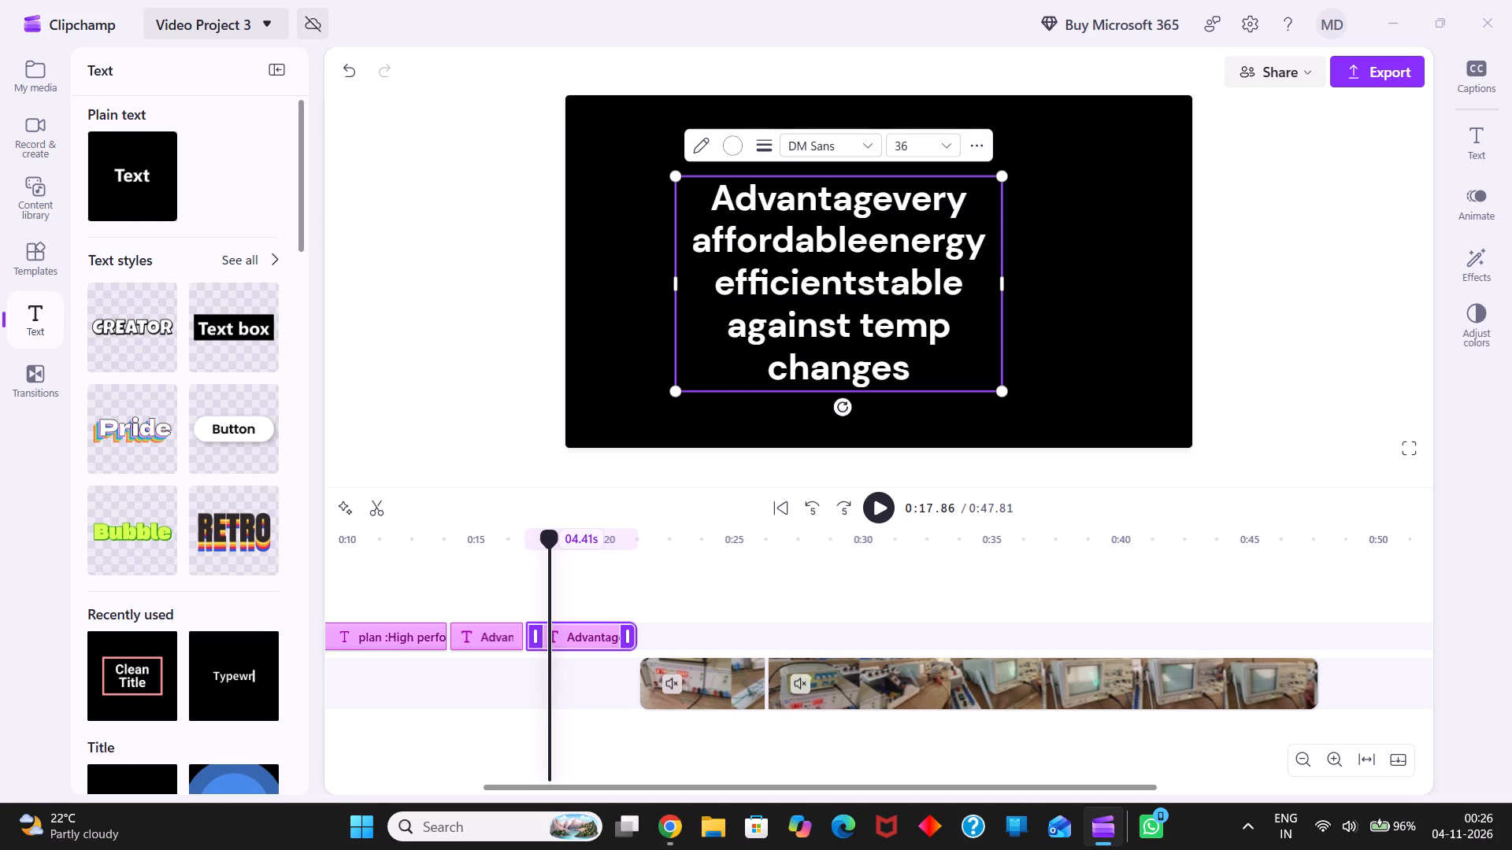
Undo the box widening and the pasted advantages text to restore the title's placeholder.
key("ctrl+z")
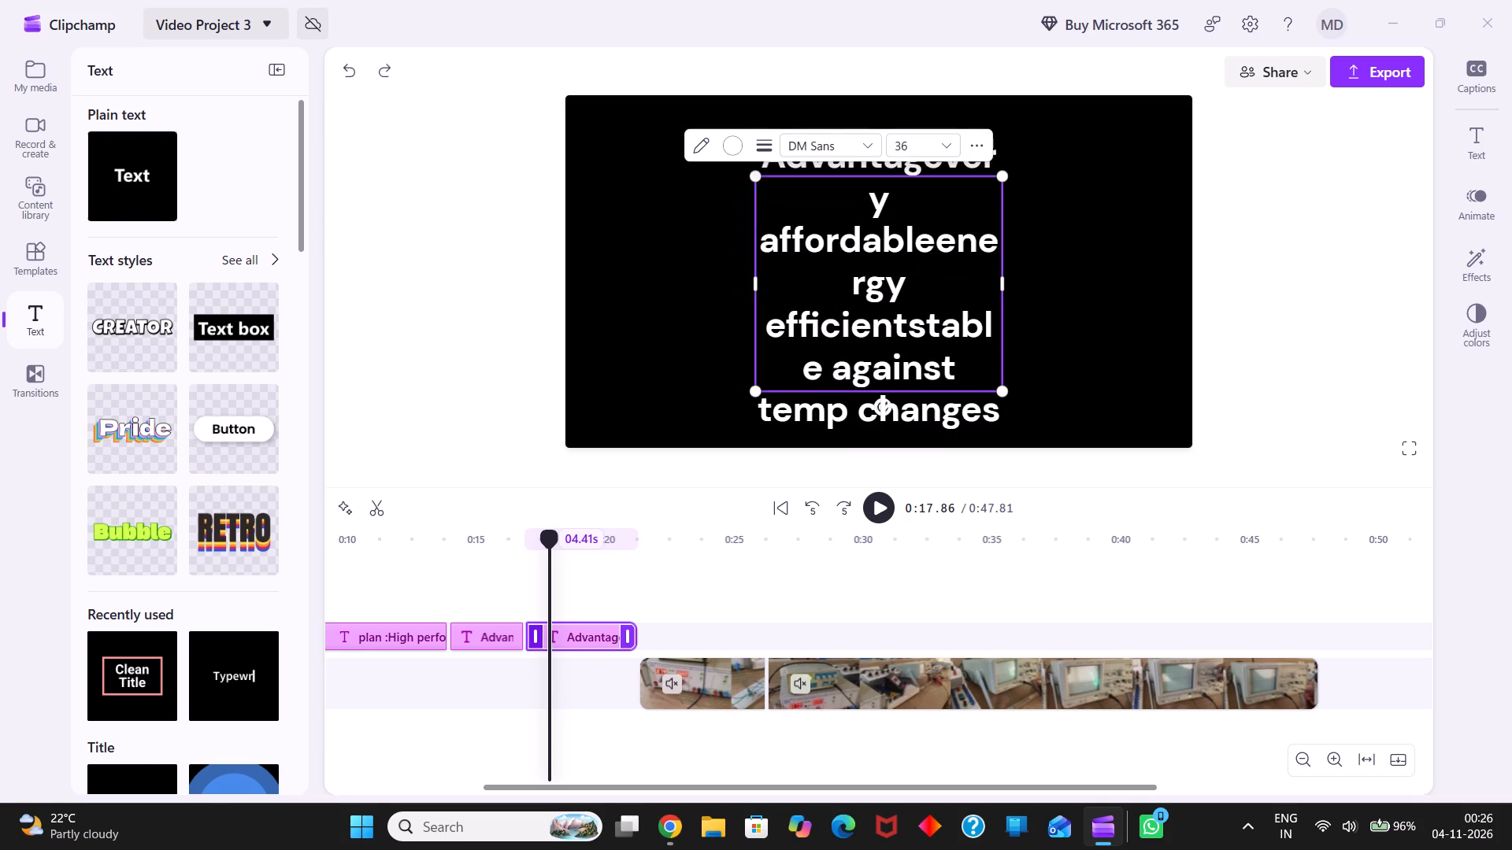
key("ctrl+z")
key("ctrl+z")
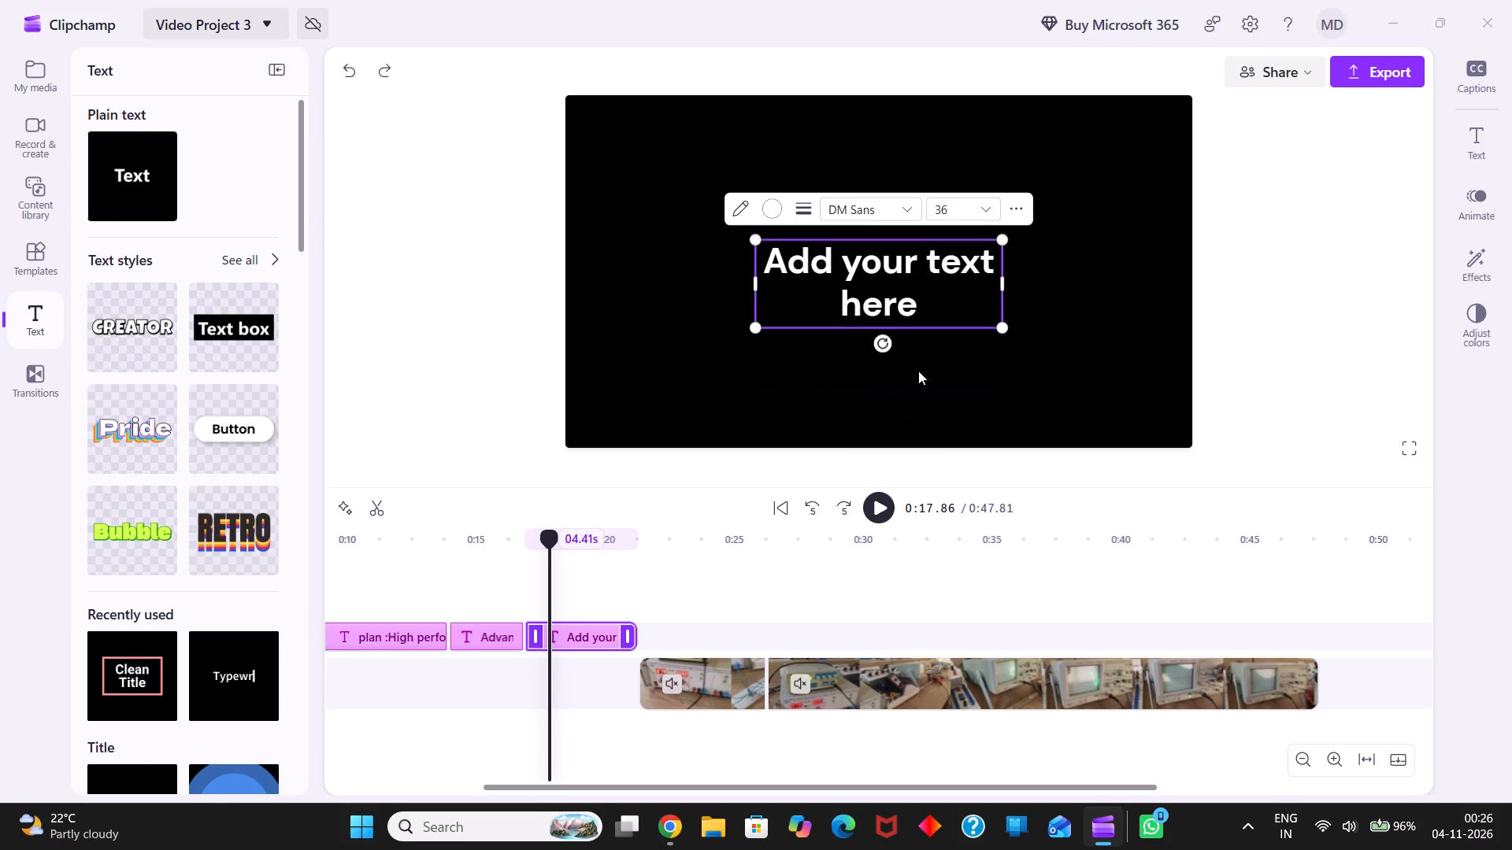
Clear the placeholder text from the new title, trying the copied advantages text once more and undoing that paste.
left_click(927, 313)
left_click_drag(927, 313, 802, 269)
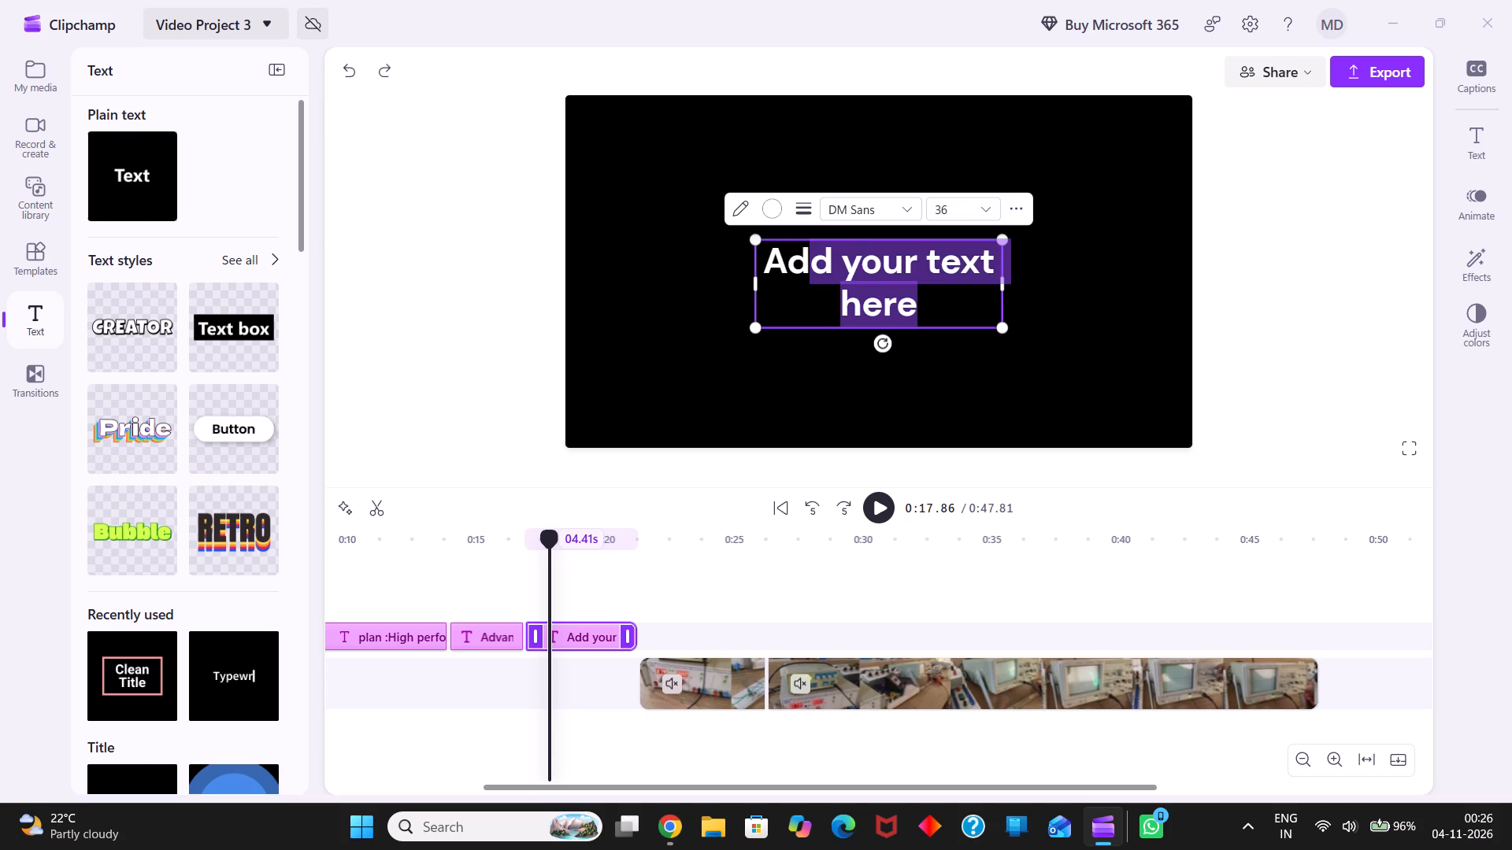
left_click_drag(802, 269, 773, 265)
key("BackSpace")
key("ctrl+v")
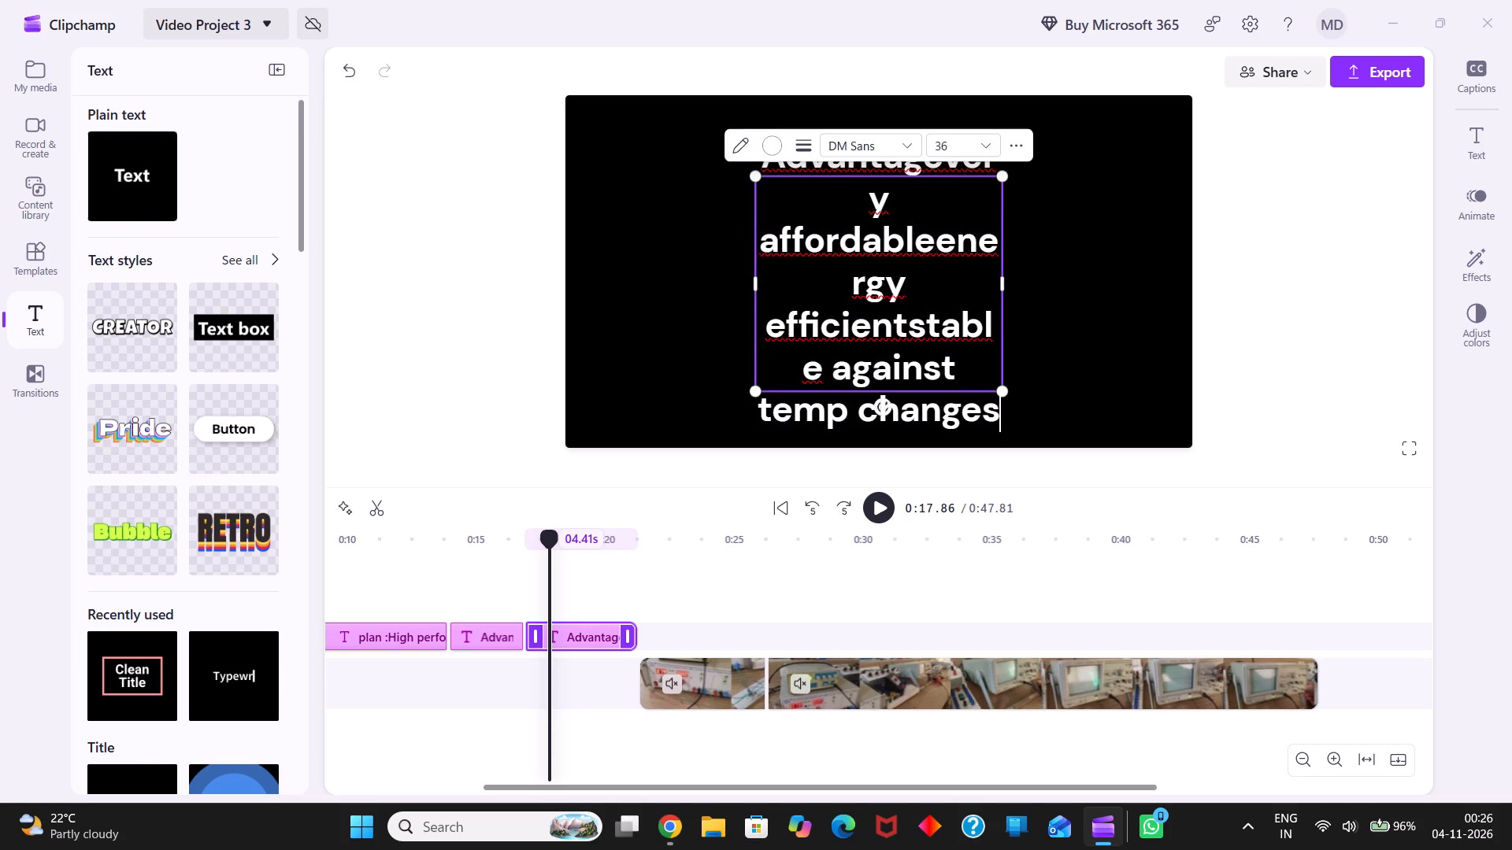
key("ctrl+z")
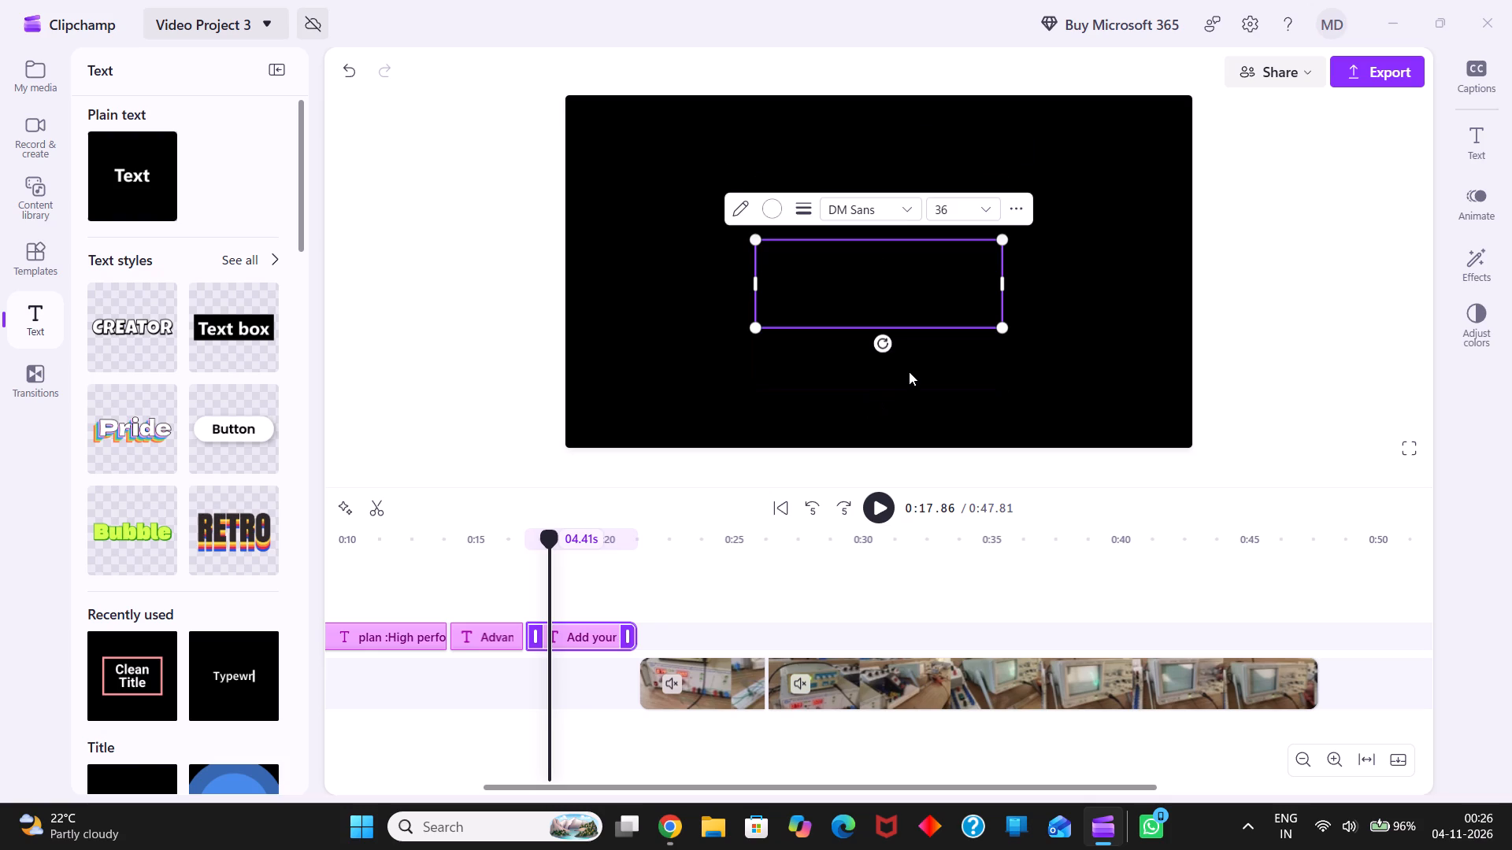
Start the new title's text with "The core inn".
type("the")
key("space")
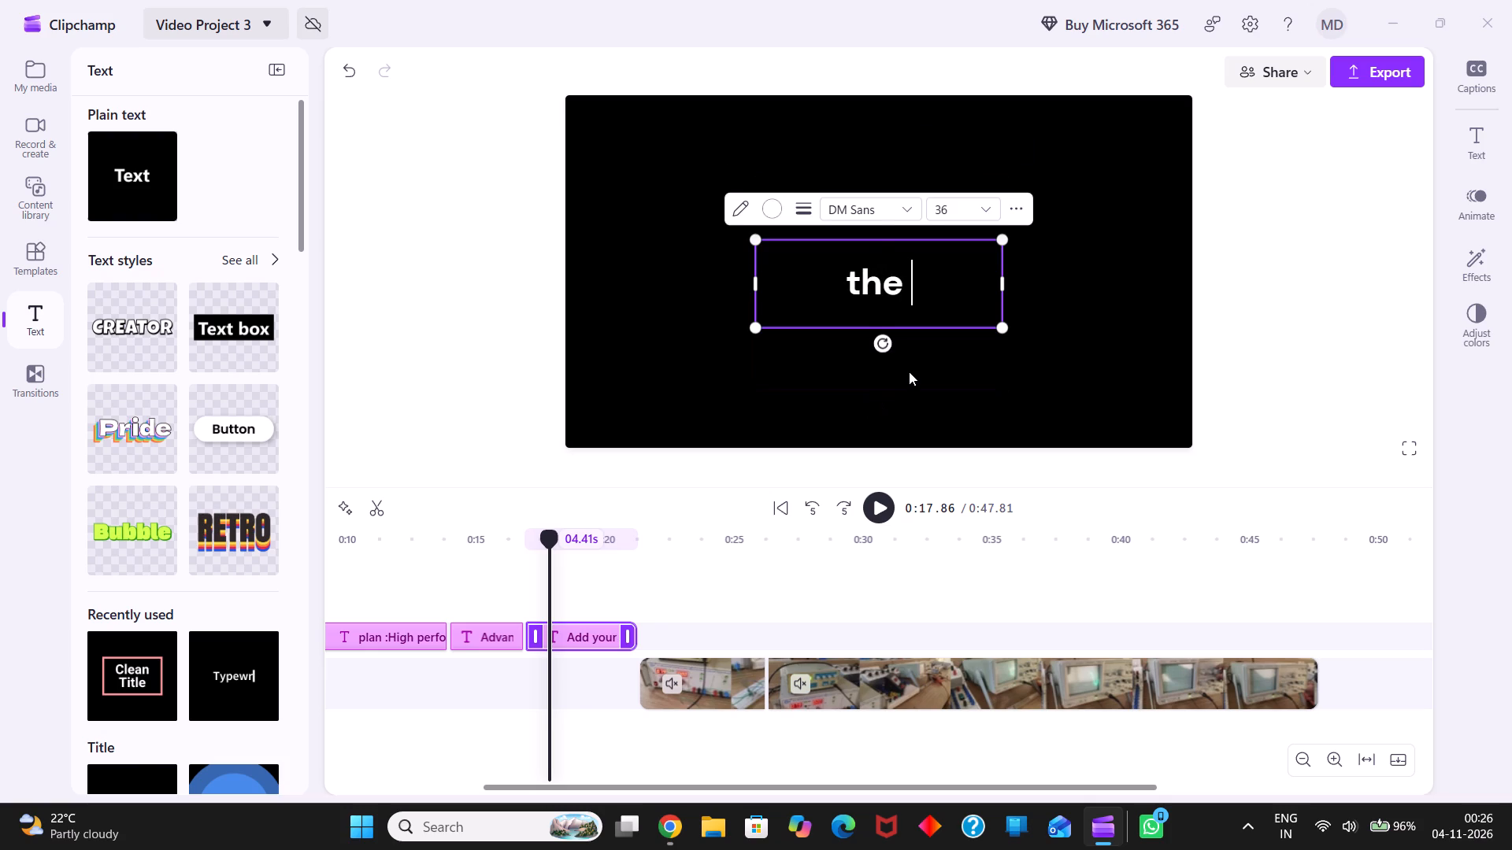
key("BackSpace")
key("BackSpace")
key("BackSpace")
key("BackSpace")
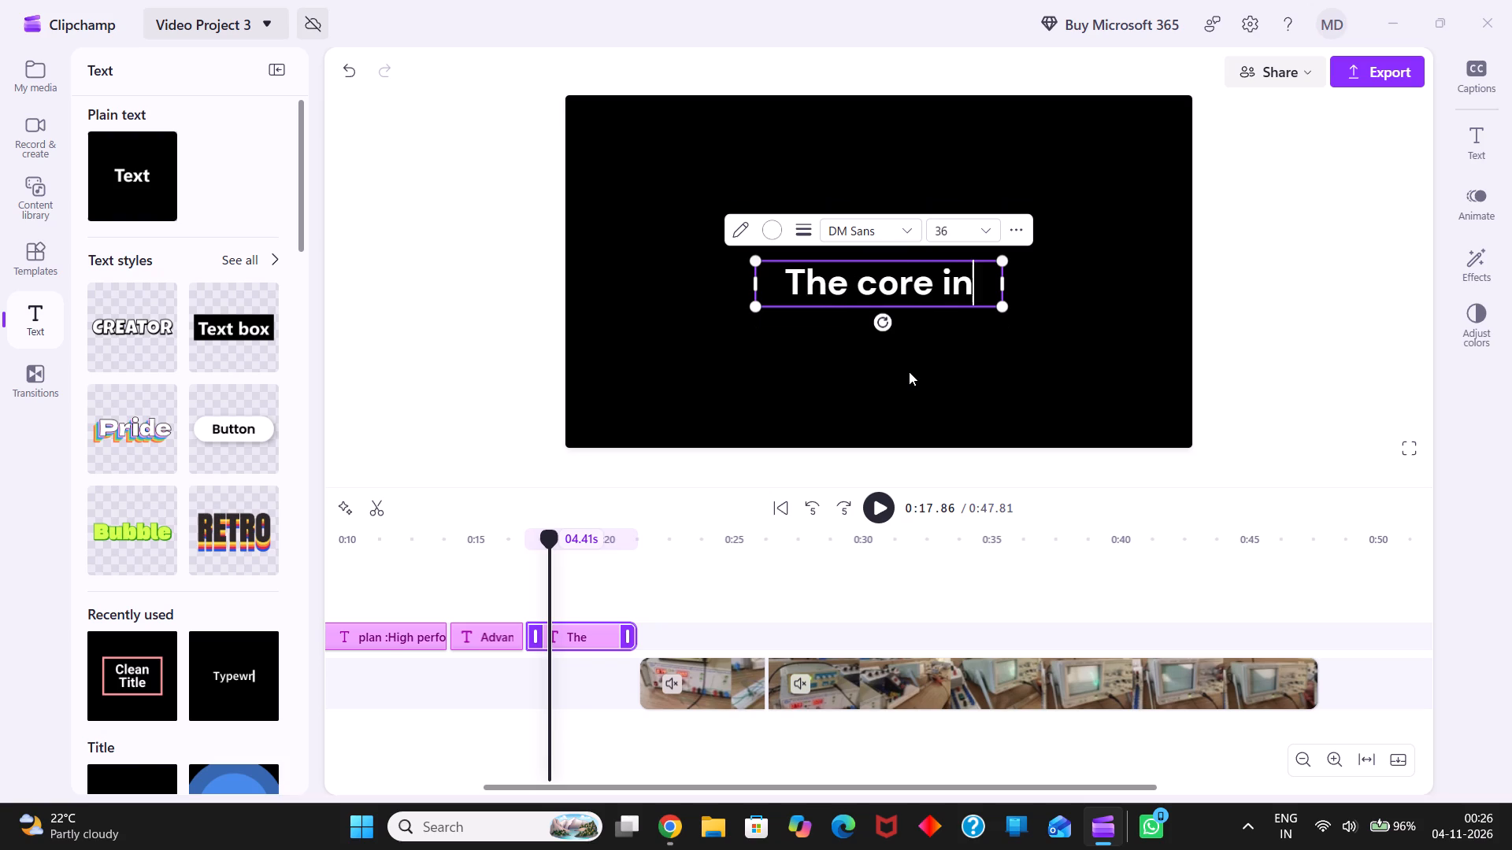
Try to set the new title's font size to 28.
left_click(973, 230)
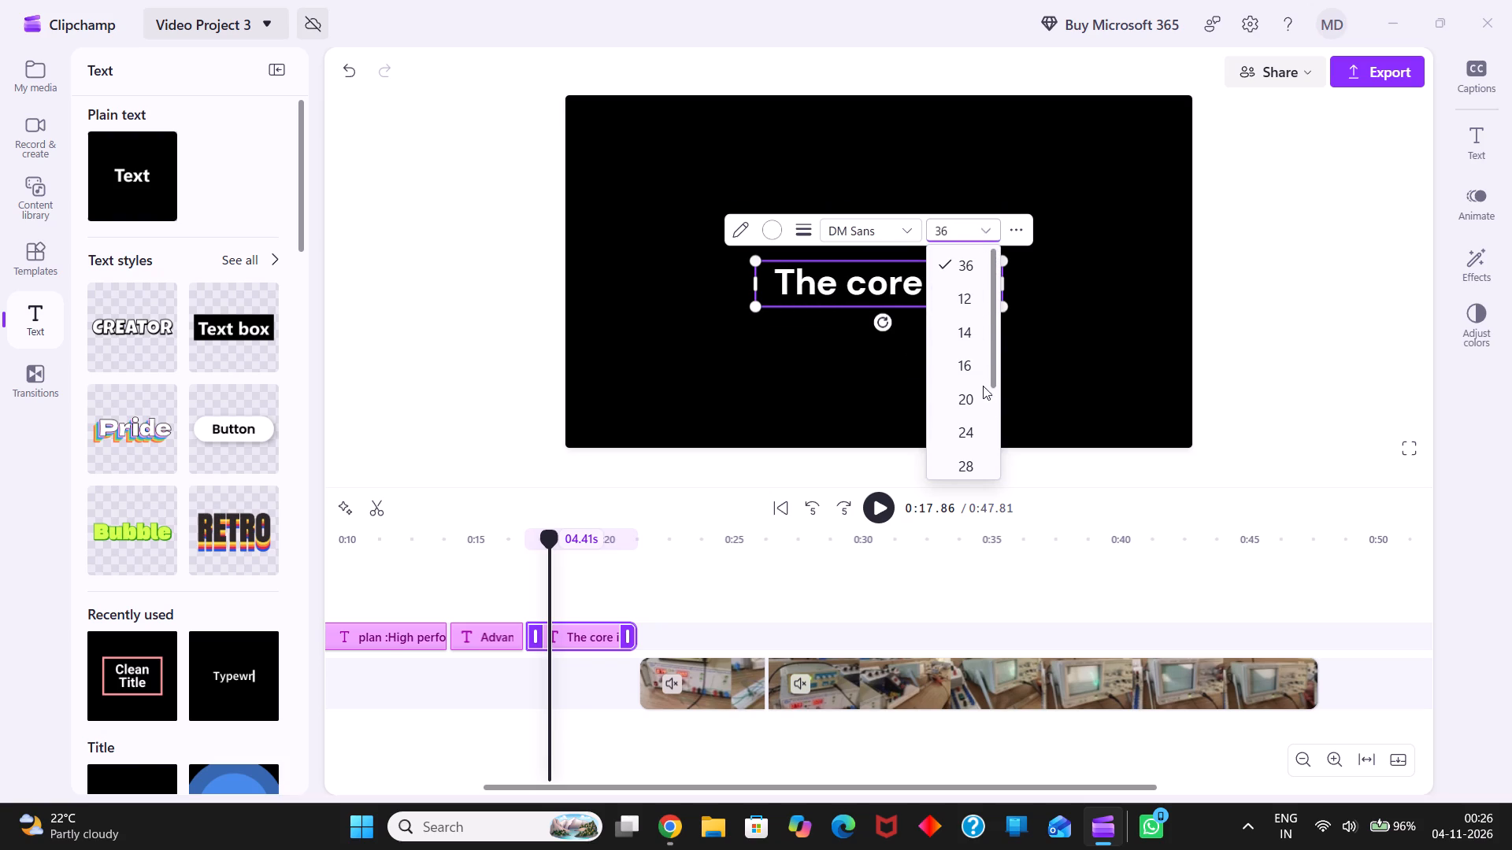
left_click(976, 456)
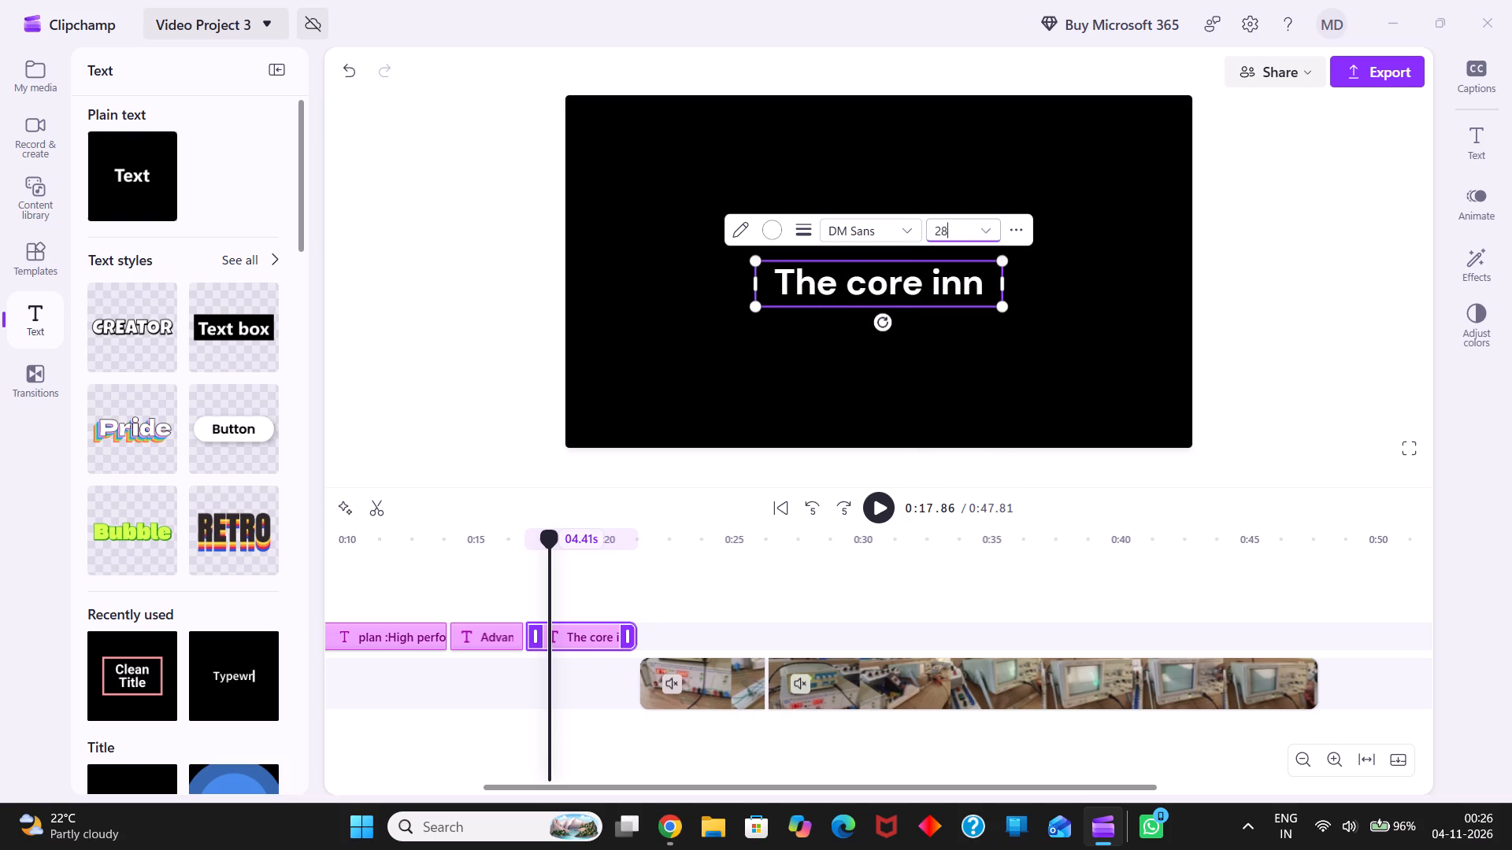
Clear the partial text in the new title and enter "The core innovation".
left_click(983, 283)
key("BackSpace")
key("BackSpace")
key("BackSpace")
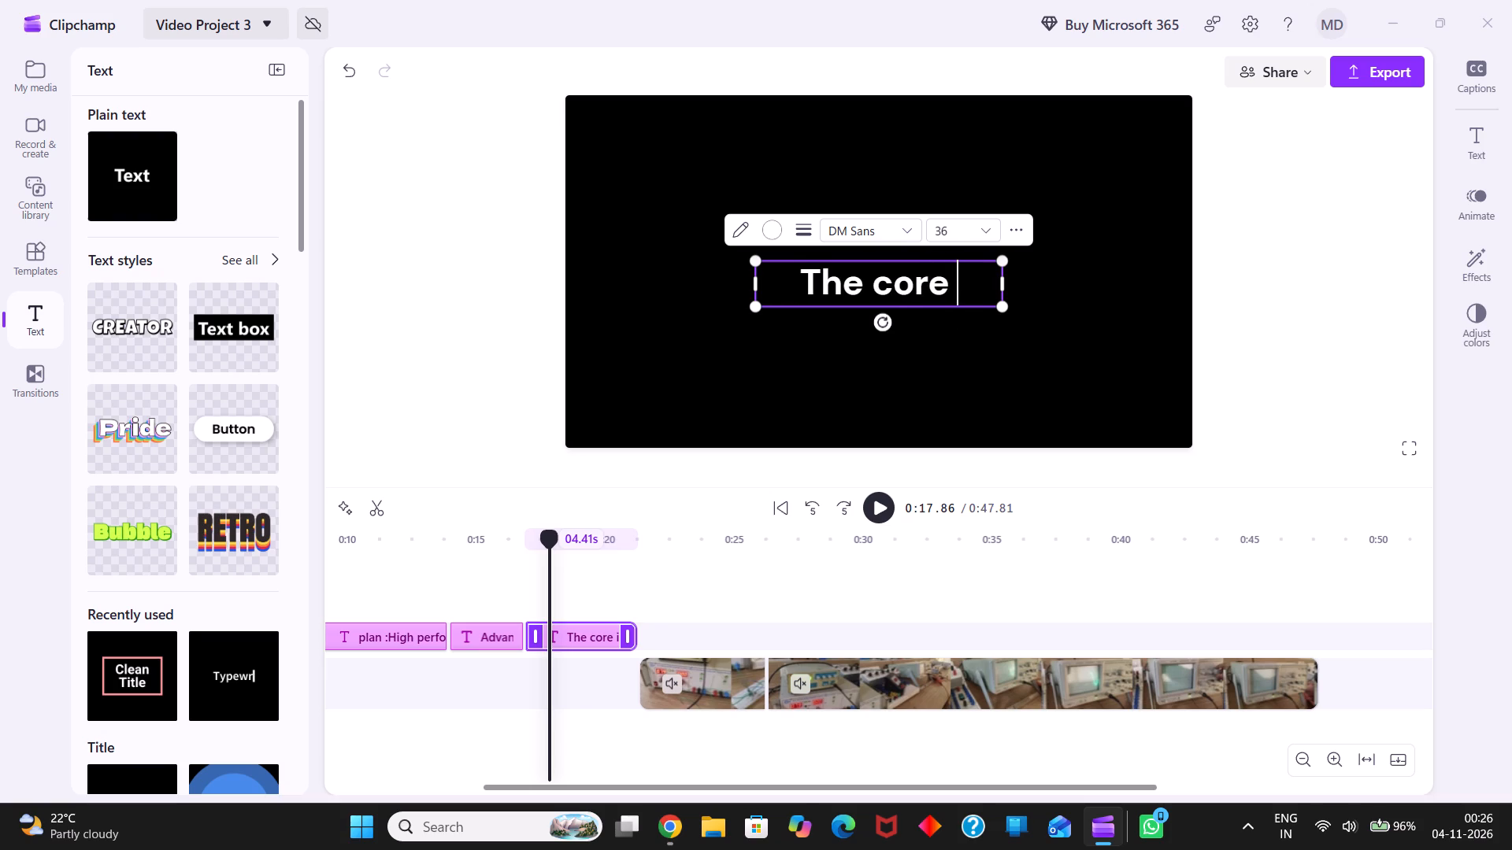
key("BackSpace")
key("BackSpace")
key("BackSpace")
key("BackSpace")
key("BackSpace")
key("BackSpace")
key("BackSpace")
key("BackSpace")
key("BackSpace")
key("BackSpace")
type("the")
key("space")
key("BackSpace")
key("BackSpace")
key("BackSpace")
key("Right")
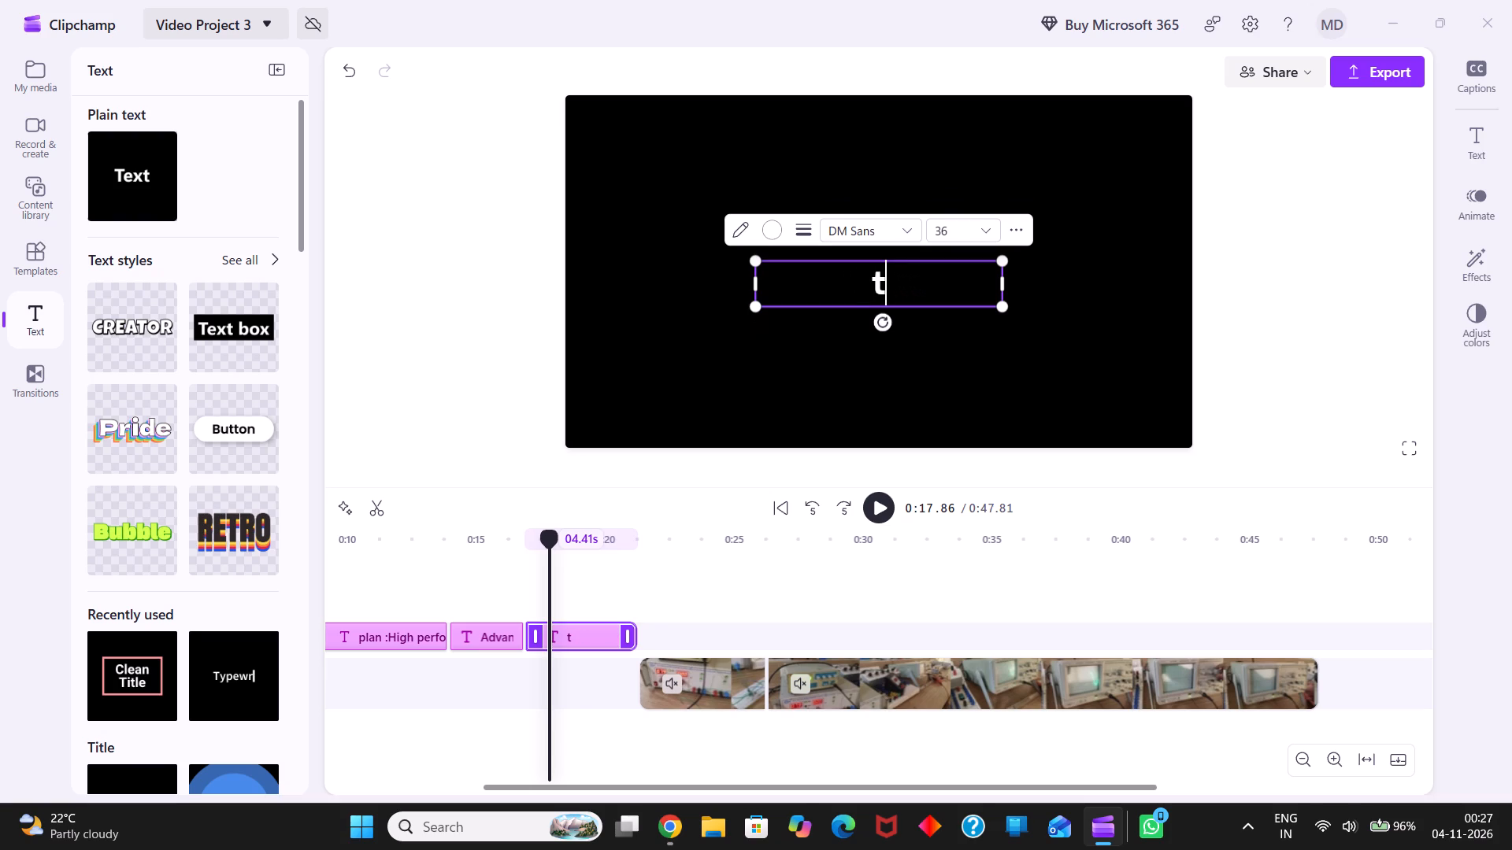
key("BackSpace")
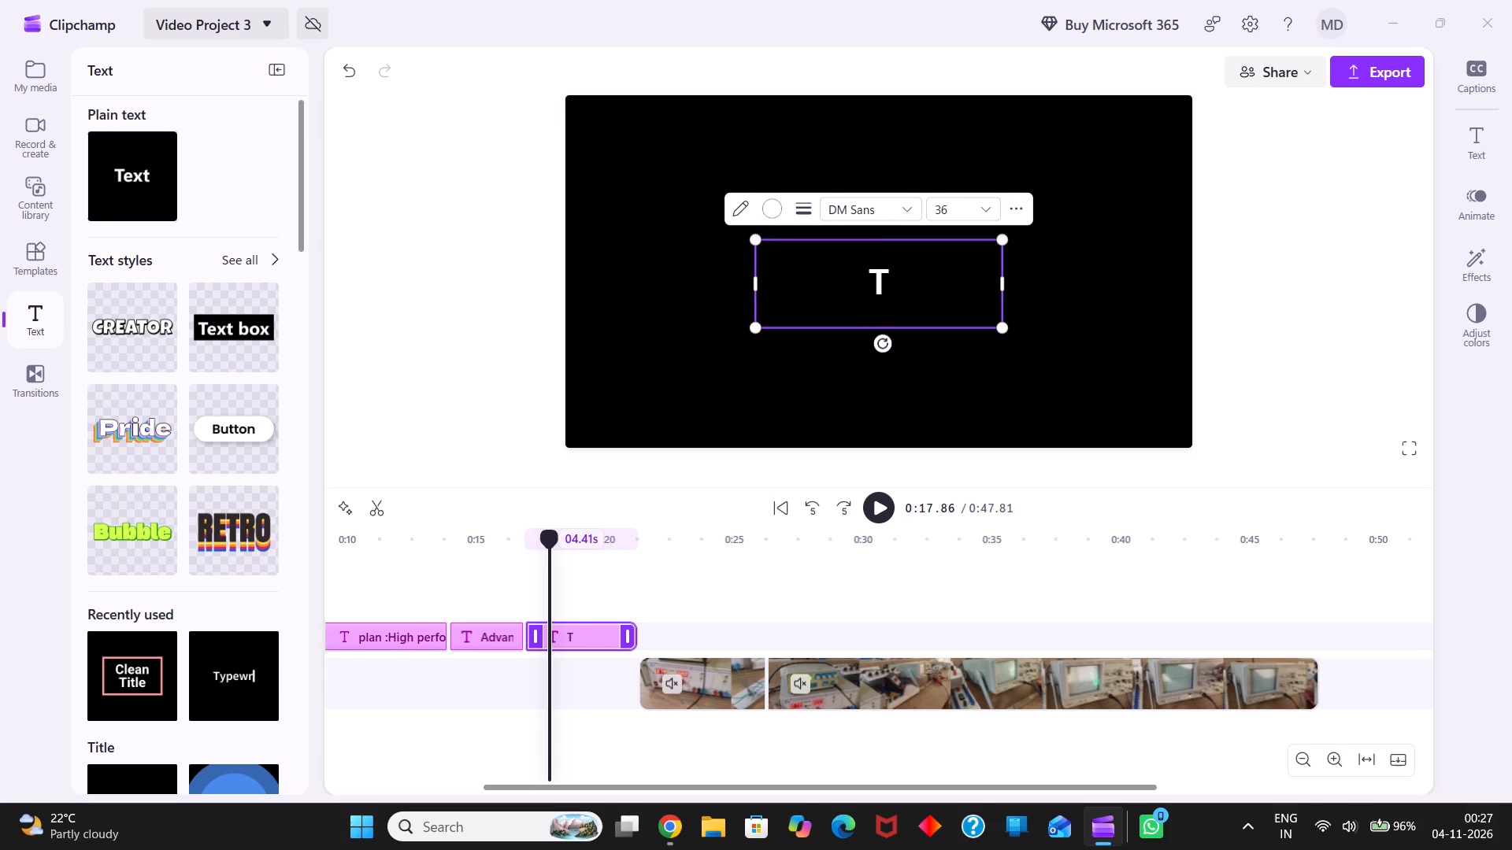
type("he core innovation")
key("space")
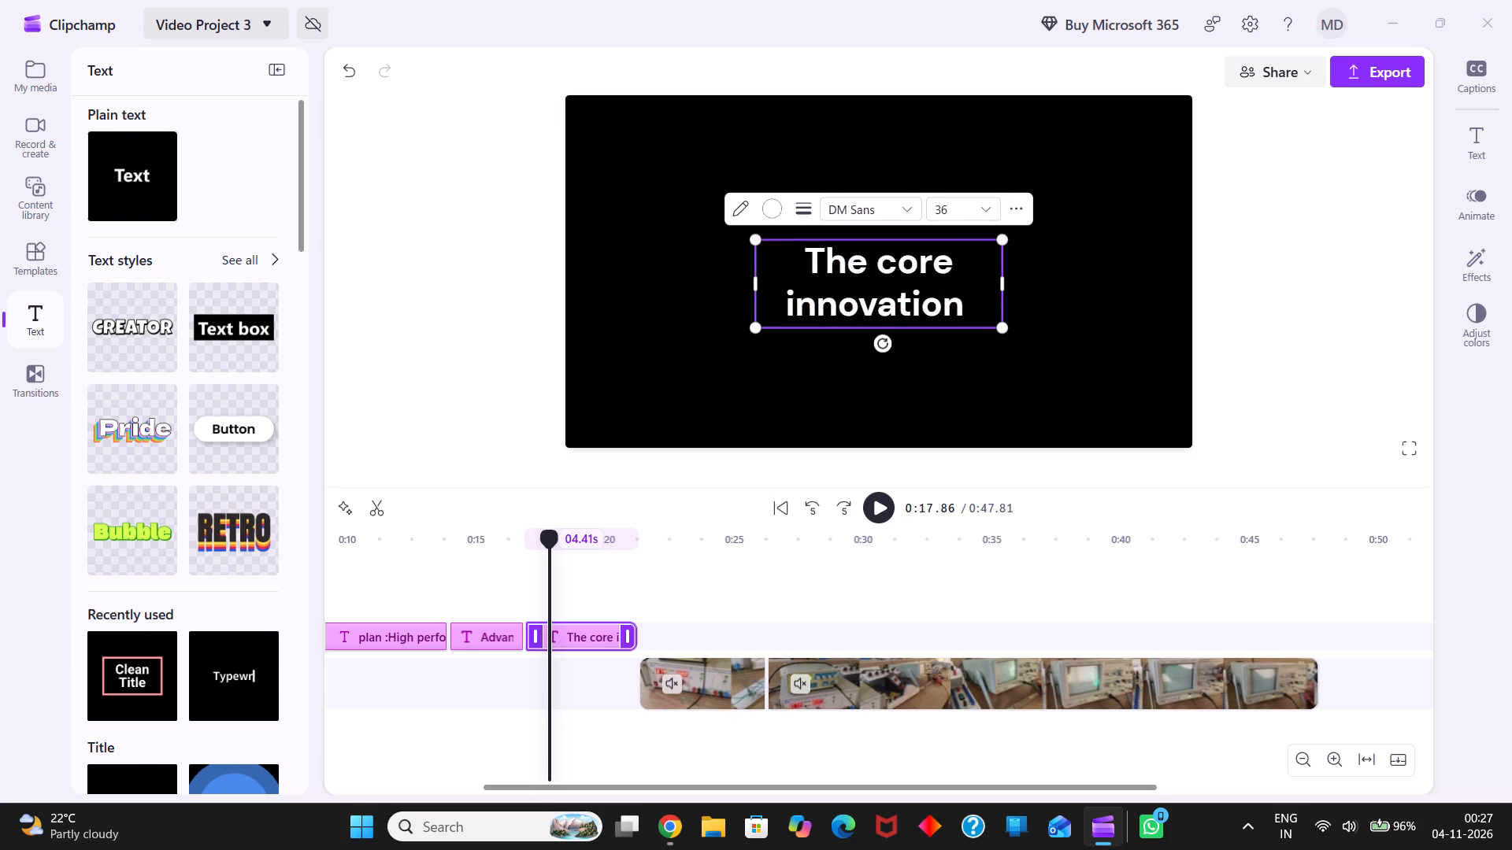
Set the font size of the "The core innovation" title to 24.
left_click(974, 209)
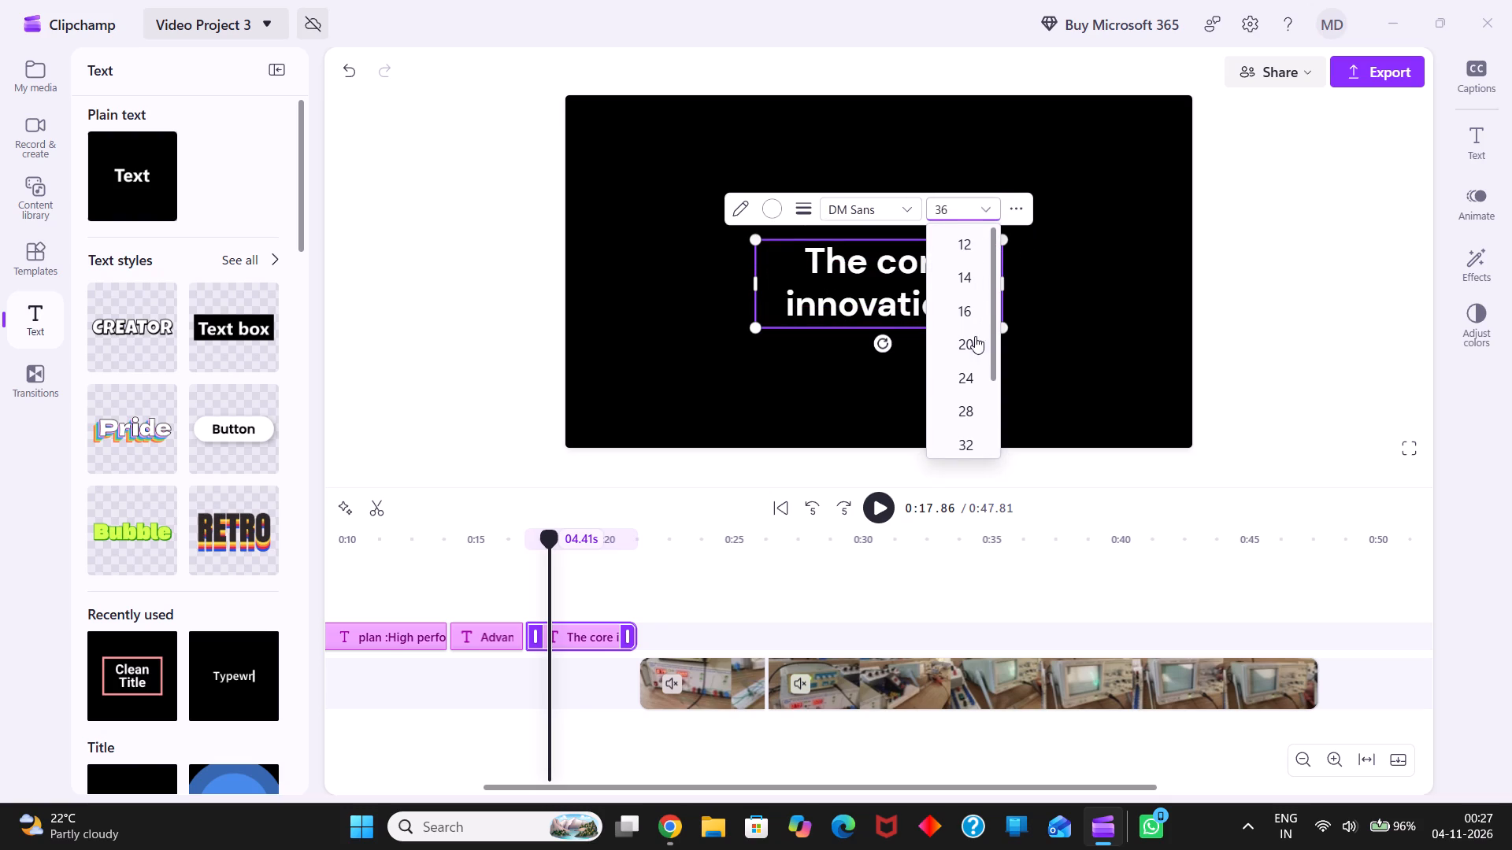
left_click(969, 384)
left_click(966, 307)
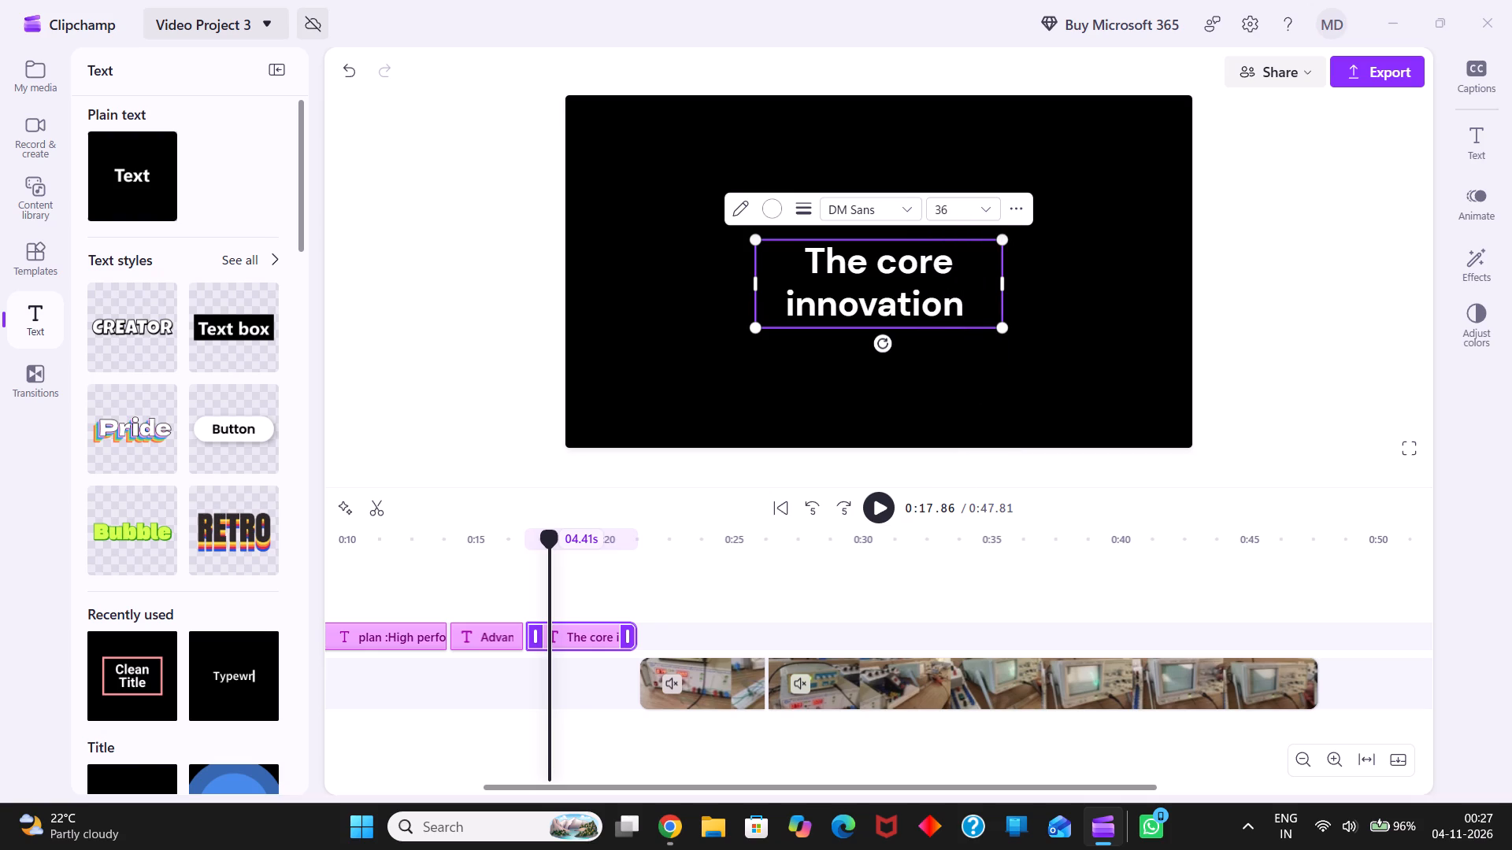
left_click(980, 206)
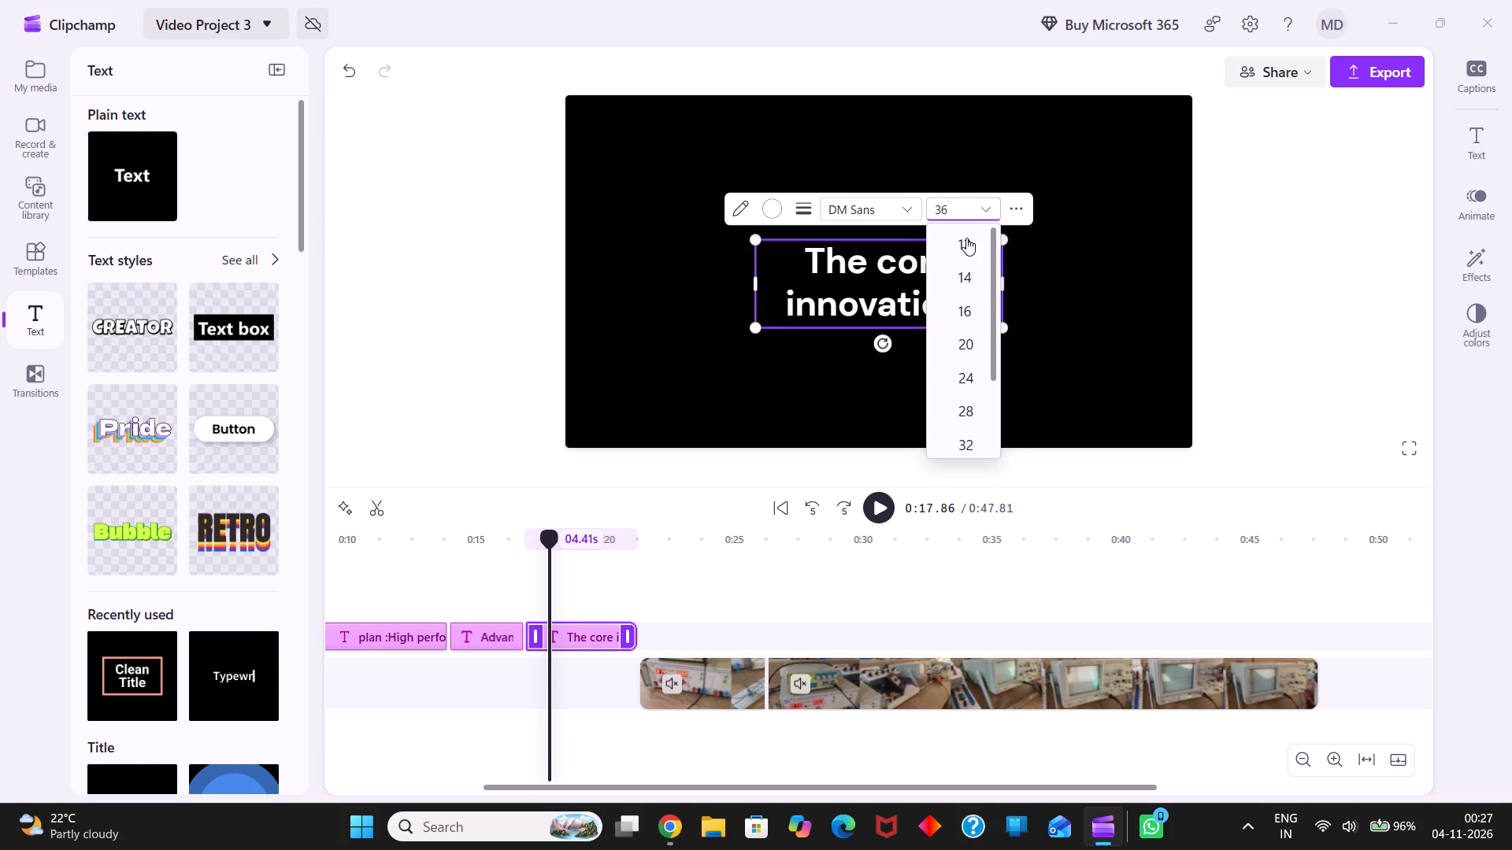
left_click(872, 199)
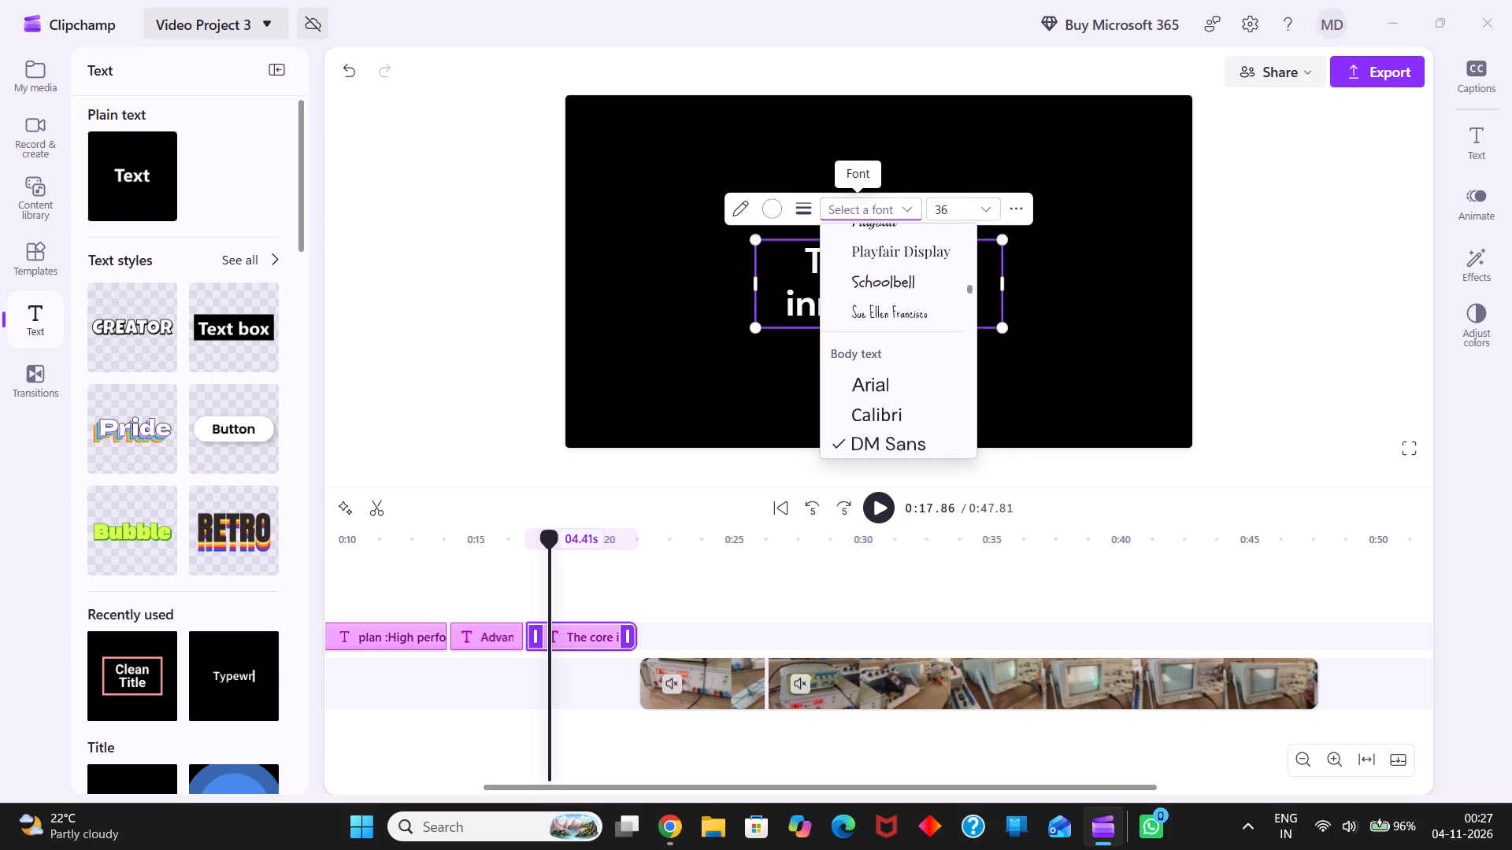
left_click(878, 208)
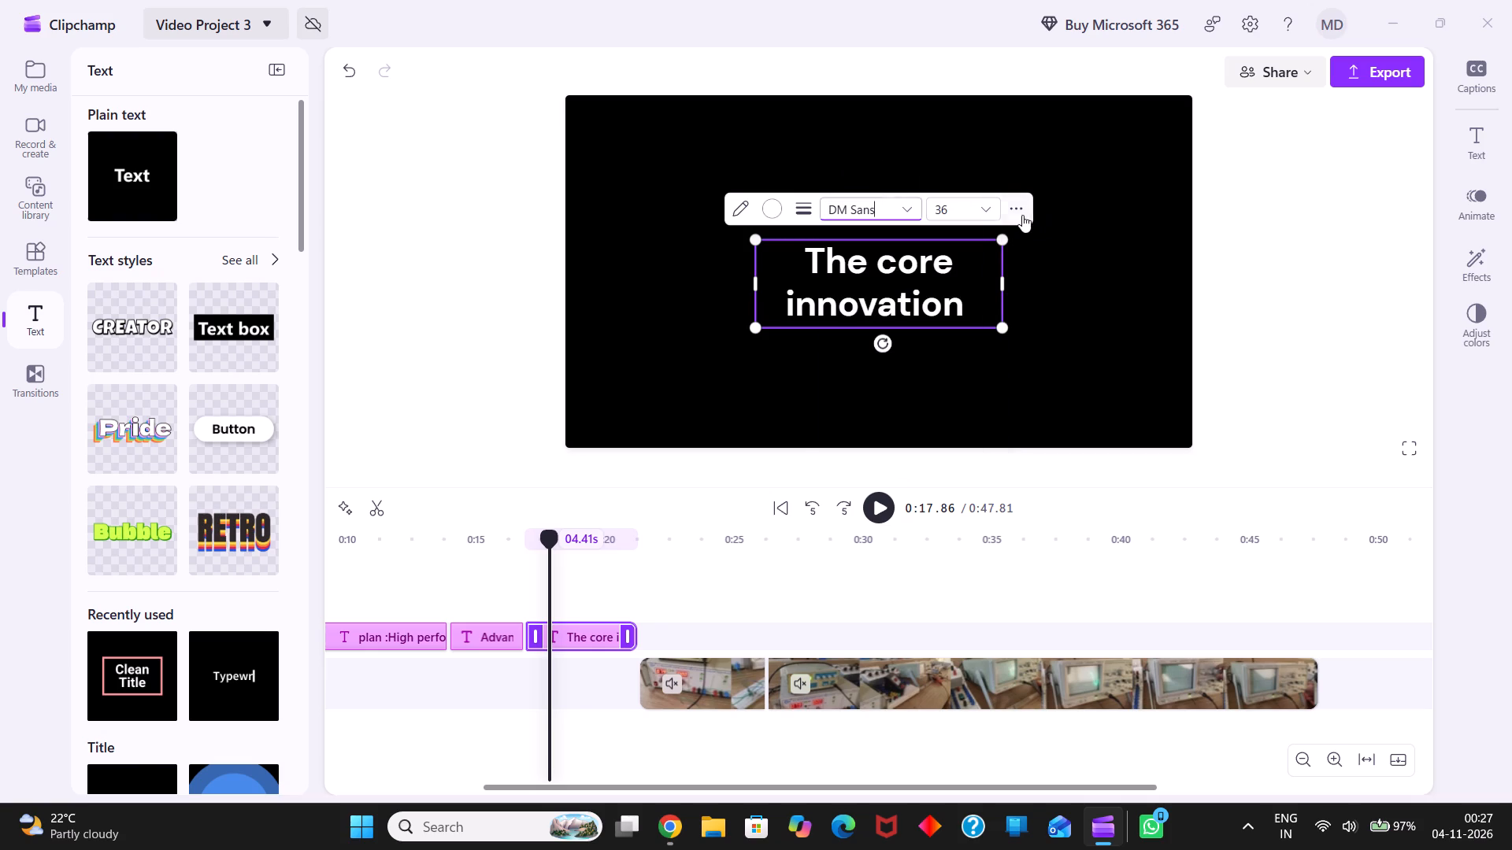
left_click(982, 207)
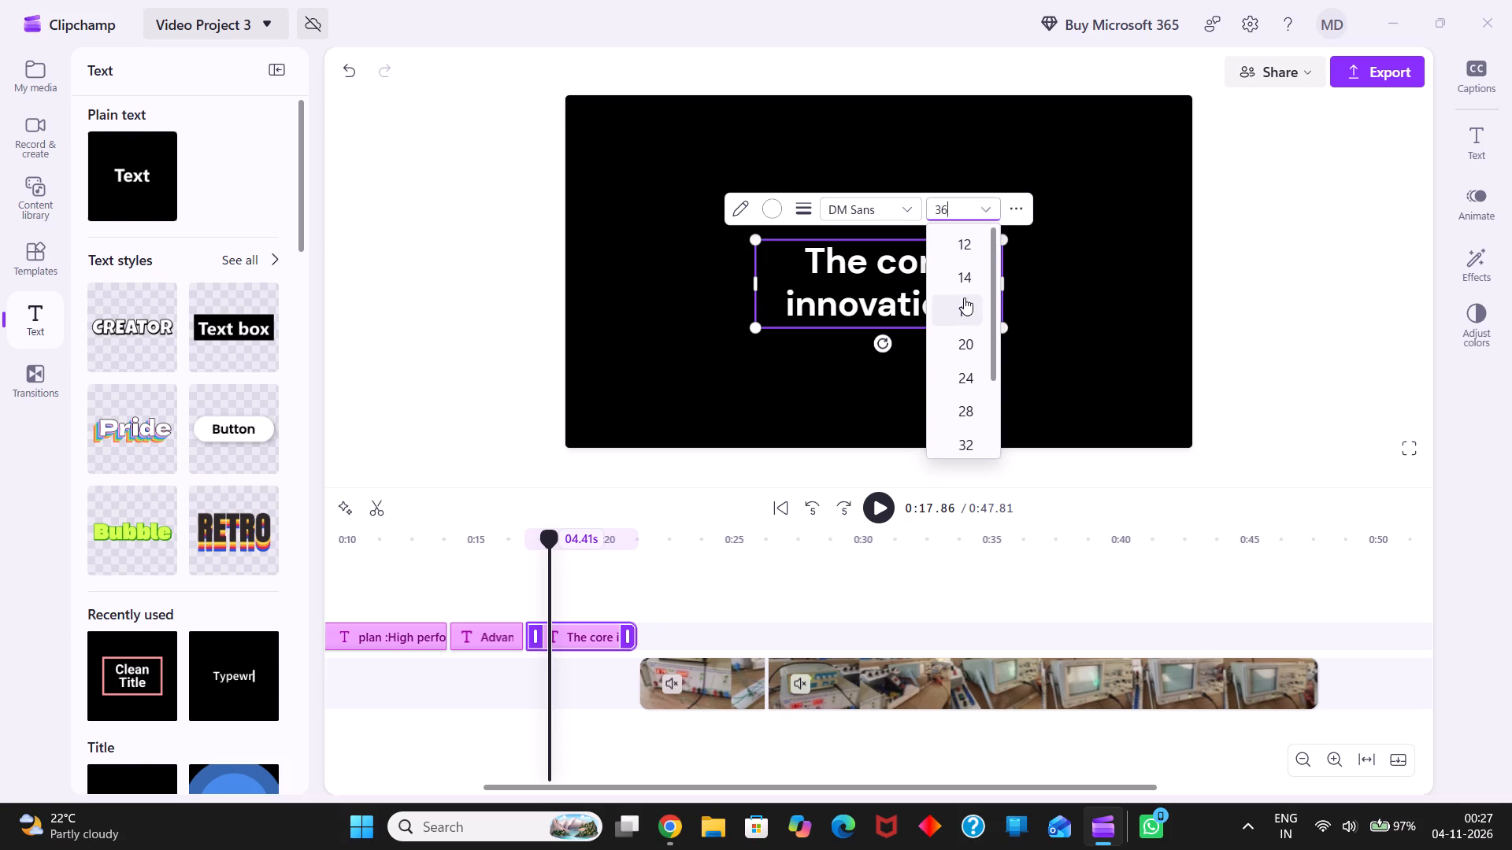
key("Return")
key("space")
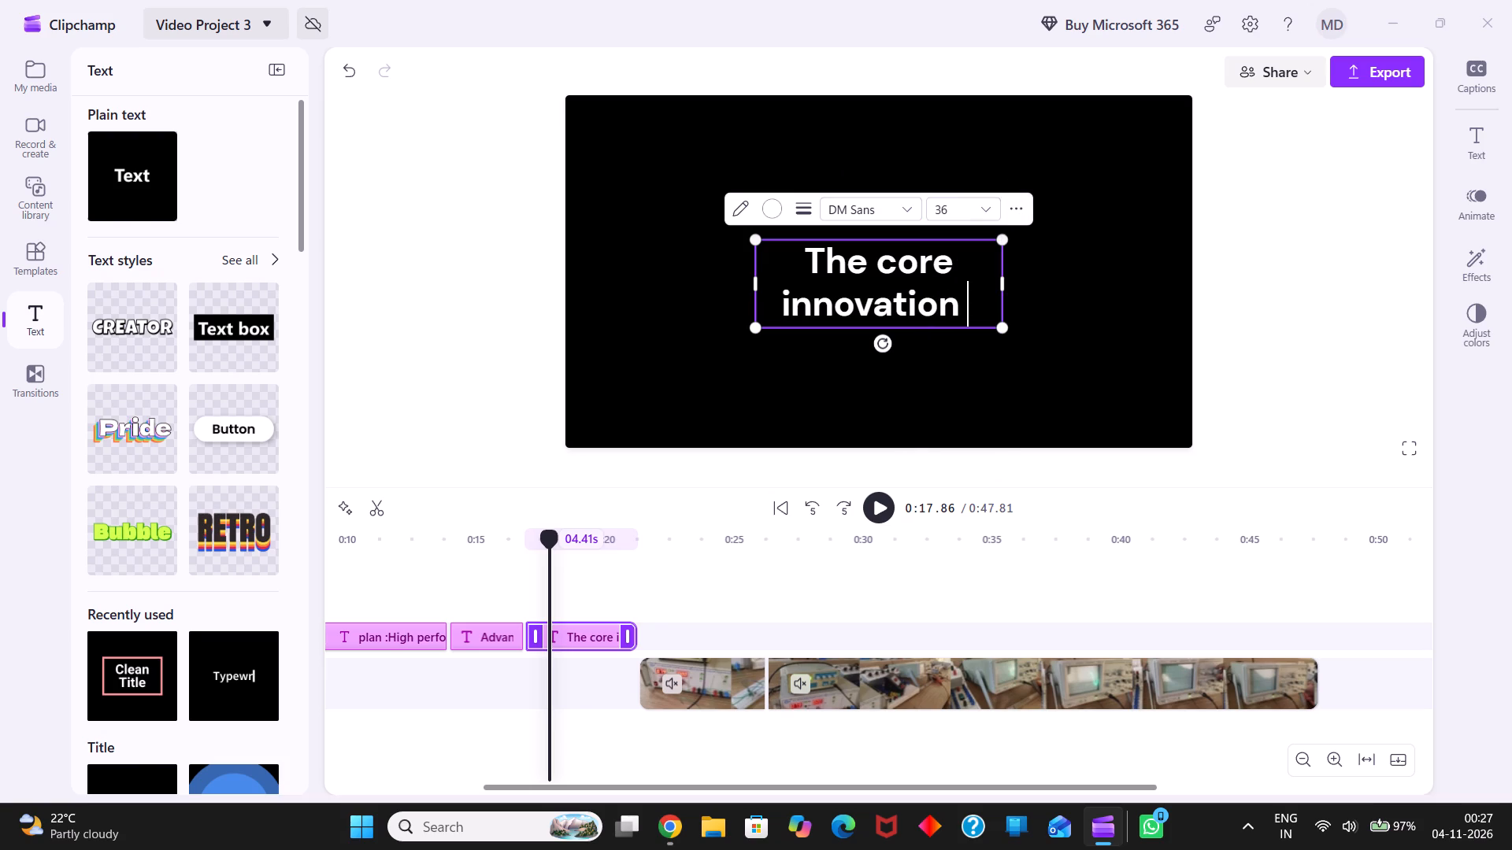
left_click(977, 208)
left_click(977, 208)
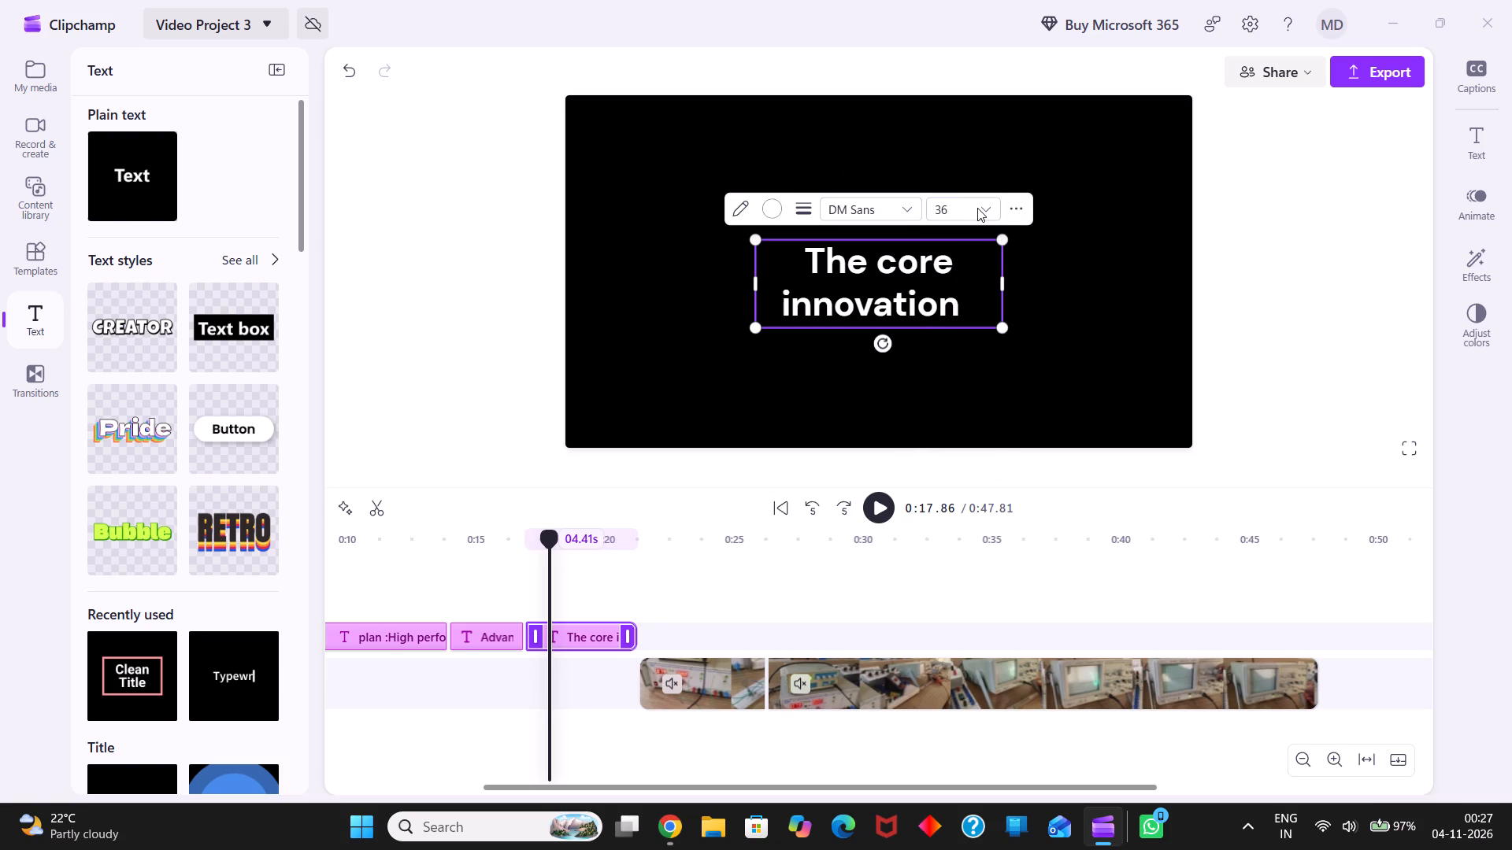
left_click(977, 208)
left_click(958, 208)
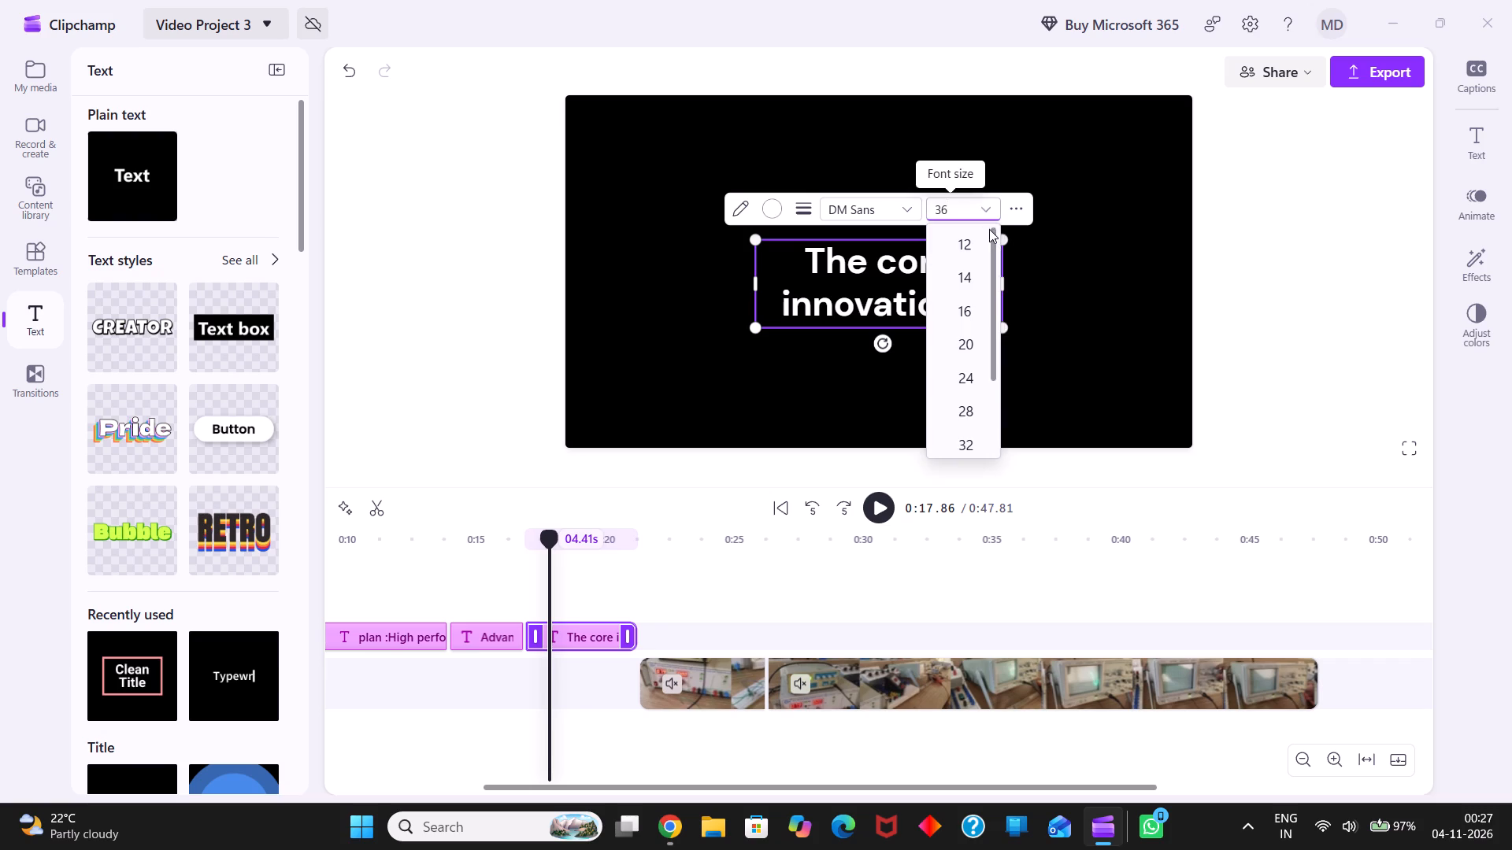
left_click(972, 383)
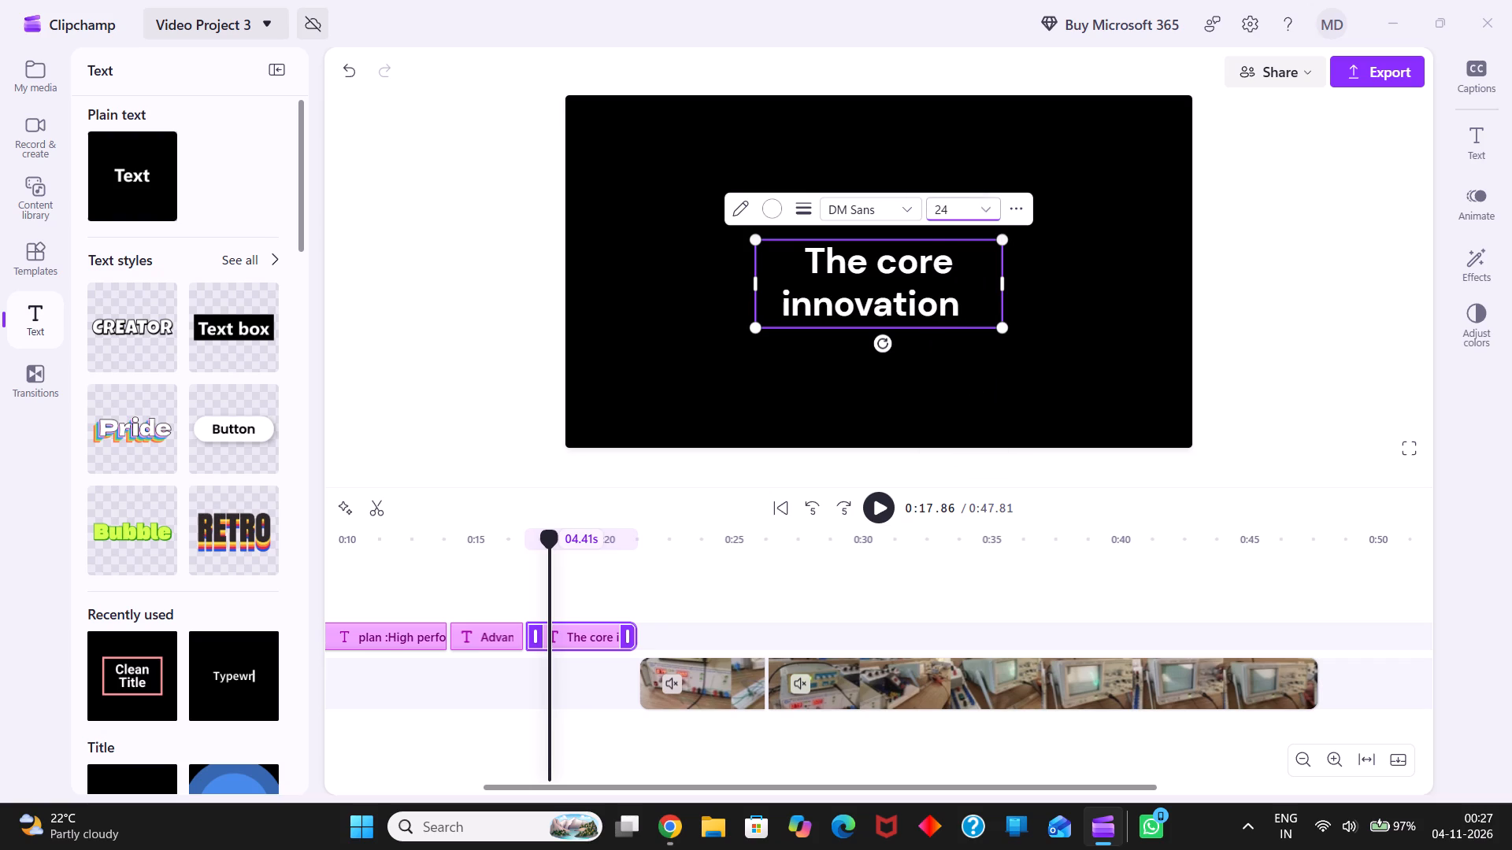
key("Down")
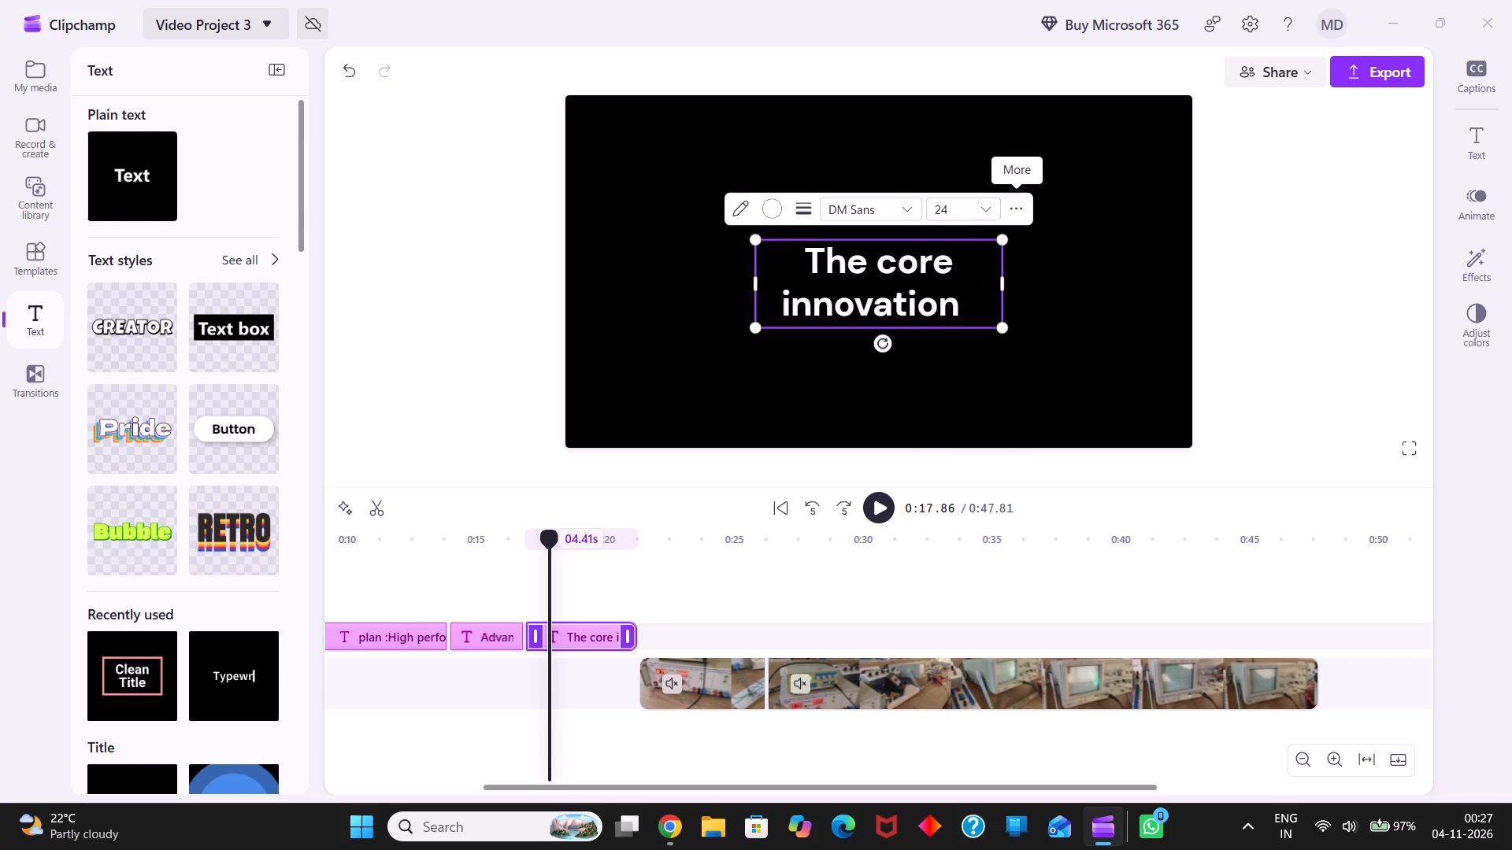
Widen the "The core innovation" text box towards the left edge of the video frame and move it to the frame's upper part.
left_click(972, 299)
key("space")
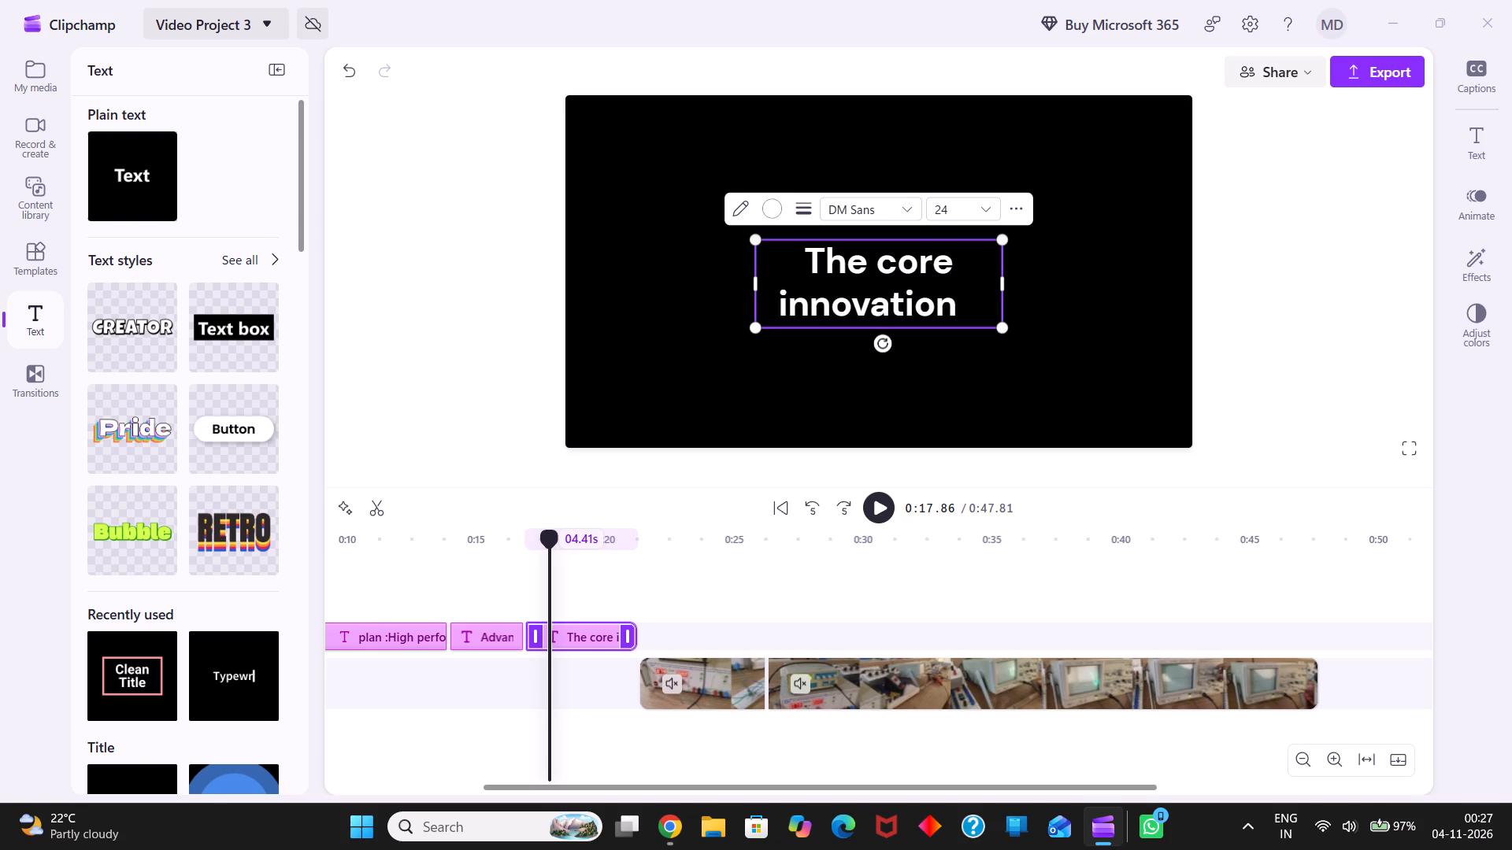
left_click_drag(749, 285, 671, 263)
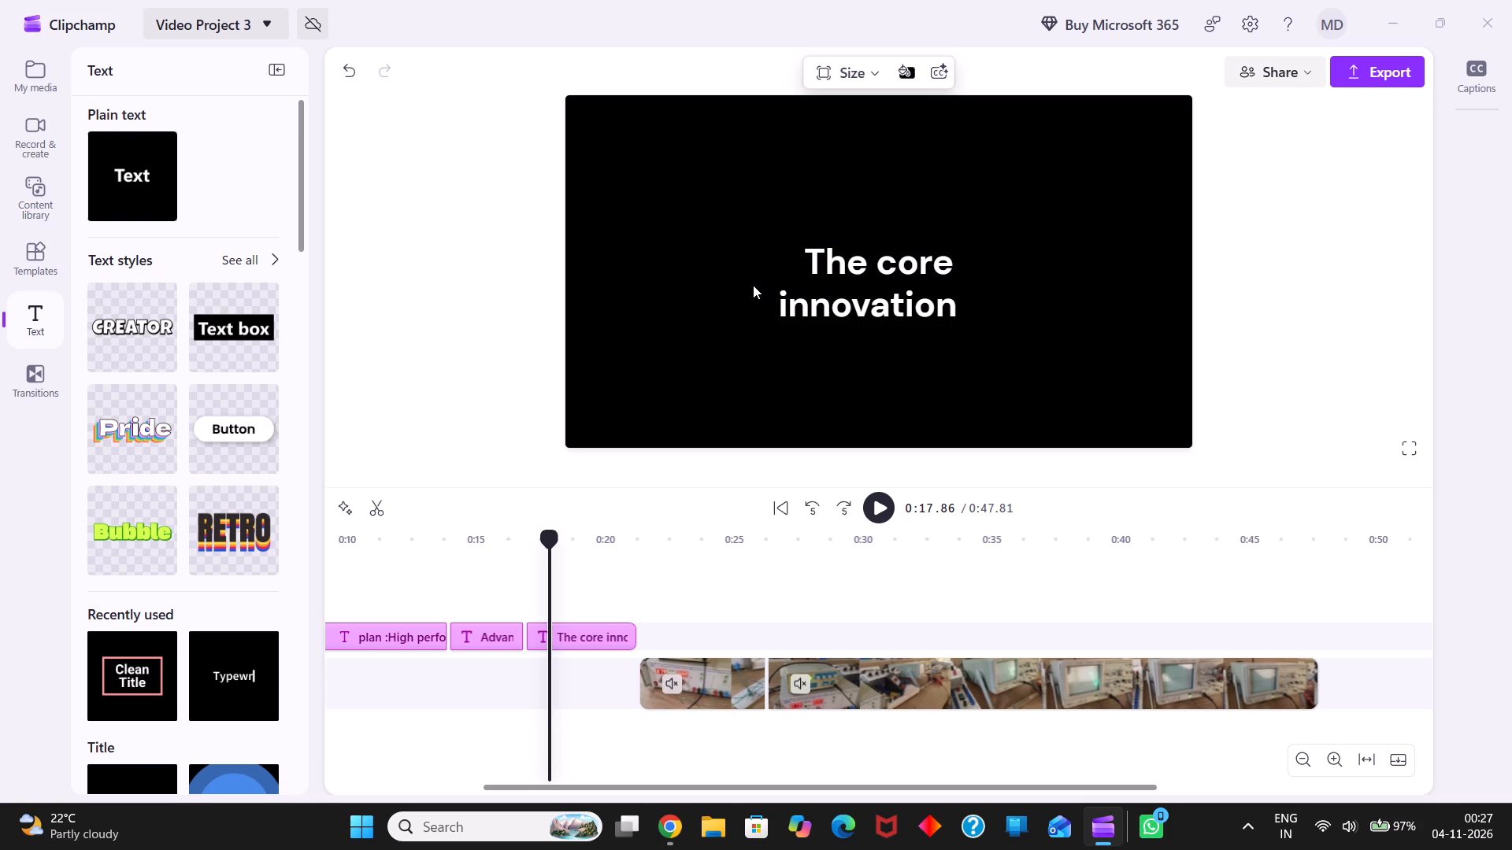
left_click(854, 273)
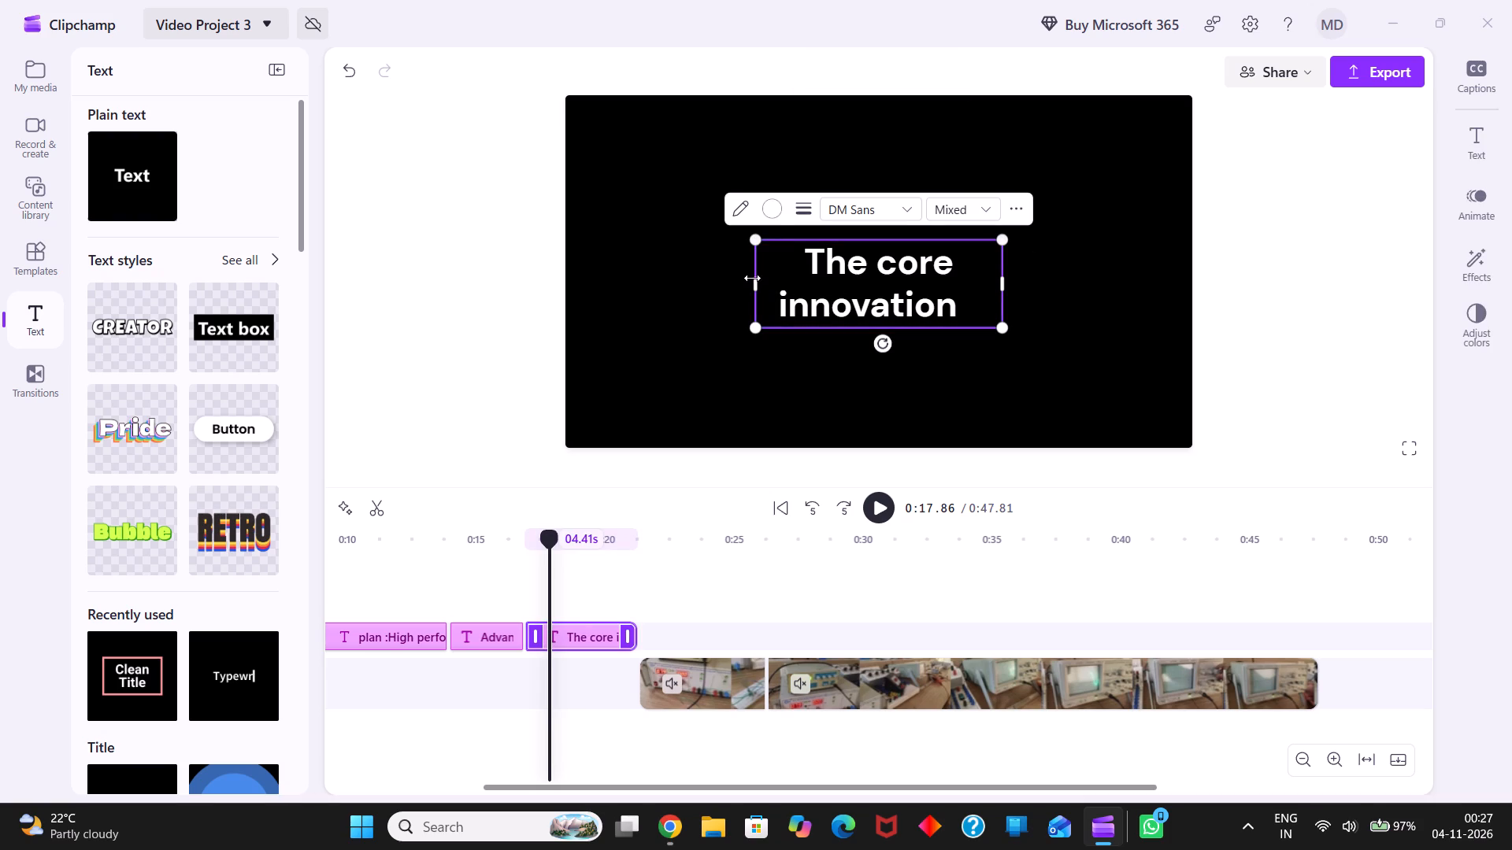
left_click_drag(755, 283, 657, 272)
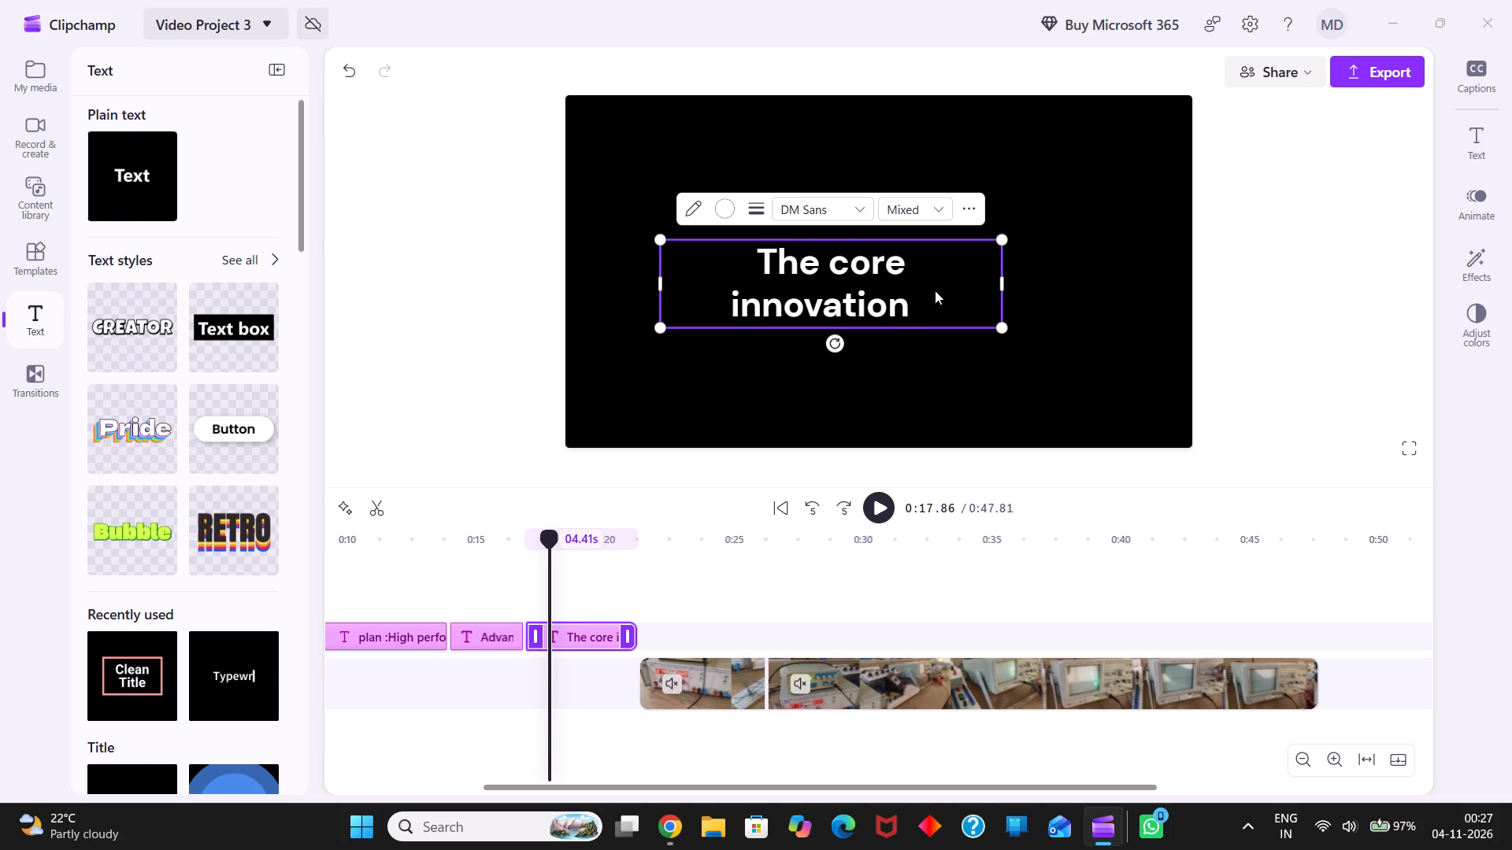
left_click_drag(926, 307, 880, 198)
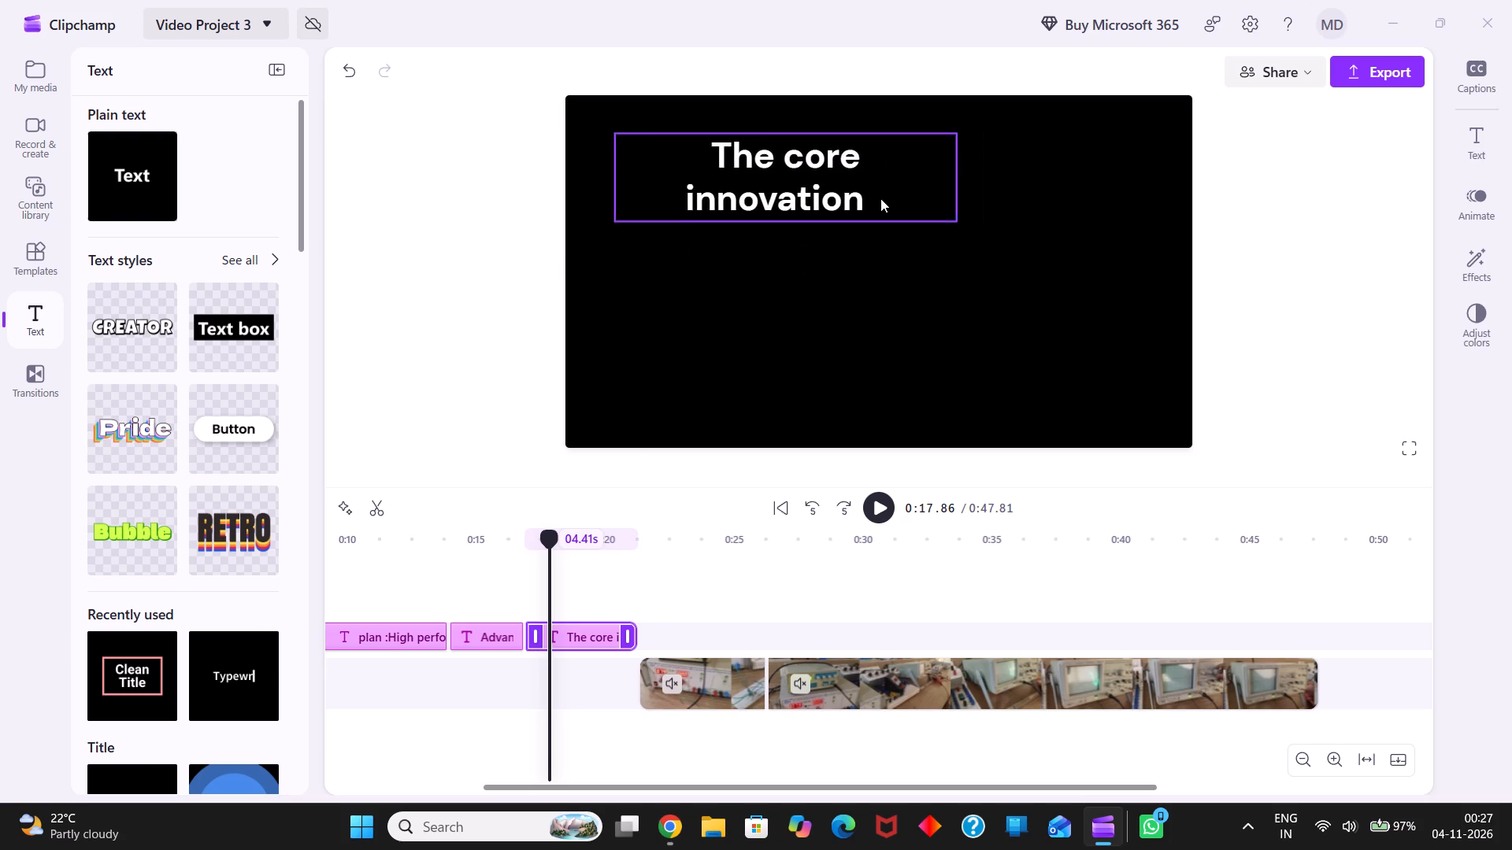
left_click_drag(880, 198, 873, 179)
left_click(873, 179)
left_click(818, 330)
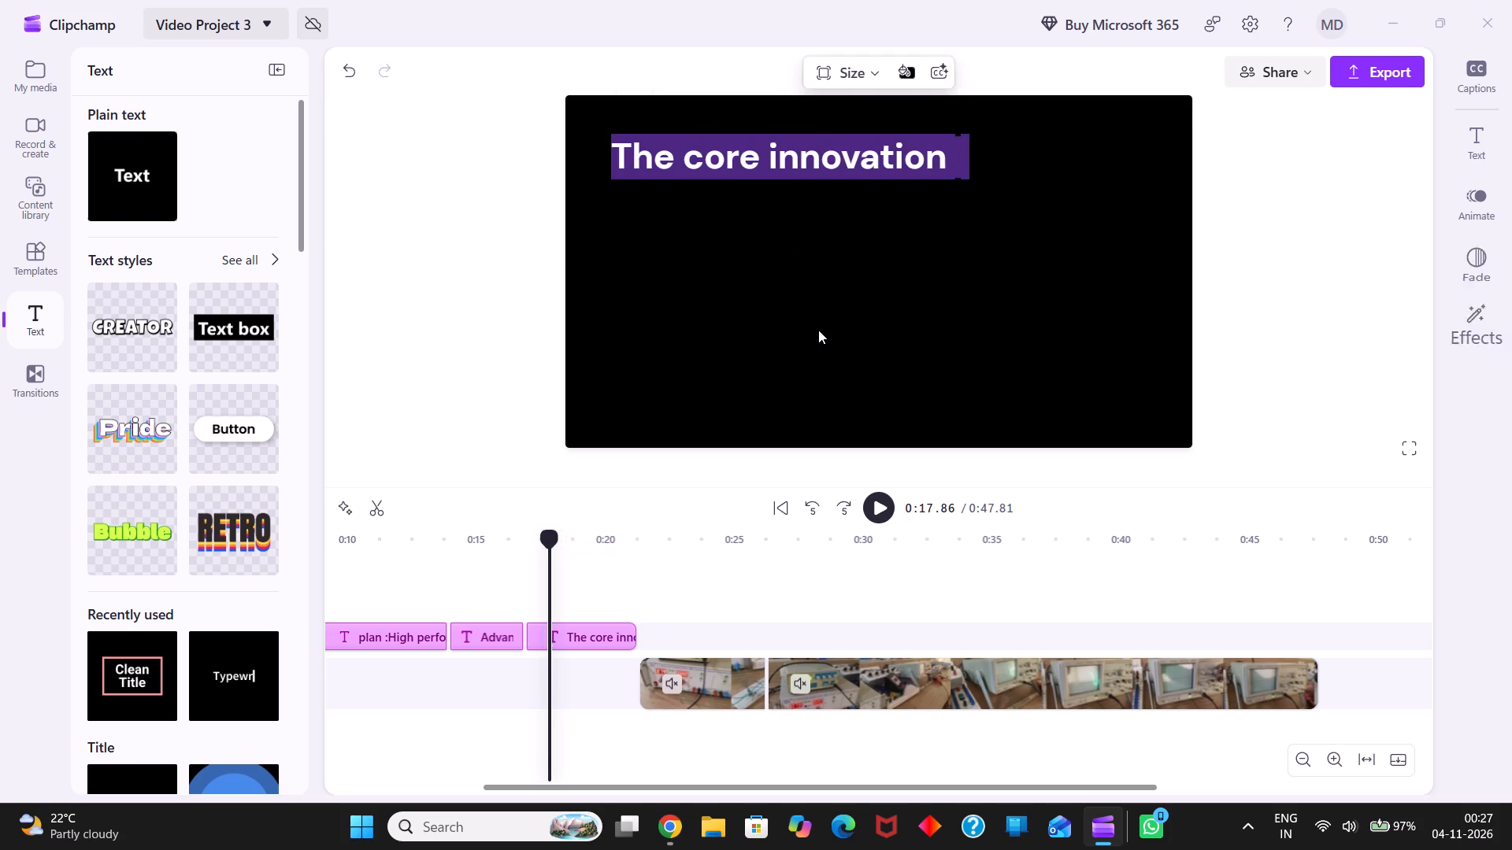
left_click(770, 272)
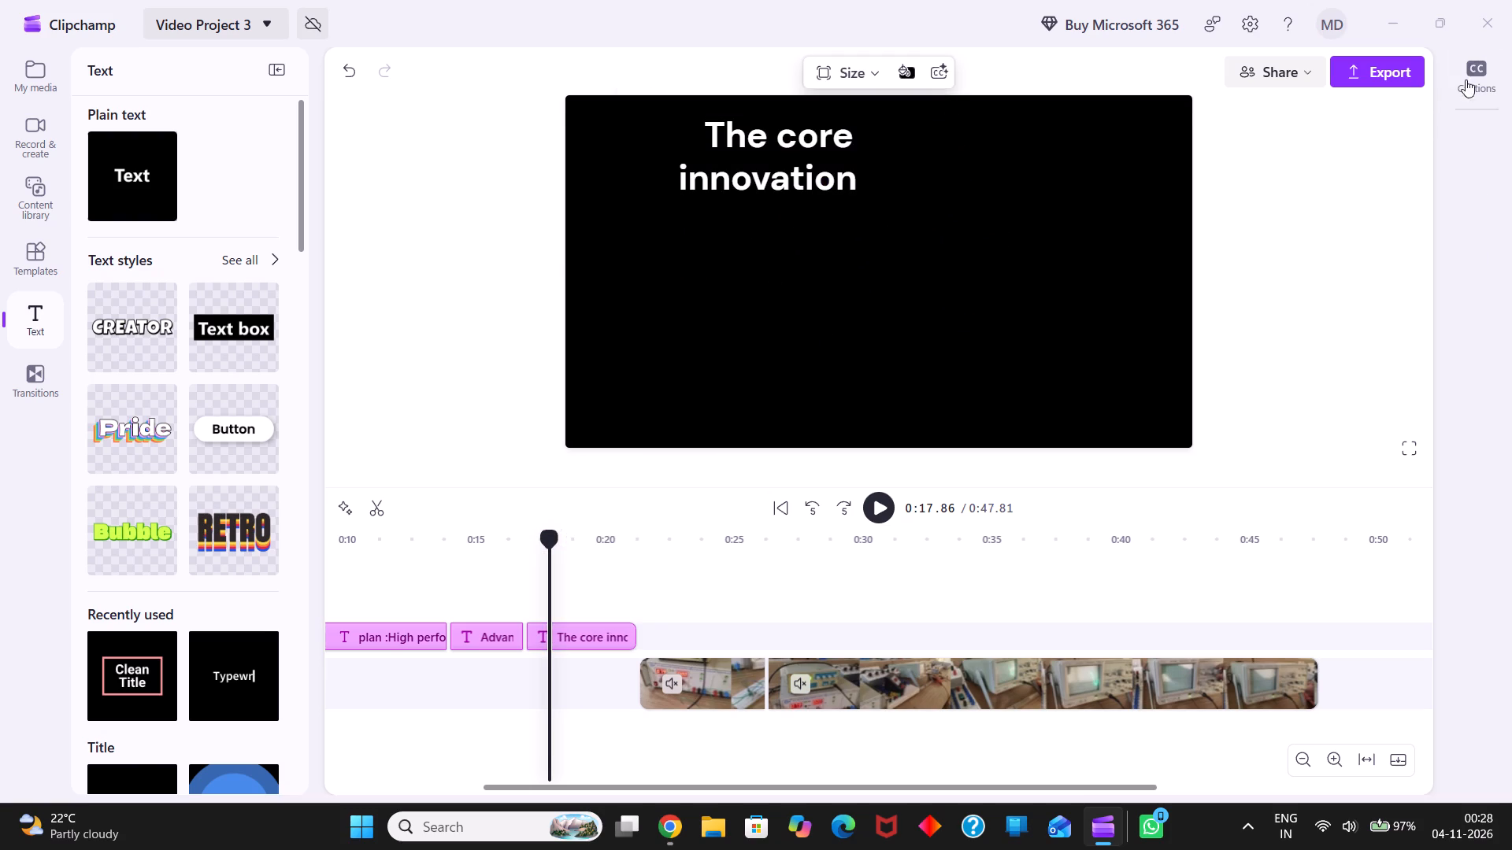
Remove the bold formatting from the "The core innovation" title.
left_click(612, 629)
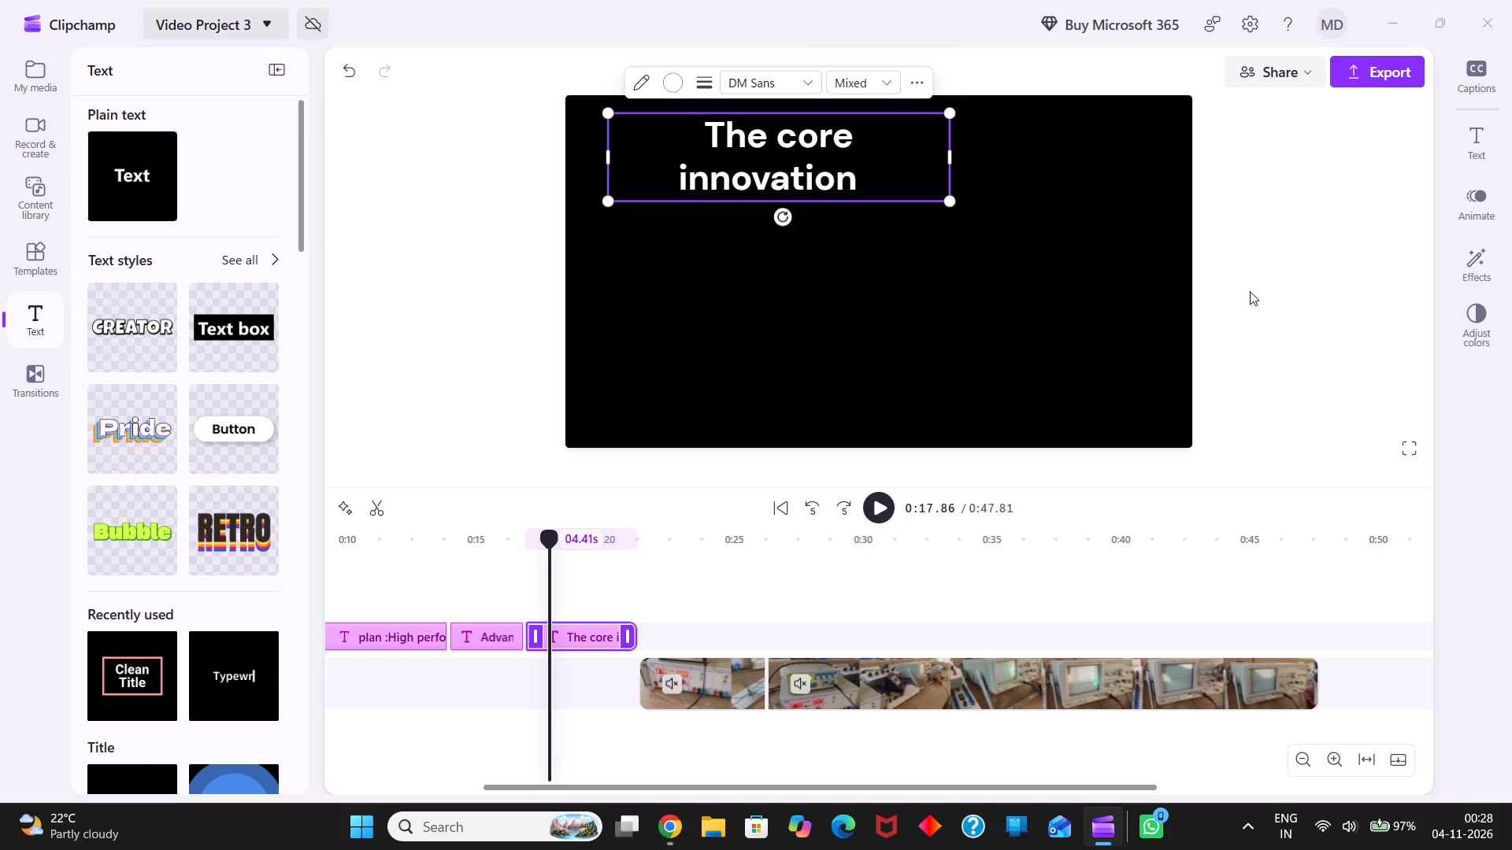
left_click(1492, 139)
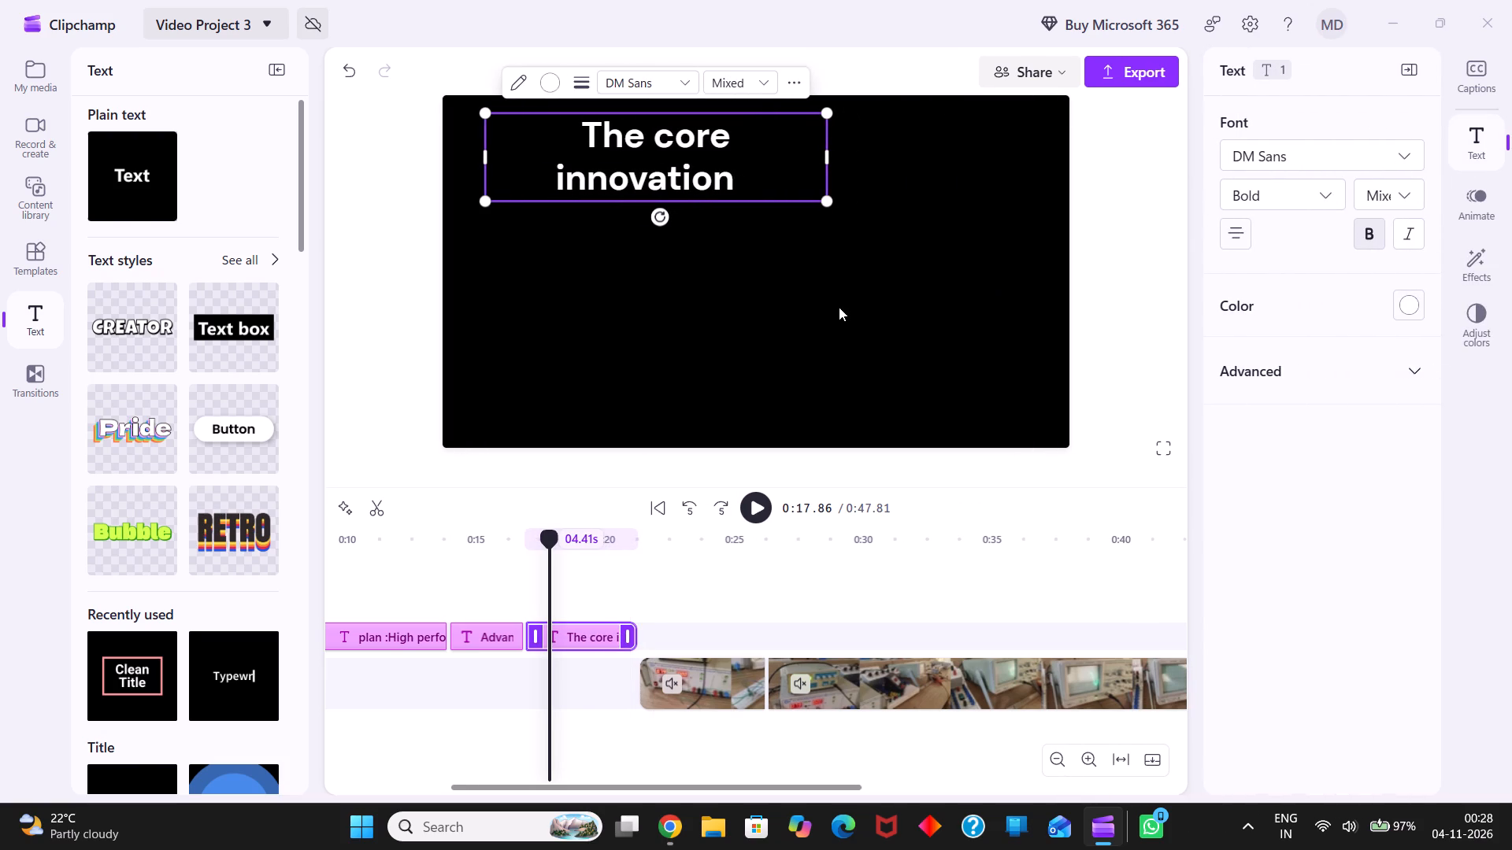
left_click(1367, 239)
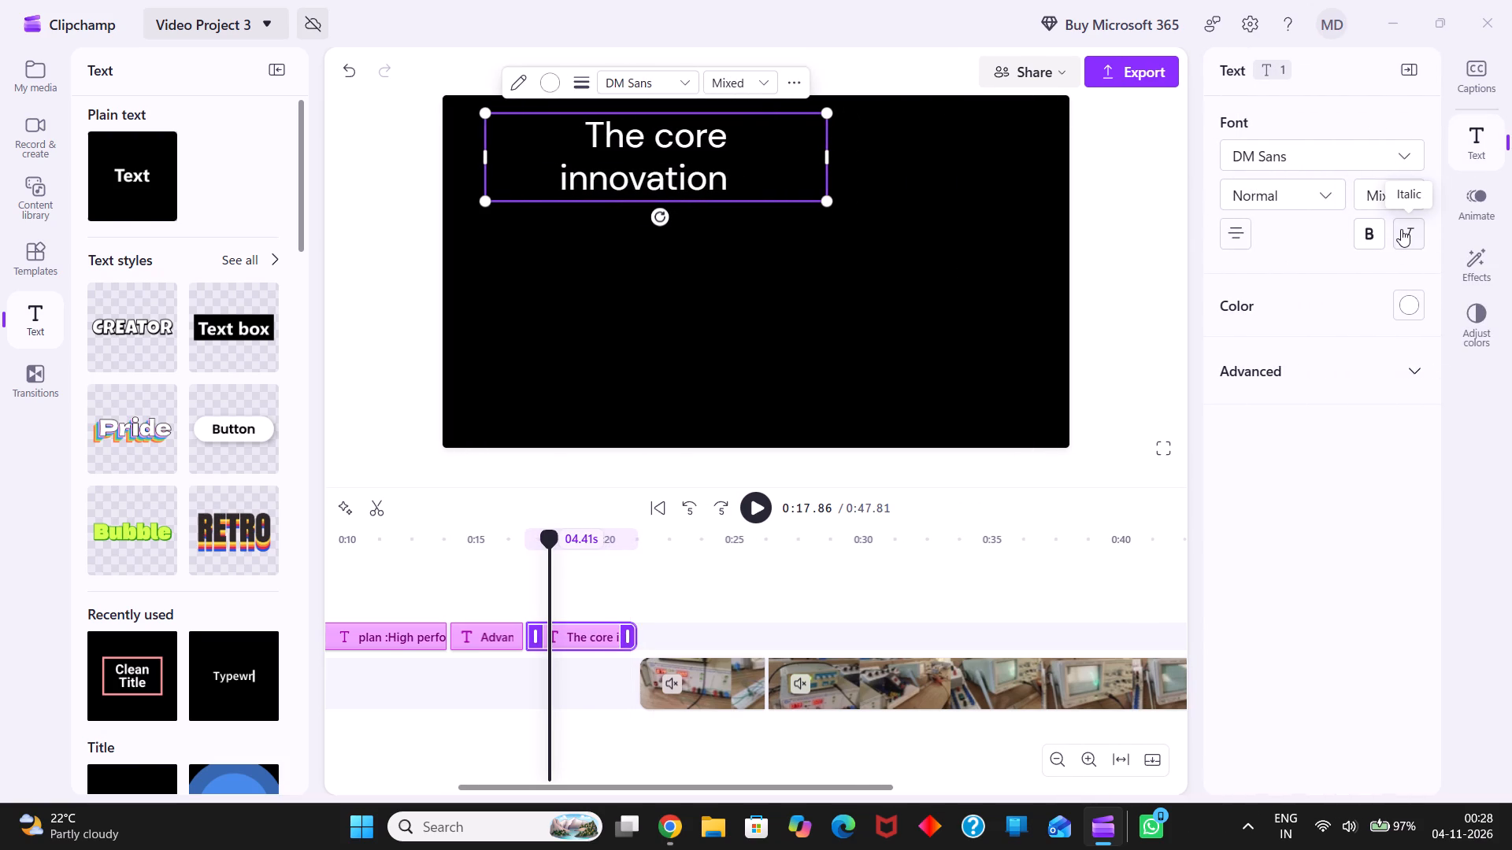
left_click(1235, 247)
left_click(1266, 294)
left_click(865, 283)
Append a space and a colon to the title so it reads "The core innovation :".
left_click(733, 188)
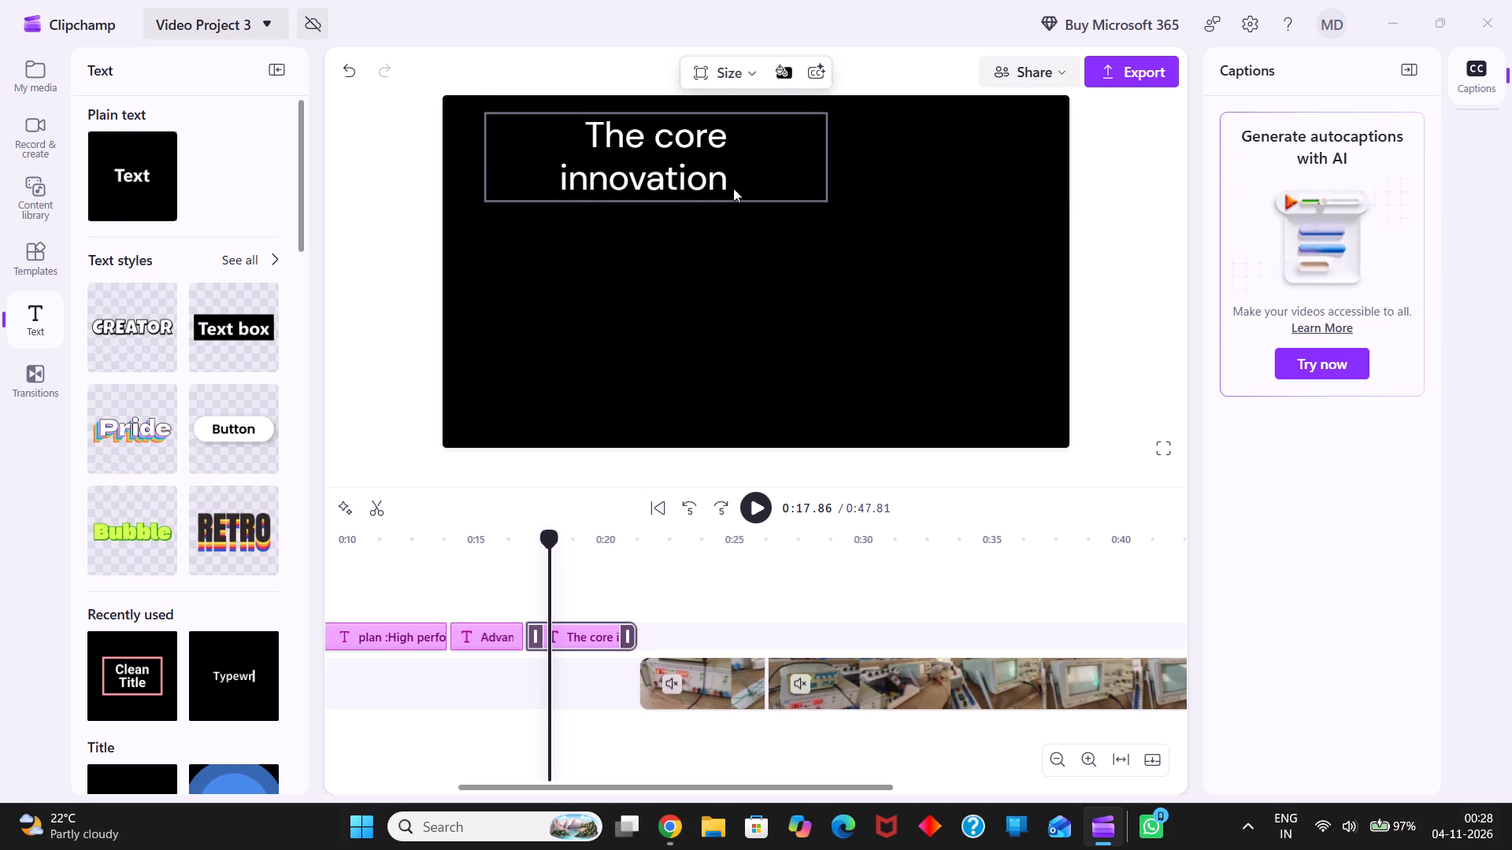
double_click(742, 181)
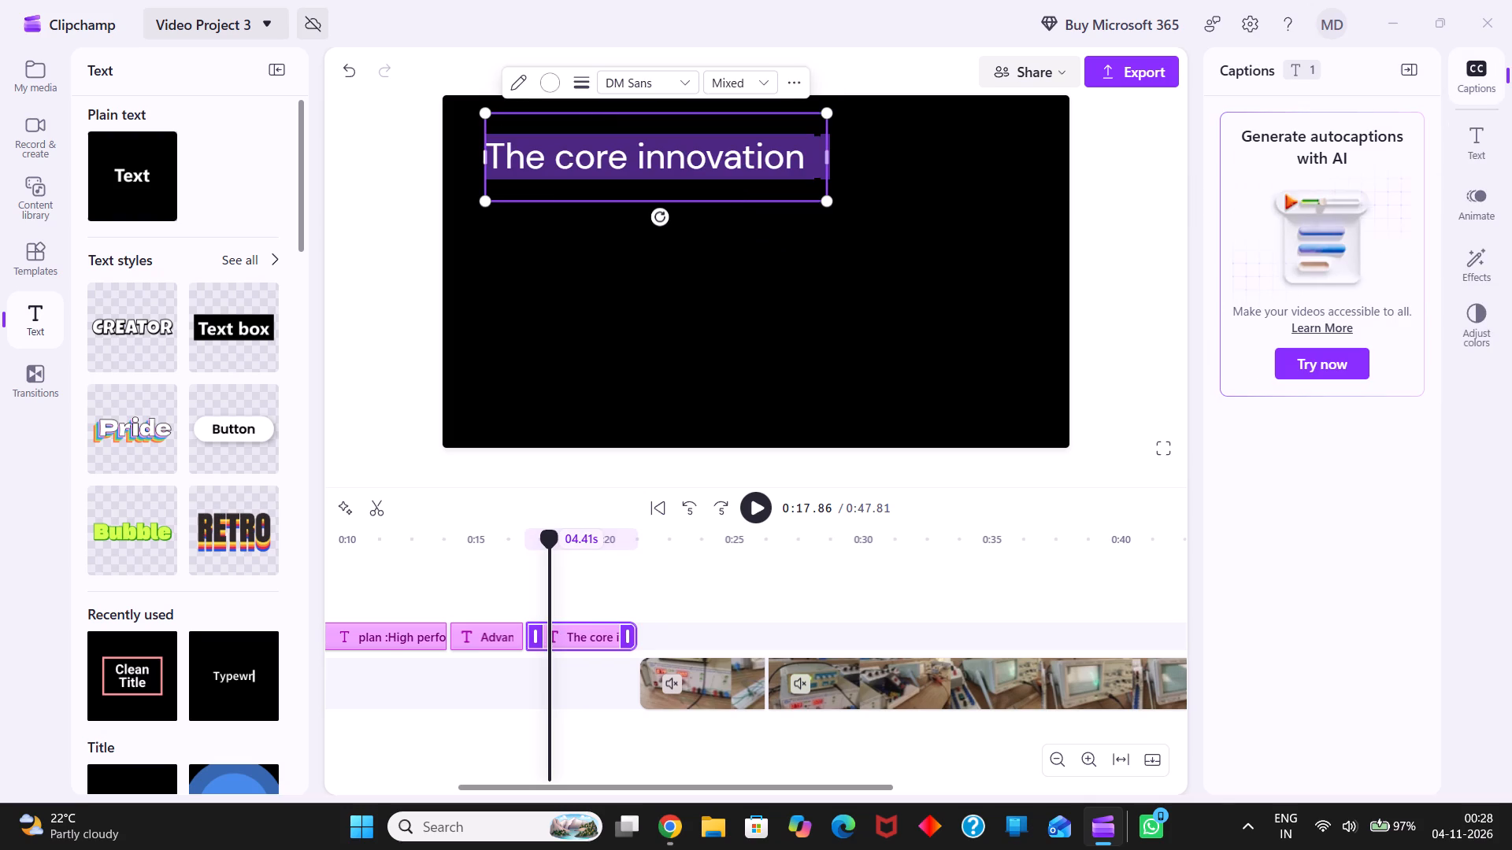
left_click(809, 159)
key("space")
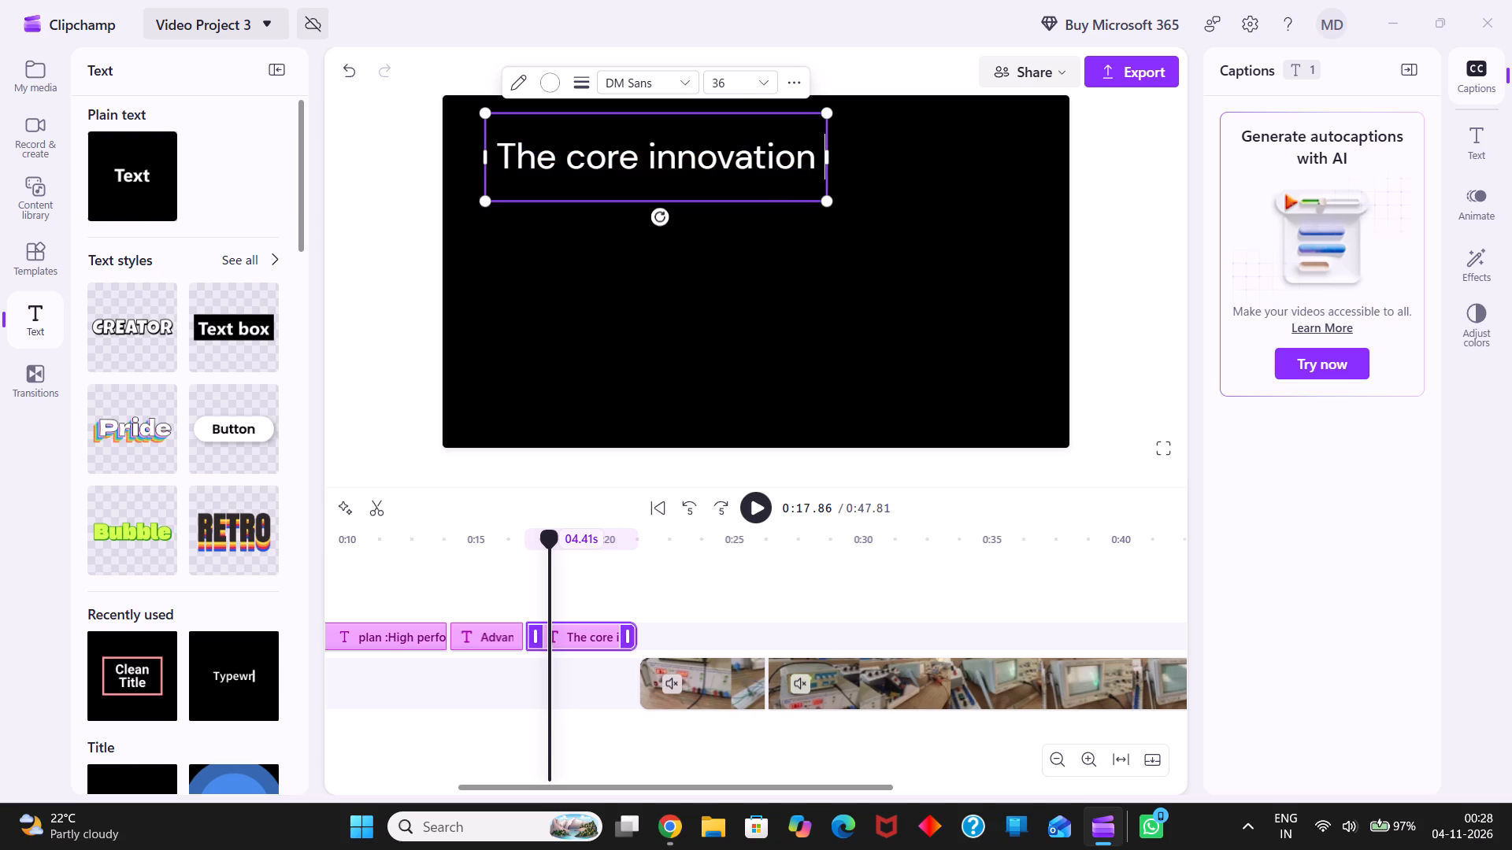
key("shift+colon")
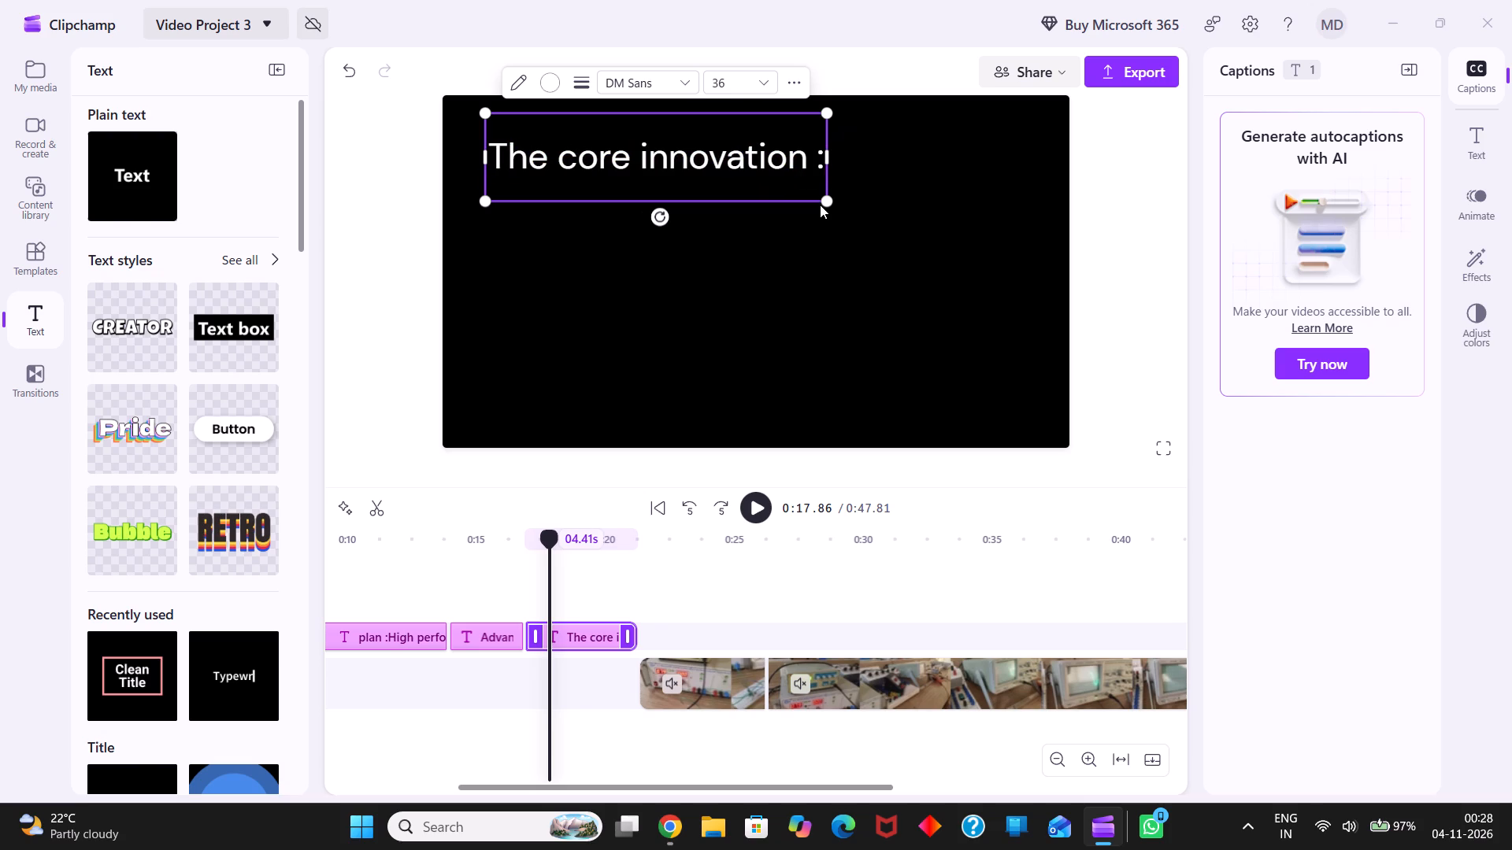
Add a line at font size 24 below the title heading reading "high performance low cost optimization".
key("shift+Return")
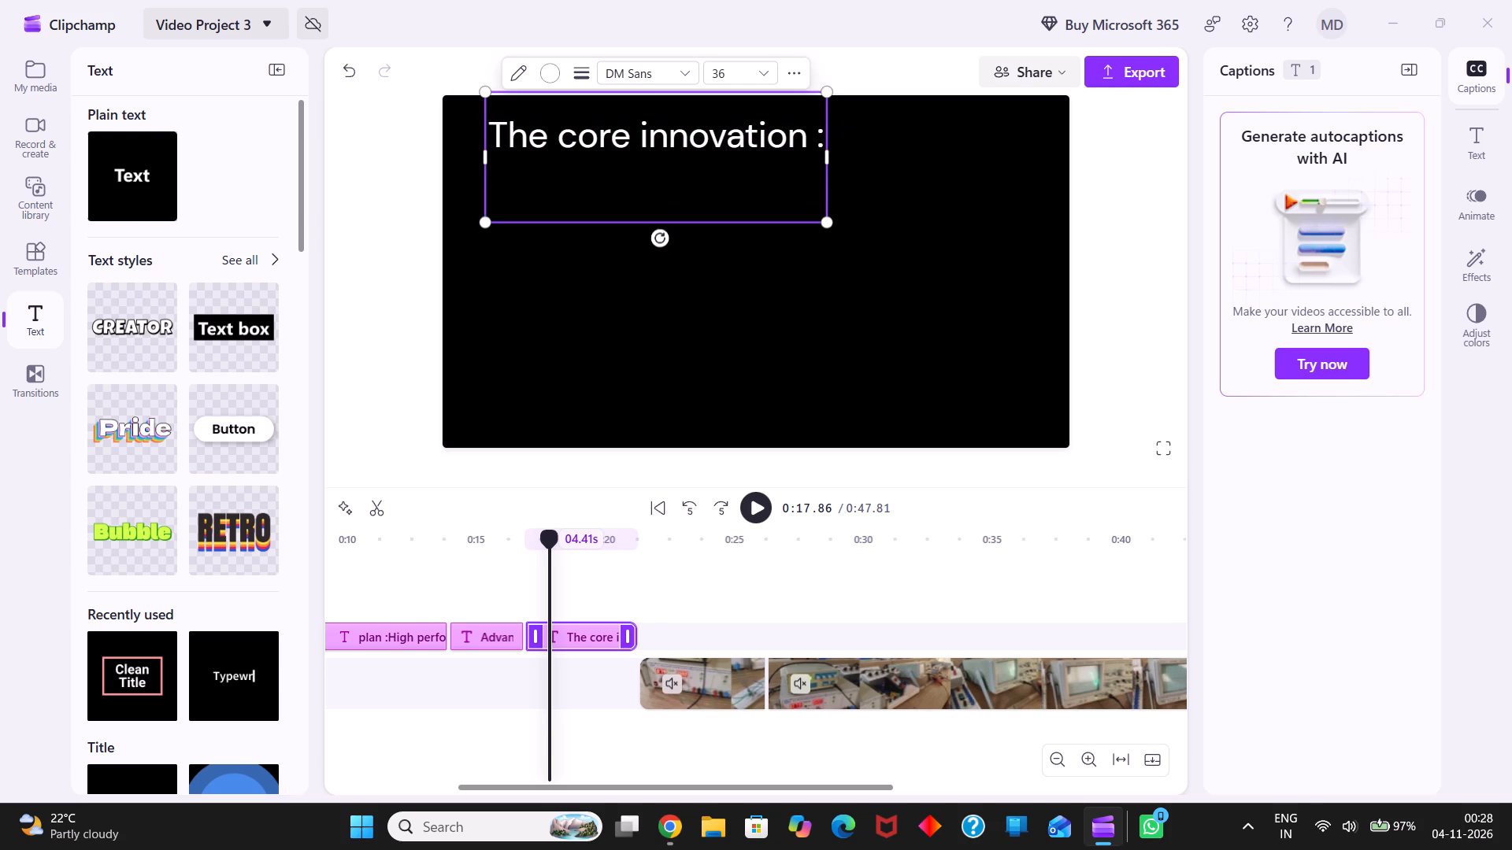
left_click(756, 75)
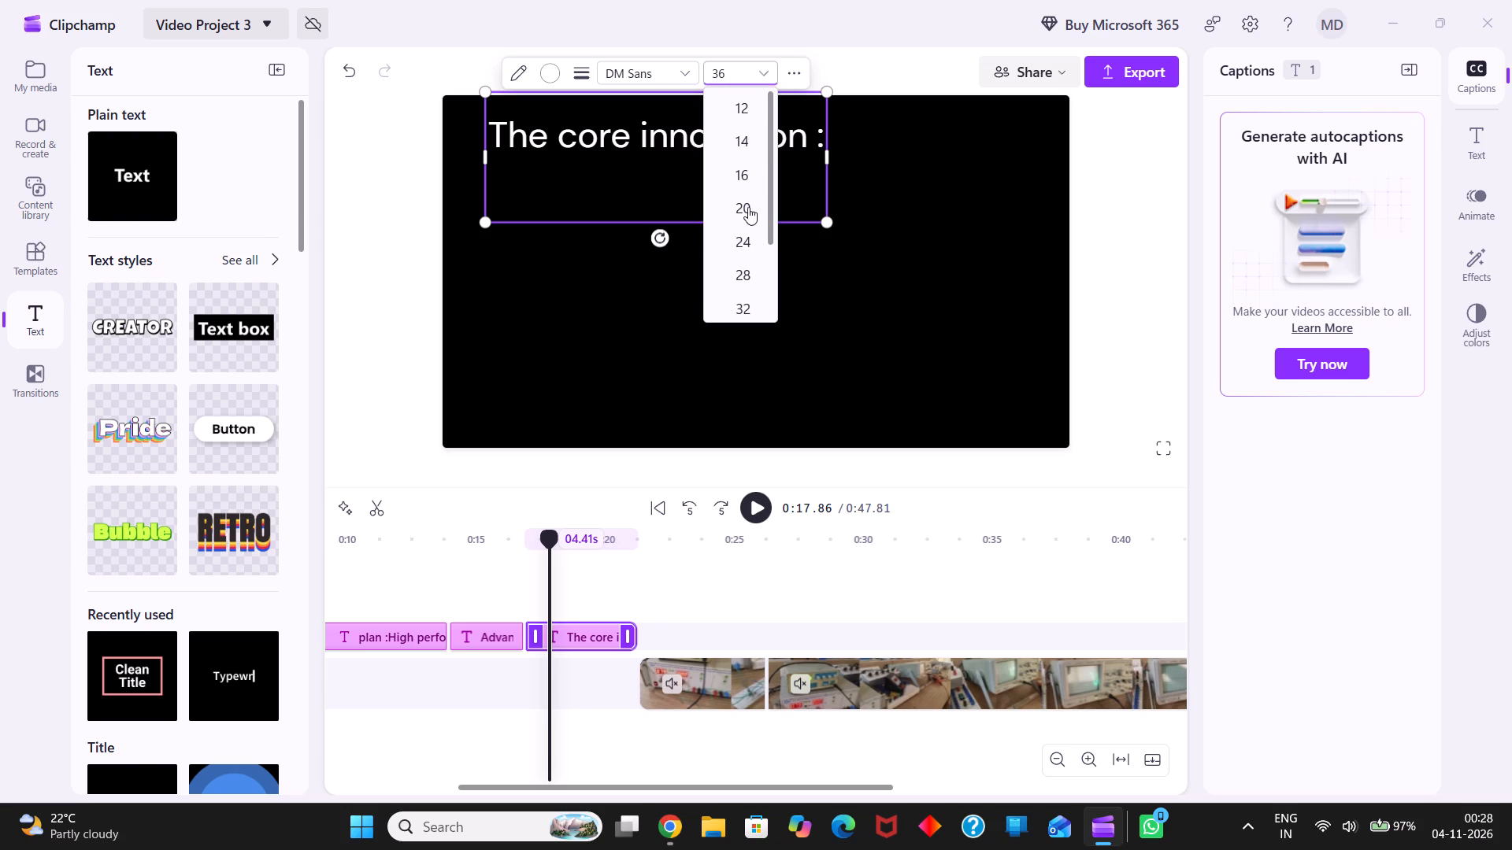
left_click(746, 232)
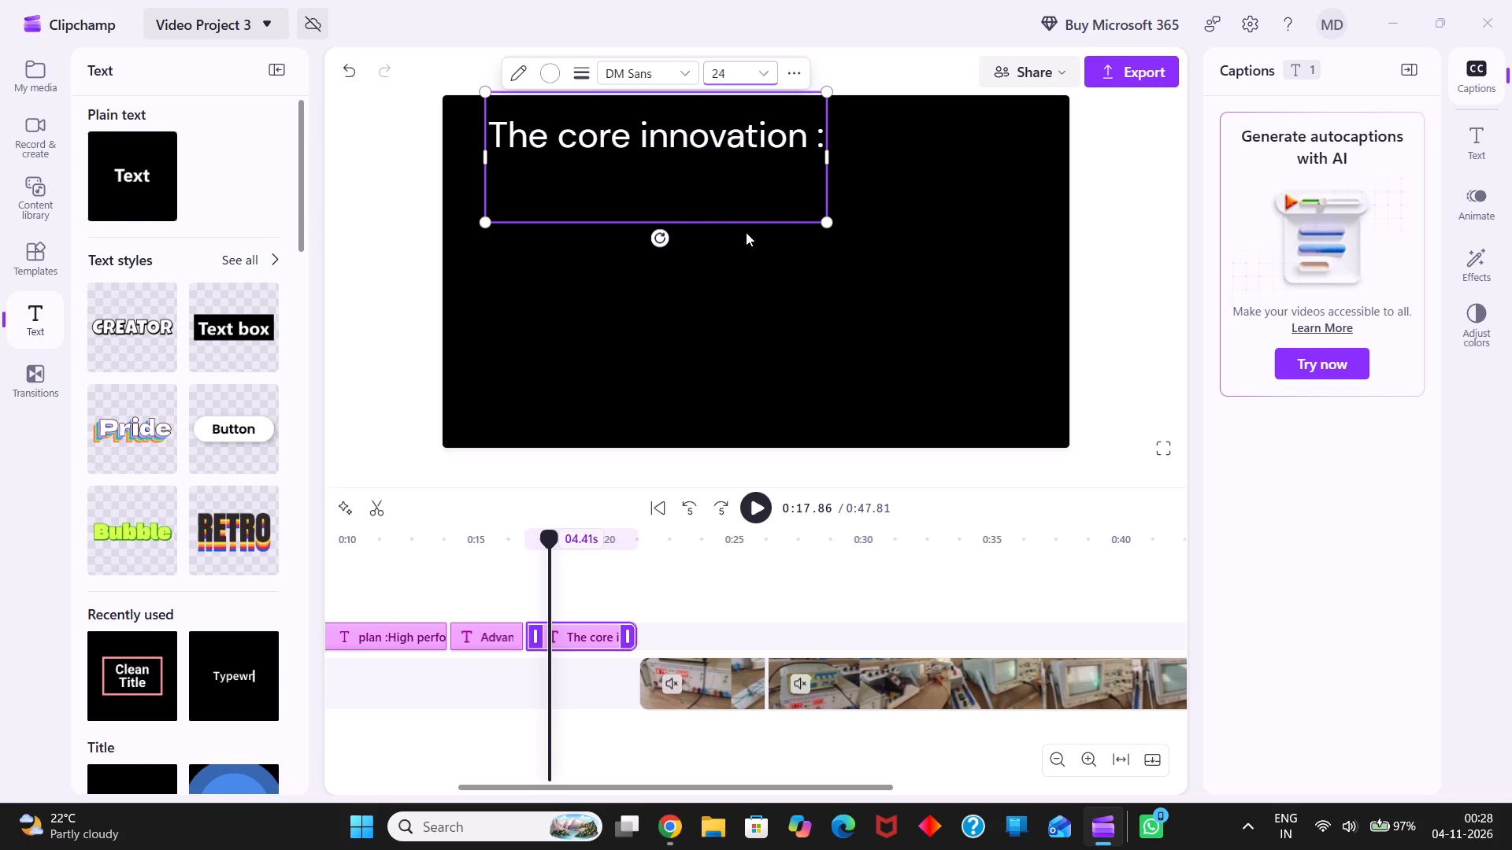
key("Down")
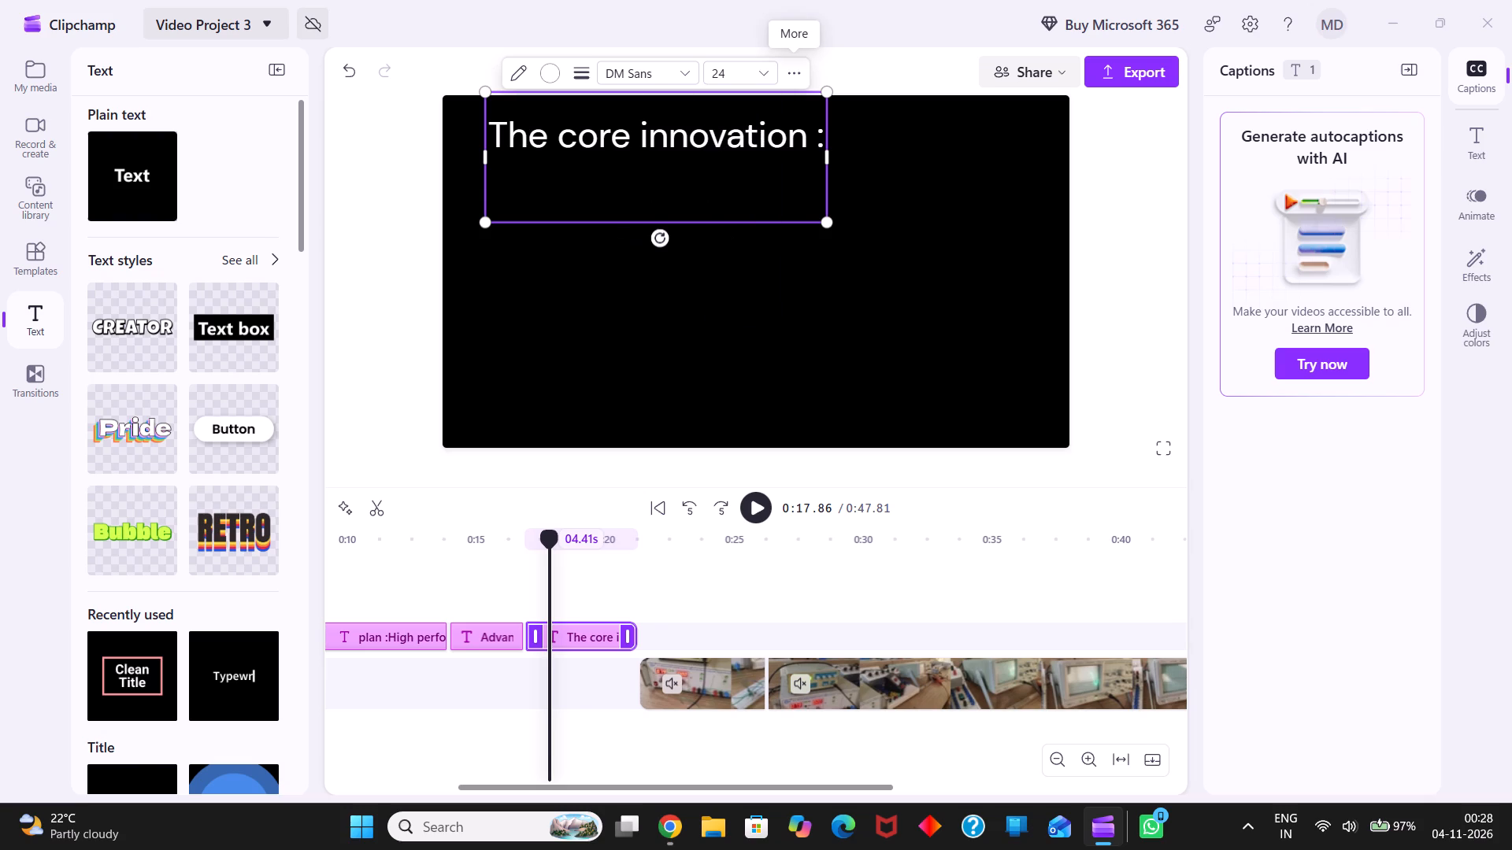
left_click(565, 194)
type("hi")
type("gh")
key("space")
type("perfora")
key("BackSpace")
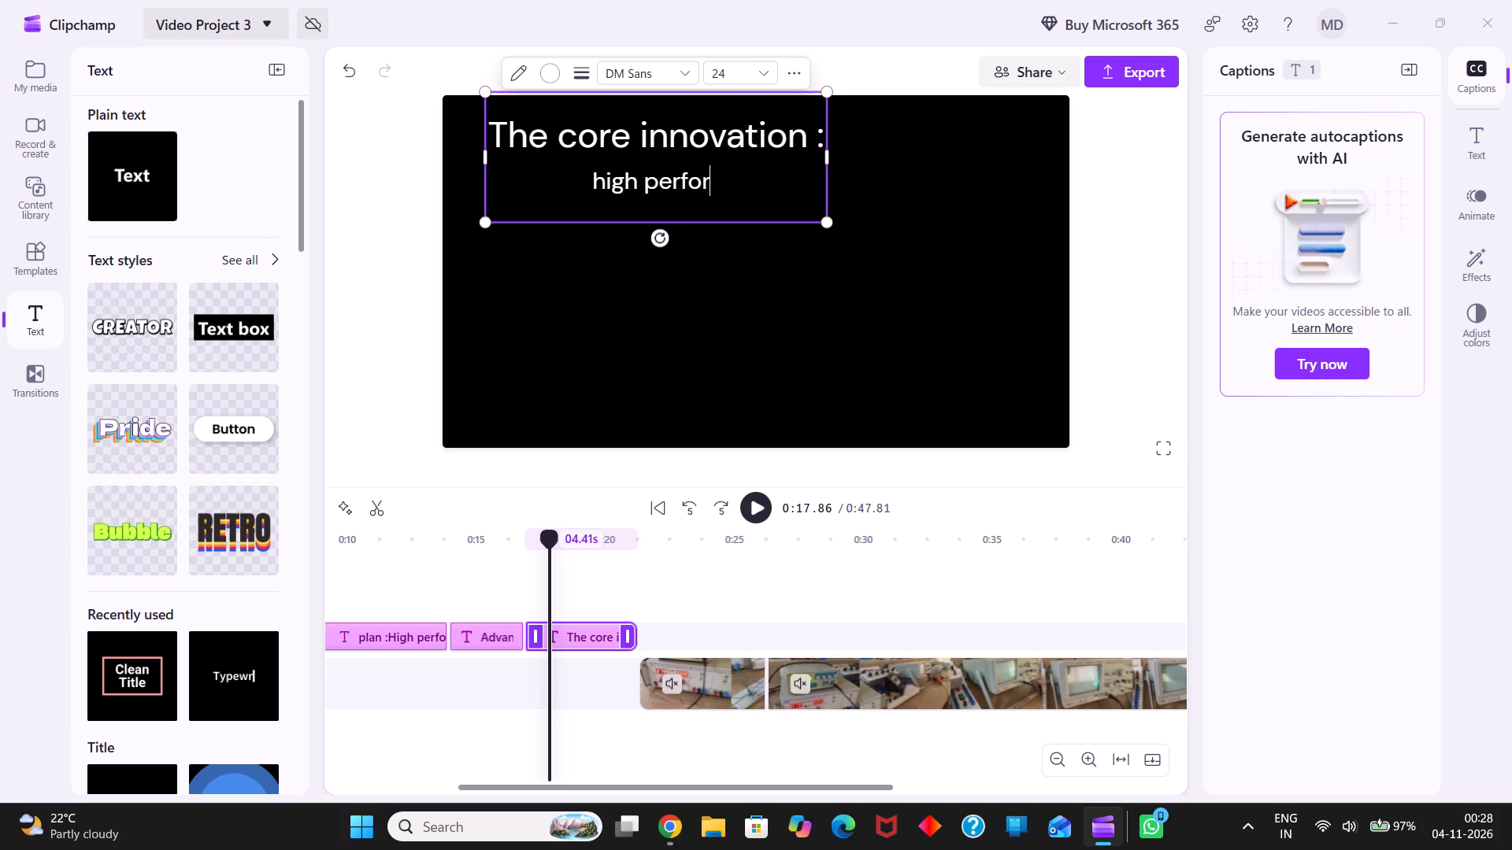
type("mance")
key("space")
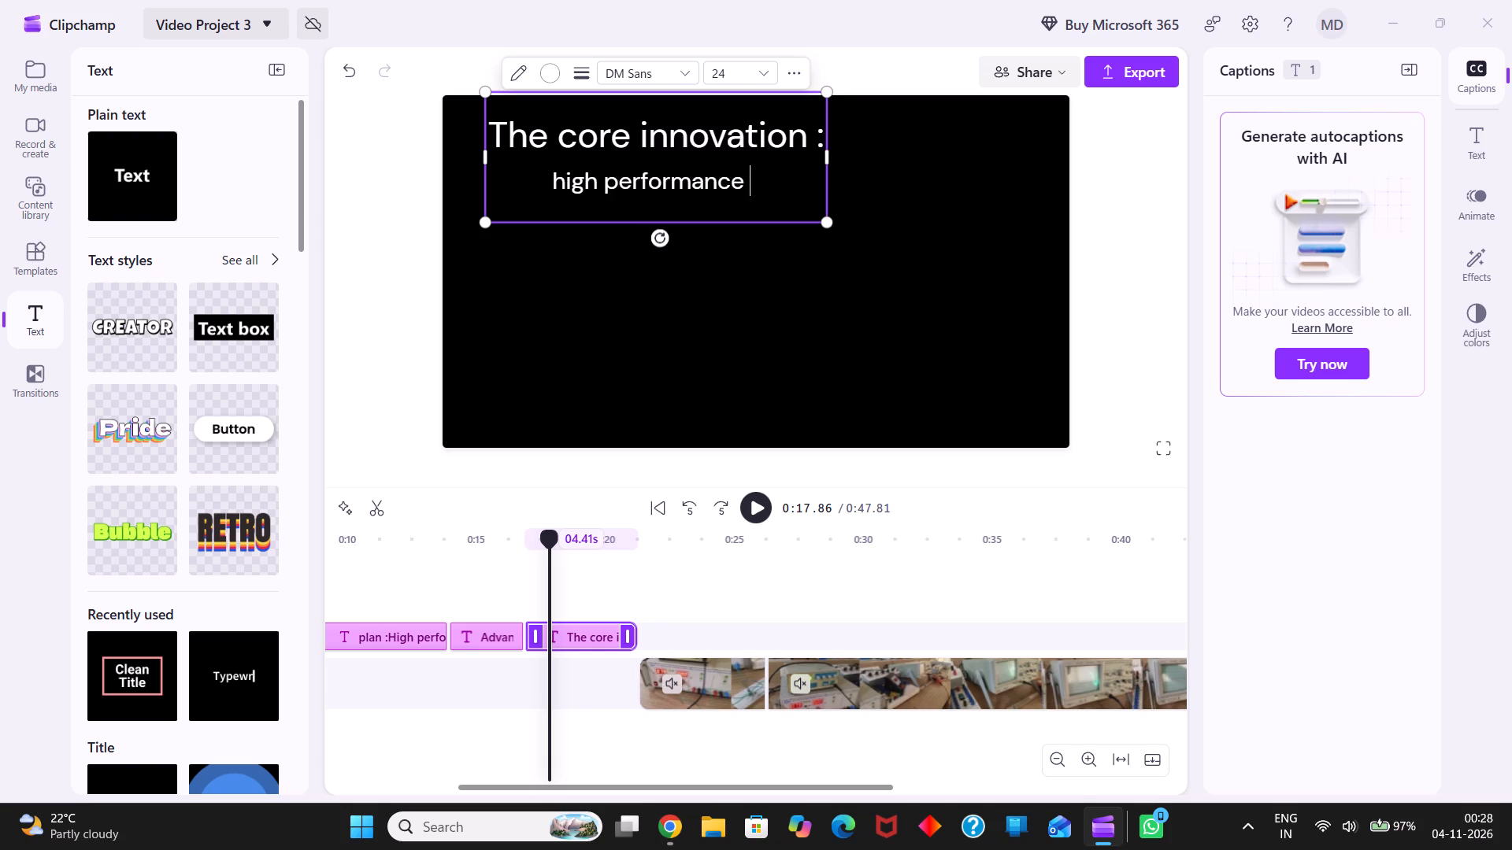
type("low cost")
key("space")
type("optimi")
type("xa")
key("BackSpace")
key("BackSpace")
type("zation")
key("space")
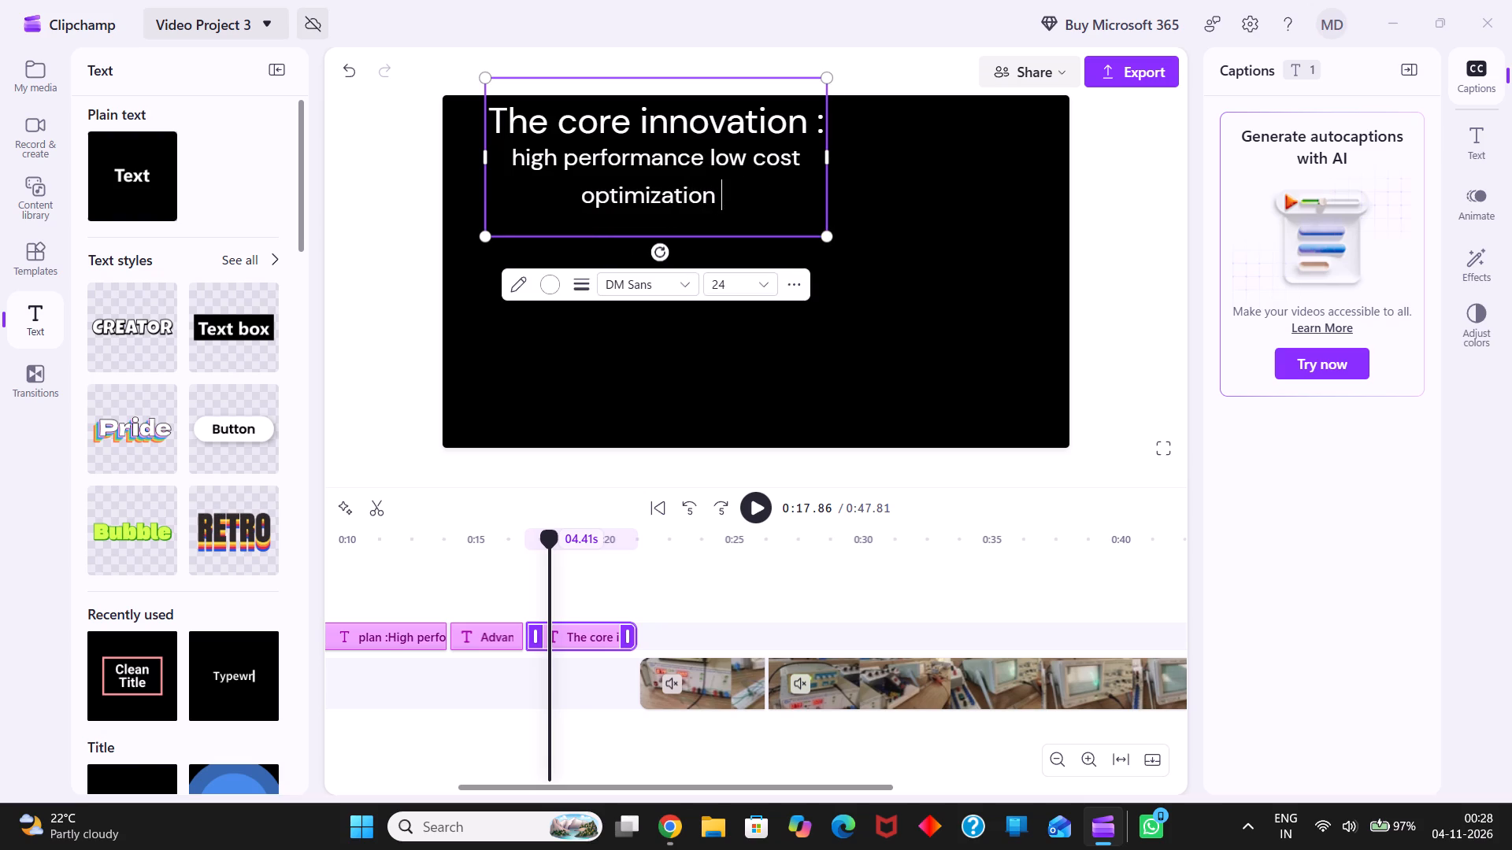
Add the text "instead od inventing brand new mathametical formula ," on a new line, followed by a line break.
key("shift+Return")
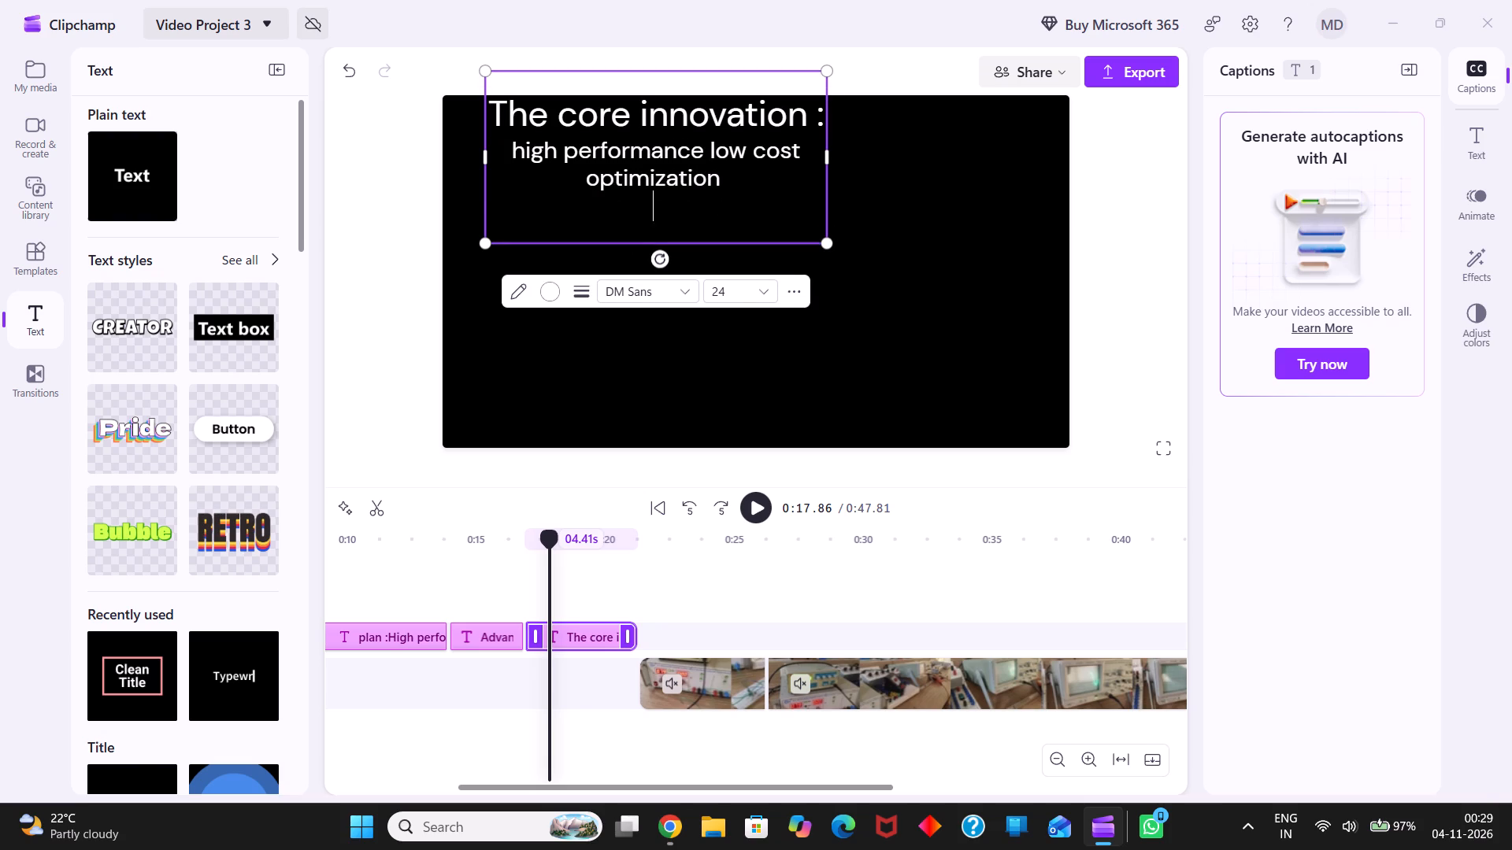
type("in")
type("stead od")
key("space")
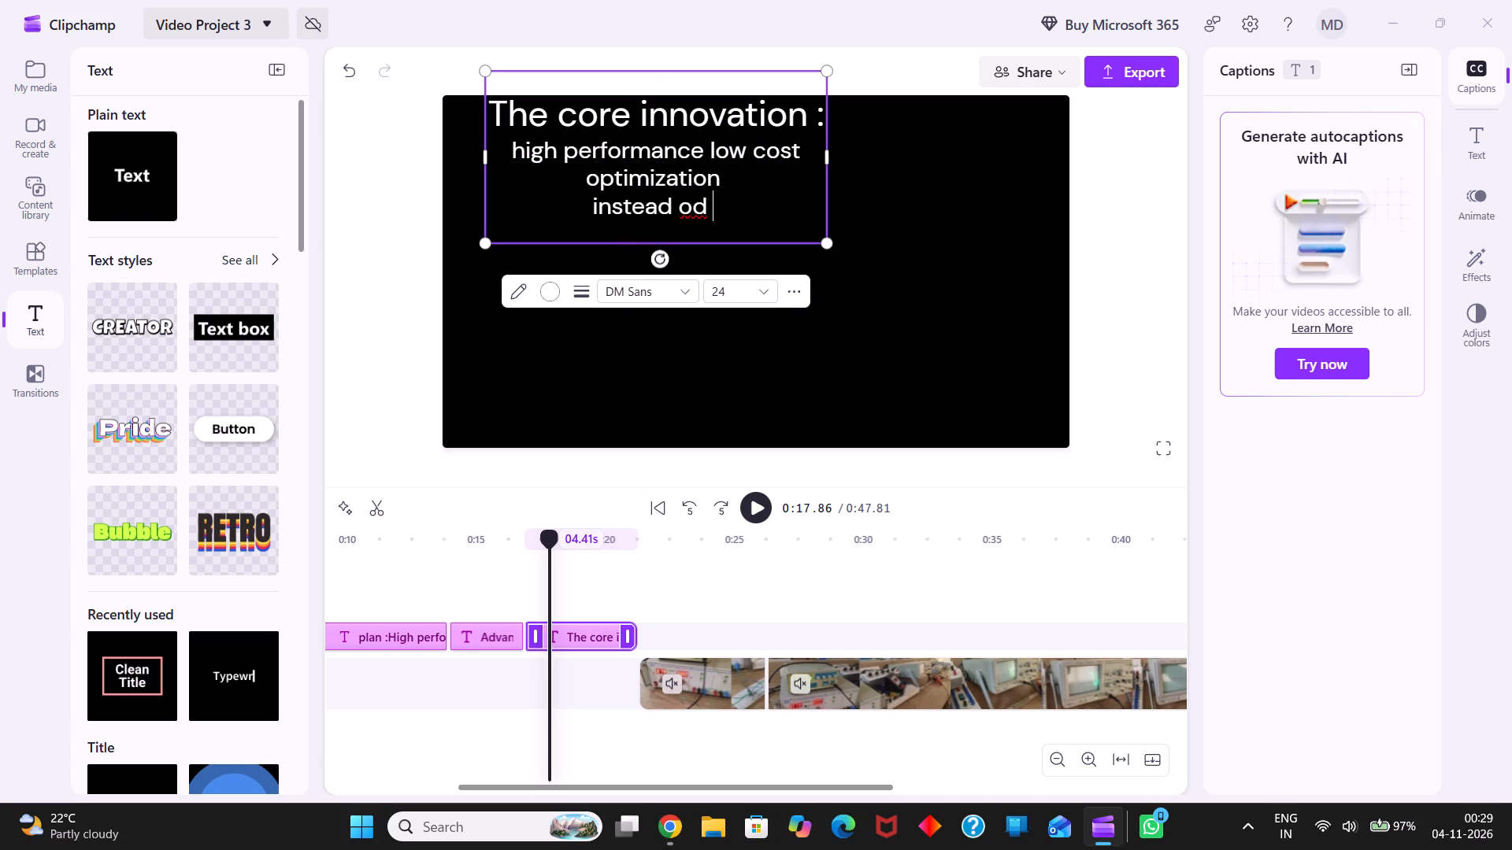
type("inventing brand new")
key("space")
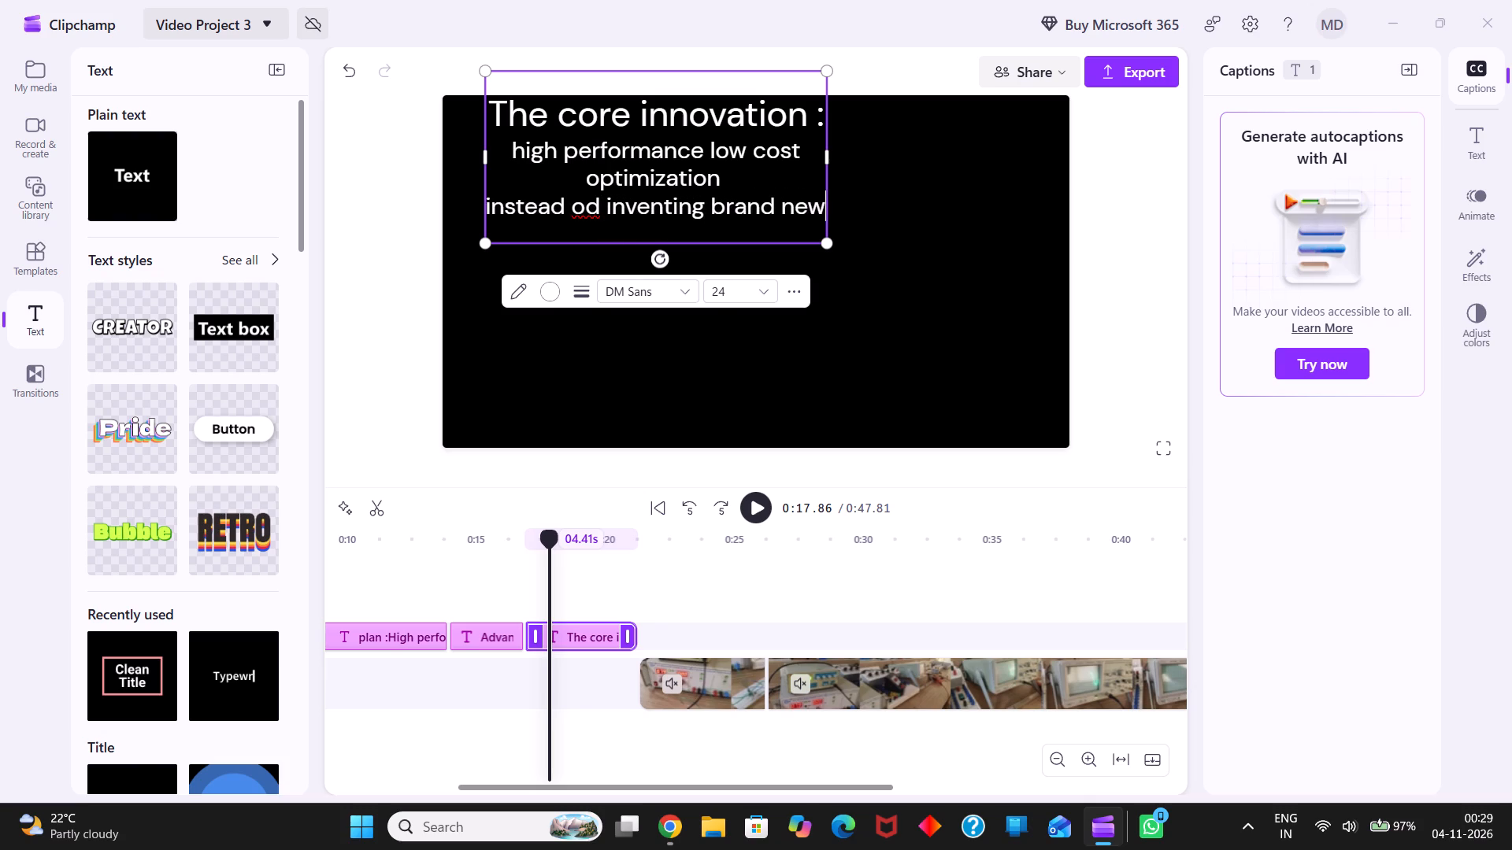
type("mathametical")
key("space")
type("formula")
key("space")
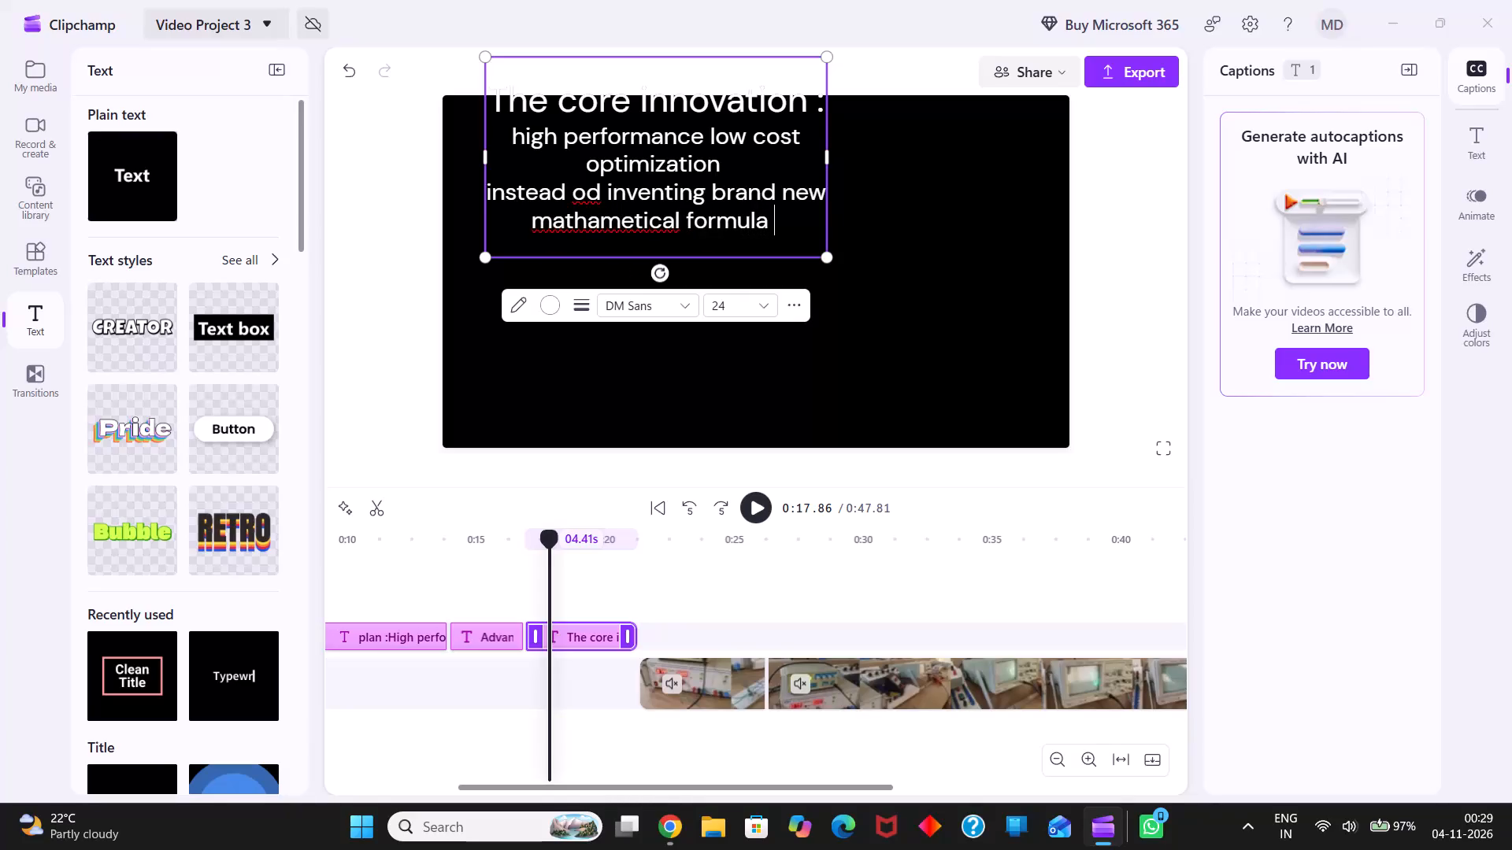
type(",")
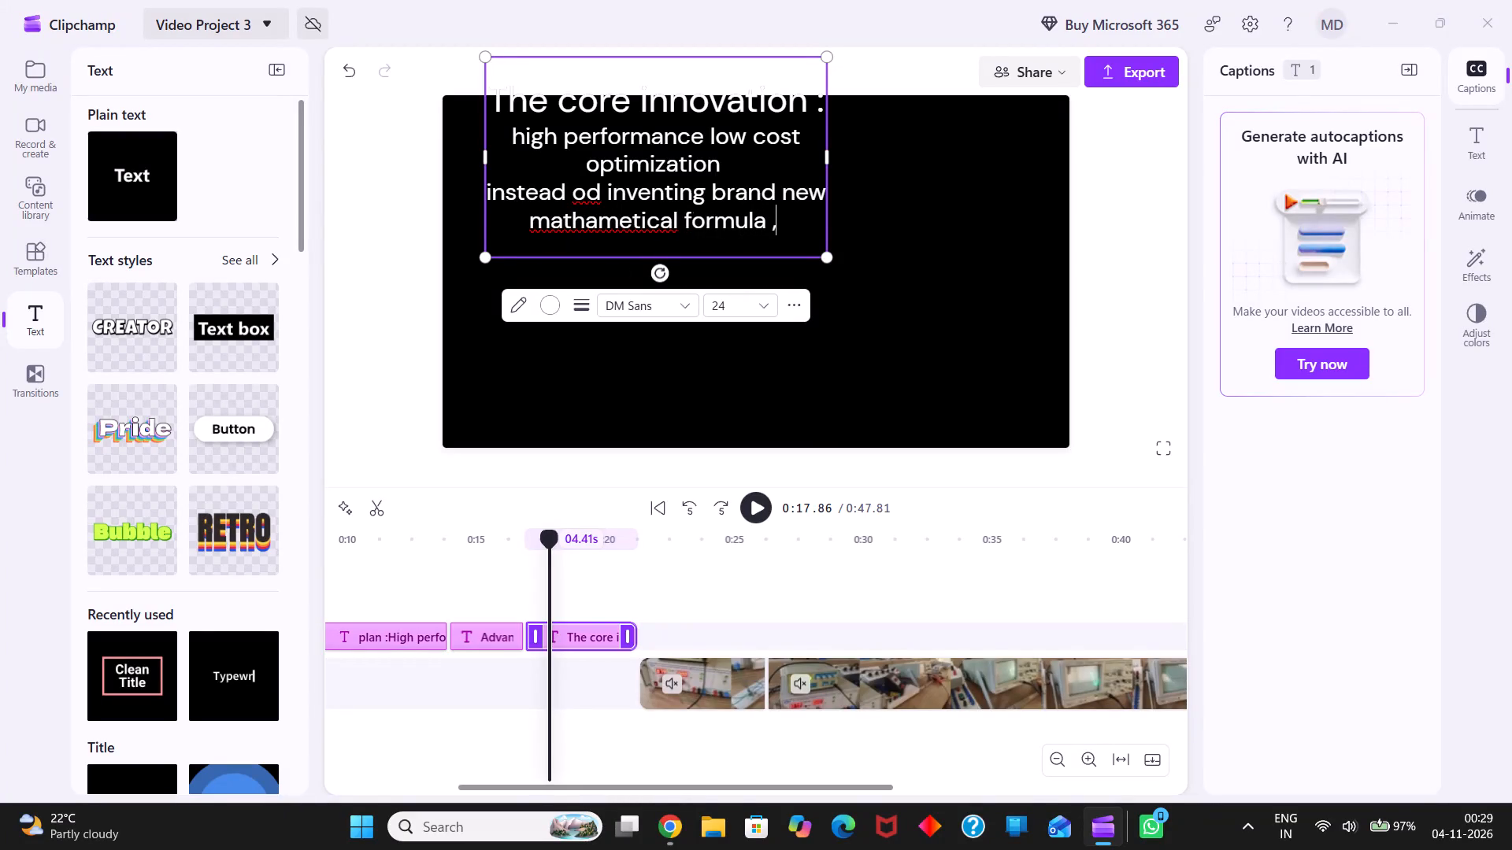
key("space")
key("shift+Return")
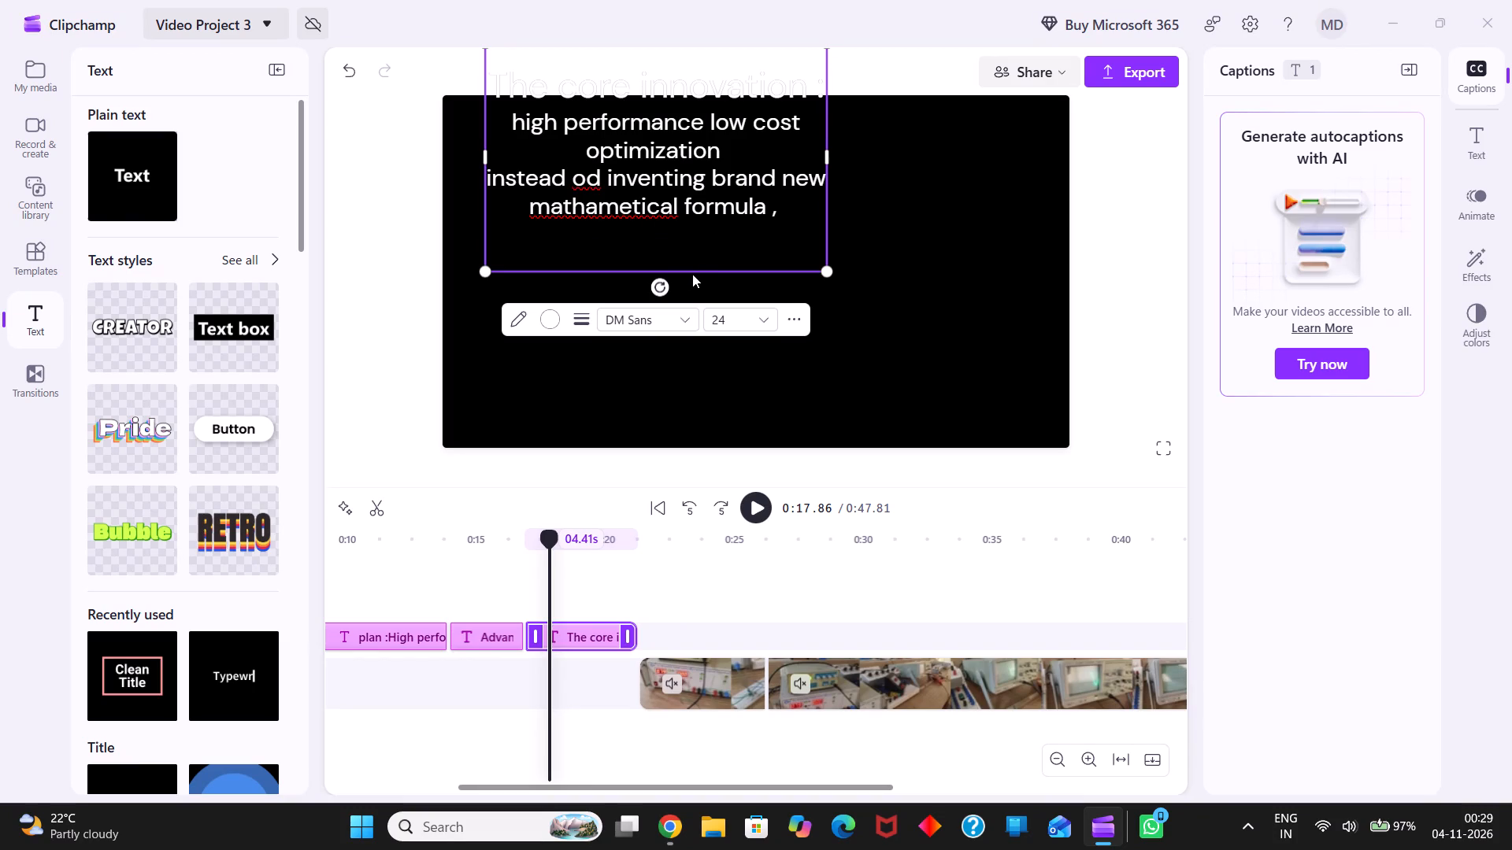
Enlarge the core innovation text box slightly and move it down so all its text fits inside the video frame.
left_click_drag(699, 268, 834, 272)
left_click_drag(834, 272, 828, 272)
left_click_drag(828, 272, 836, 324)
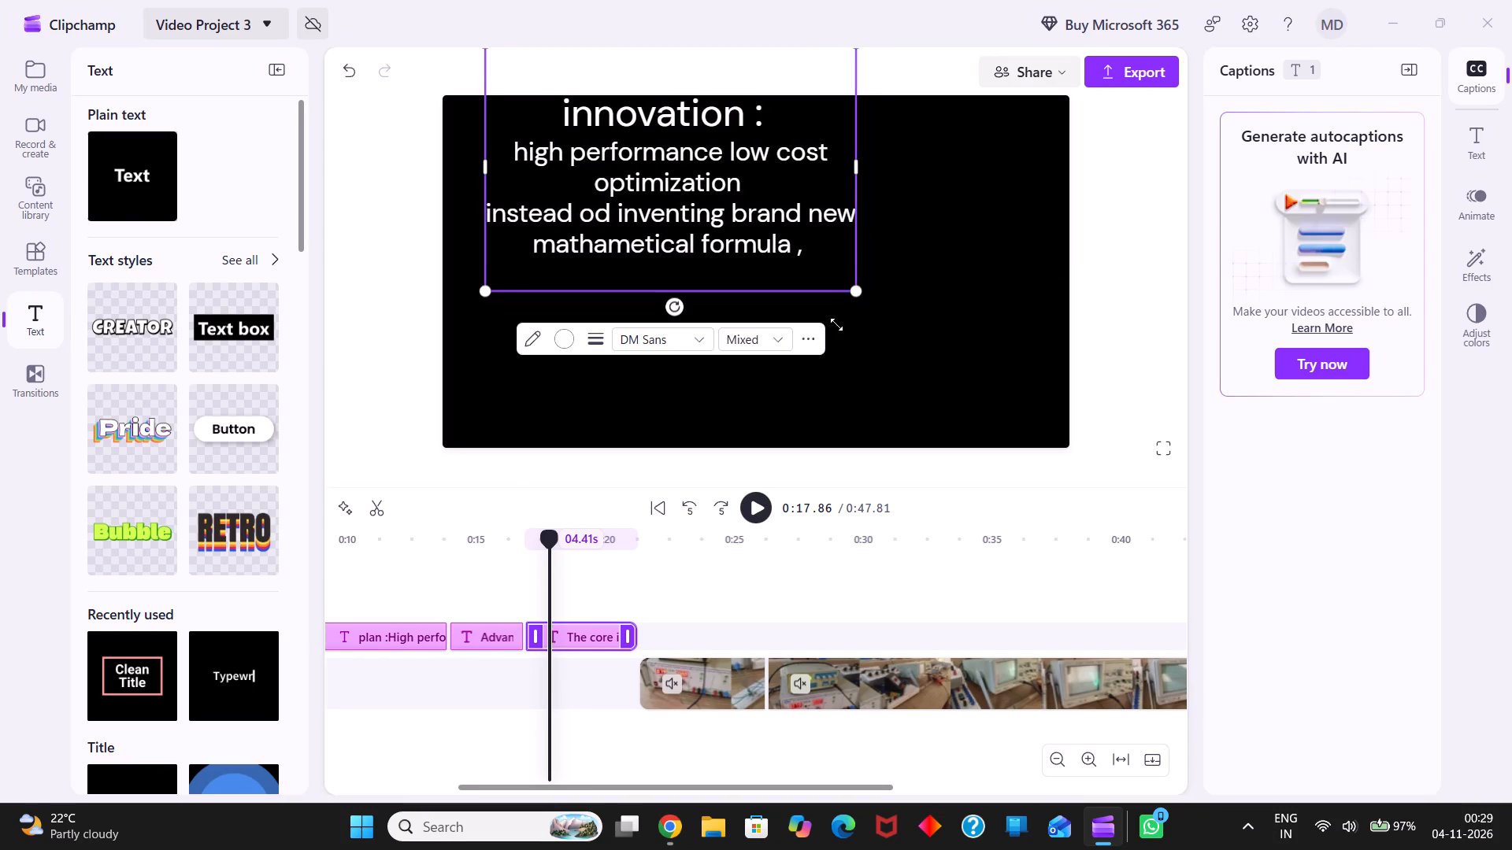
left_click_drag(739, 286, 776, 377)
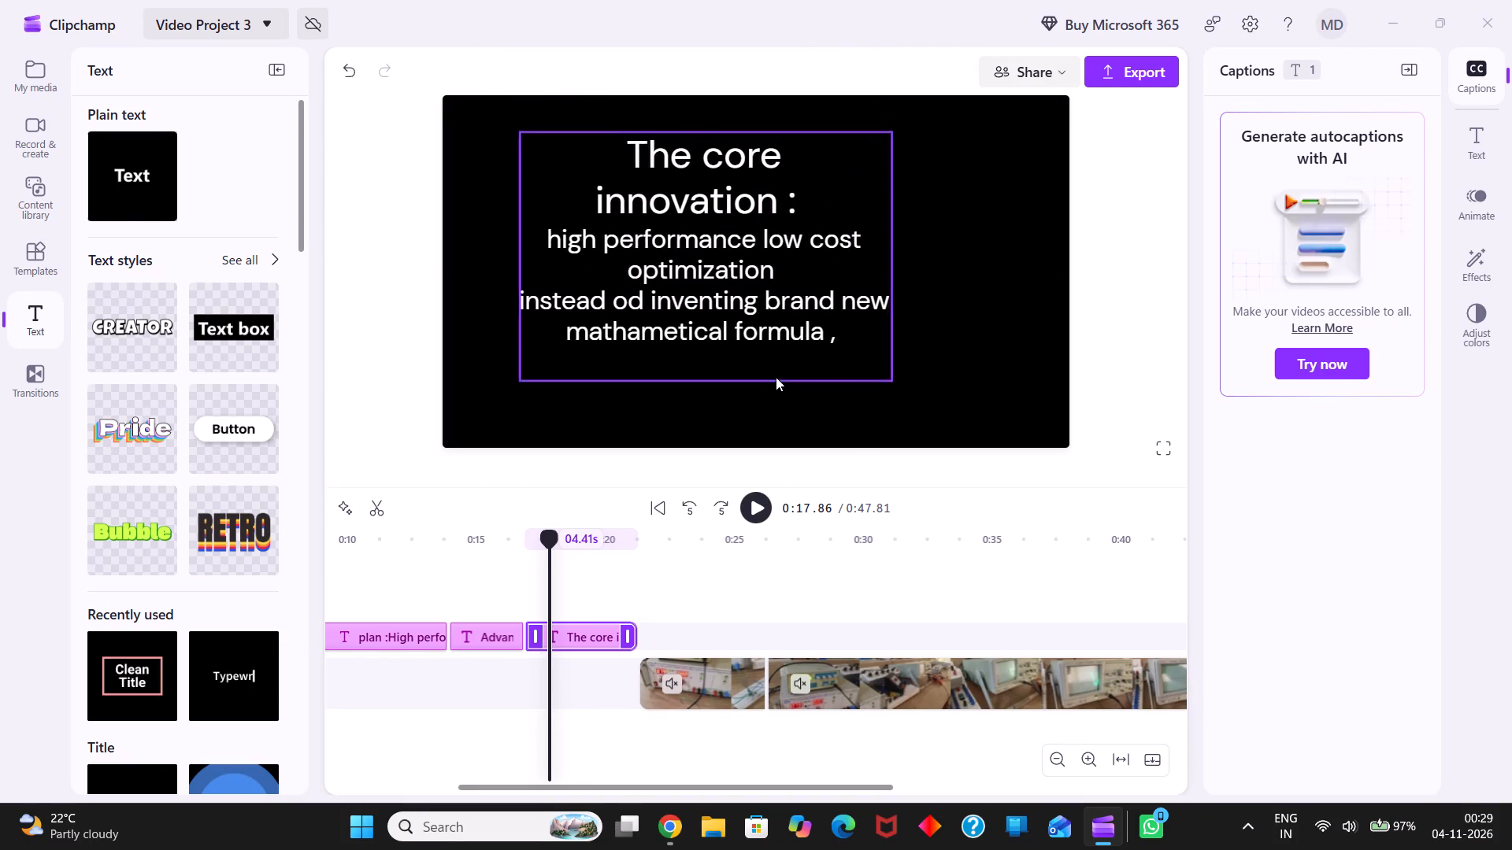
left_click_drag(776, 377, 750, 358)
Continue the core innovation text after "formula ," with "expensive components".
left_click(819, 316)
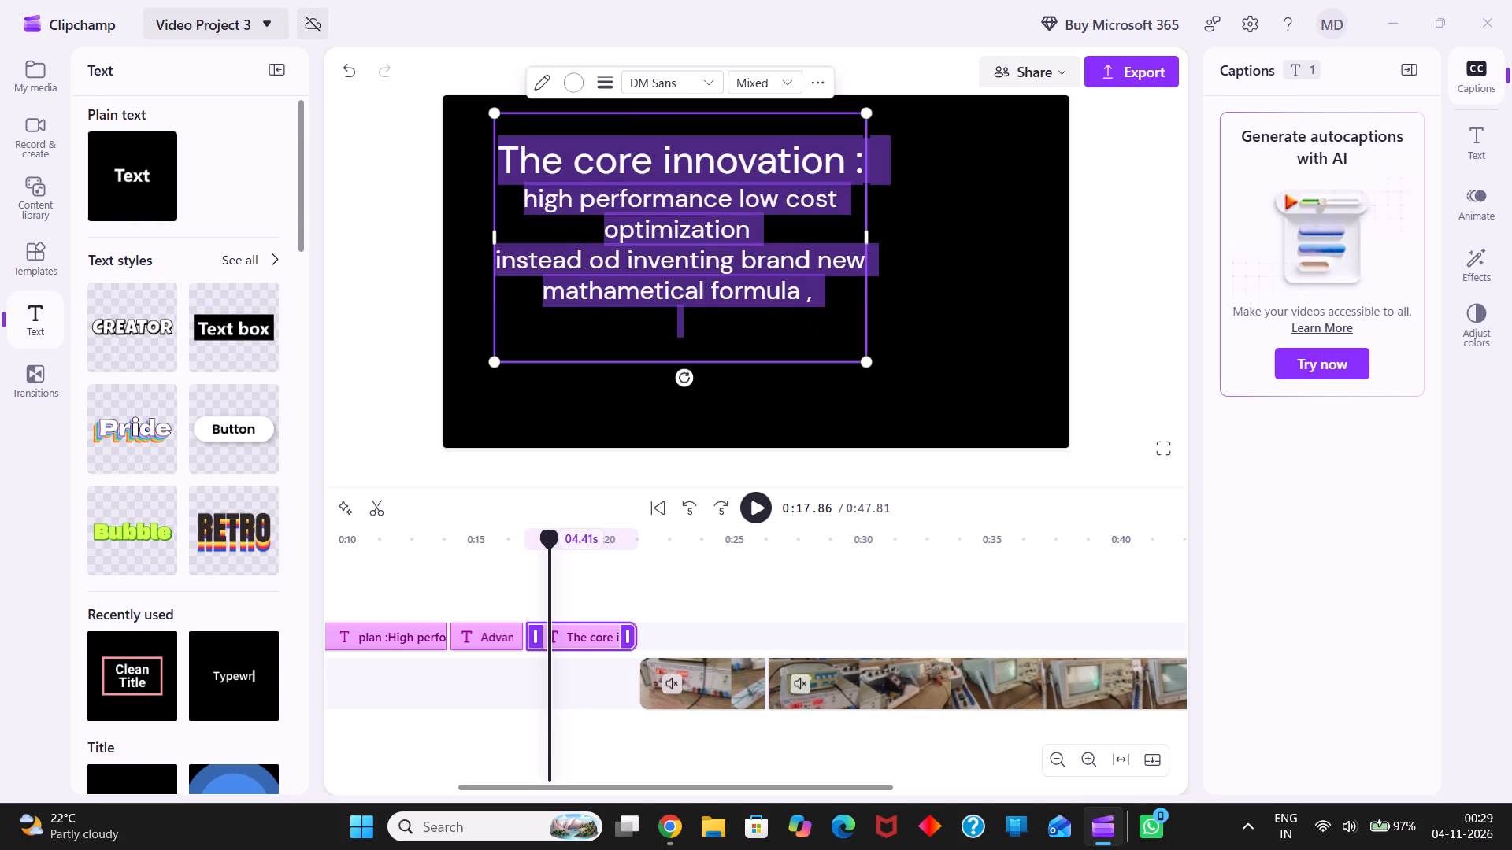
left_click(825, 290)
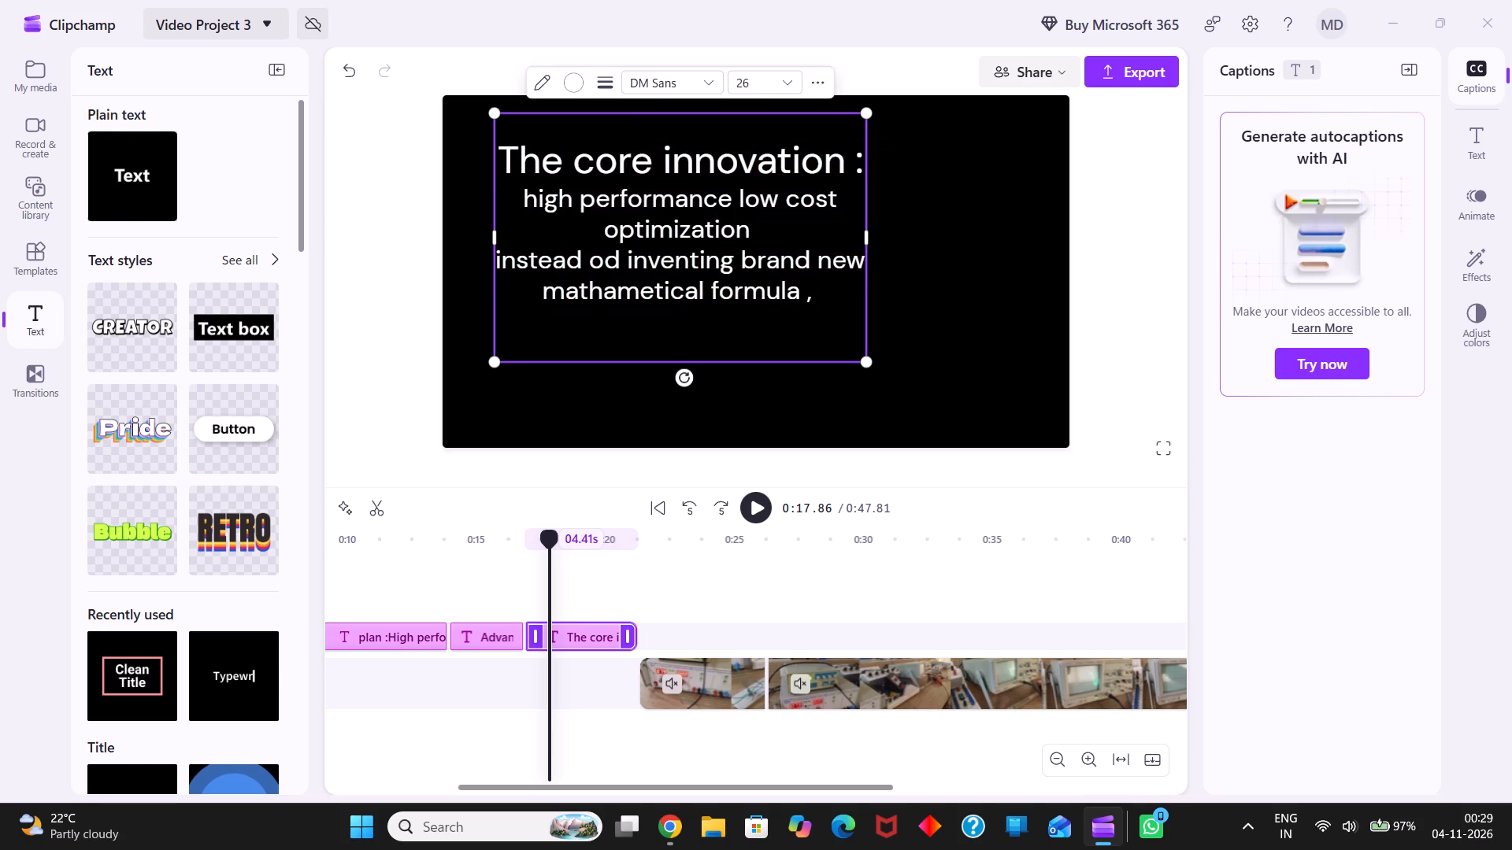
type("expensive")
key("space")
type("components")
key("space")
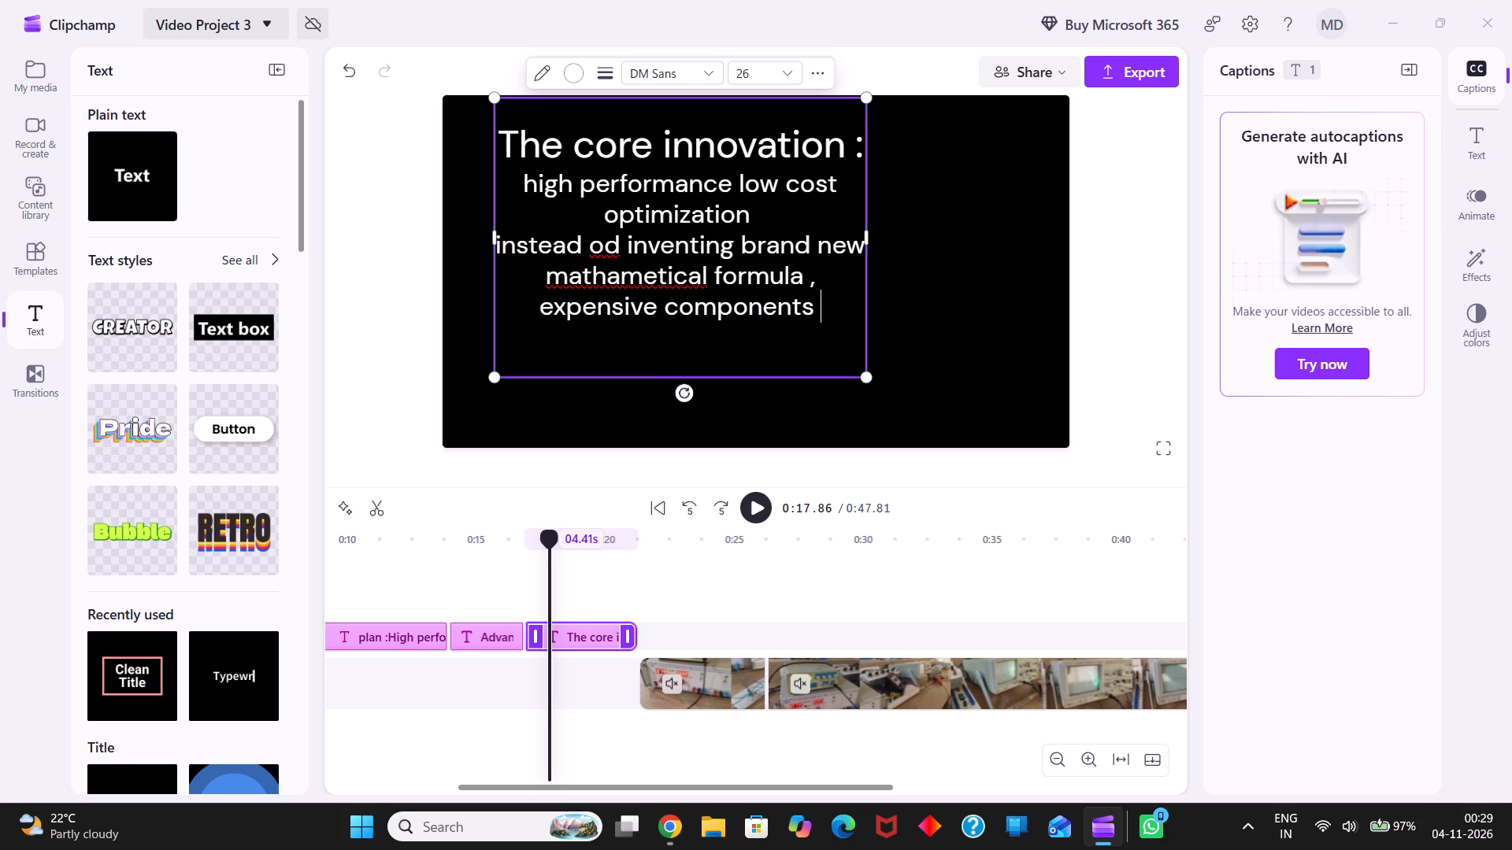
End the "expensive components" line with a period and leave a blank line below it.
key("period")
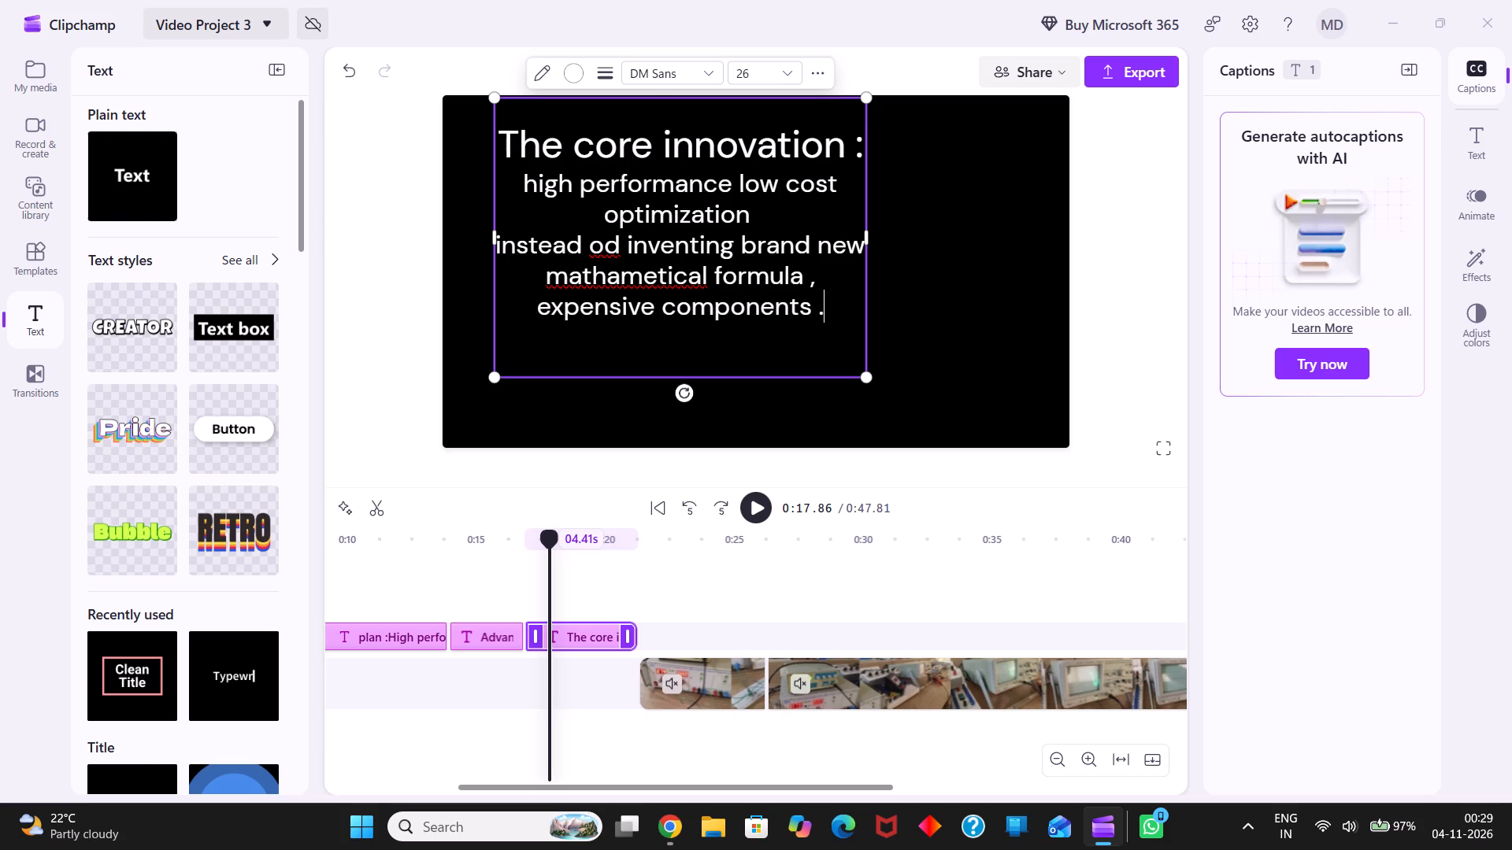
key("shift+Return")
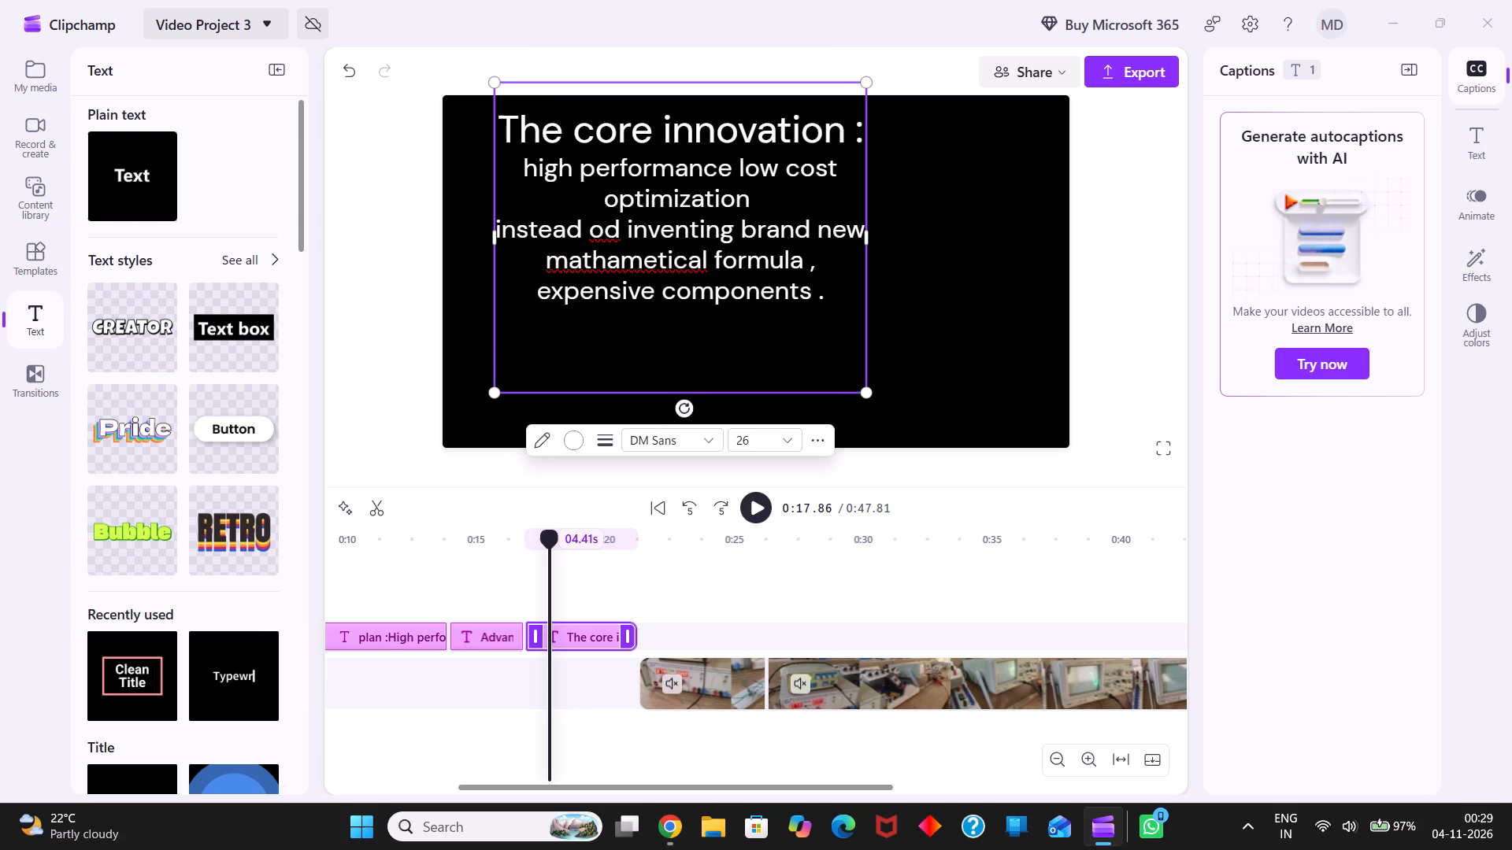
key("shift+Return")
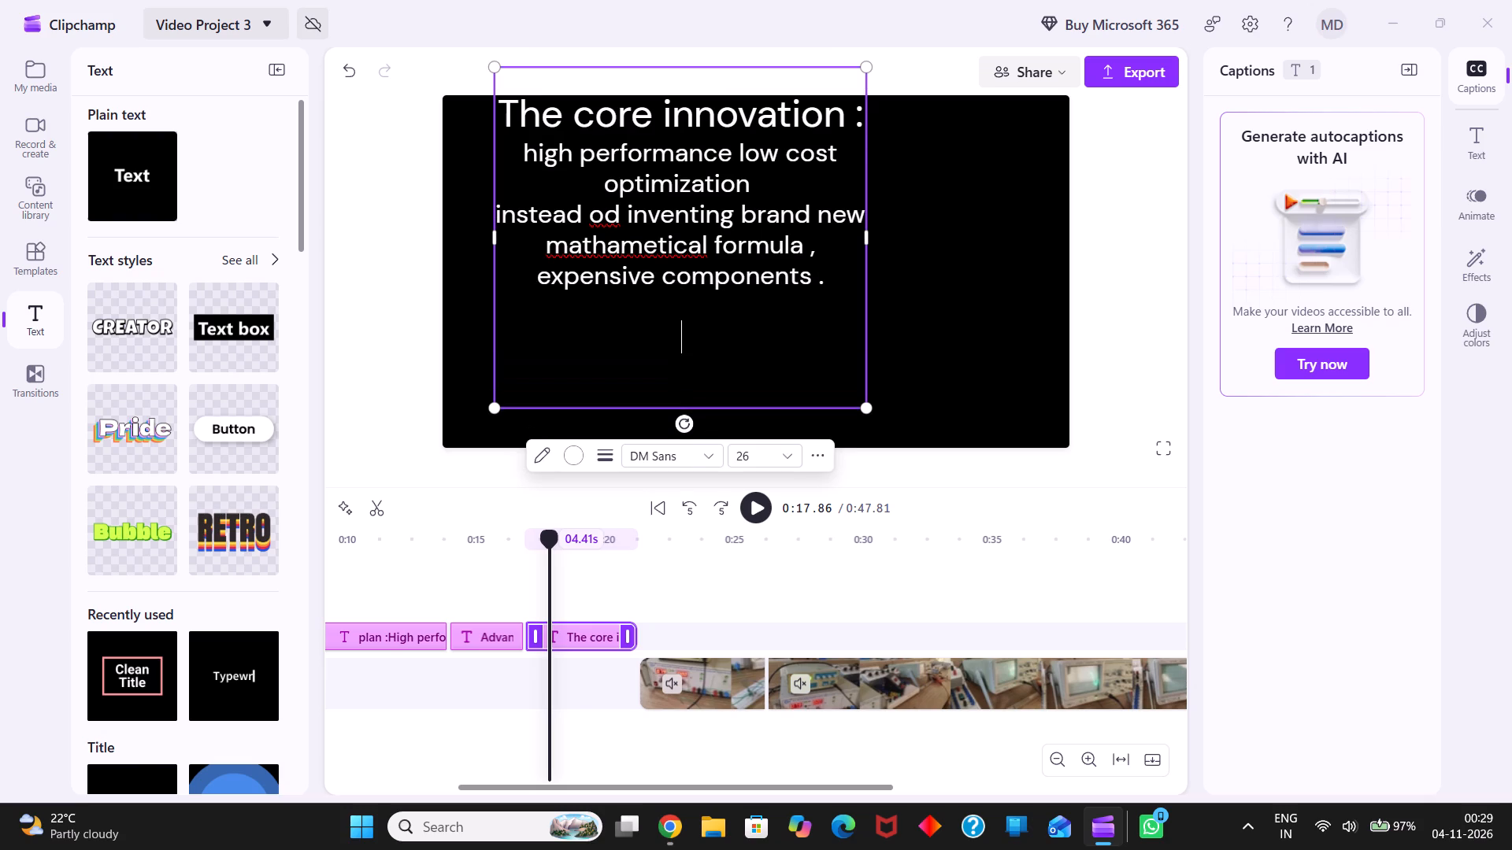
Add the text "its affordable less expensive-high" below the blank line in the core innovation text.
key("i")
type("ts affora")
key("BackSpace")
type("da")
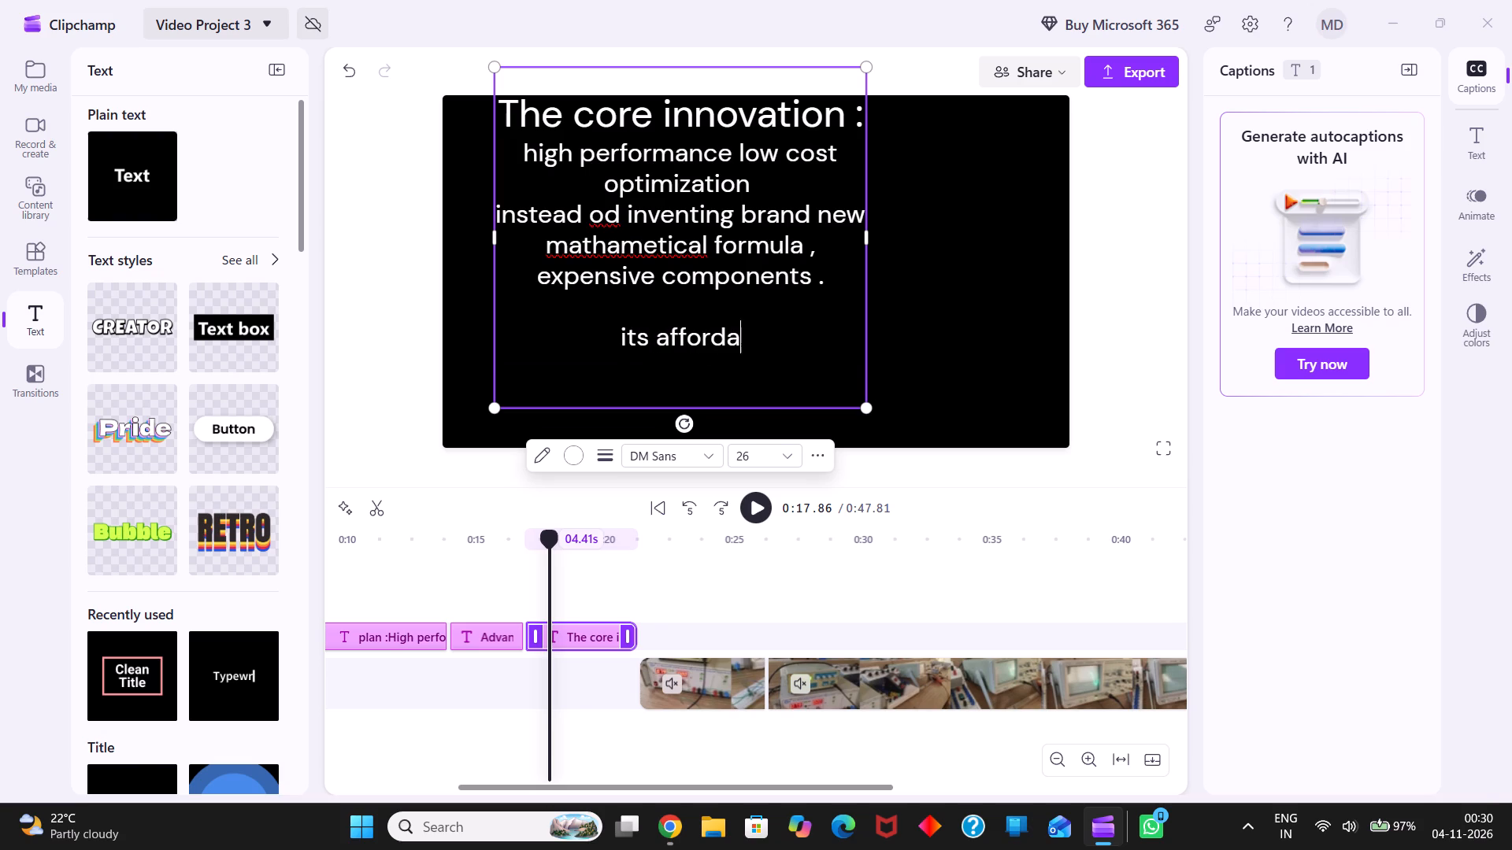
type("ble")
key("space")
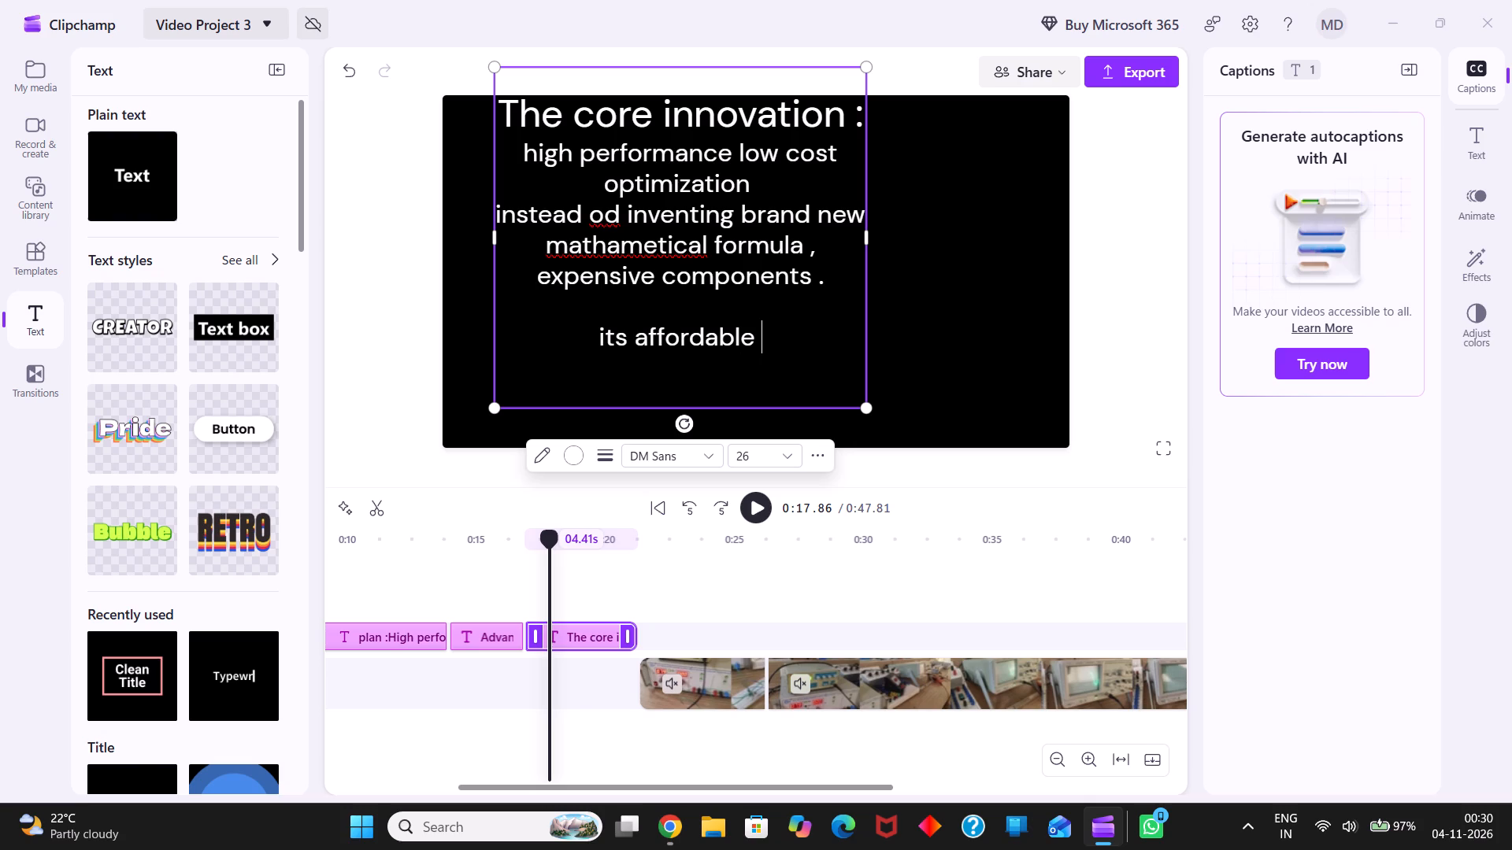
type("less expems")
key("BackSpace")
key("BackSpace")
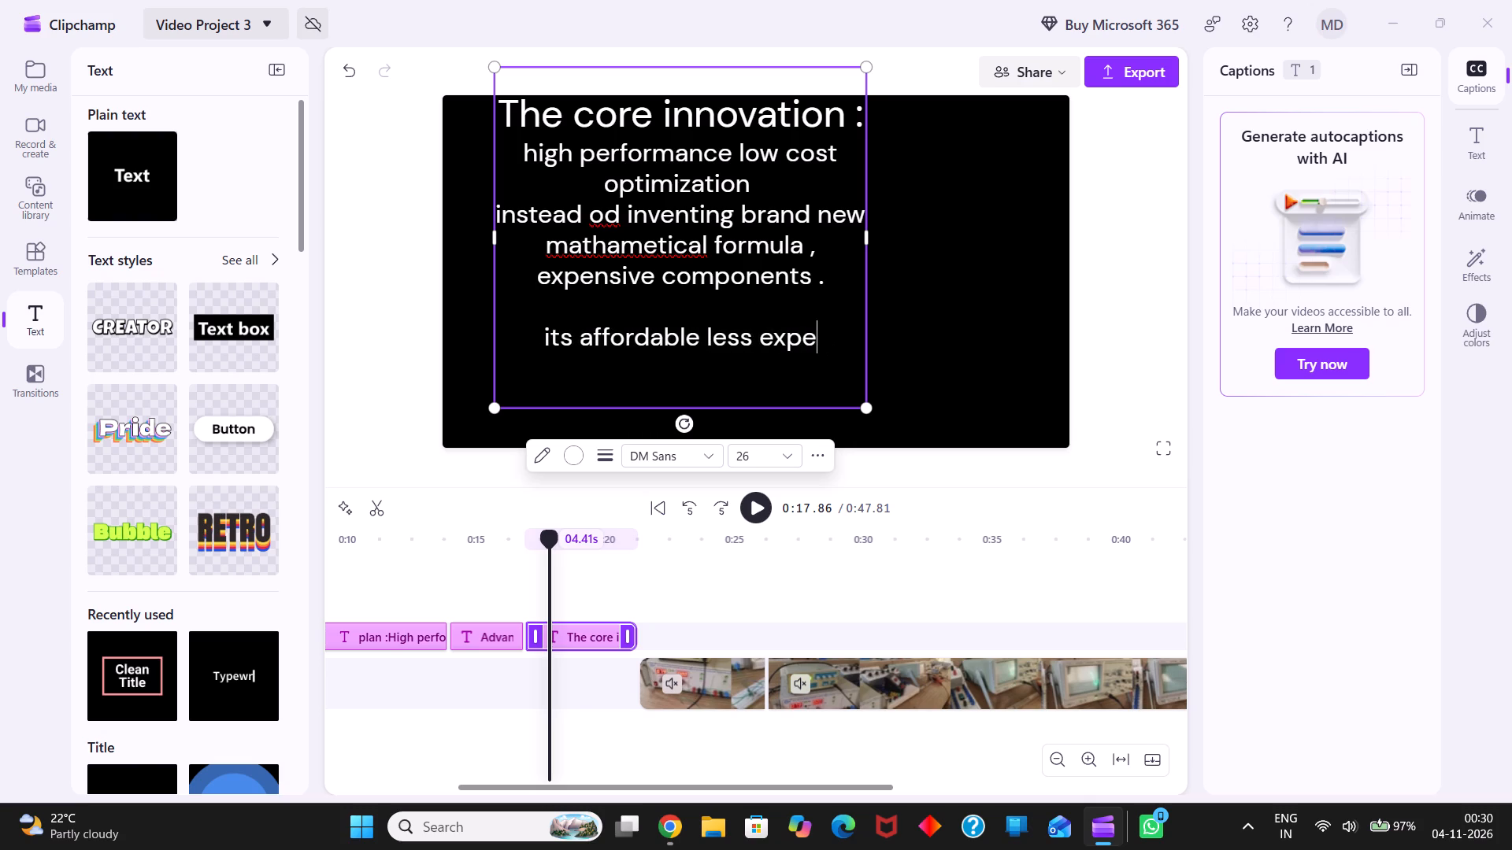
type("nsive")
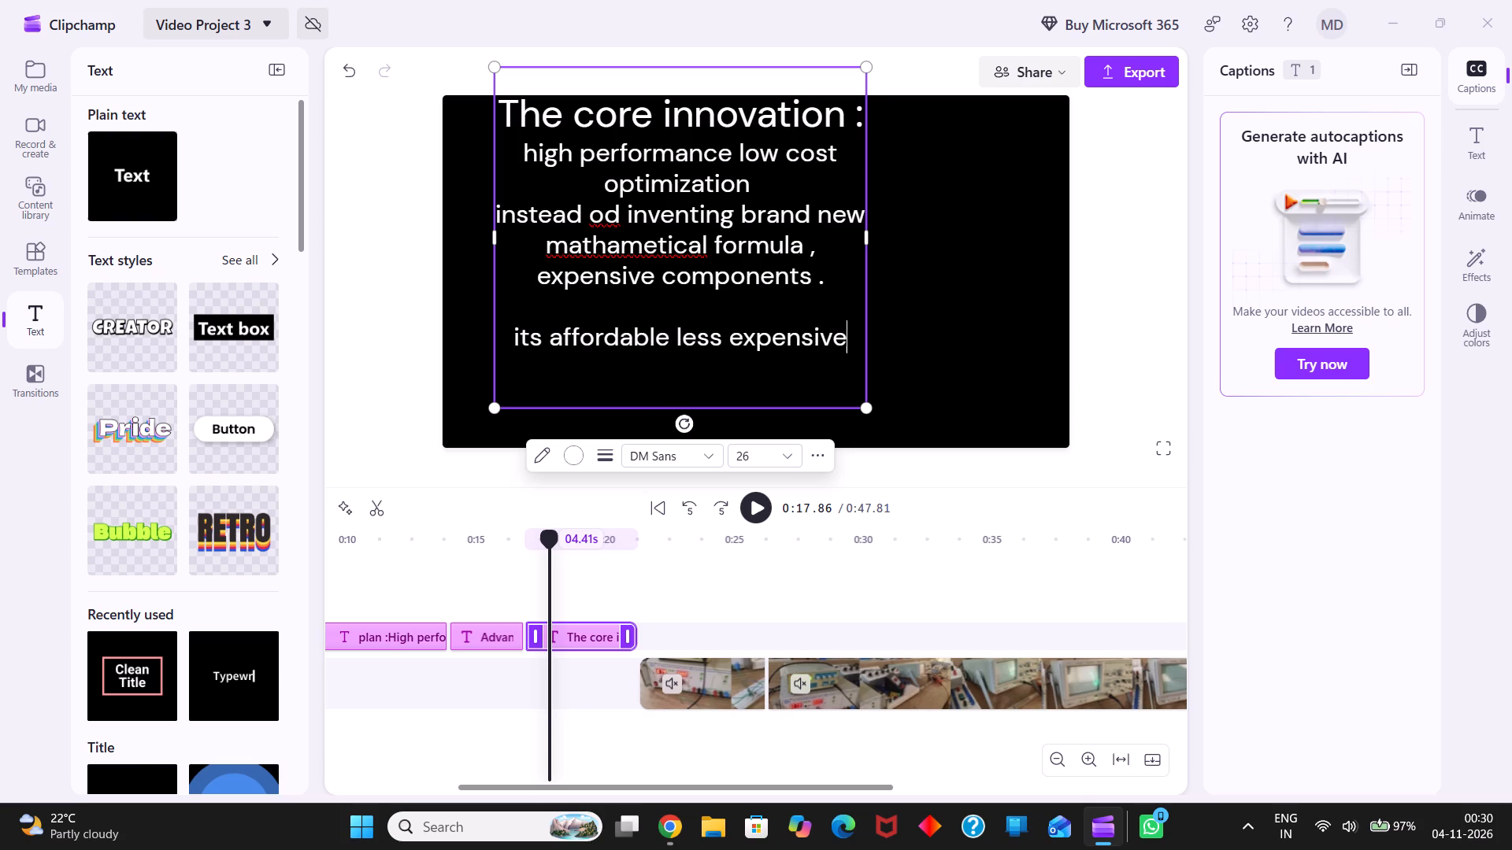
key("minus")
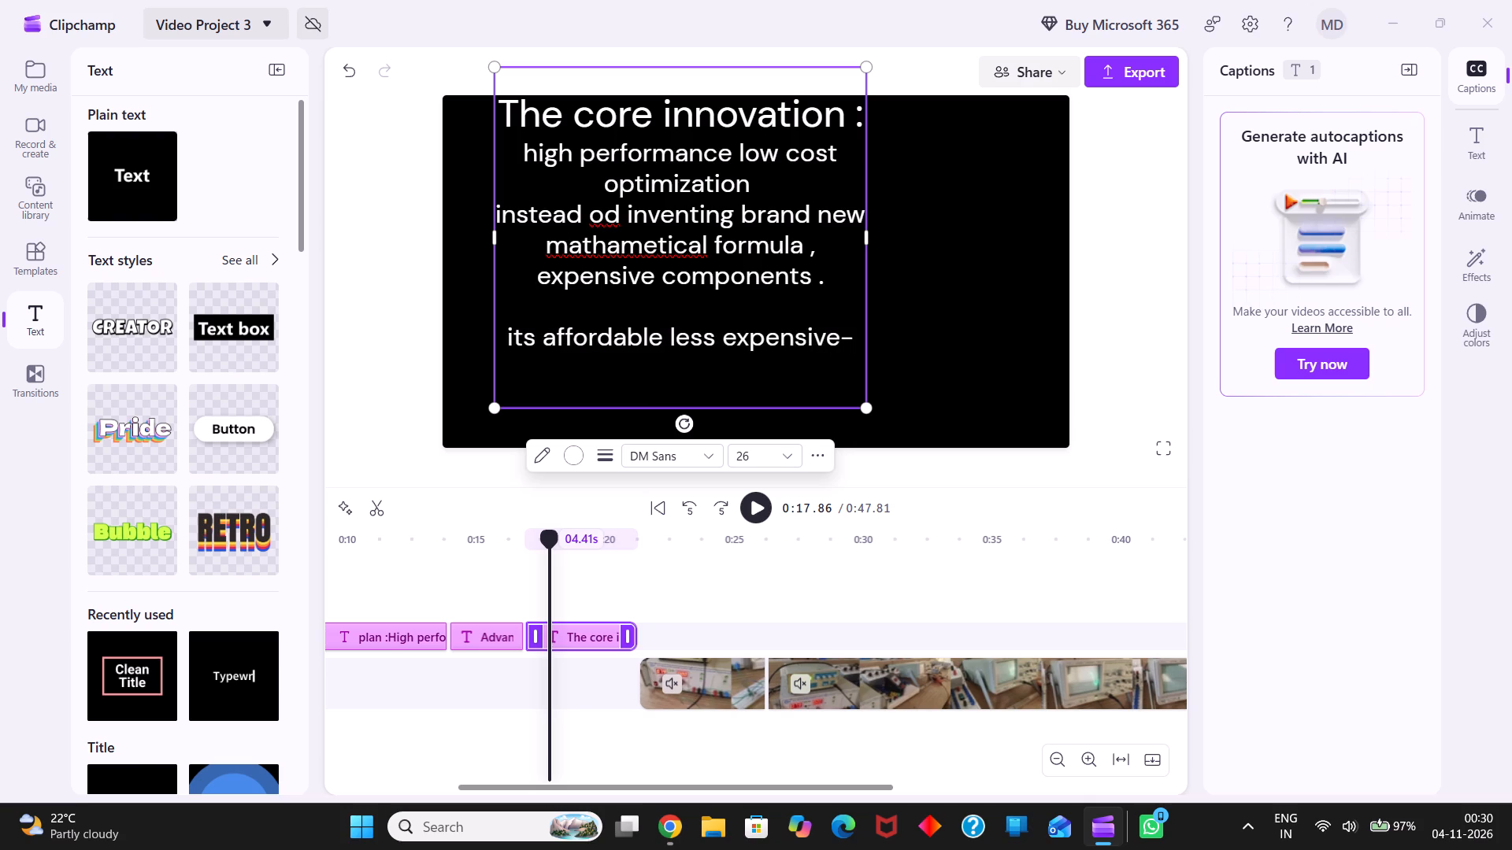
type("hi")
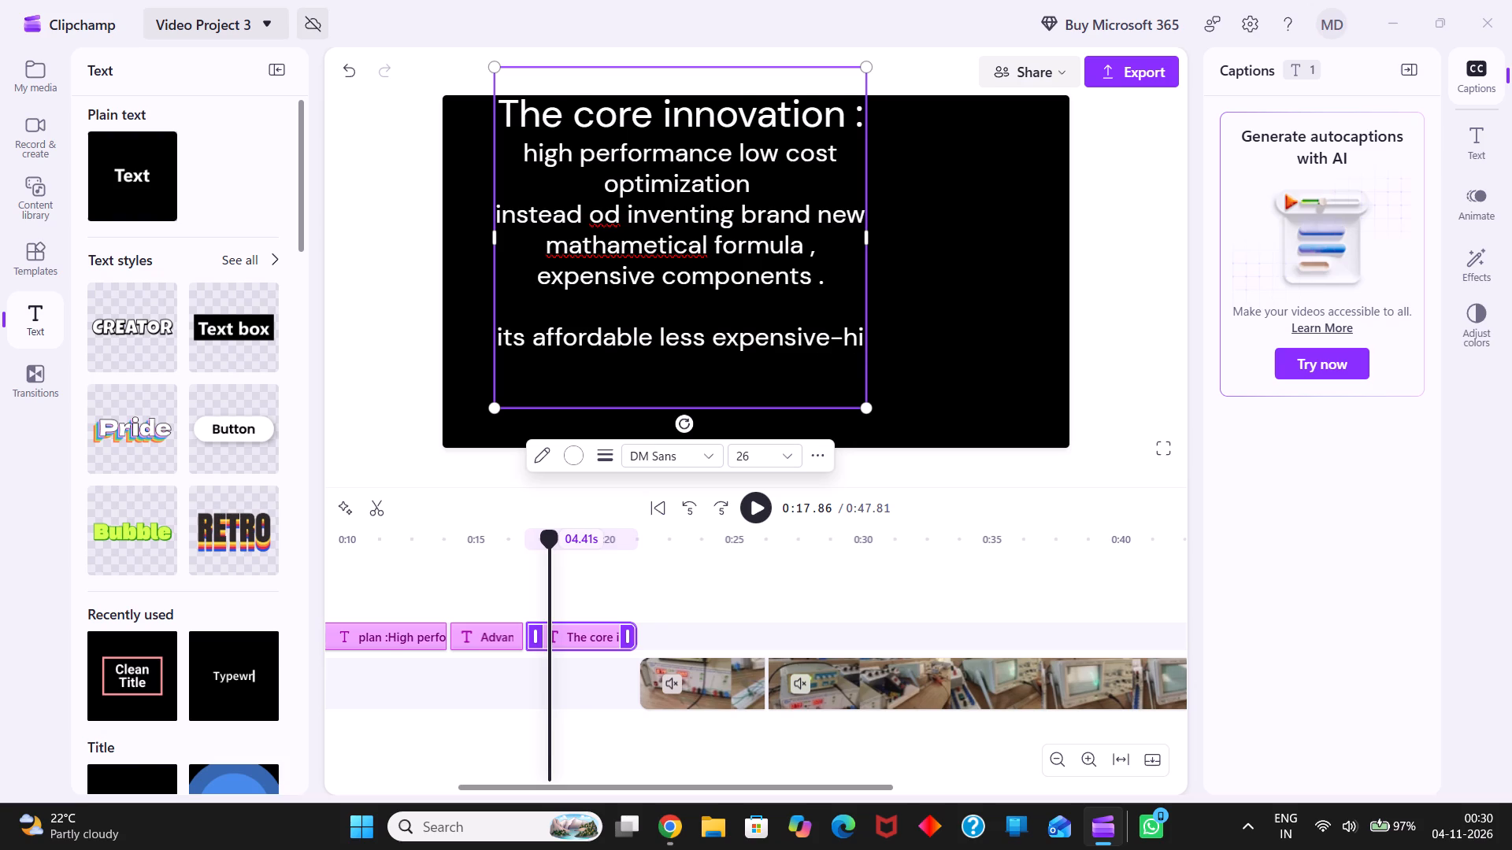
type("gh")
key("space")
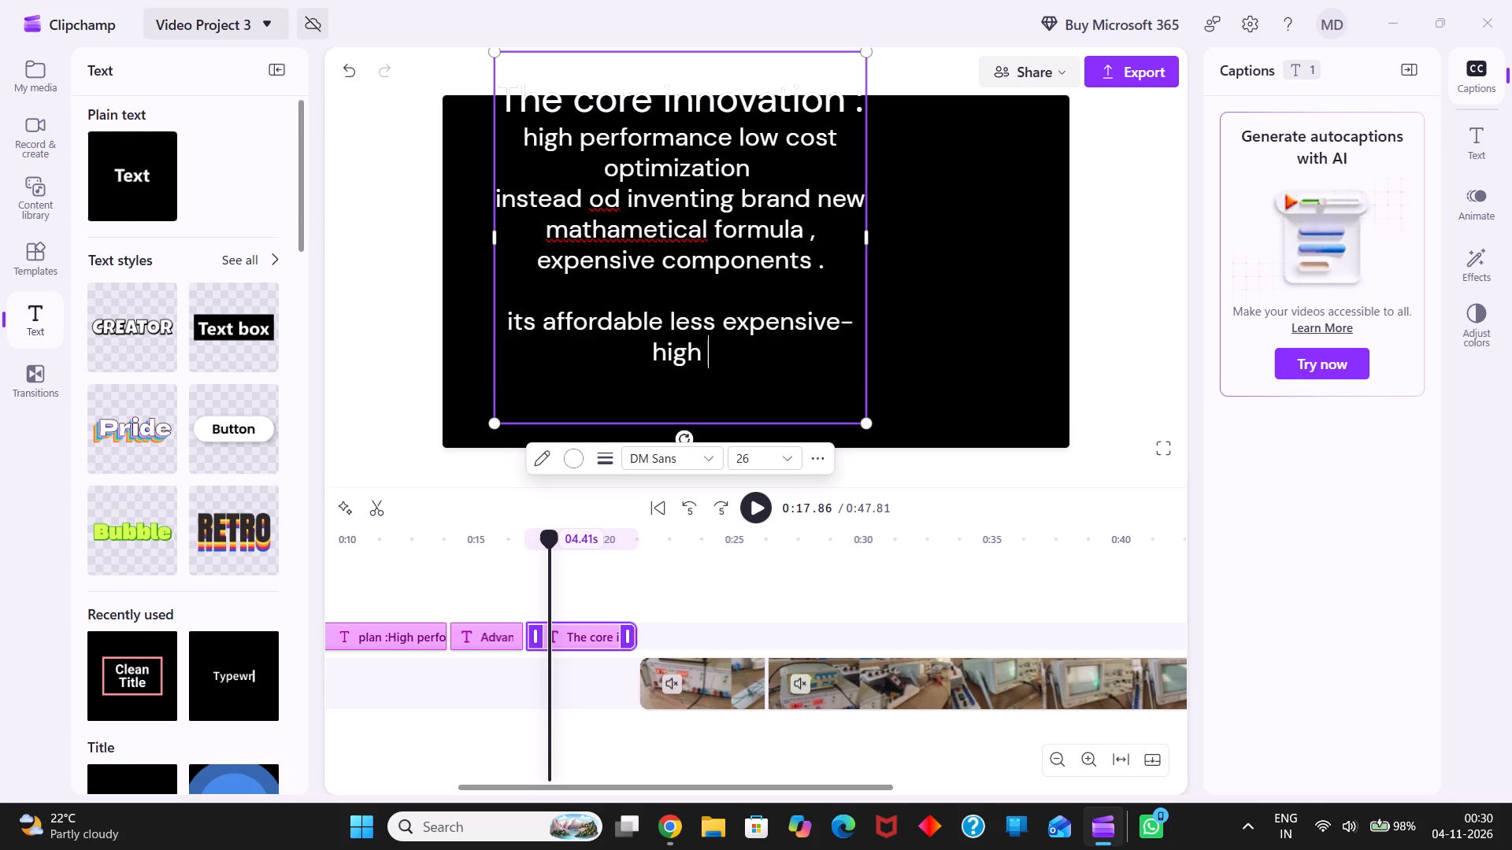
Complete the closing line of the core innovation text with "performance" after "high".
left_click_drag(772, 423, 760, 421)
left_click_drag(760, 421, 754, 419)
left_click_drag(764, 358, 795, 425)
double_click(837, 307)
left_click_drag(820, 244, 751, 375)
left_click(751, 375)
left_click(724, 354)
type("performance")
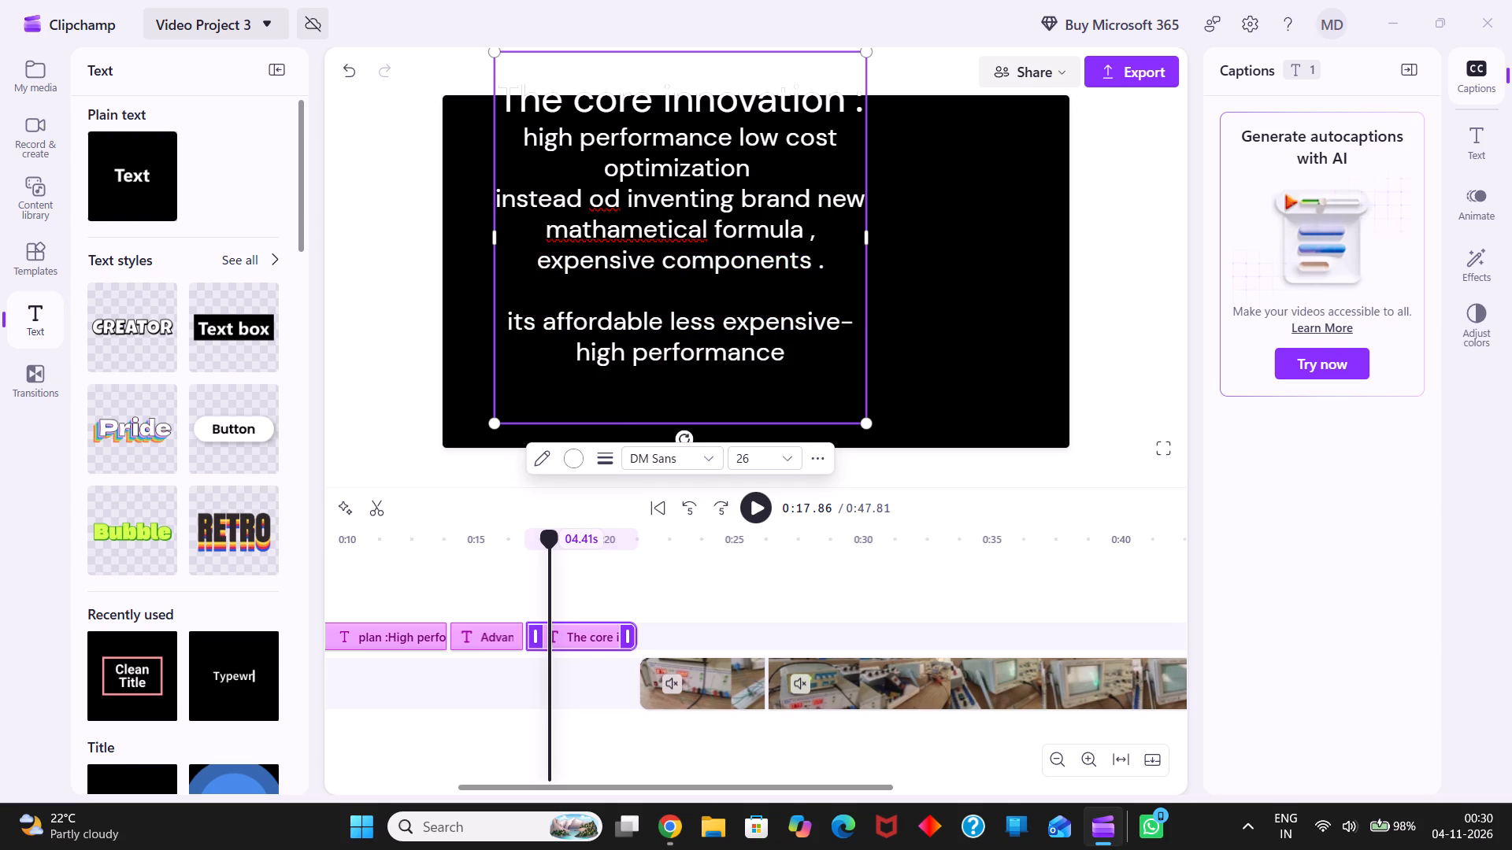
Reposition the core innovation text box lower and closer to the frame's centre so all its text fits inside.
left_click(946, 248)
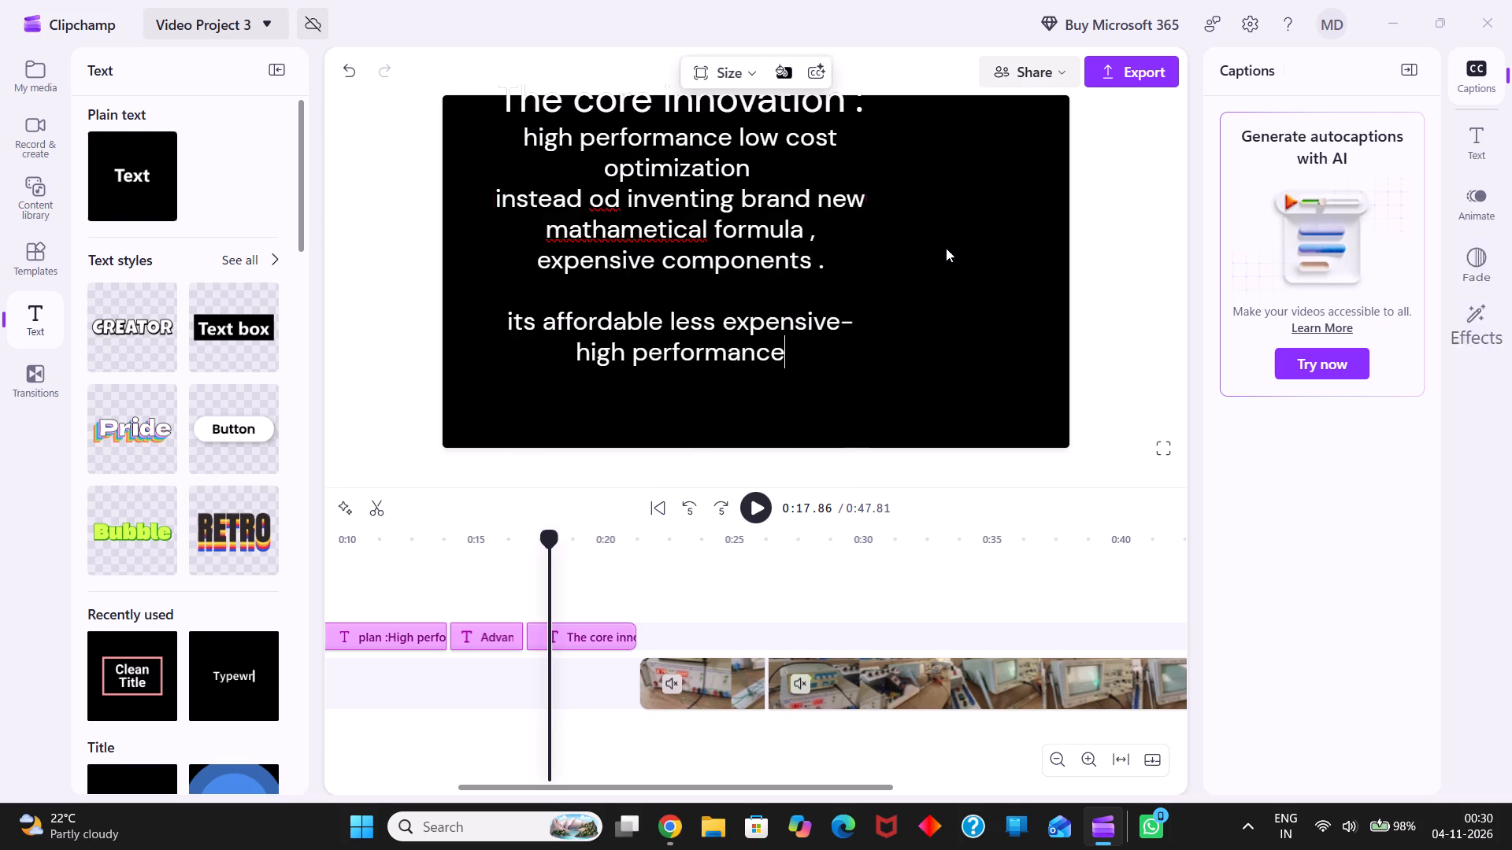
left_click_drag(787, 254, 846, 275)
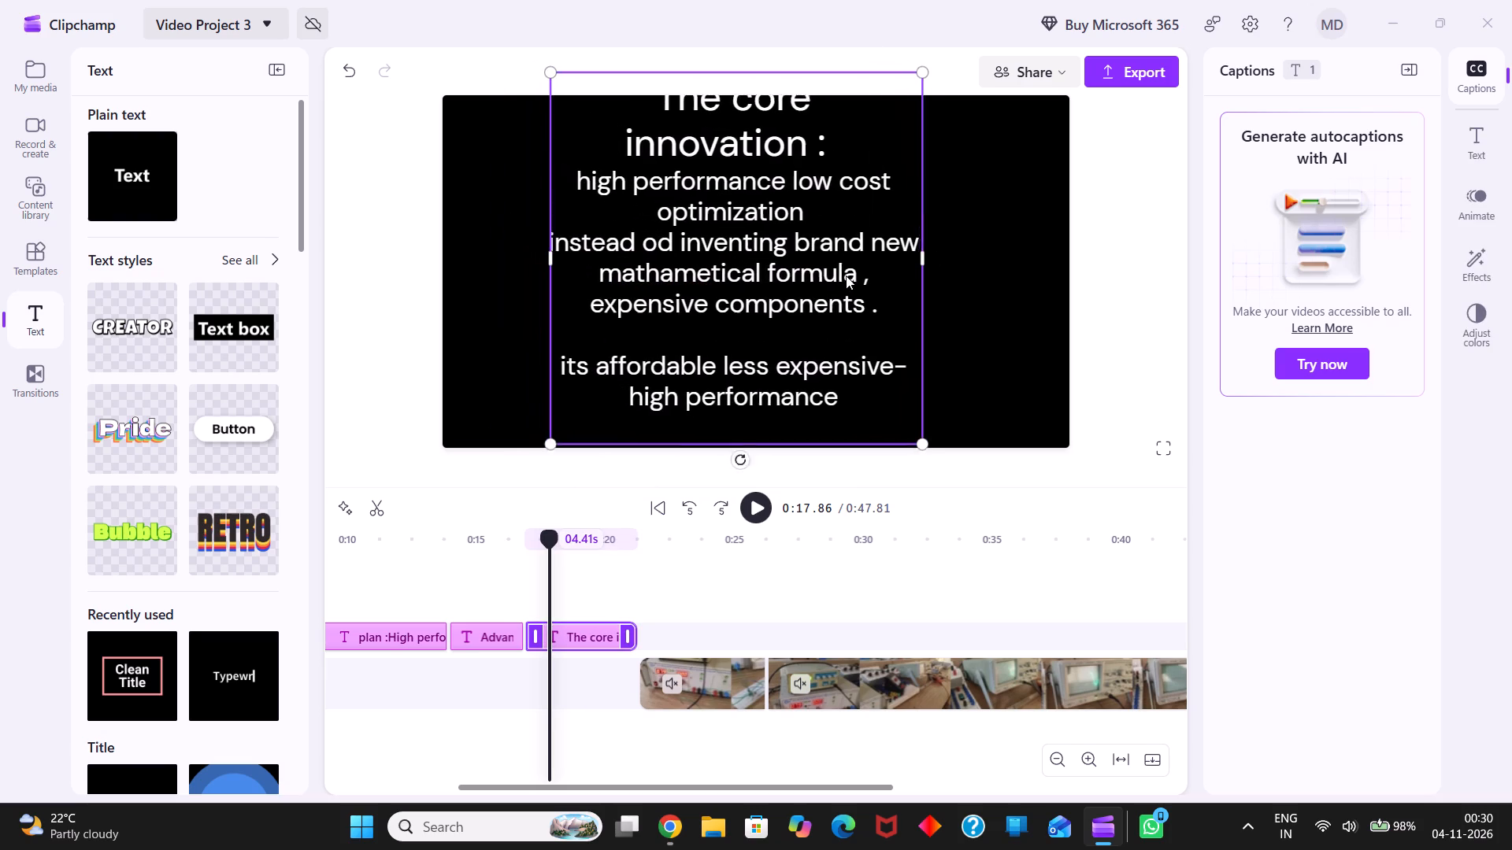
left_click_drag(846, 275, 848, 298)
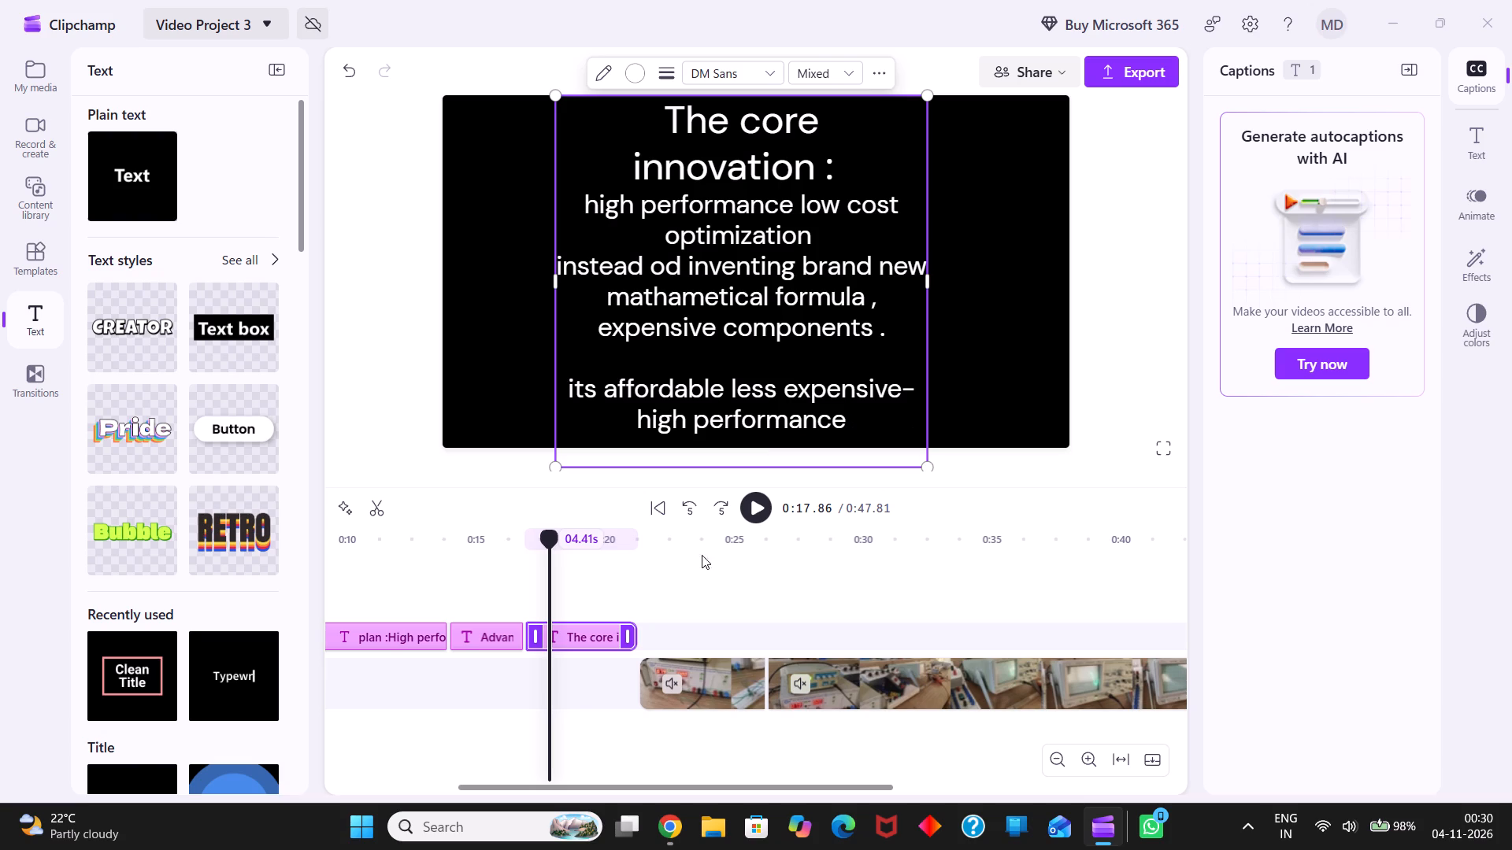
Preview the core innovation slide and trim its end to a duration of about 1.9 s.
left_click(536, 560)
left_click(746, 508)
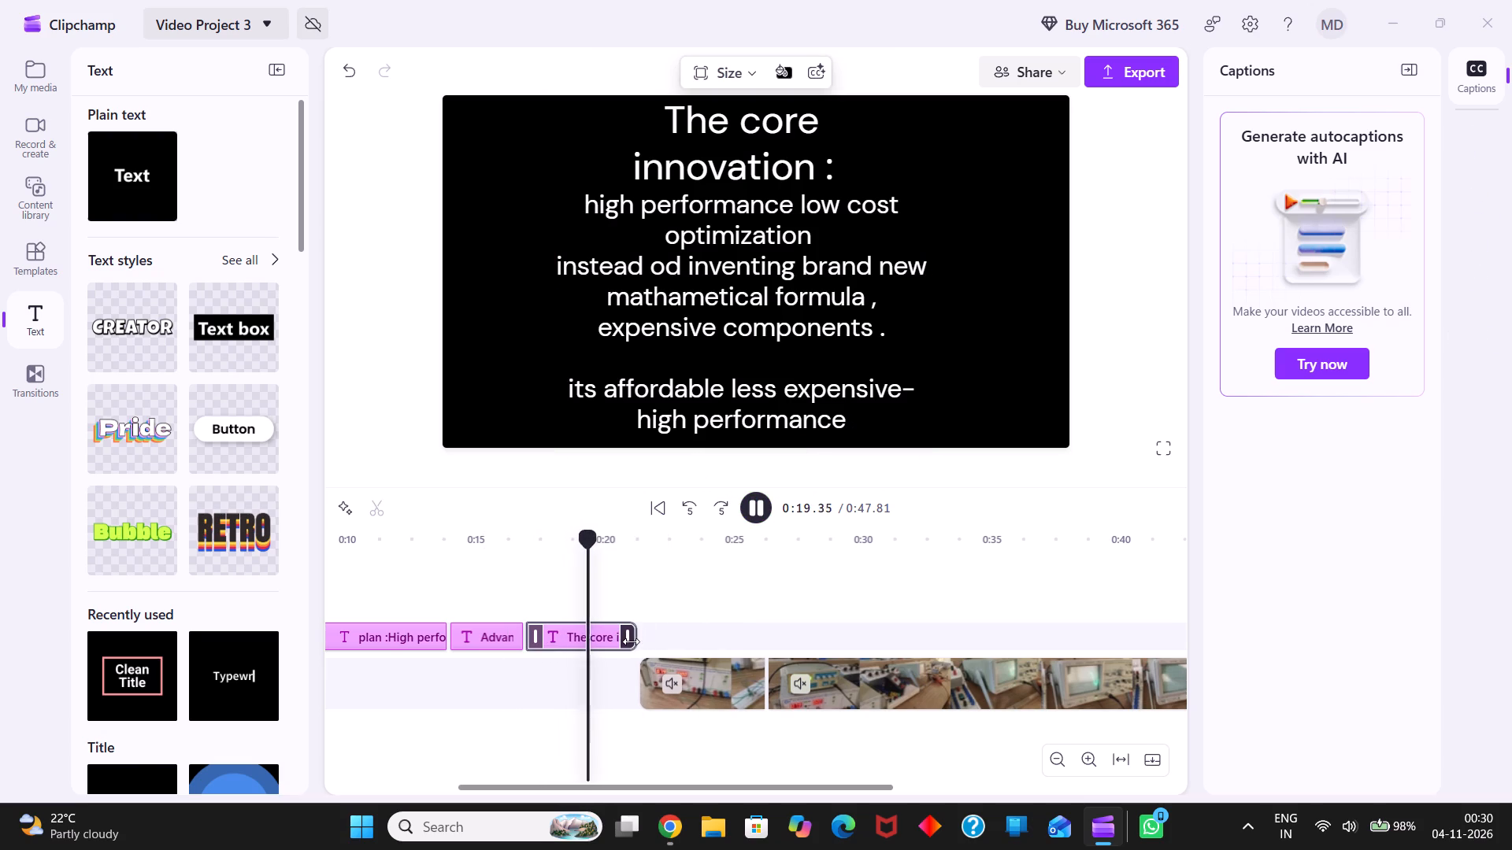
left_click_drag(631, 641, 591, 644)
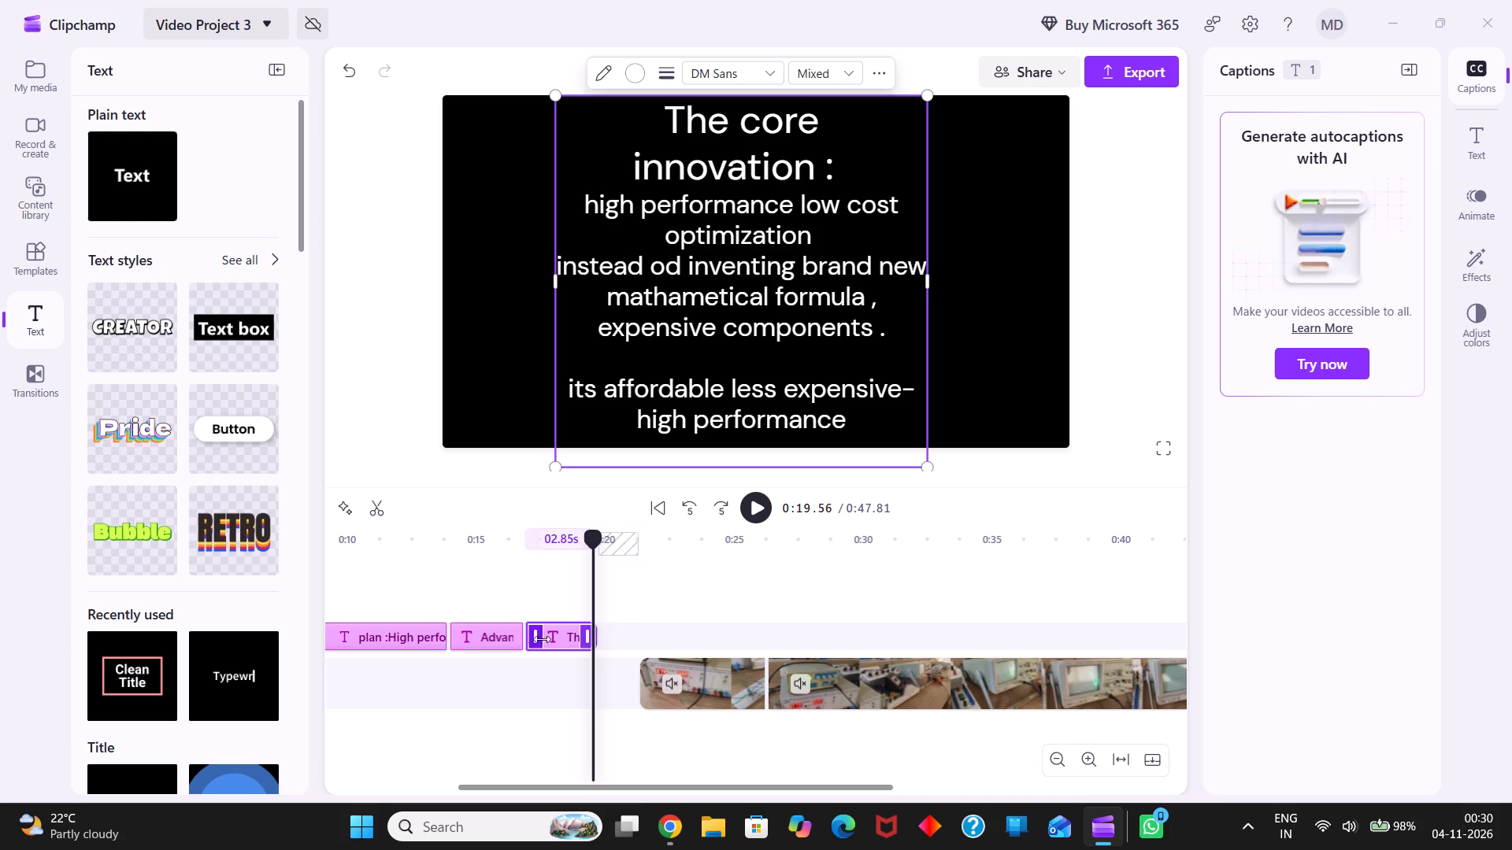
left_click(523, 600)
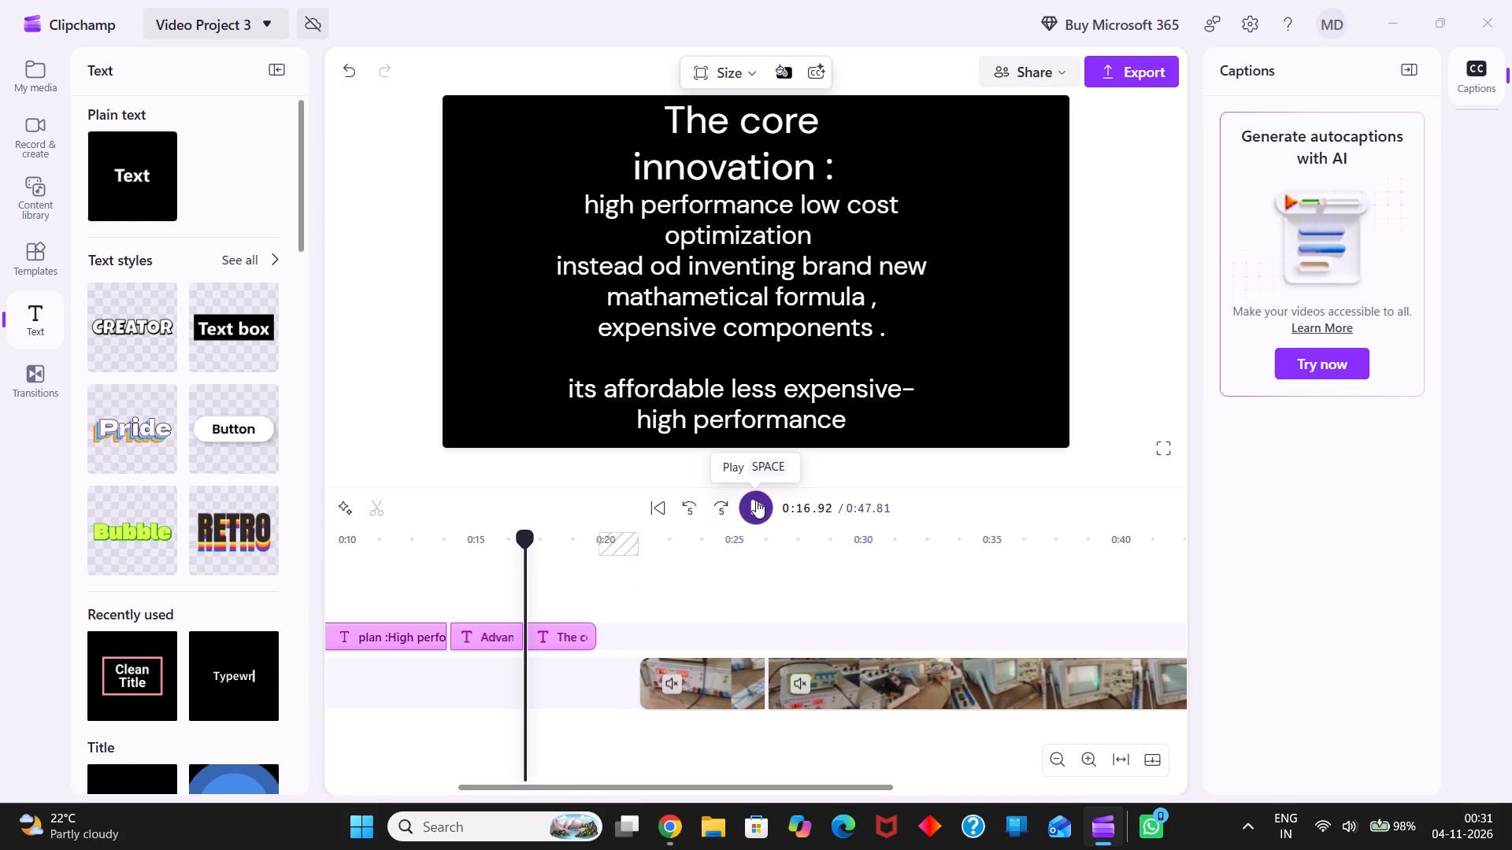
left_click(756, 501)
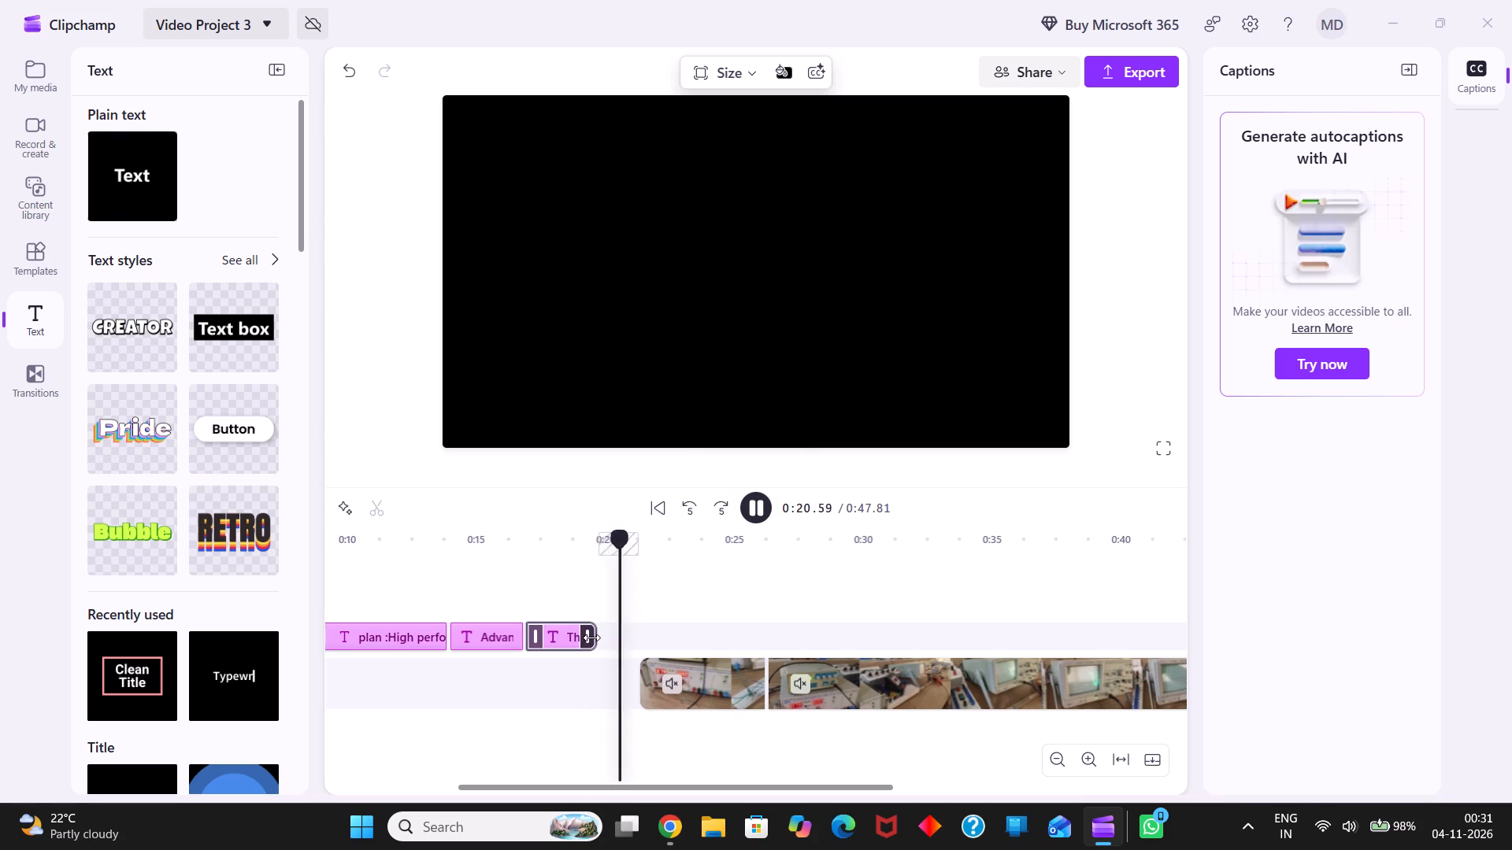
left_click_drag(591, 637, 568, 638)
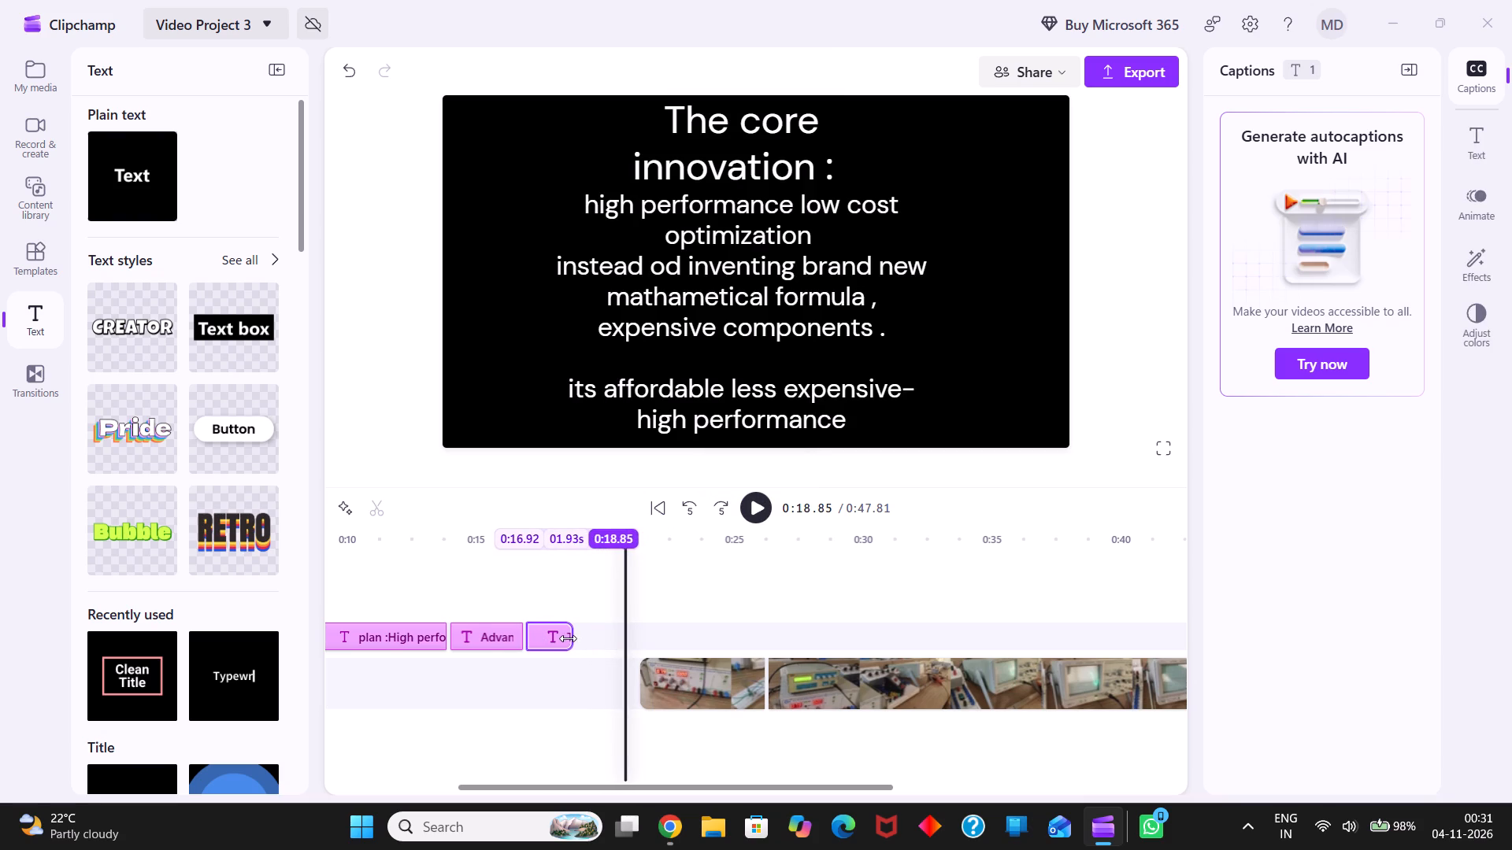
Trim the end of the advantages text slide to a duration of about 2.2 s.
left_click(476, 633)
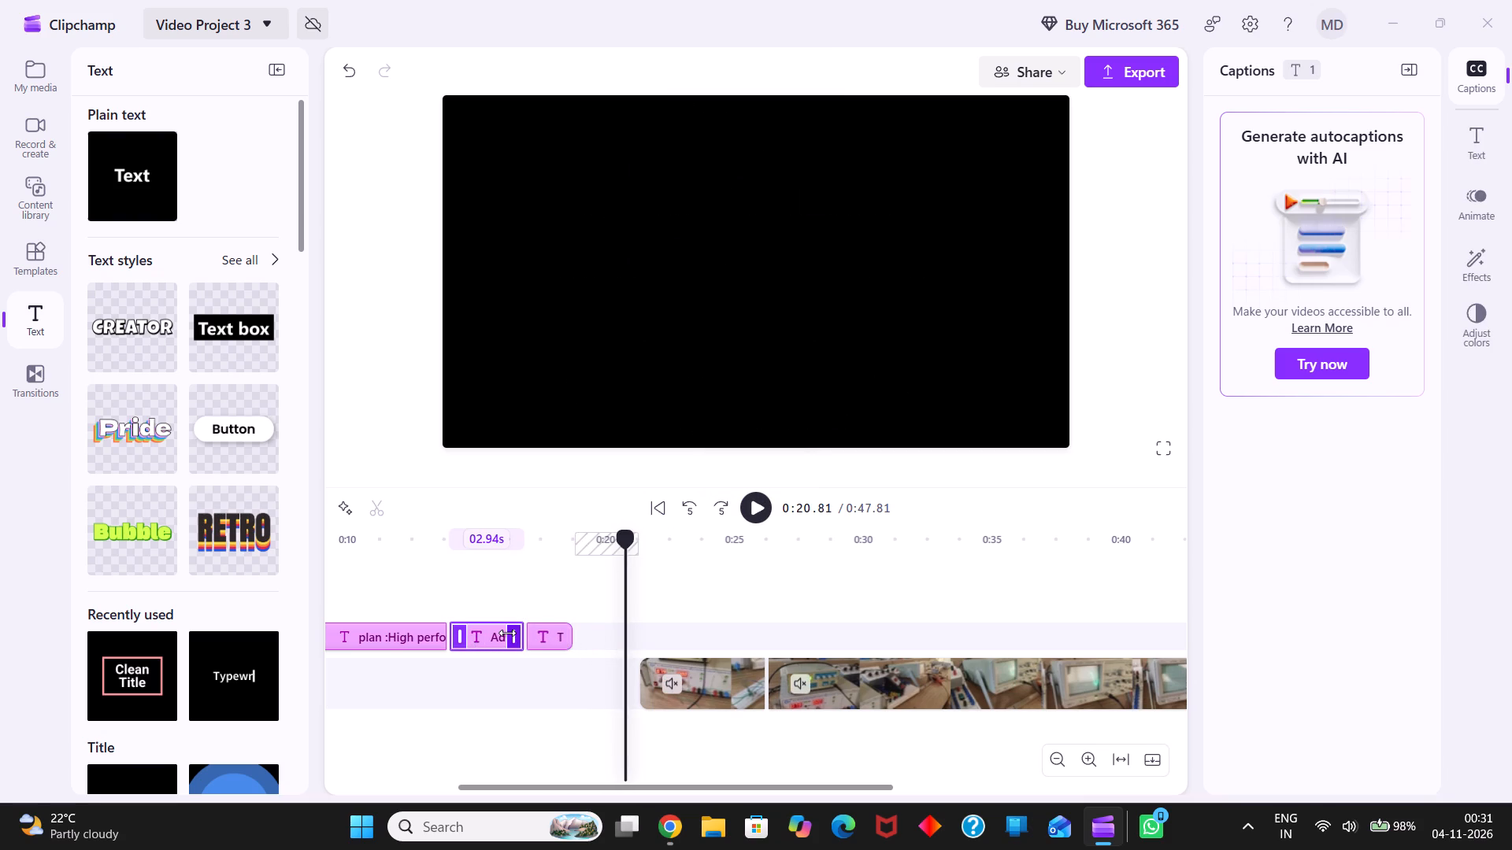
left_click_drag(507, 633, 488, 634)
Move the core innovation slide and the two following lab clips earlier on the timeline to close the gaps.
left_click_drag(536, 634, 505, 632)
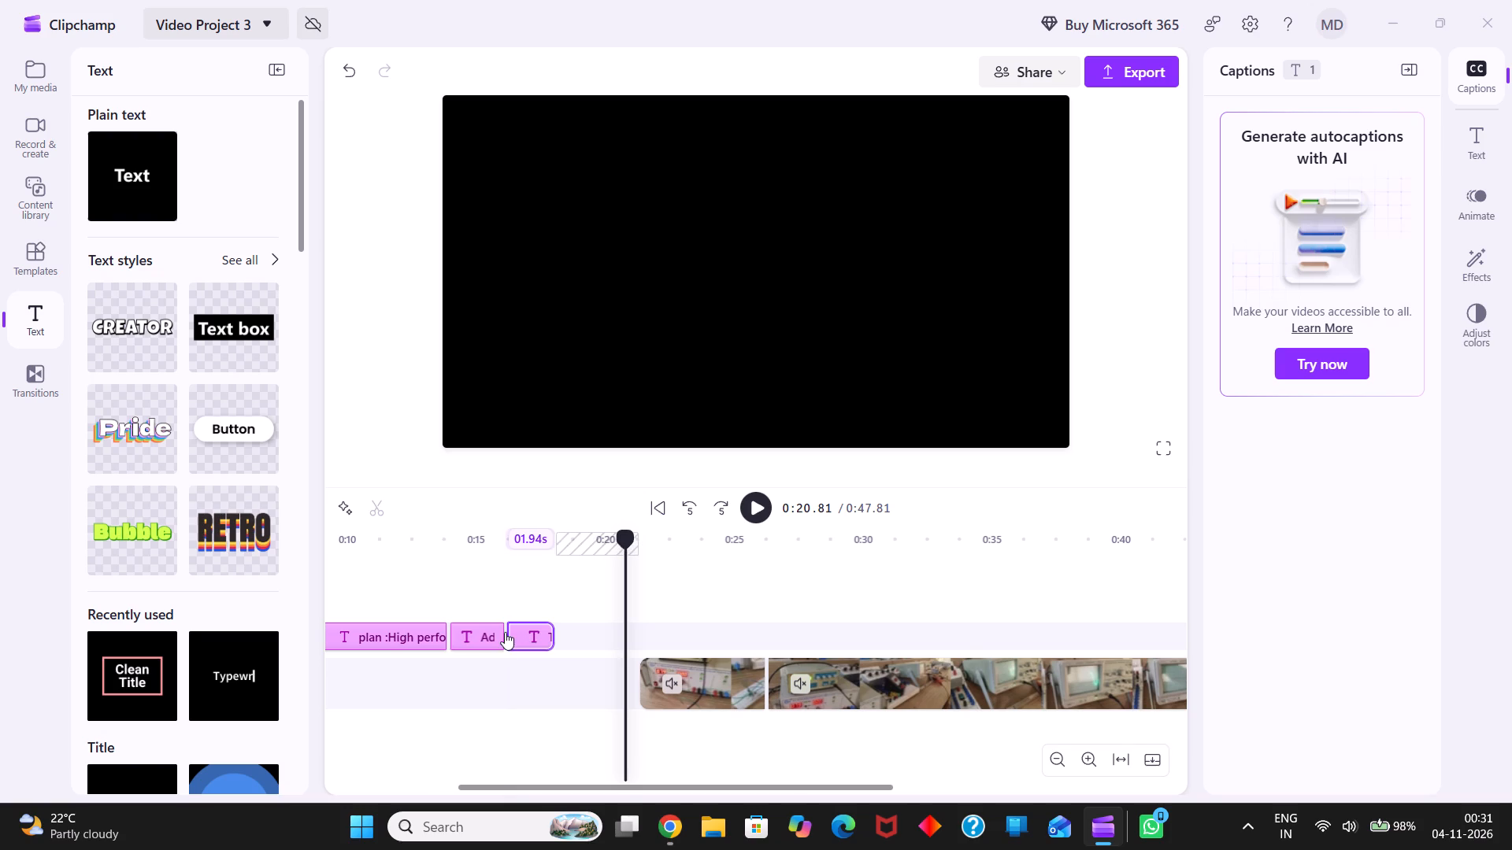
left_click_drag(695, 681, 610, 683)
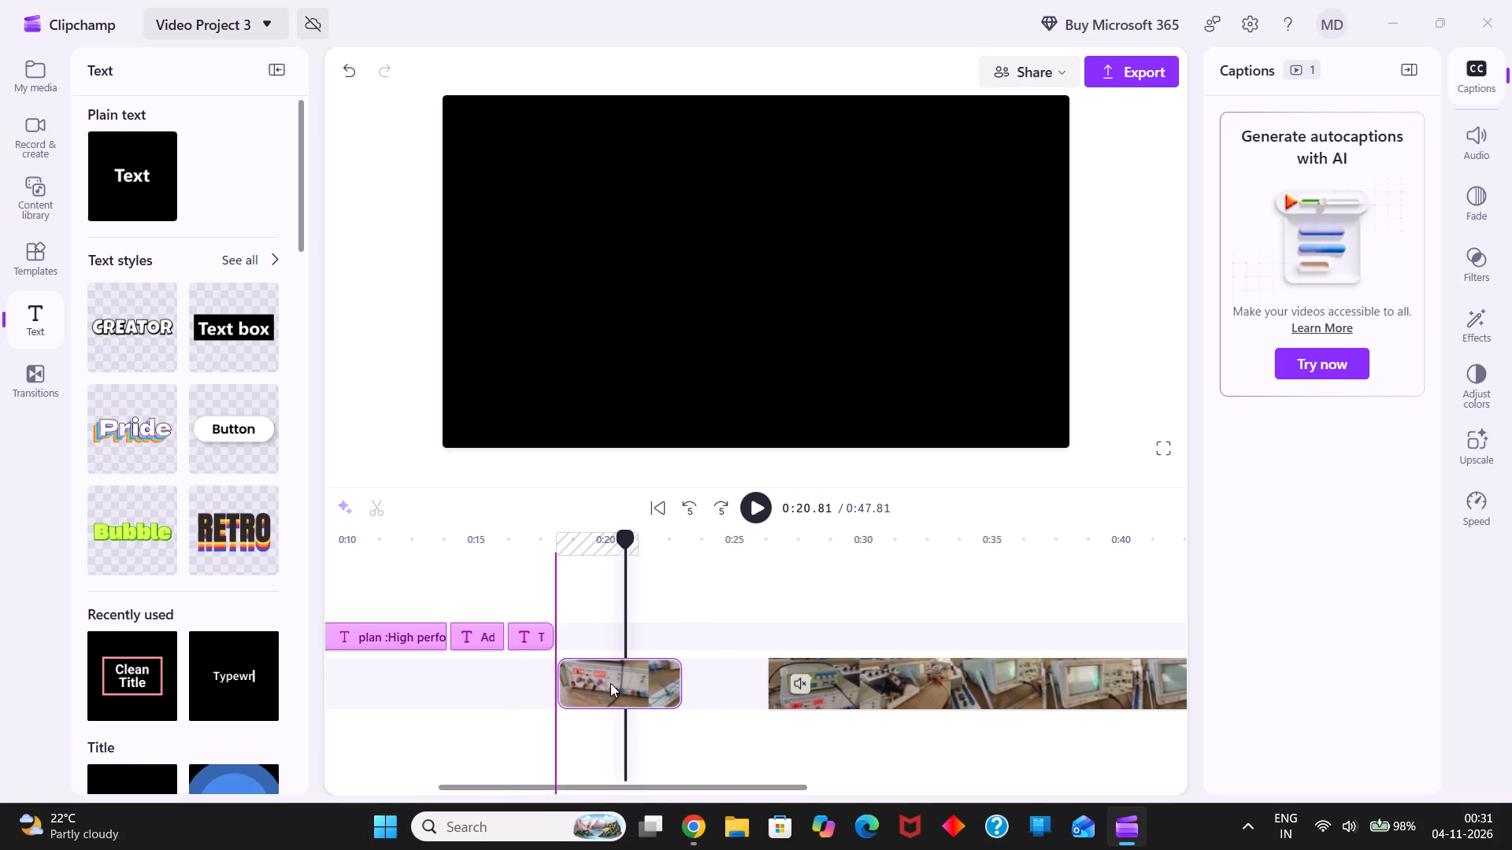
left_click_drag(834, 689, 750, 697)
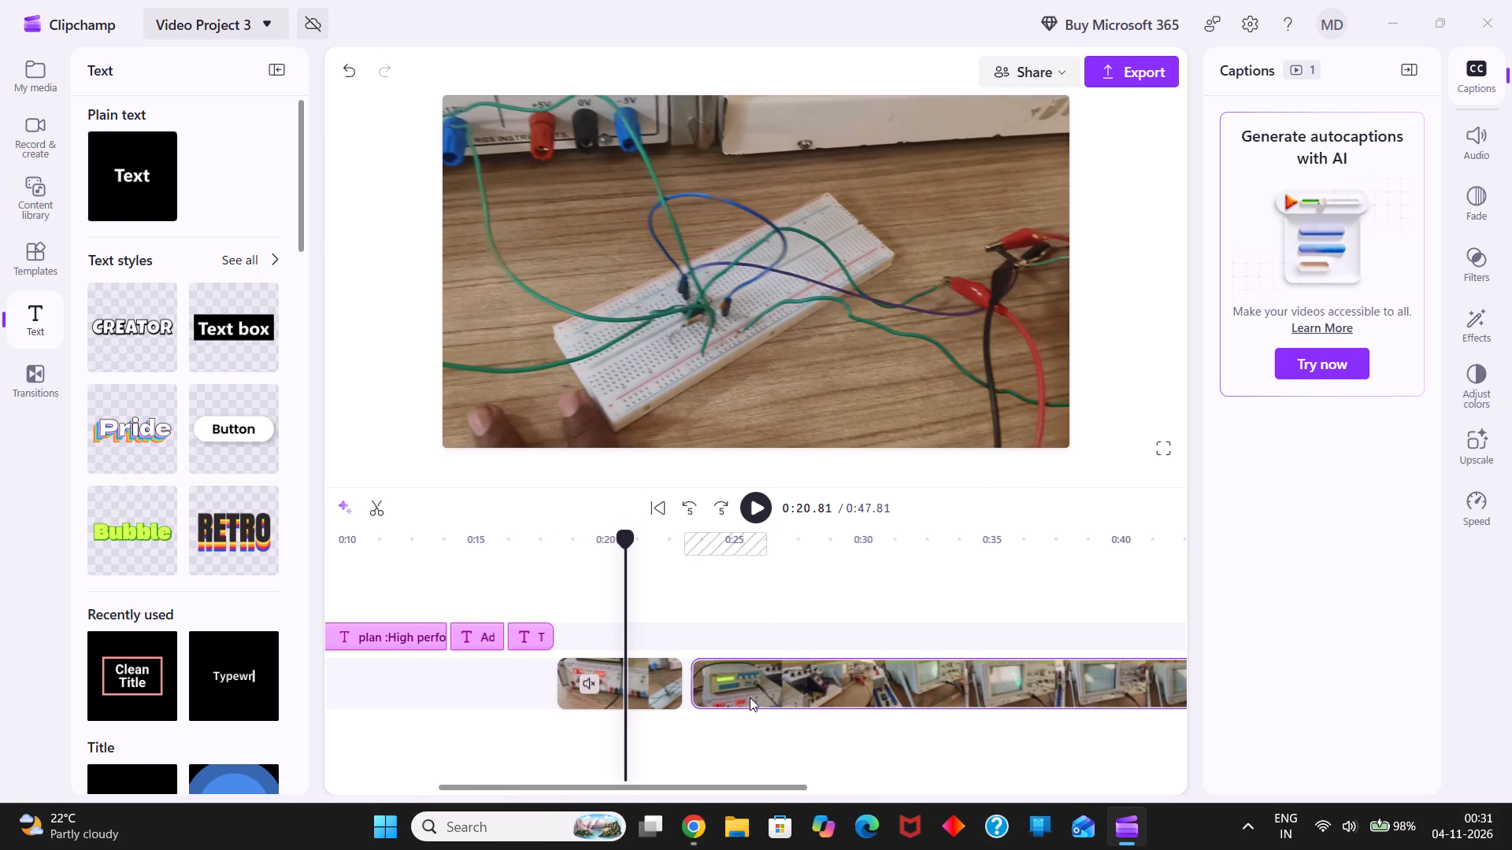
Play back the section from the core innovation slide into the first two lab clips to check the sequence.
left_click(524, 578)
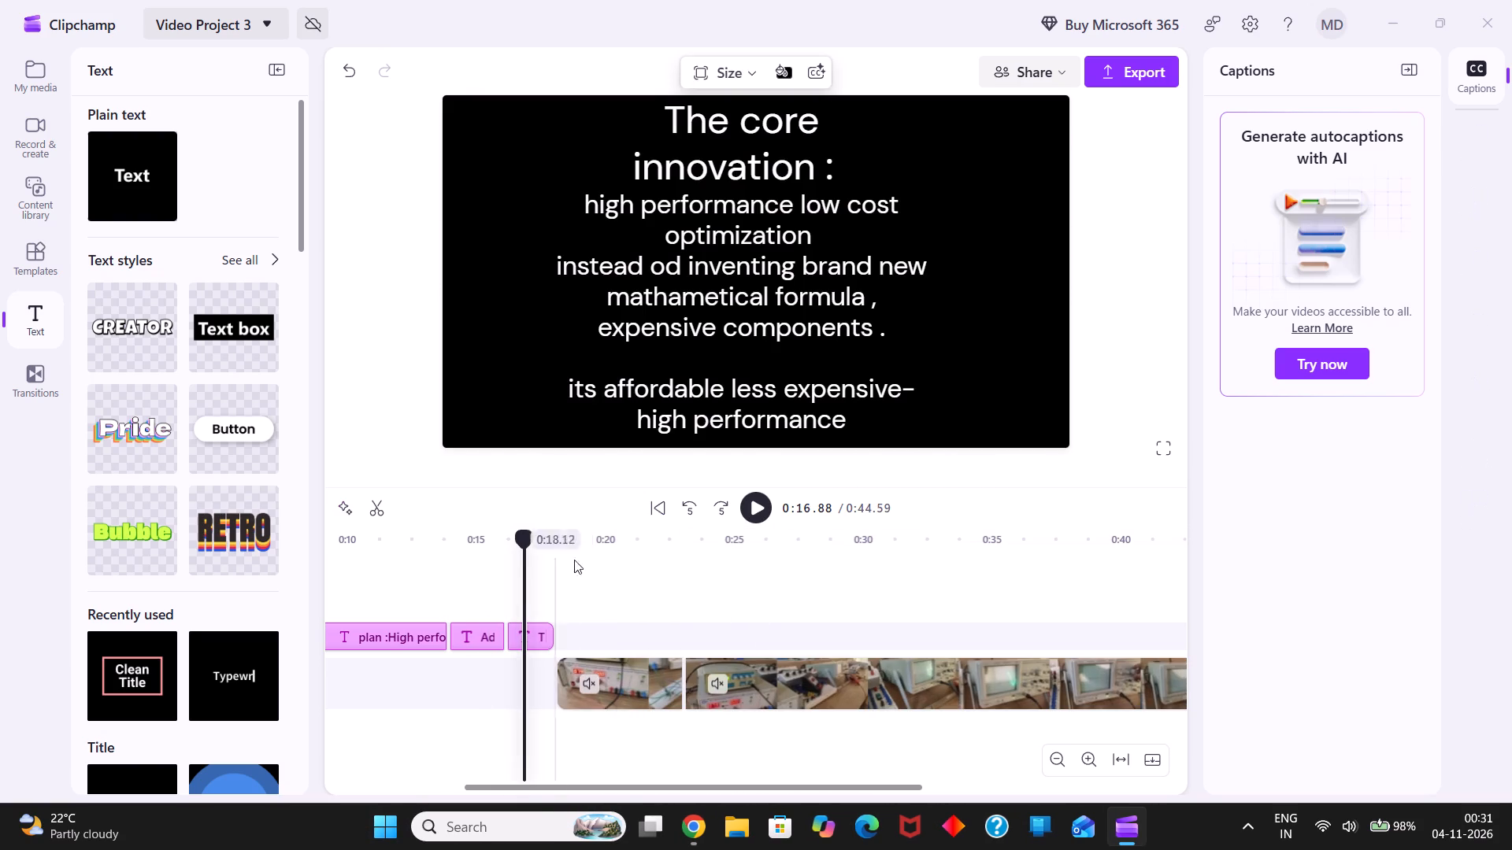
left_click(750, 516)
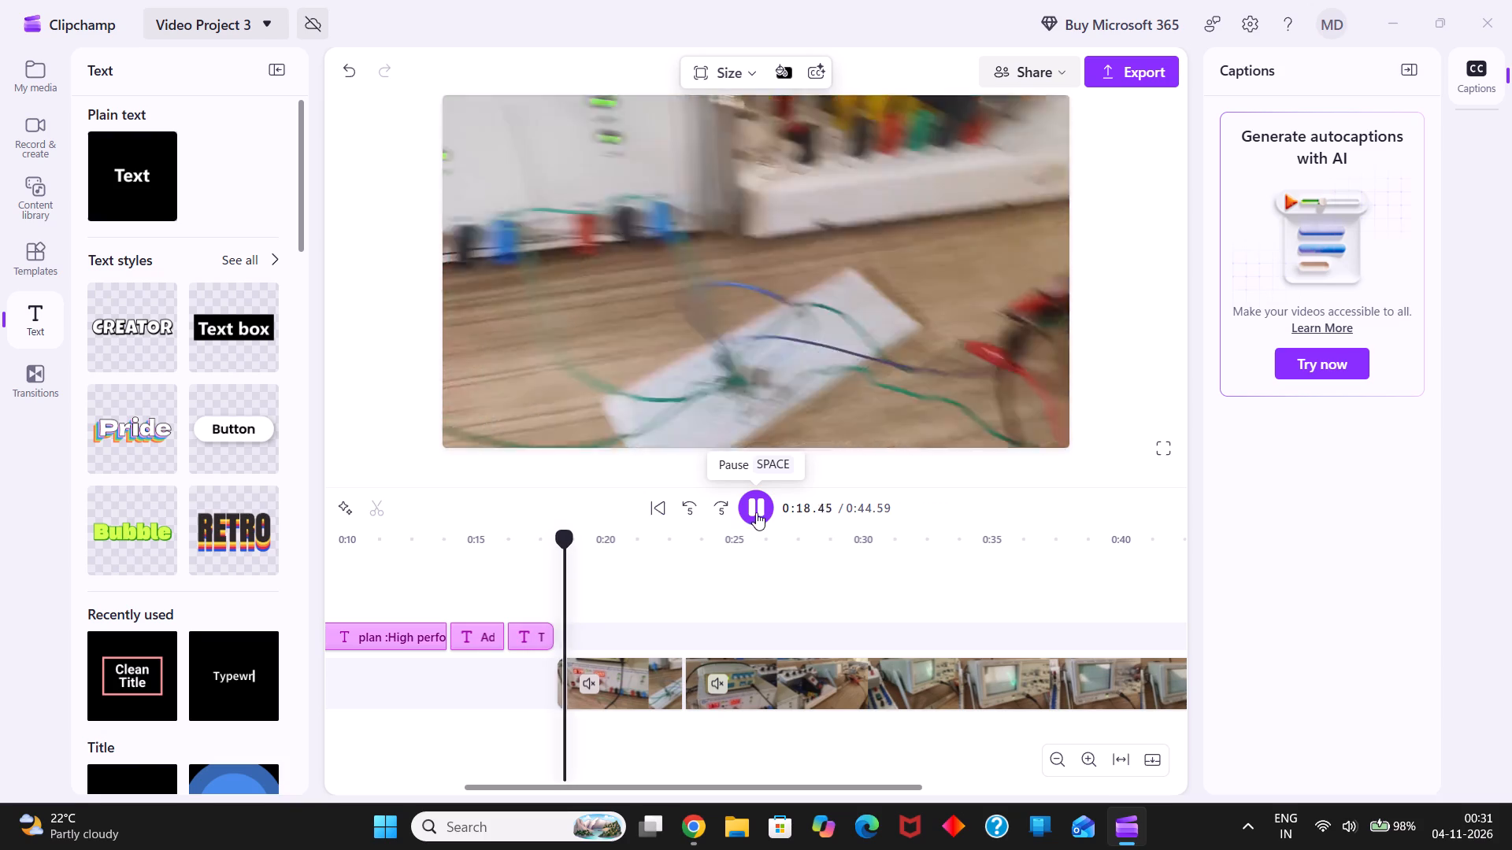
left_click(752, 509)
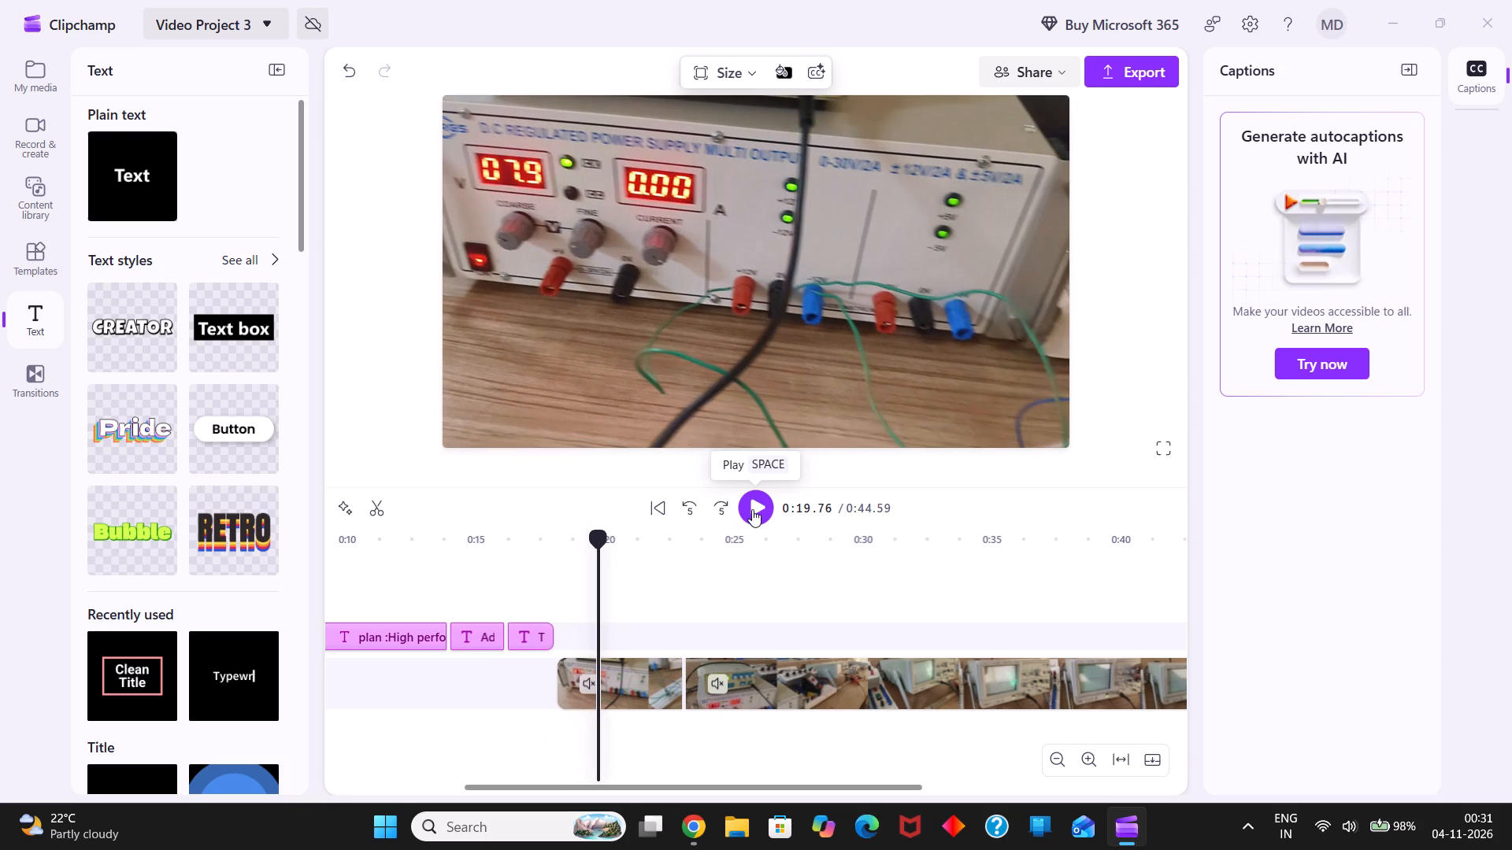
left_click(752, 509)
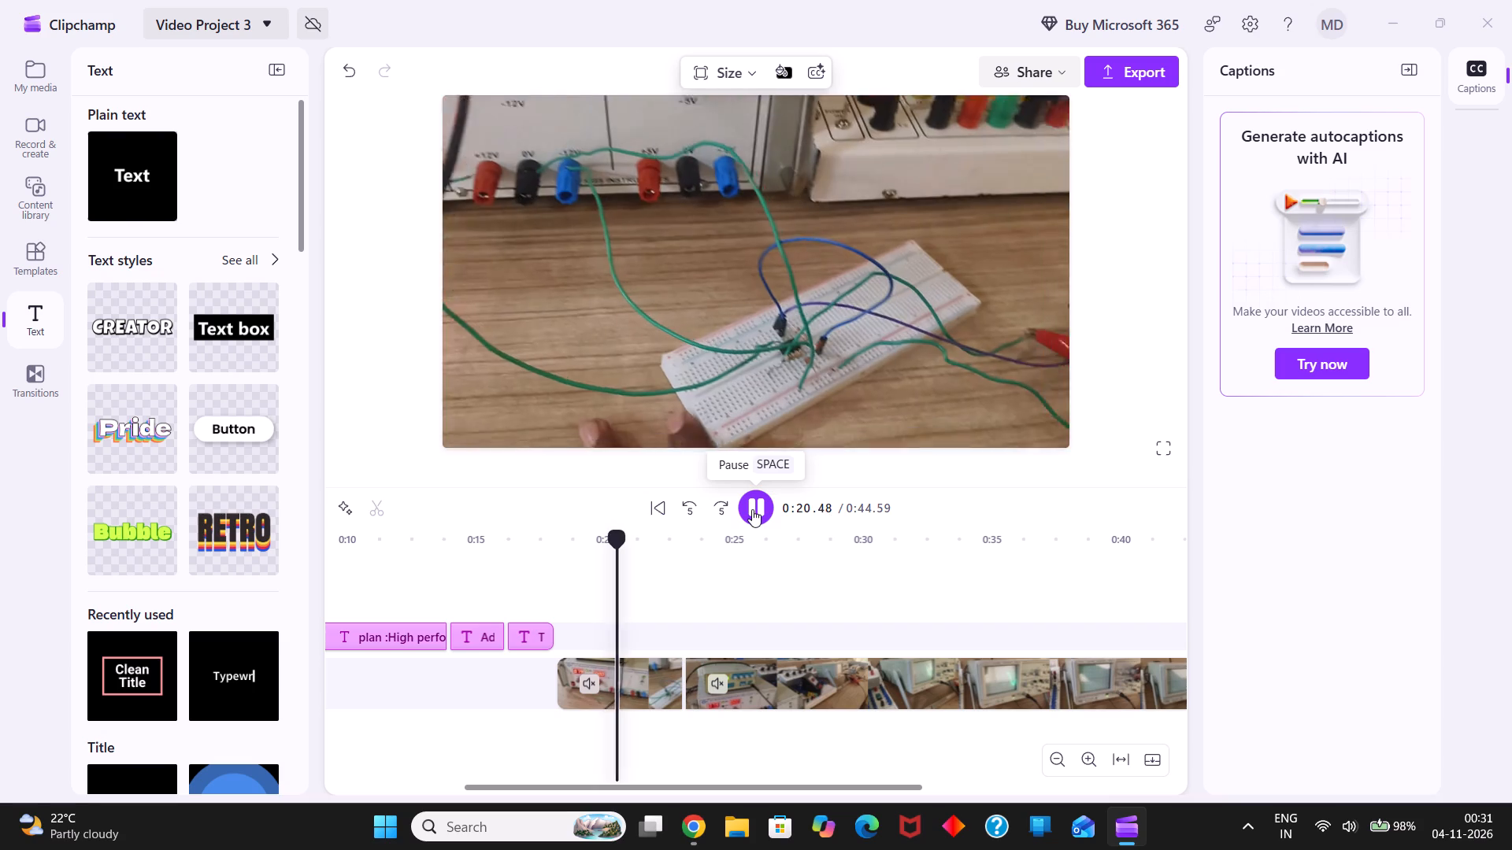
left_click(752, 509)
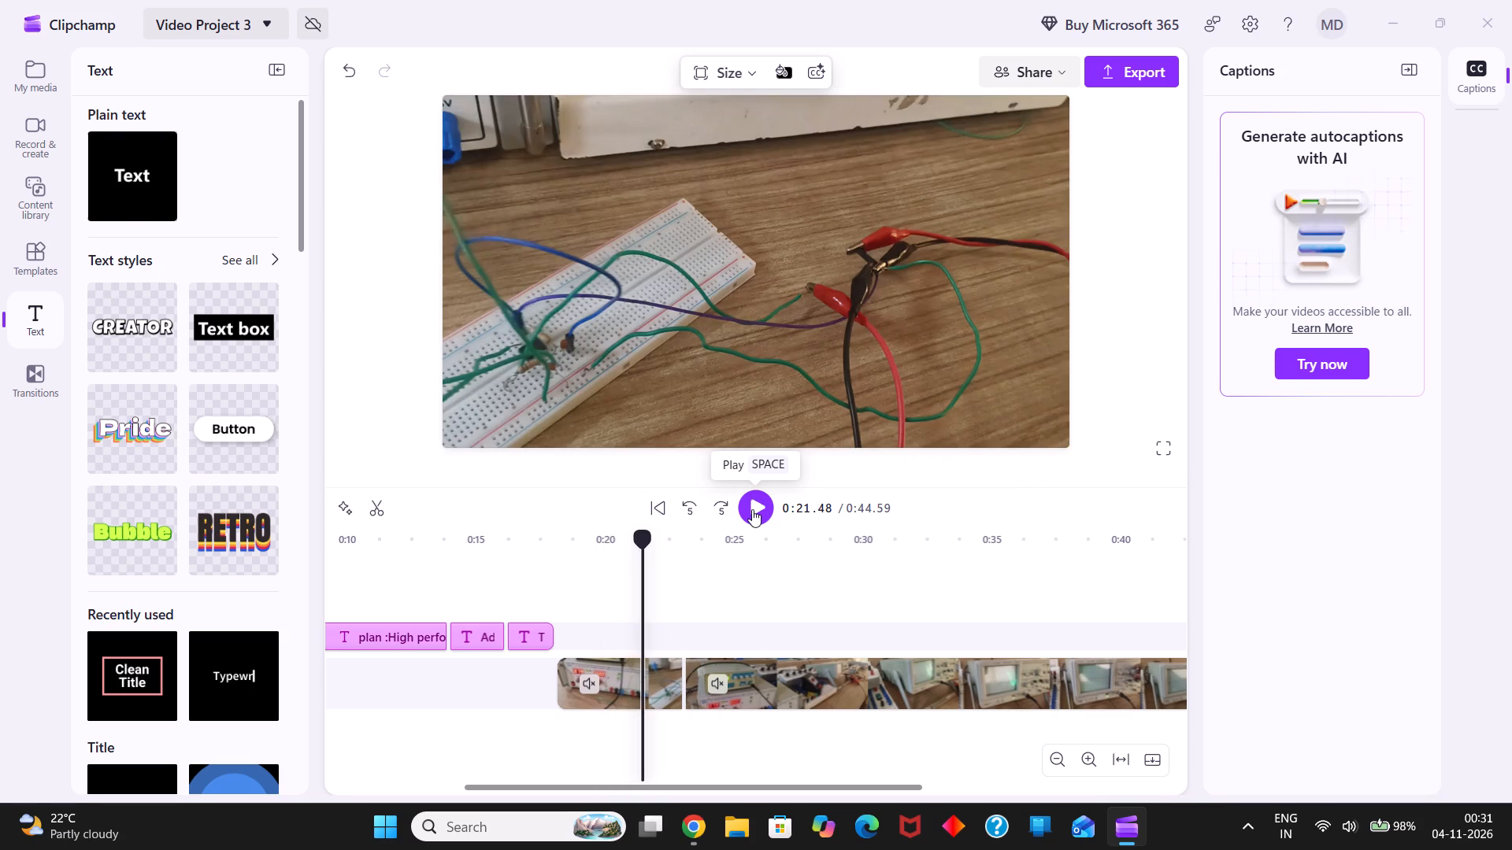
left_click(752, 509)
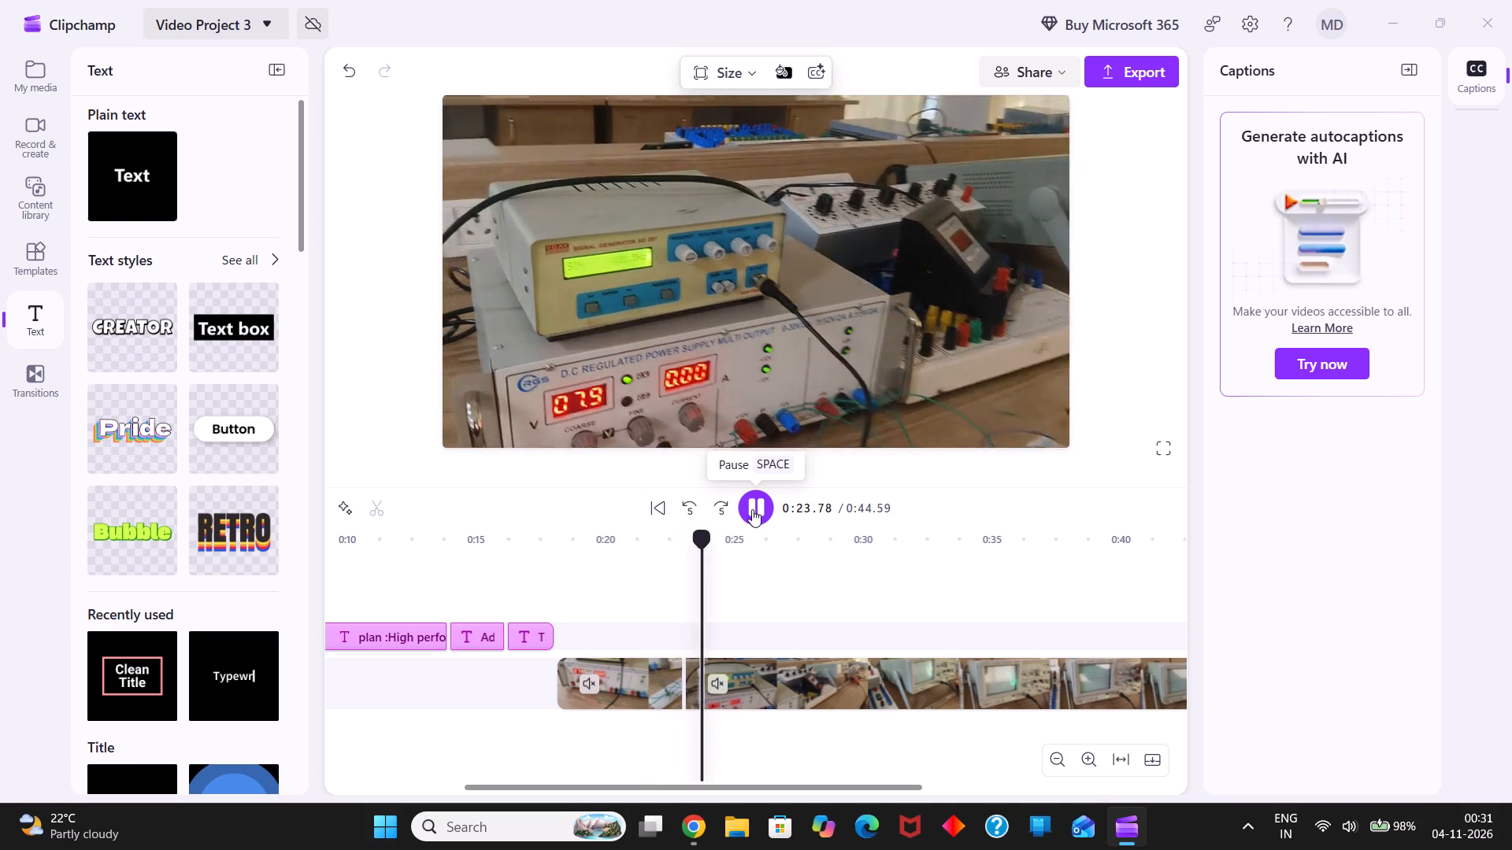
left_click(752, 509)
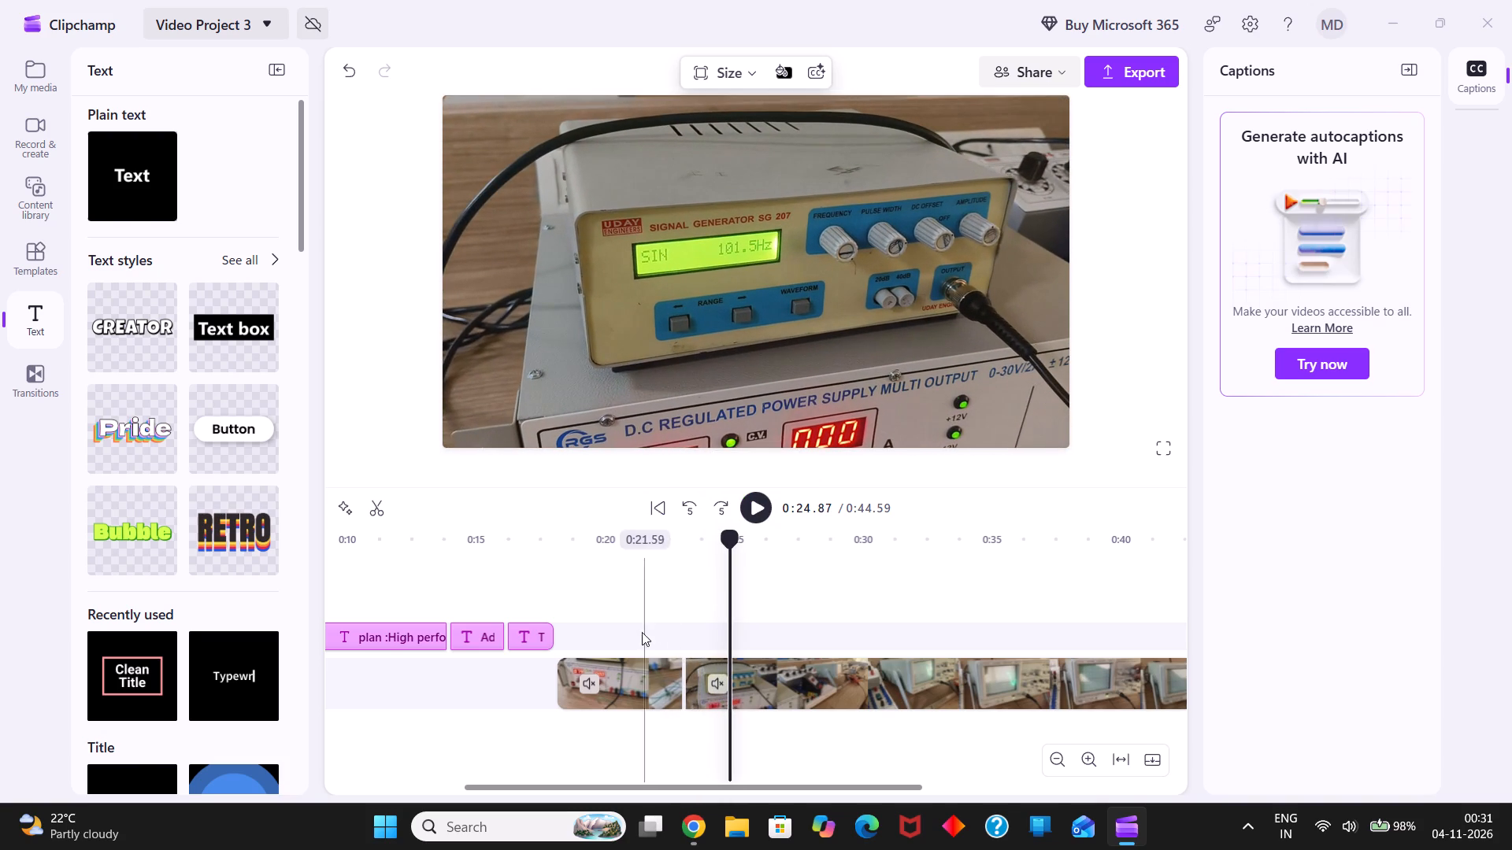
left_click(566, 593)
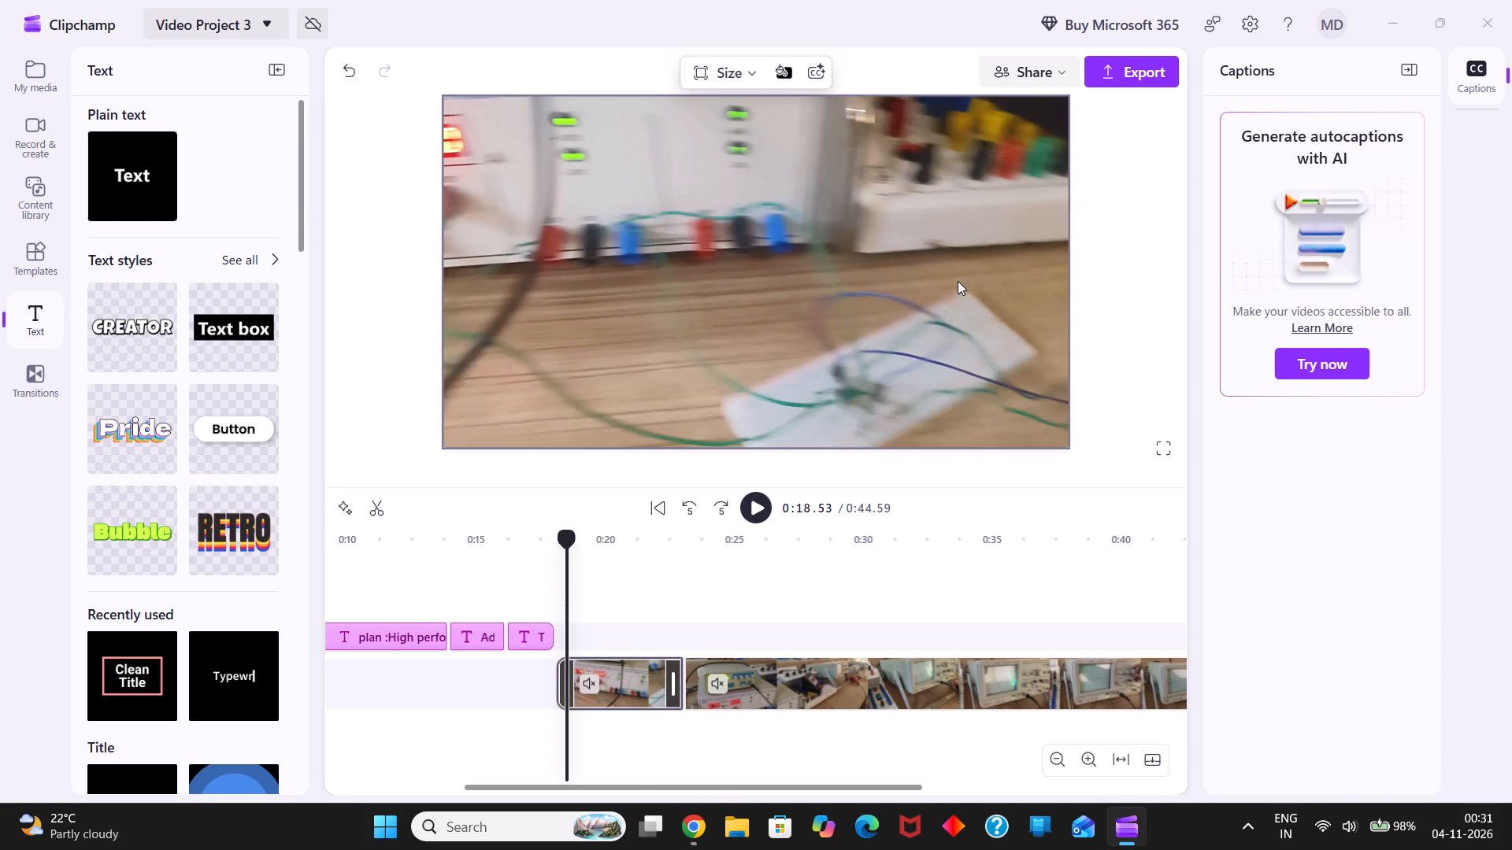
Add a plain text item above the first lab clip and extend its start to the clip's start, making it about 5.4 s long.
left_click(146, 180)
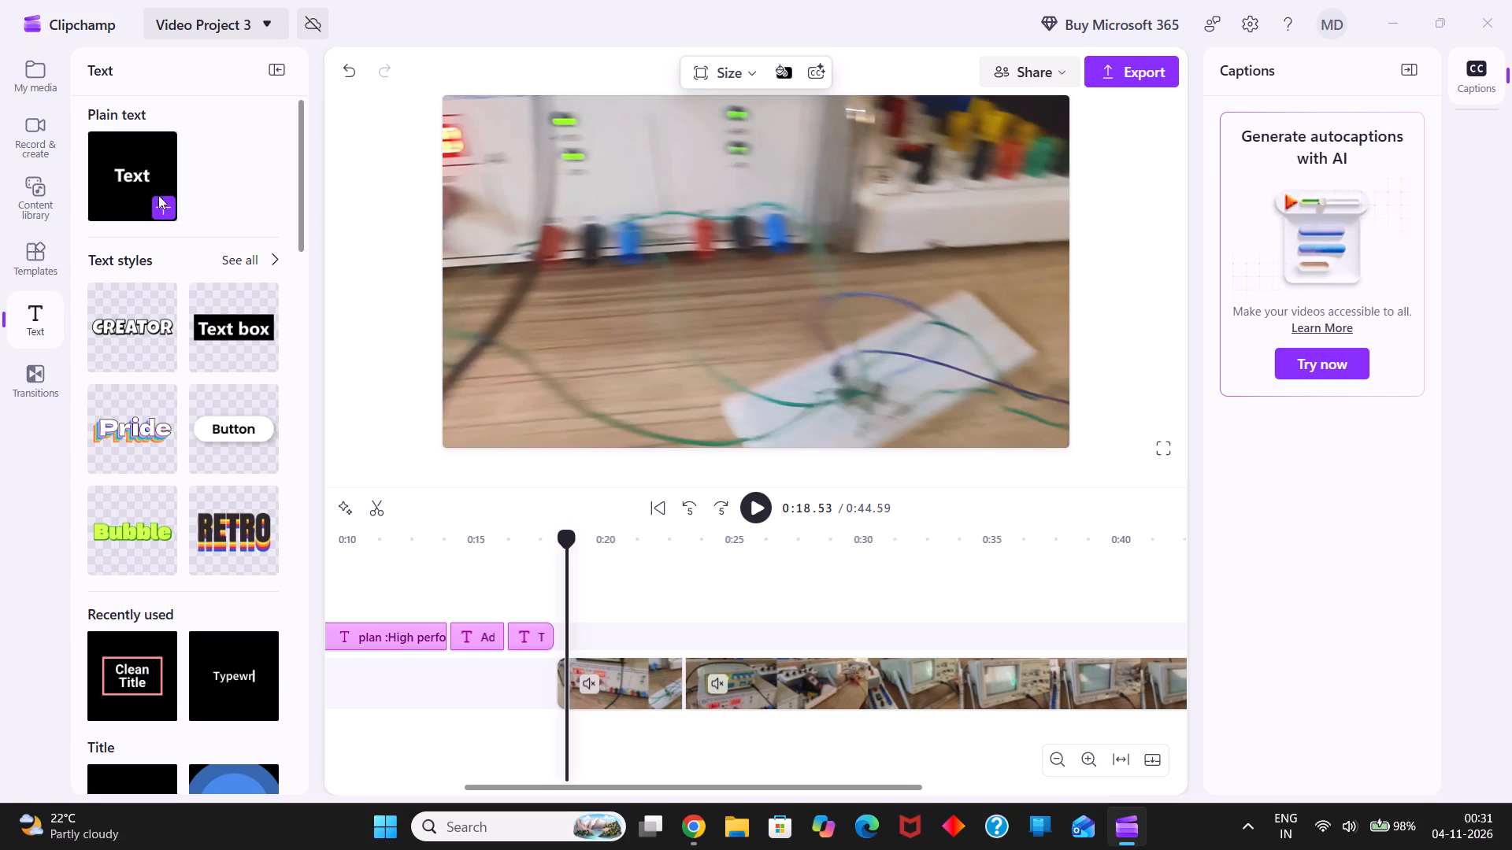
left_click(161, 203)
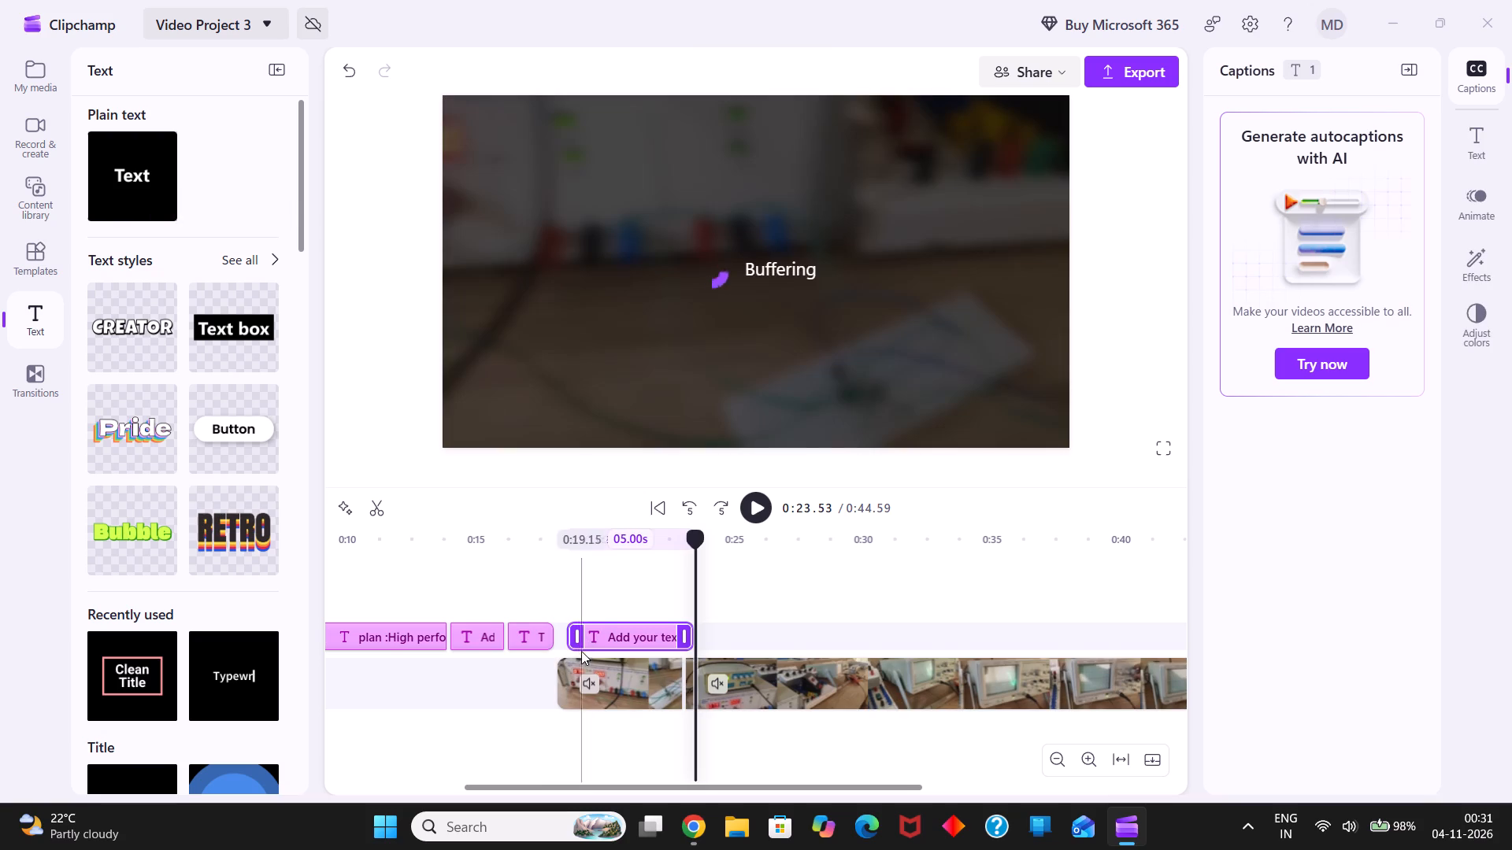
left_click_drag(574, 633, 566, 634)
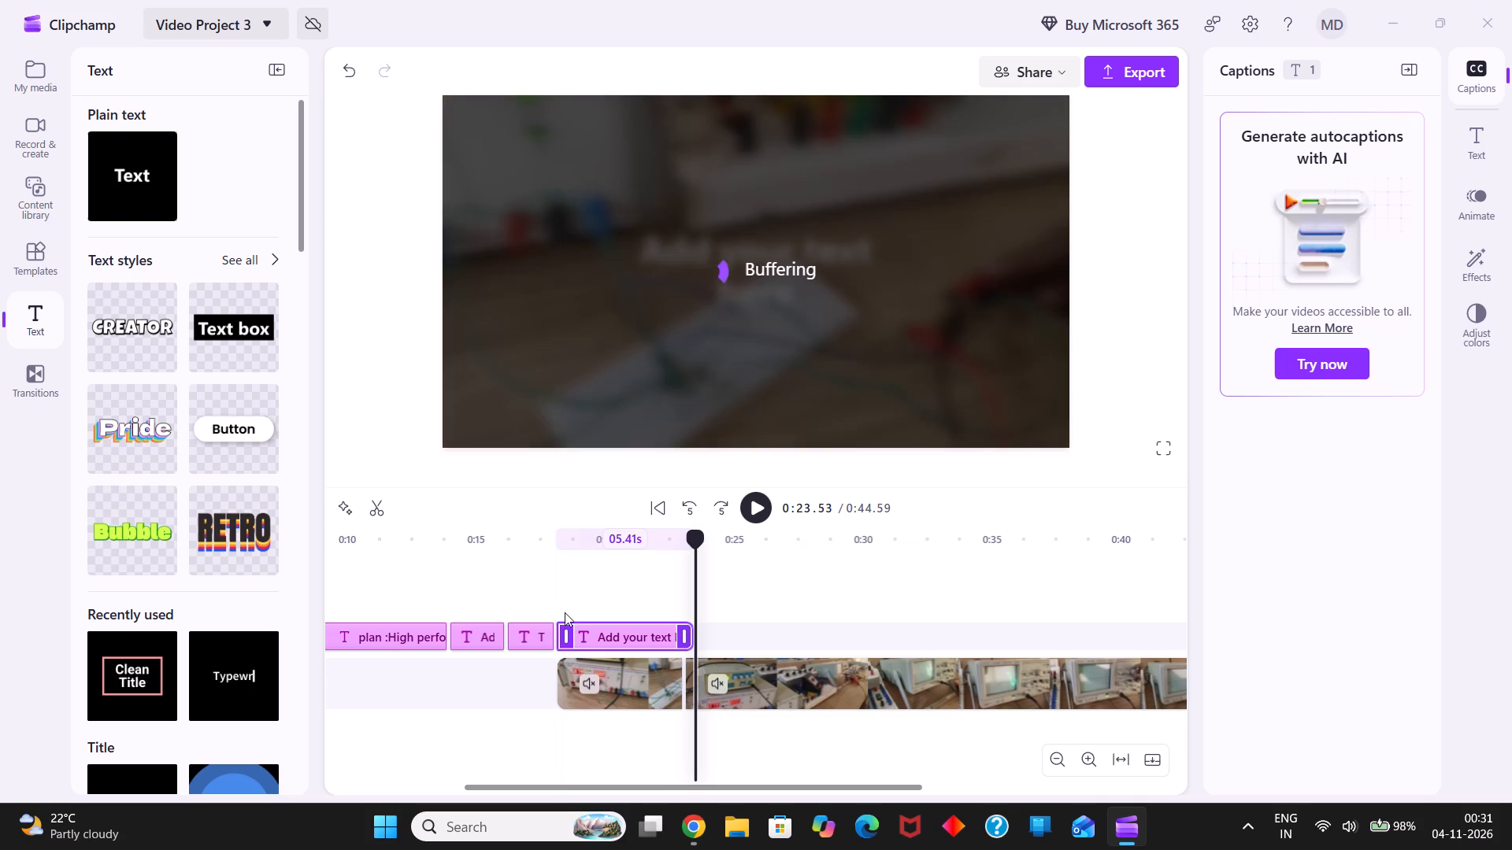
Show the new text over the first lab clip in the preview and set its font size to 24.
left_click(547, 601)
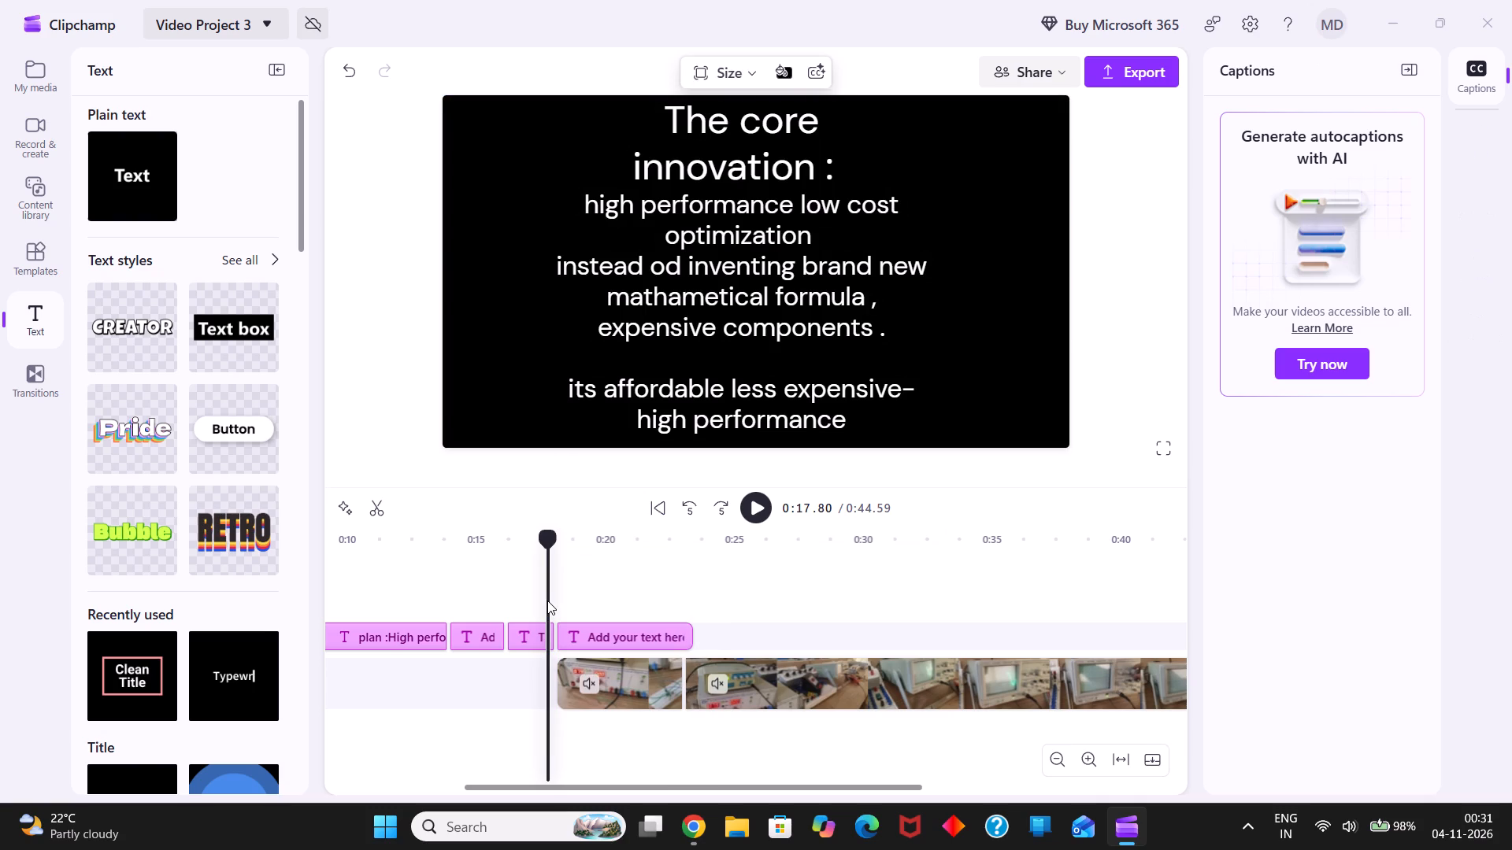
left_click(760, 508)
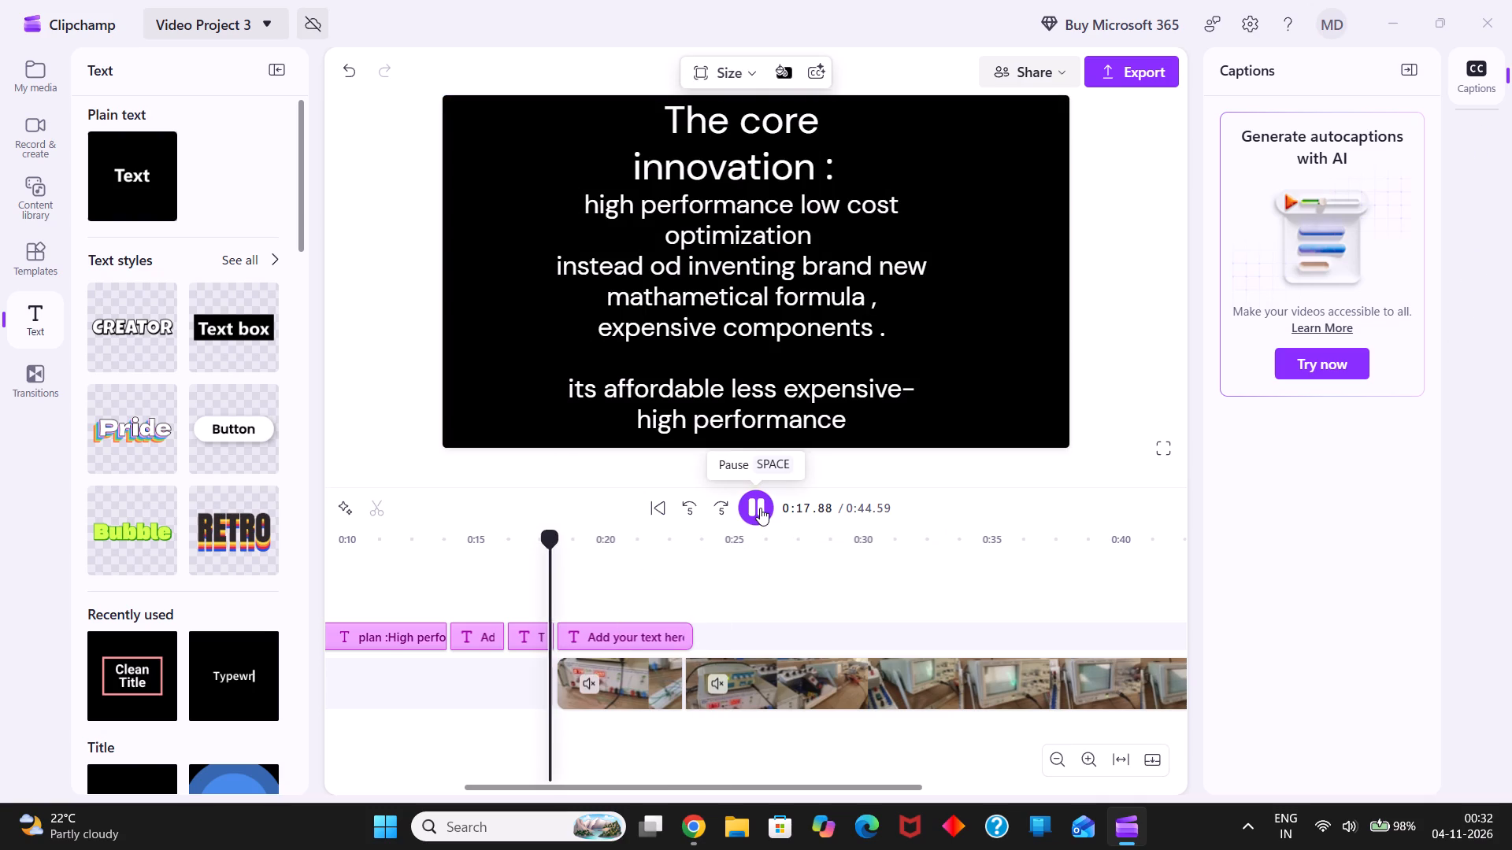
left_click(760, 508)
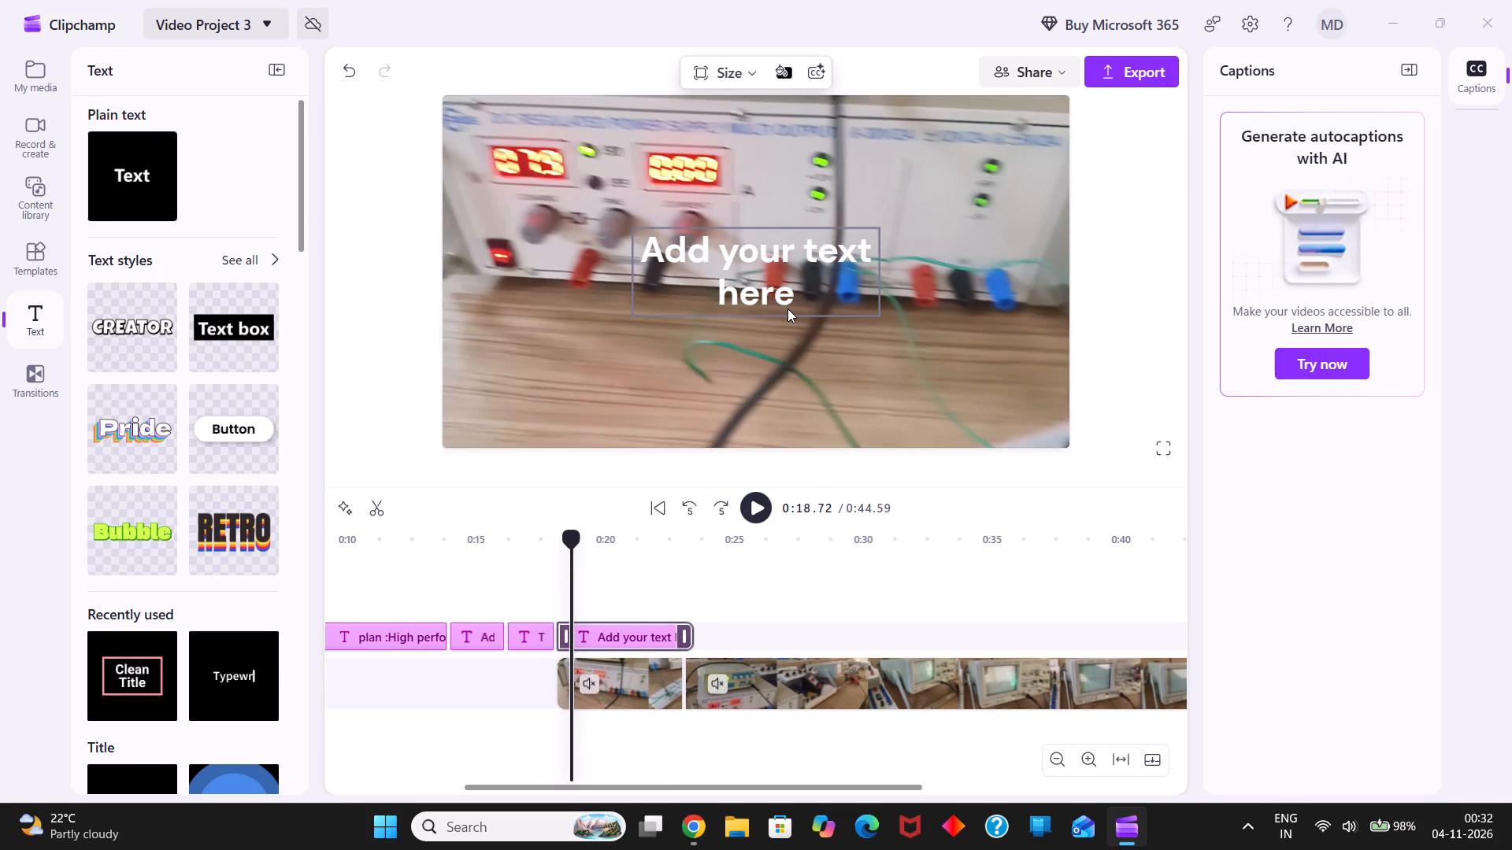
left_click(787, 309)
left_click(795, 292)
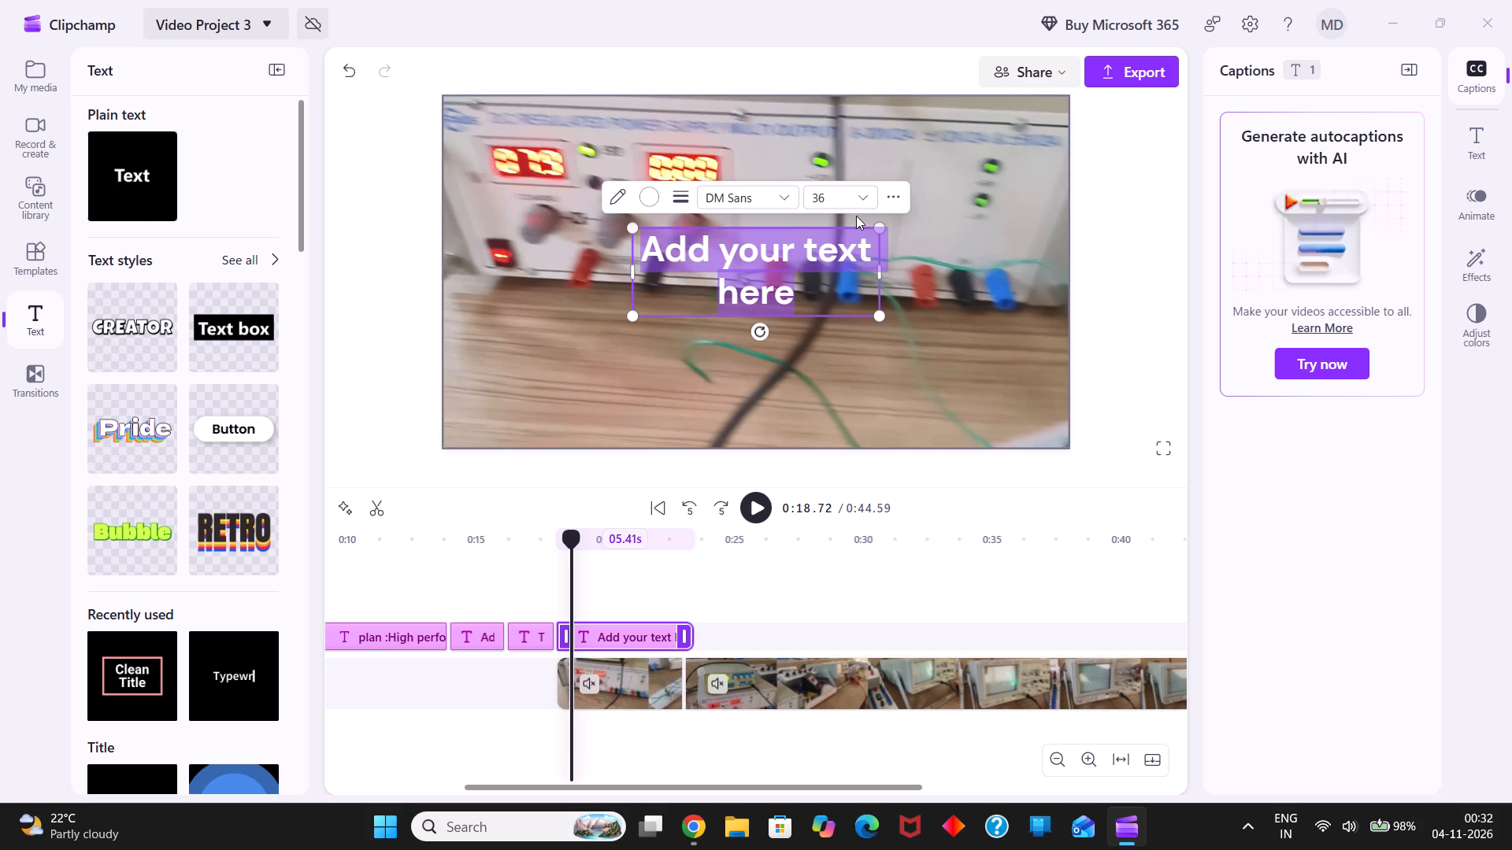
left_click(863, 196)
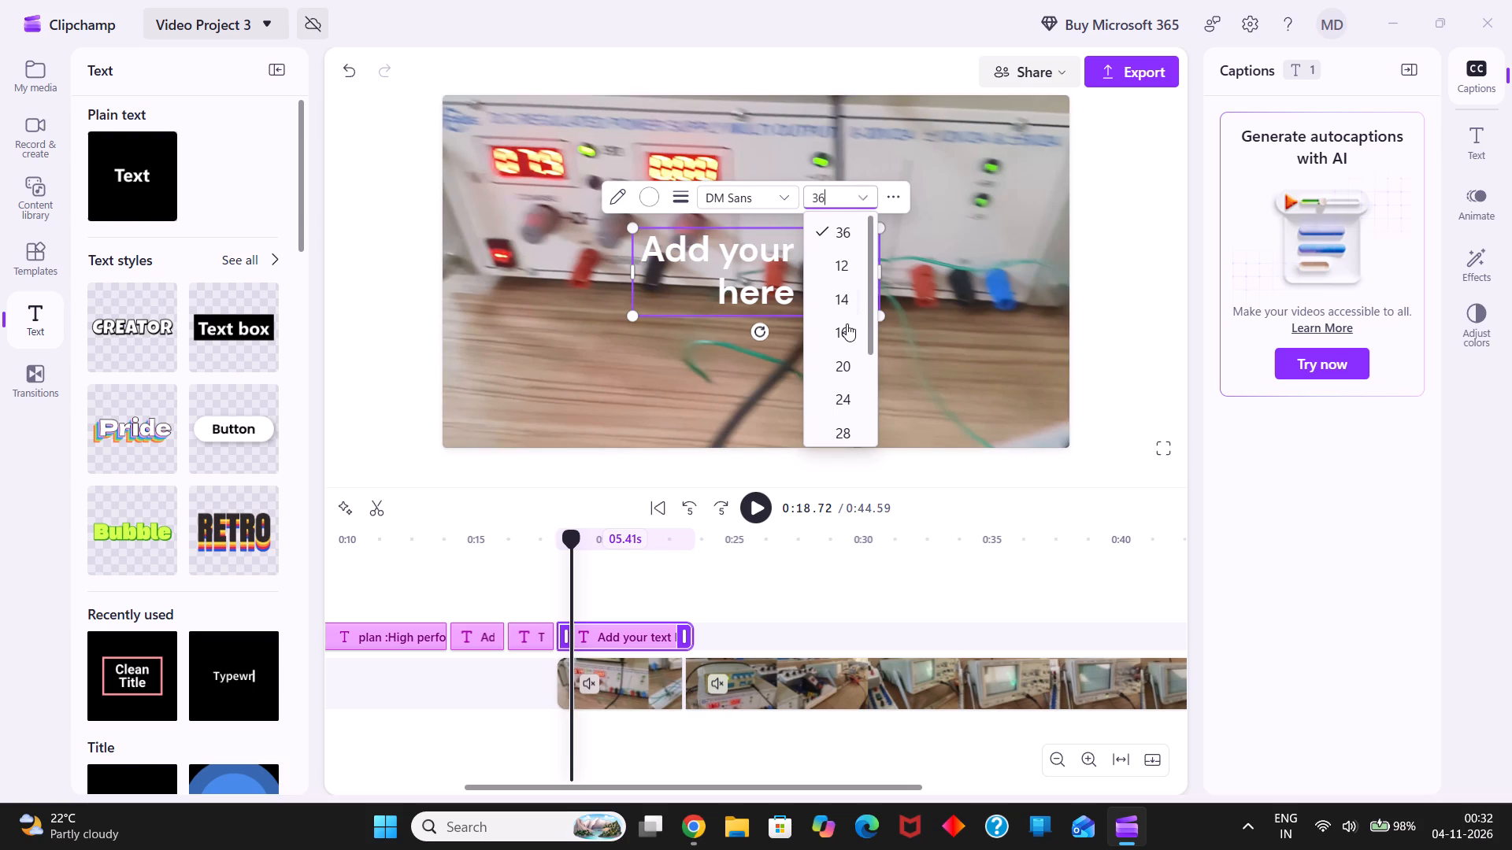
left_click(844, 390)
left_click(844, 390)
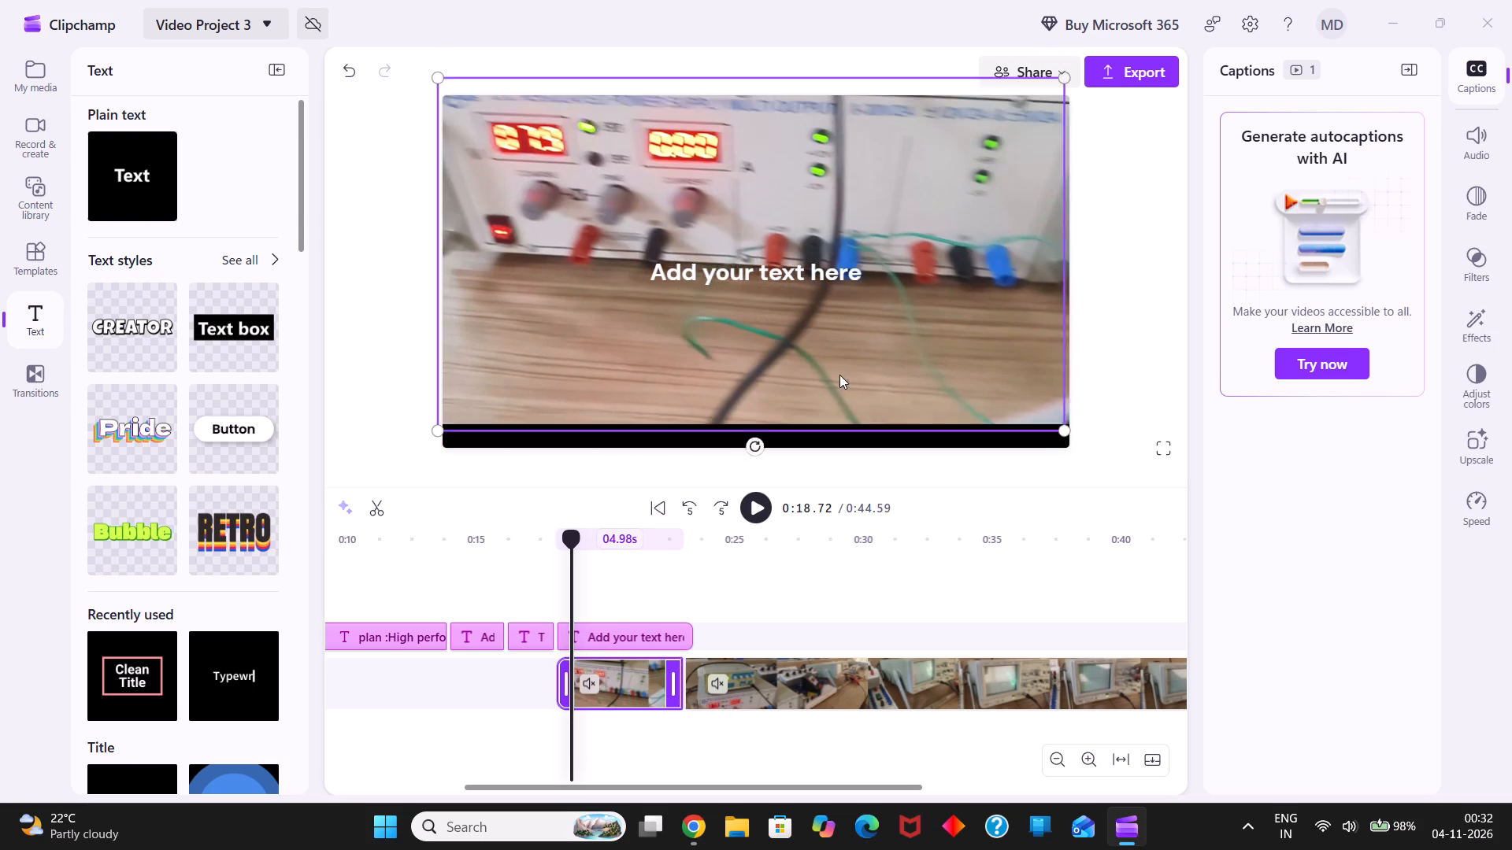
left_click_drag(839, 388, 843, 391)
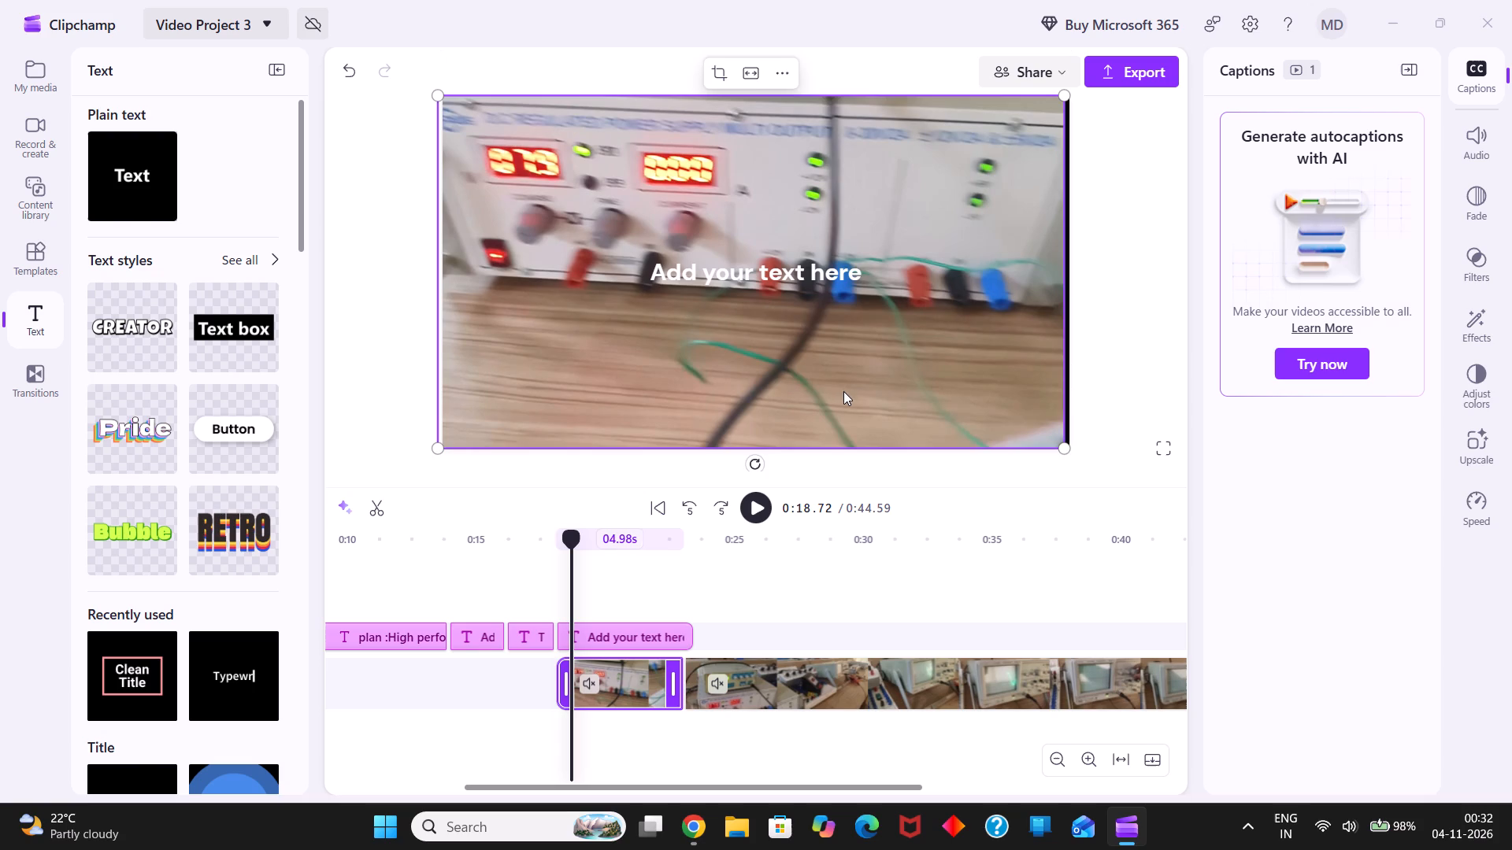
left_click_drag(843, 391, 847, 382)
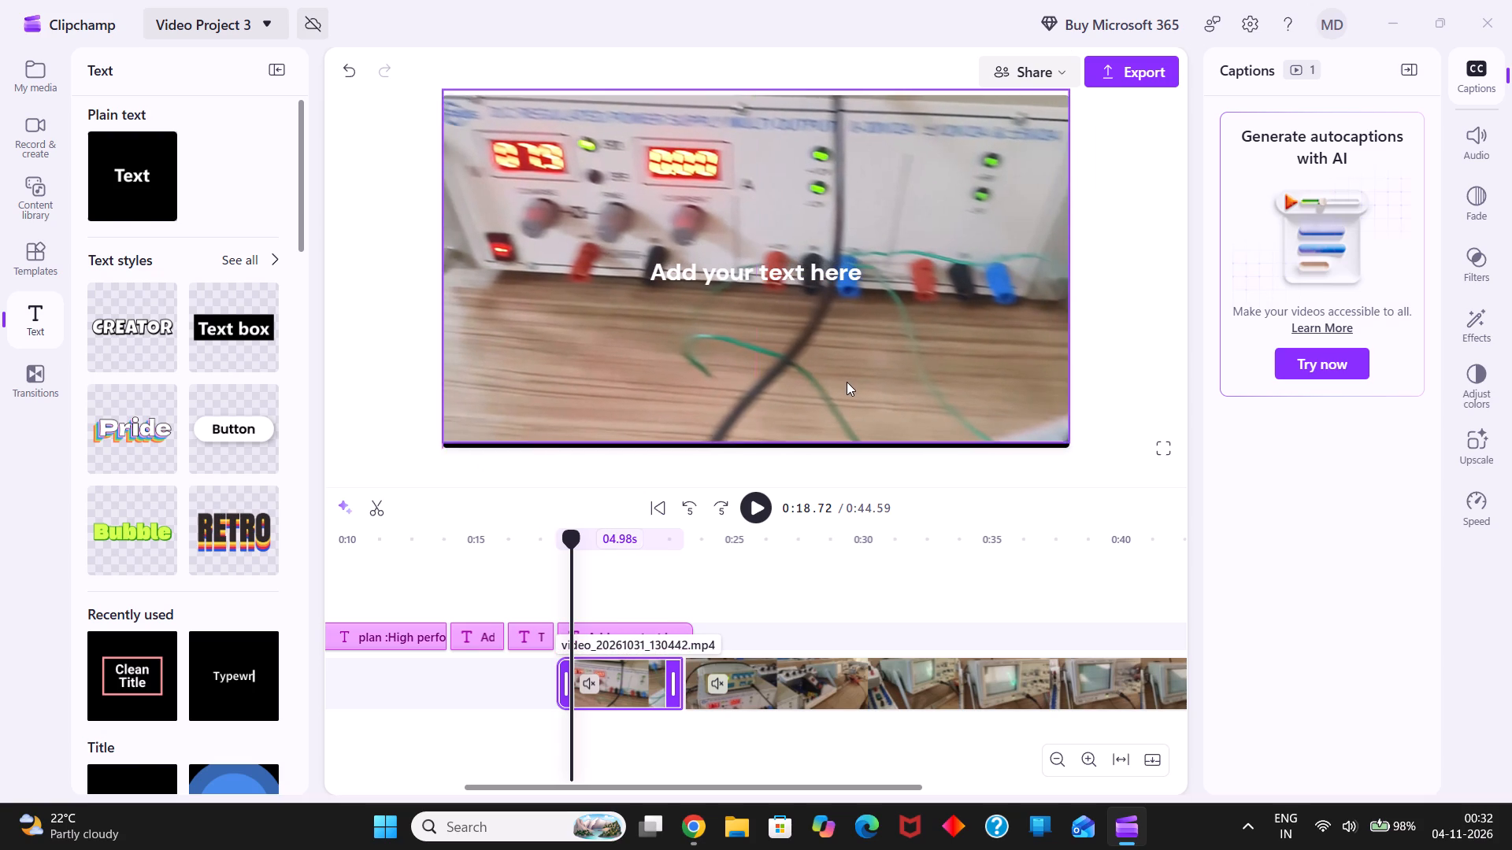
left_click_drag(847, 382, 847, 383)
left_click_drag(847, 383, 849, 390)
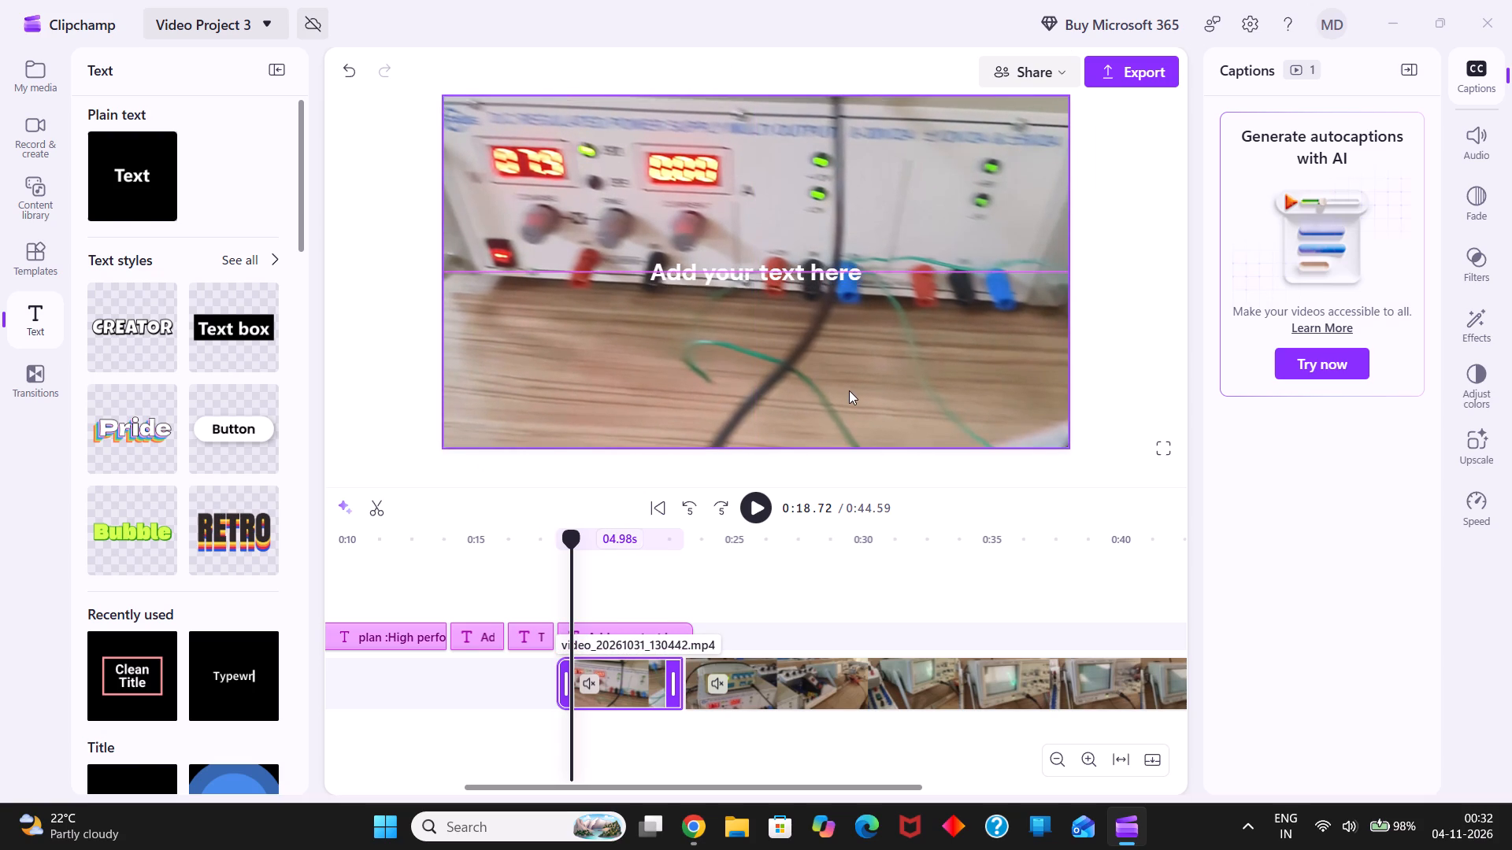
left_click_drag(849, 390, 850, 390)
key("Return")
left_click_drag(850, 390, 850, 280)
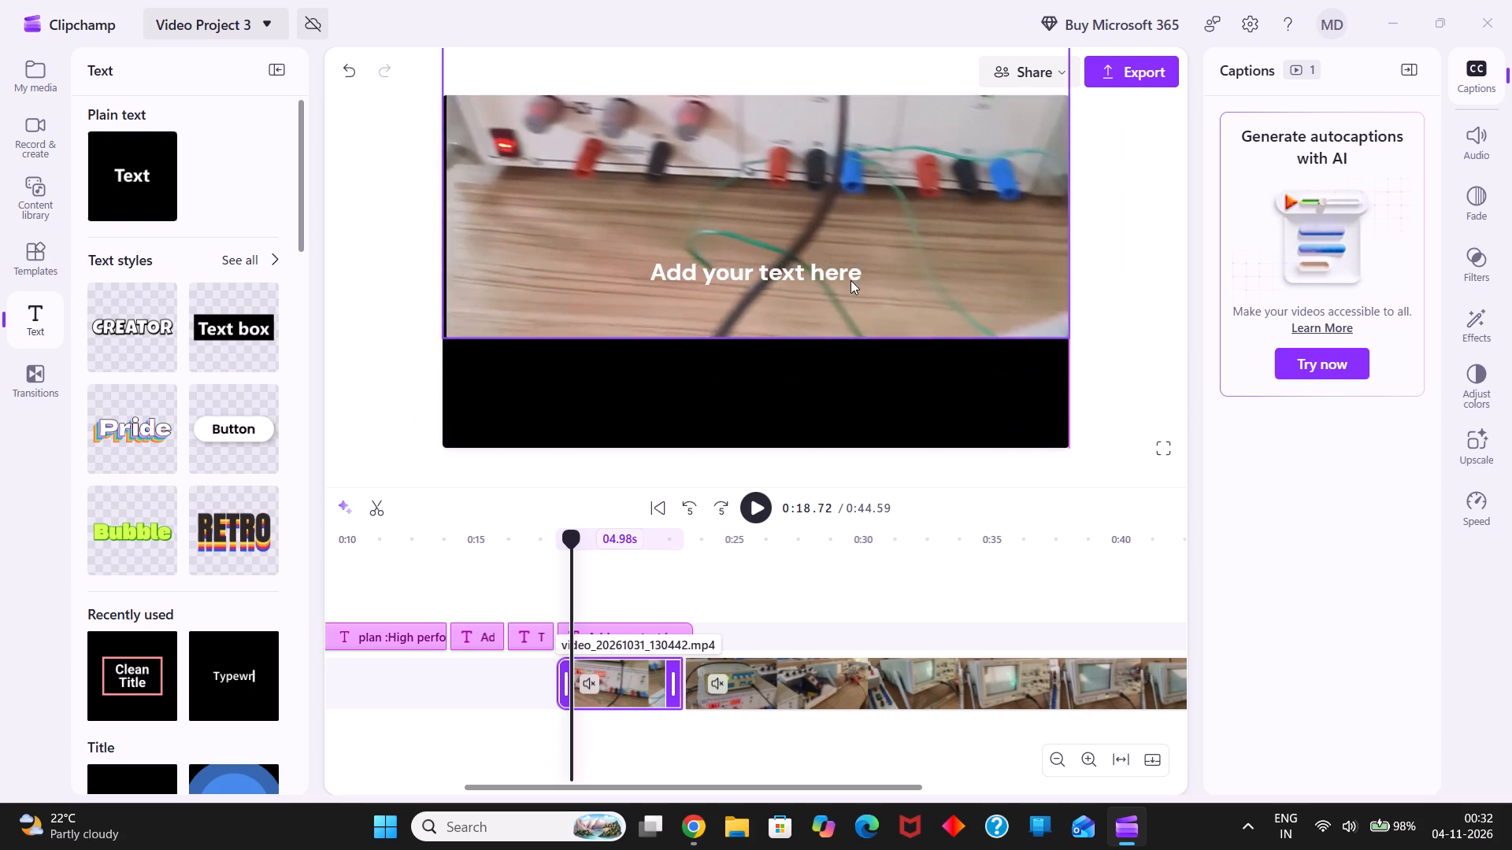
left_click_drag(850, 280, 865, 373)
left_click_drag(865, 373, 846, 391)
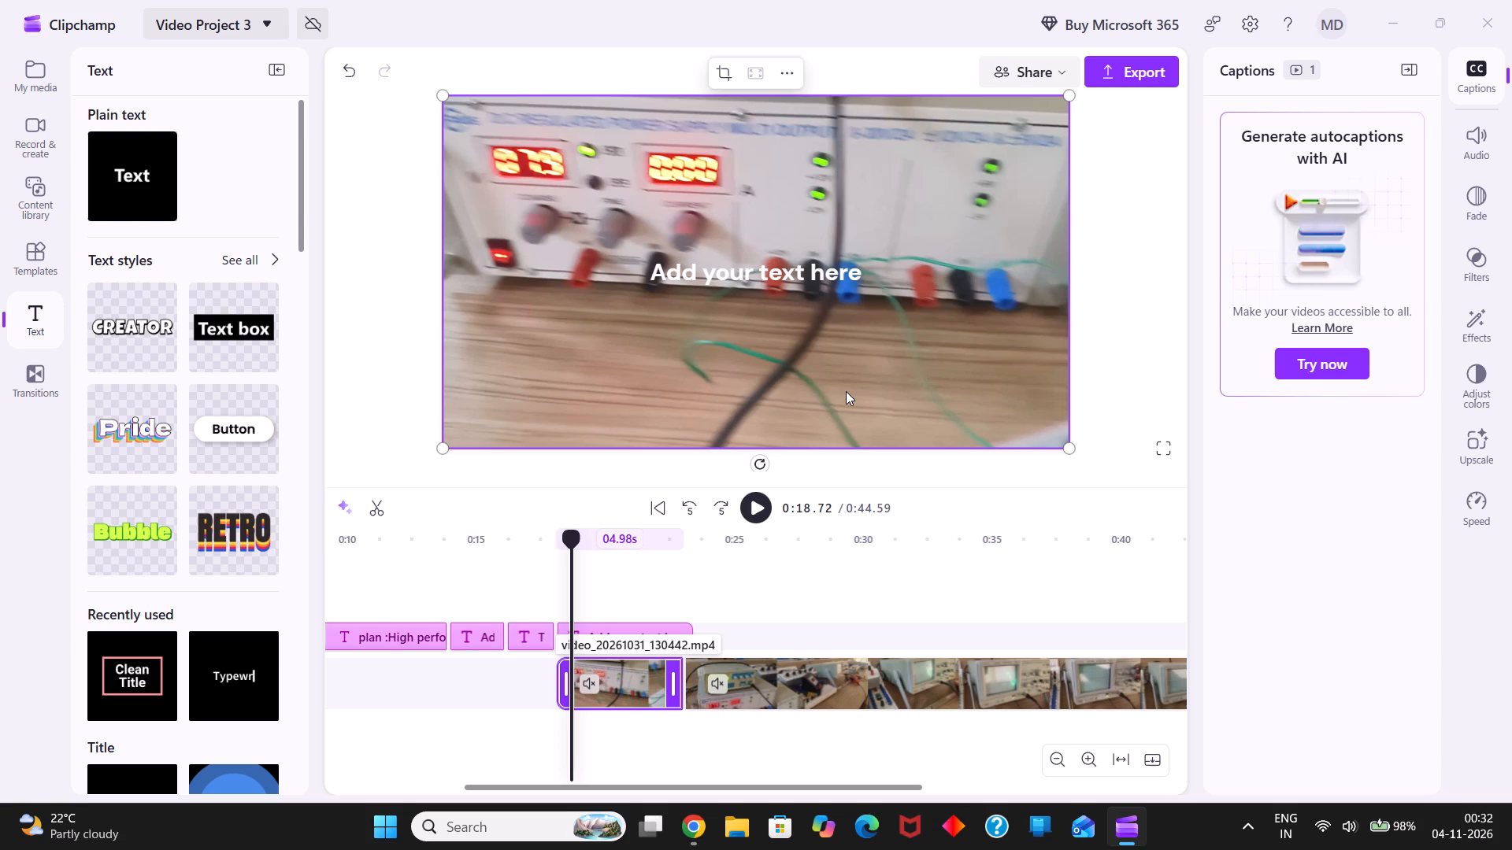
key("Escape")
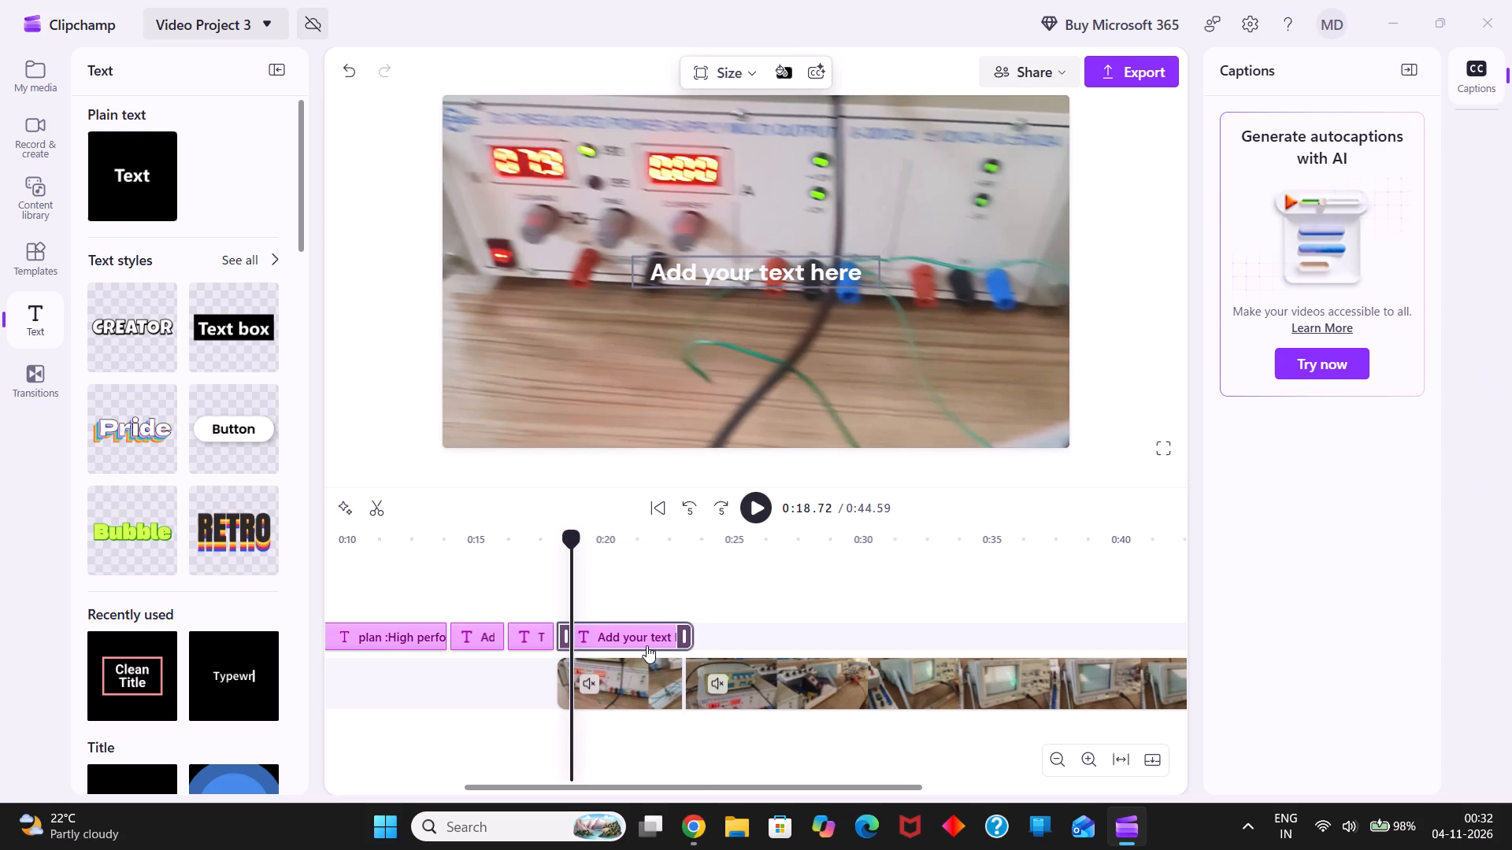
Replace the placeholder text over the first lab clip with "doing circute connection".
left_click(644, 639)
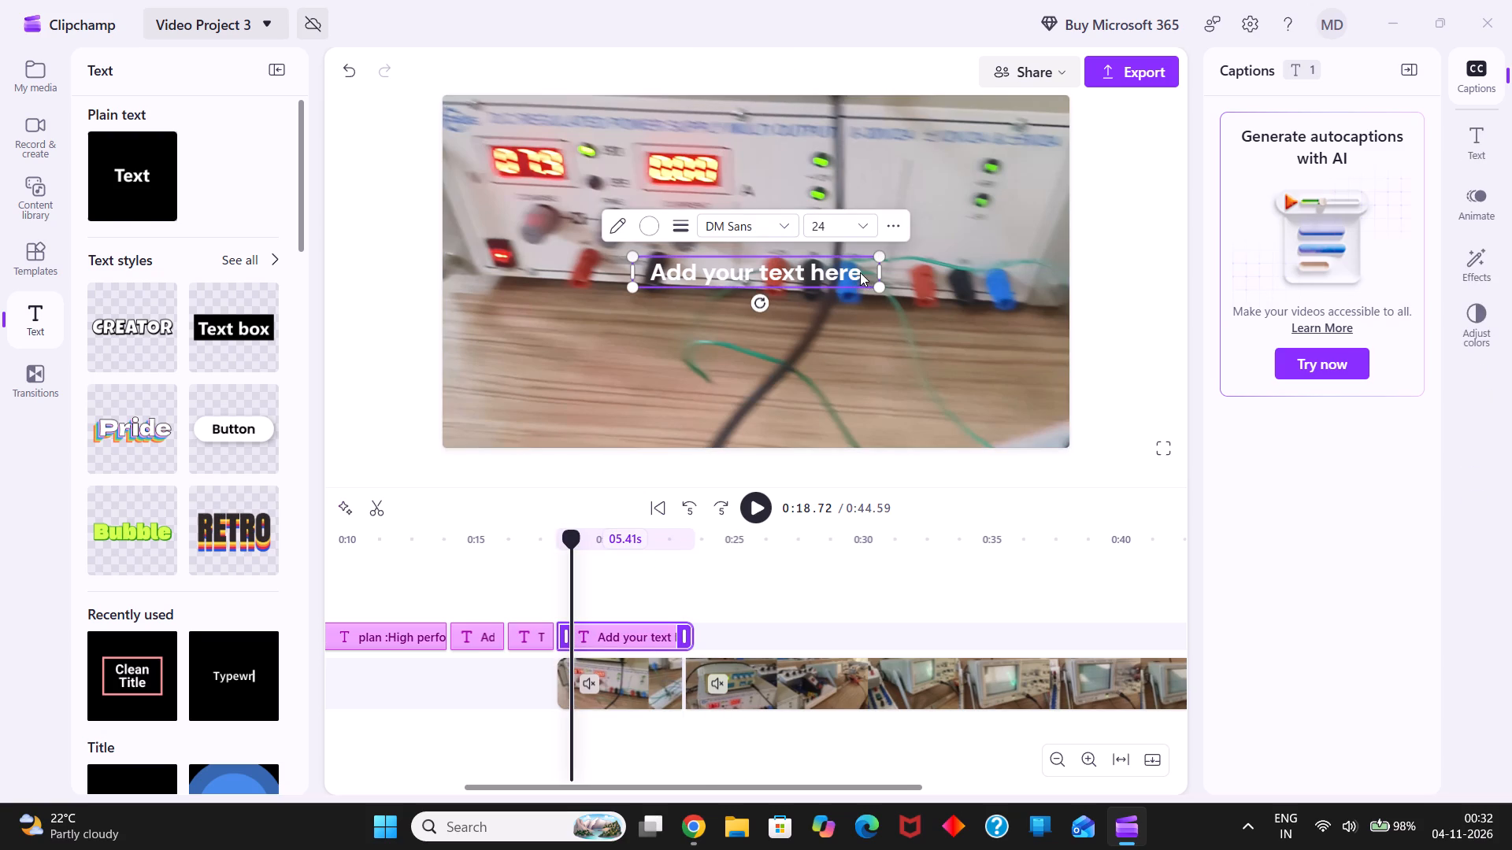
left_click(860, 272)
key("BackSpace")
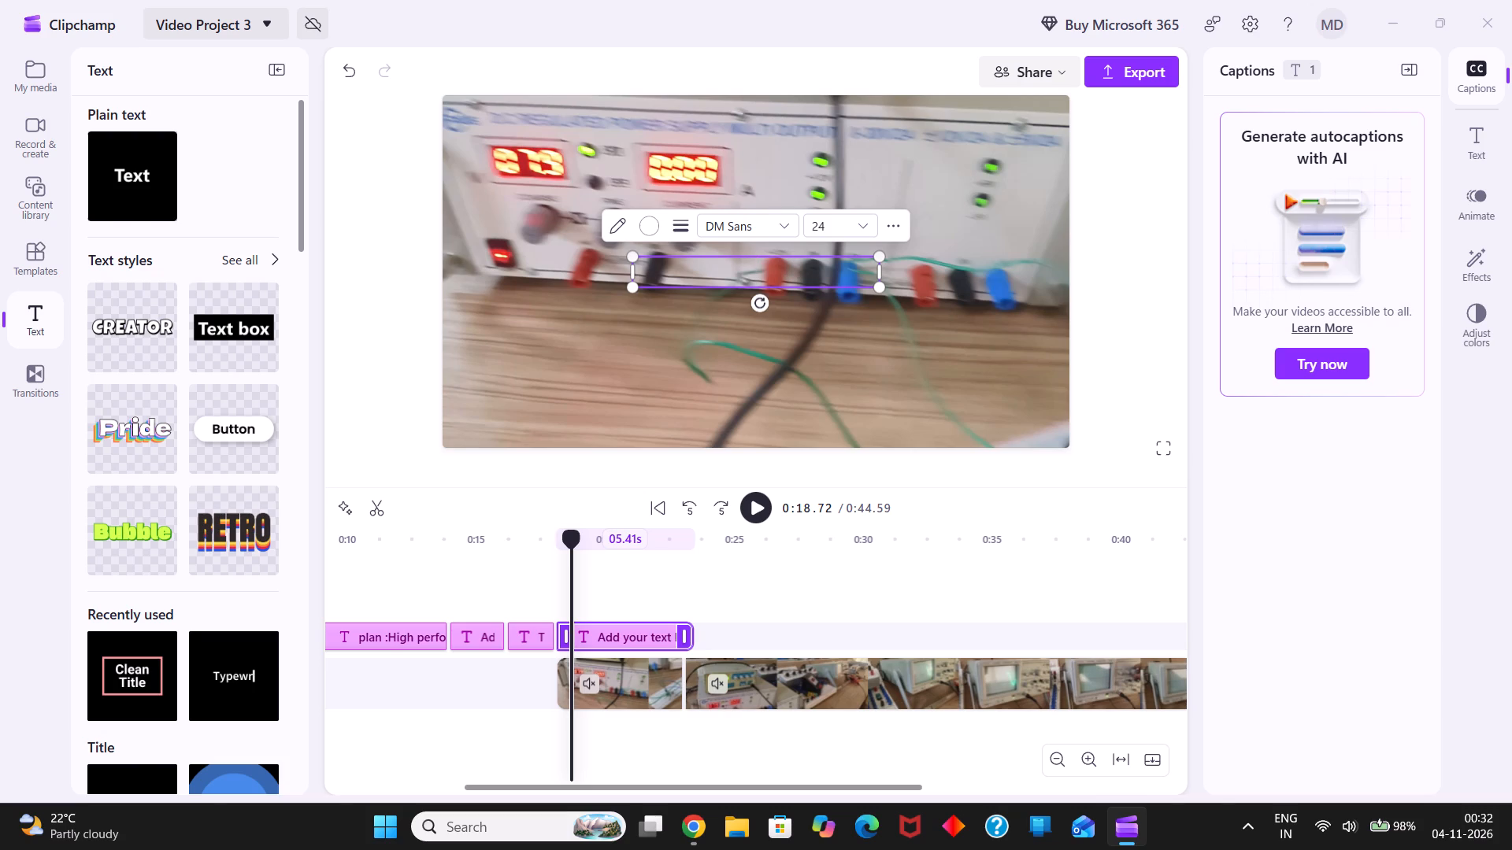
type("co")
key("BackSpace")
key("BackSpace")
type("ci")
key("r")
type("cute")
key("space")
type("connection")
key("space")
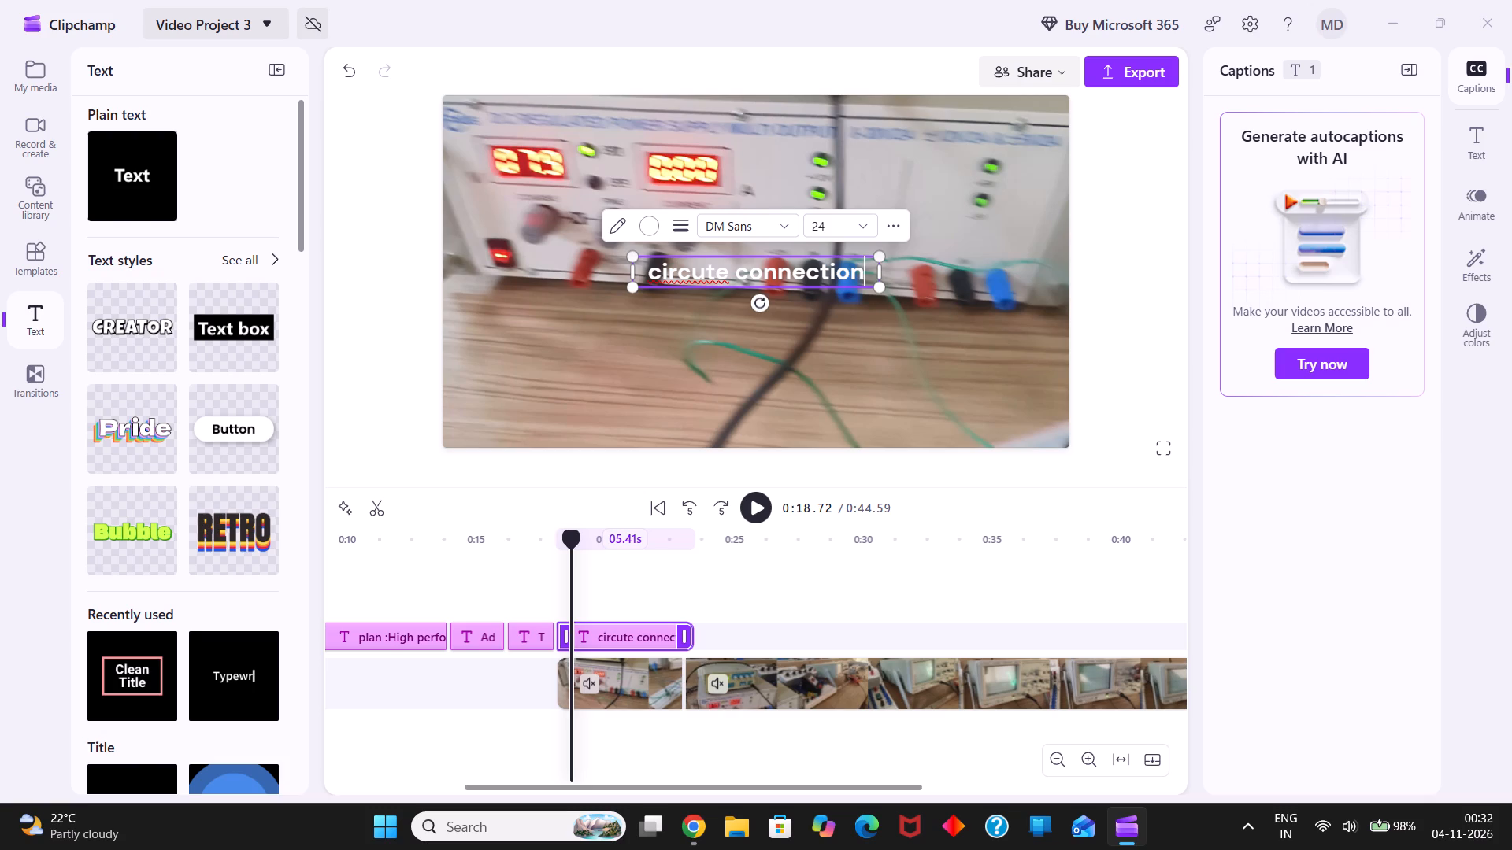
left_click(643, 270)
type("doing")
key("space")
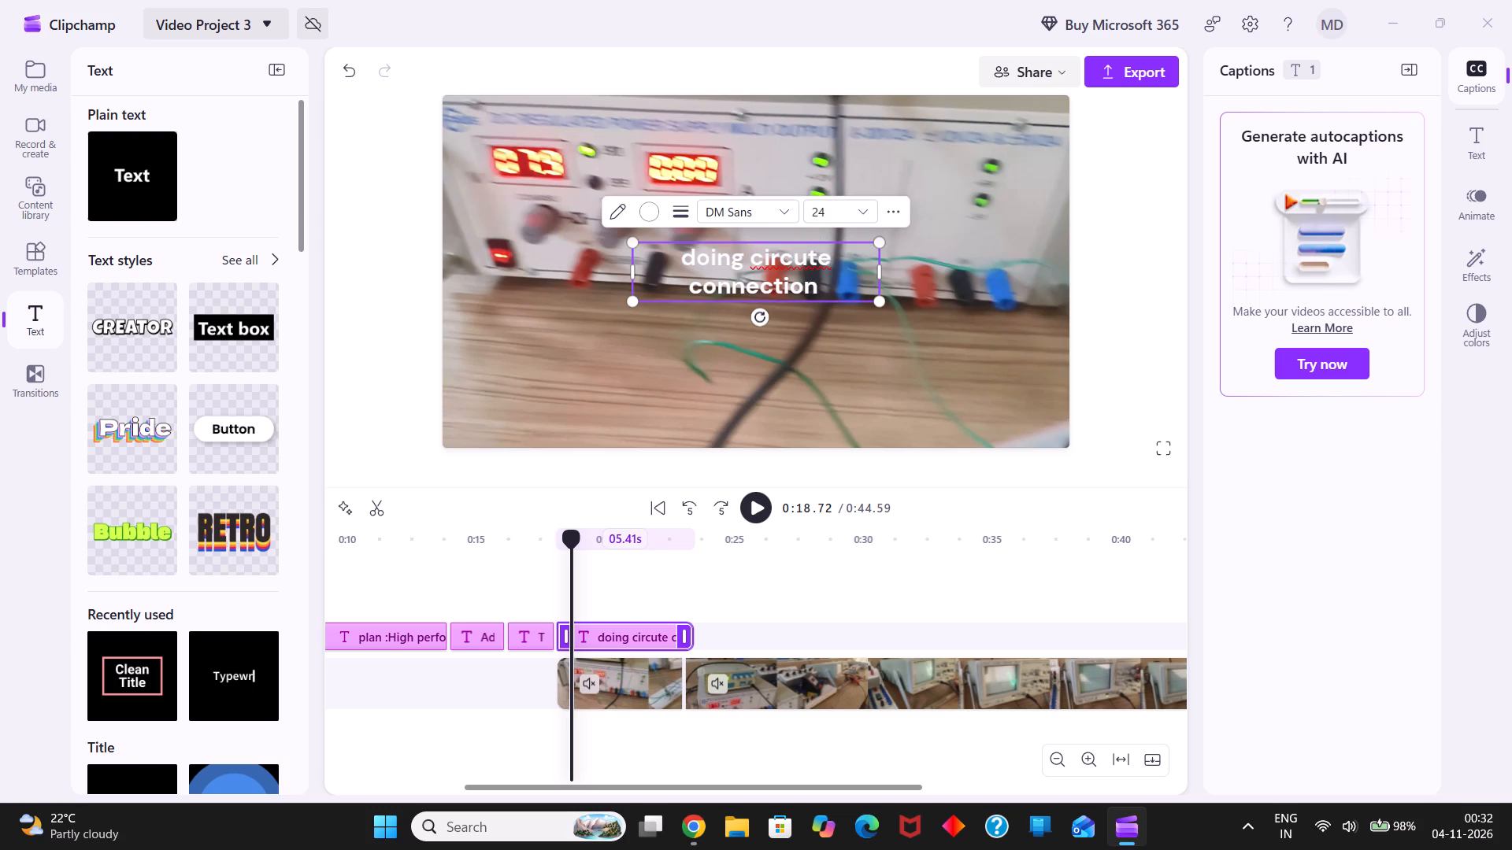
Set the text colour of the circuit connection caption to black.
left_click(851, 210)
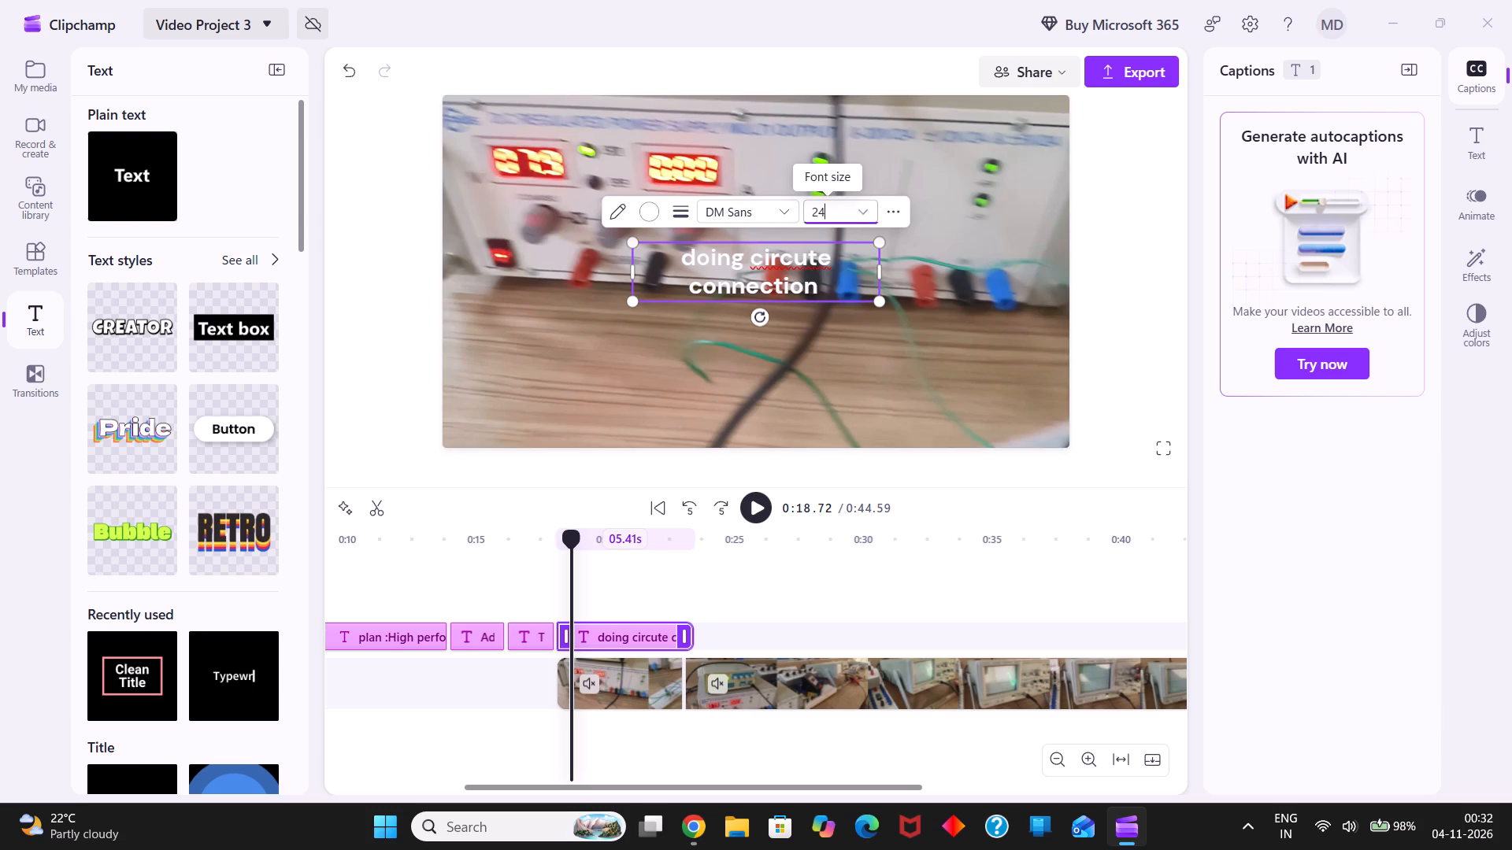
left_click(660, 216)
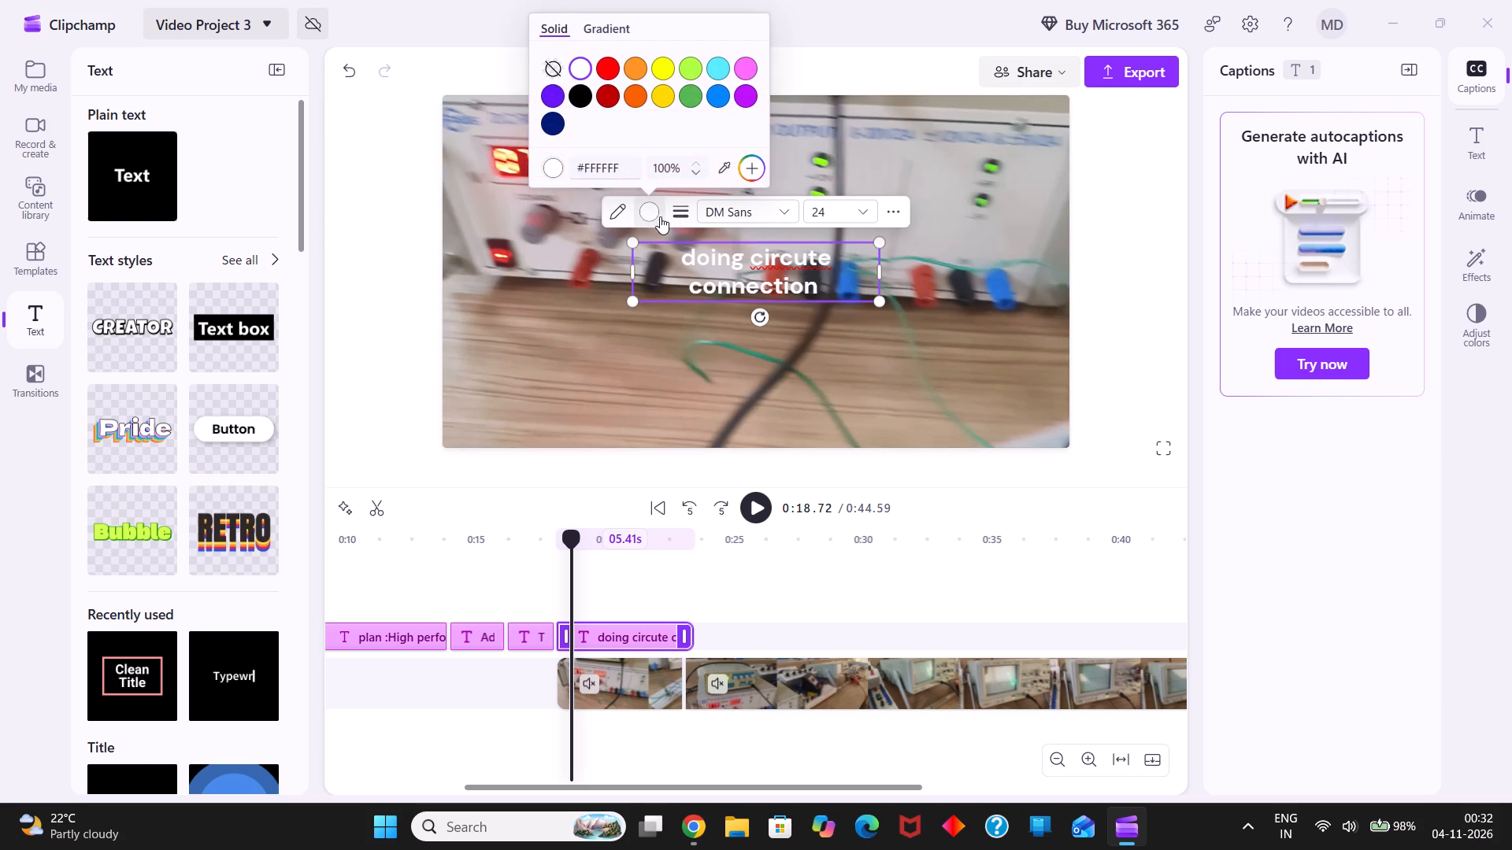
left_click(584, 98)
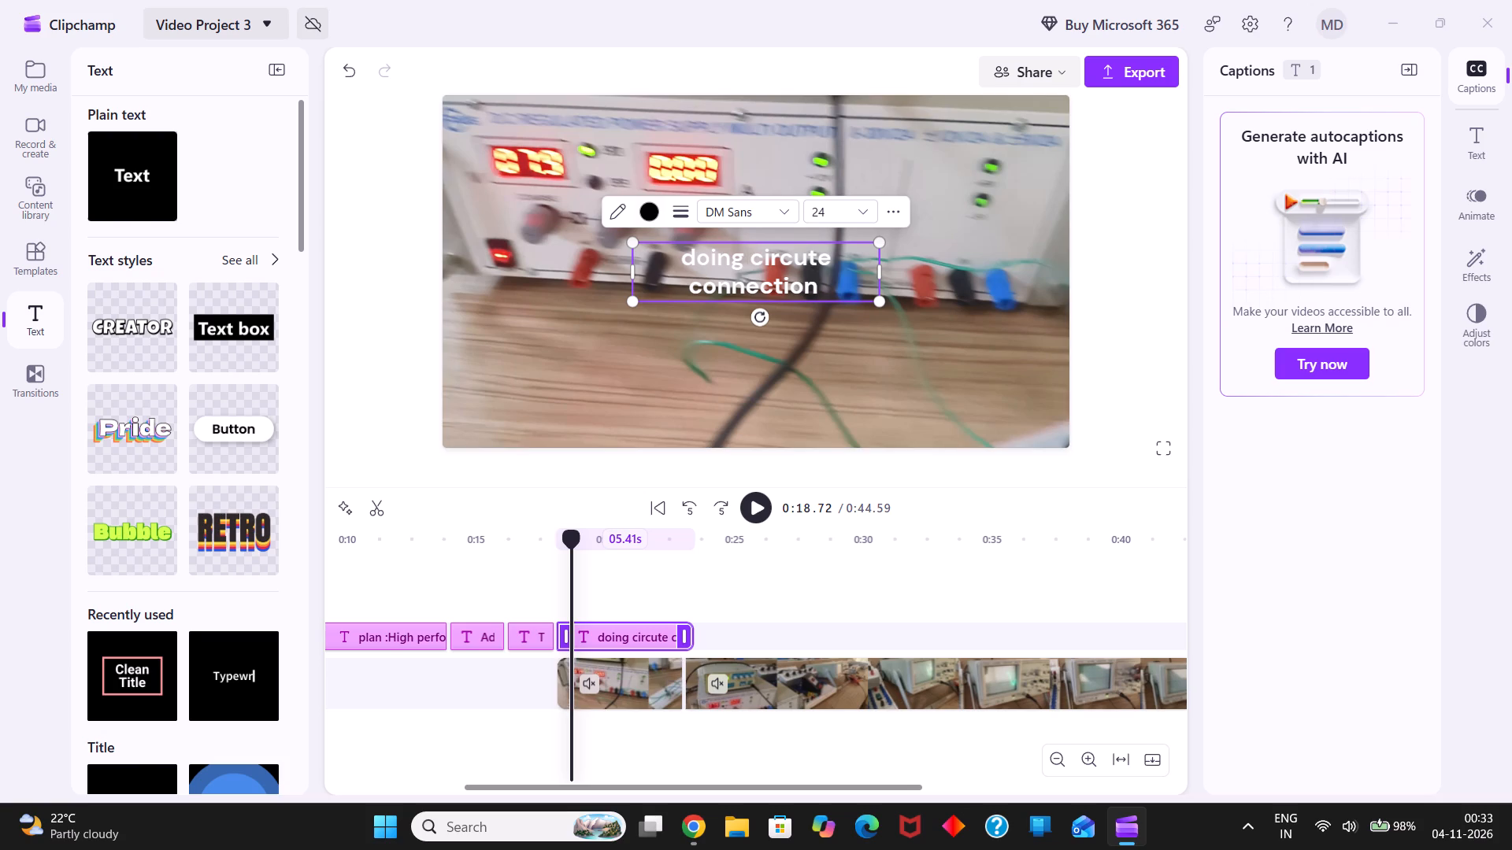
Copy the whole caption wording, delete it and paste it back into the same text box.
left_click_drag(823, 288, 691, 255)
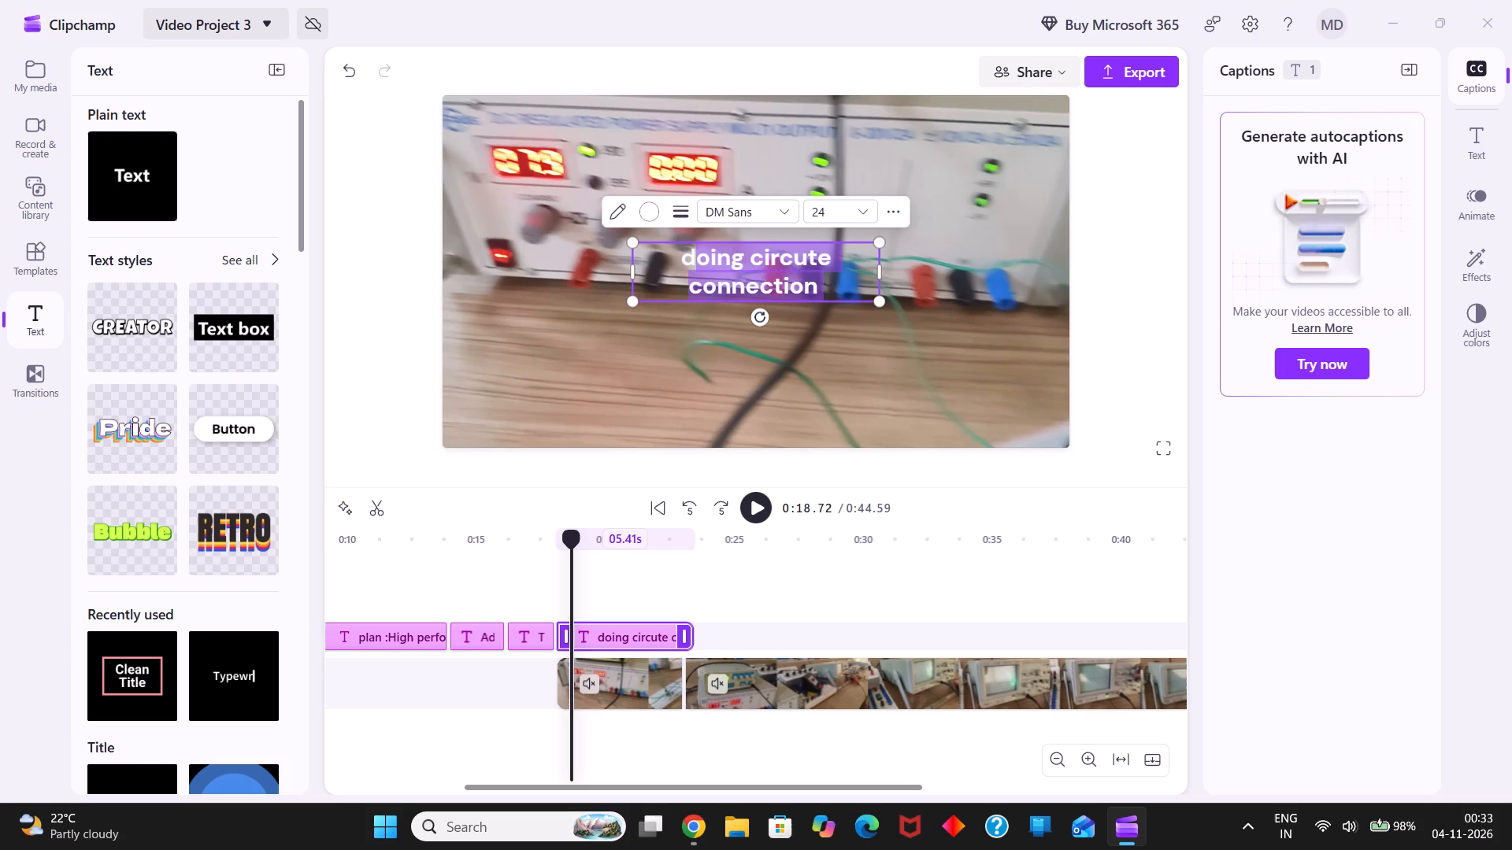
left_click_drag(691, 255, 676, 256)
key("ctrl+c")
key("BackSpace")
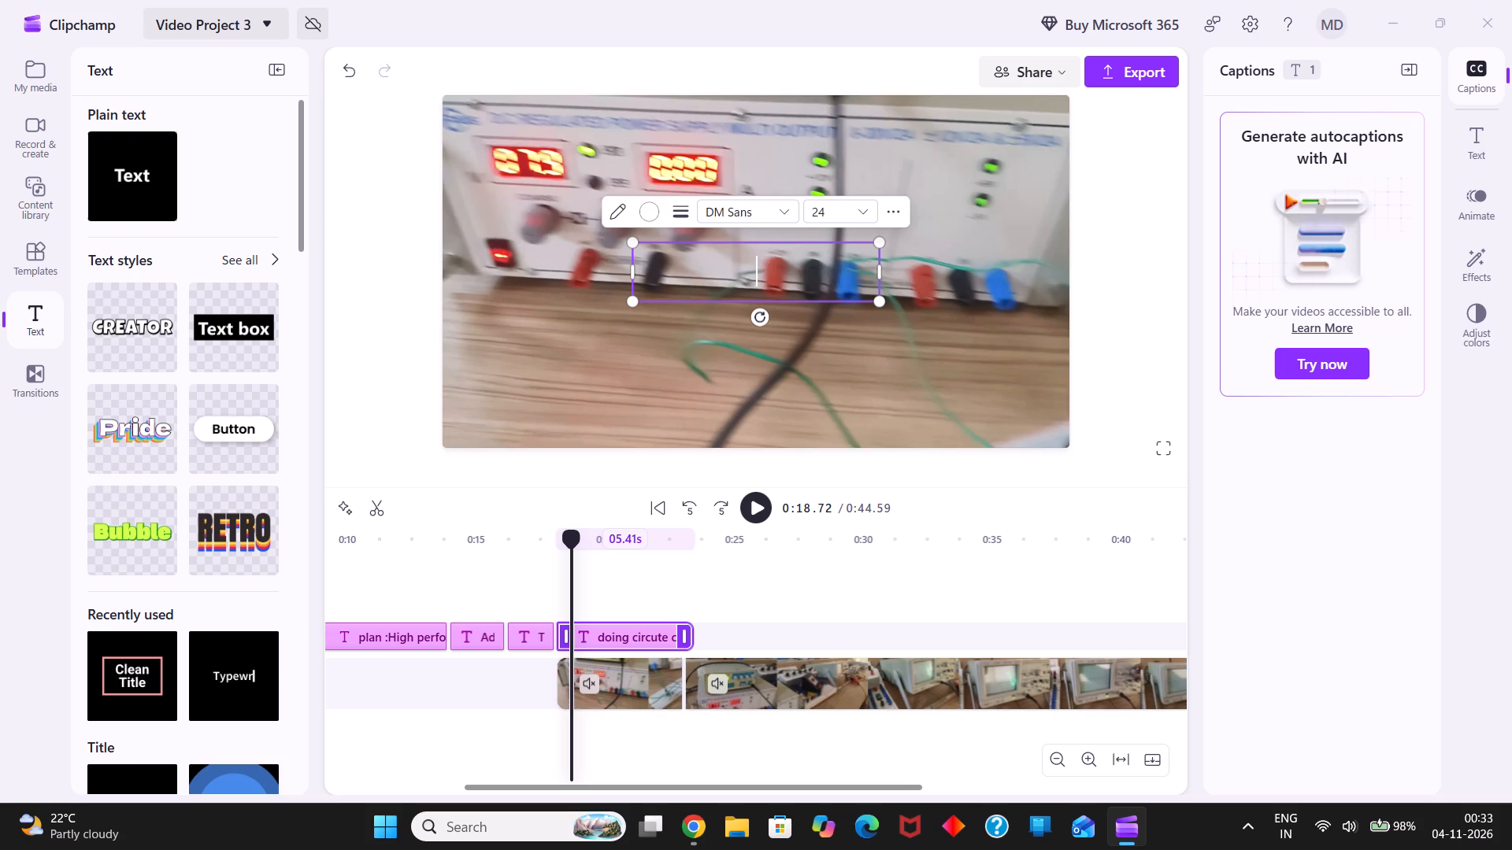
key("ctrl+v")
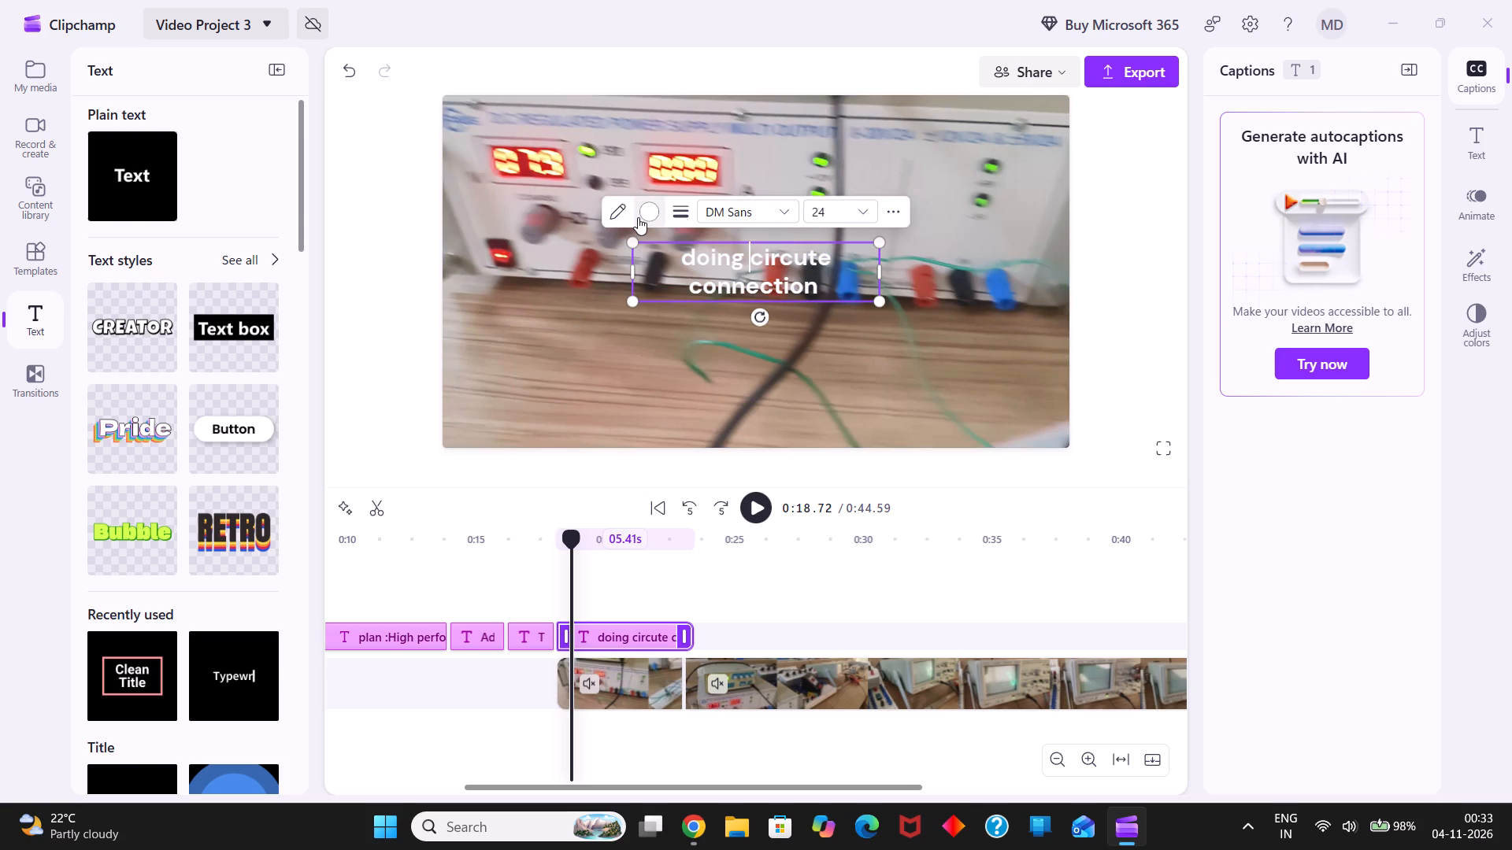
Set the caption's text colour to the custom dark grey #2A2929.
left_click(638, 217)
left_click(555, 167)
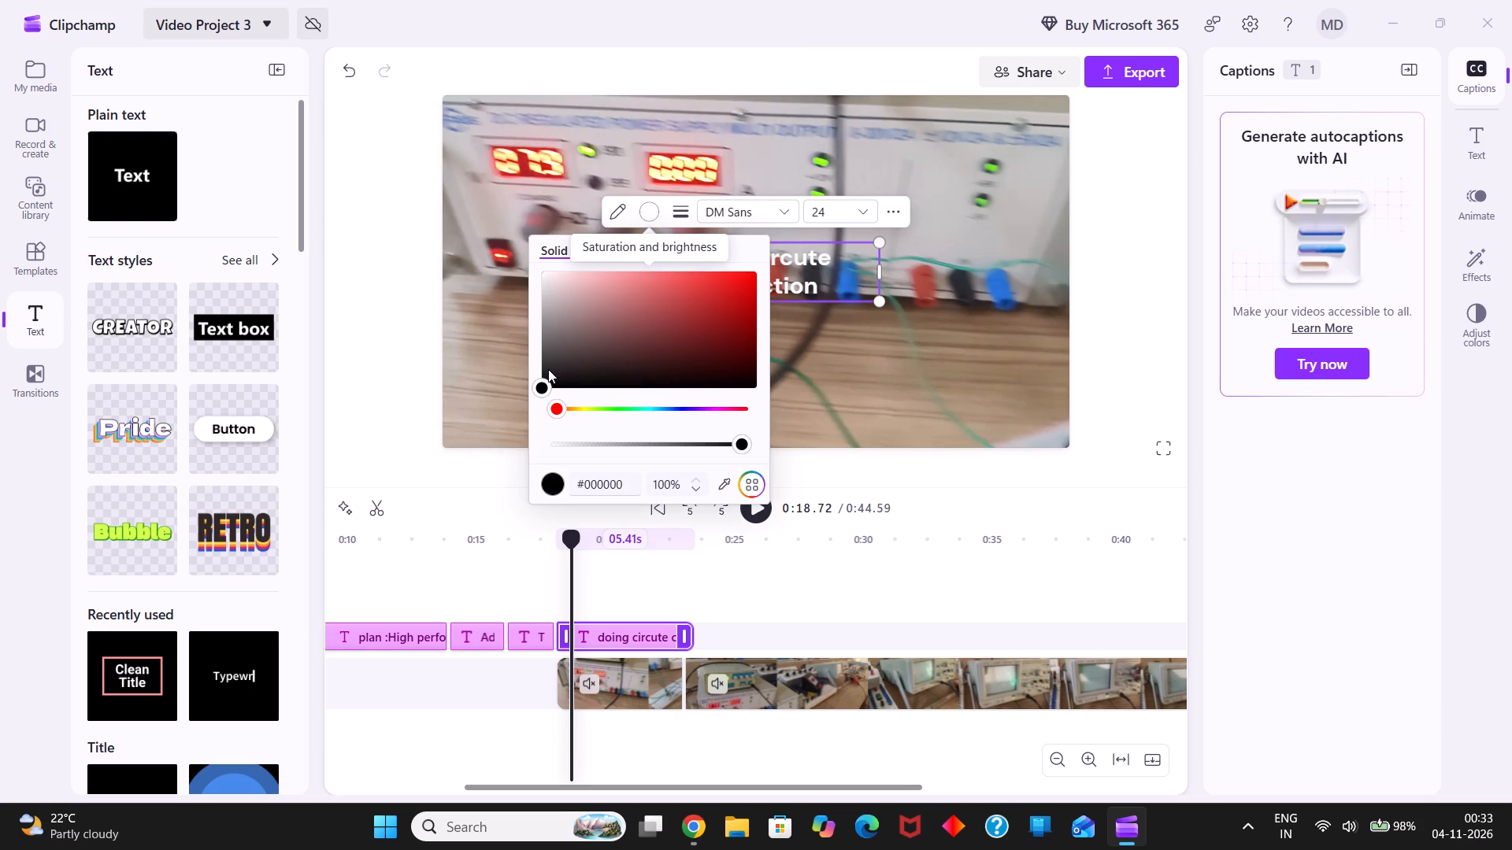
left_click(548, 369)
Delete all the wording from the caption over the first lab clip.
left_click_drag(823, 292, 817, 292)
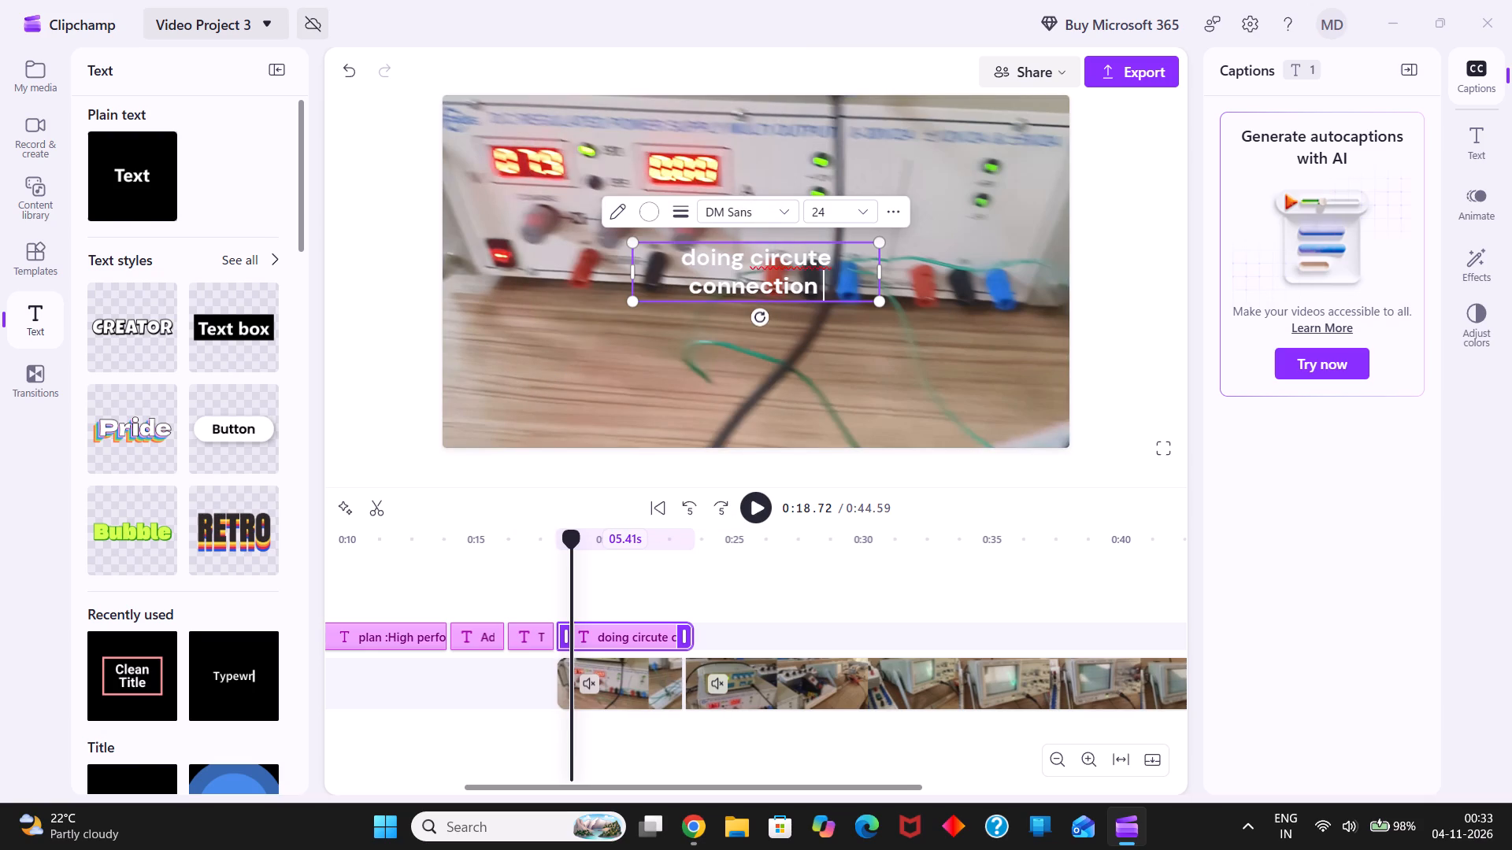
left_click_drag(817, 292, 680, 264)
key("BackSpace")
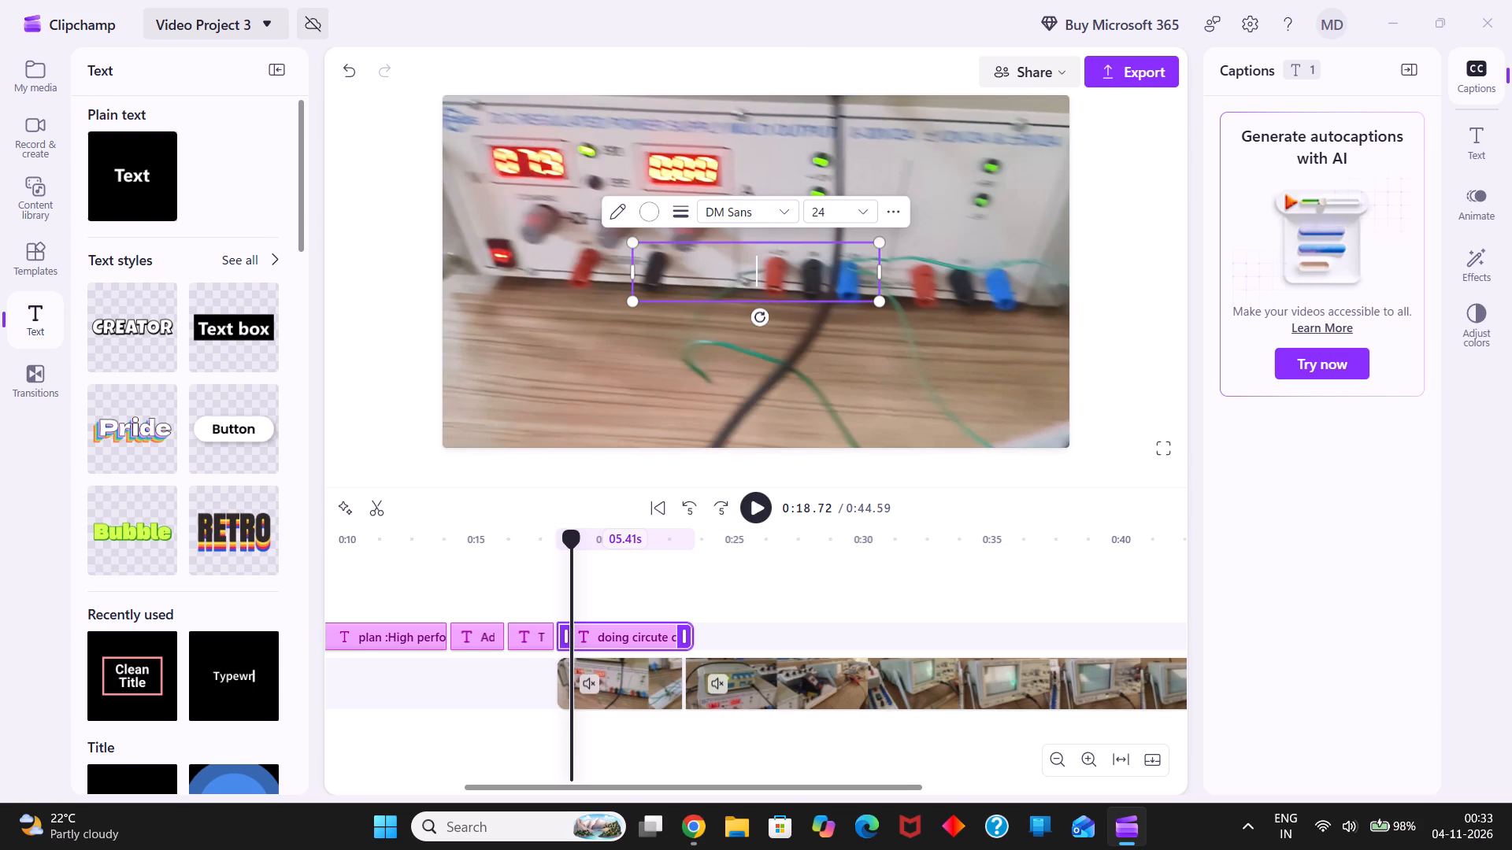
Try to pick another near-black custom colour for the emptied caption text.
left_click(651, 218)
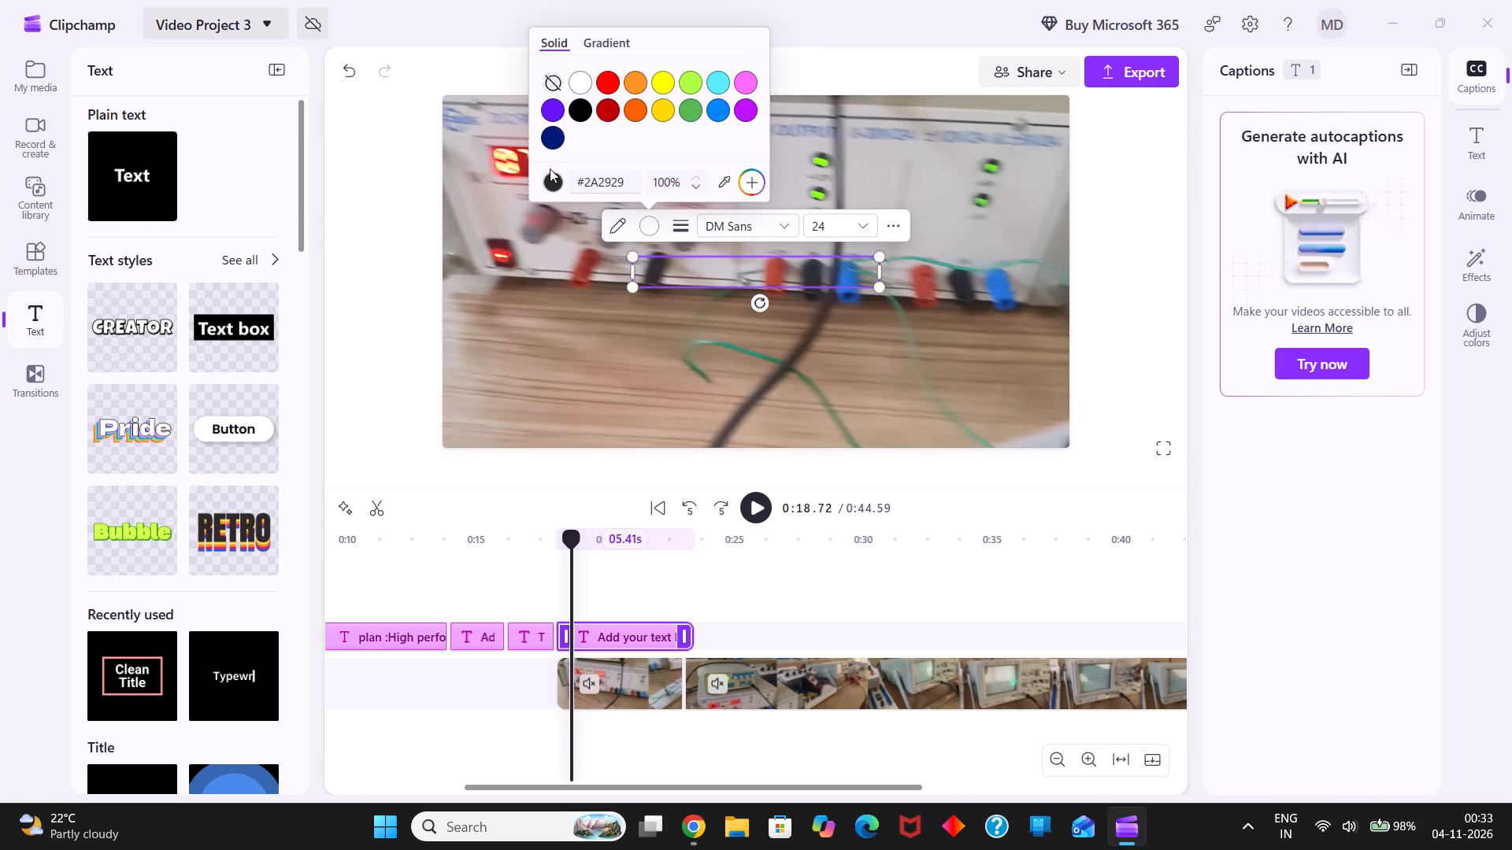
left_click(550, 178)
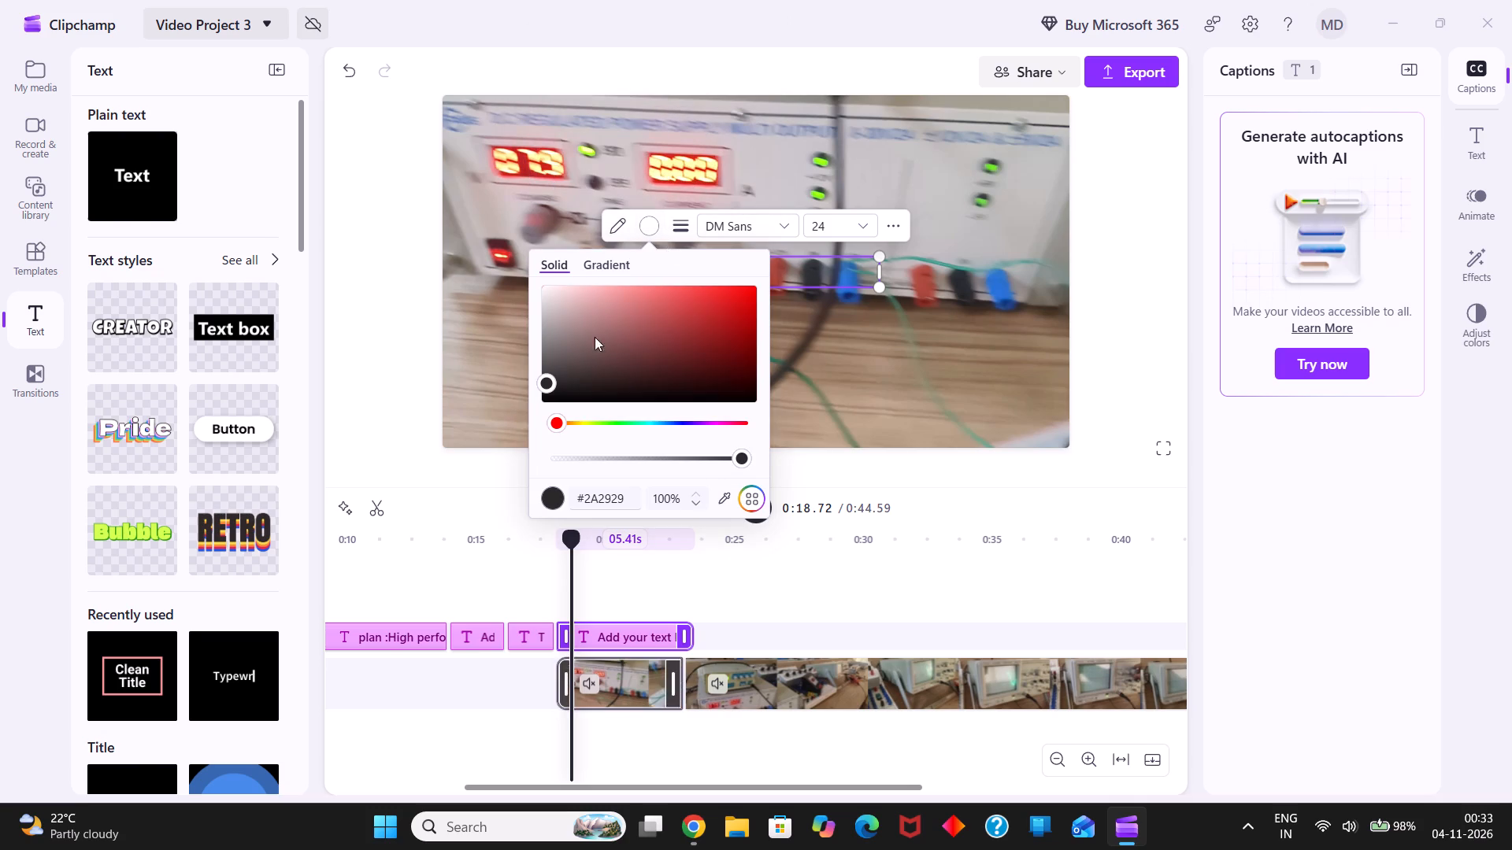
left_click(553, 389)
left_click_drag(553, 389, 684, 395)
left_click_drag(684, 395, 552, 412)
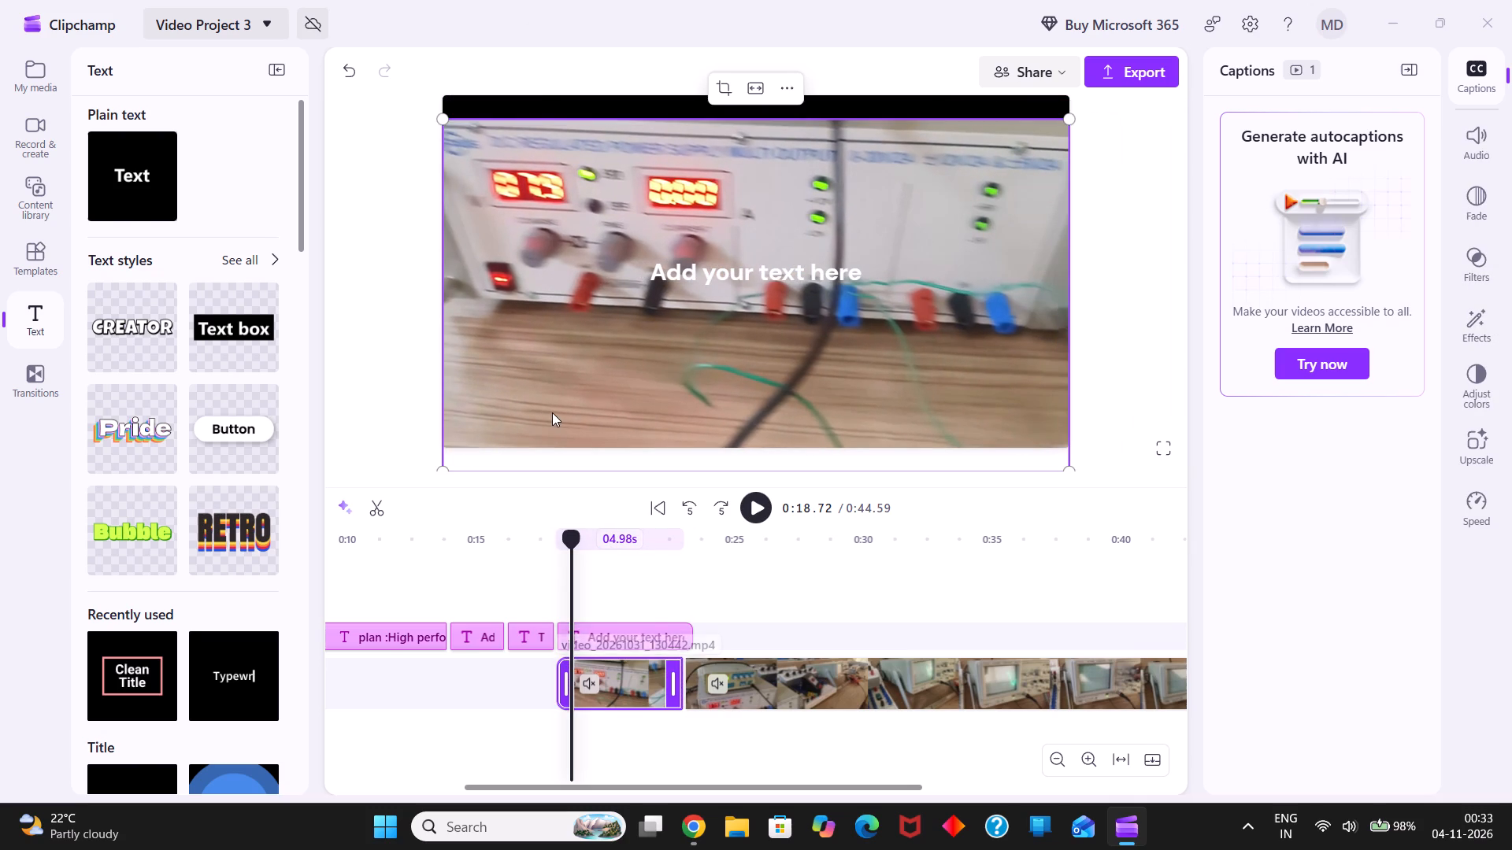
key("Escape")
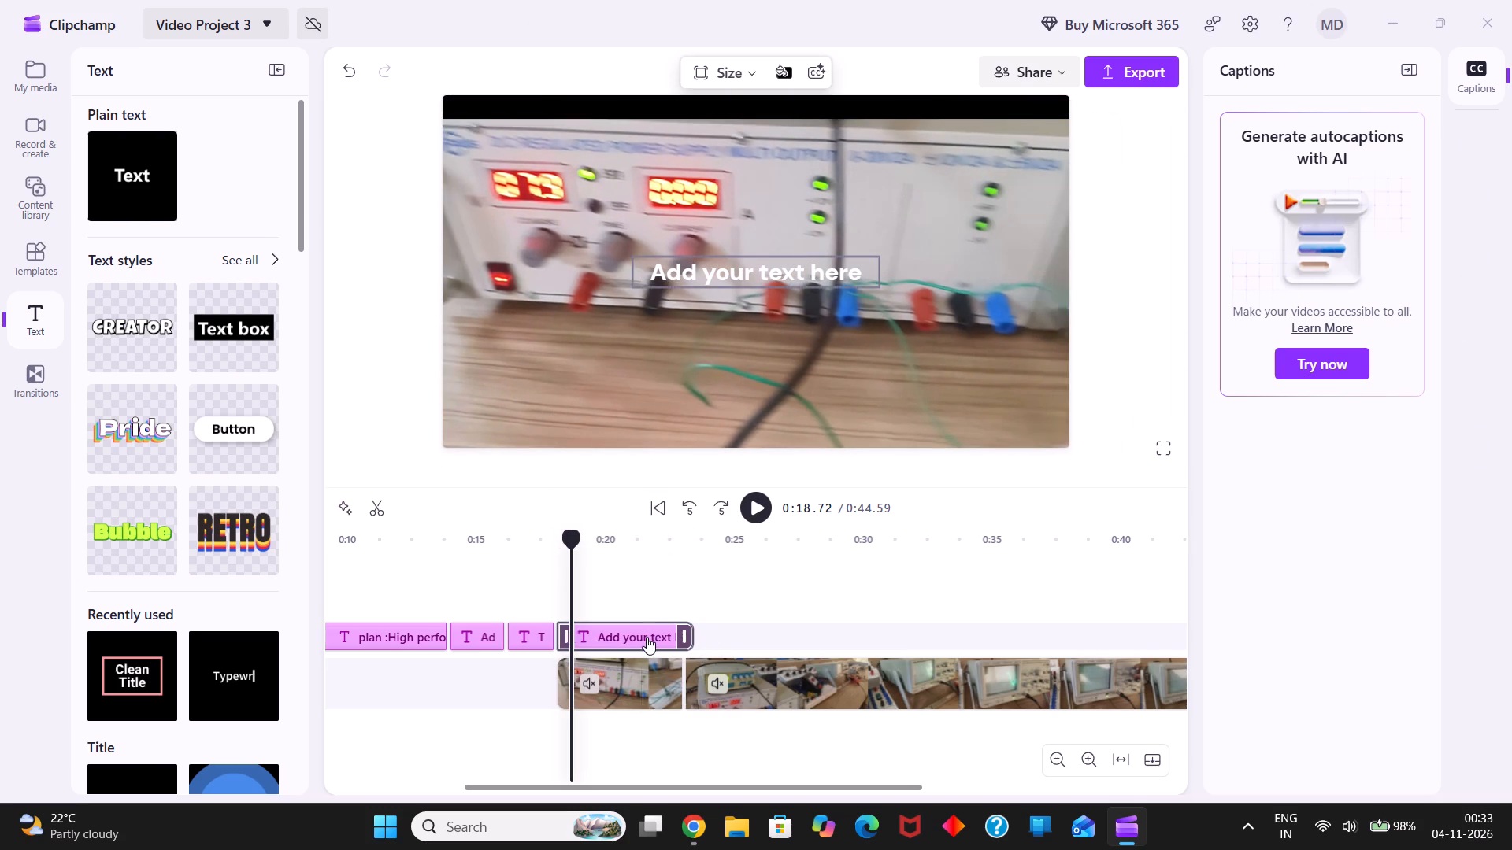
Move the first lab clip's picture up in the frame to reduce the black gap at the top.
left_click(647, 637)
left_click(653, 693)
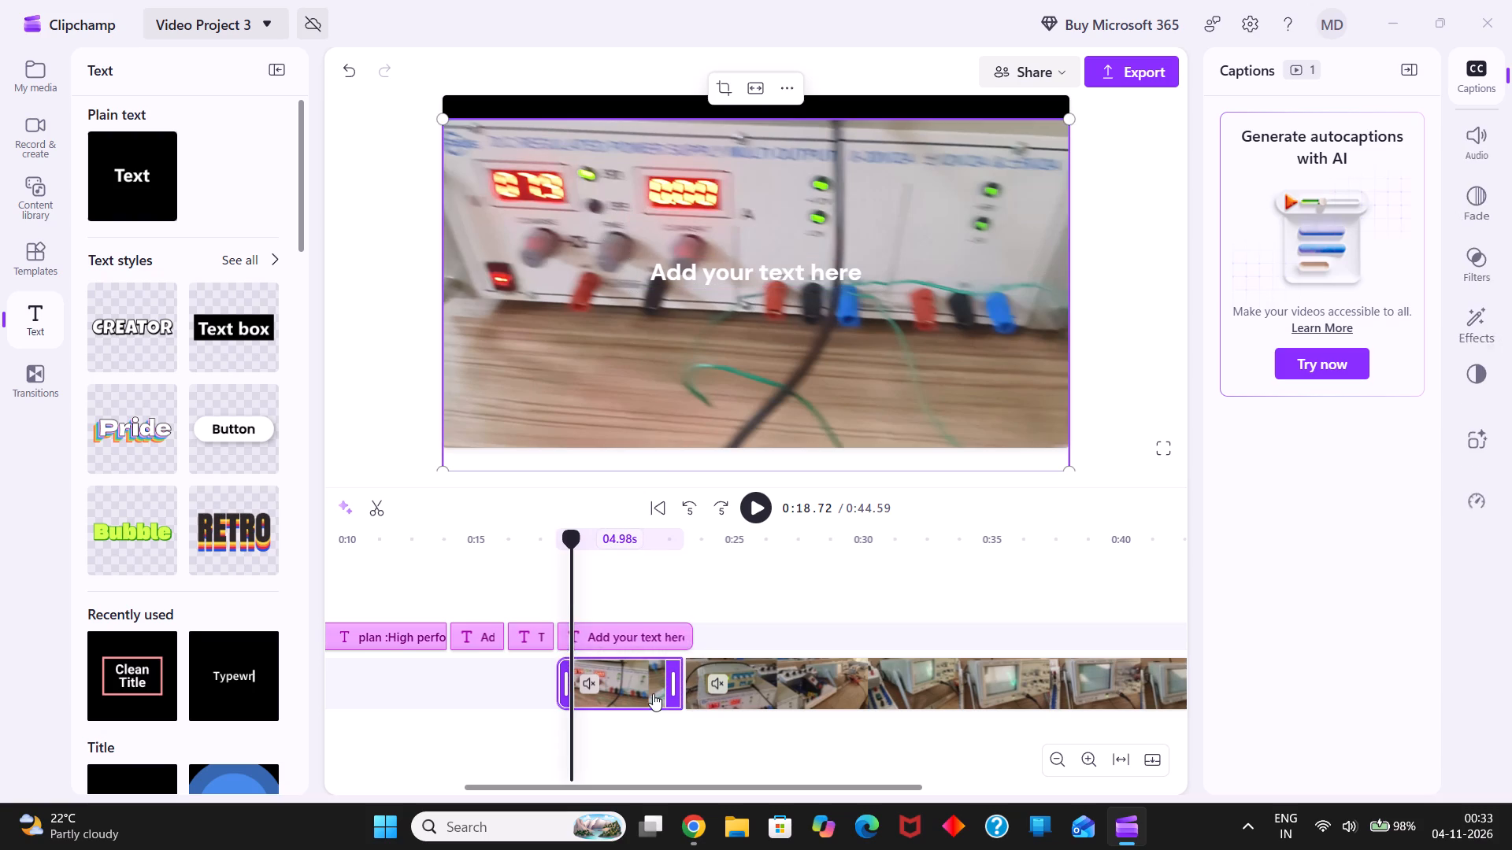
left_click_drag(653, 431, 650, 406)
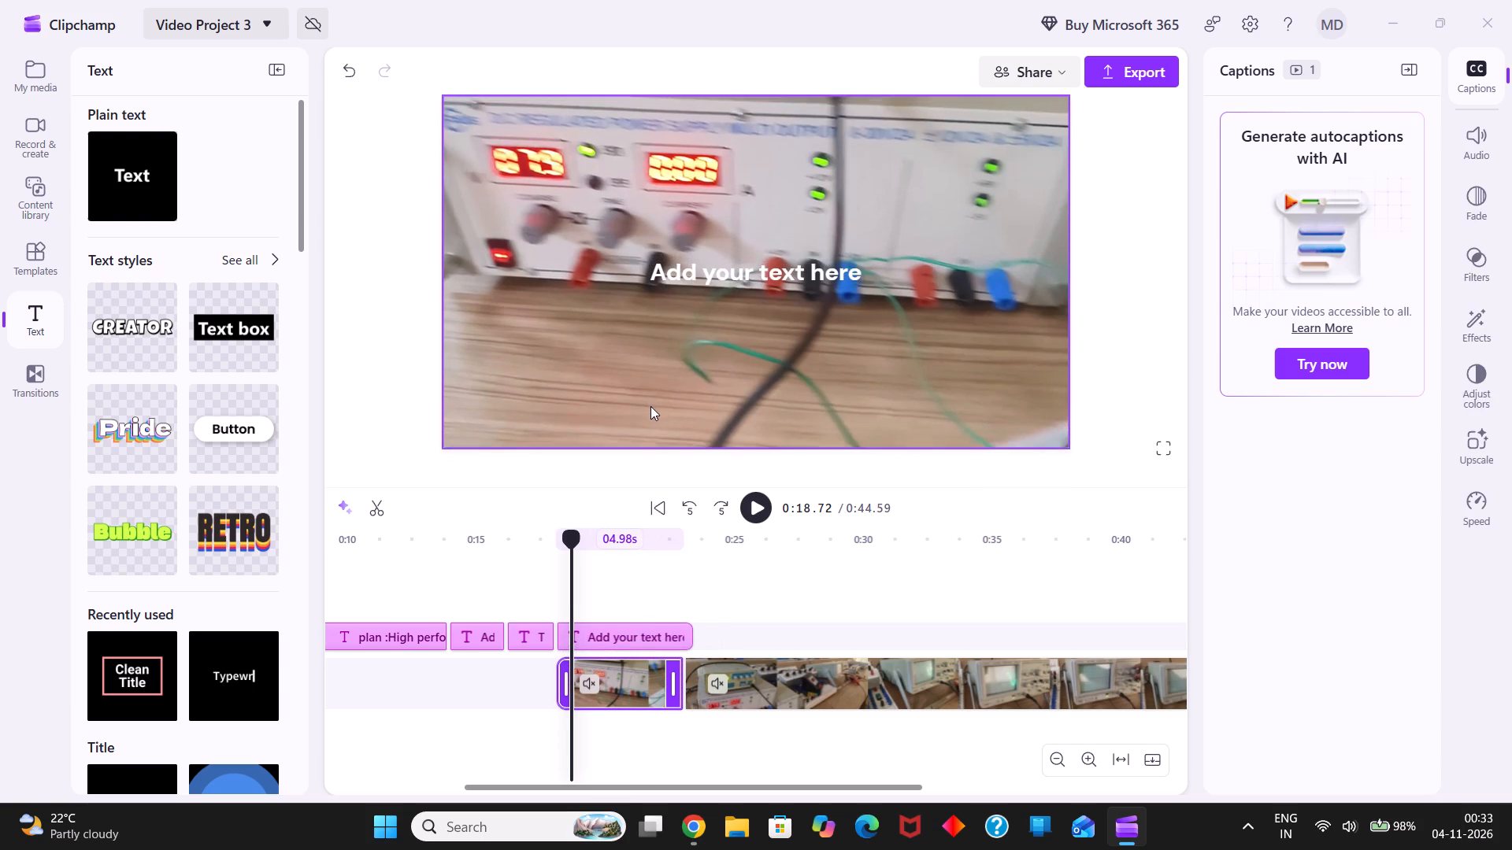
left_click_drag(650, 406, 650, 412)
Replace the placeholder in the caption over the first lab clip with the copied wording "doing circute connection".
left_click(628, 637)
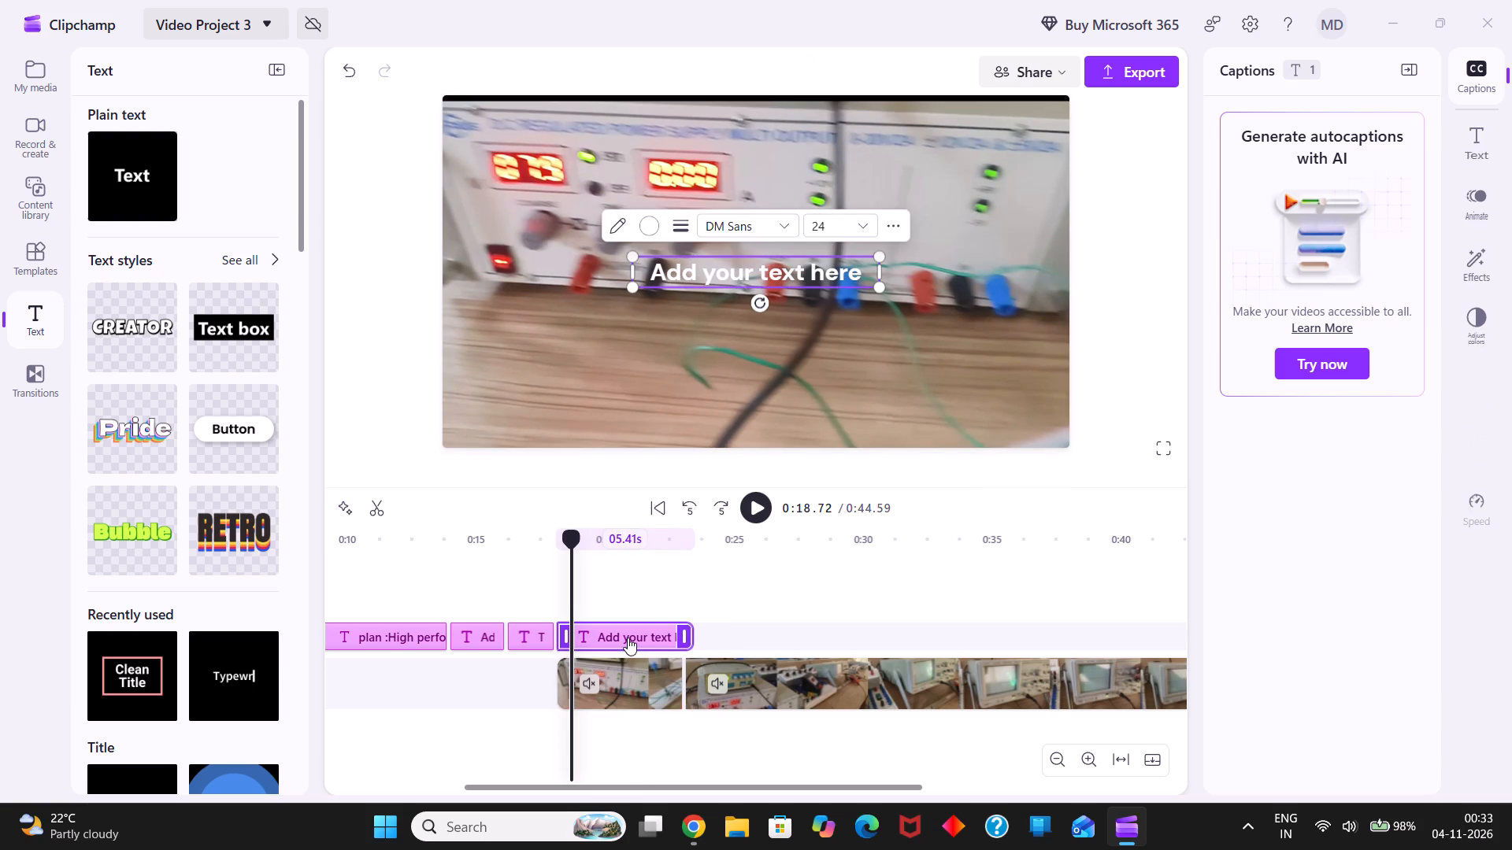
left_click(845, 272)
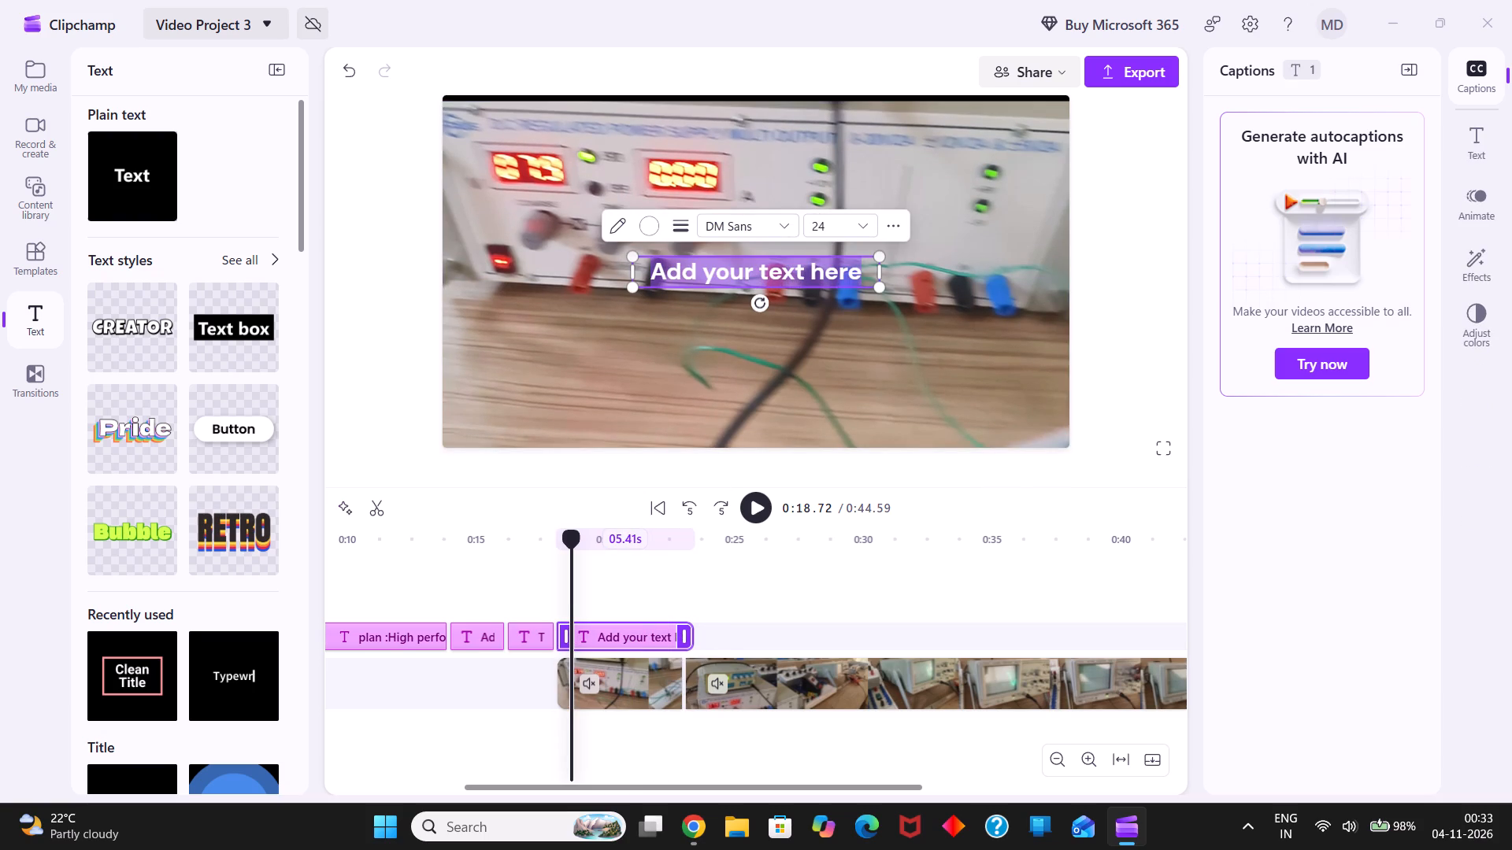
key("BackSpace")
key("ctrl+v")
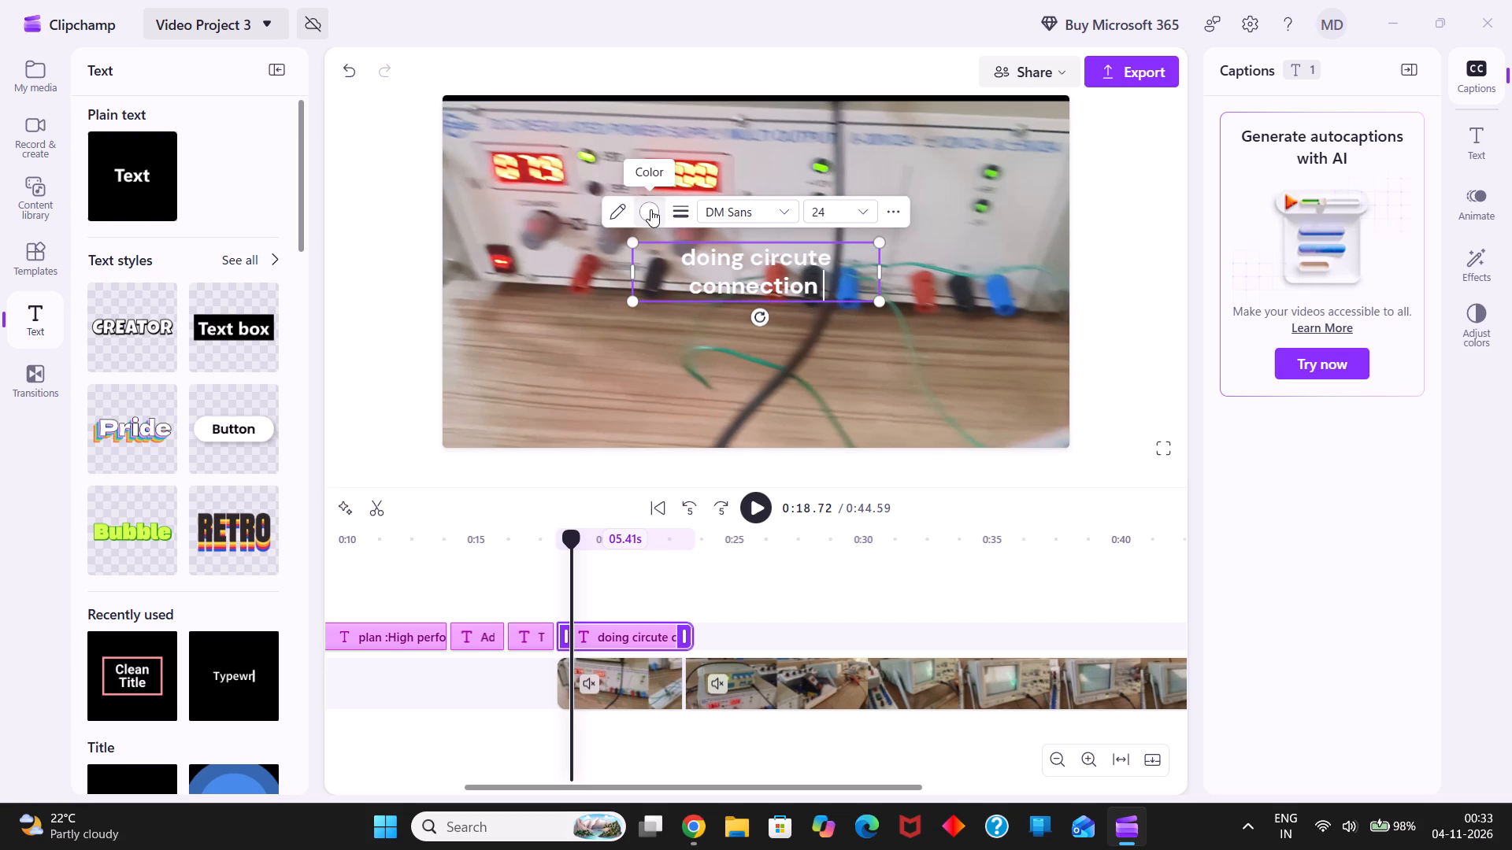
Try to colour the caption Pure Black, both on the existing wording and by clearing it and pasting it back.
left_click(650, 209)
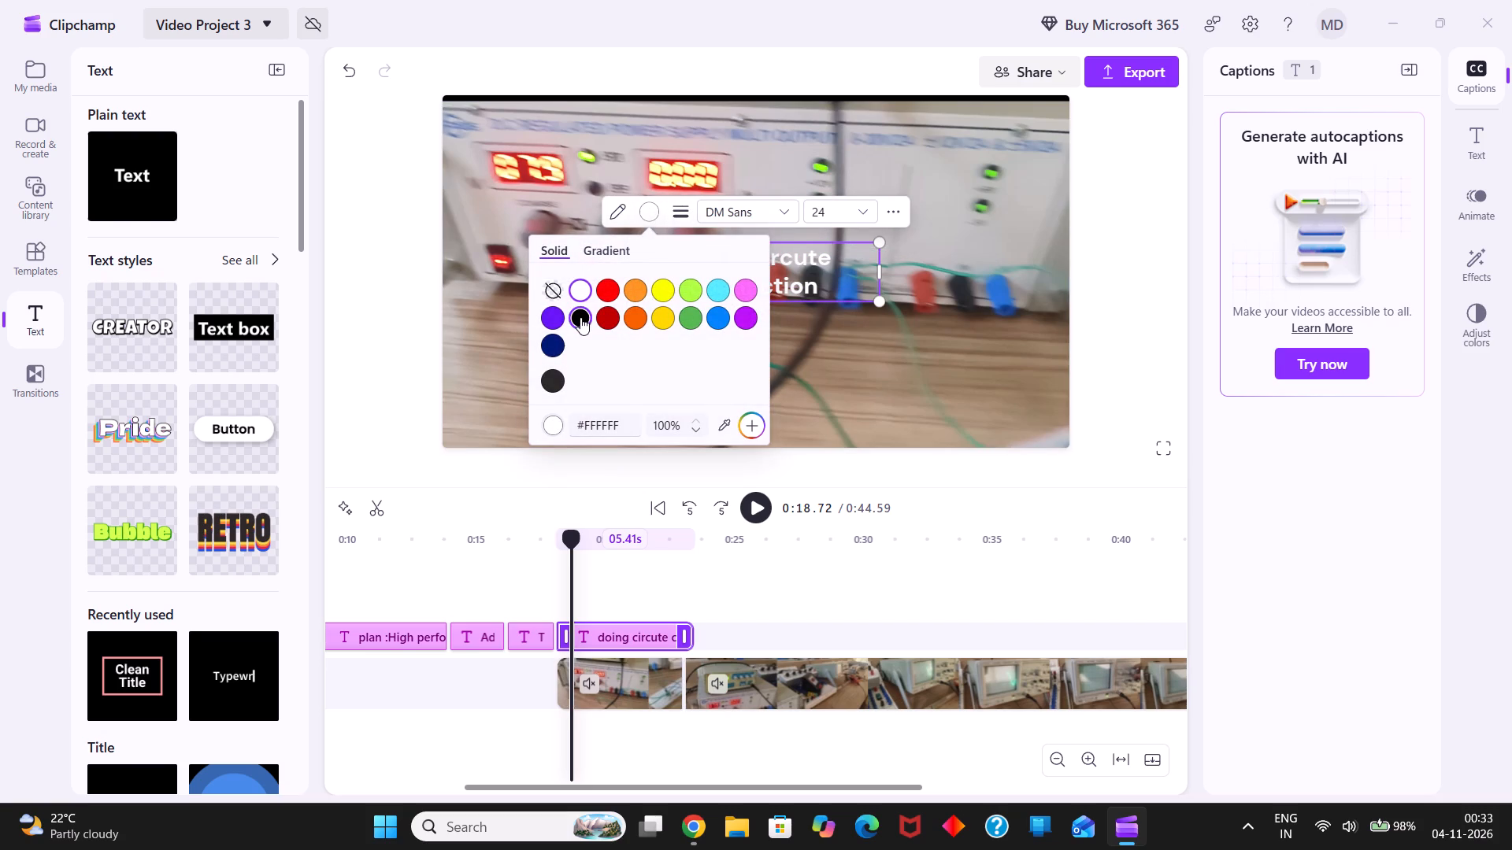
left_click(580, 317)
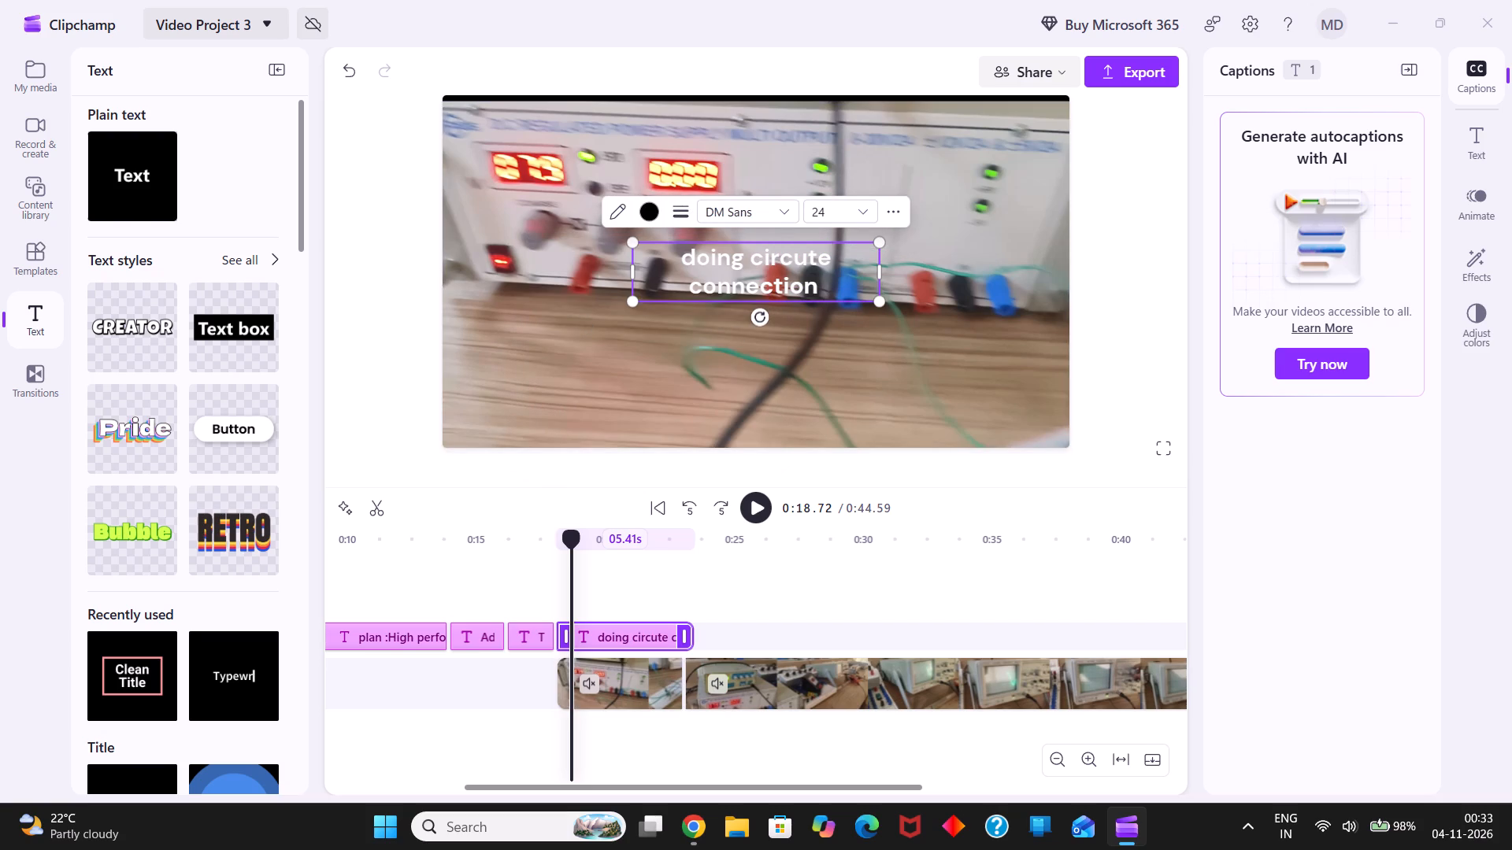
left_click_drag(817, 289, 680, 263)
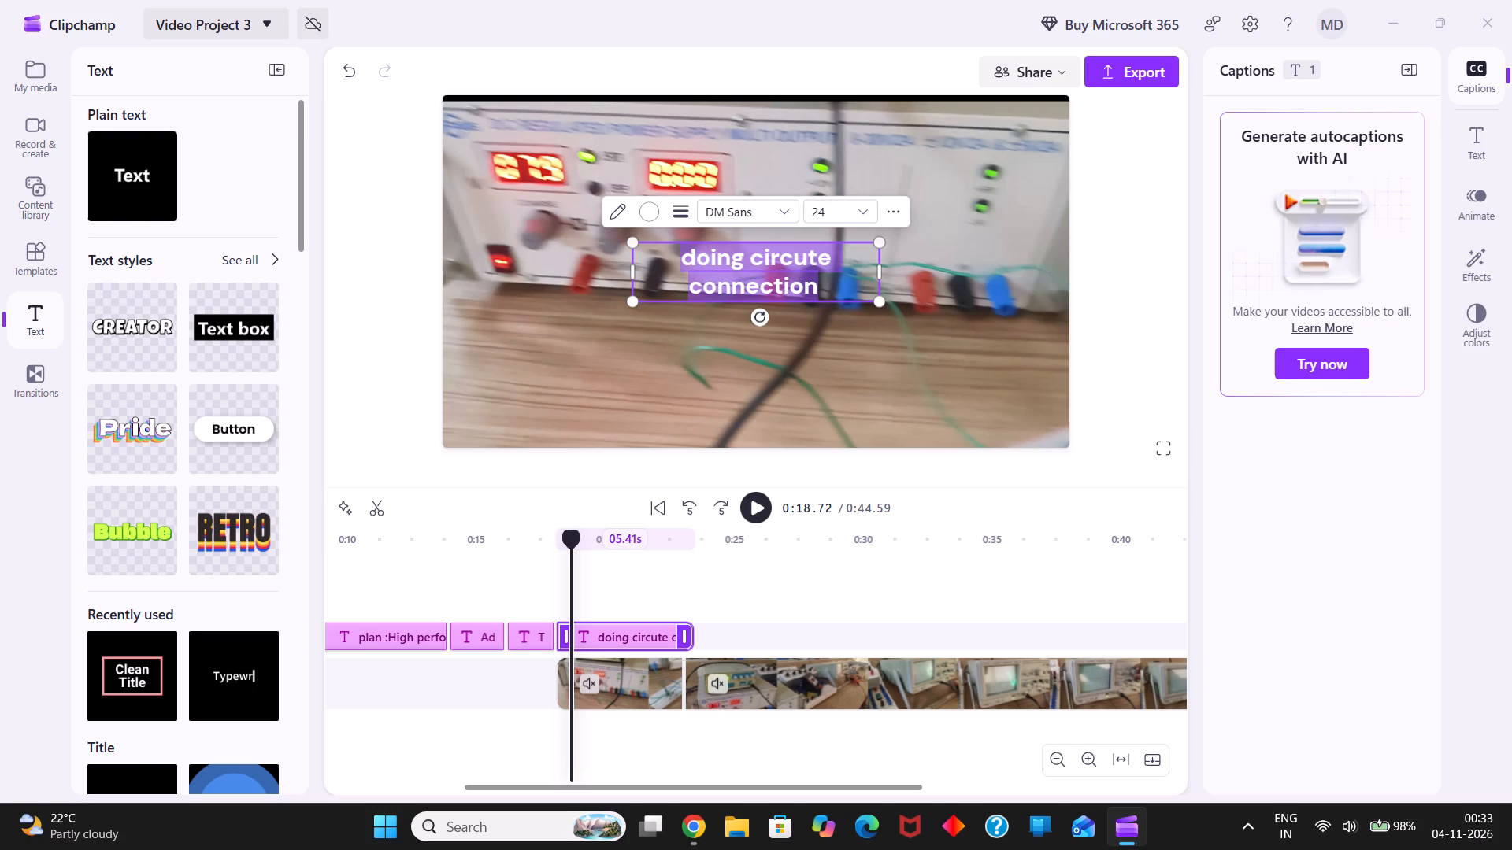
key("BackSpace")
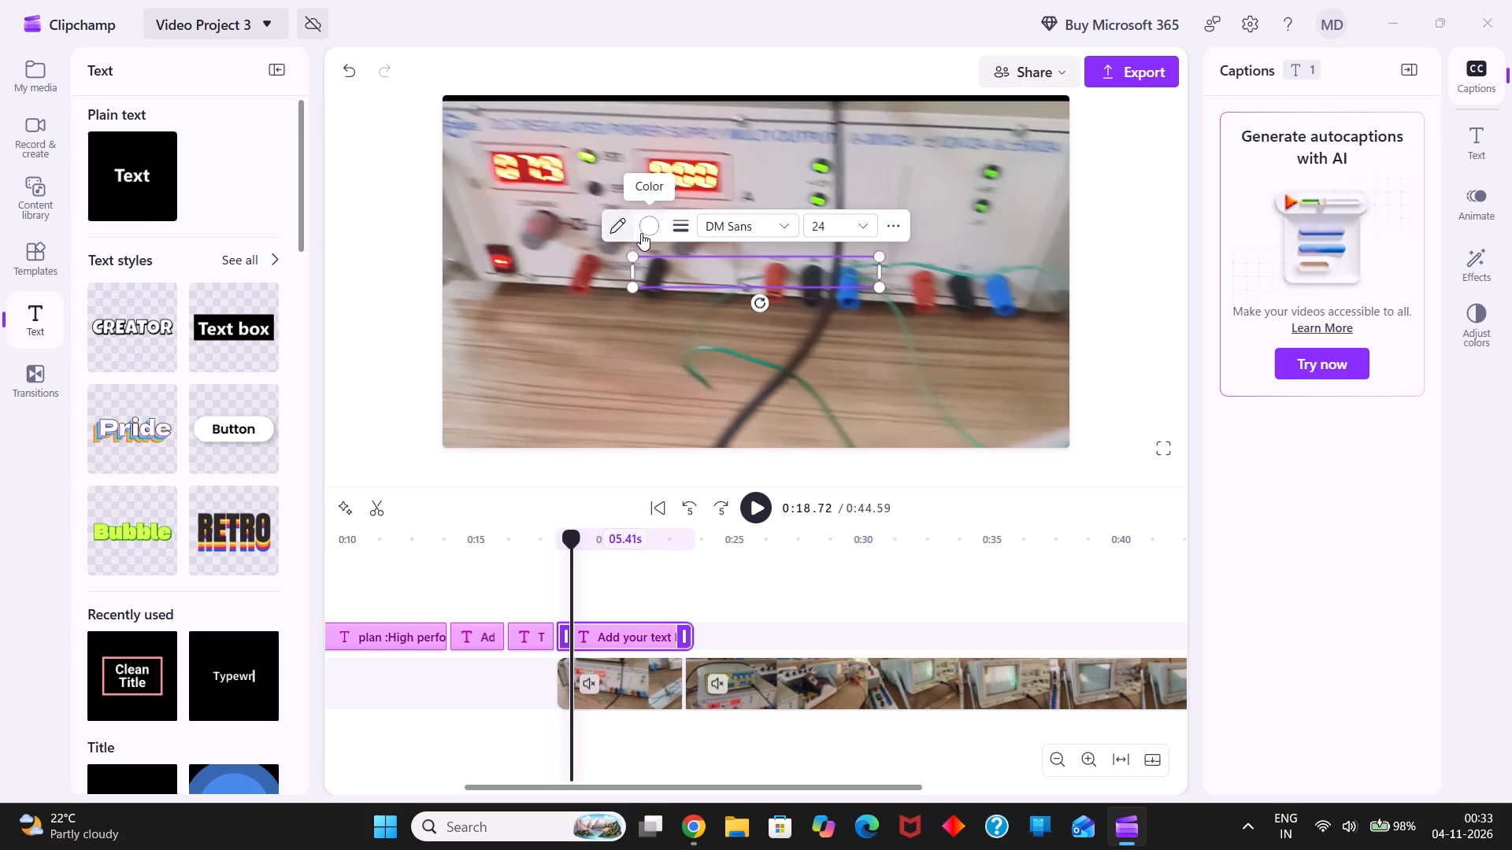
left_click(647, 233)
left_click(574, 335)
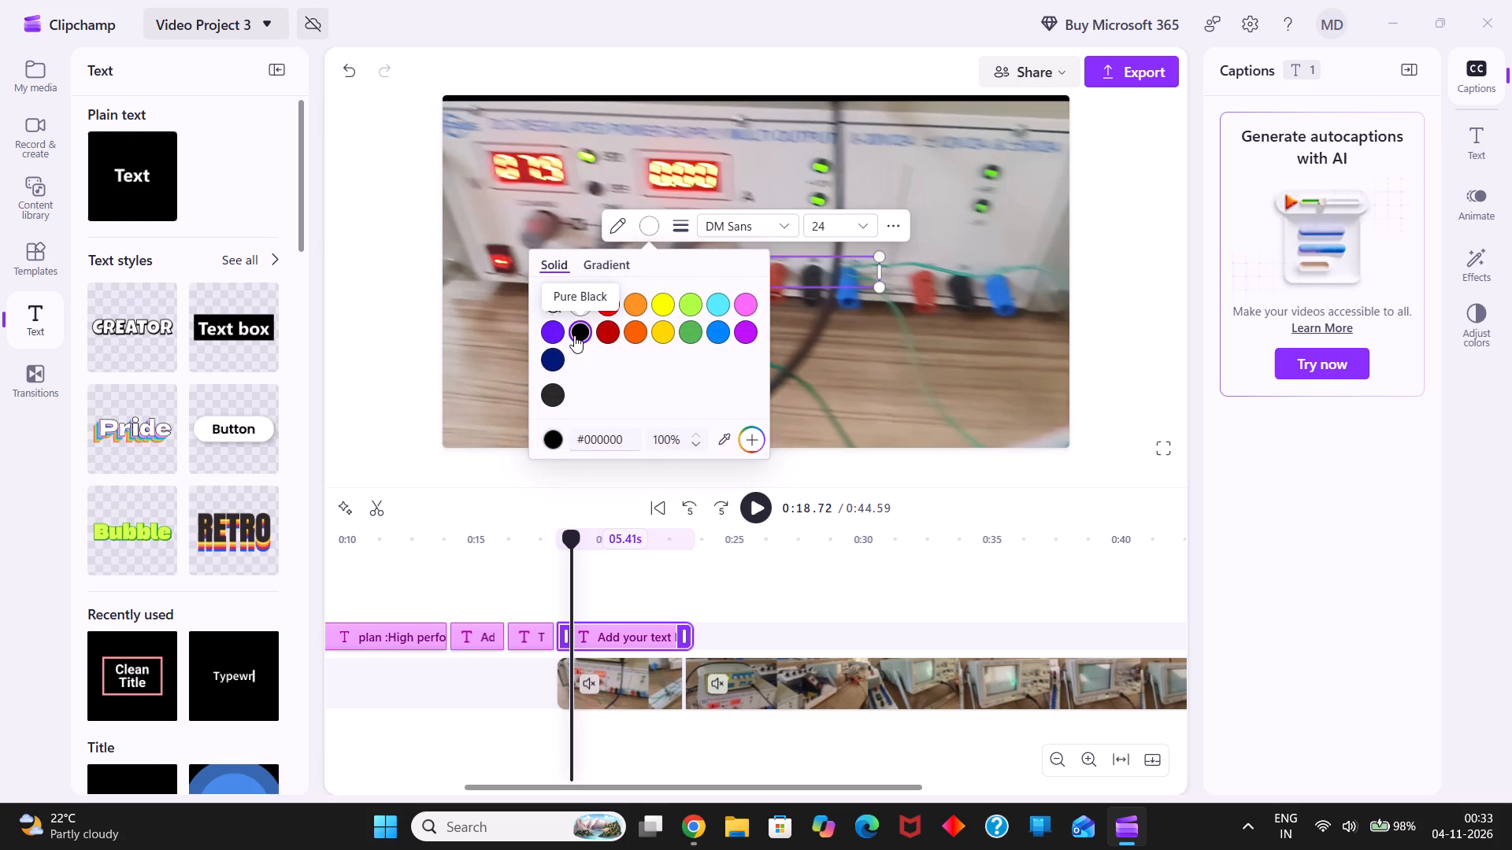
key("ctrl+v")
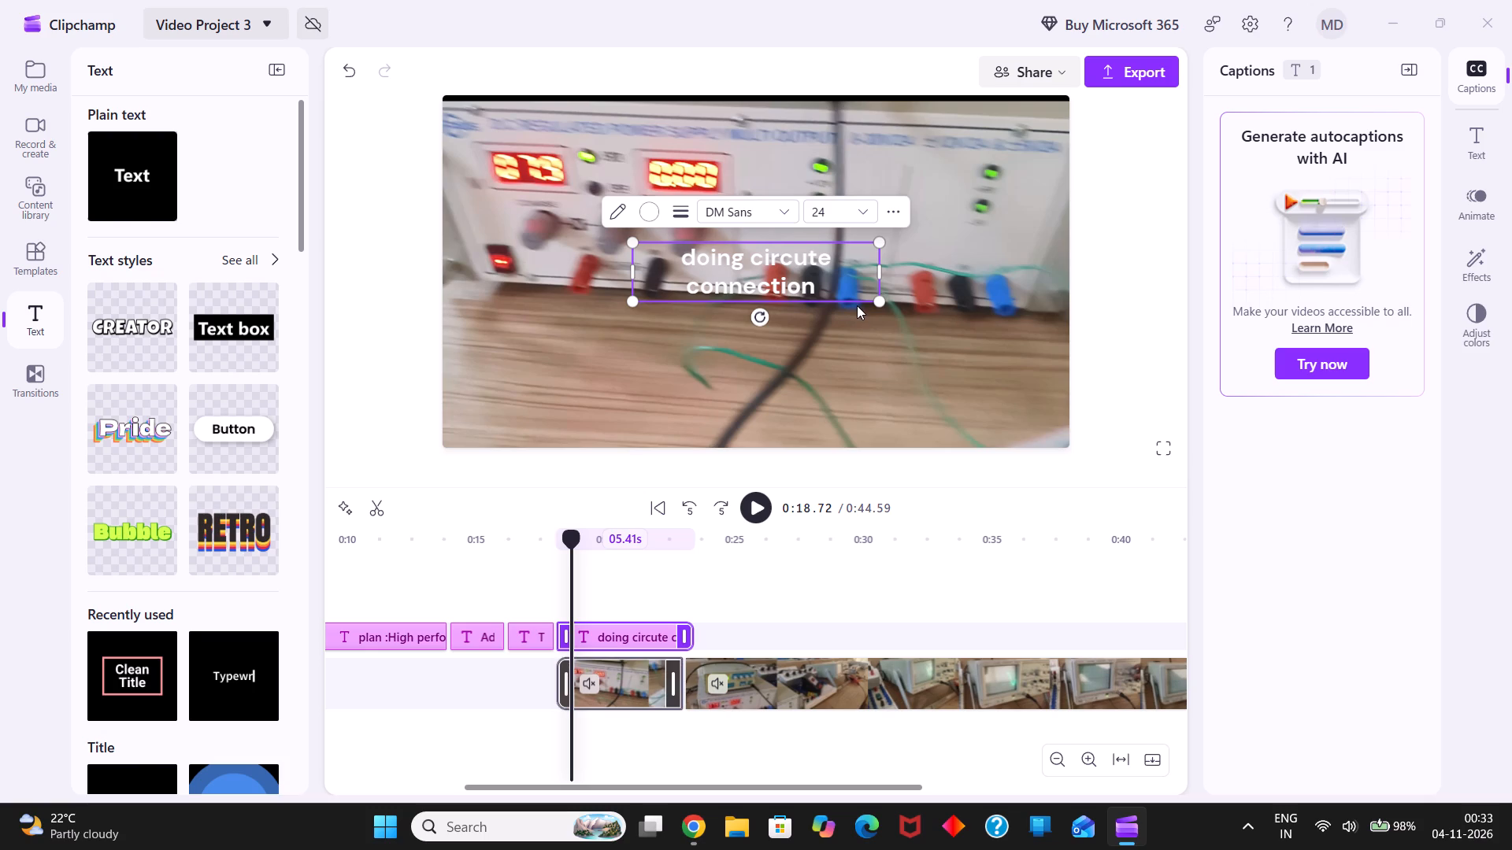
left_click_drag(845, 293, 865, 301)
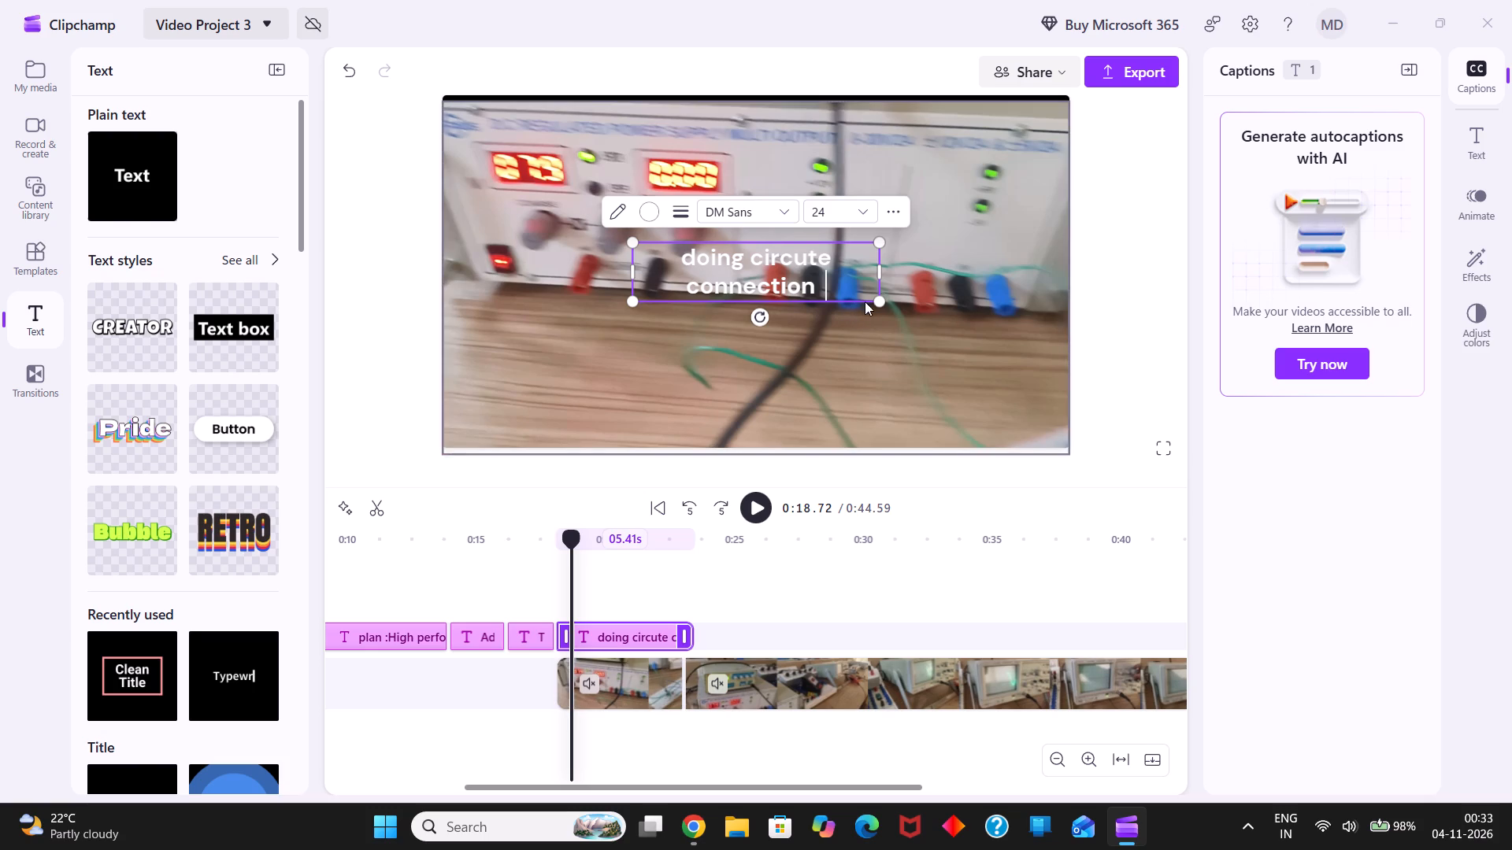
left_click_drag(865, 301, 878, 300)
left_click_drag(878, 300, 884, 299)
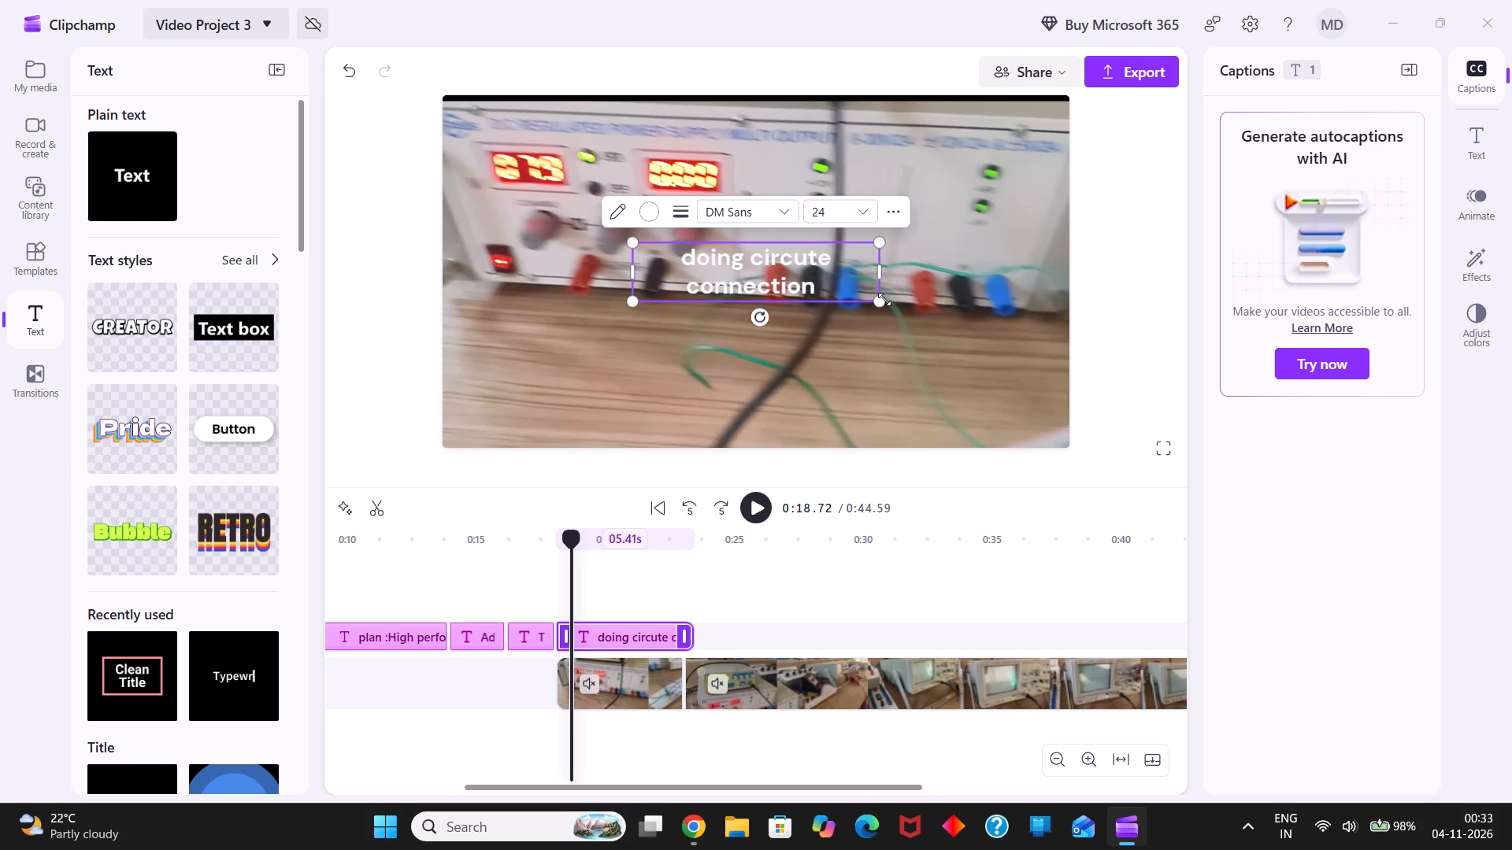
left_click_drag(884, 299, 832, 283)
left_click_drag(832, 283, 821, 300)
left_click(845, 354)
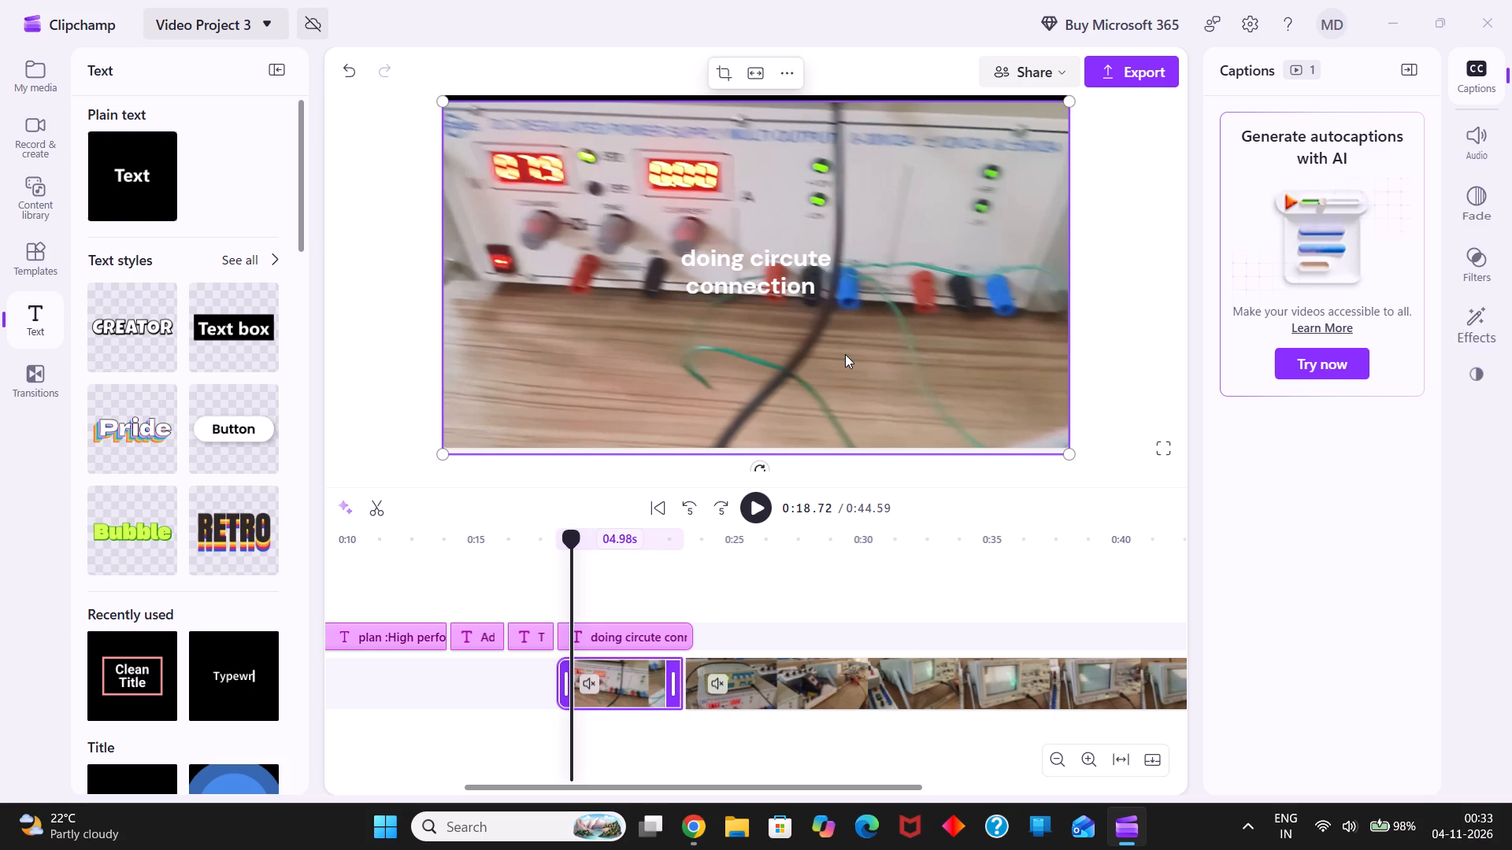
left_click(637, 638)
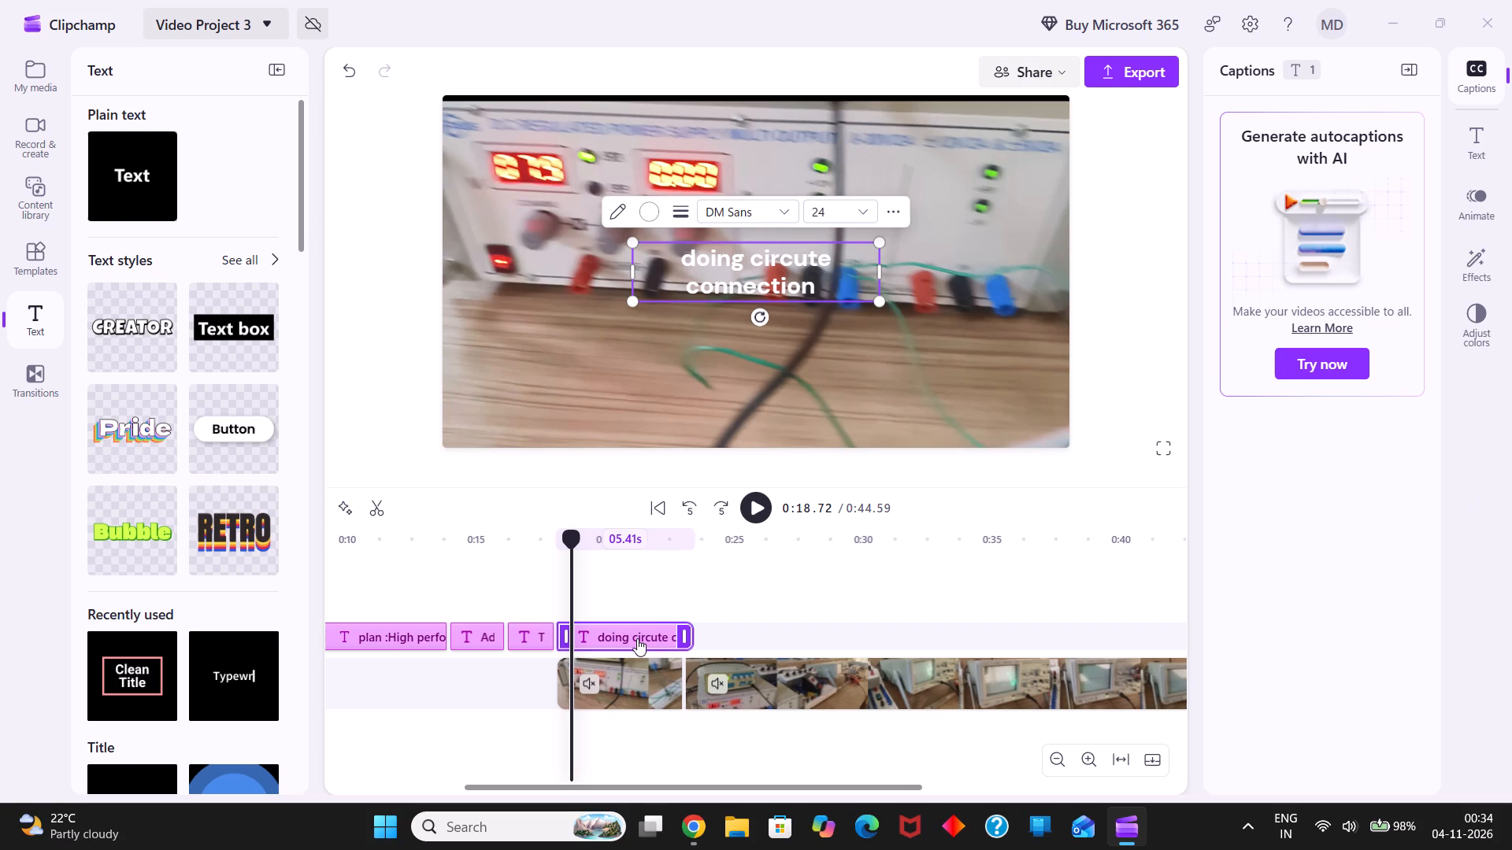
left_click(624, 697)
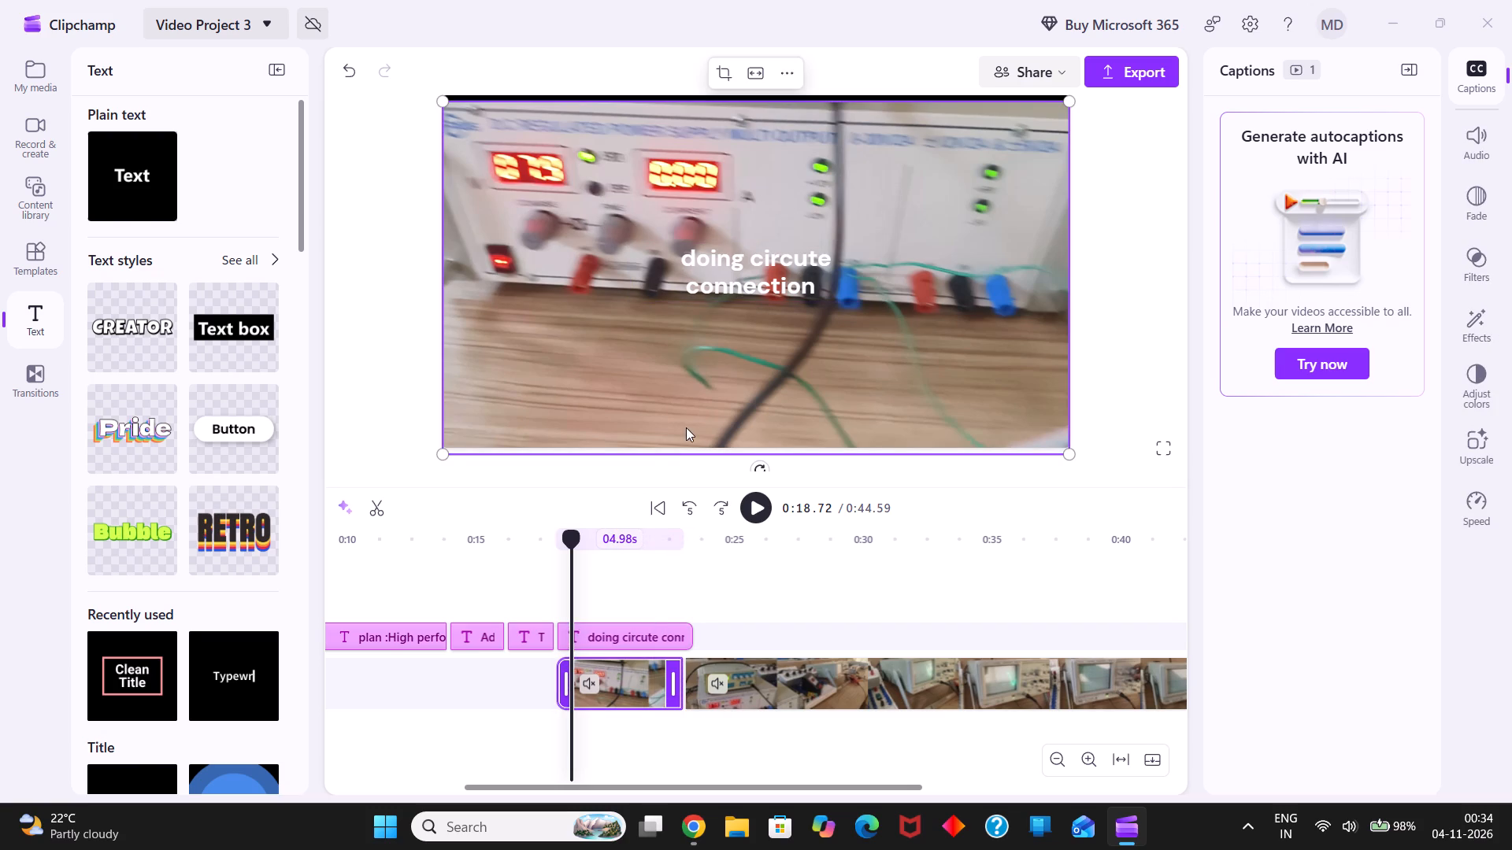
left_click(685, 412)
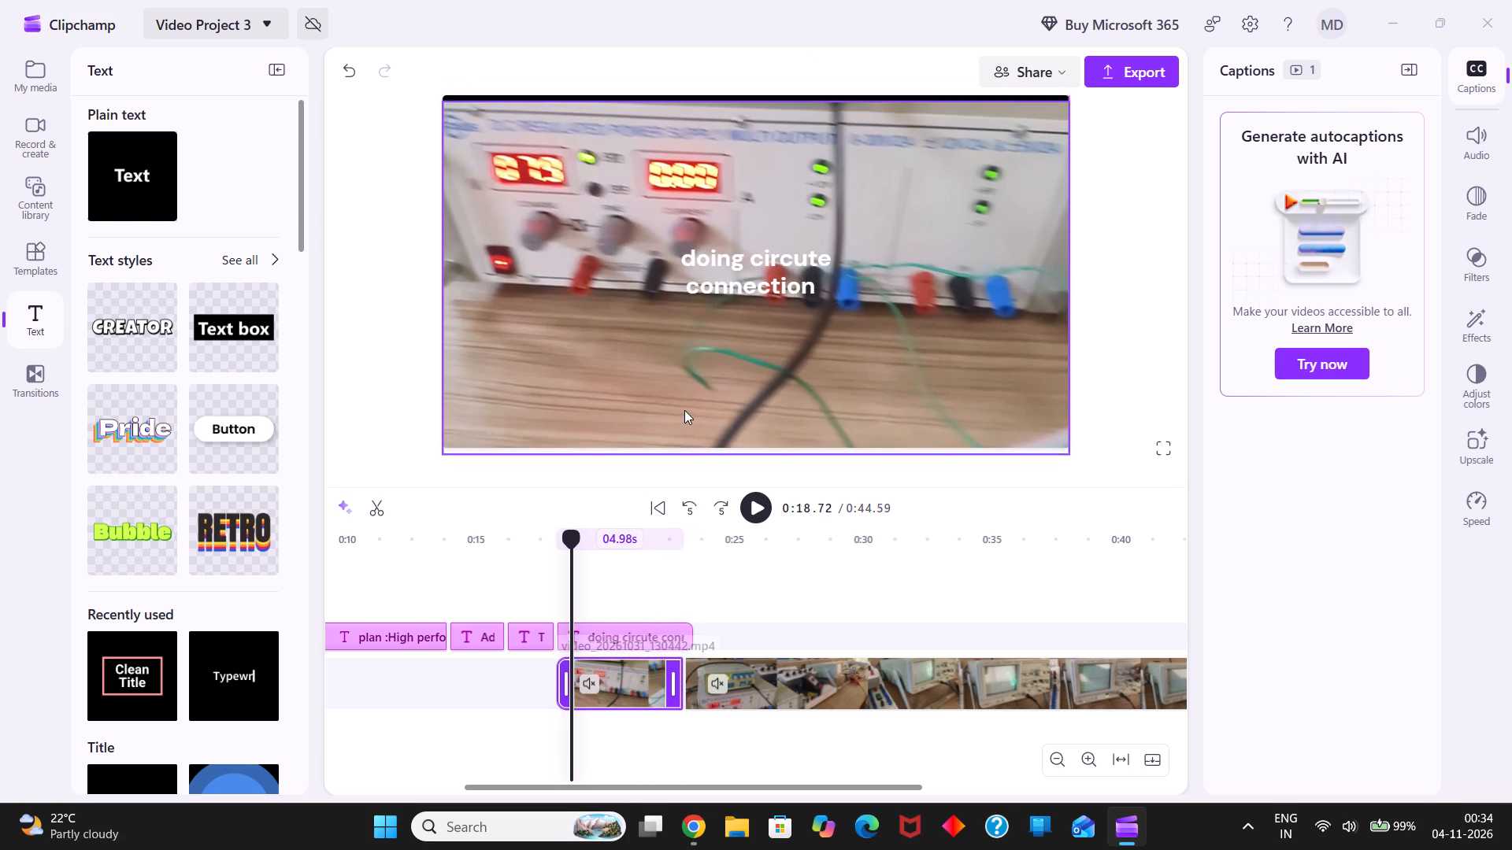
Move the "doing circute connection" caption to the lower-left corner of the video frame.
left_click(628, 627)
left_click_drag(813, 283, 813, 283)
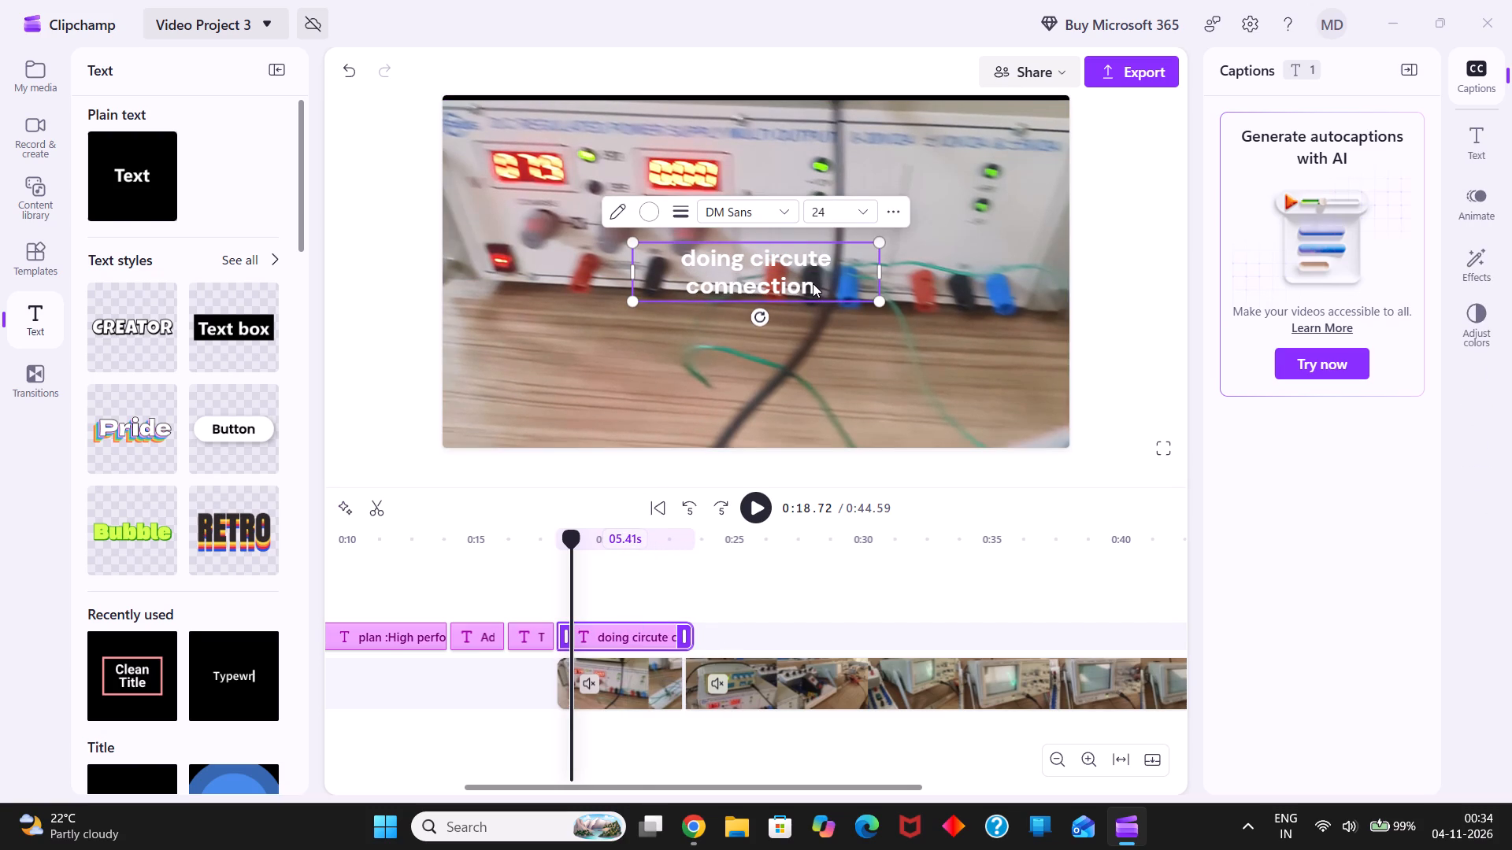
left_click_drag(813, 283, 628, 424)
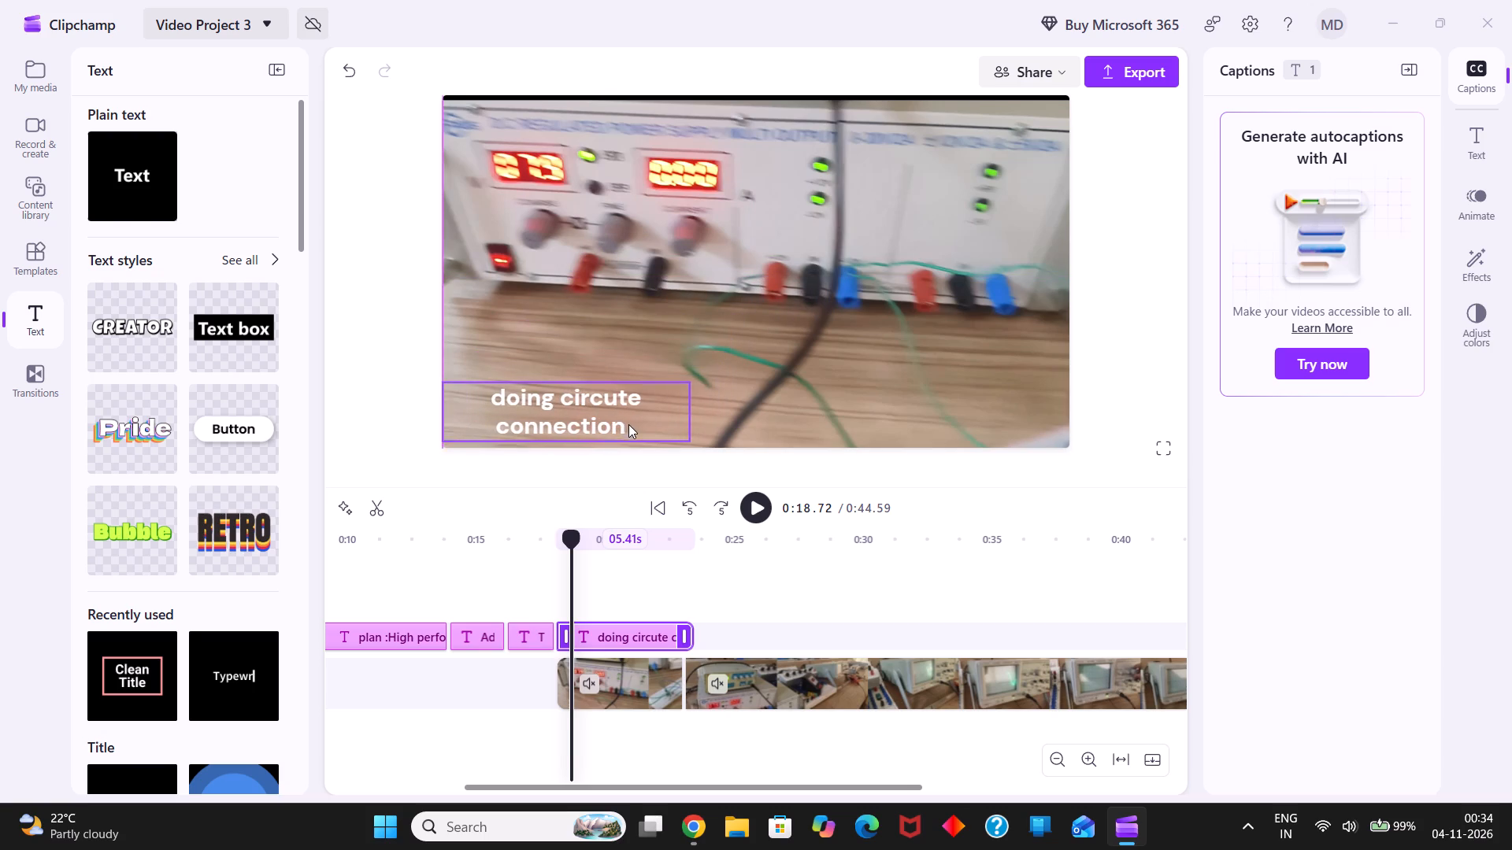
left_click_drag(628, 424, 628, 427)
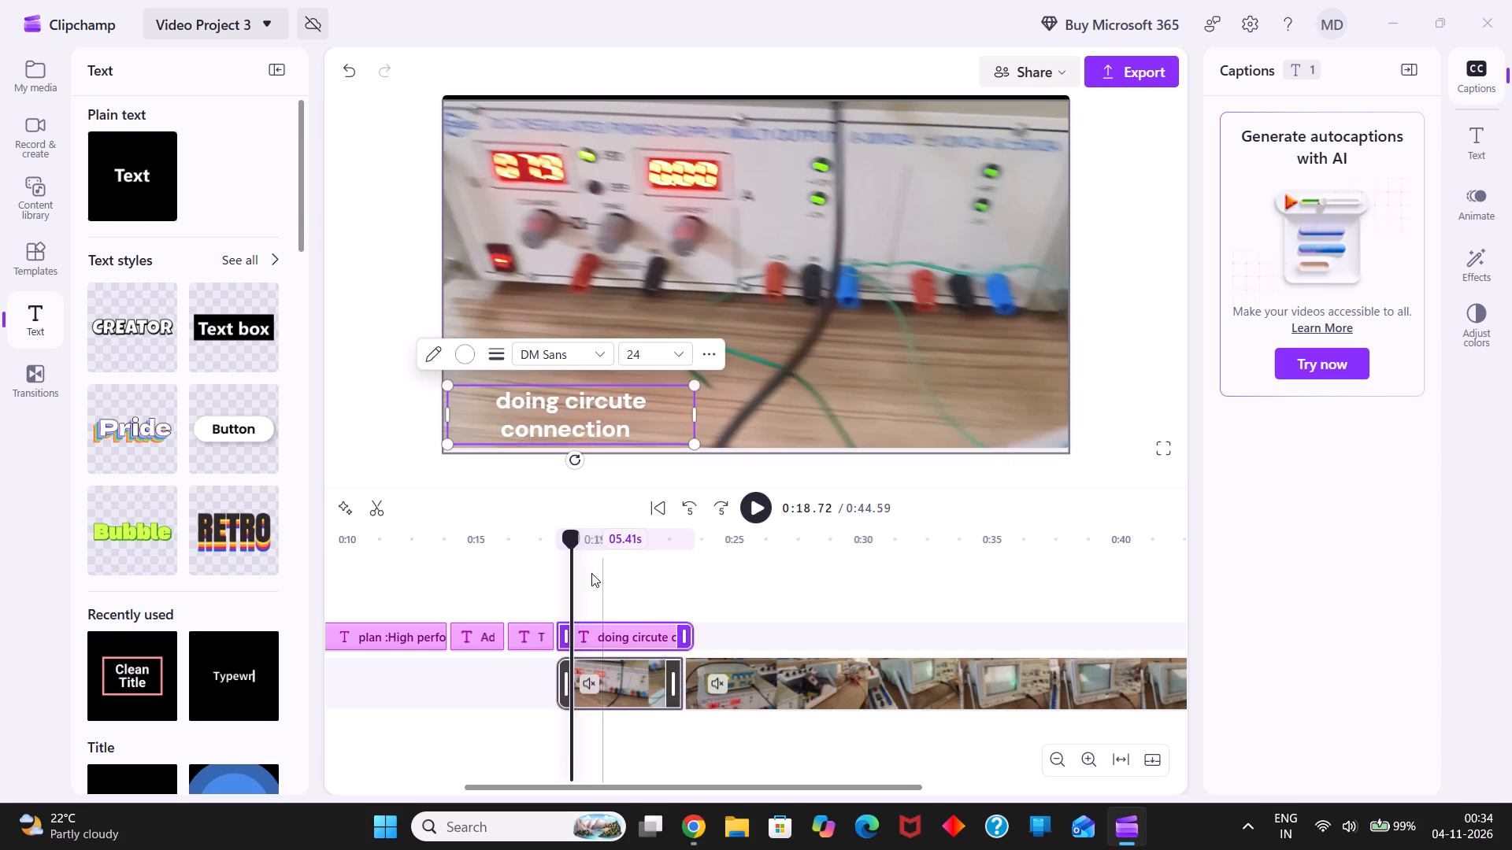
Play on into the second lab clip and add a plain text item directly after the "doing circute connection" caption.
left_click(755, 508)
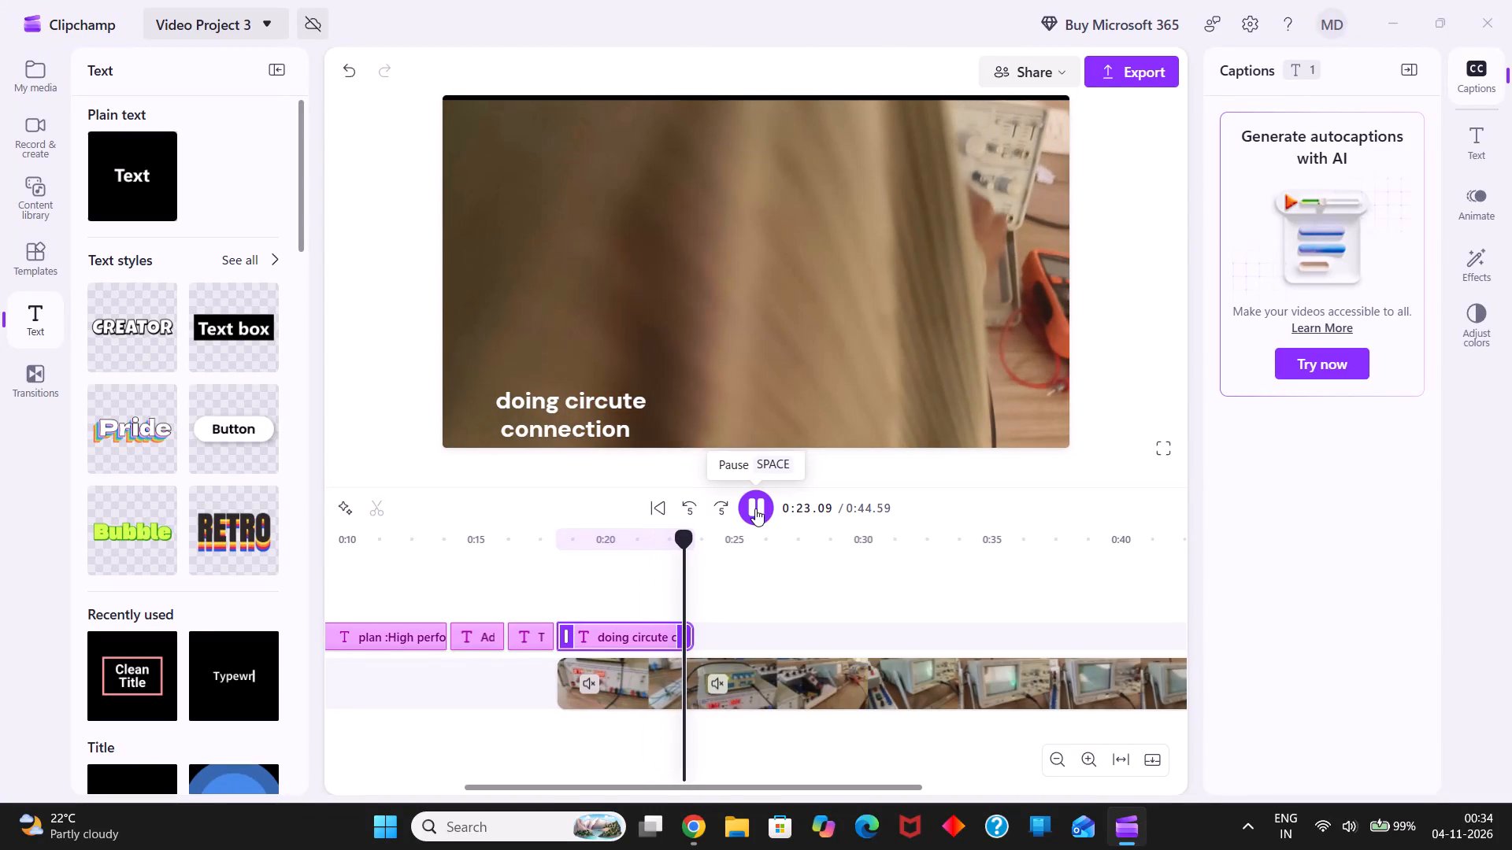
left_click(755, 508)
left_click(755, 508)
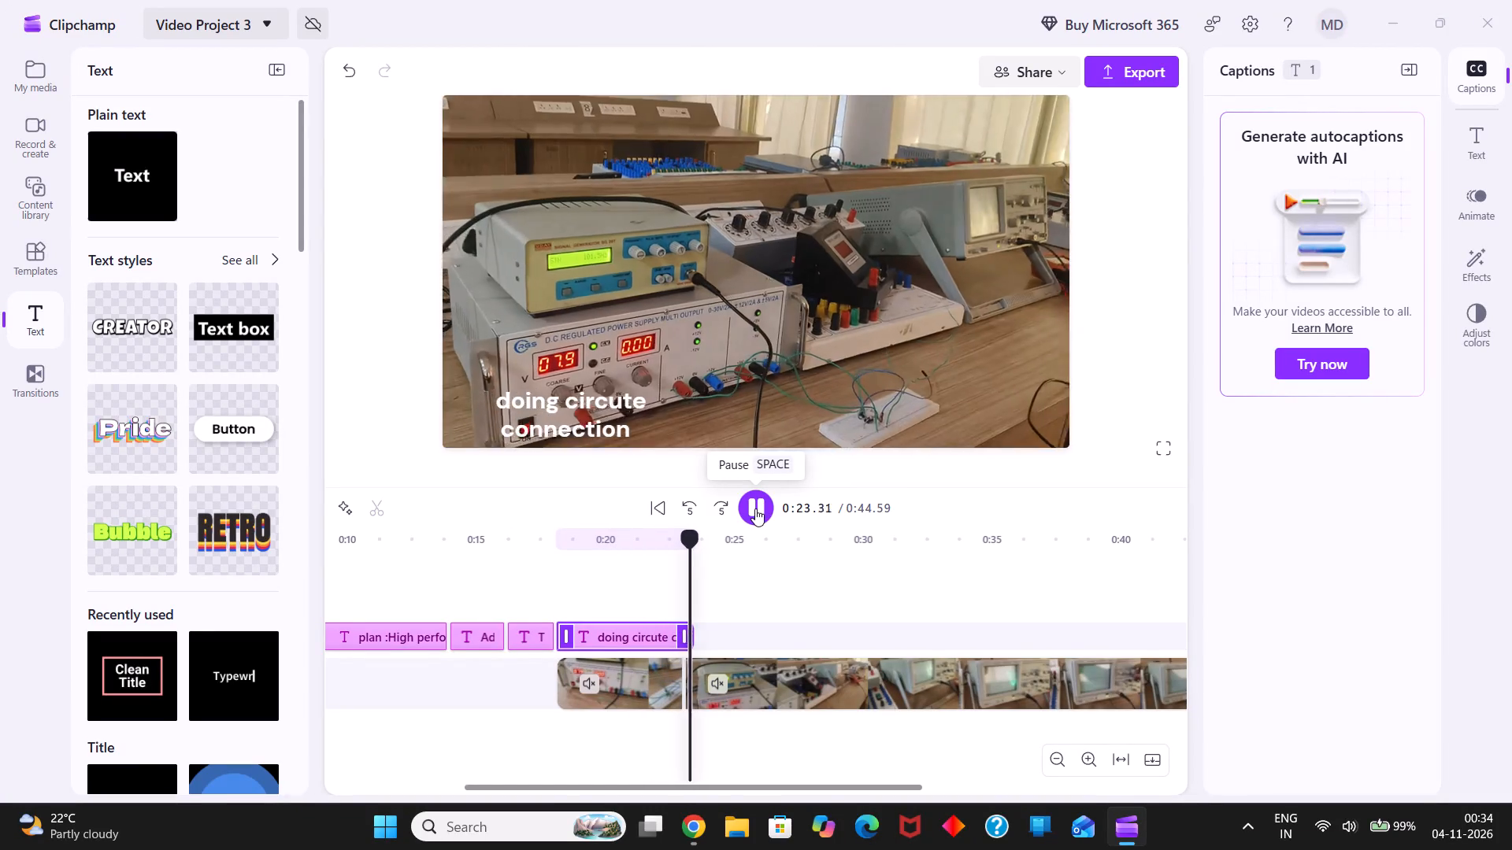
left_click(755, 508)
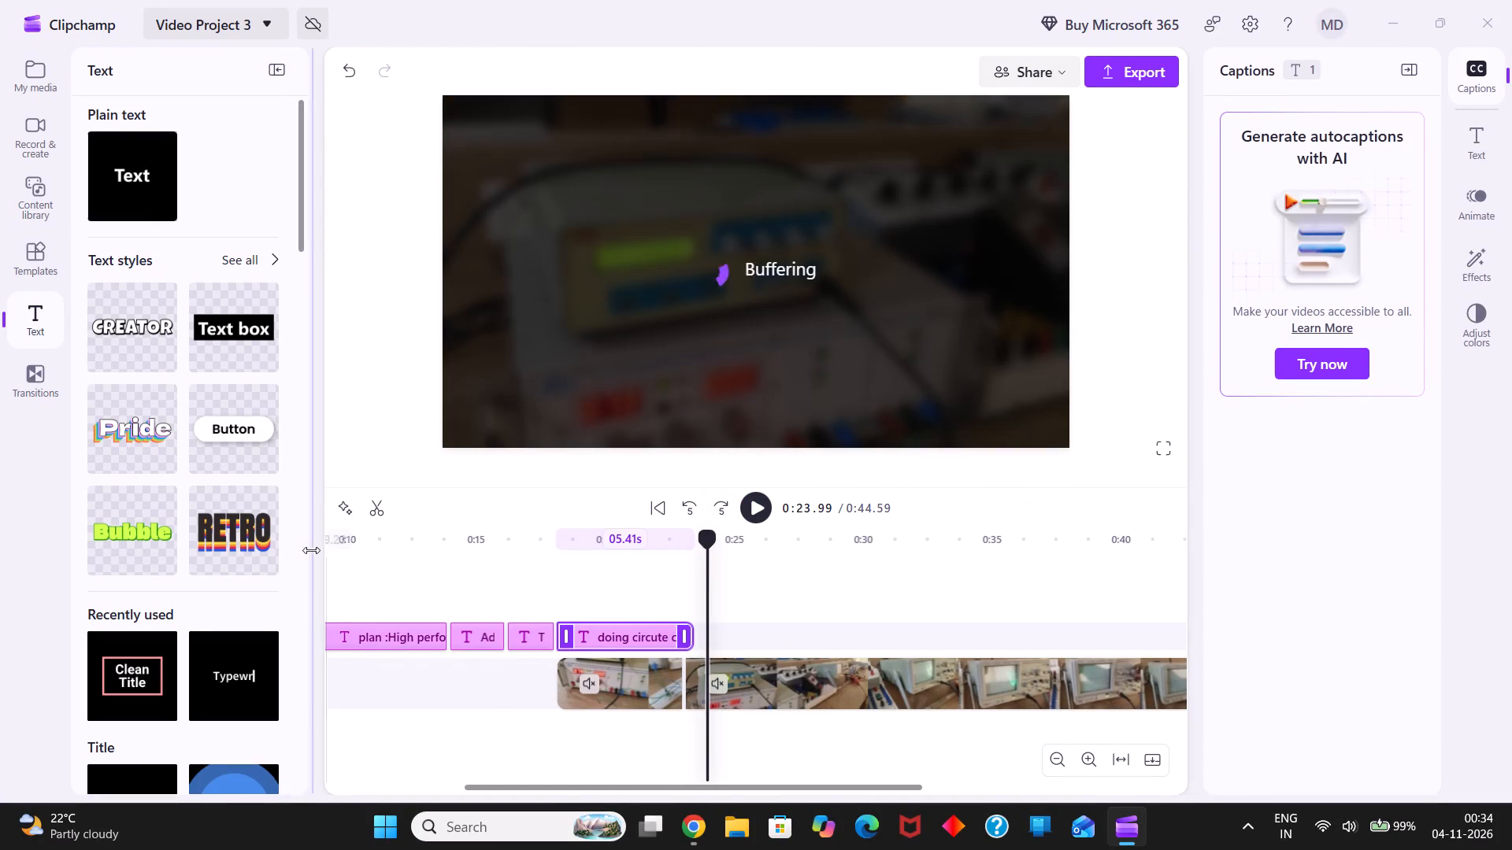
left_click(154, 213)
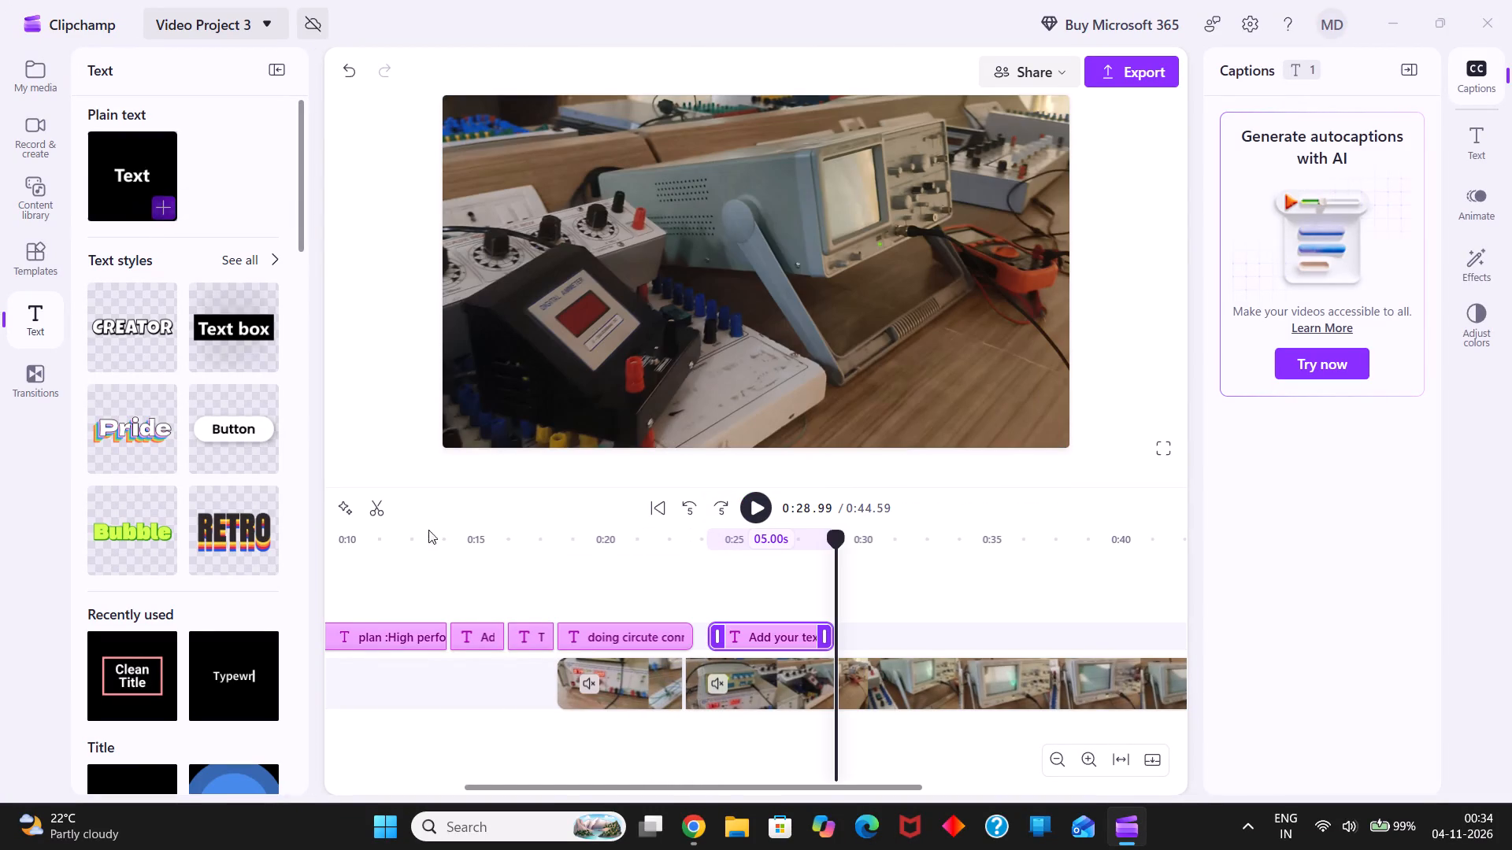
left_click_drag(751, 641, 728, 638)
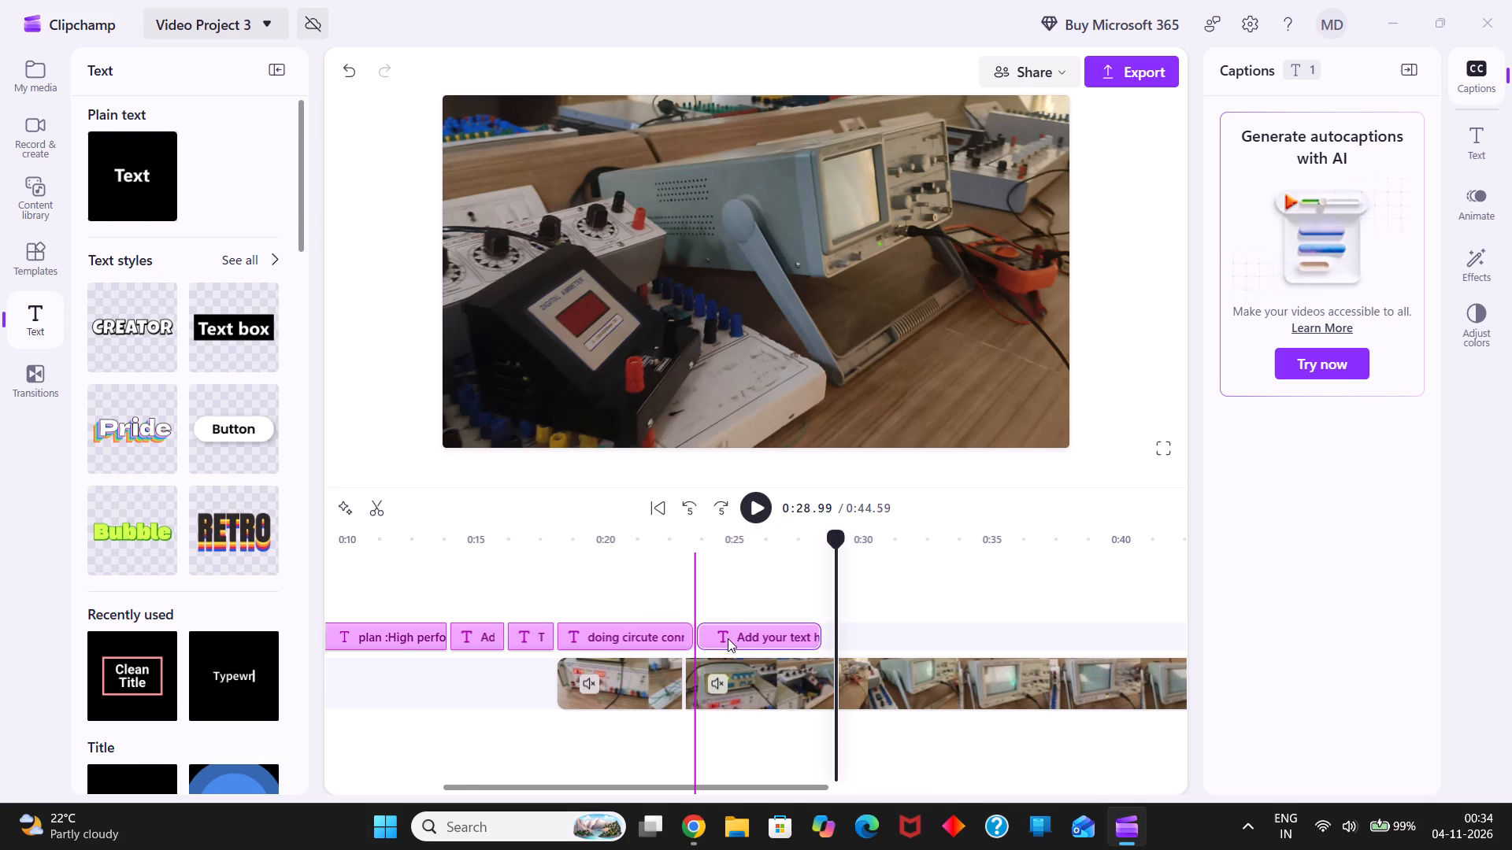
left_click_drag(728, 638, 728, 638)
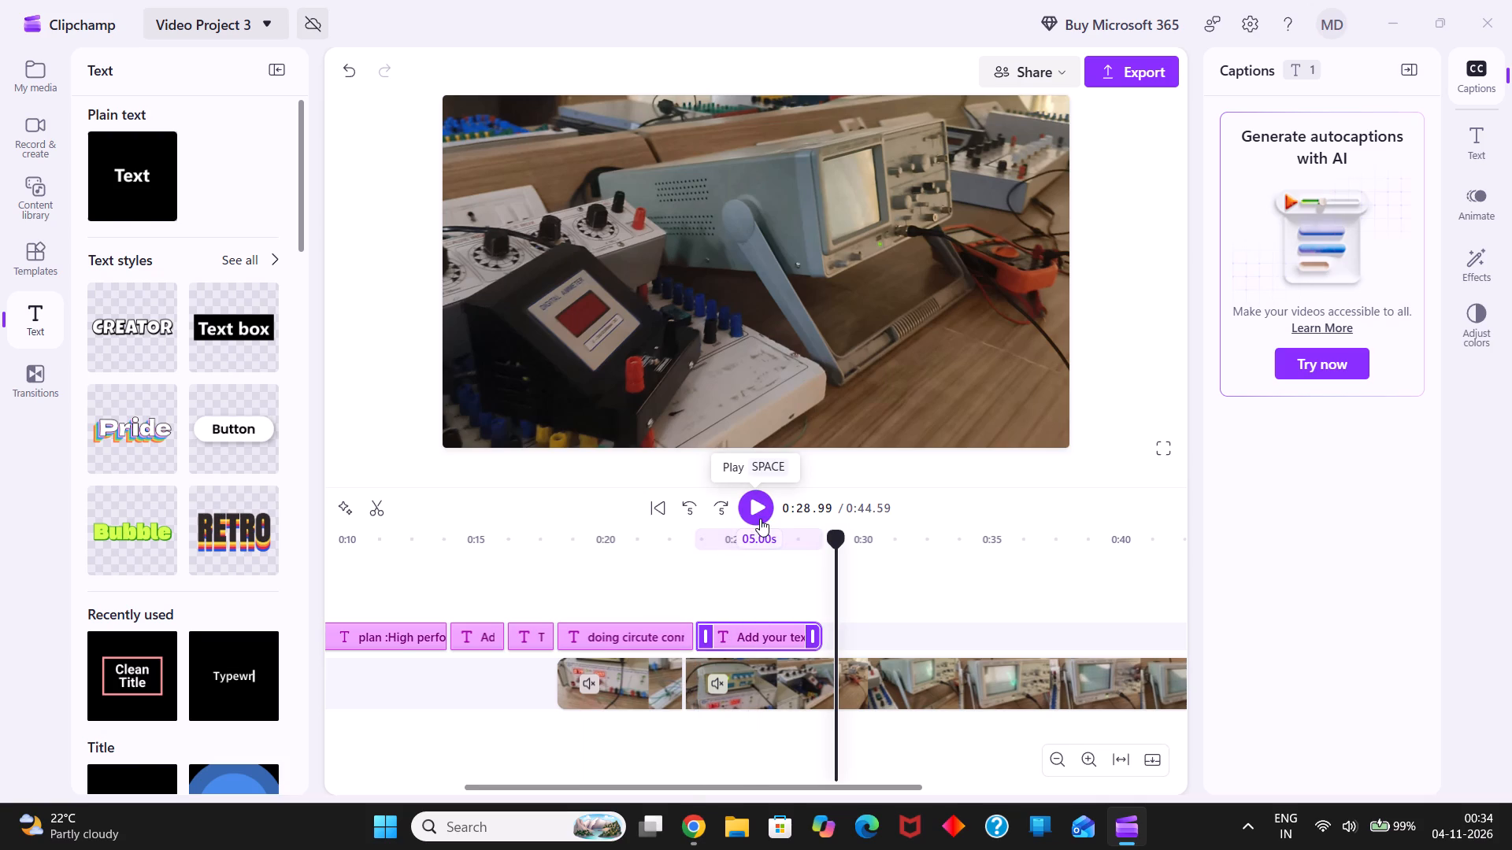
Show the new text over the signal generator shot at about 0:25.5 and clear its placeholder wording.
left_click(723, 633)
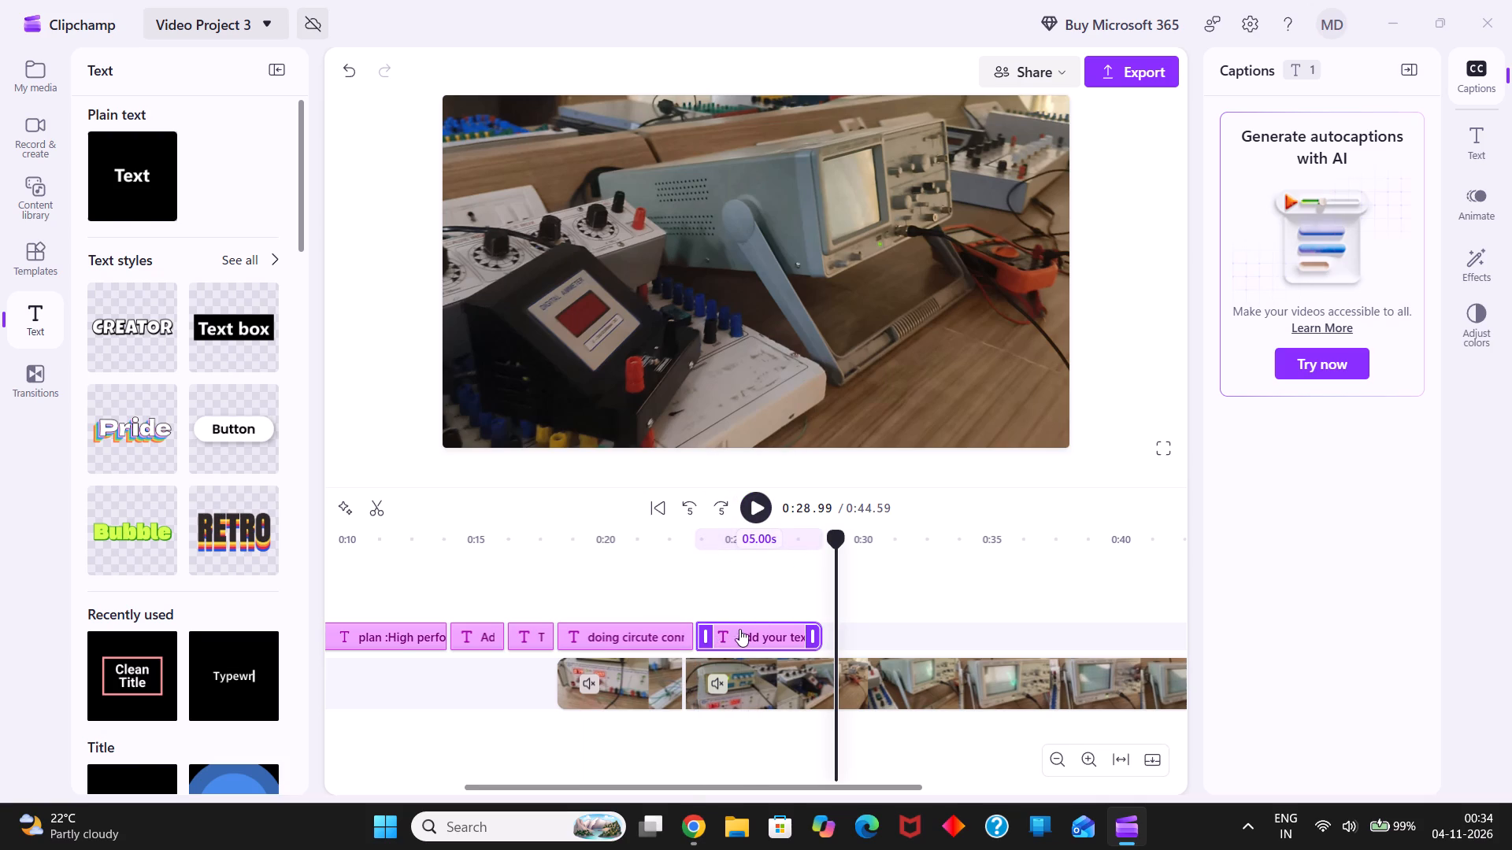
left_click(747, 629)
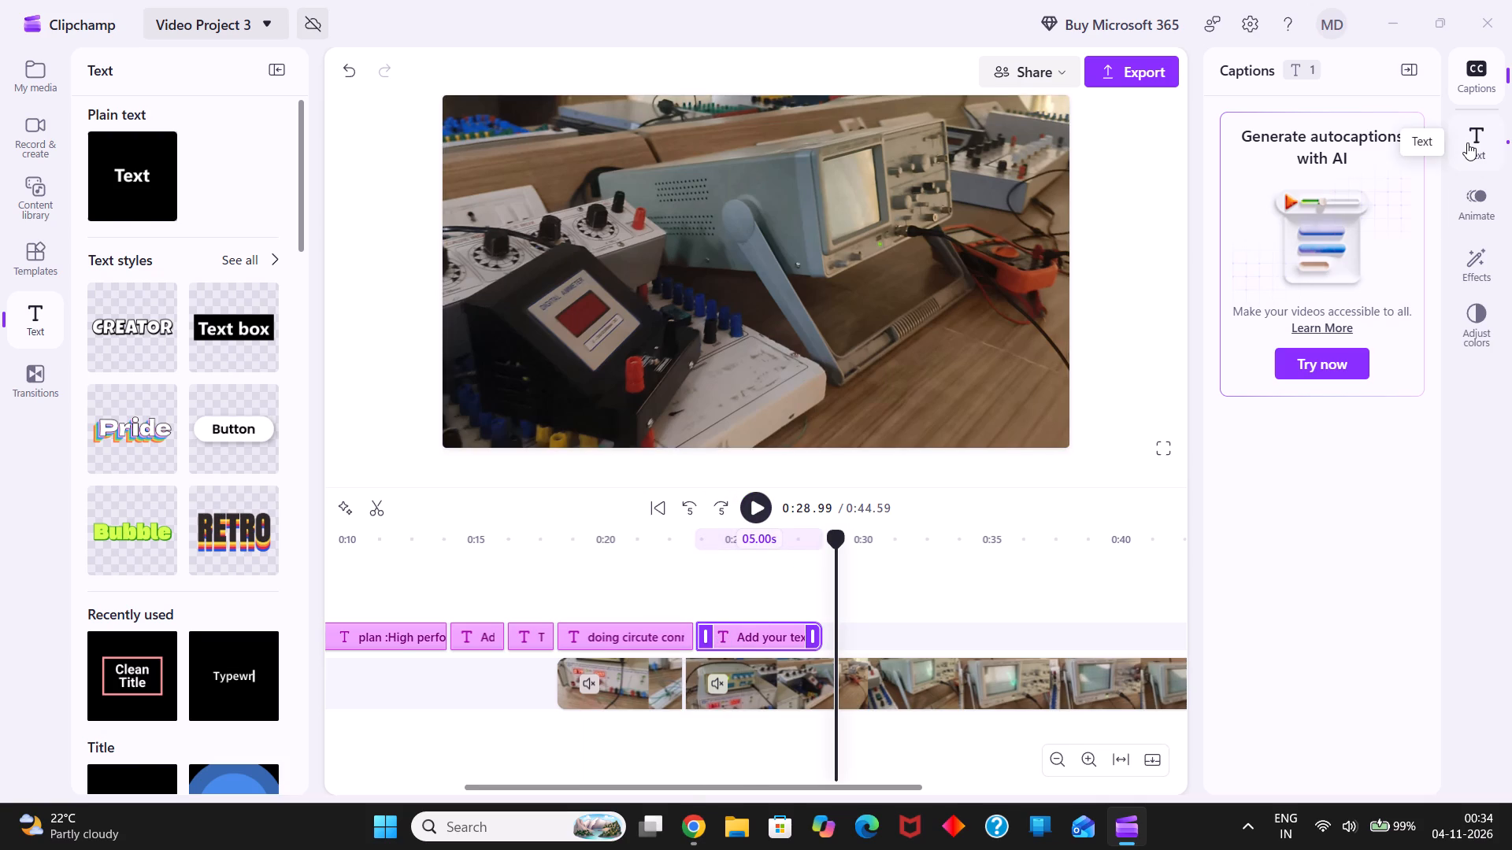
left_click(1467, 142)
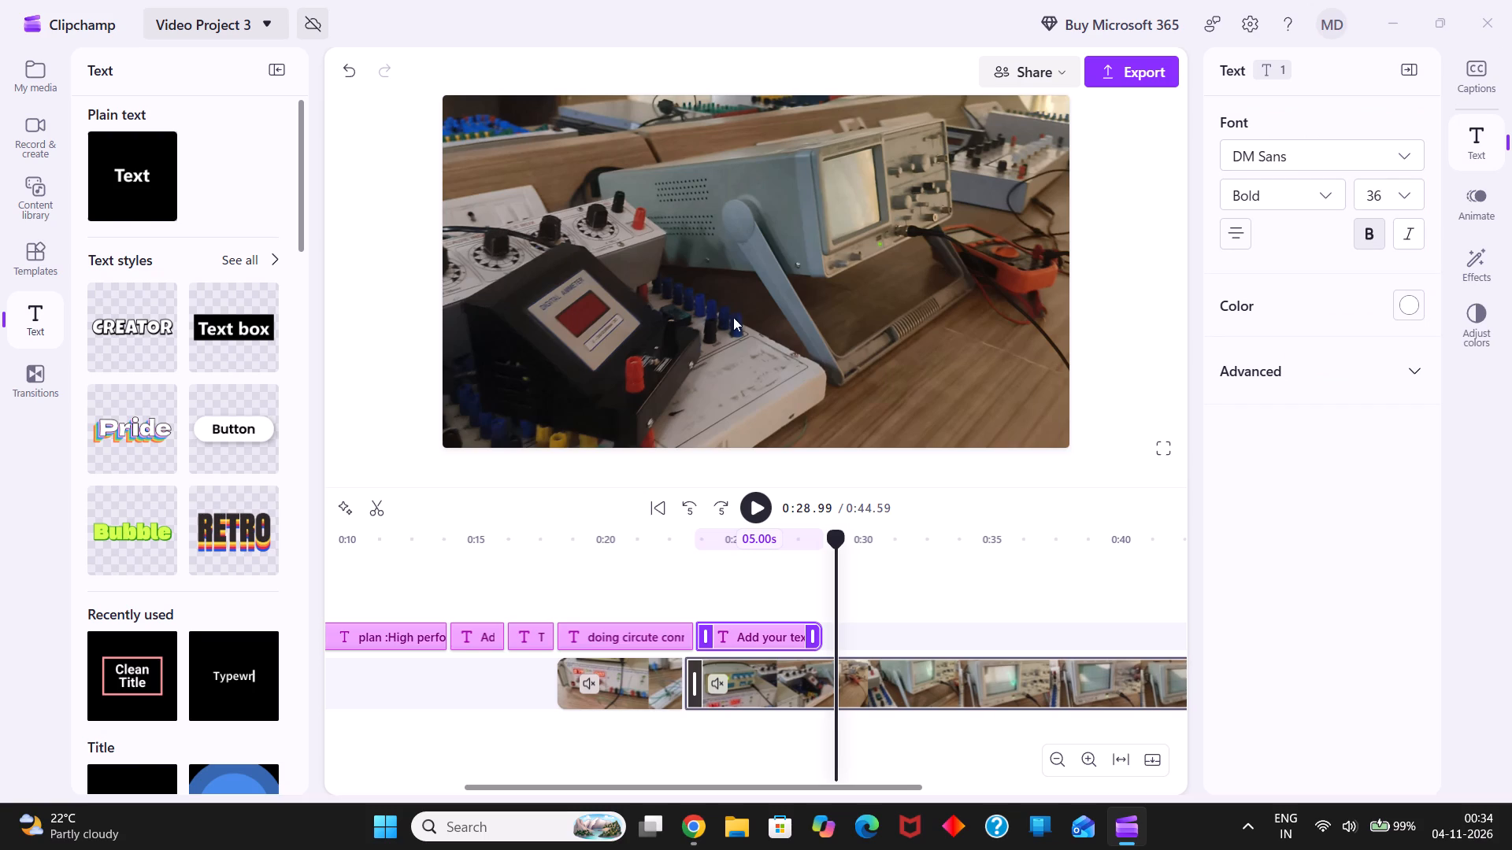
left_click(747, 592)
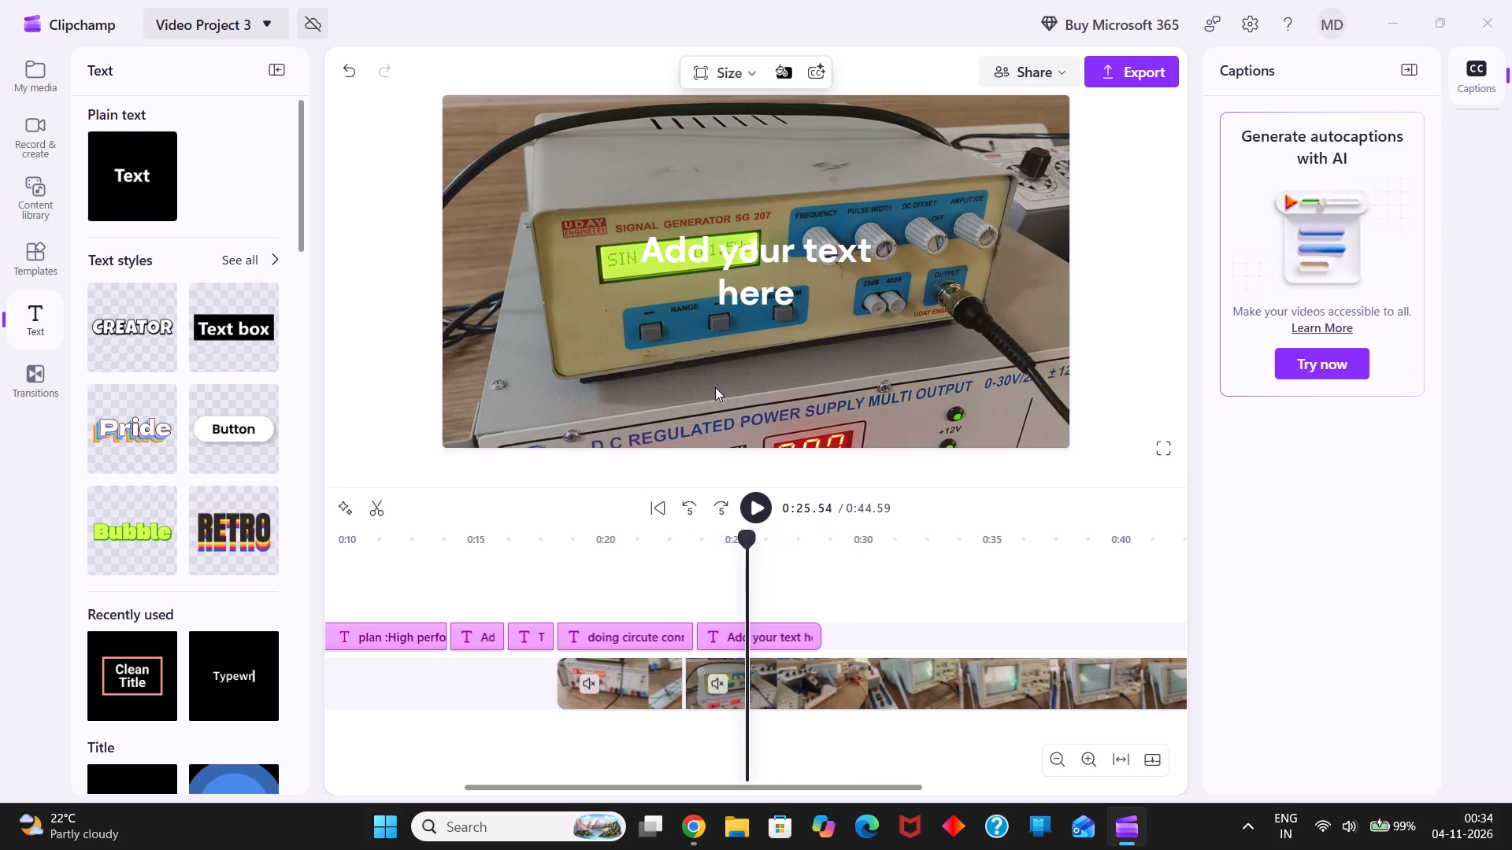
left_click(792, 295)
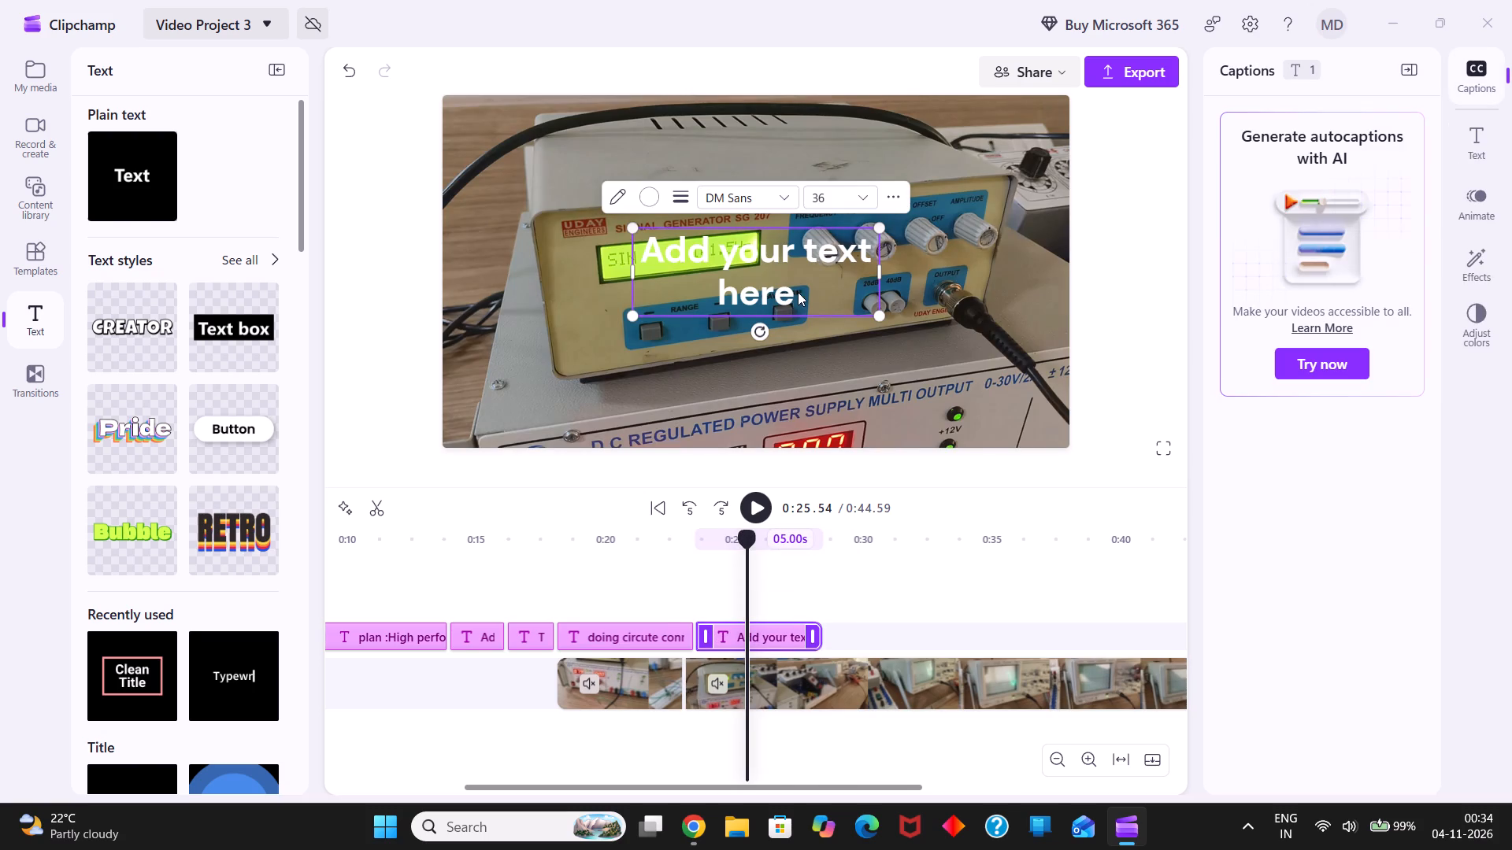
left_click(800, 291)
key("BackSpace")
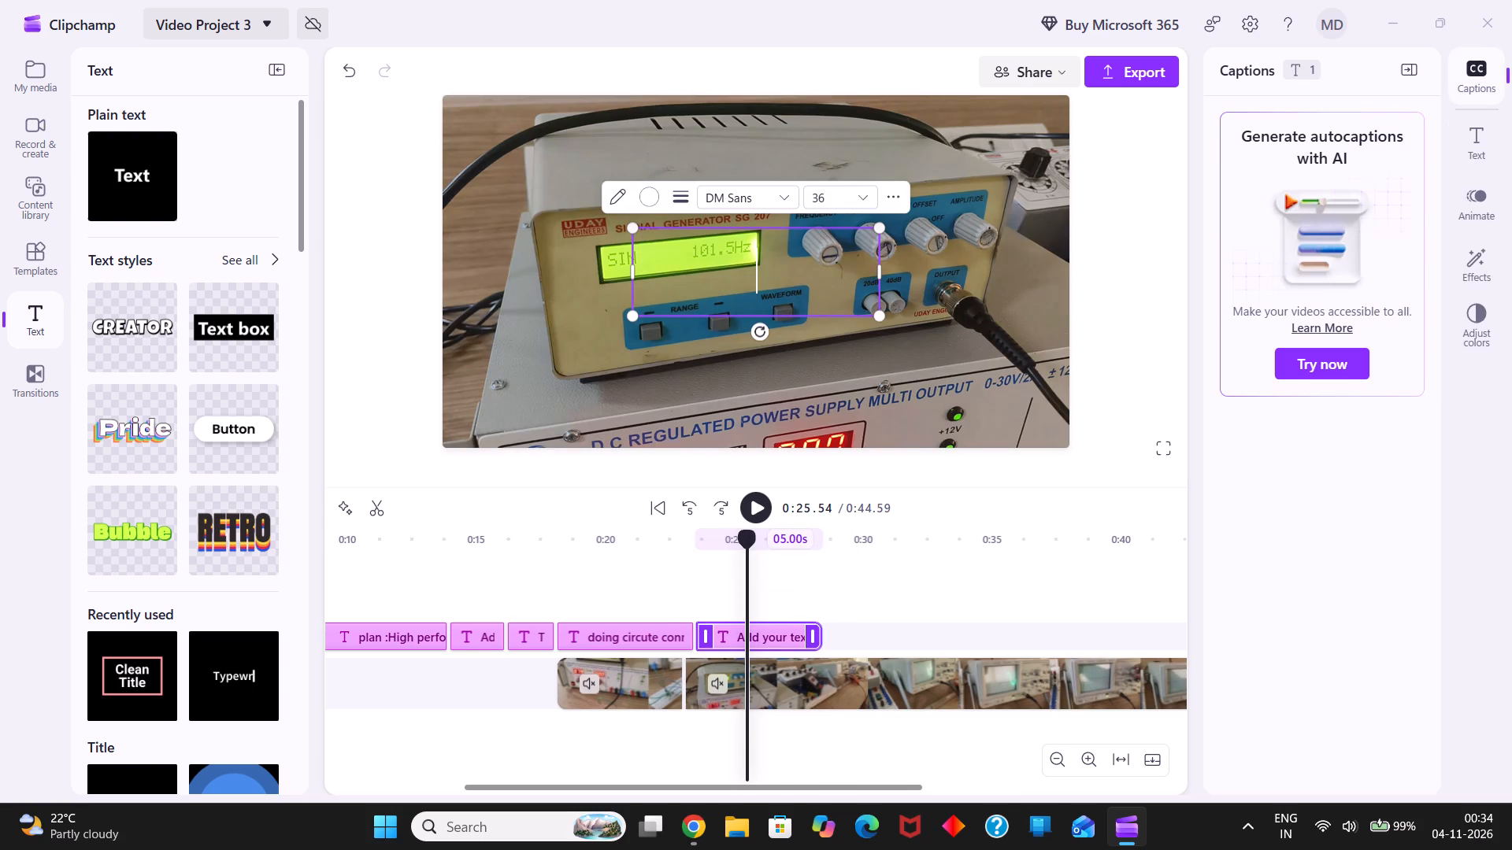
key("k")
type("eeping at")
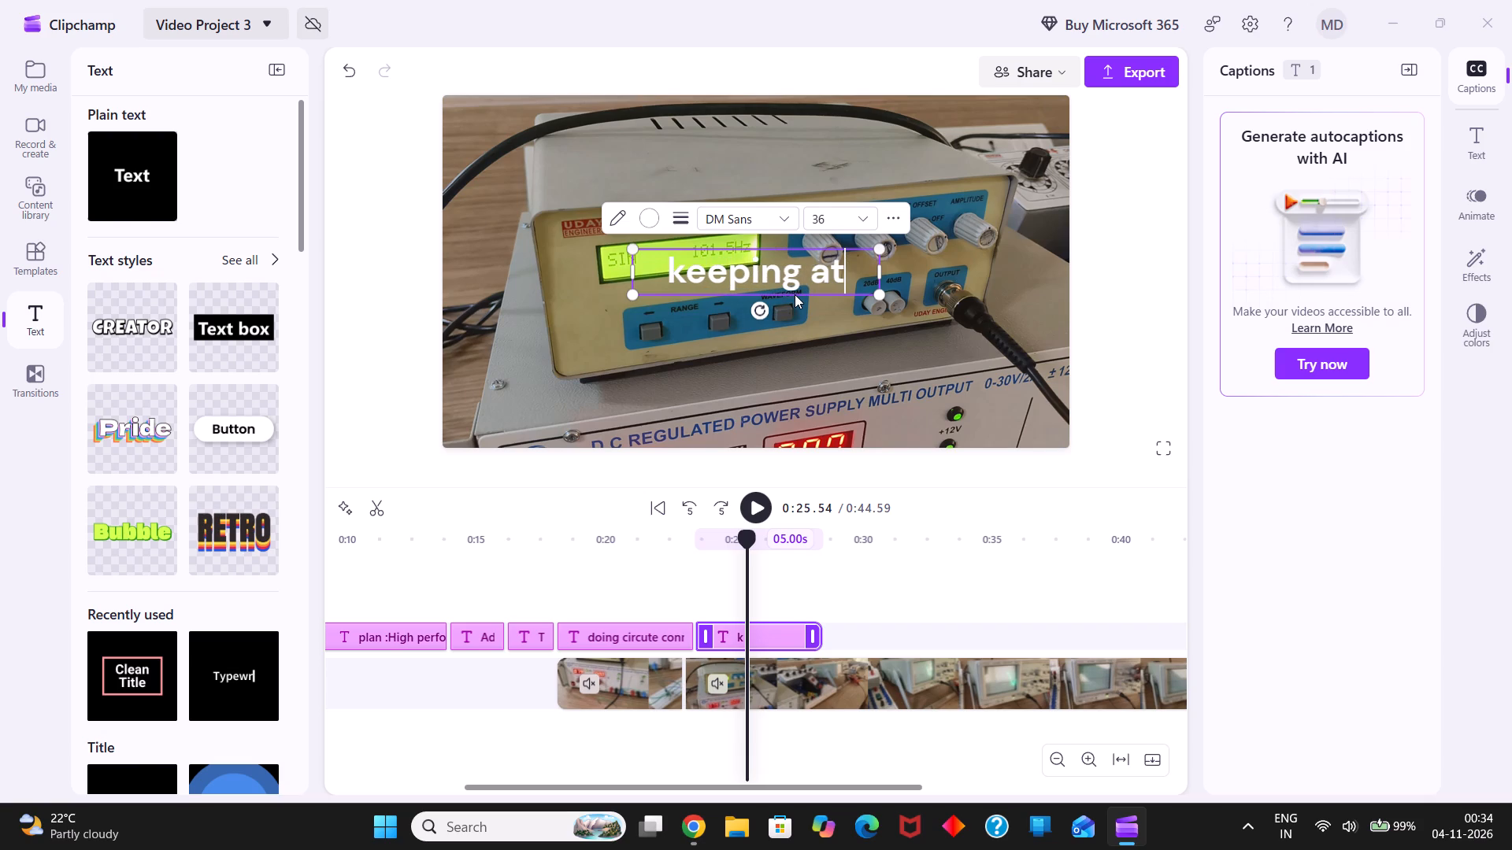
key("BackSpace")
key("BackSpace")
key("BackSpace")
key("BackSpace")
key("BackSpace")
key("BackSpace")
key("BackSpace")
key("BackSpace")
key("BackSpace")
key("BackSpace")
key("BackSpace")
Enter the wording "adjusting the frequency to 100 hz" in the emptied caption over the second lab clip.
type("ad")
type("justing the frea")
key("BackSpace")
type("quency to")
key("space")
type("100")
key("space")
type("h")
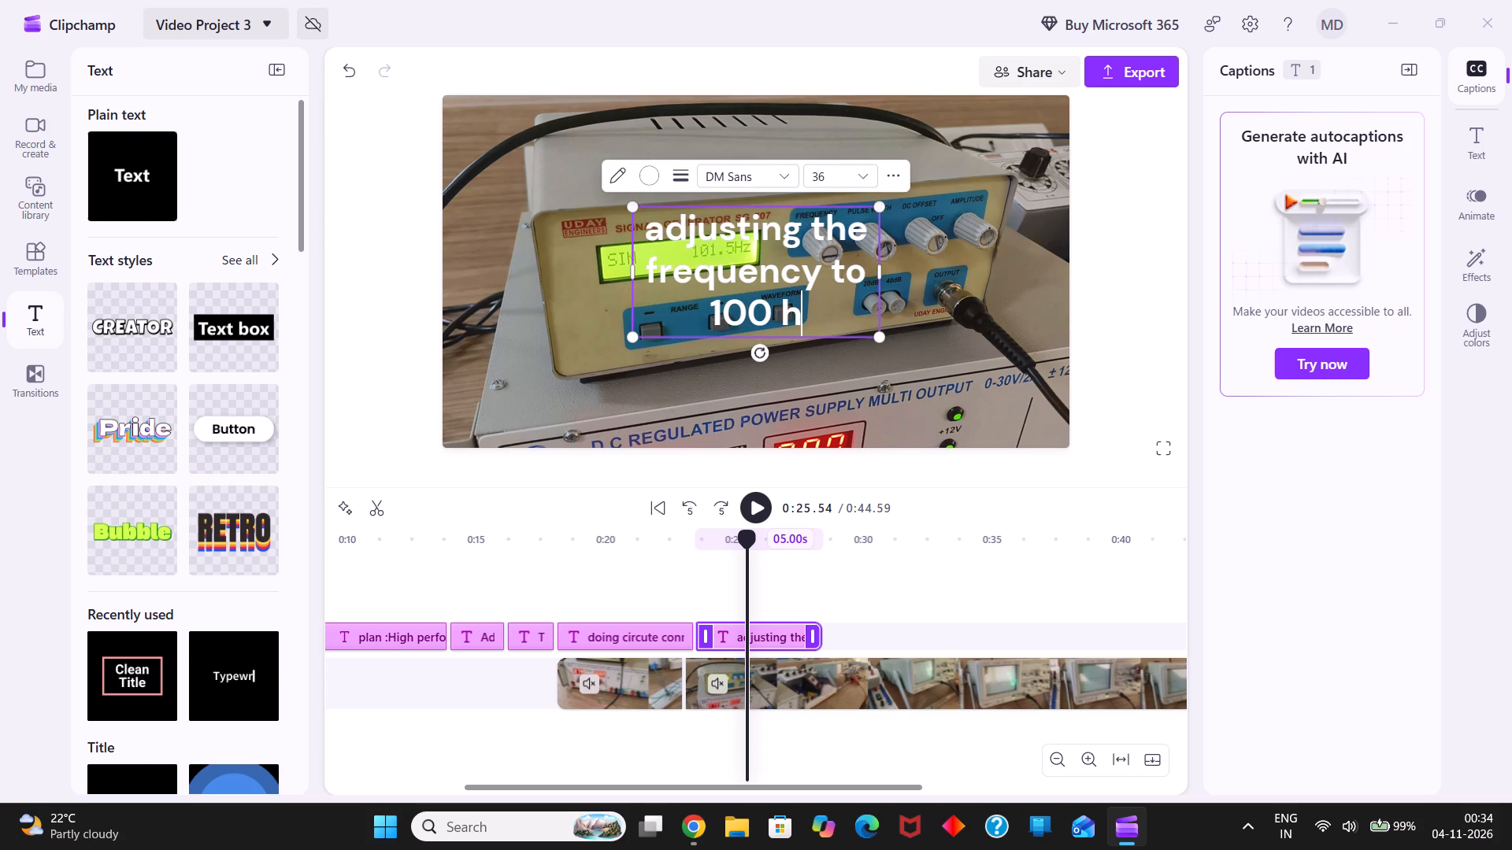
type("z")
key("space")
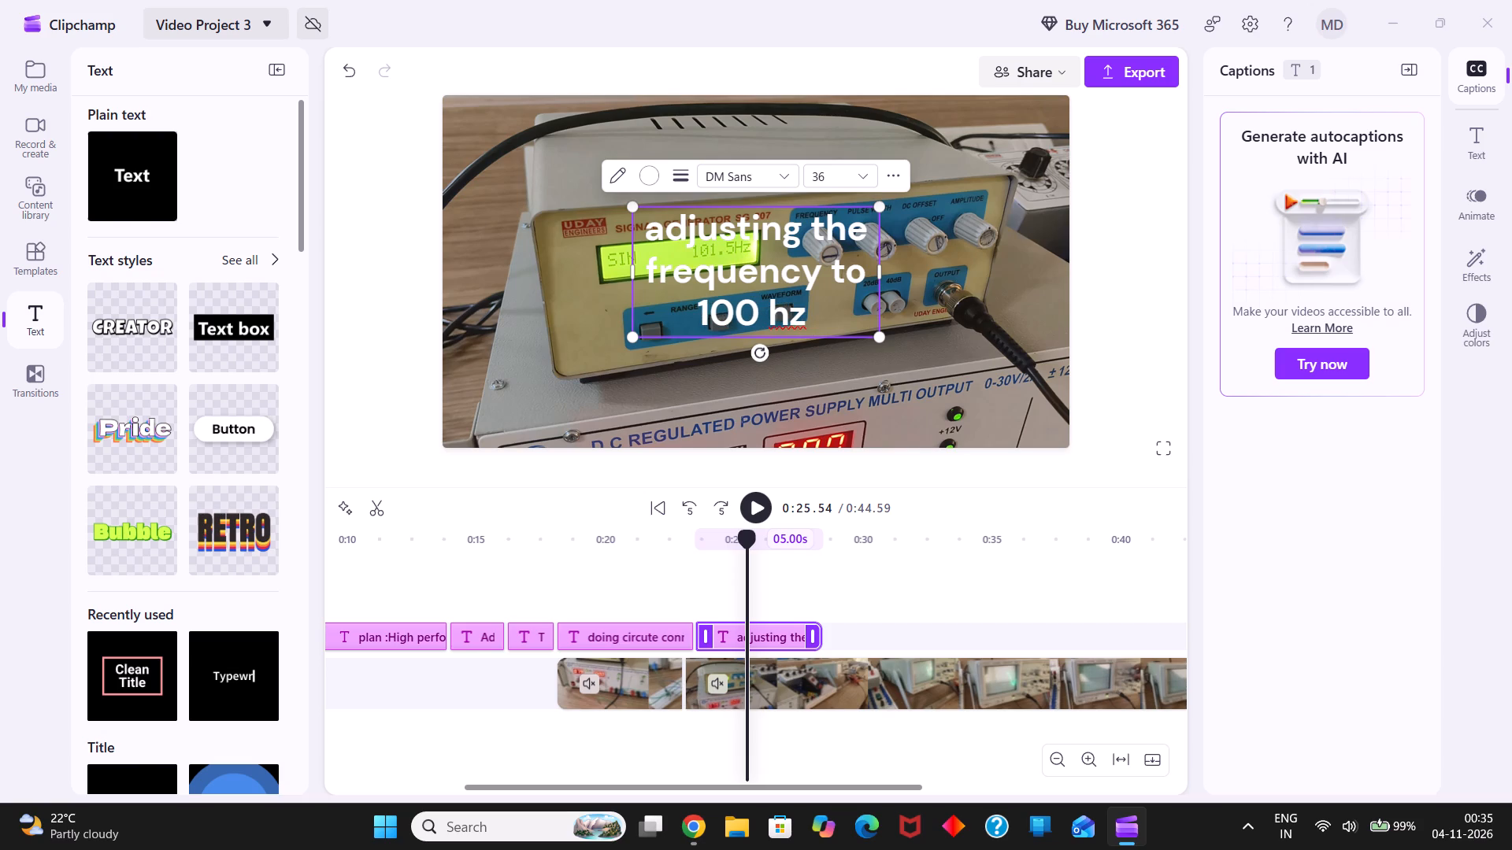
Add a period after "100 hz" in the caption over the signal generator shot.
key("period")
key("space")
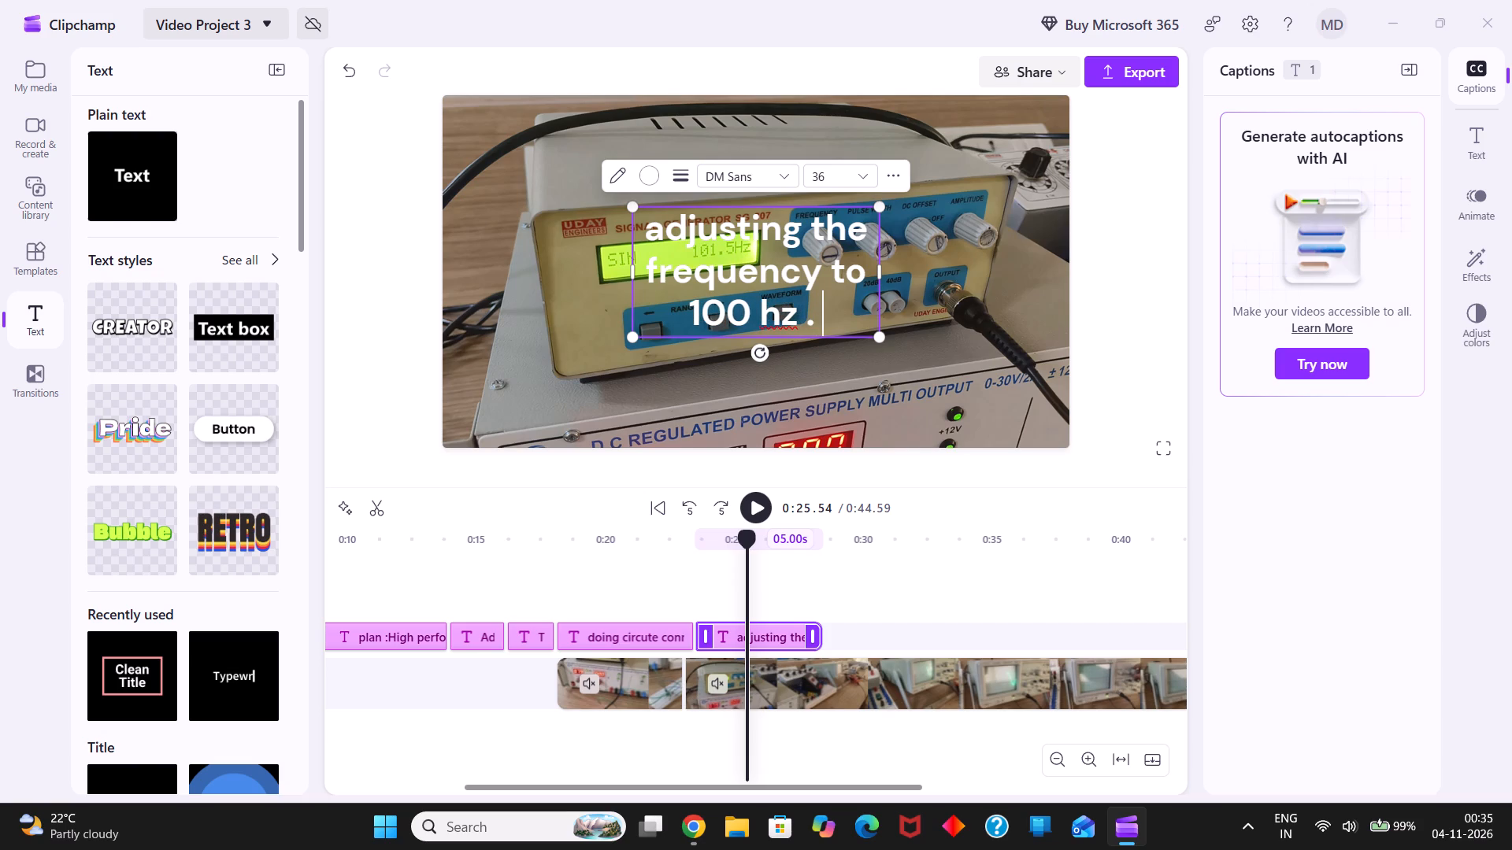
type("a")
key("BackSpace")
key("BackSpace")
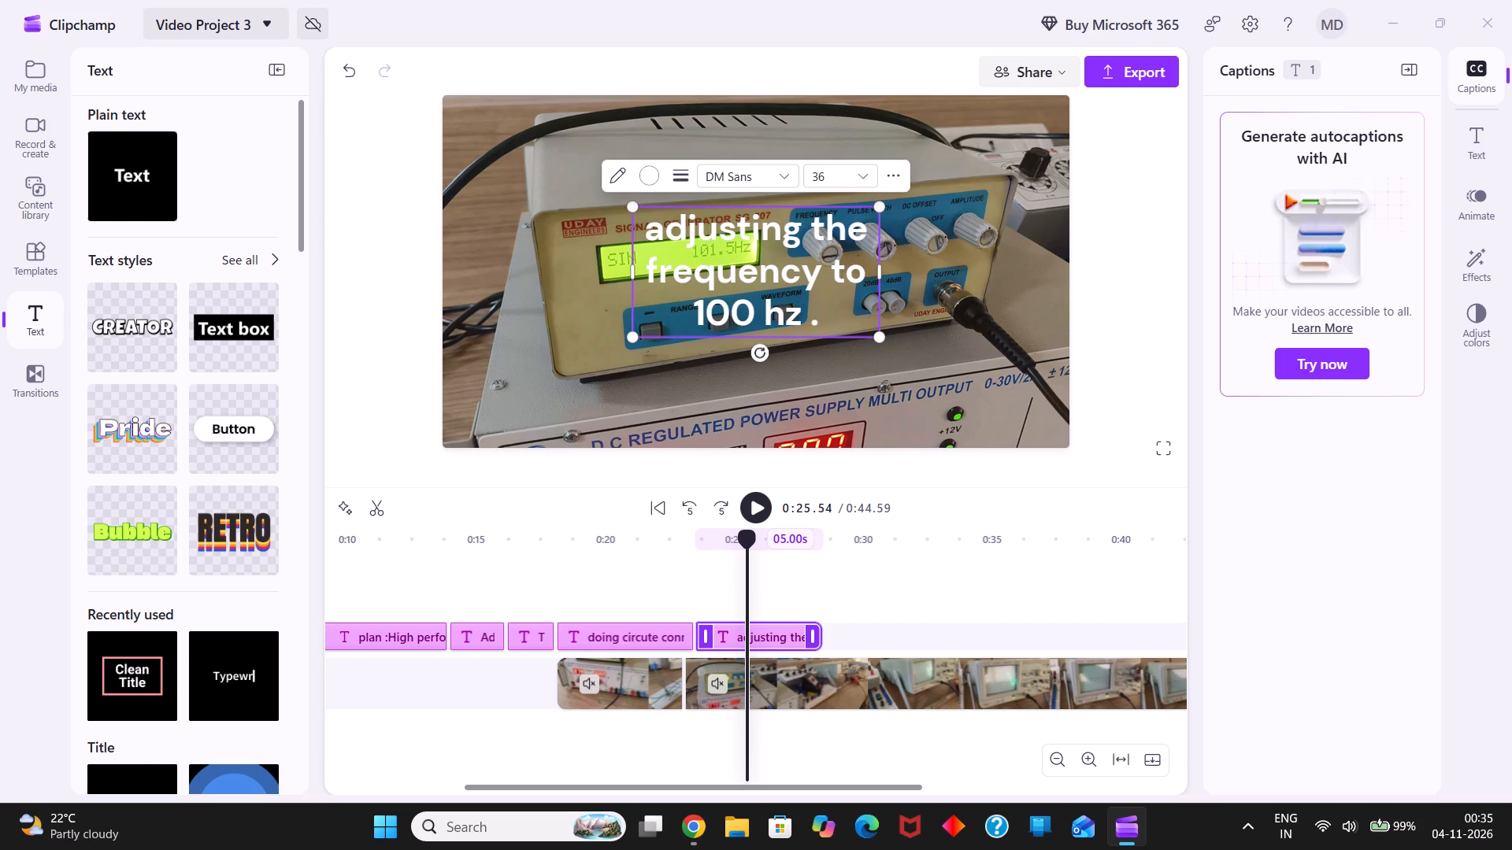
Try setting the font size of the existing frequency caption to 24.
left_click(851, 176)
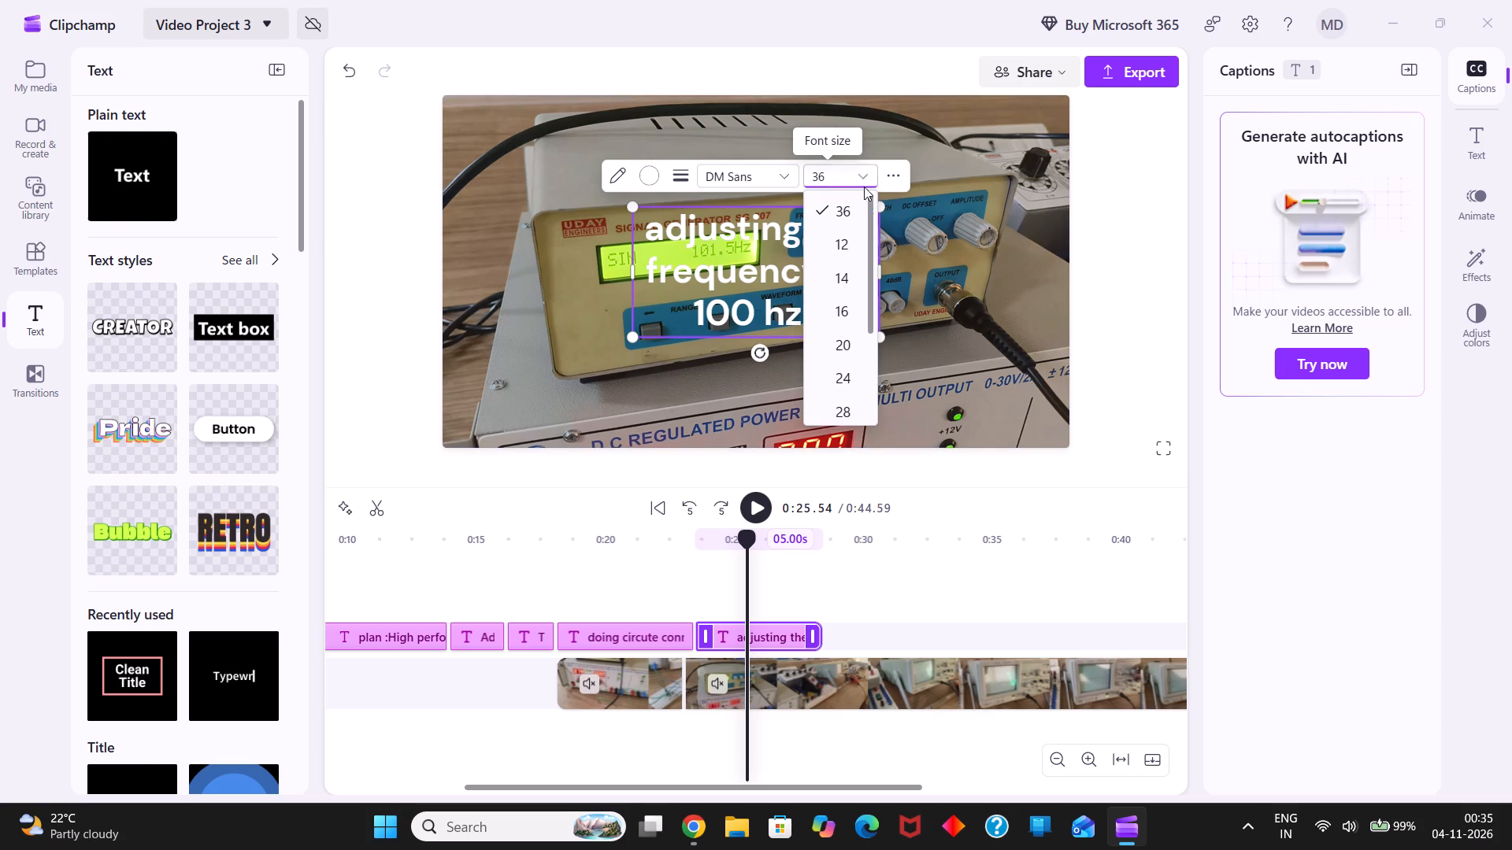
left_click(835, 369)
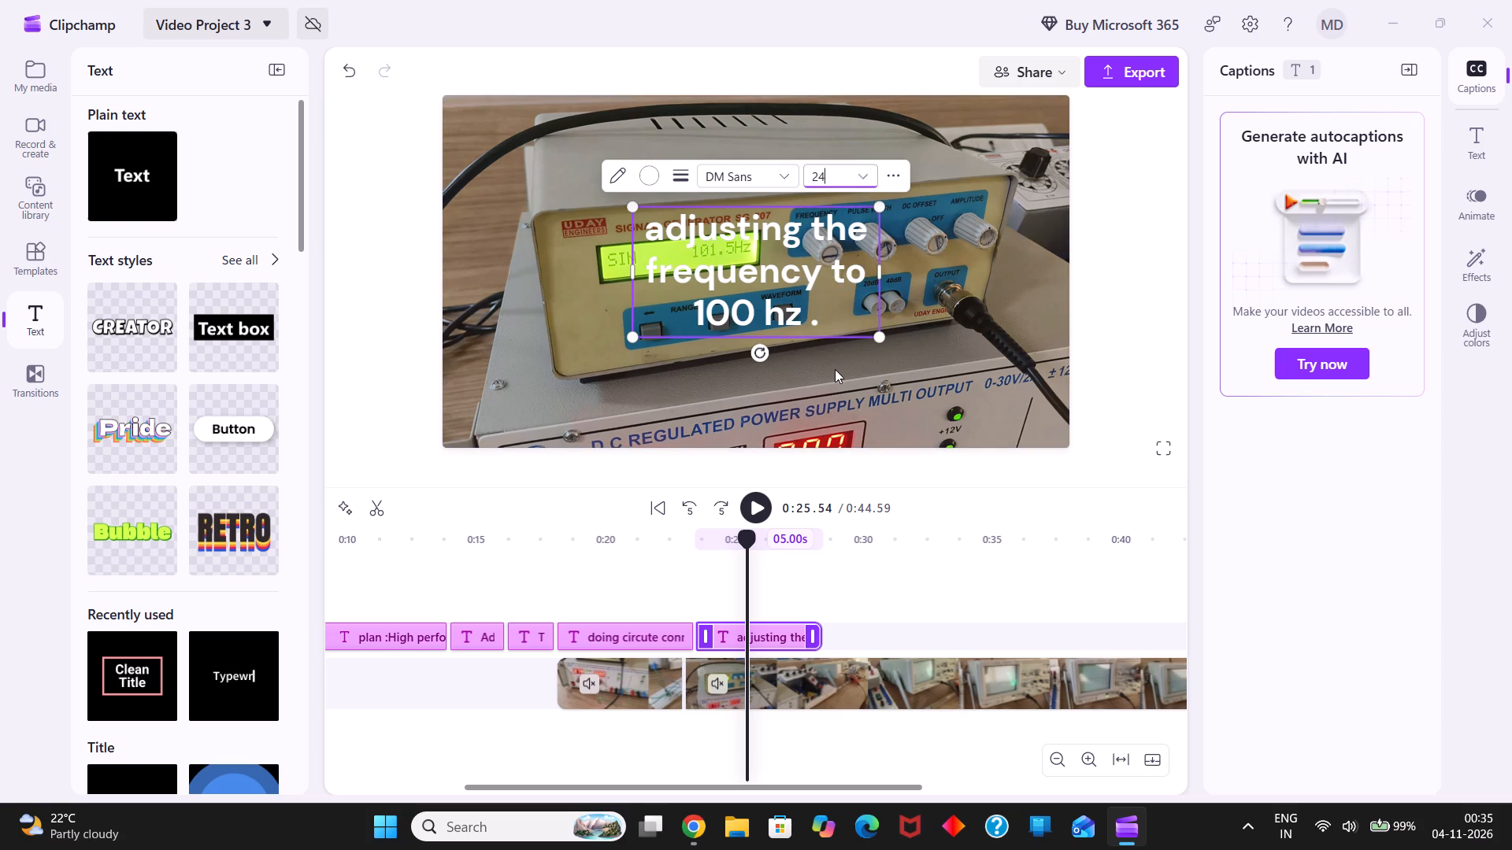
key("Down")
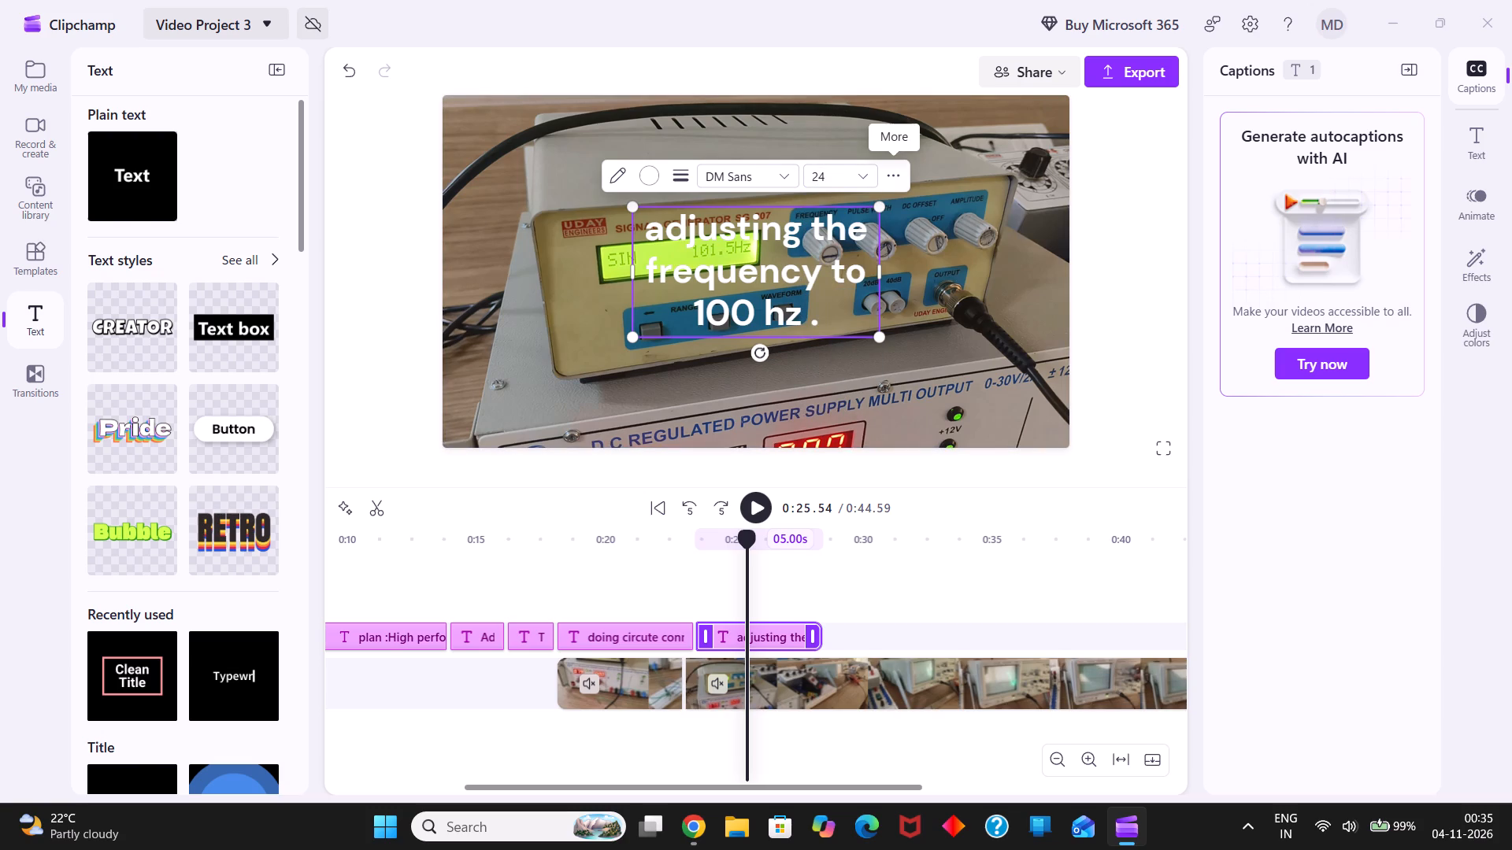
Clear all the wording from the frequency caption and set the empty text's font size to 24.
left_click_drag(823, 323, 658, 231)
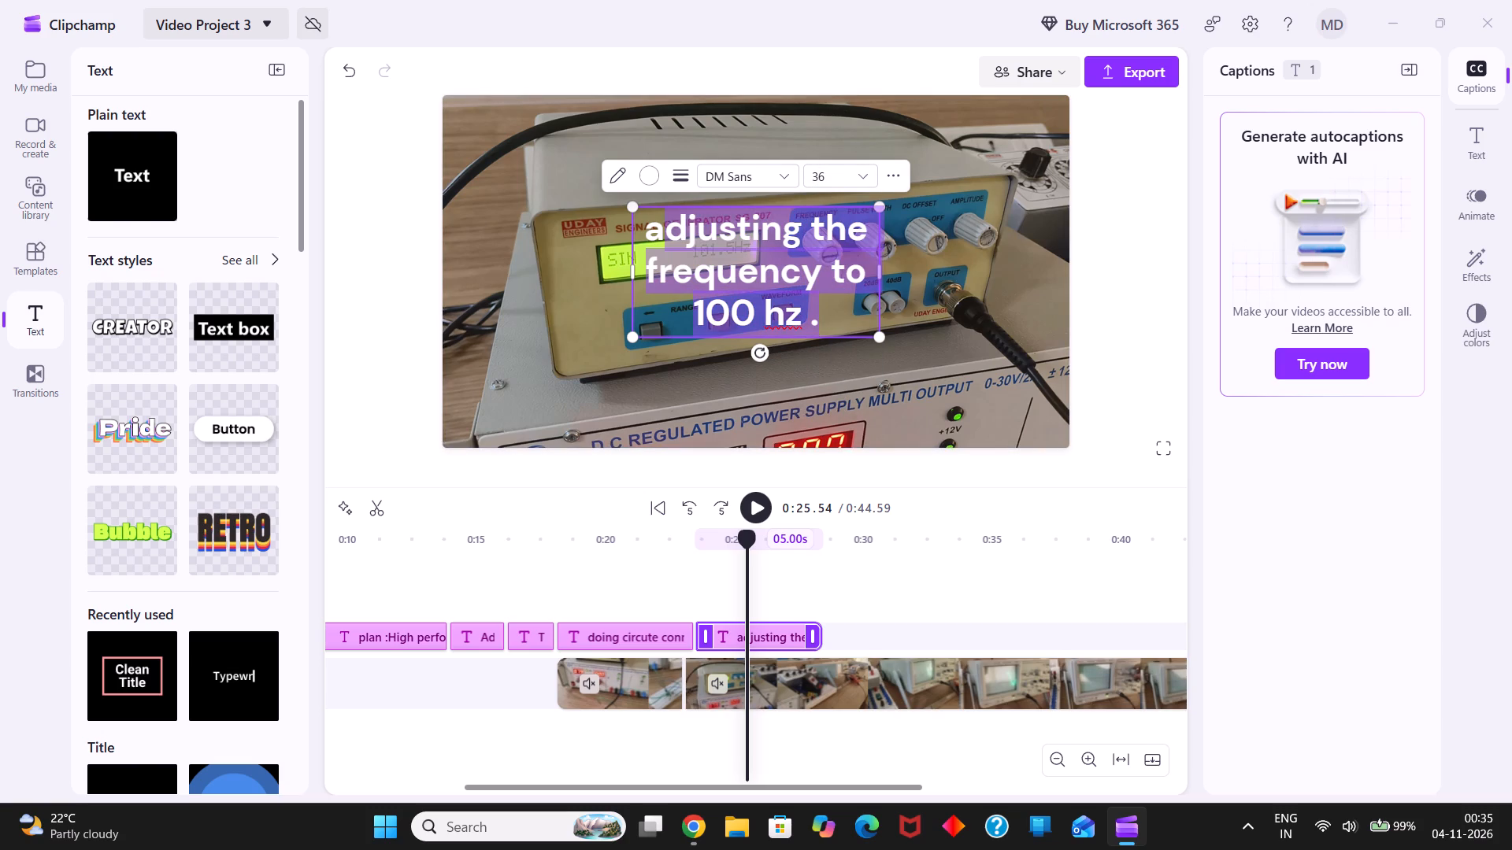
left_click_drag(658, 231, 659, 231)
key("BackSpace")
key("BackSpace")
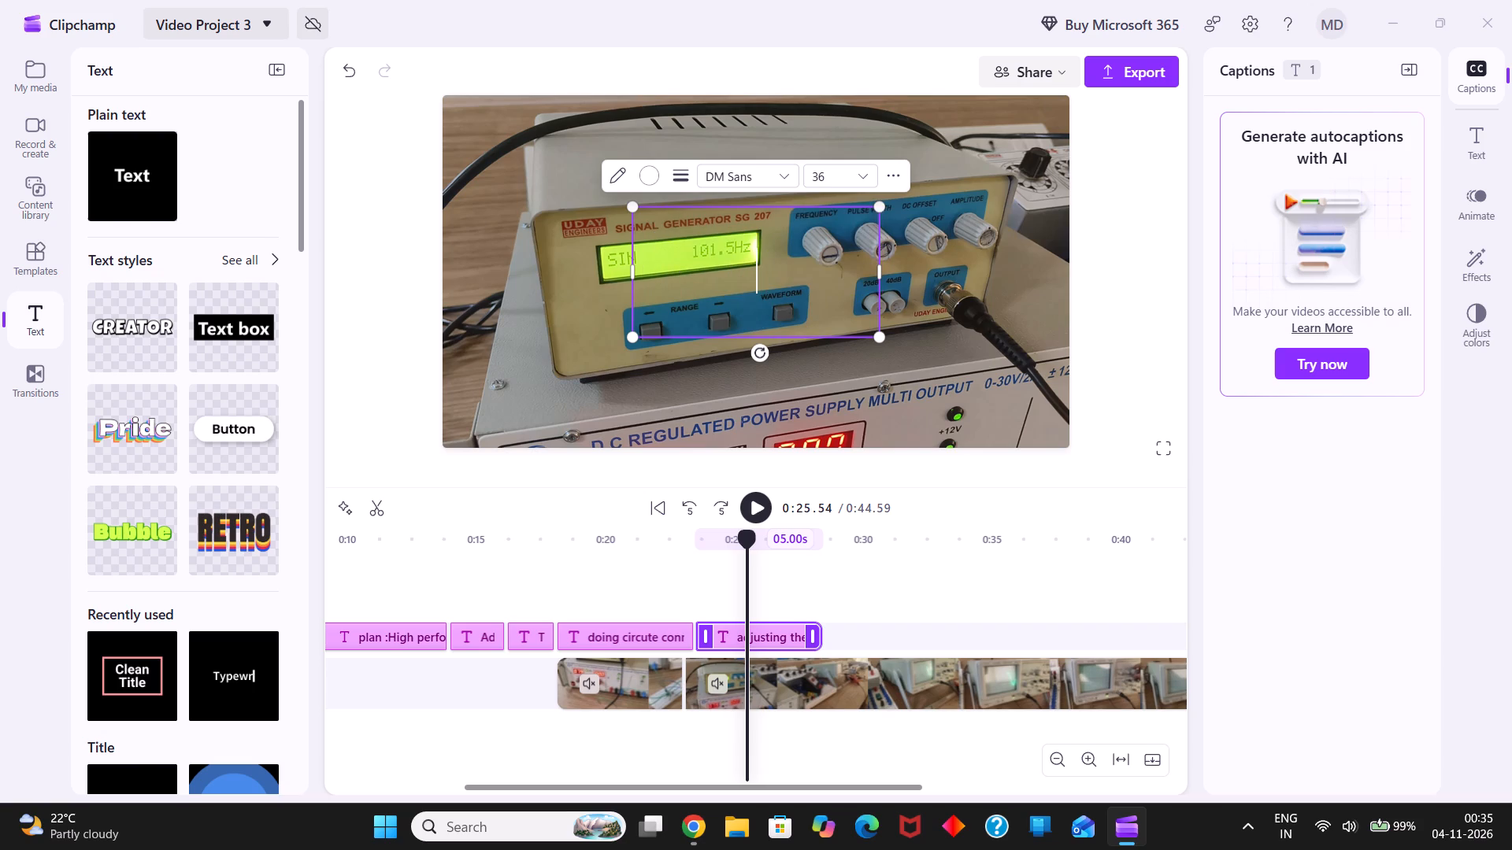
left_click(845, 191)
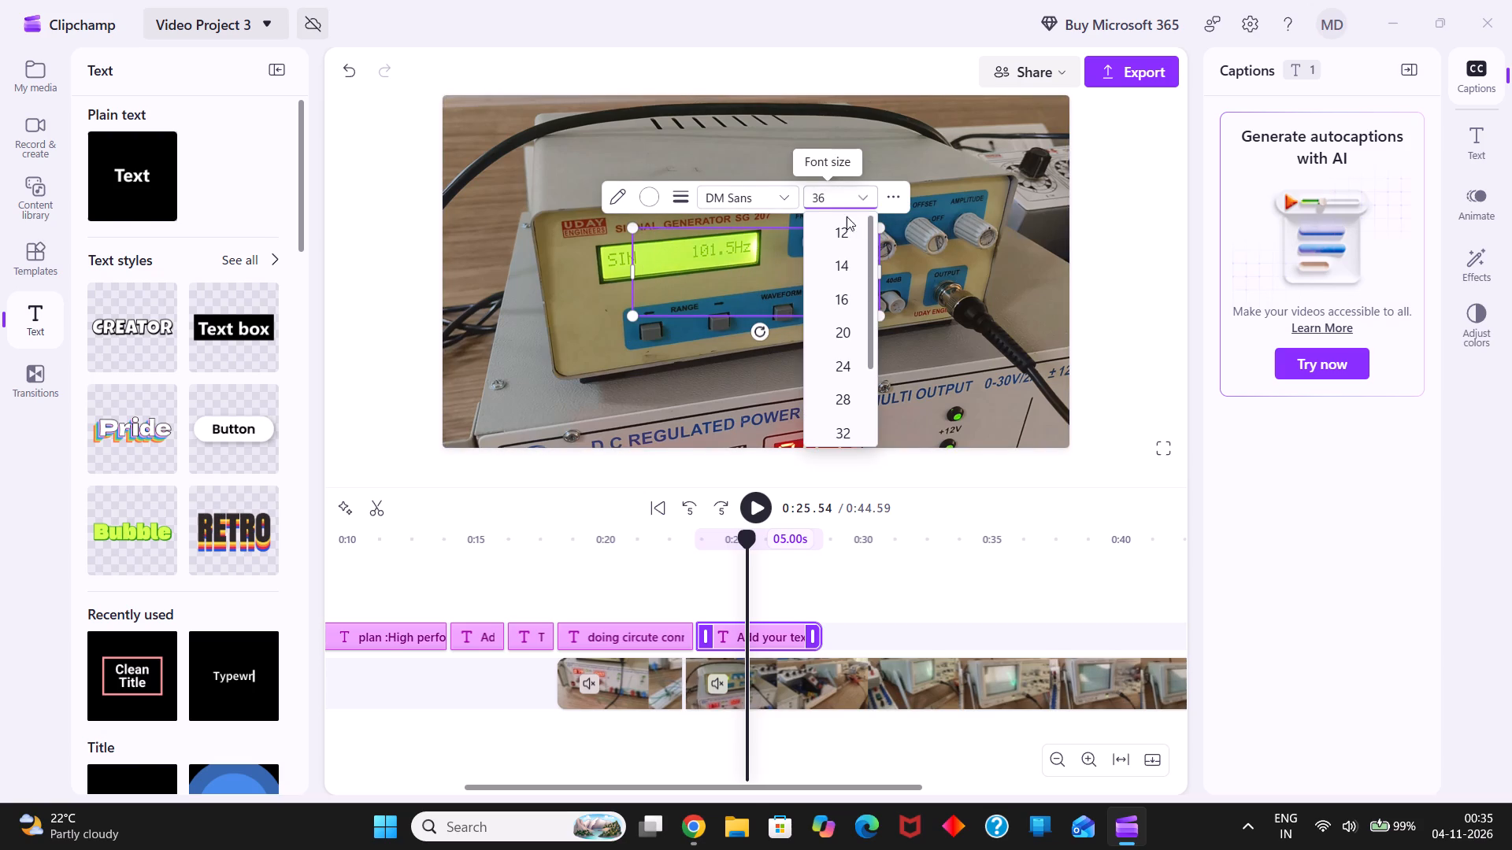
left_click(849, 364)
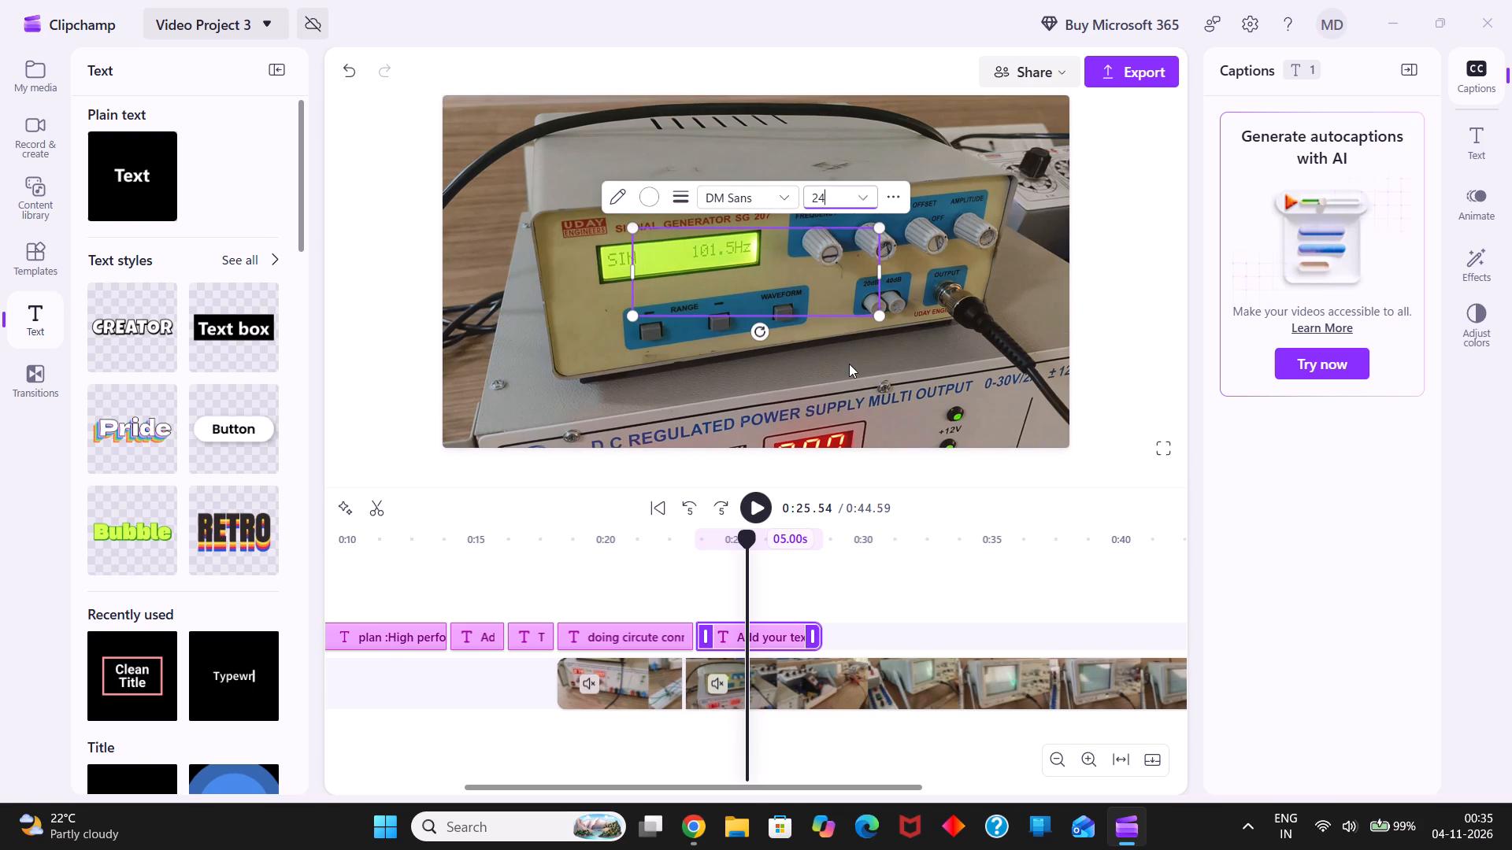
key("Down")
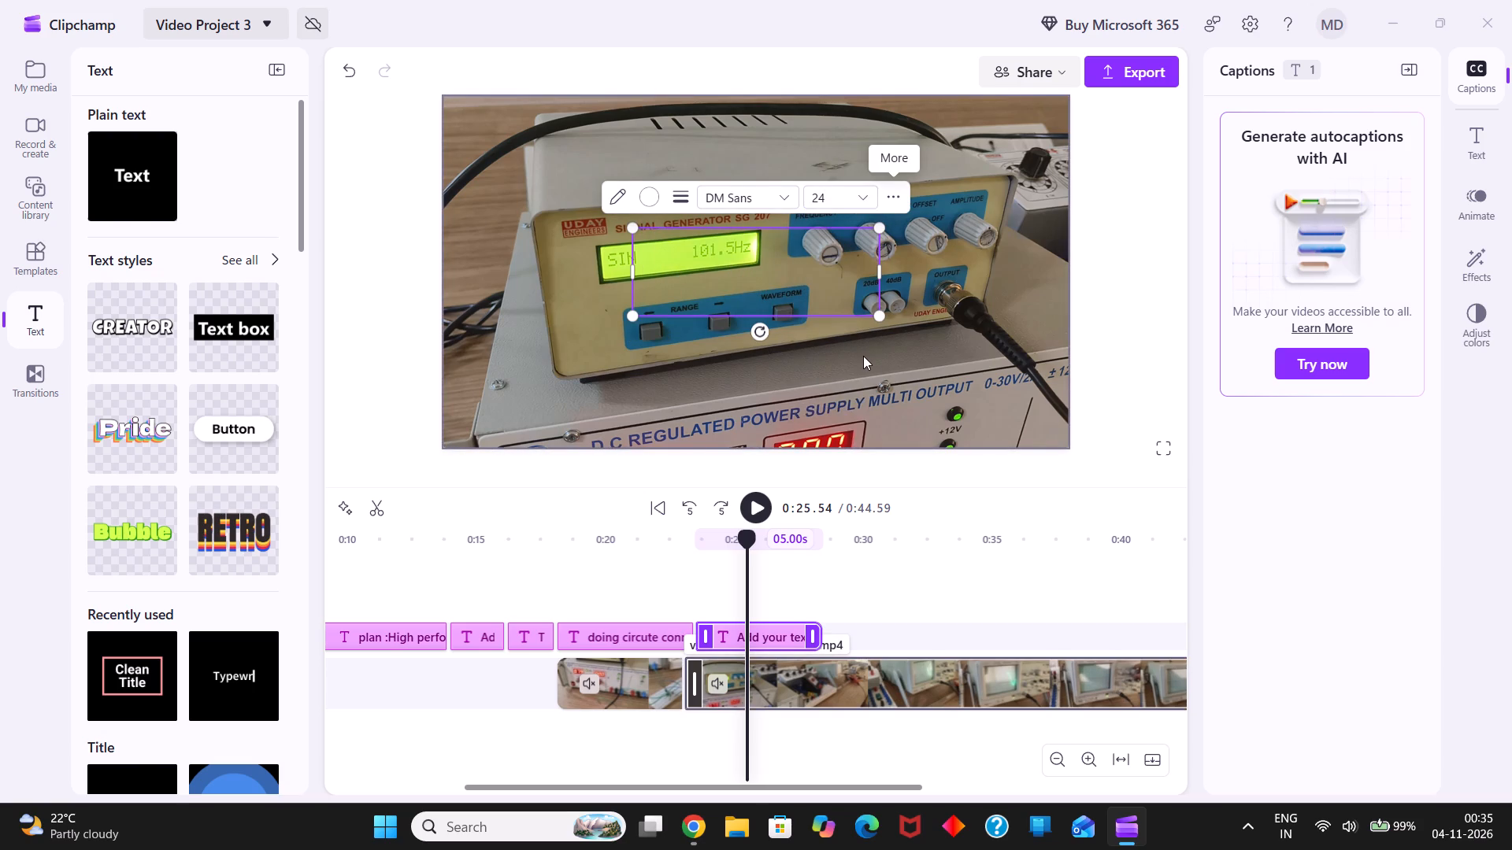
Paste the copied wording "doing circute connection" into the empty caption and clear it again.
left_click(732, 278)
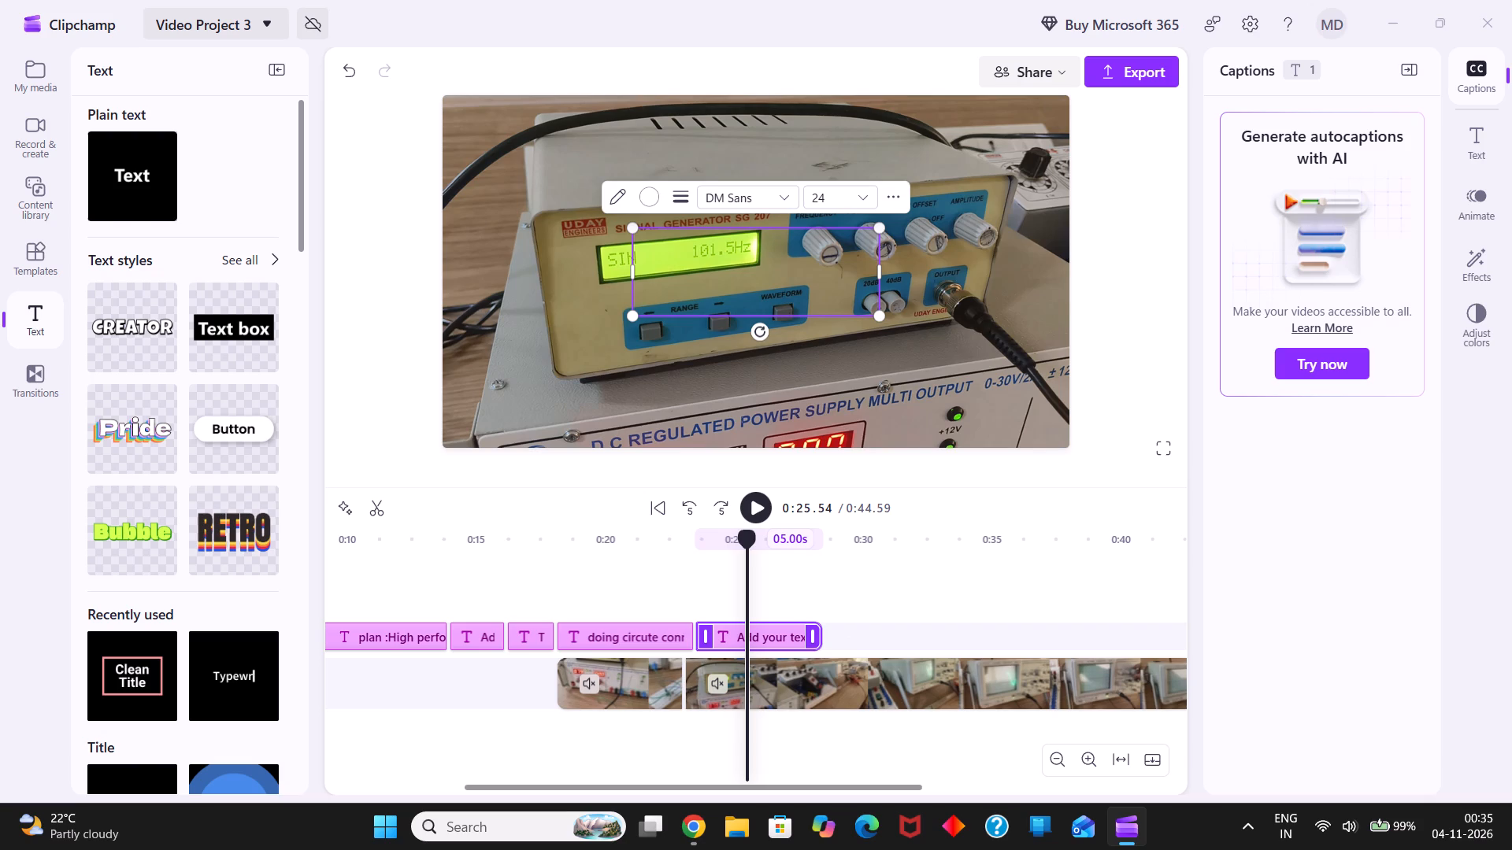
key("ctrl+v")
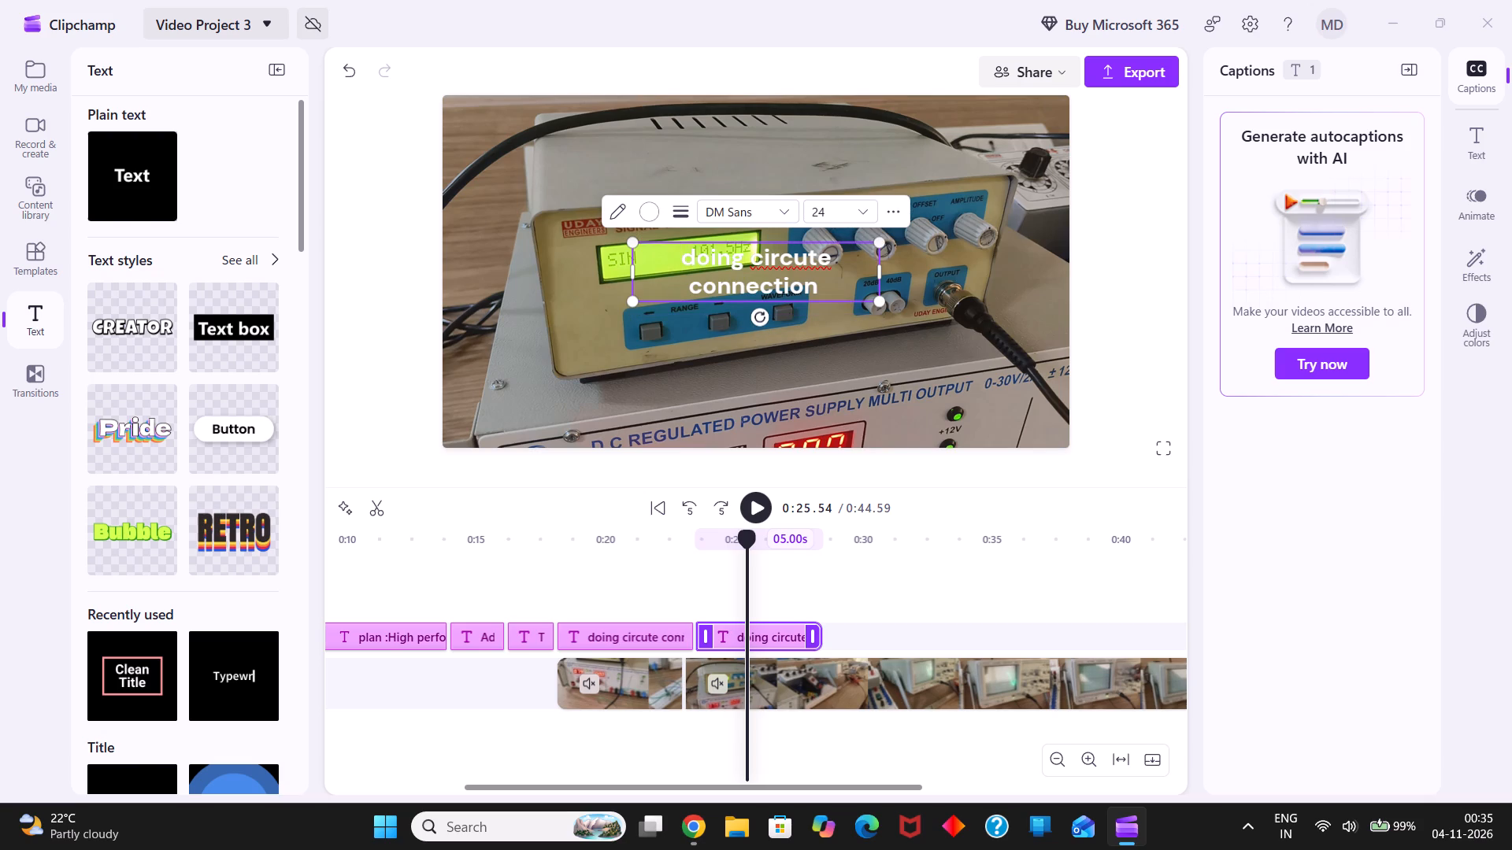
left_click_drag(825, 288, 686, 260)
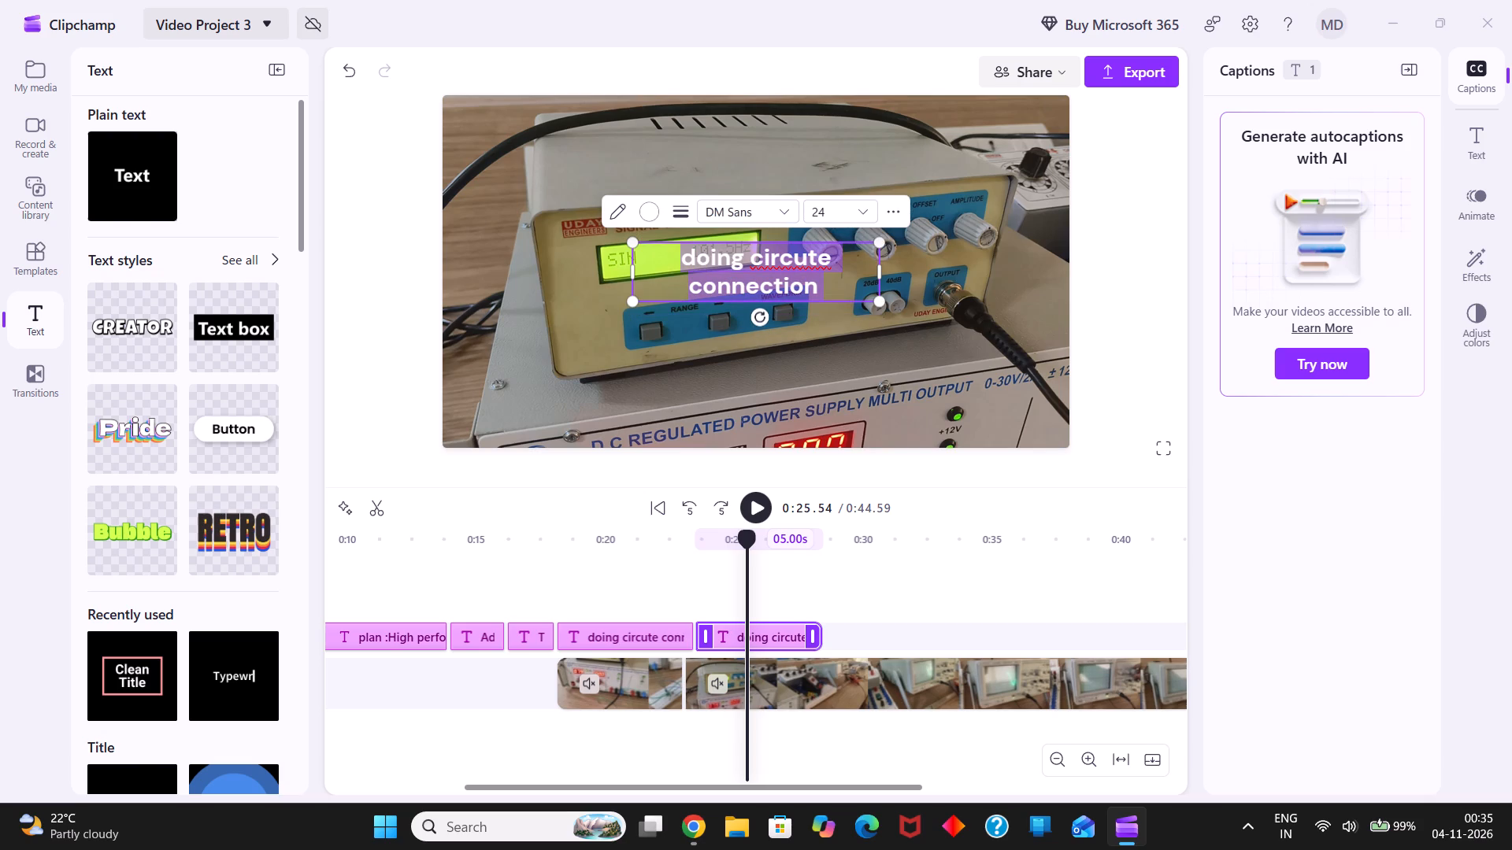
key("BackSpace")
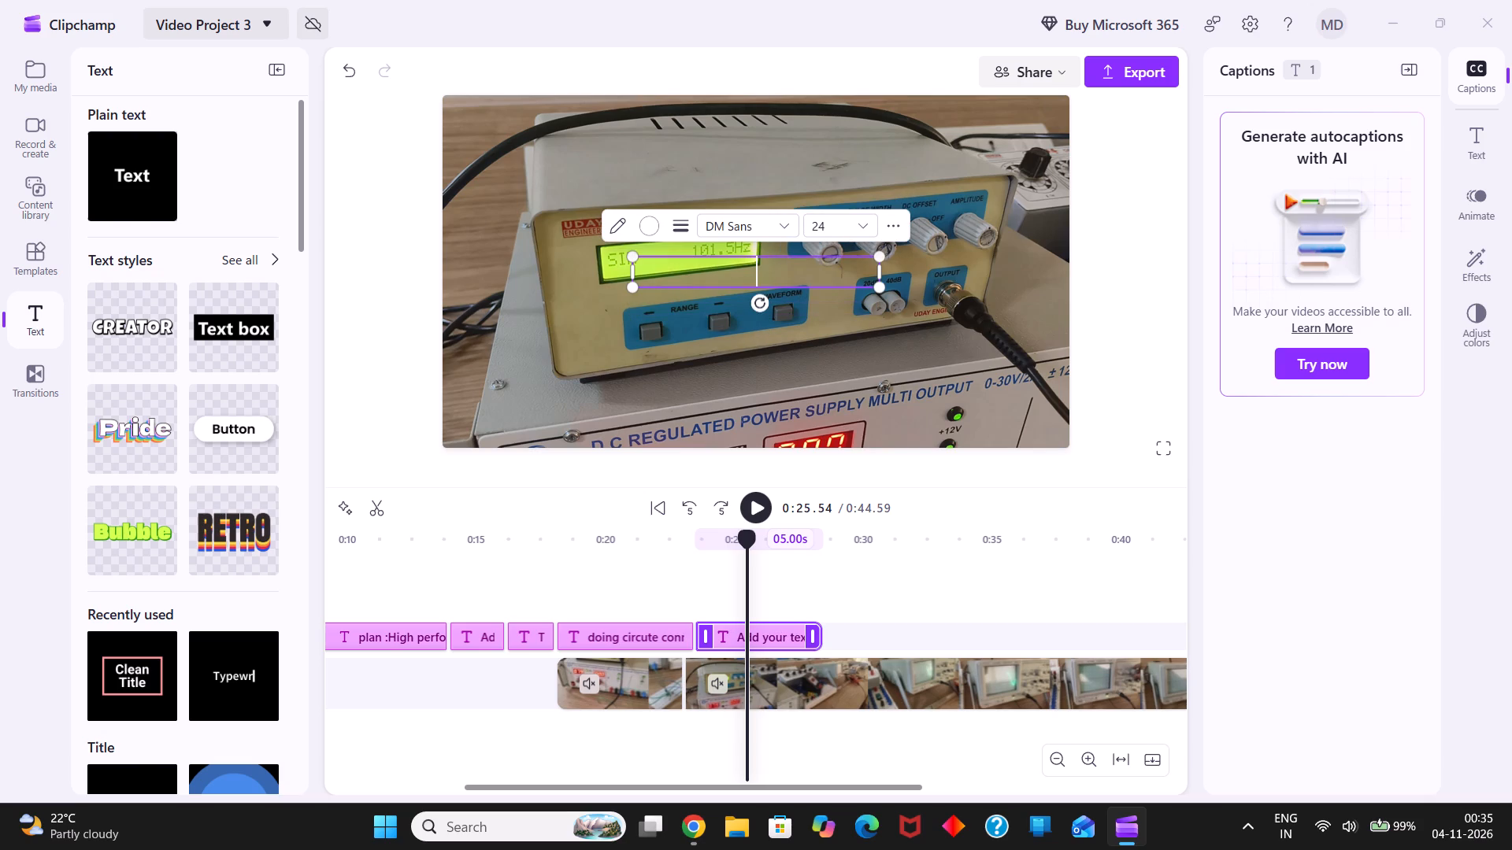
Enter the wording "Adjusting the frequency to 100 HZ" in the emptied caption over the second lab clip.
key("a")
key("a")
key("BackSpace")
key("BackSpace")
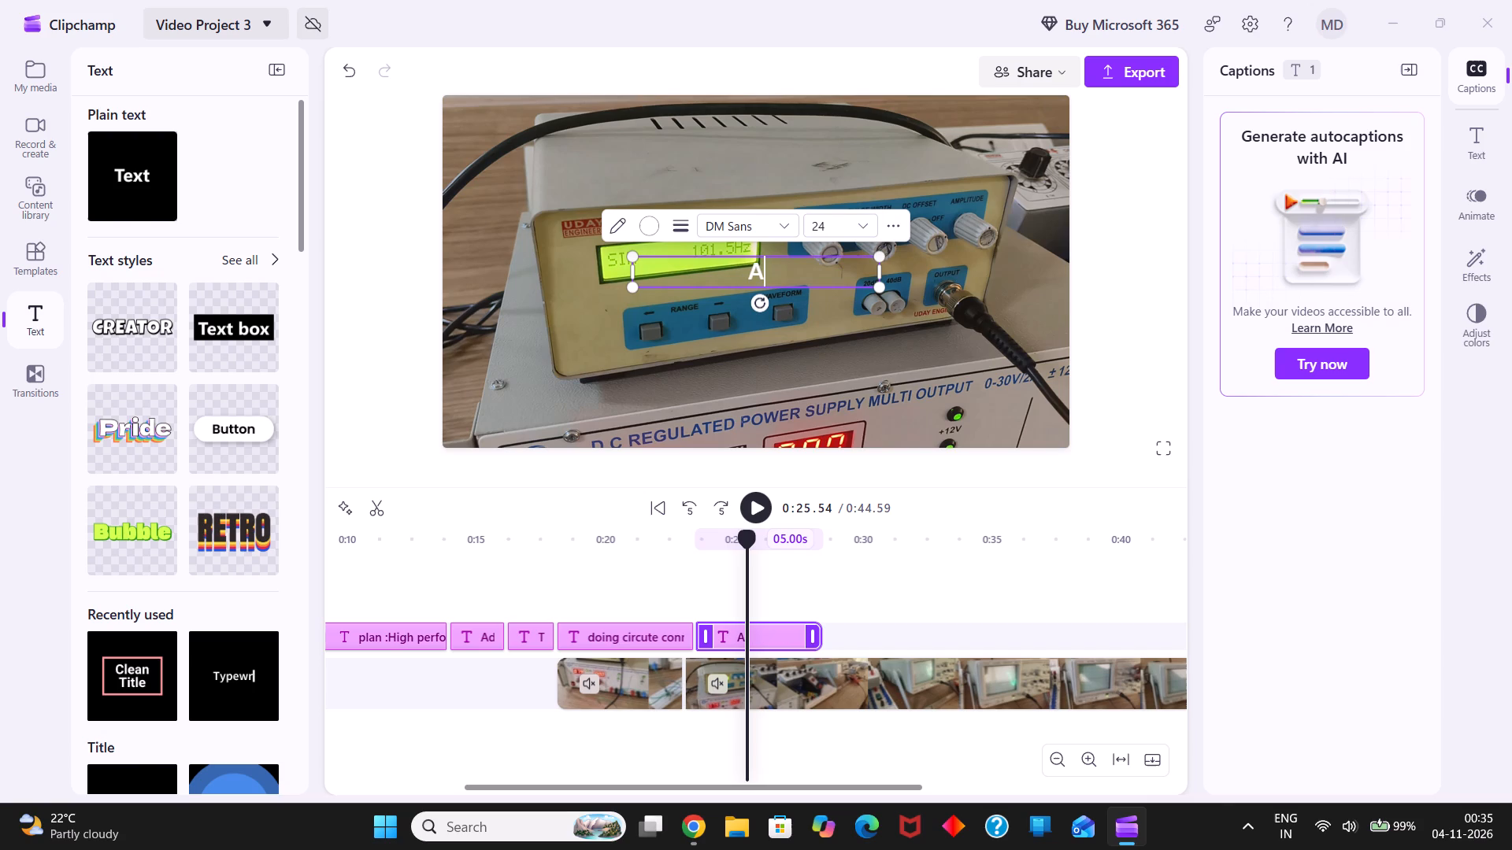
type("djusting y")
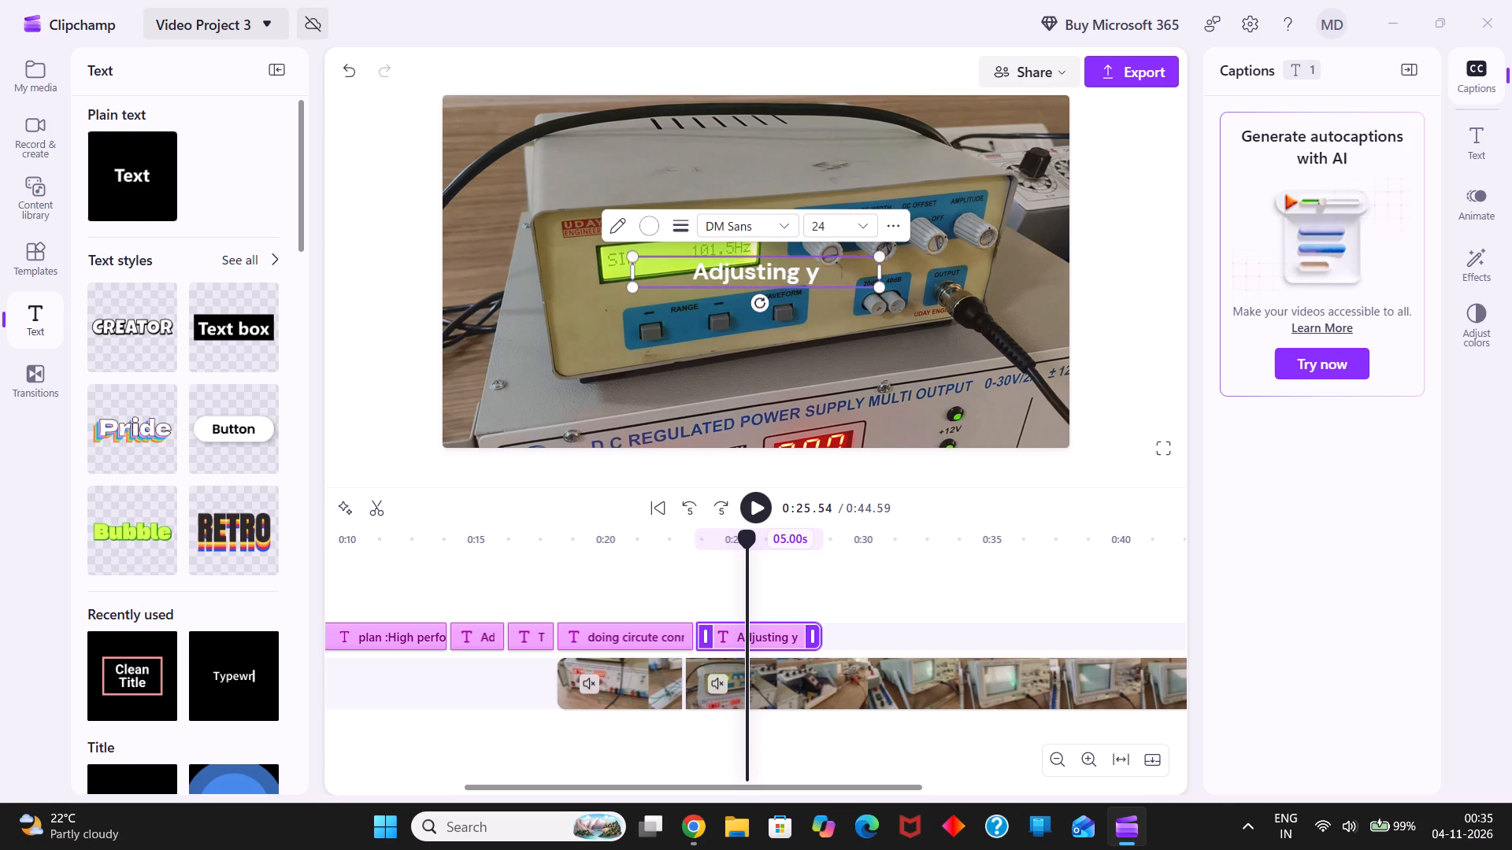
key("BackSpace")
type("the")
key("space")
type("fe")
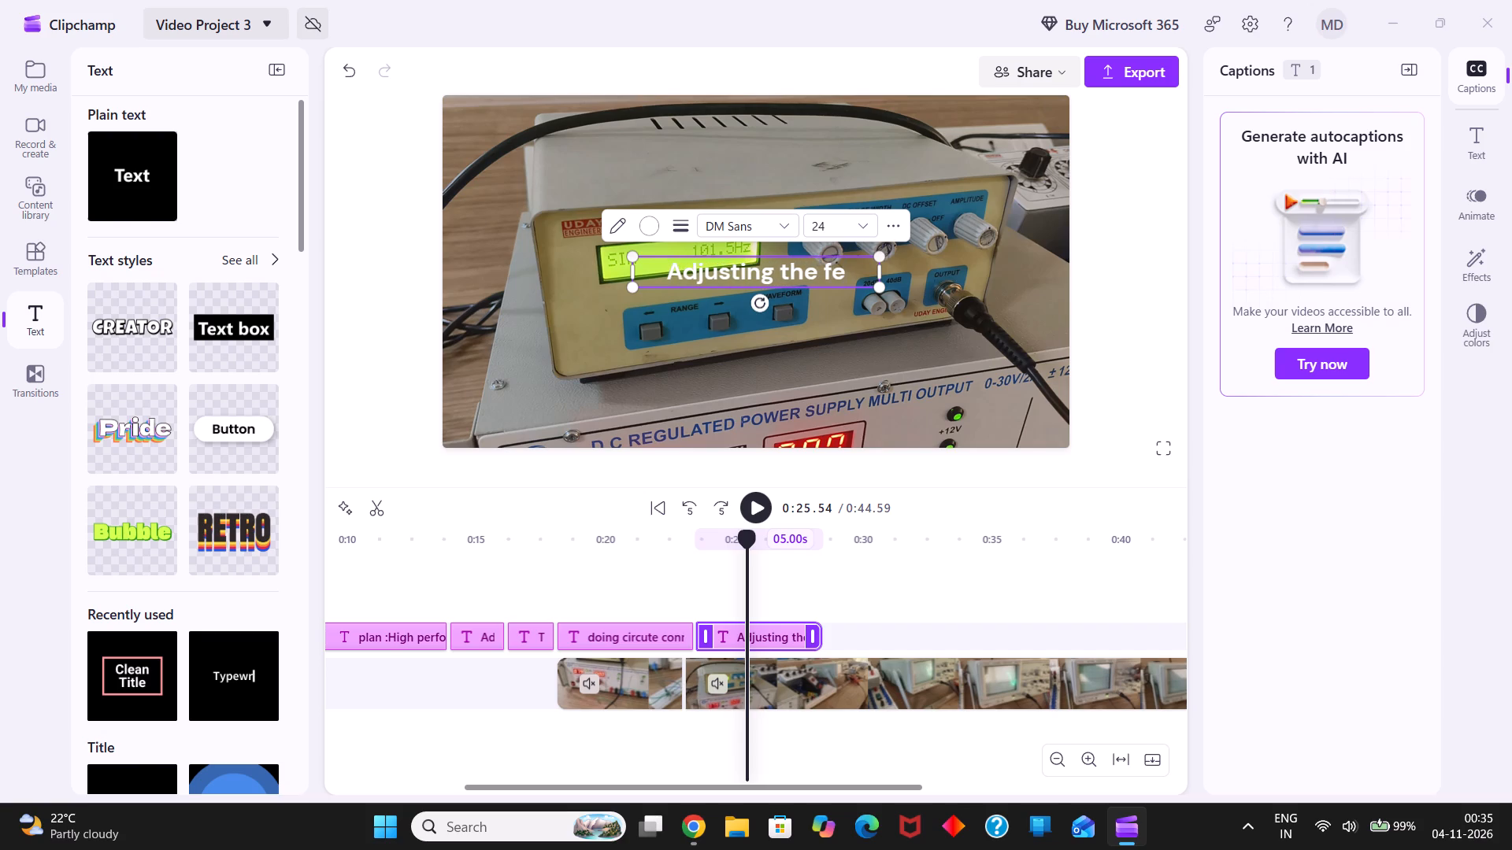
key("BackSpace")
type("re")
type("quency to")
key("space")
type("100")
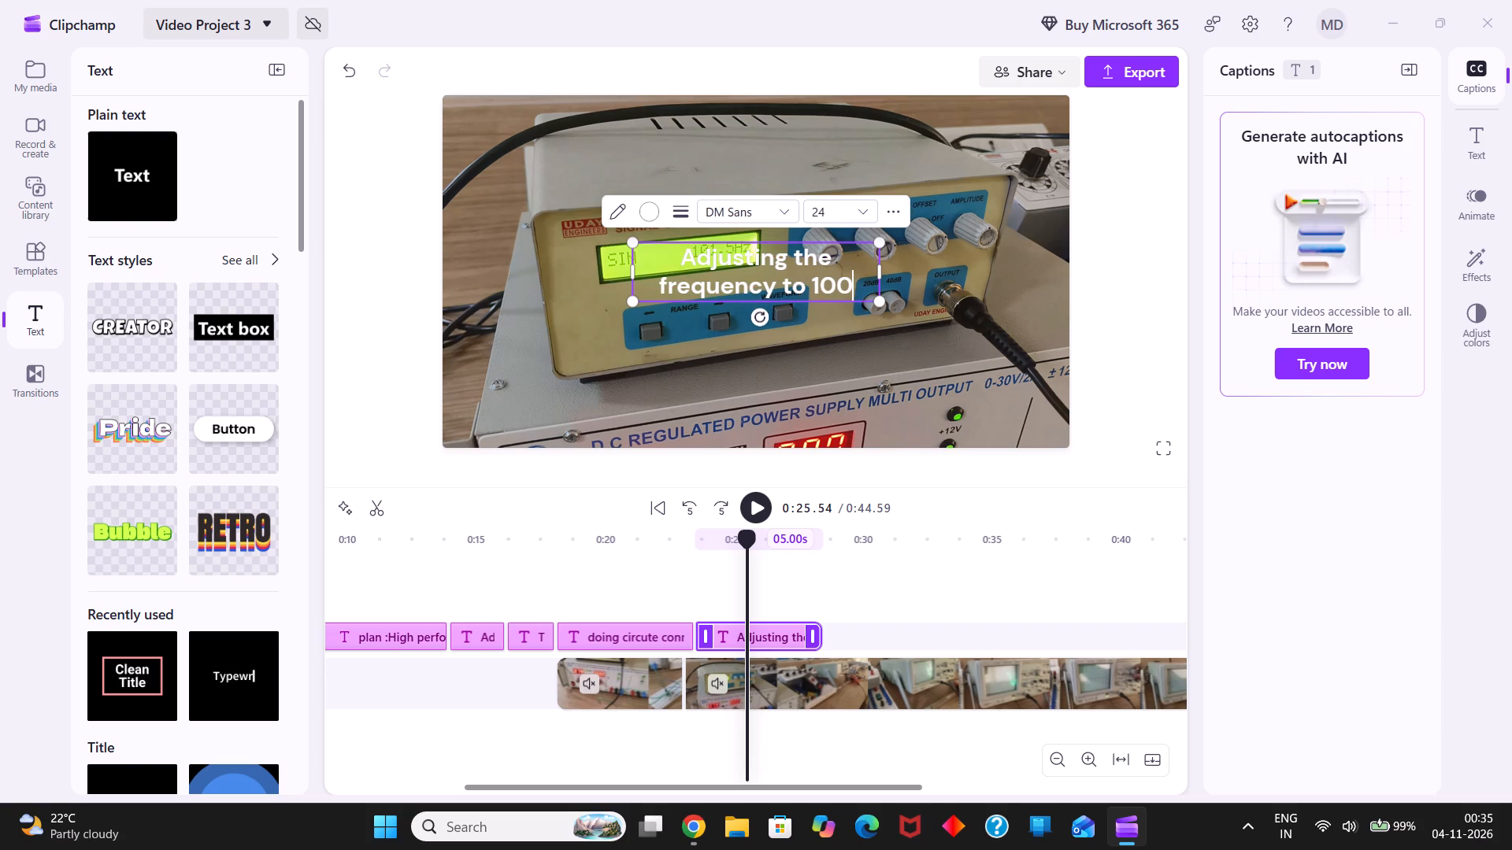
key("space")
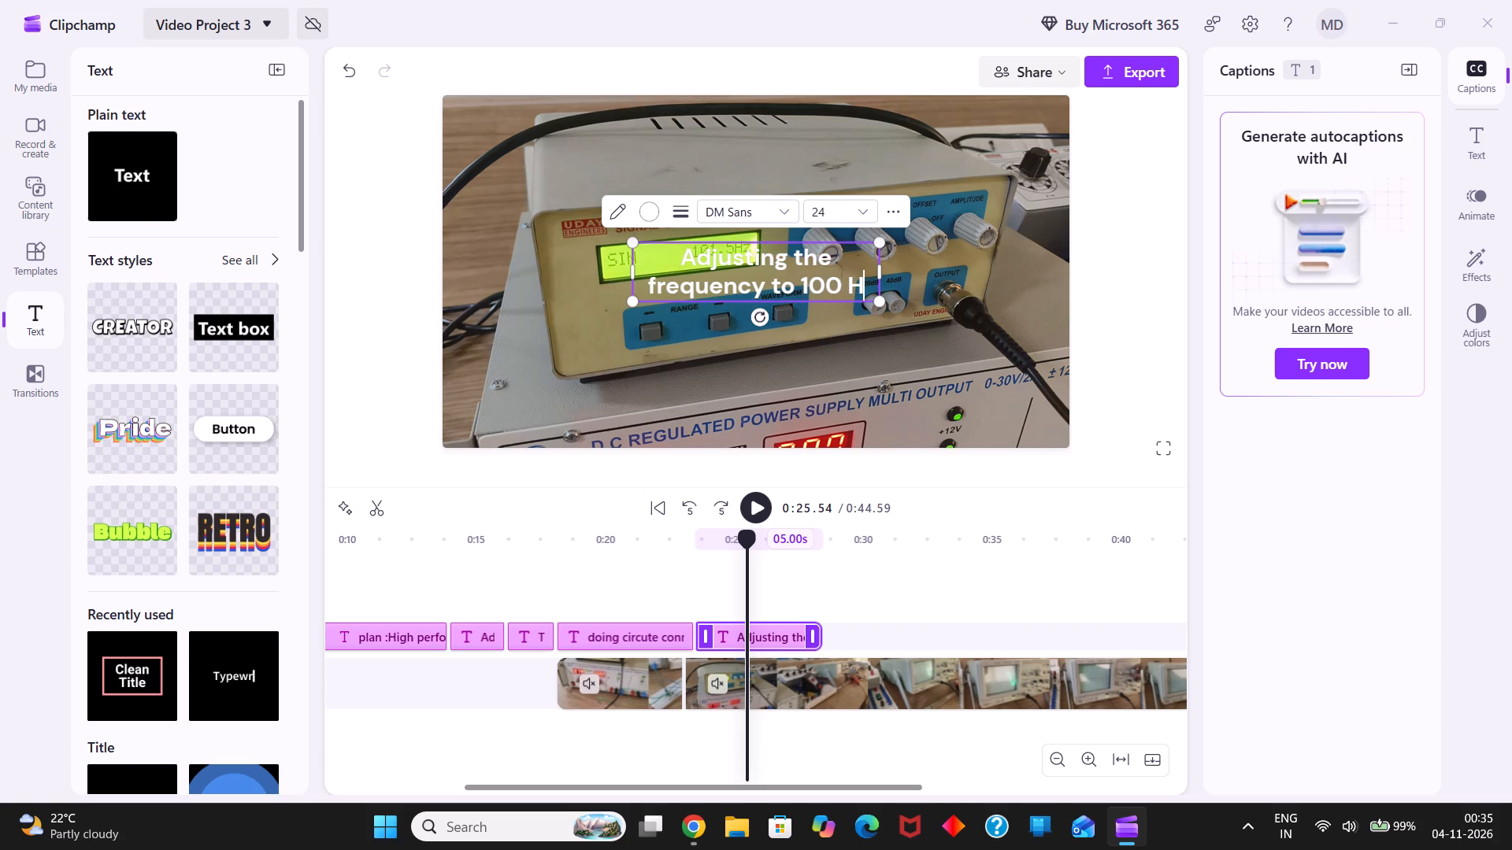
key("z")
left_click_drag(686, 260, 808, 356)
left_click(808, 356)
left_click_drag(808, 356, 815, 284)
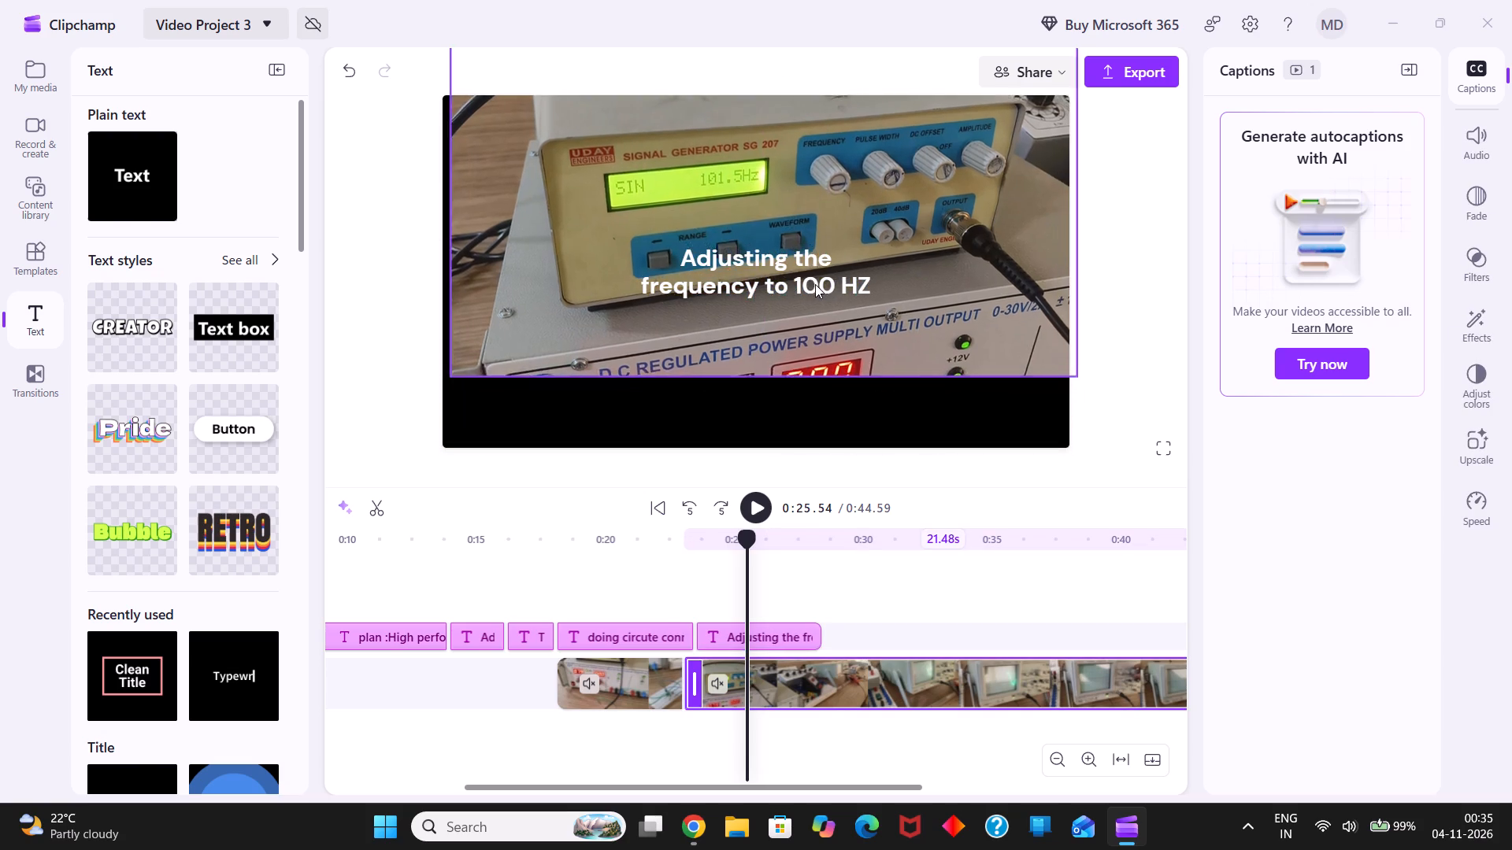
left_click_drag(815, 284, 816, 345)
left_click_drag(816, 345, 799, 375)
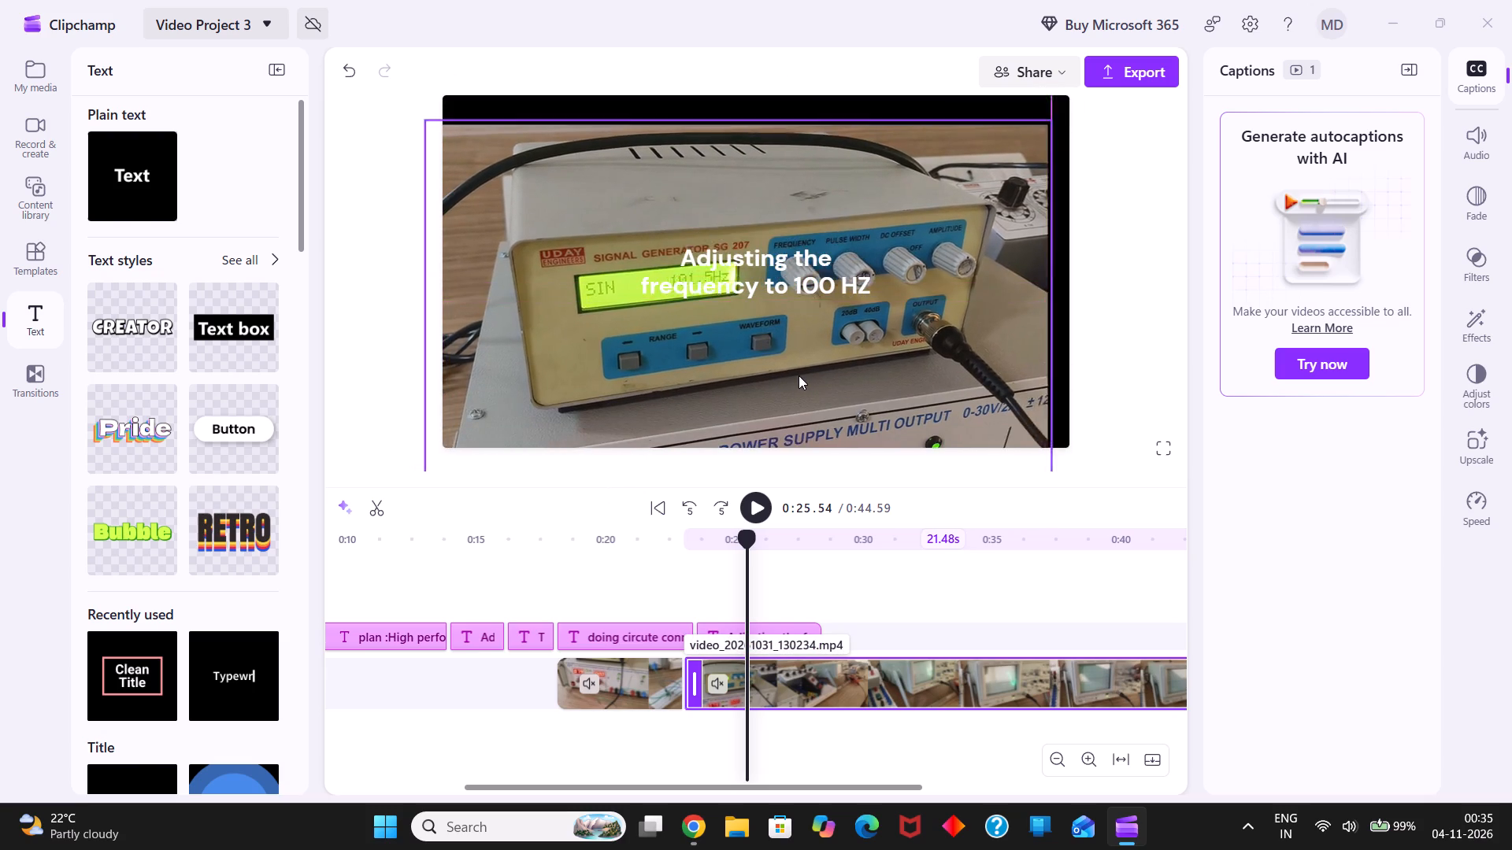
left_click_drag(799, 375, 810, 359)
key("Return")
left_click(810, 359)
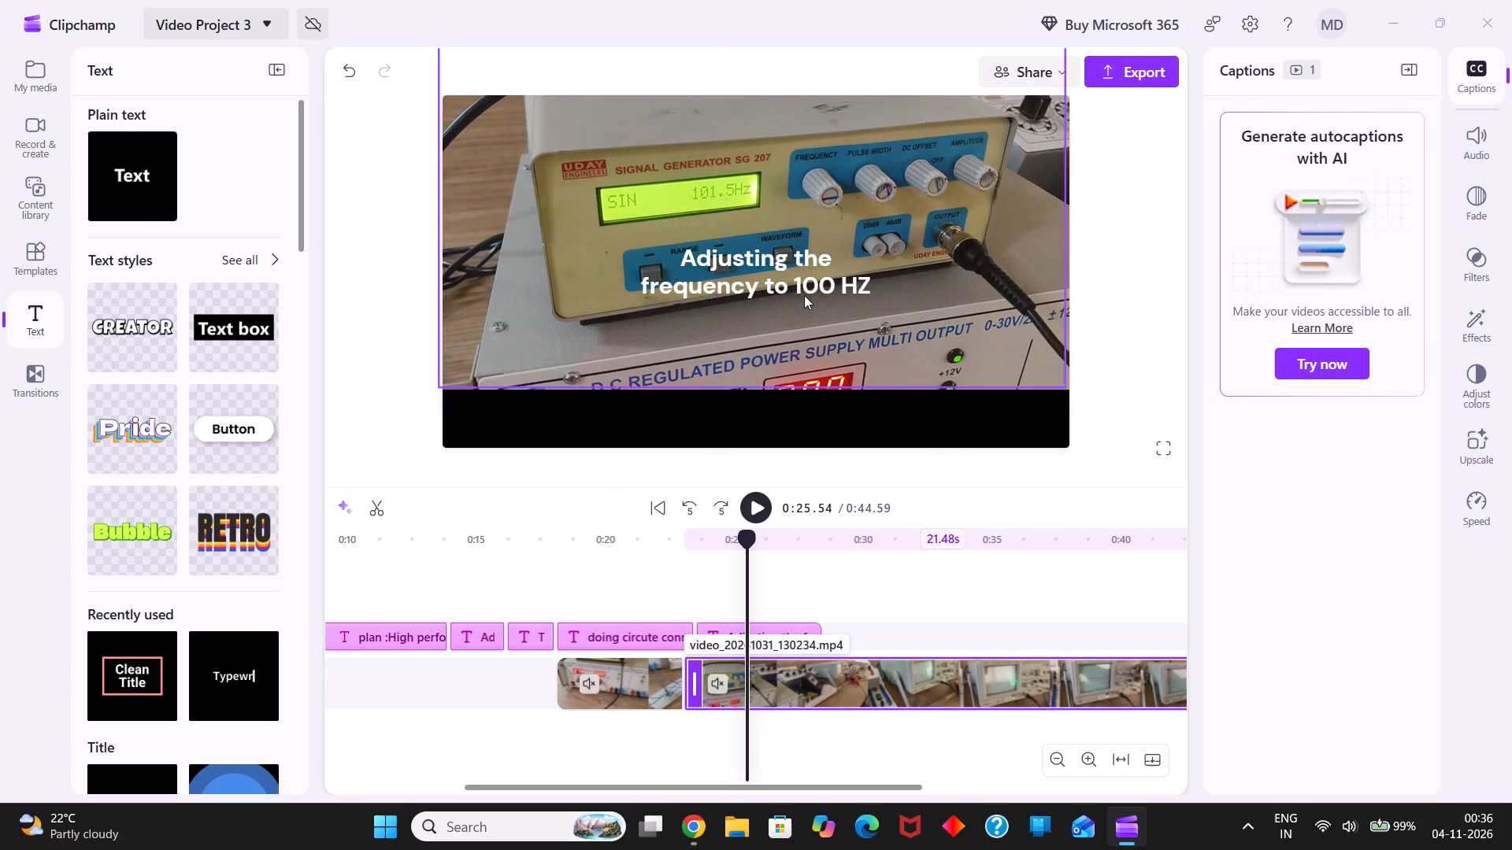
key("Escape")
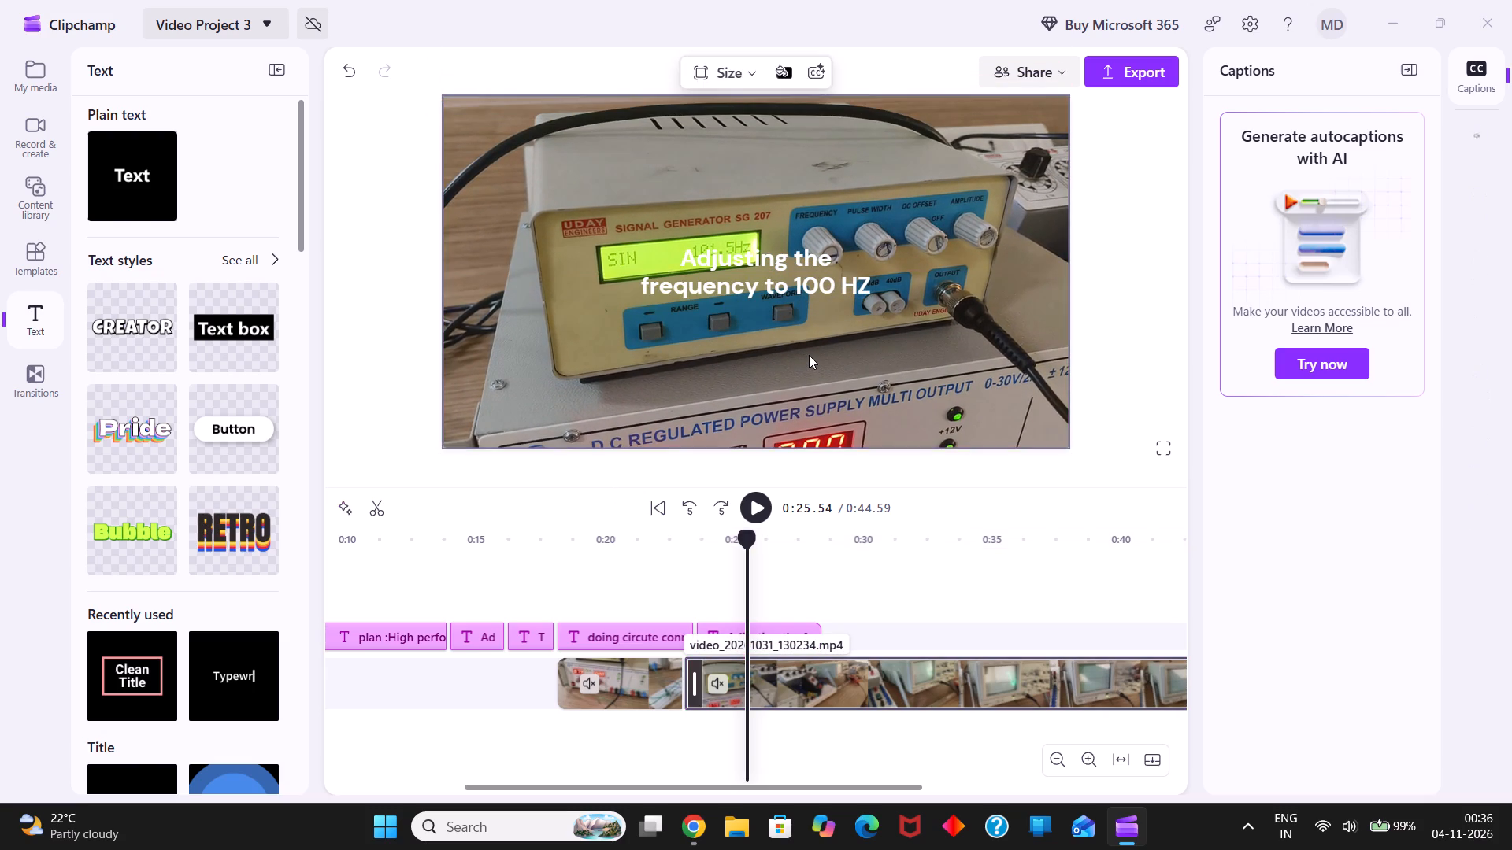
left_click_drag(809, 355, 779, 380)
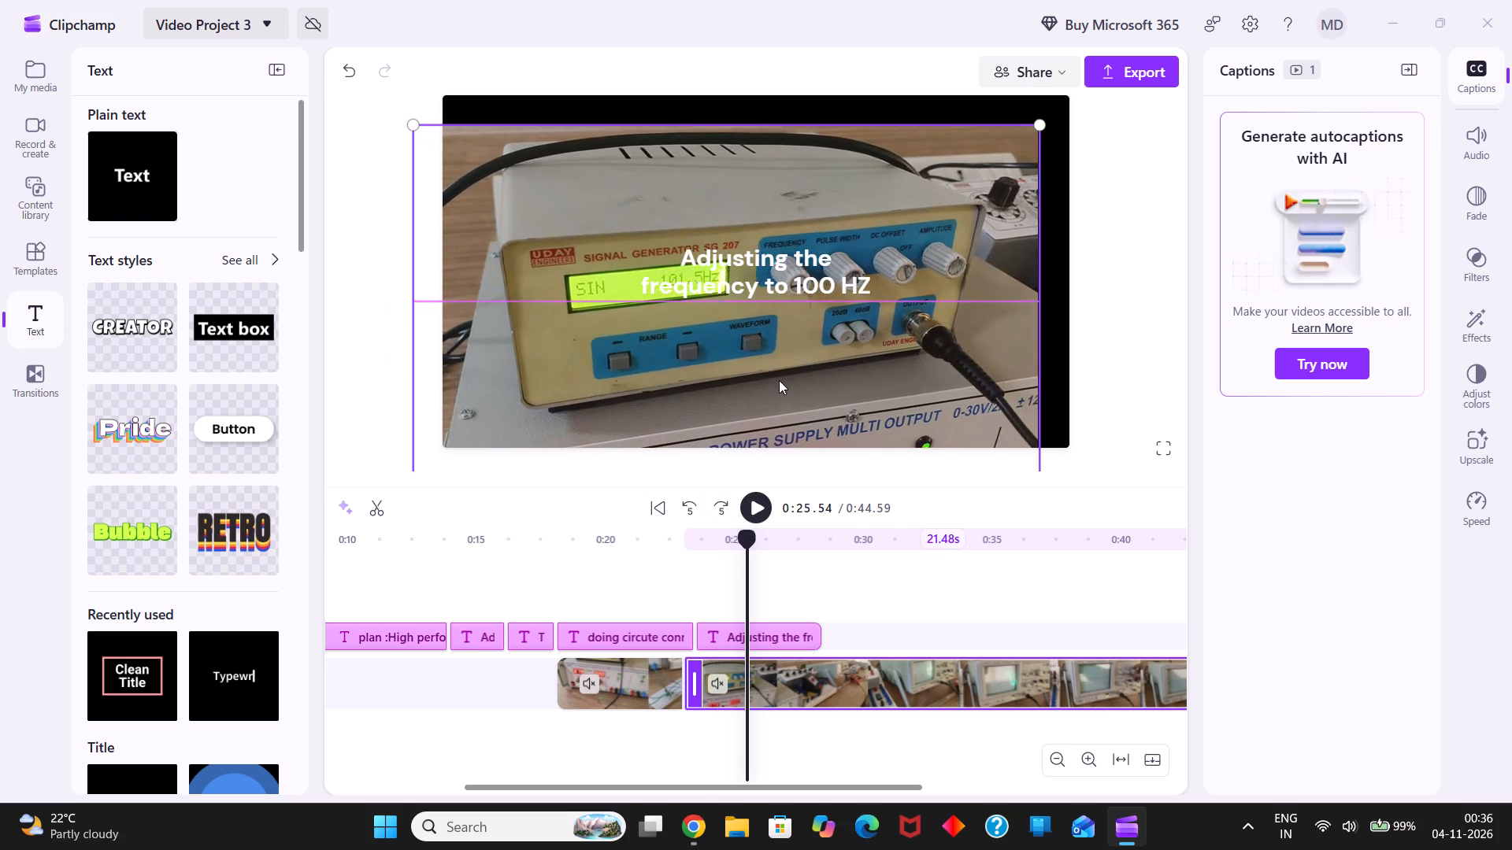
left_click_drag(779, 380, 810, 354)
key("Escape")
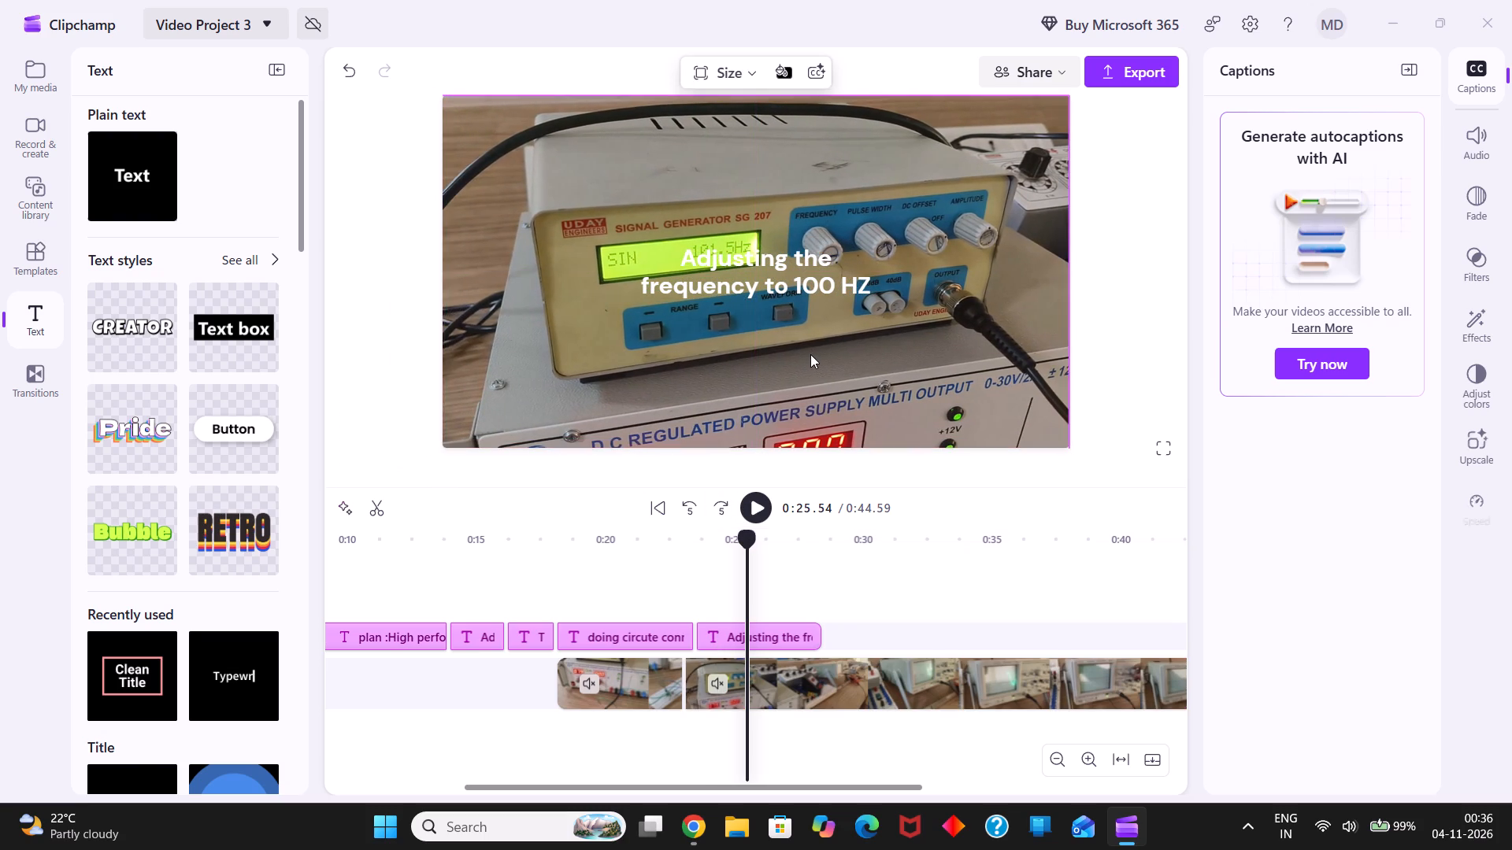
Select the "Adjusting the frequency to 100 HZ" caption and move it to the lower-left corner of the video frame.
left_click_drag(810, 354, 743, 608)
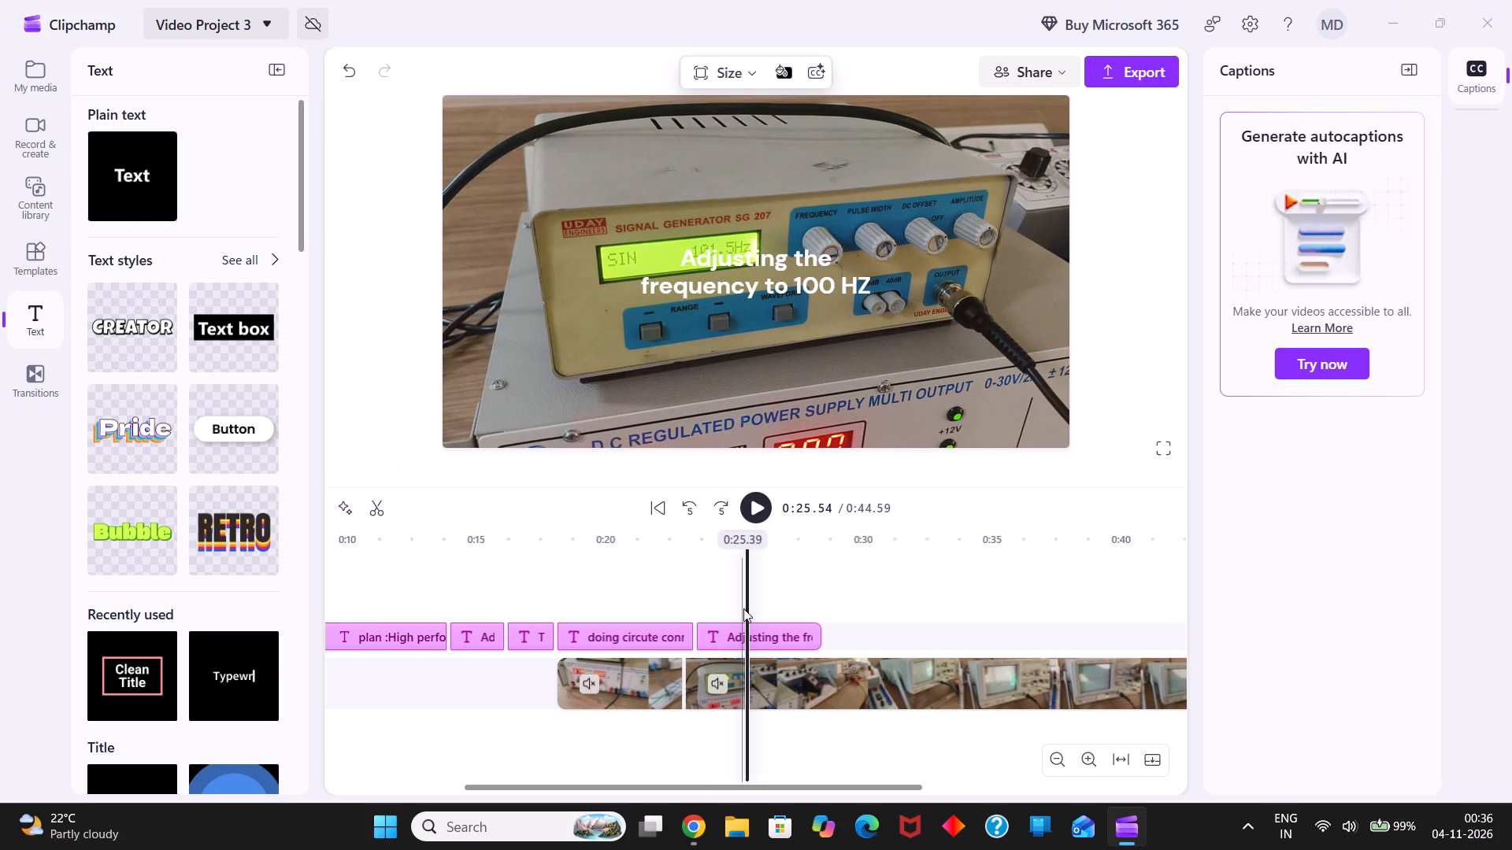
left_click_drag(743, 608, 743, 630)
left_click(743, 630)
left_click_drag(743, 630, 763, 281)
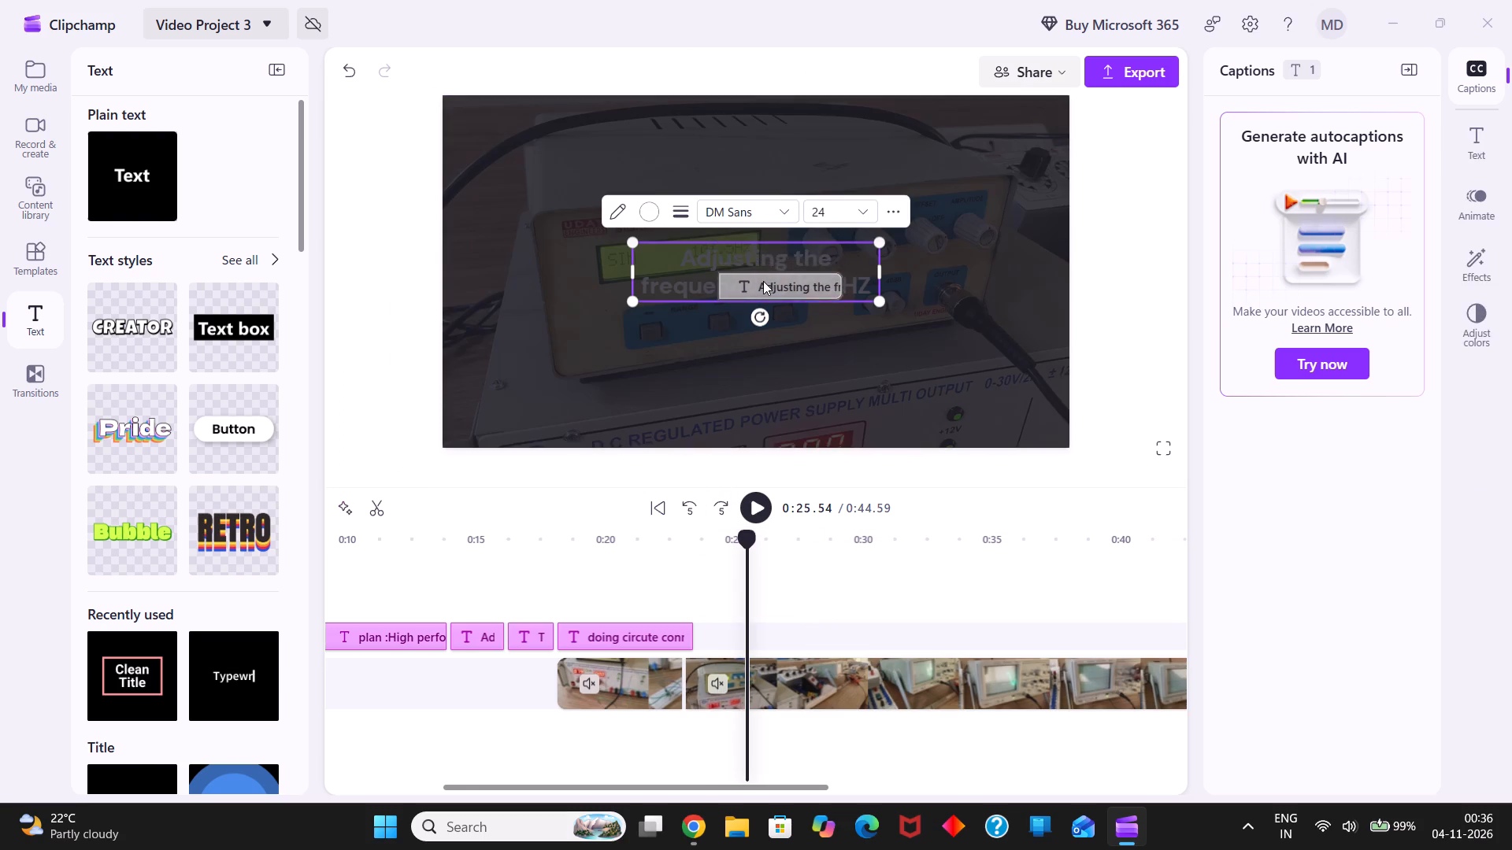
left_click_drag(763, 281, 763, 282)
left_click_drag(763, 282, 778, 278)
left_click_drag(778, 278, 623, 351)
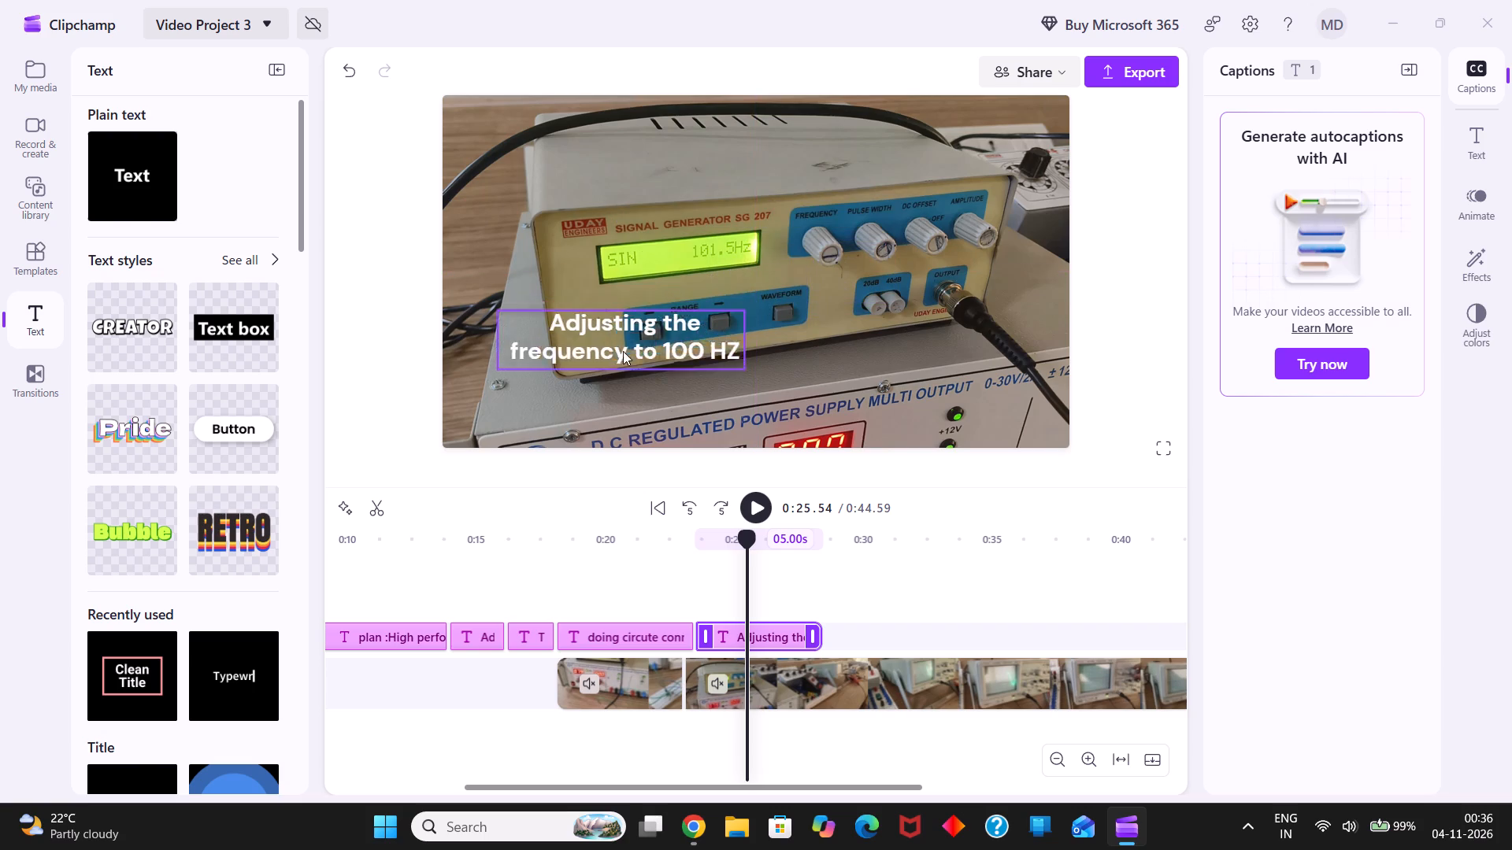
left_click_drag(623, 351, 580, 421)
Play back the start of the second lab clip, around 0:24 to 0:27, to check how the frequency caption shows.
left_click_drag(580, 421, 755, 512)
left_click(755, 512)
left_click_drag(755, 512, 720, 646)
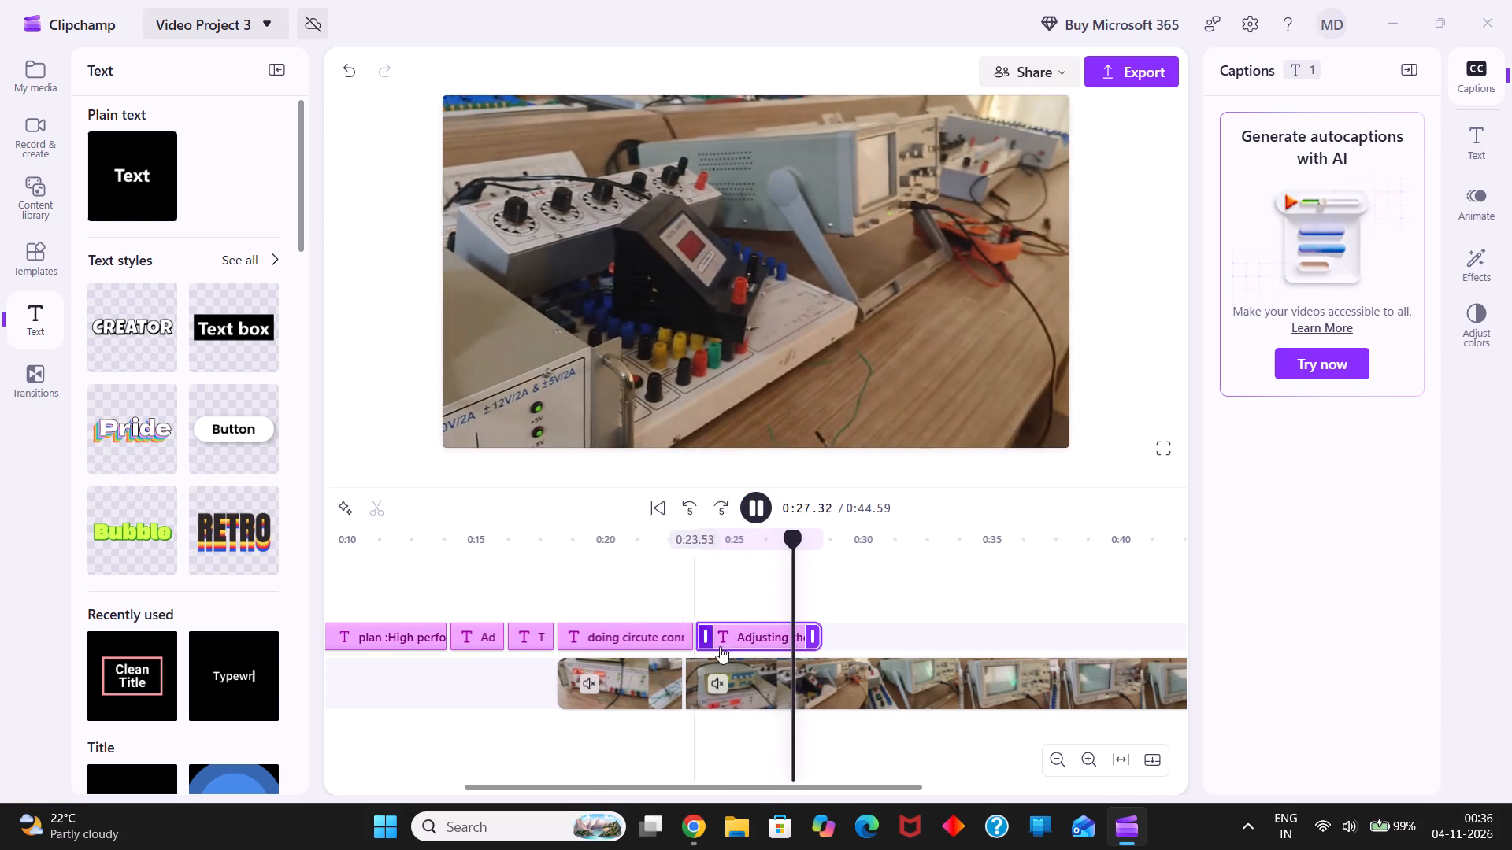
left_click_drag(720, 646, 712, 604)
left_click(712, 604)
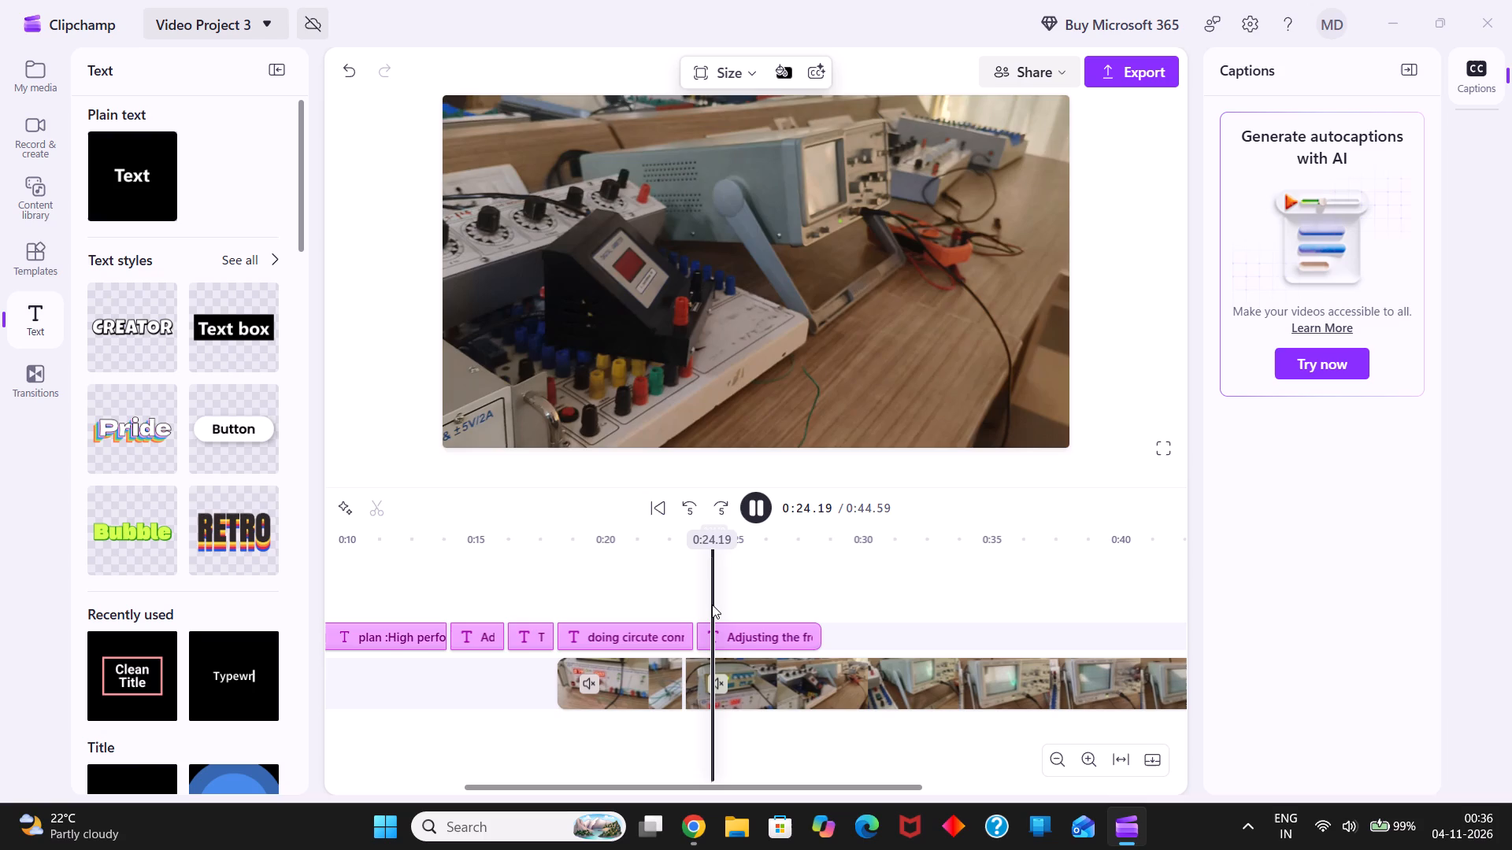
left_click_drag(712, 604, 765, 555)
left_click_drag(765, 555, 749, 560)
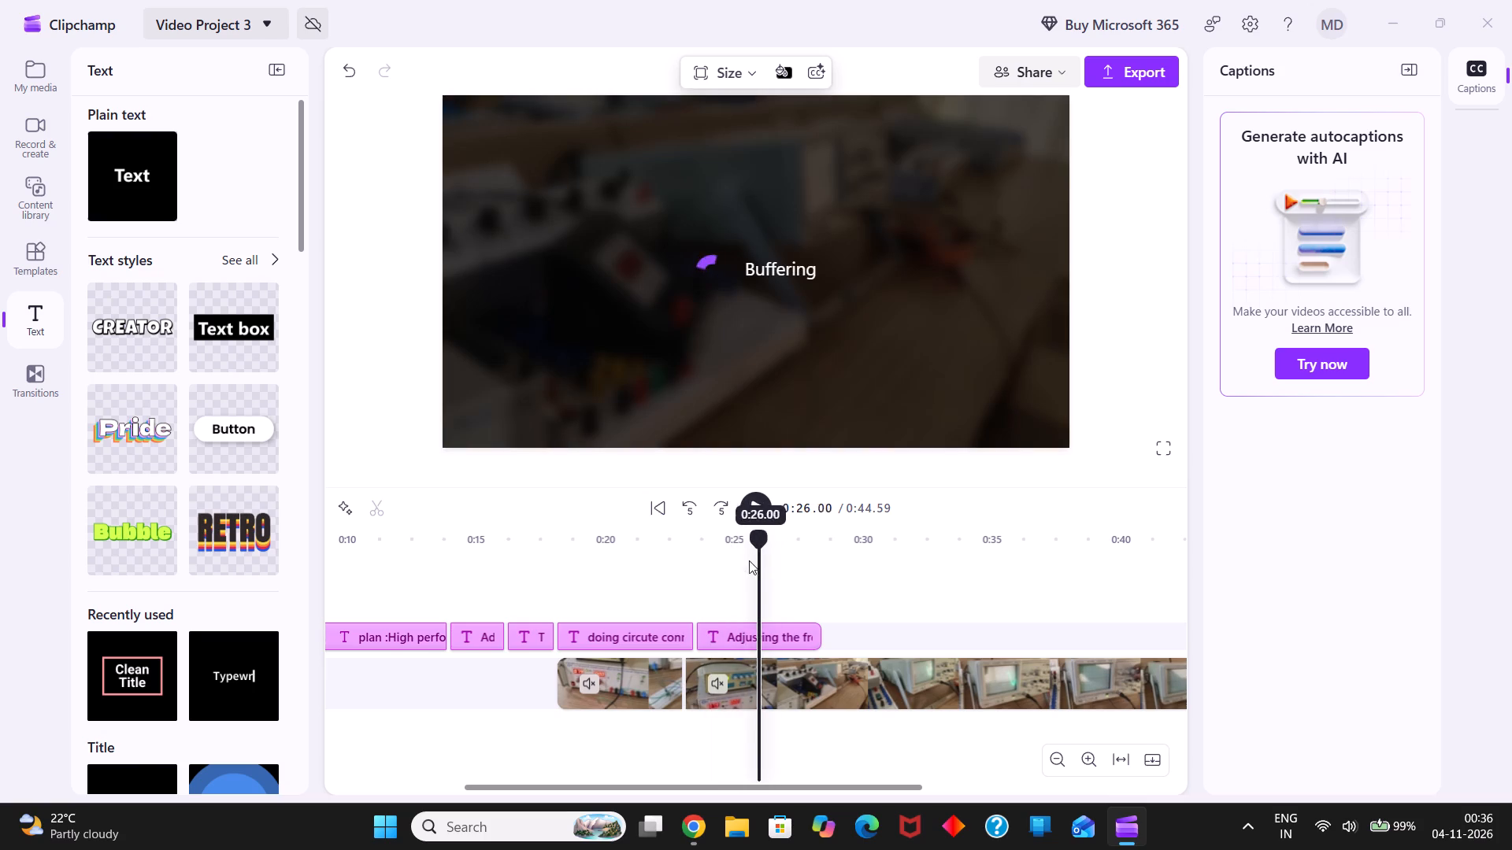
left_click_drag(749, 560, 702, 582)
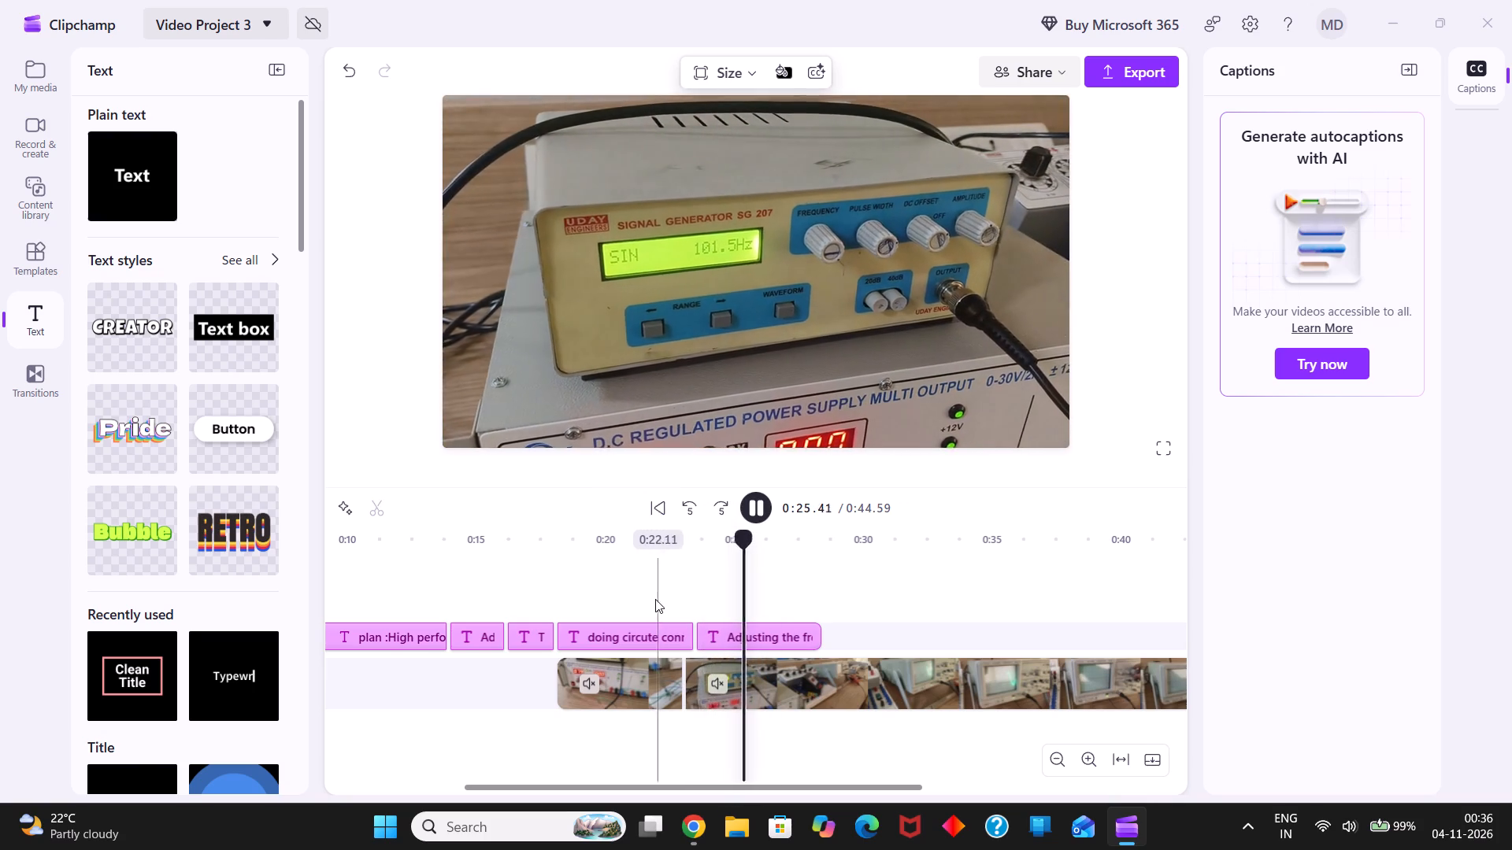
left_click(628, 599)
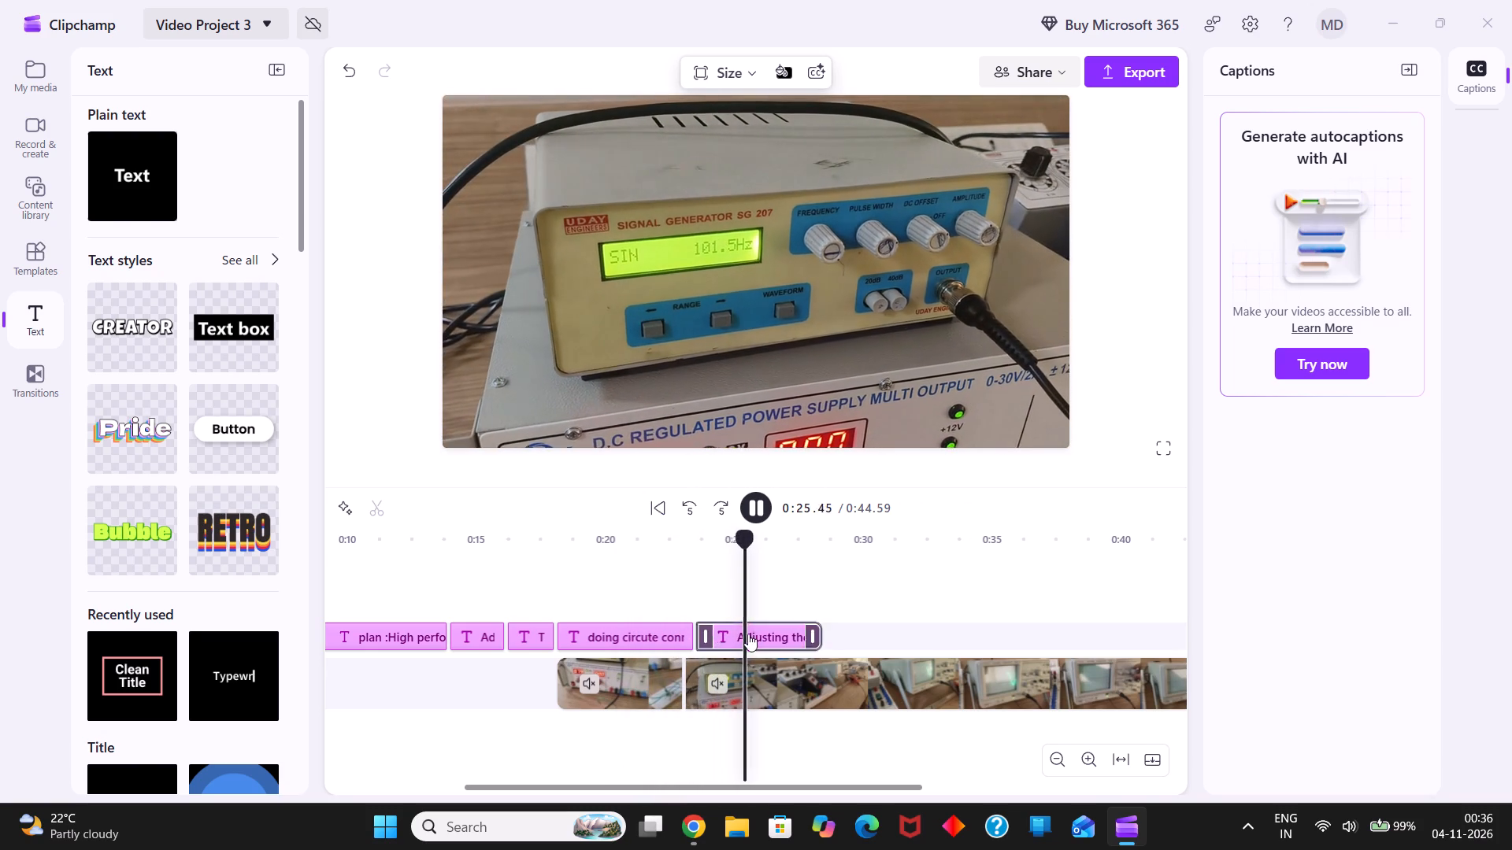
Stop playback, return to about 0:26, and move the "Adjusting the frequency to 100 HZ" caption into the lower-left corner of the video frame.
left_click(748, 634)
left_click(737, 634)
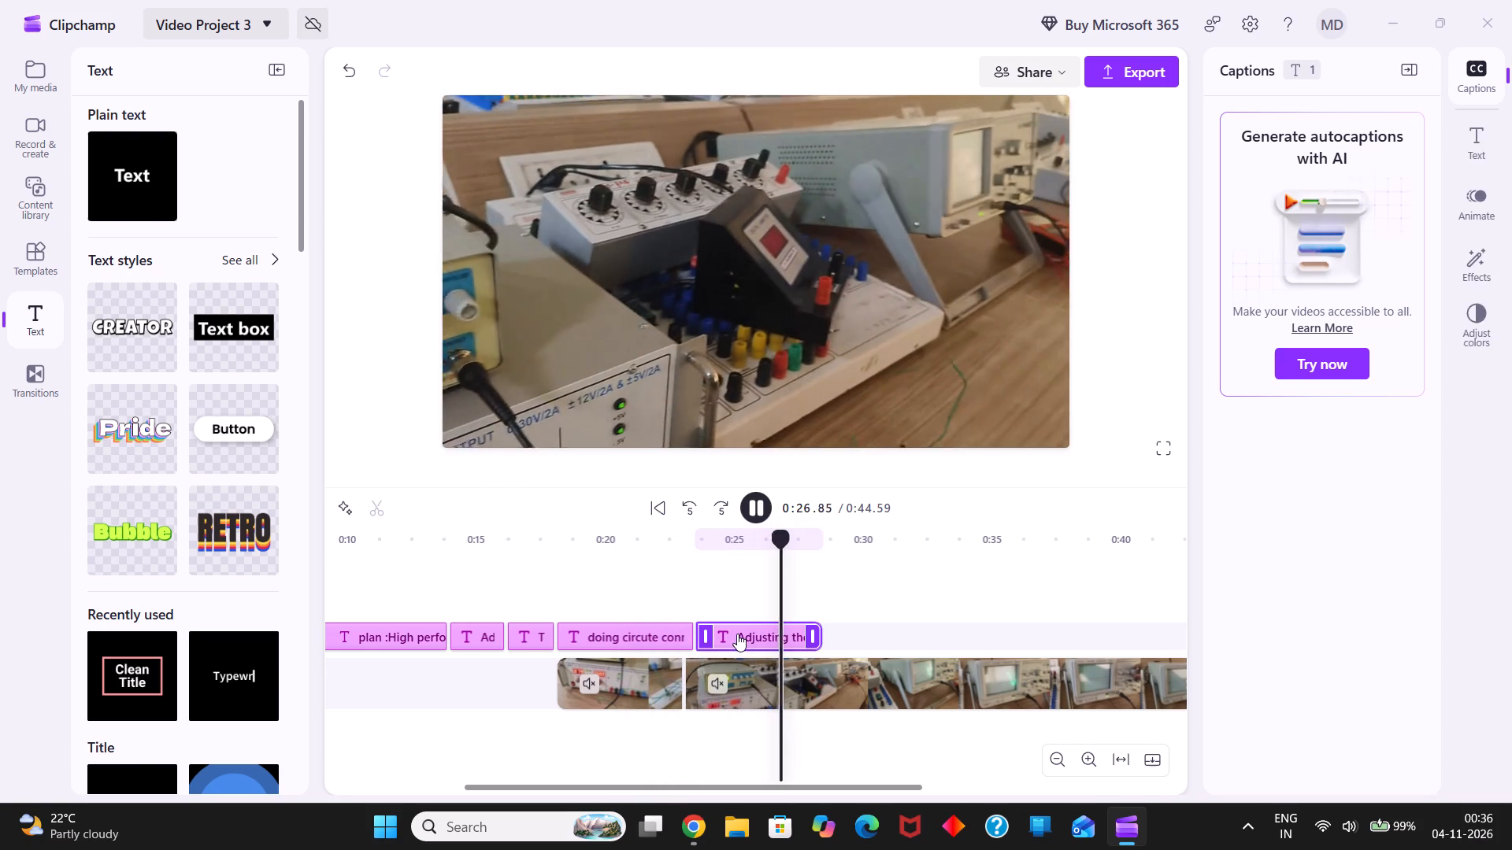
left_click(1474, 148)
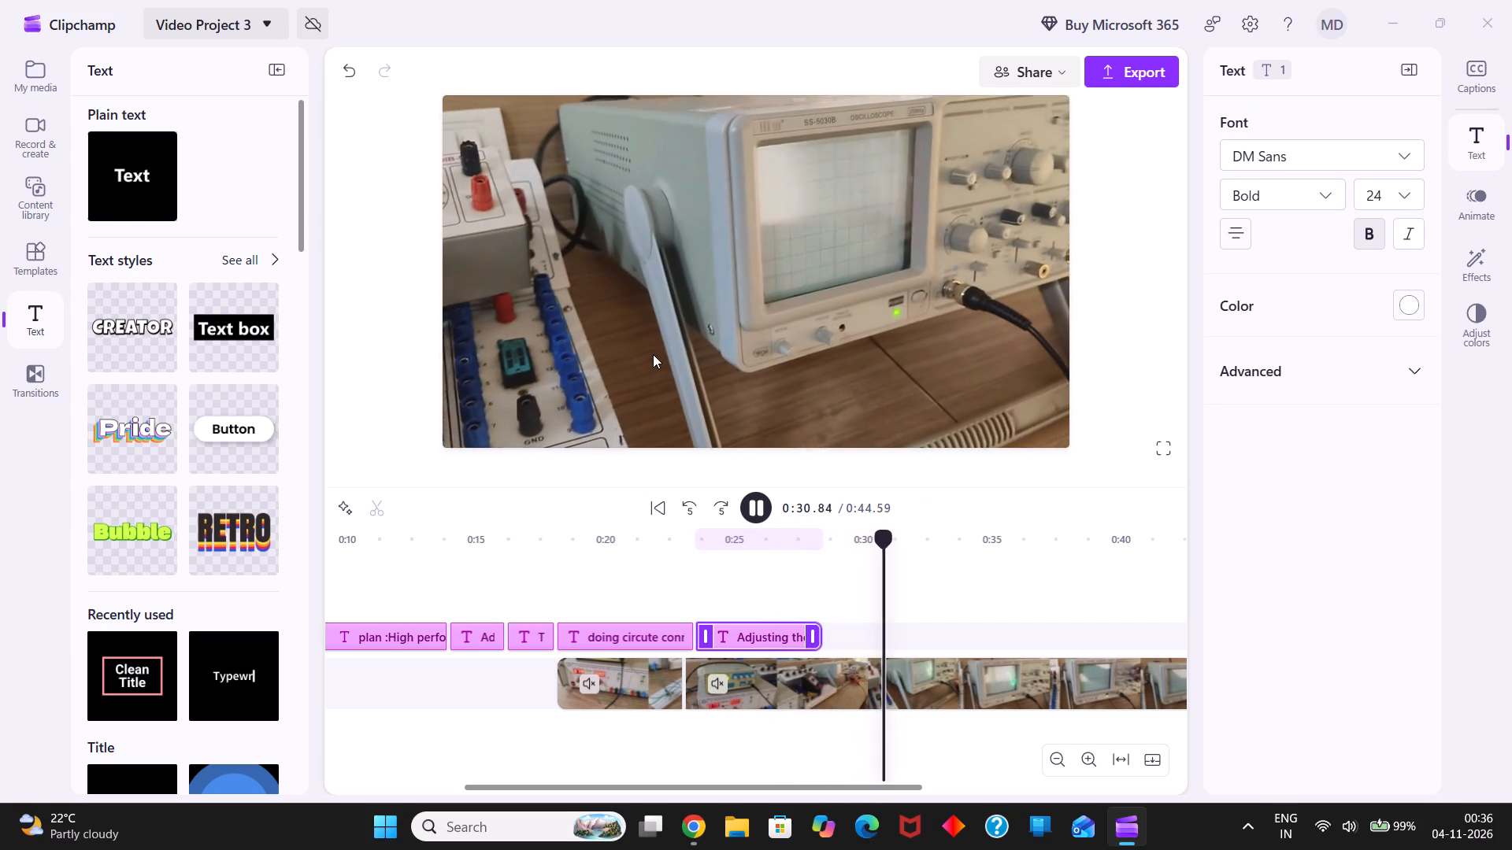
left_click(759, 617)
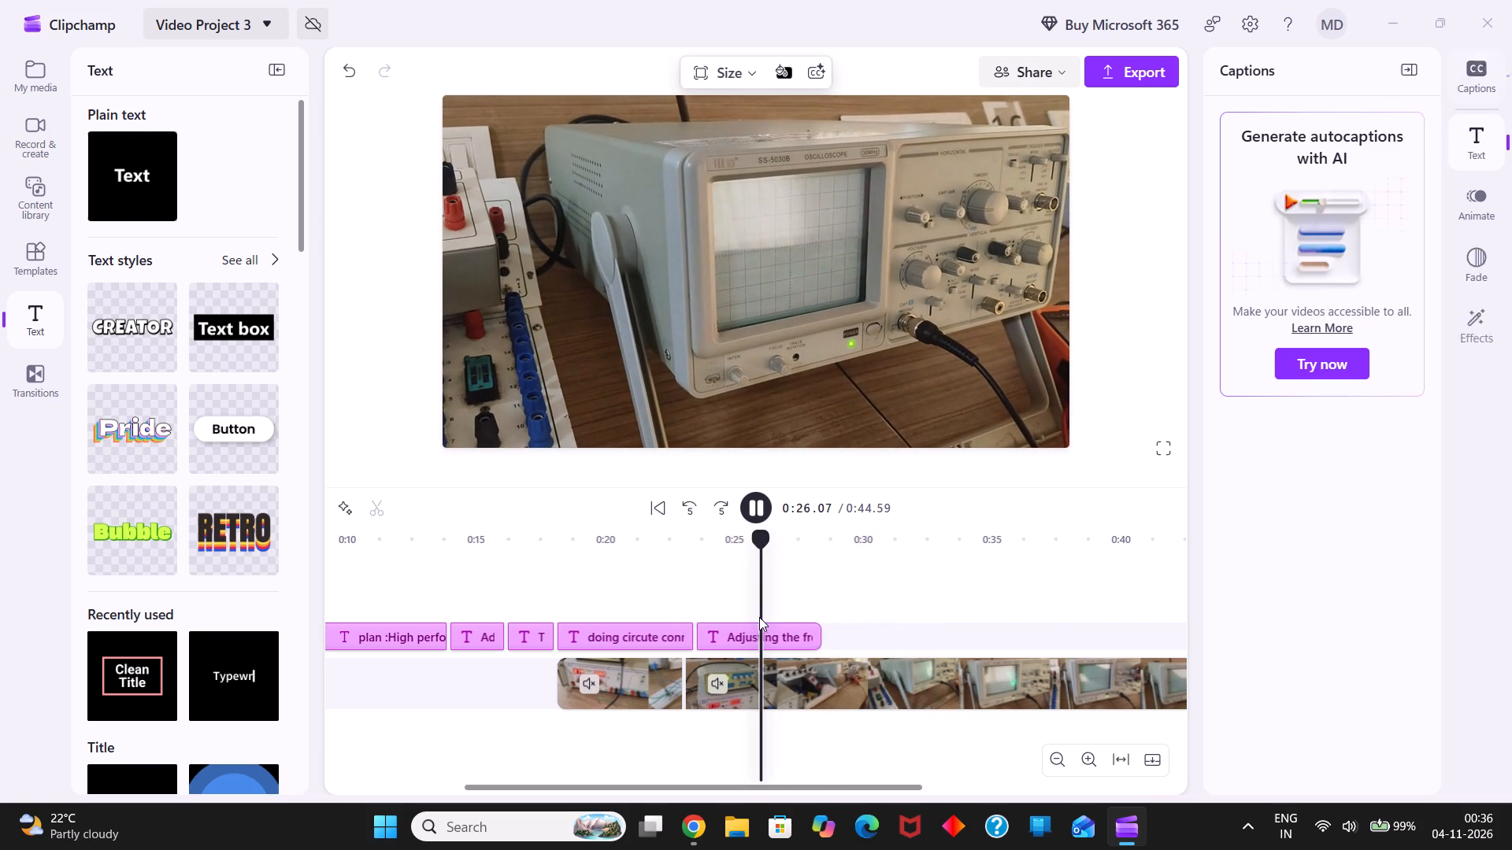
left_click(757, 628)
left_click(739, 634)
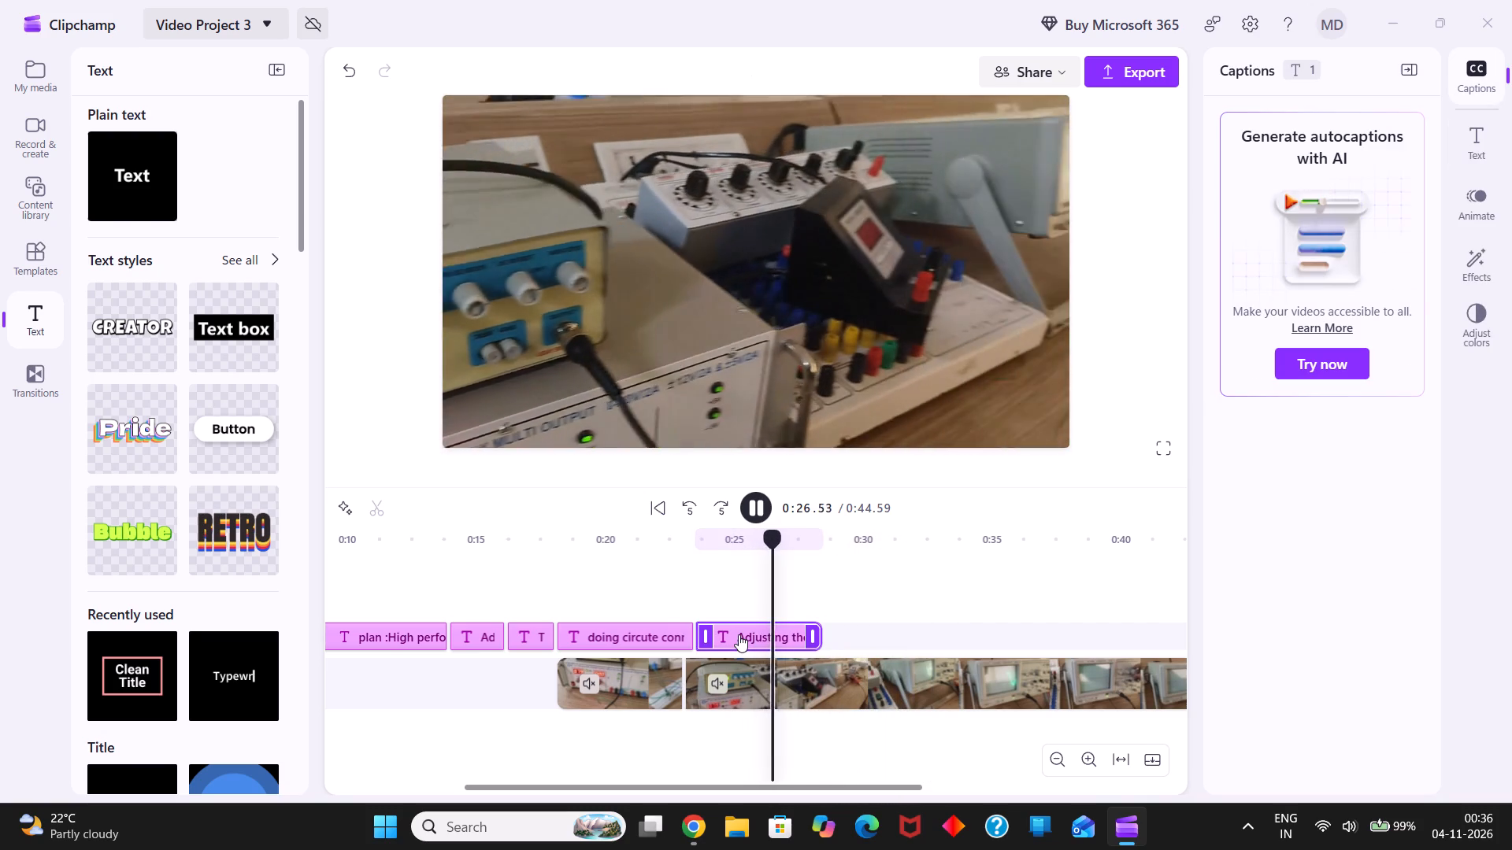
left_click(739, 634)
left_click(769, 504)
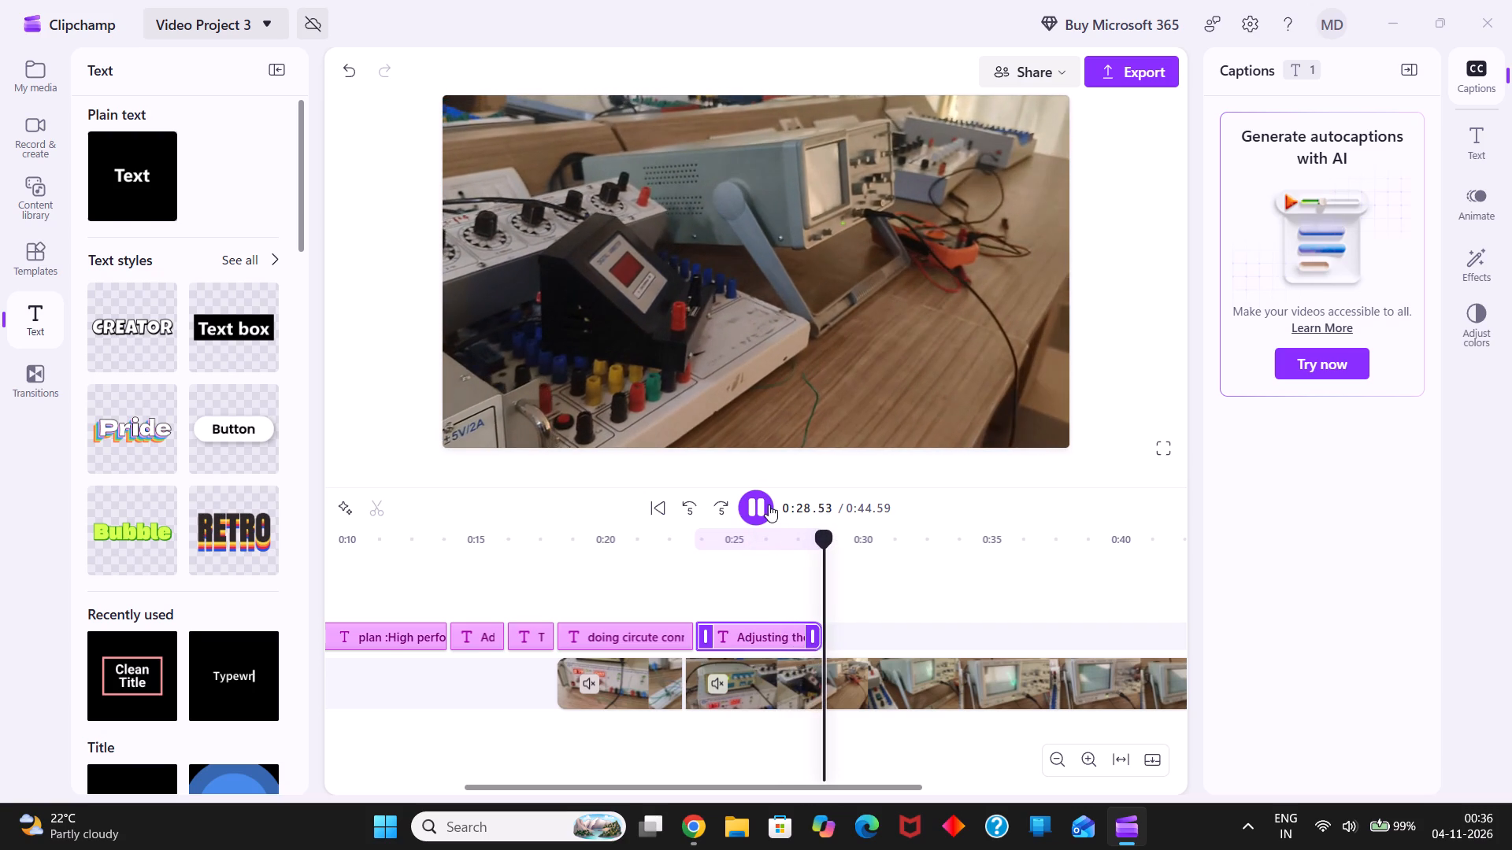
left_click(744, 636)
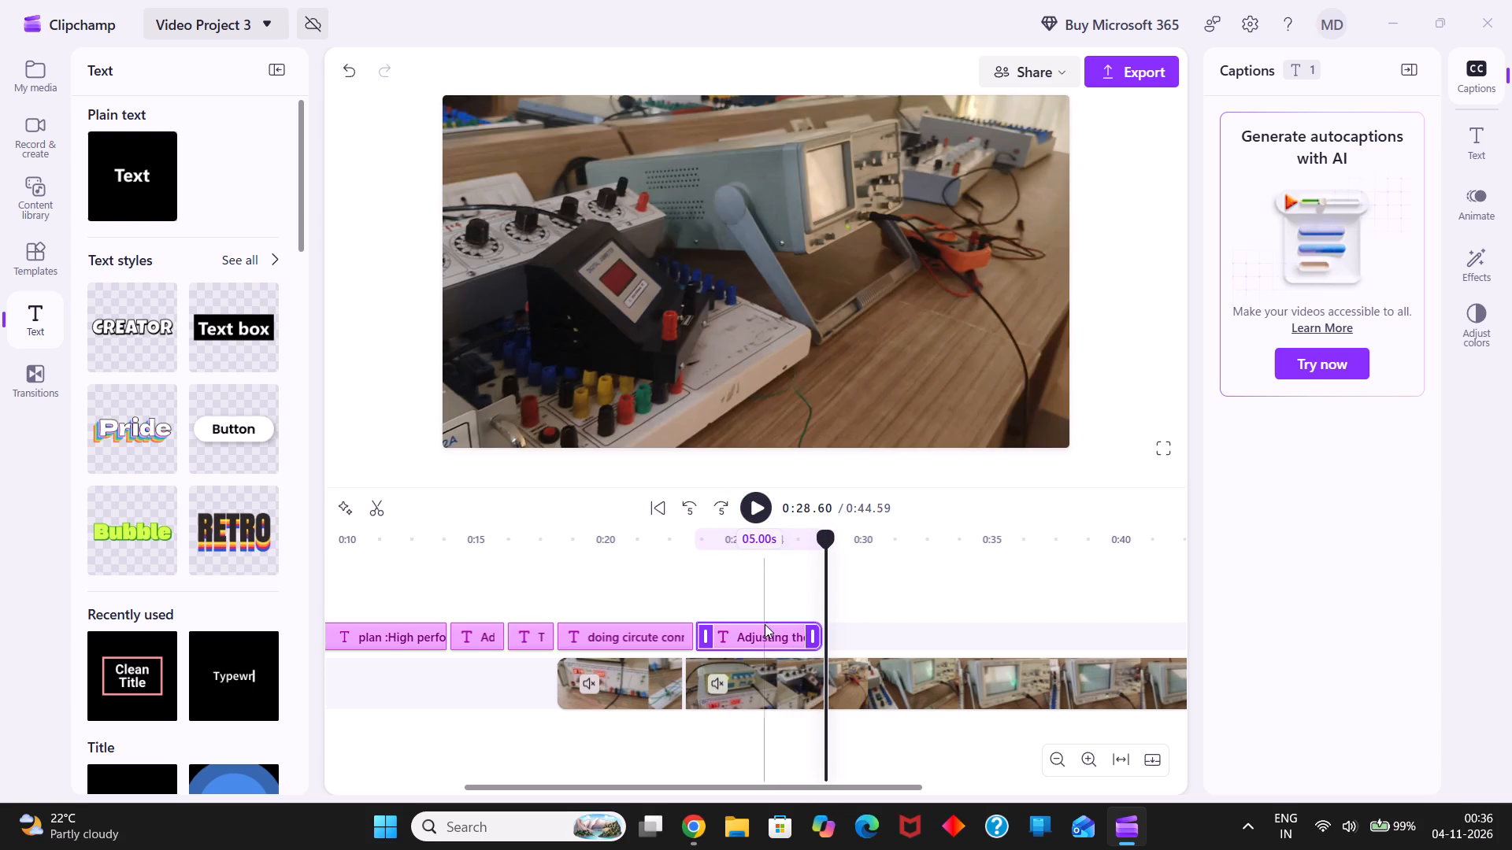
left_click(757, 578)
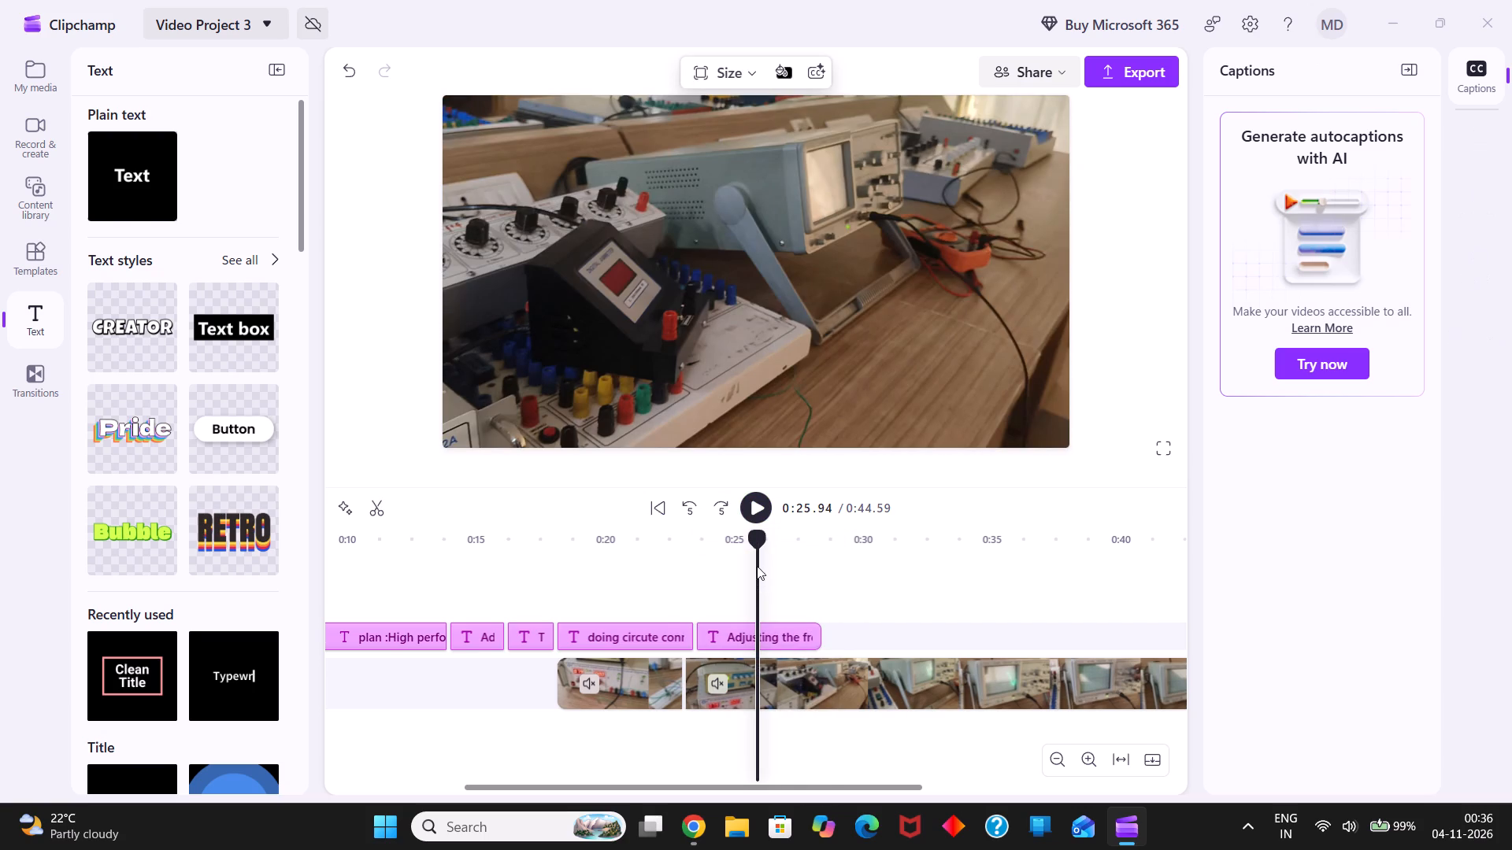
left_click(729, 637)
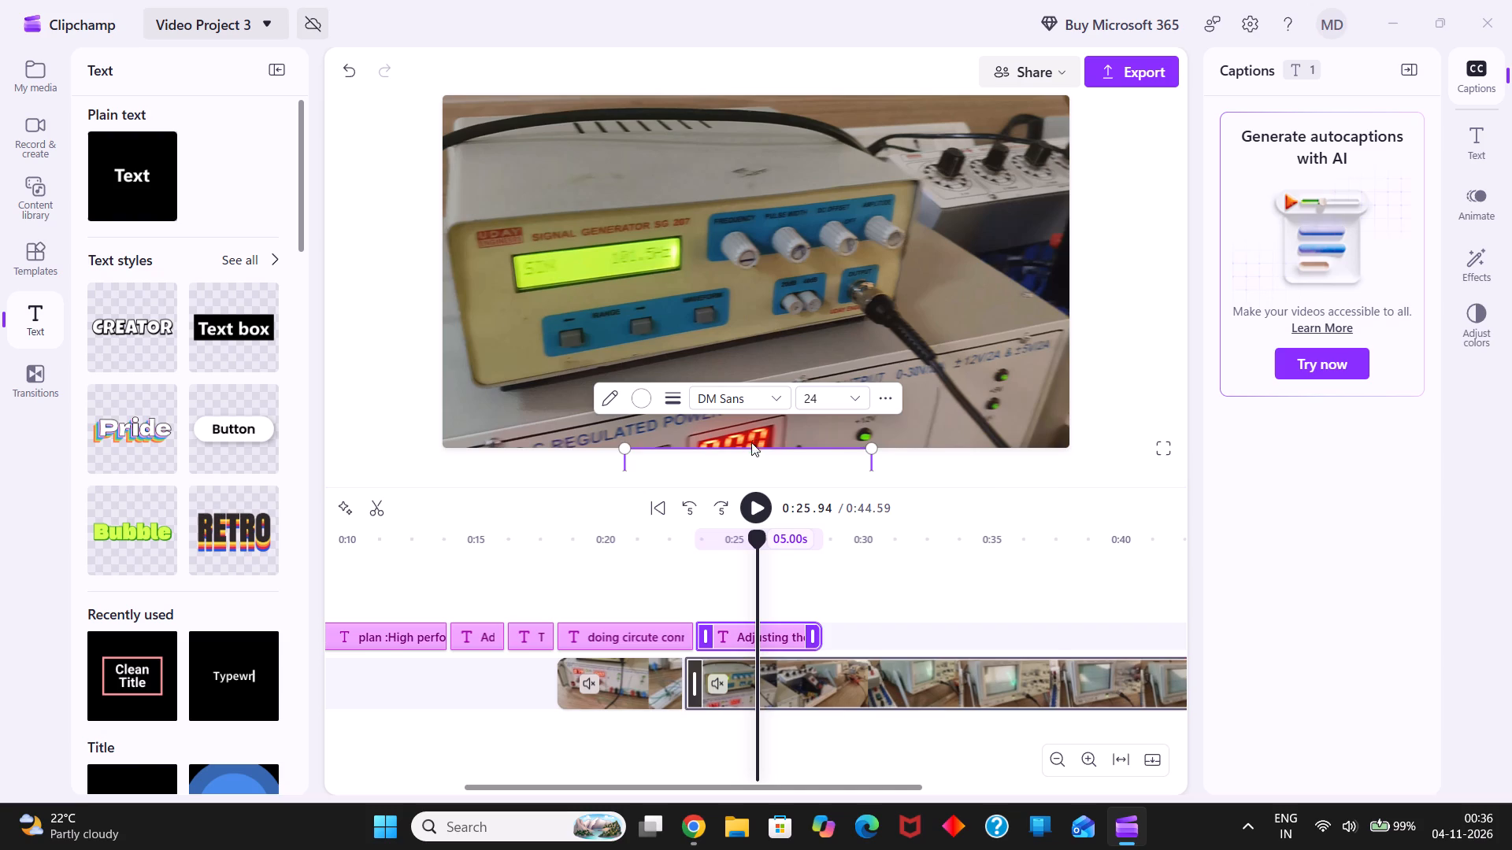
left_click_drag(746, 453, 578, 373)
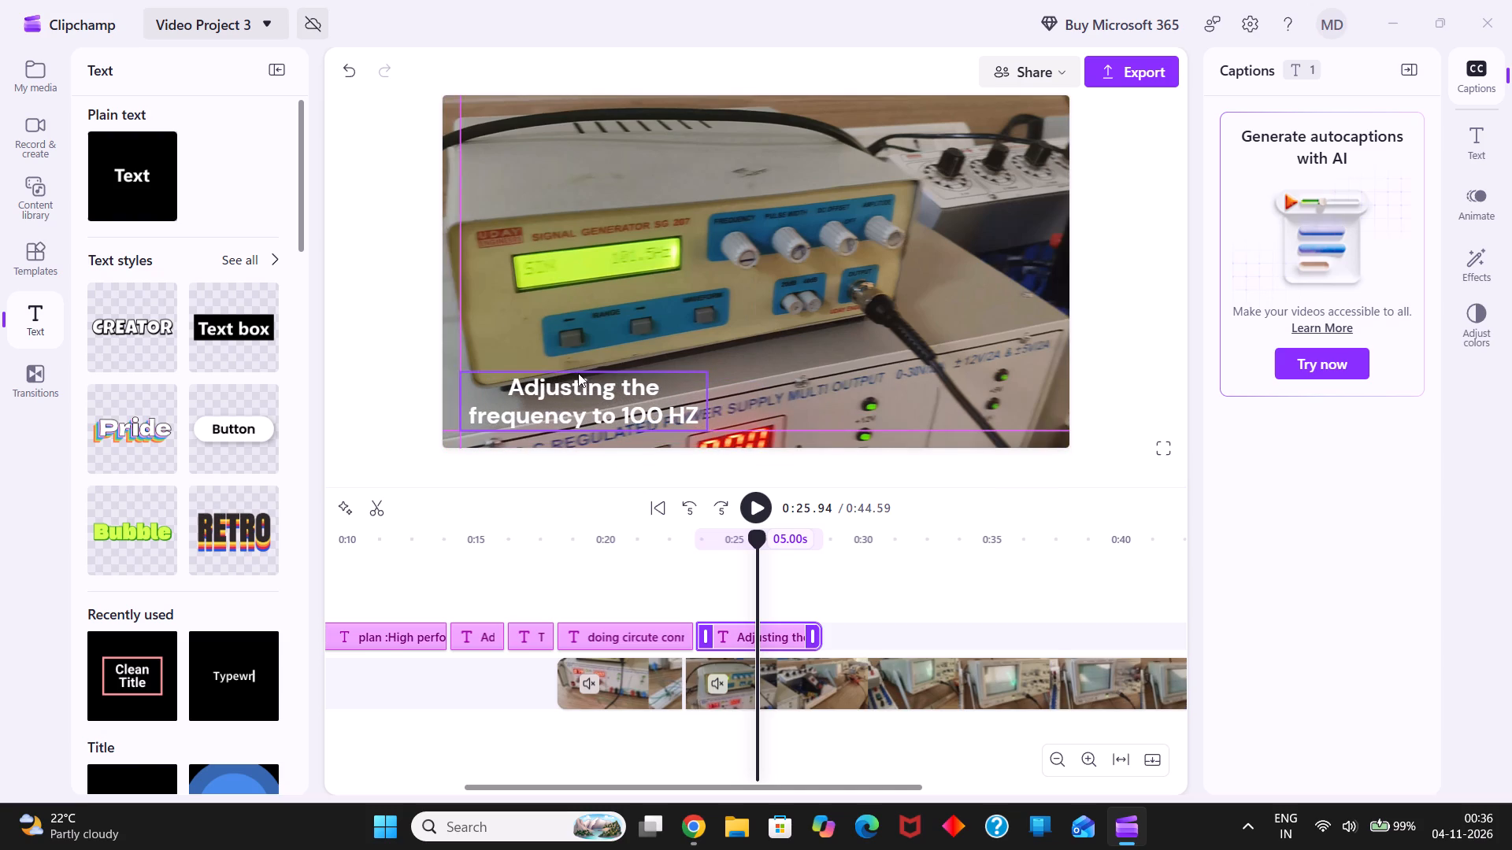
left_click_drag(578, 373, 581, 383)
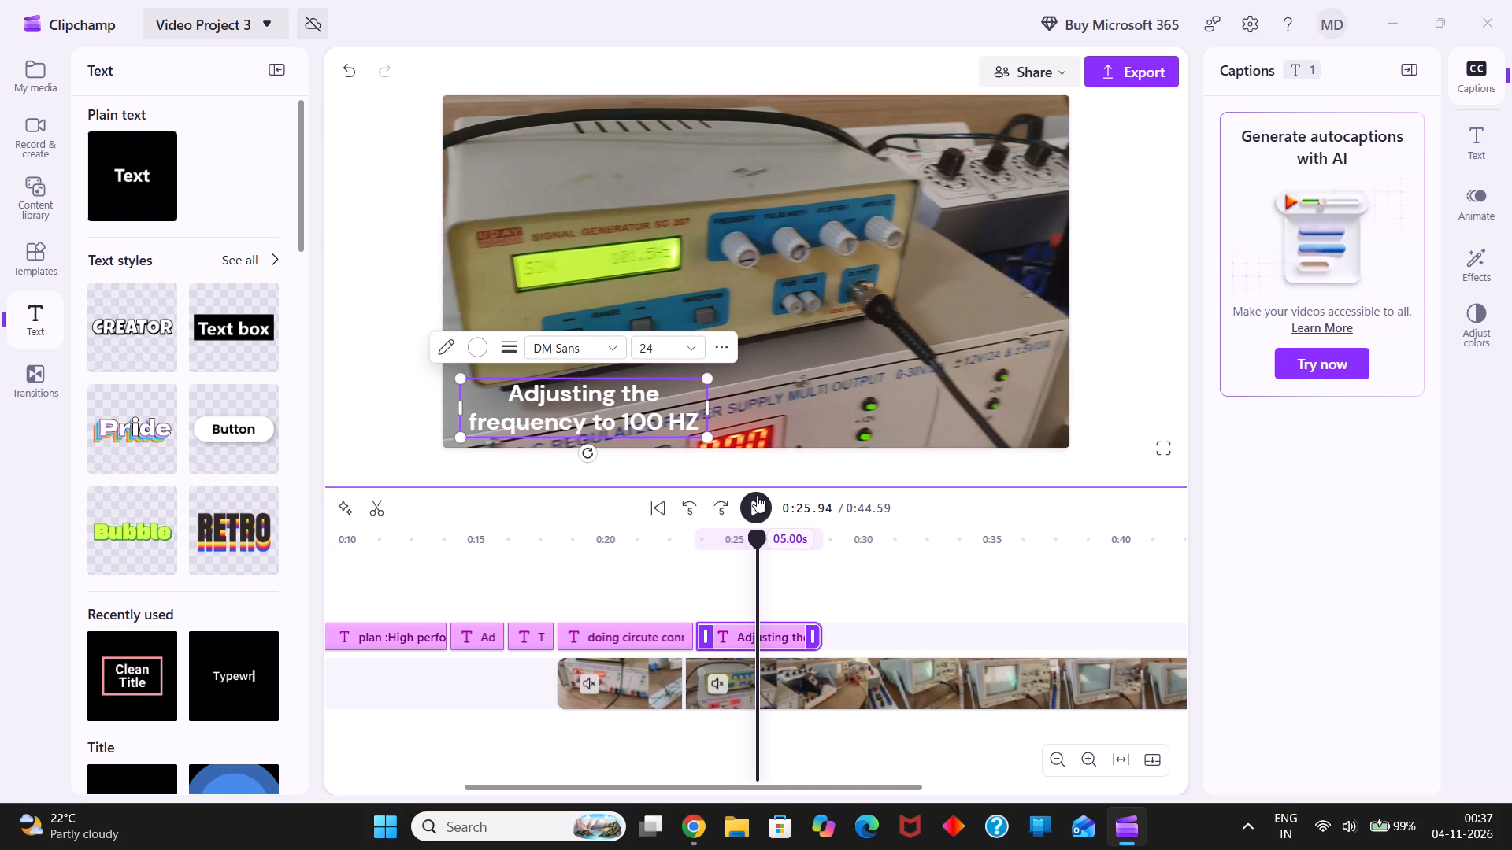
Add a plain text caption directly after the frequency caption and stretch it to the end of the second lab clip, 16.06 s long.
left_click(756, 500)
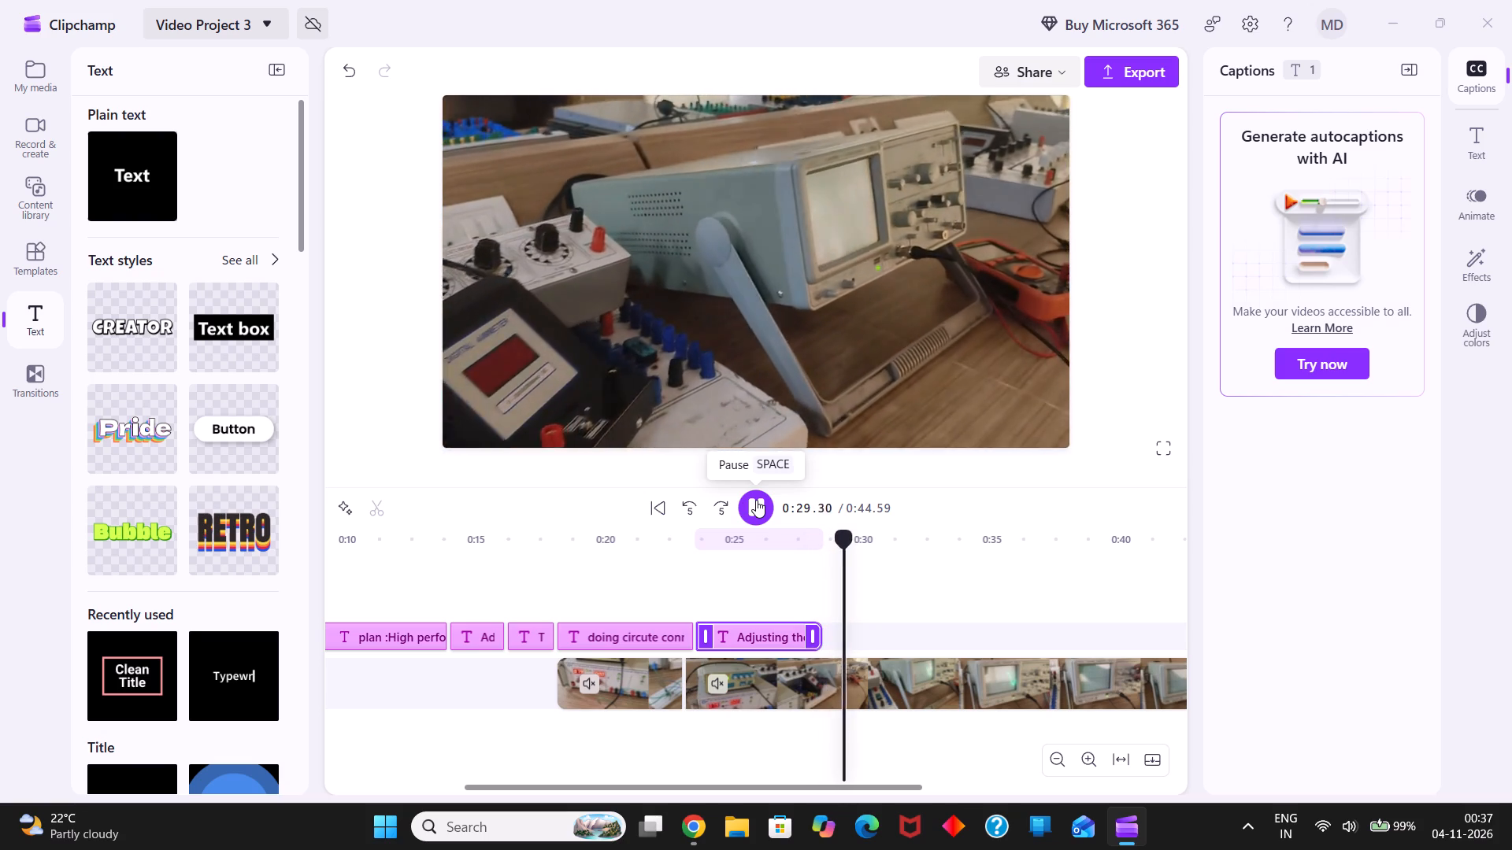
left_click(754, 501)
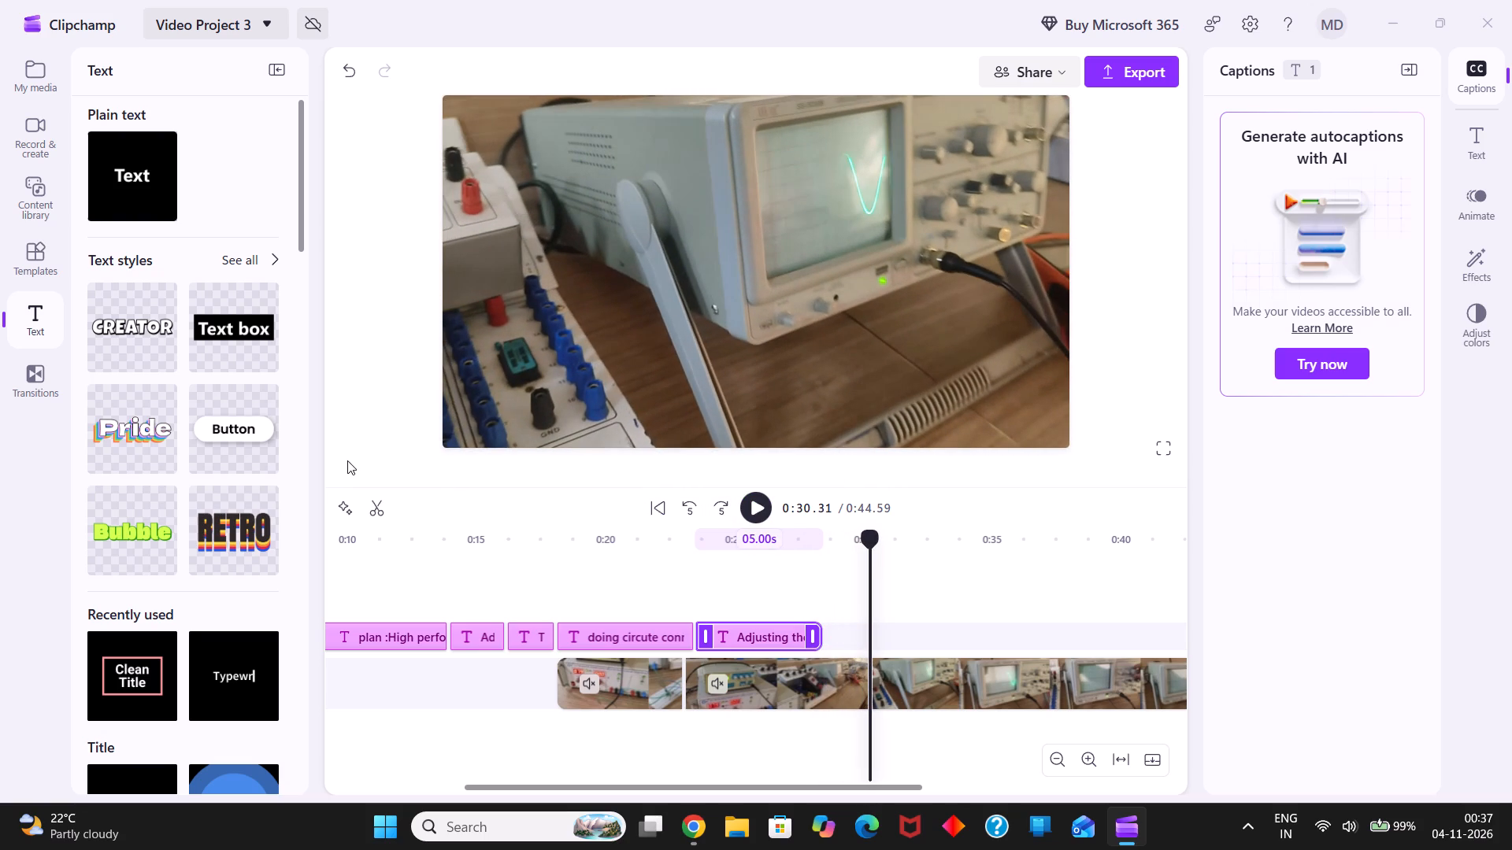
left_click(123, 161)
left_click(157, 205)
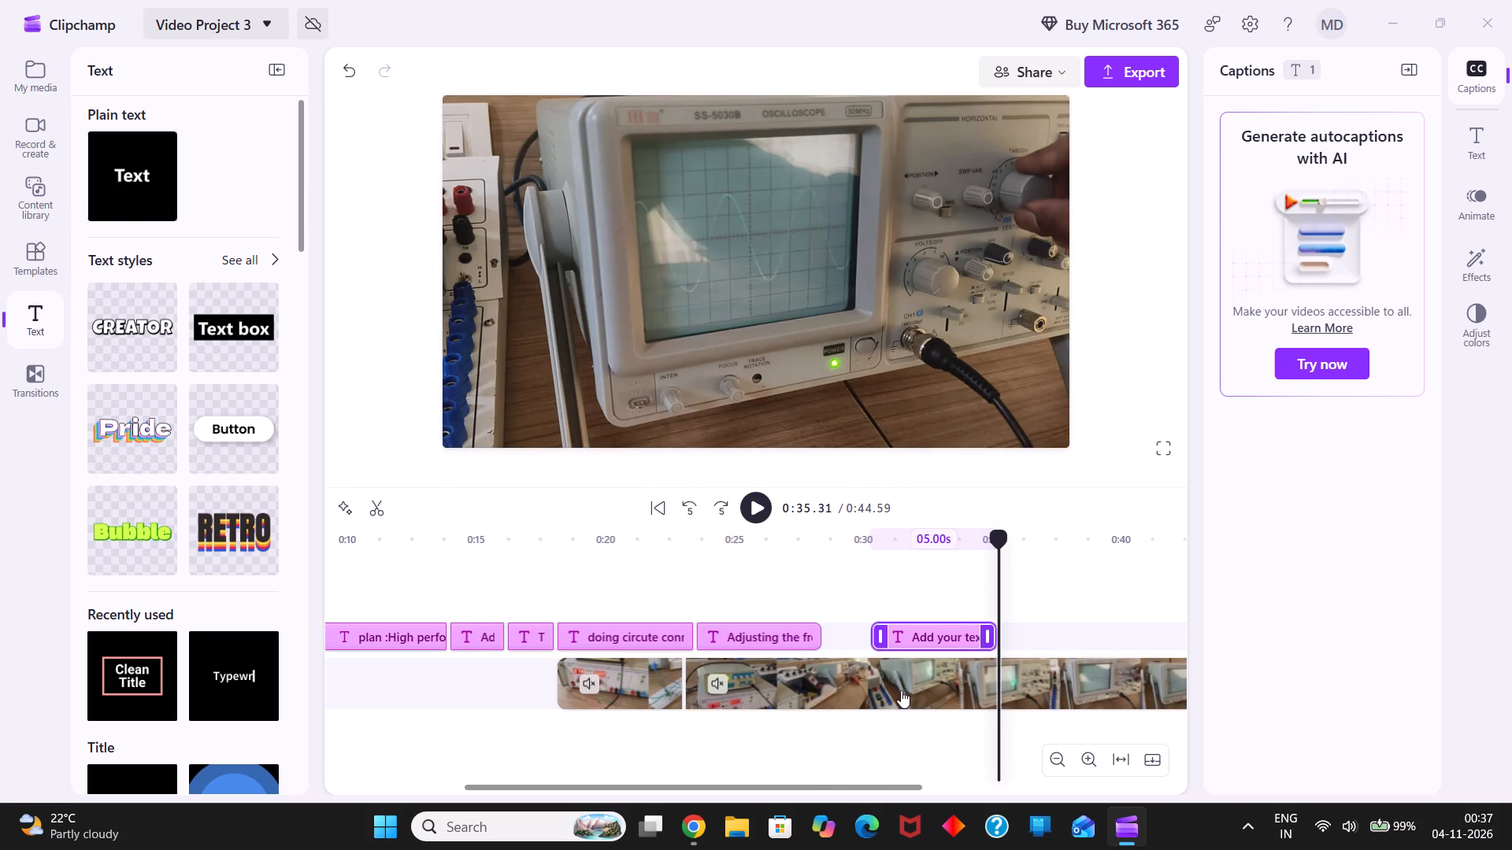
left_click_drag(882, 639, 828, 637)
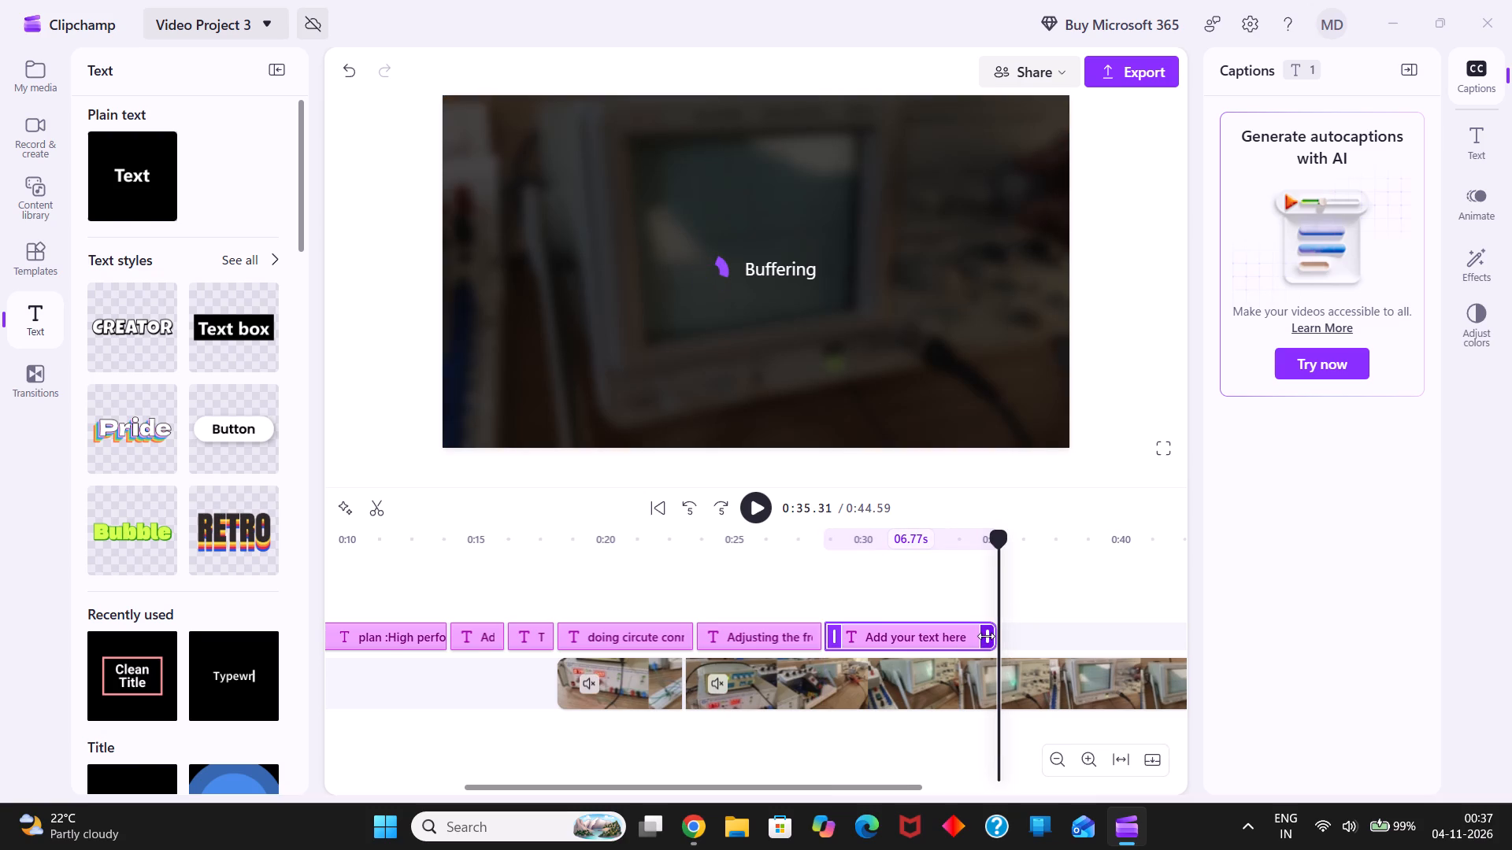
left_click_drag(986, 636, 1044, 649)
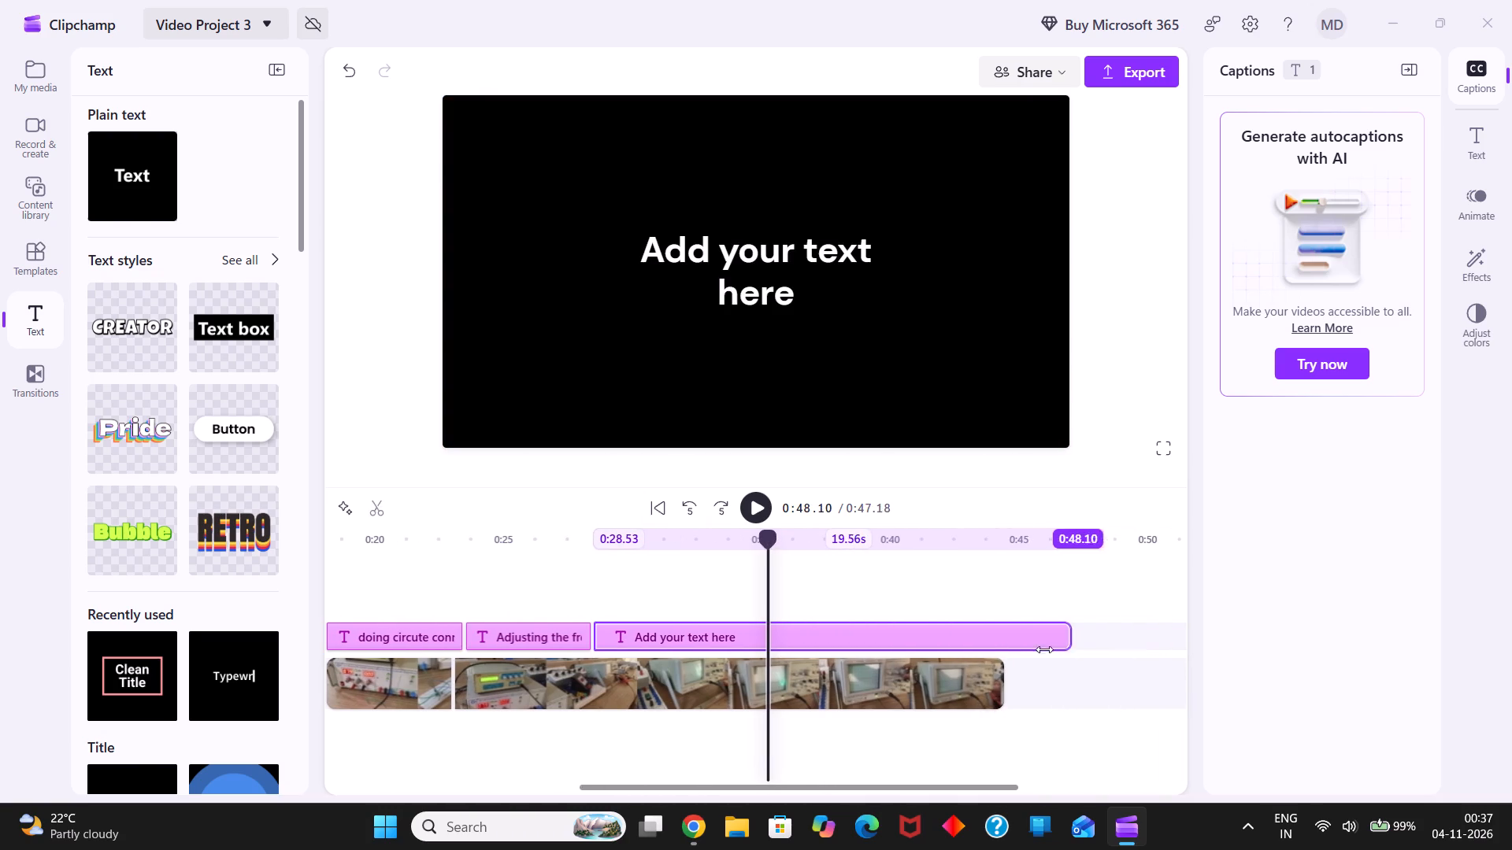
left_click_drag(1044, 649, 995, 656)
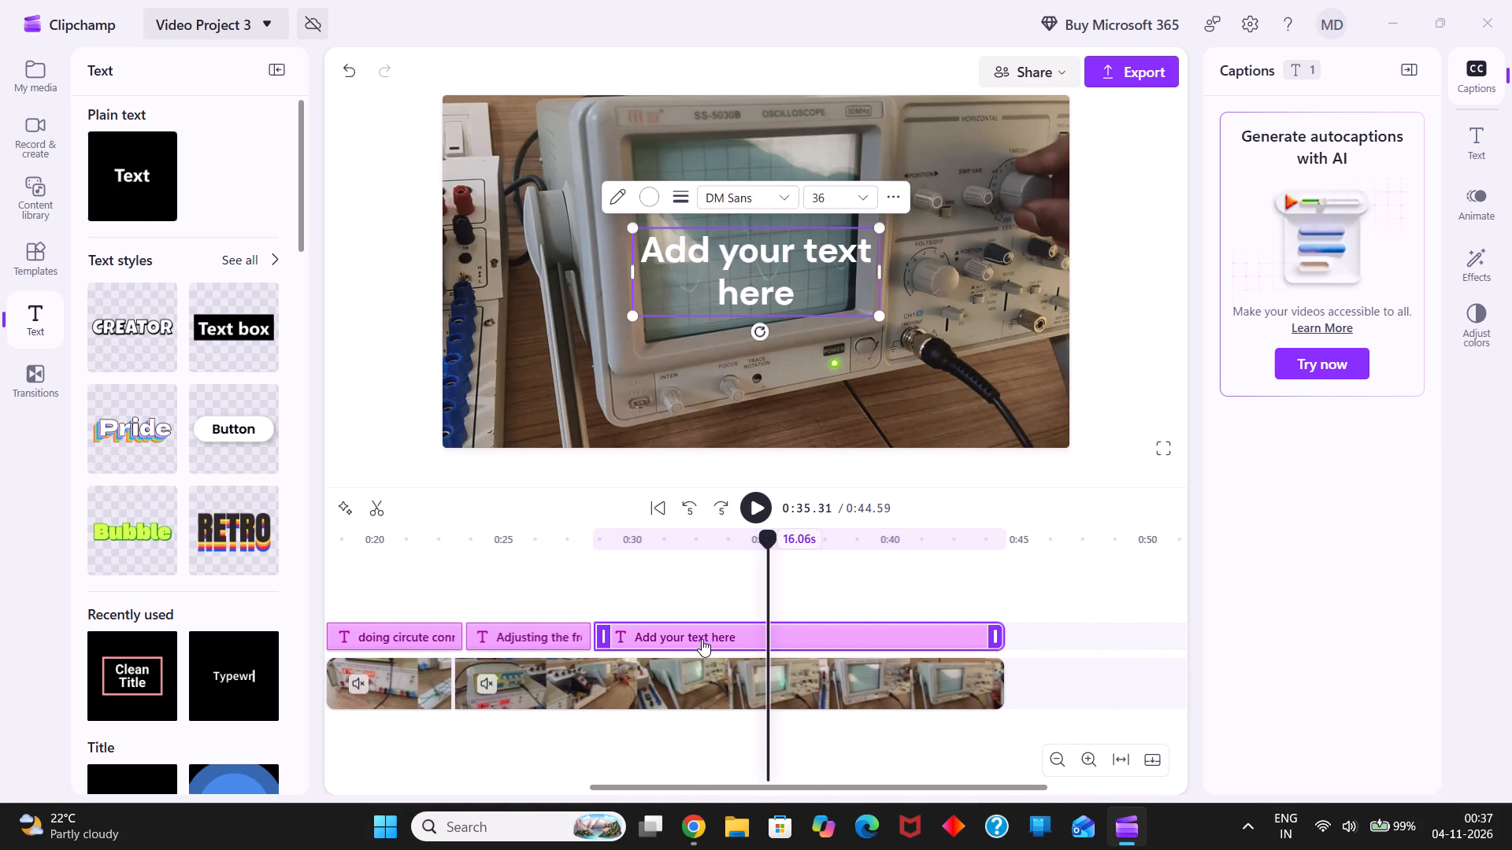
Set the new caption's font size to 20.
left_click(868, 194)
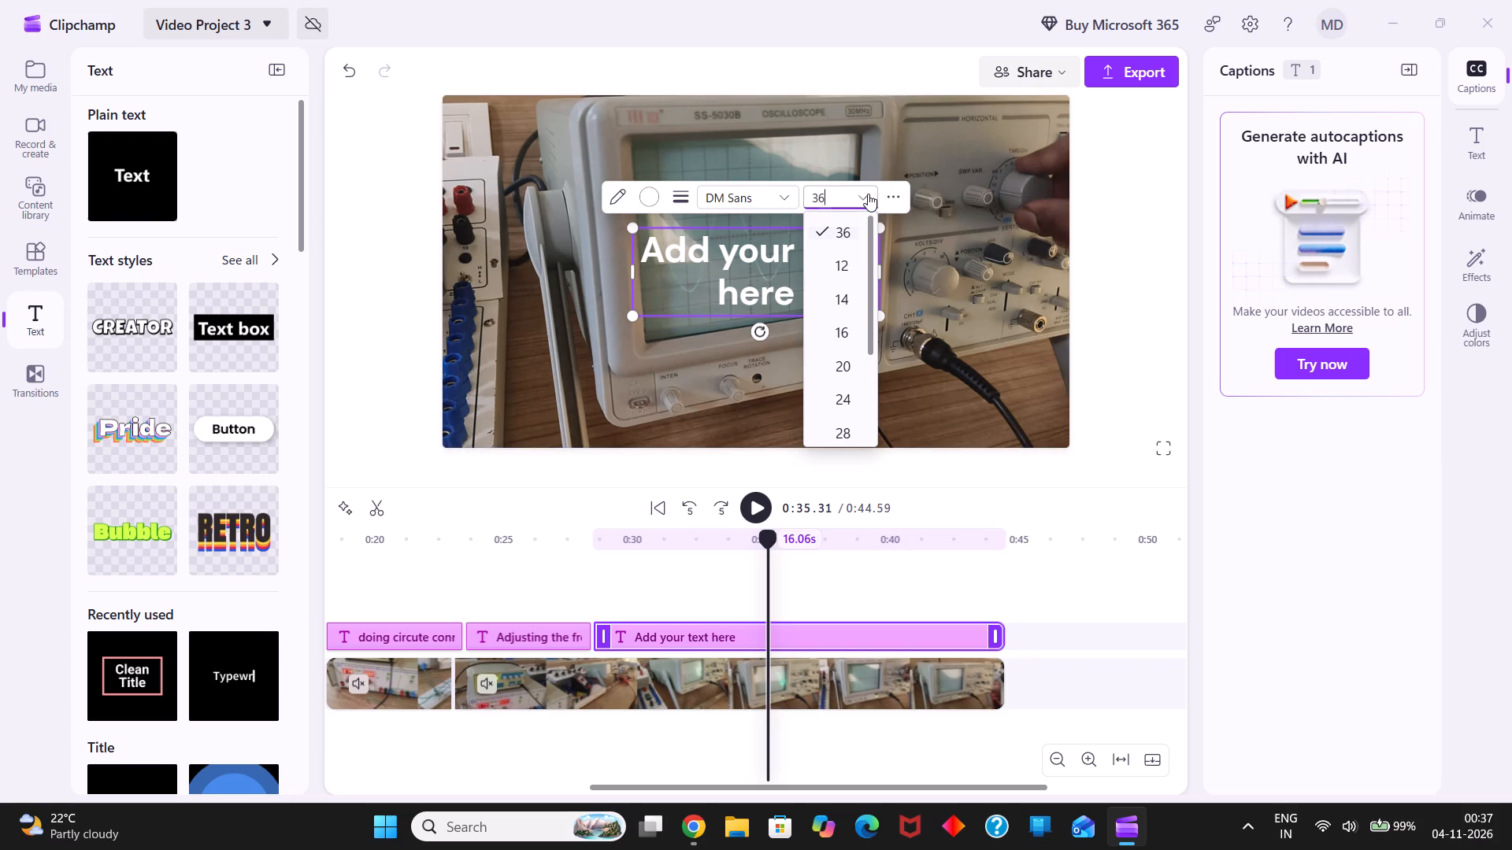
left_click(838, 363)
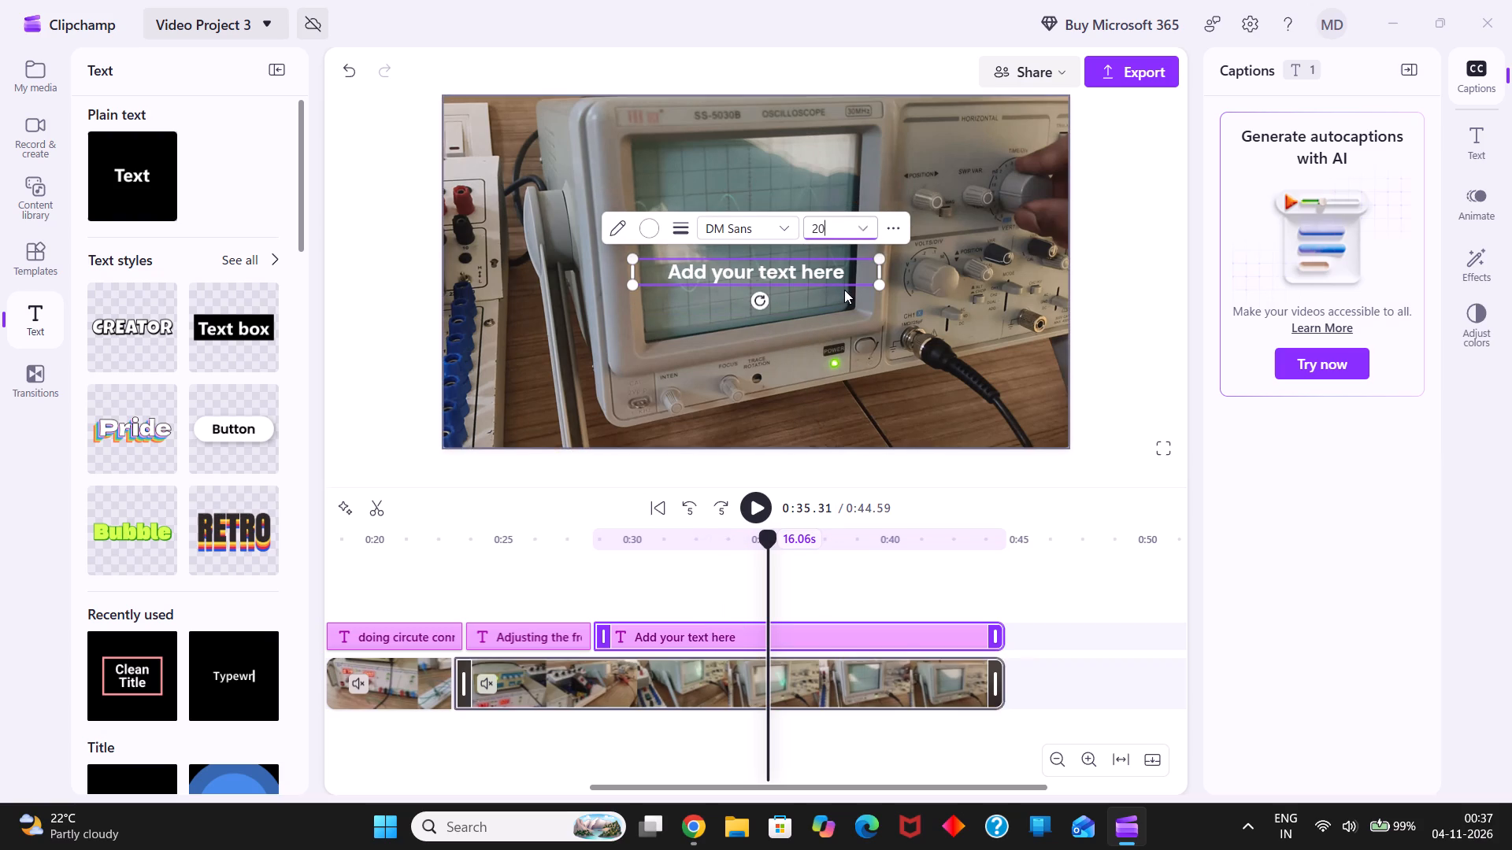
key("Down")
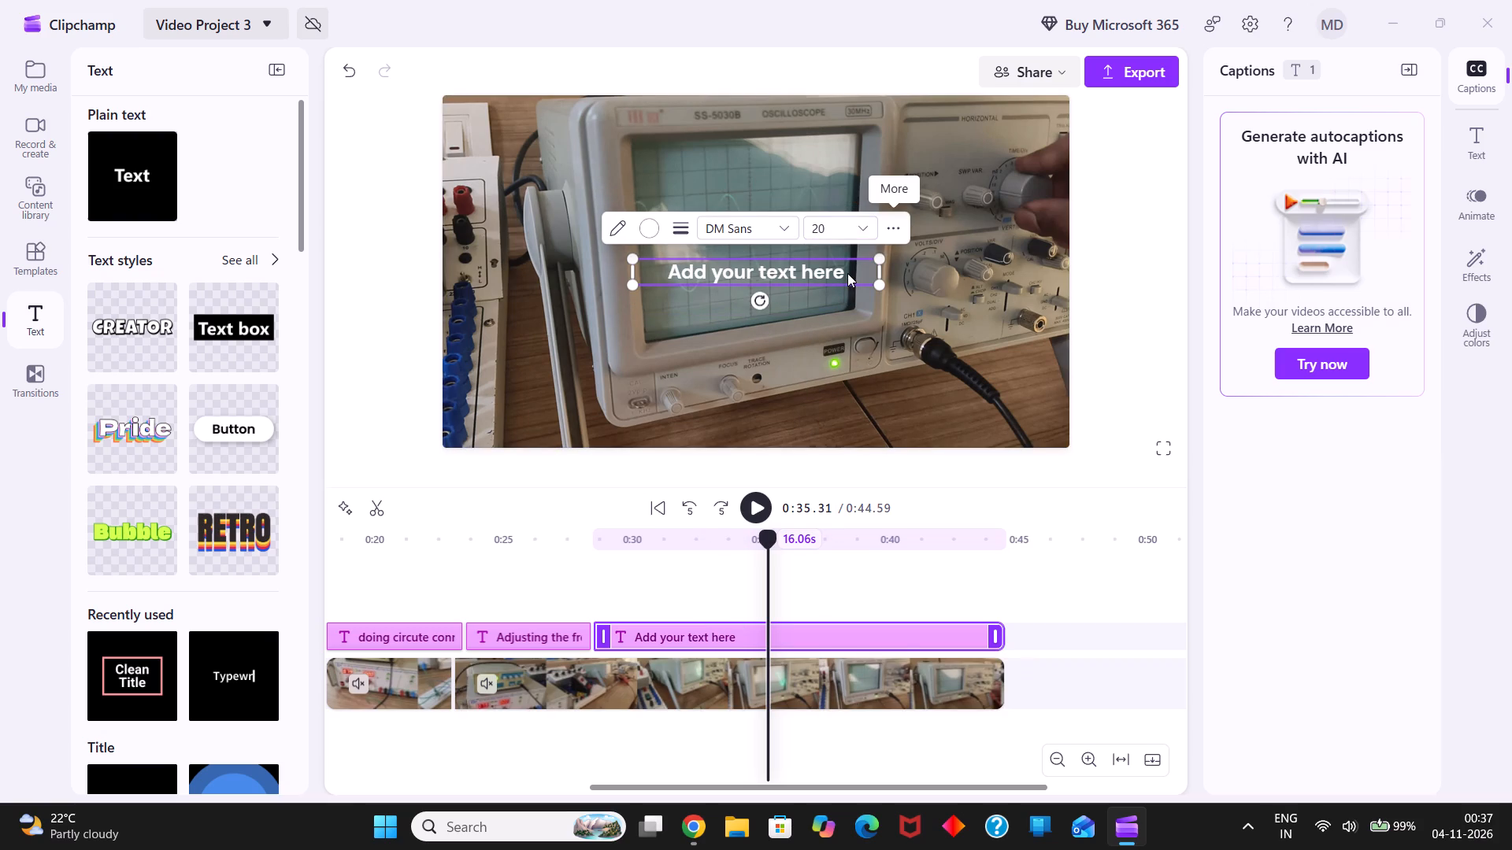
Replace the new caption's placeholder wording with "we are getting the expected amplified signal successfully".
left_click(847, 273)
key("BackSpace")
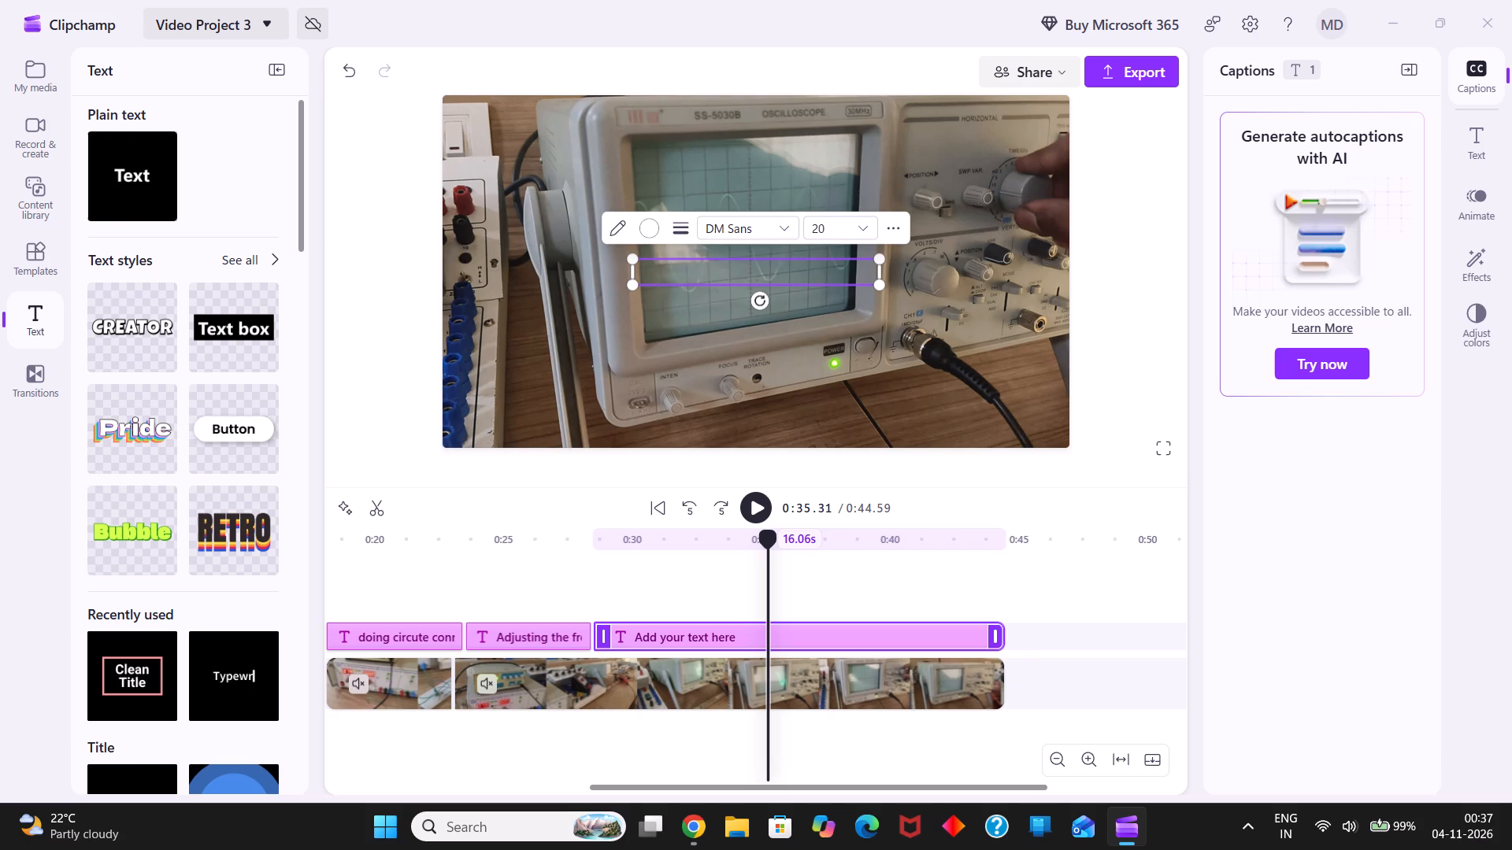
type("we")
key("space")
type("are")
key("space")
type("getting the")
key("space")
type("expected amplified")
key("space")
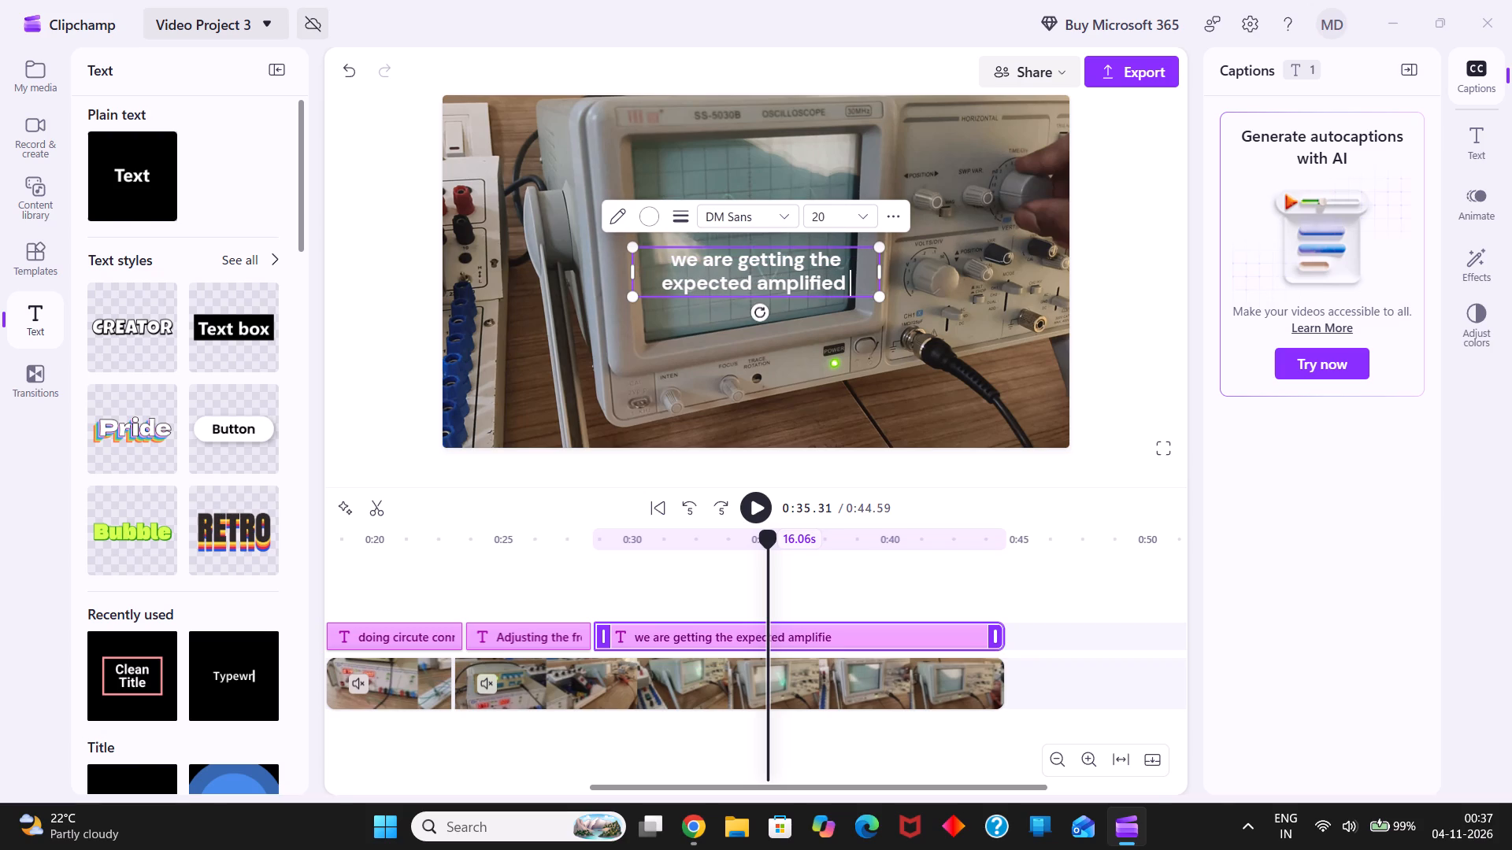
type("signal")
key("space")
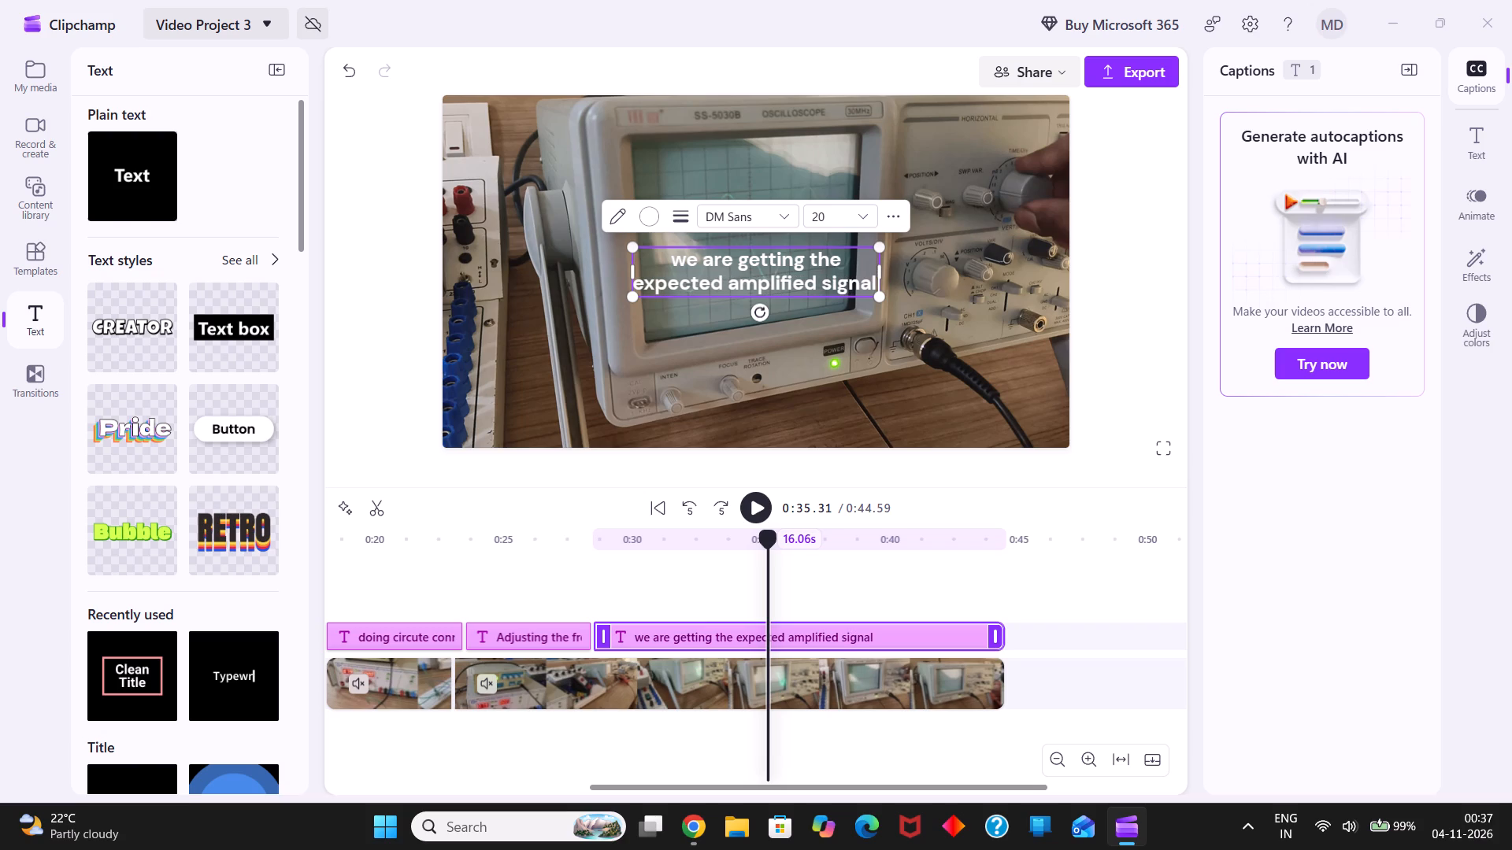
key("s")
type("uc")
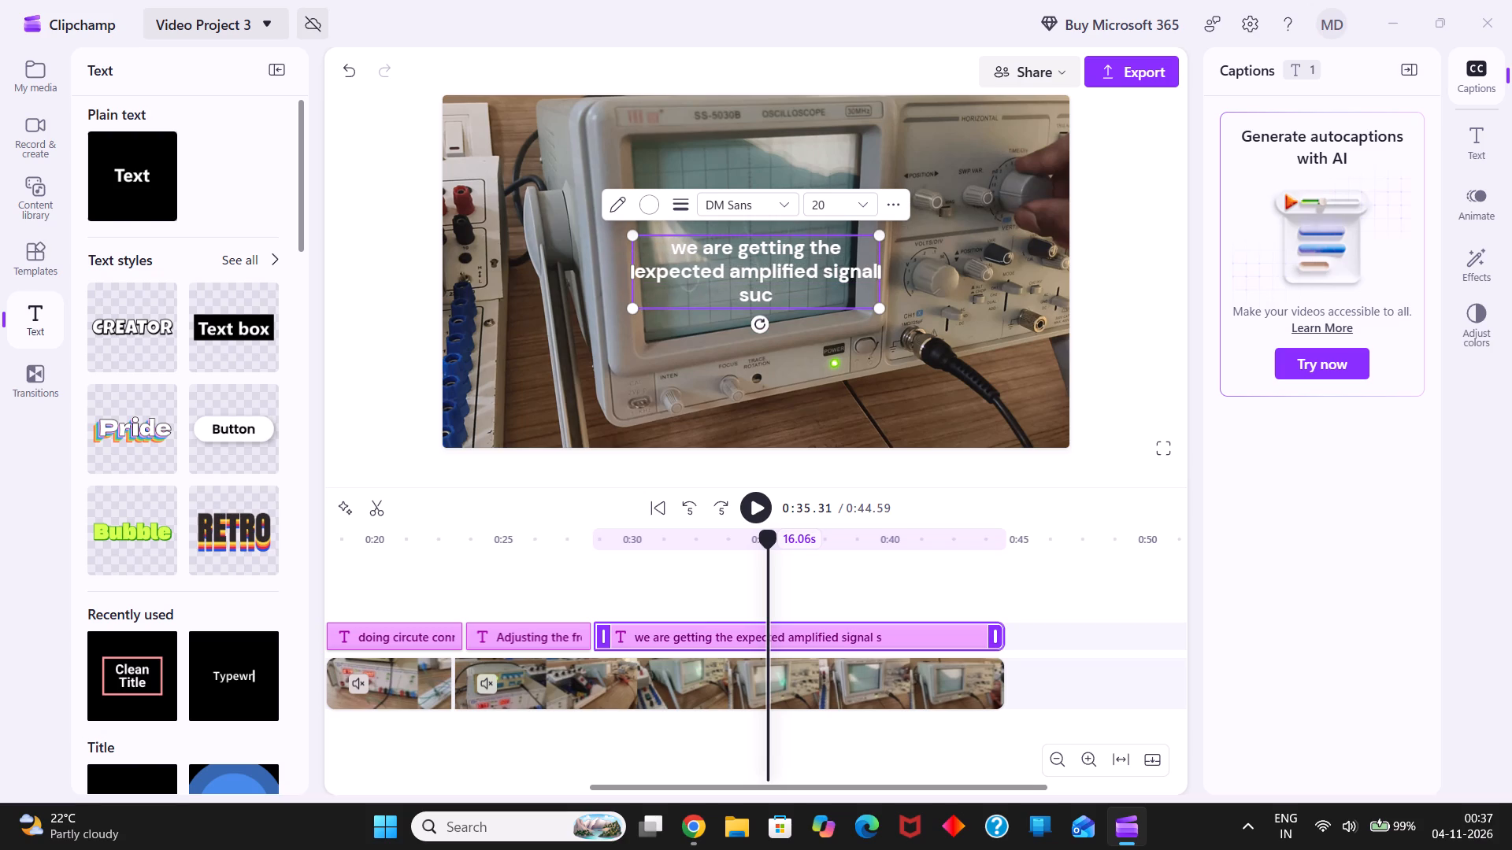
type("cess")
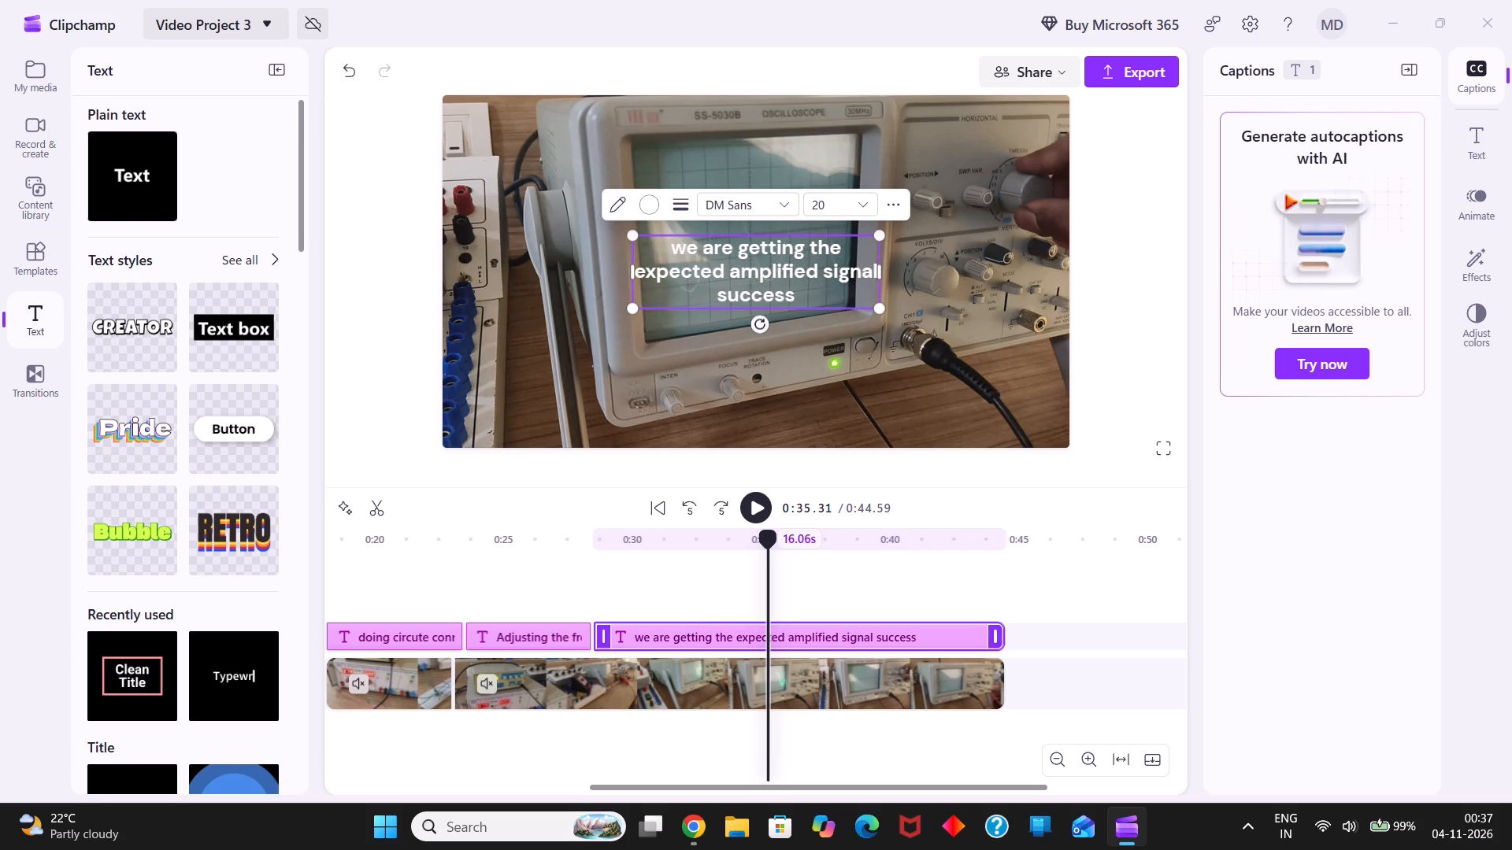
type("full")
type("y")
key("space")
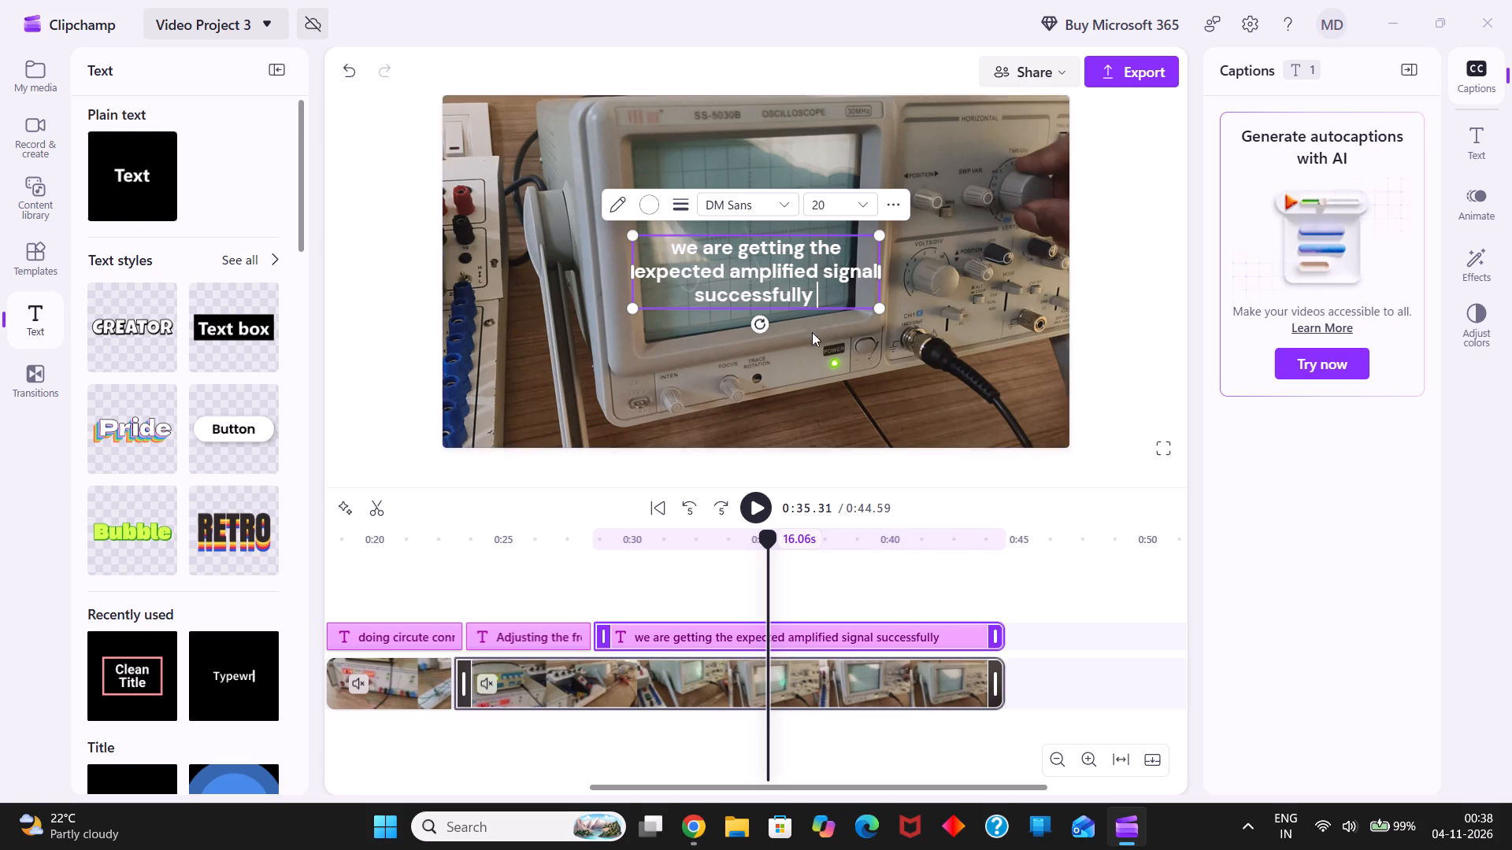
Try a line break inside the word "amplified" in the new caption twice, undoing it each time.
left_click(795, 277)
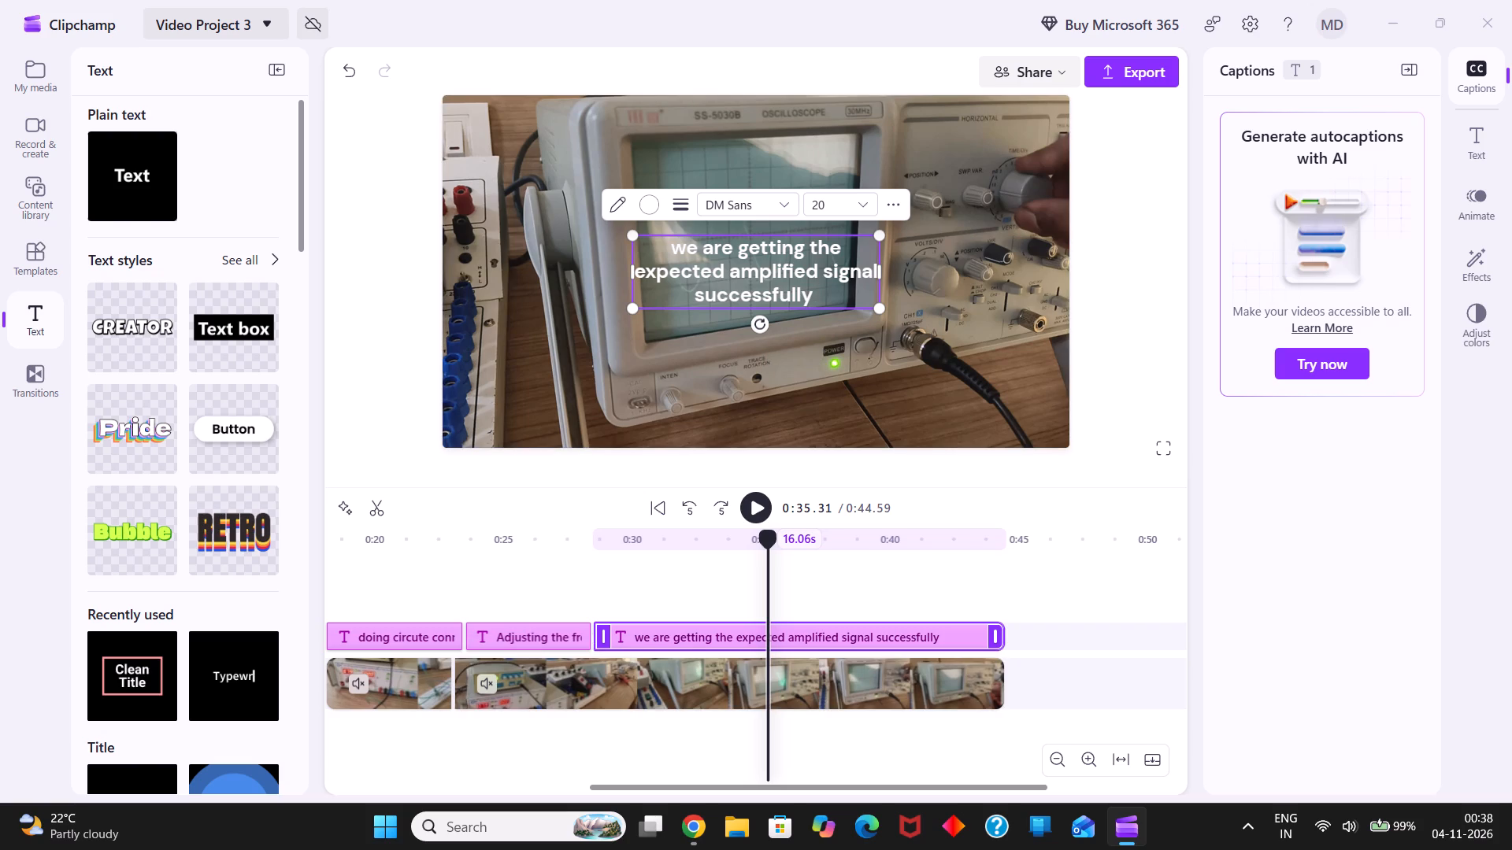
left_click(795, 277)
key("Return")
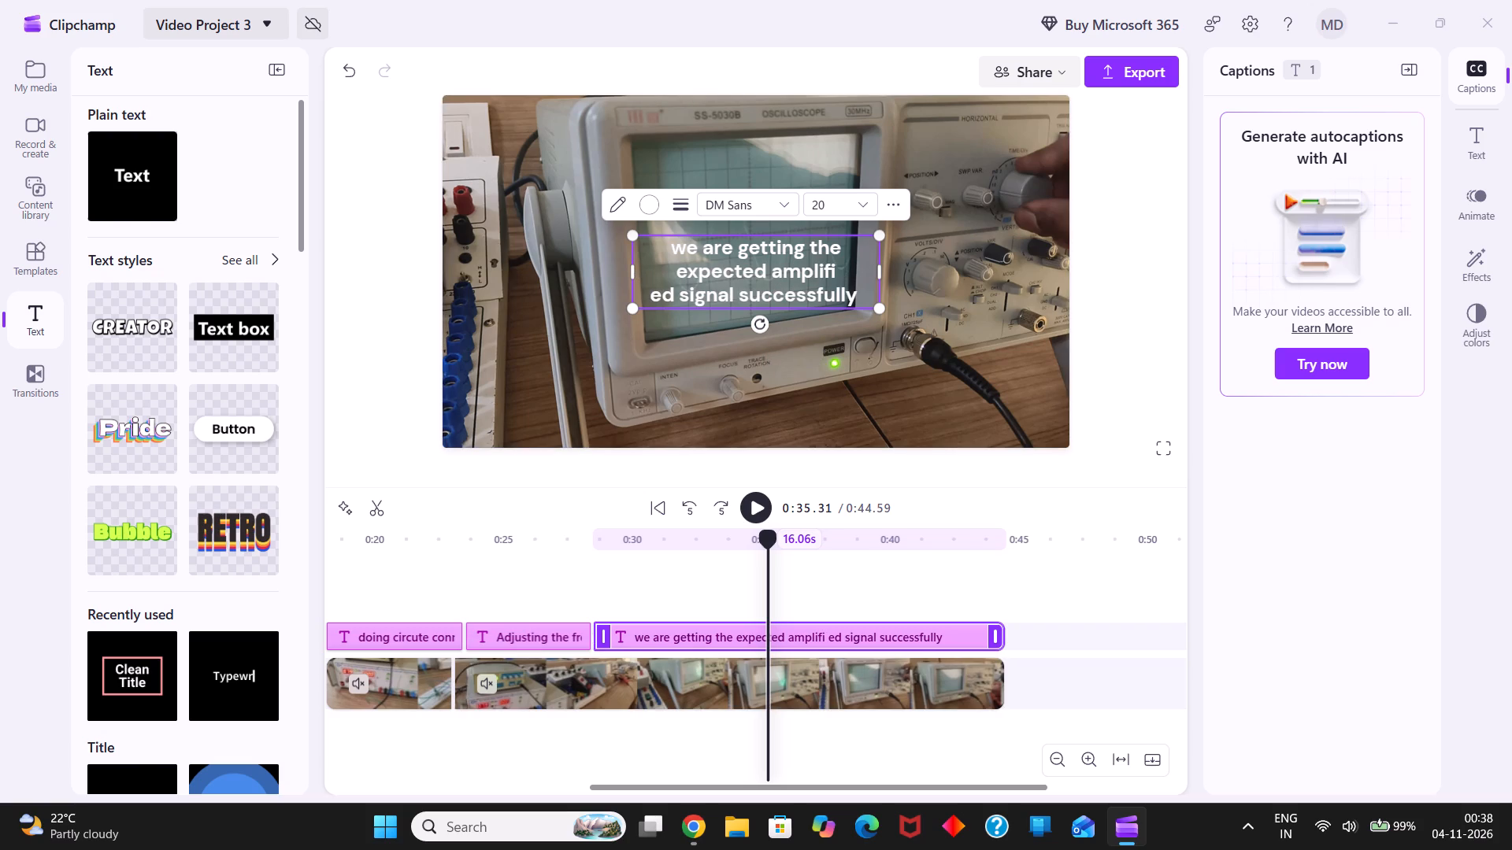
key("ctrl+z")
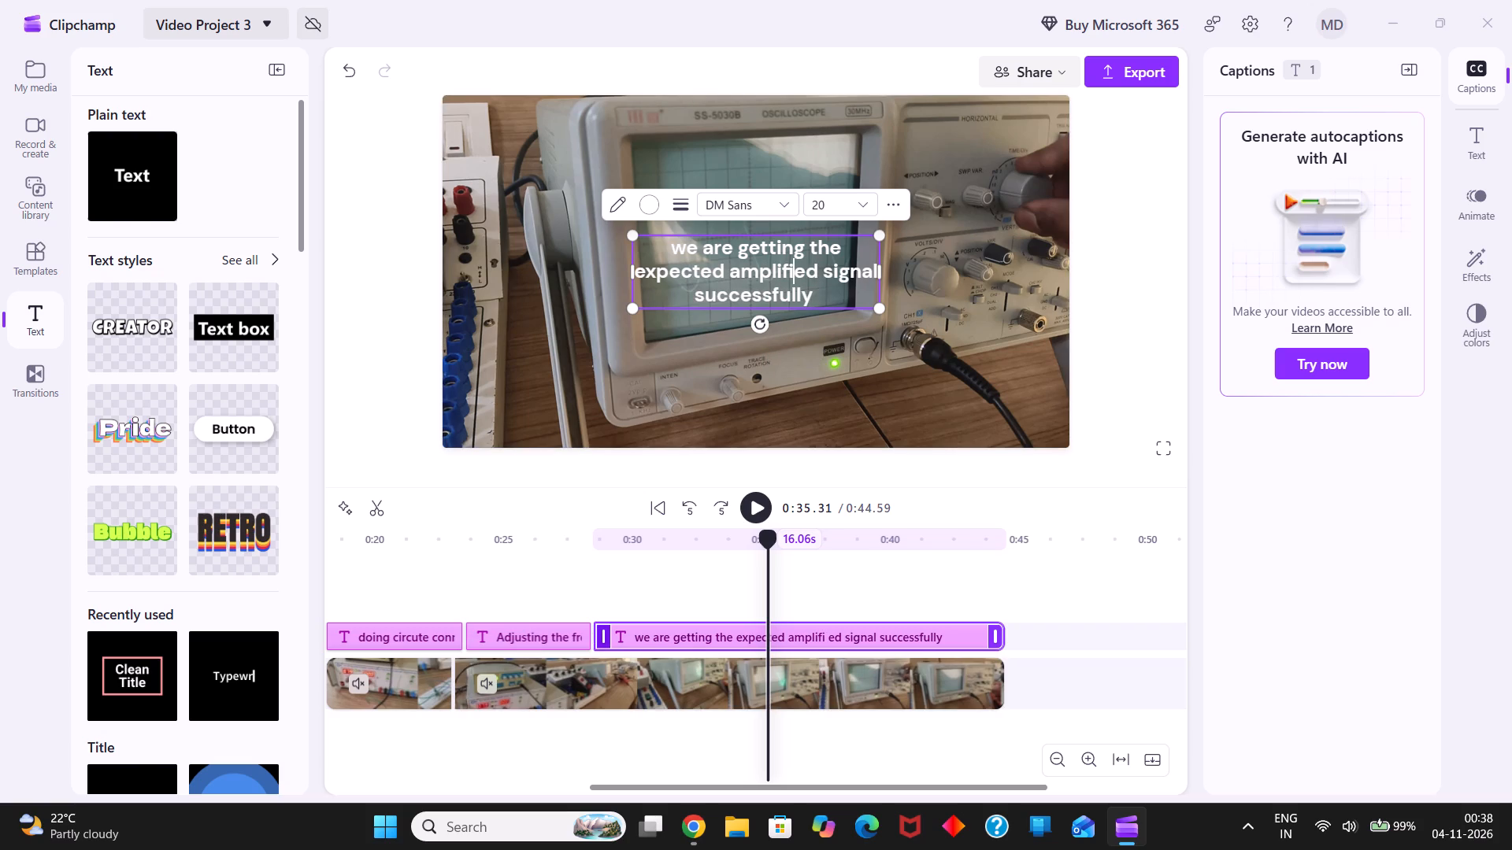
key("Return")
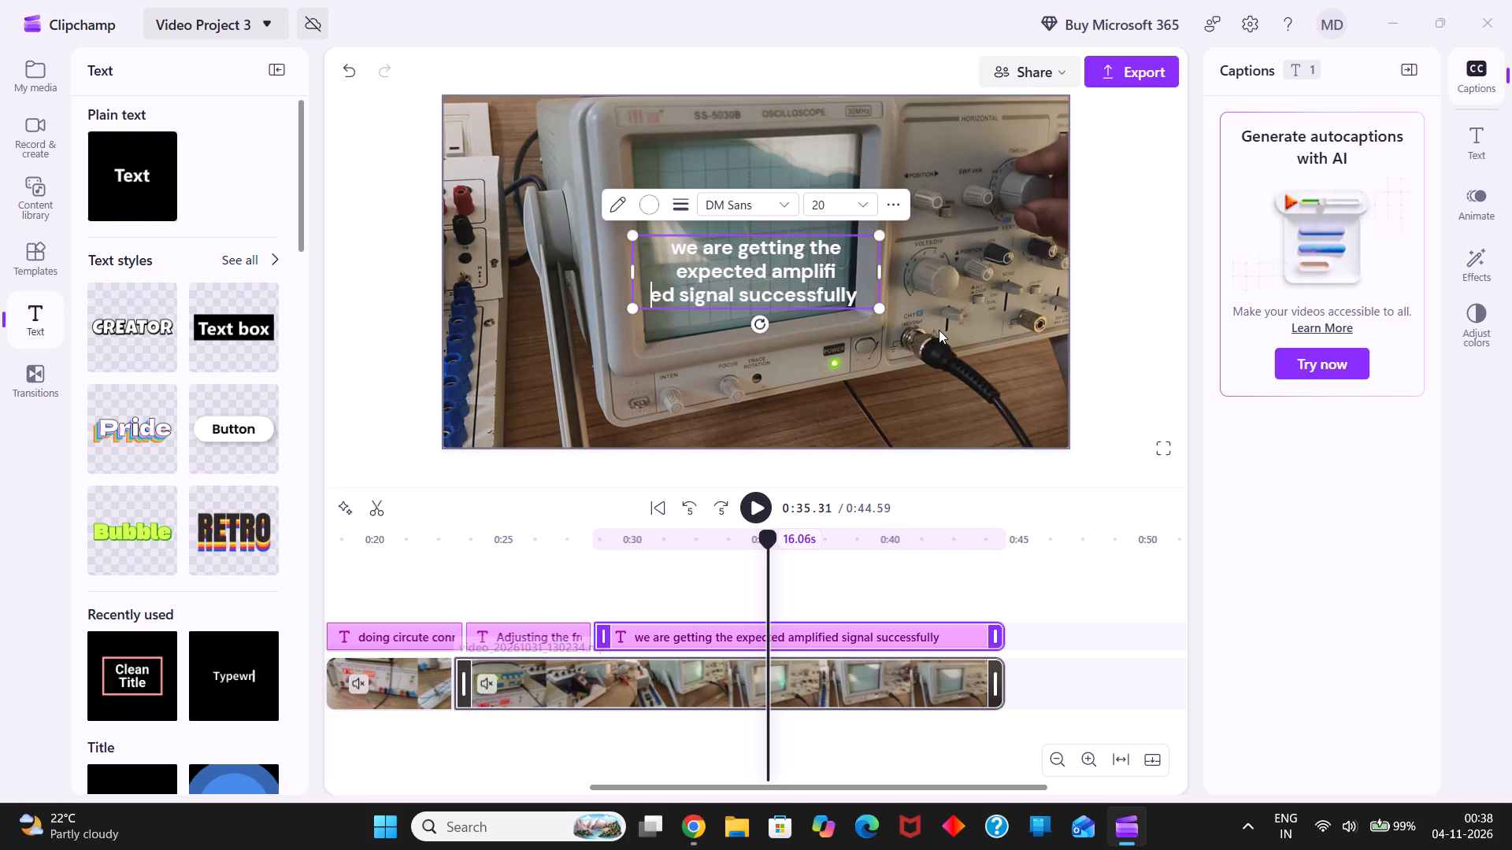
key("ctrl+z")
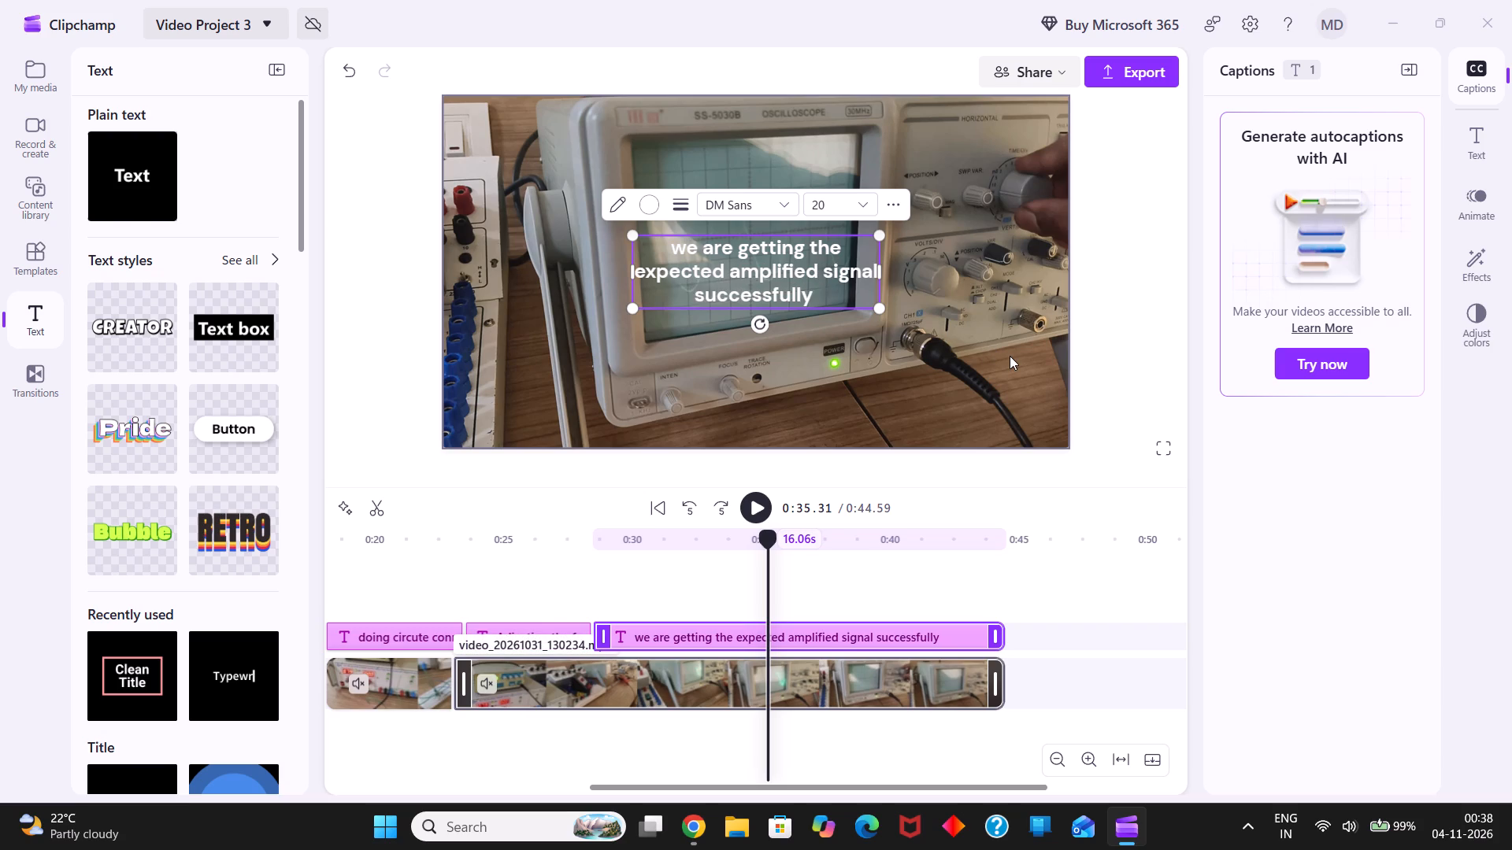
Move the "we are getting the expected amplified signal successfully" caption to the lower-left corner of the video frame.
left_click(1010, 356)
left_click_drag(770, 281, 692, 318)
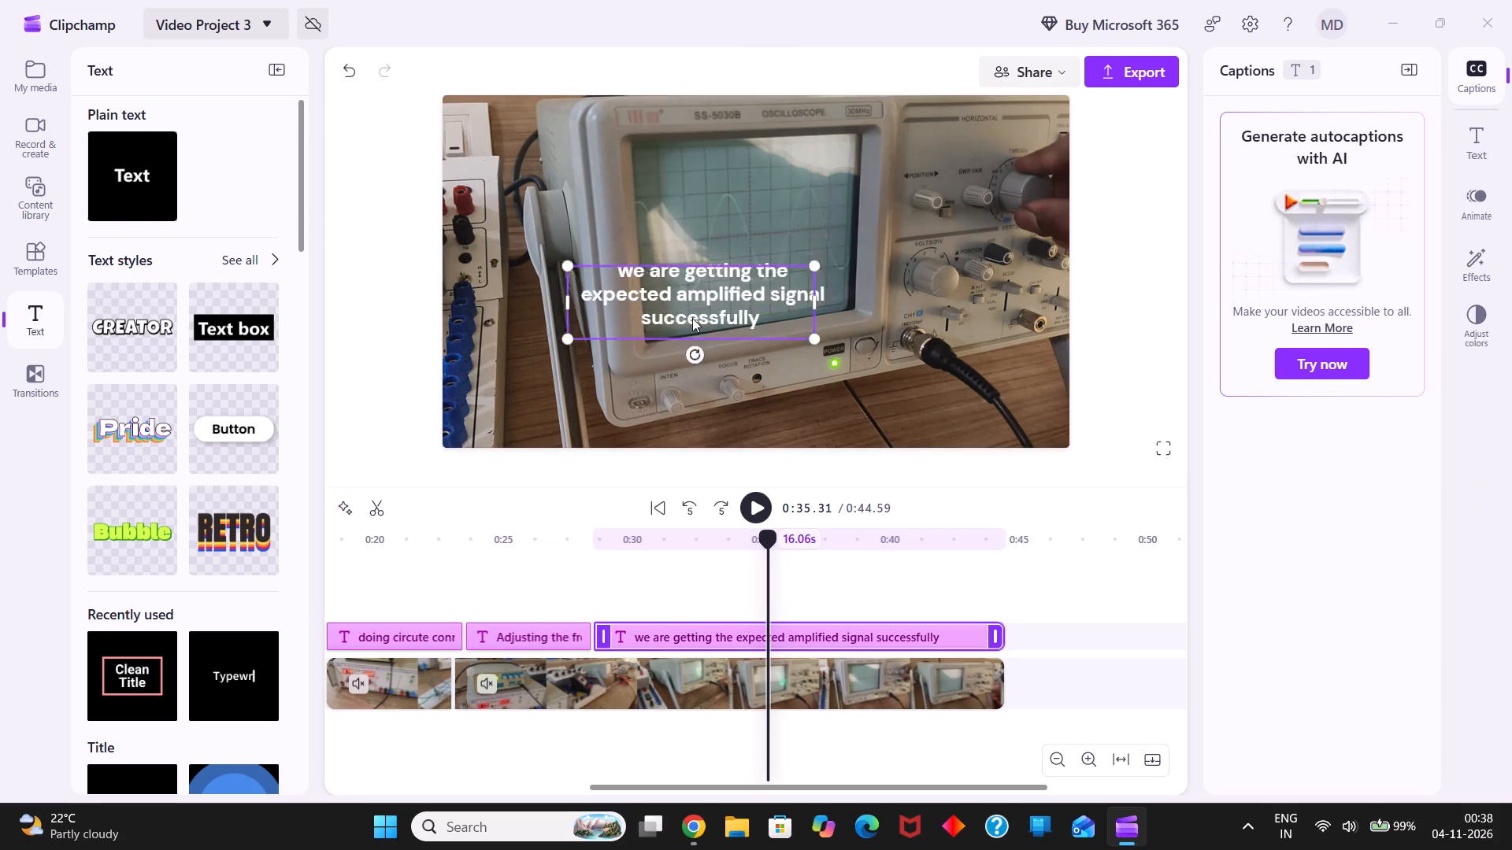
left_click_drag(692, 318, 597, 401)
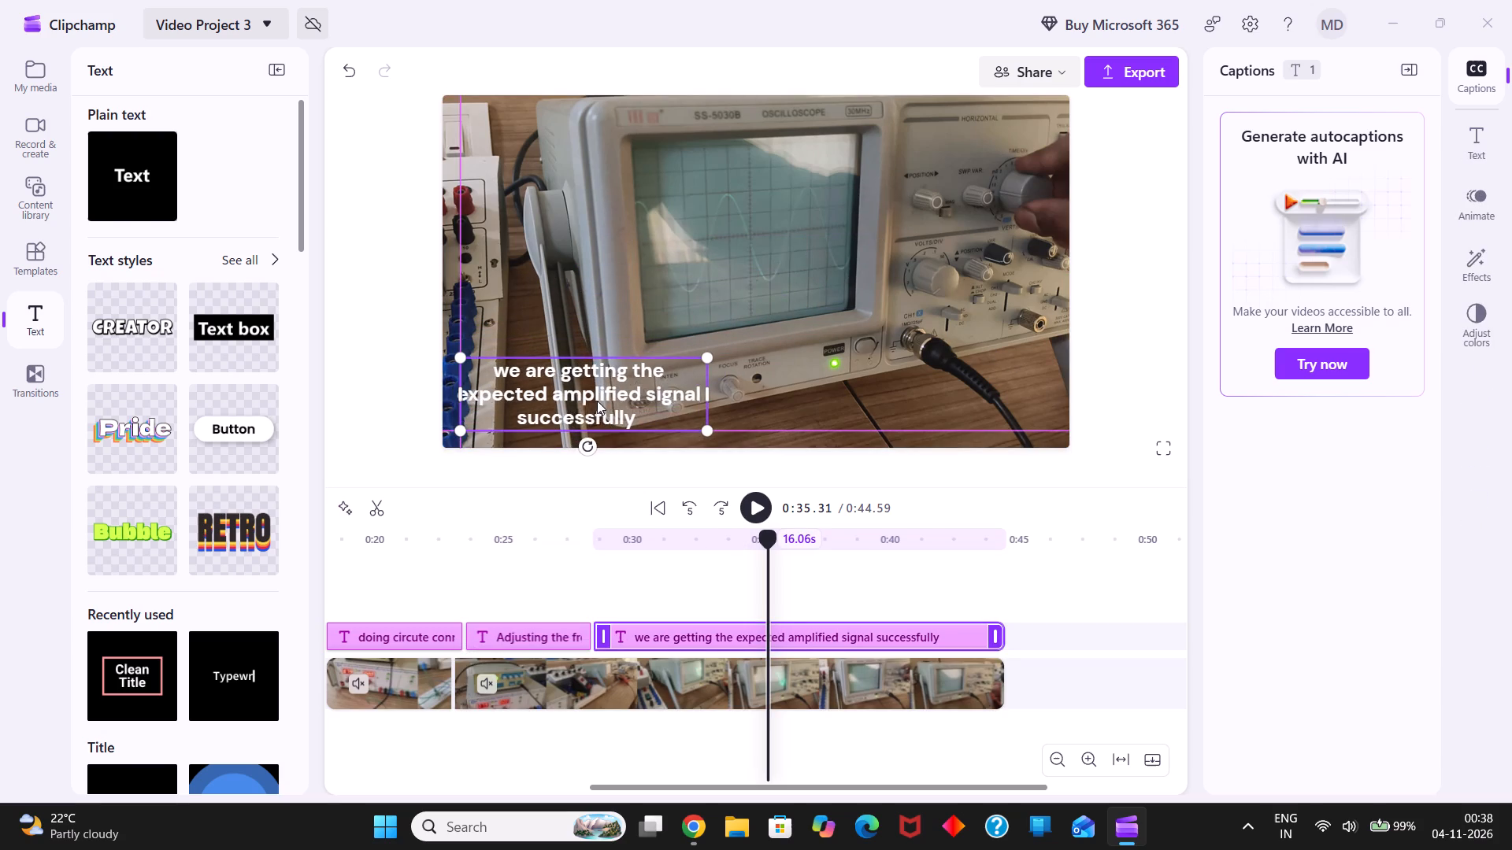
left_click_drag(597, 401, 585, 409)
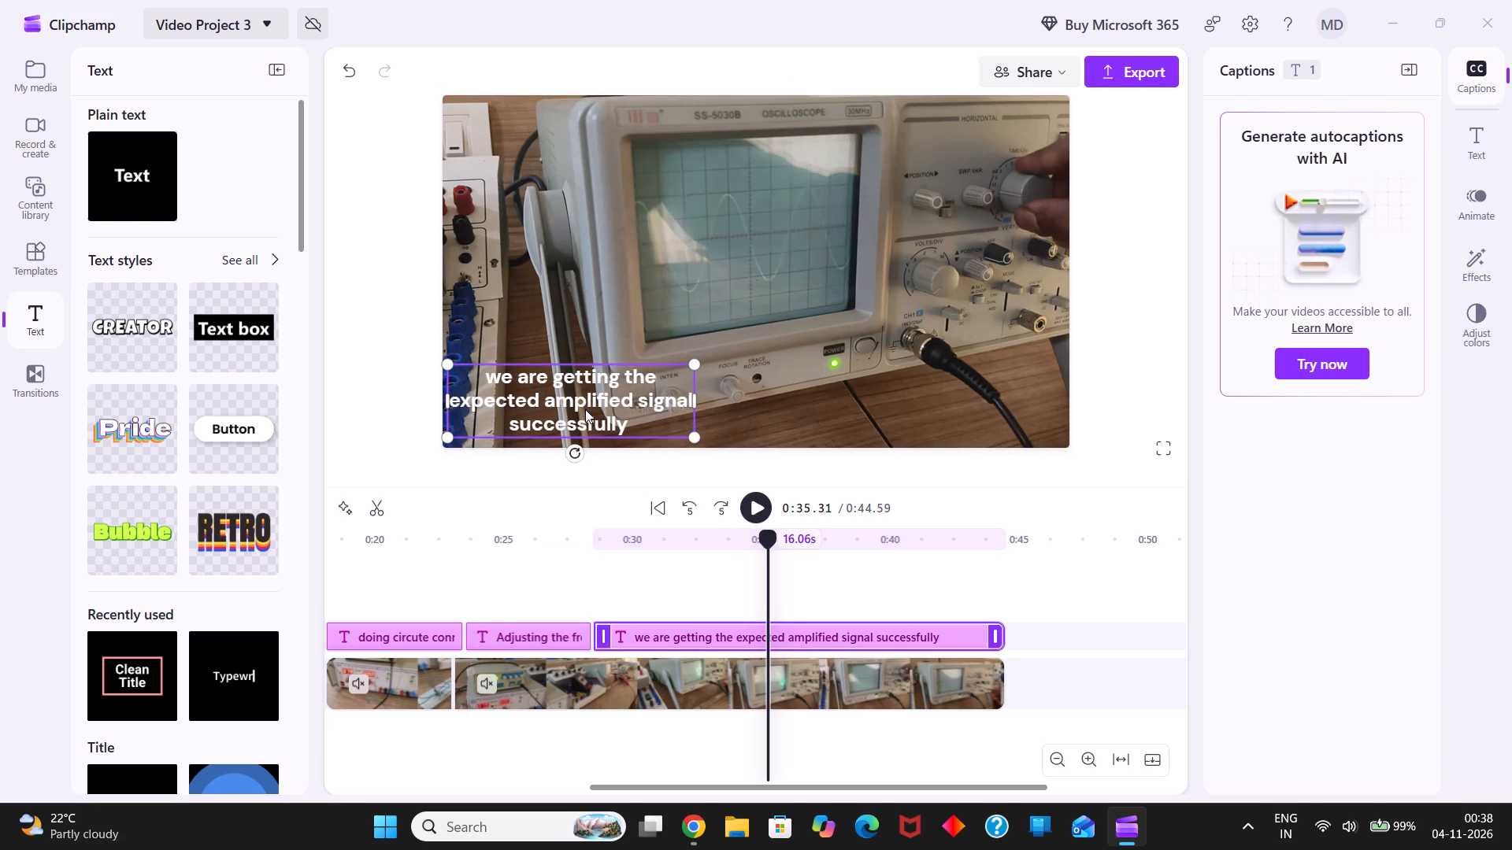
Play back the amplified signal caption over the oscilloscope clip through to the end of the video.
left_click_drag(585, 409, 585, 410)
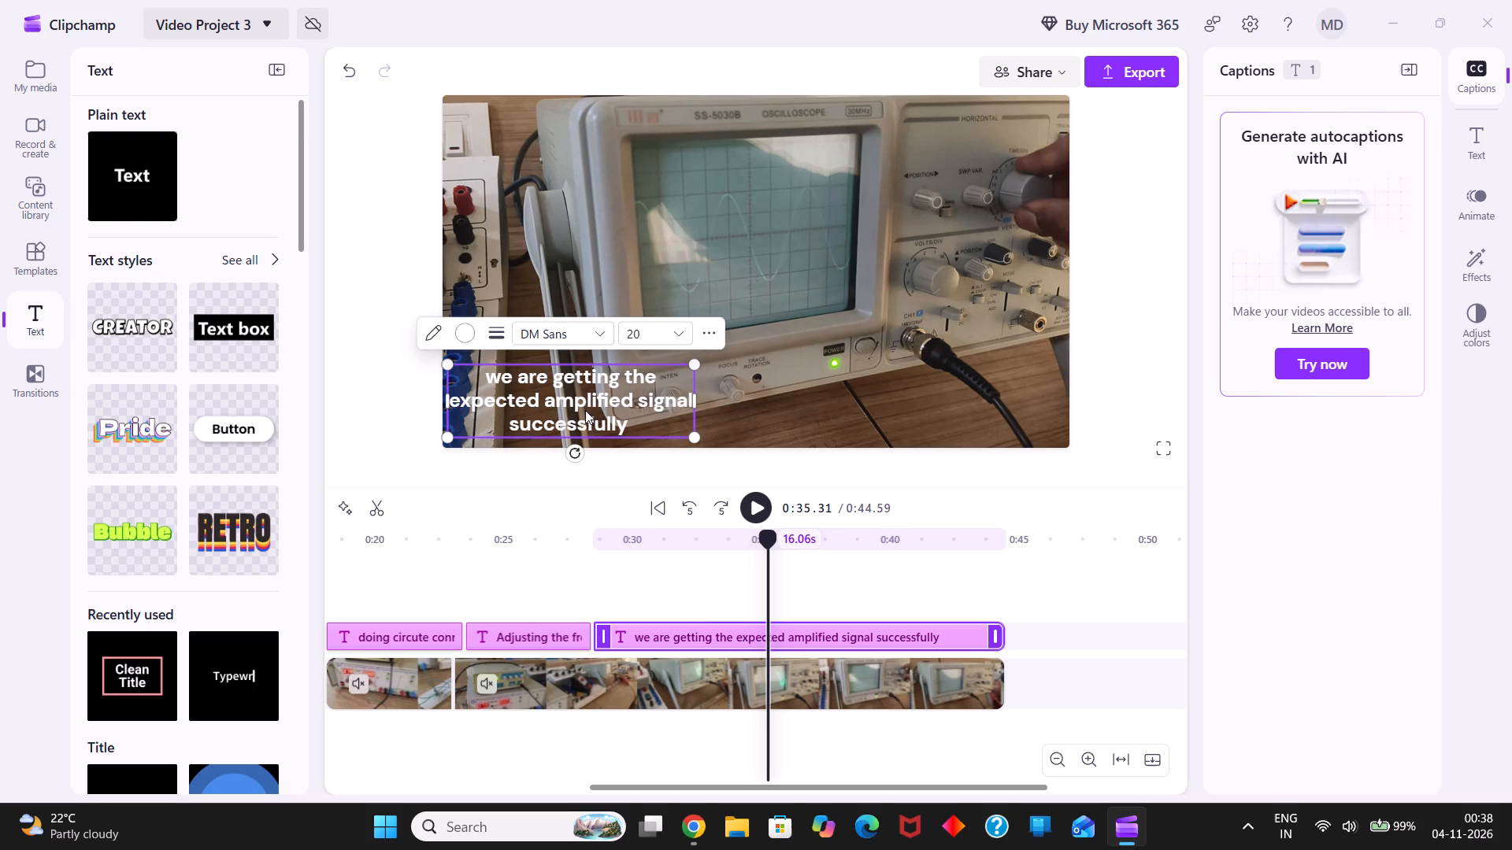
left_click(659, 423)
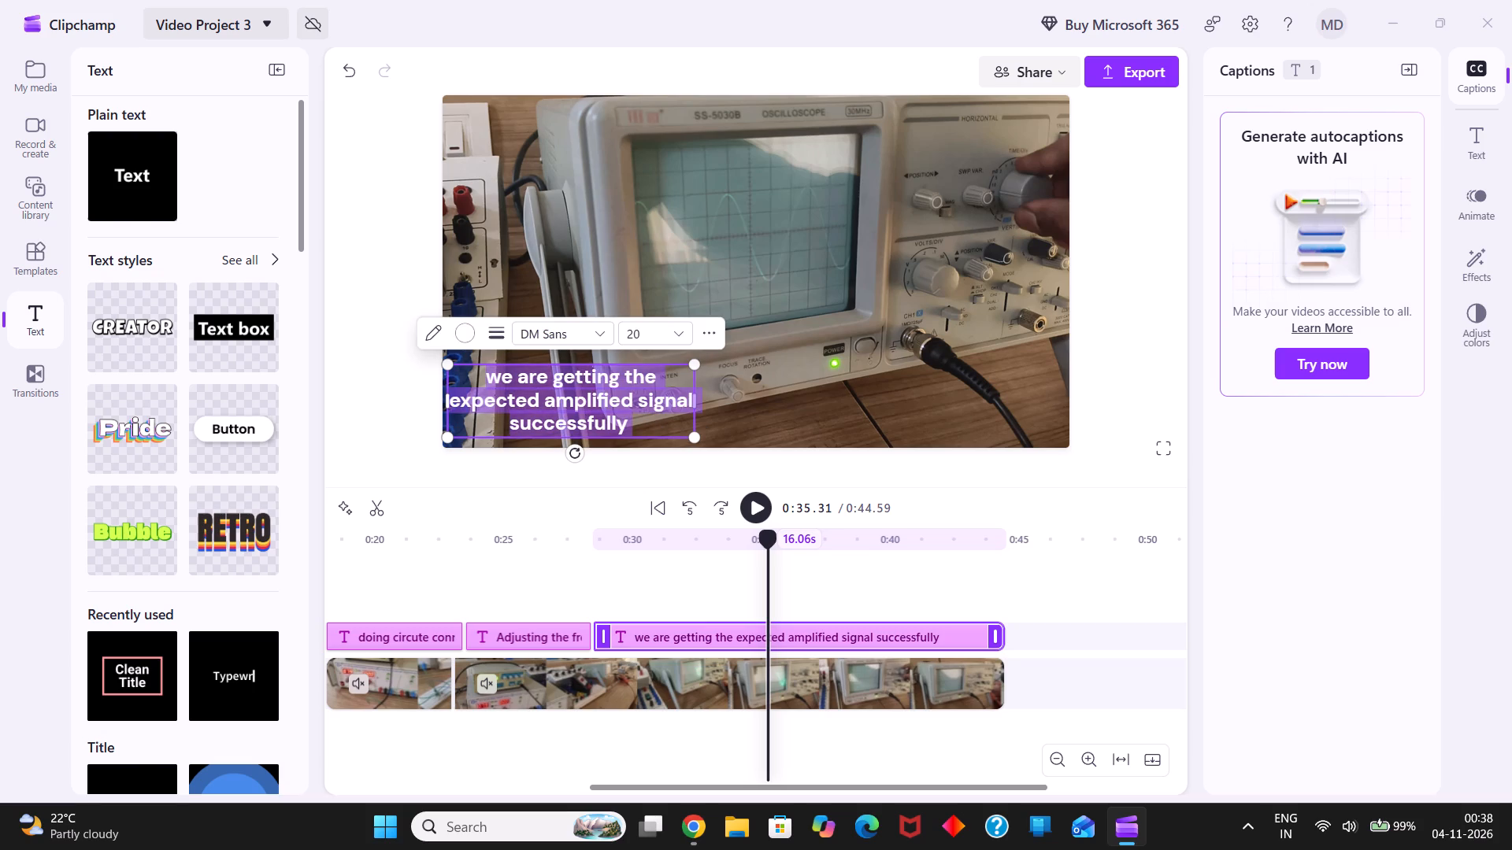
left_click(666, 423)
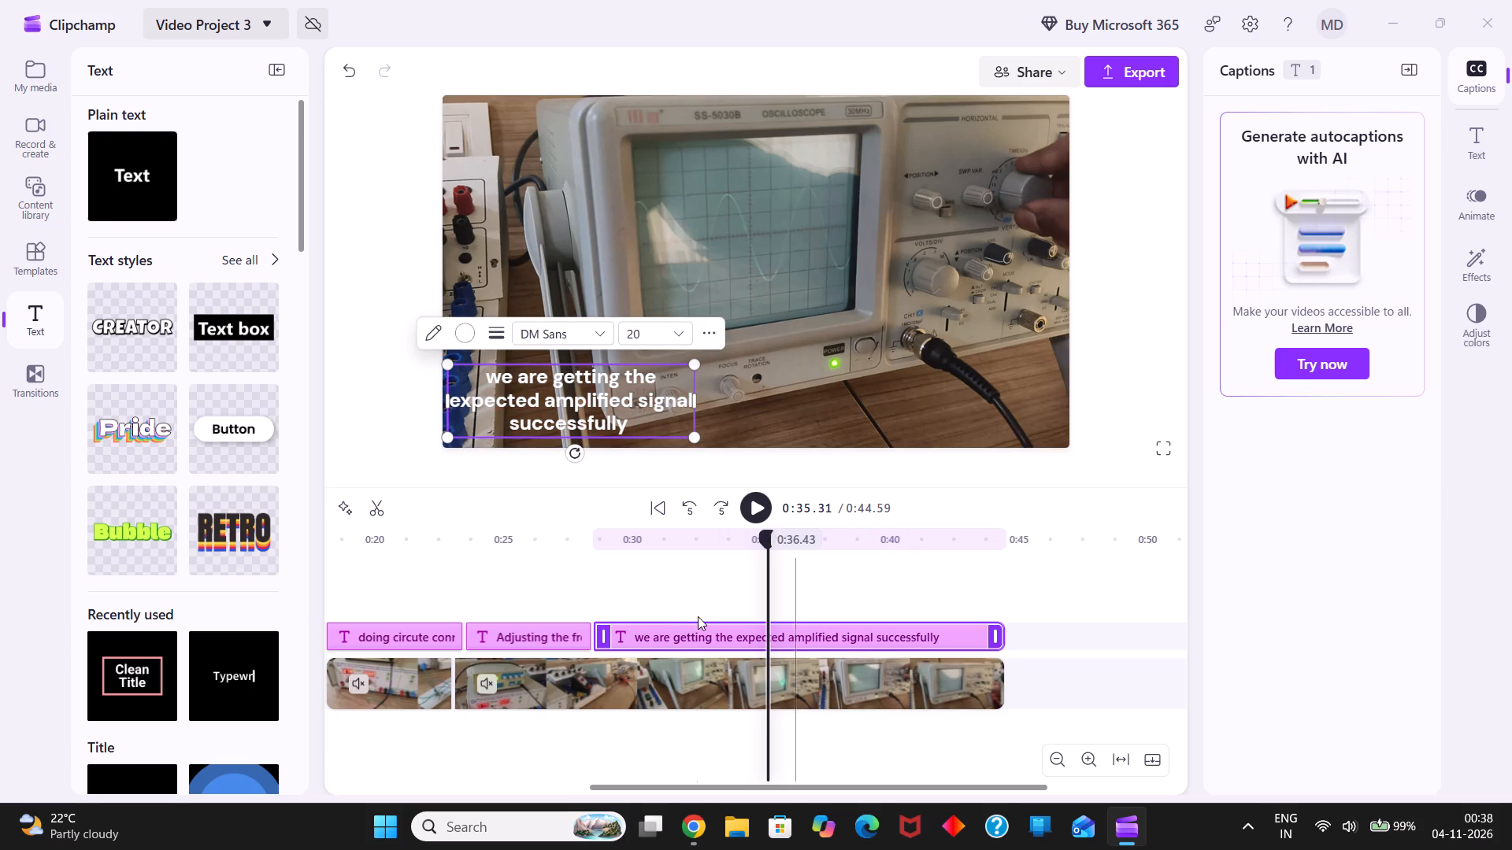
left_click(761, 505)
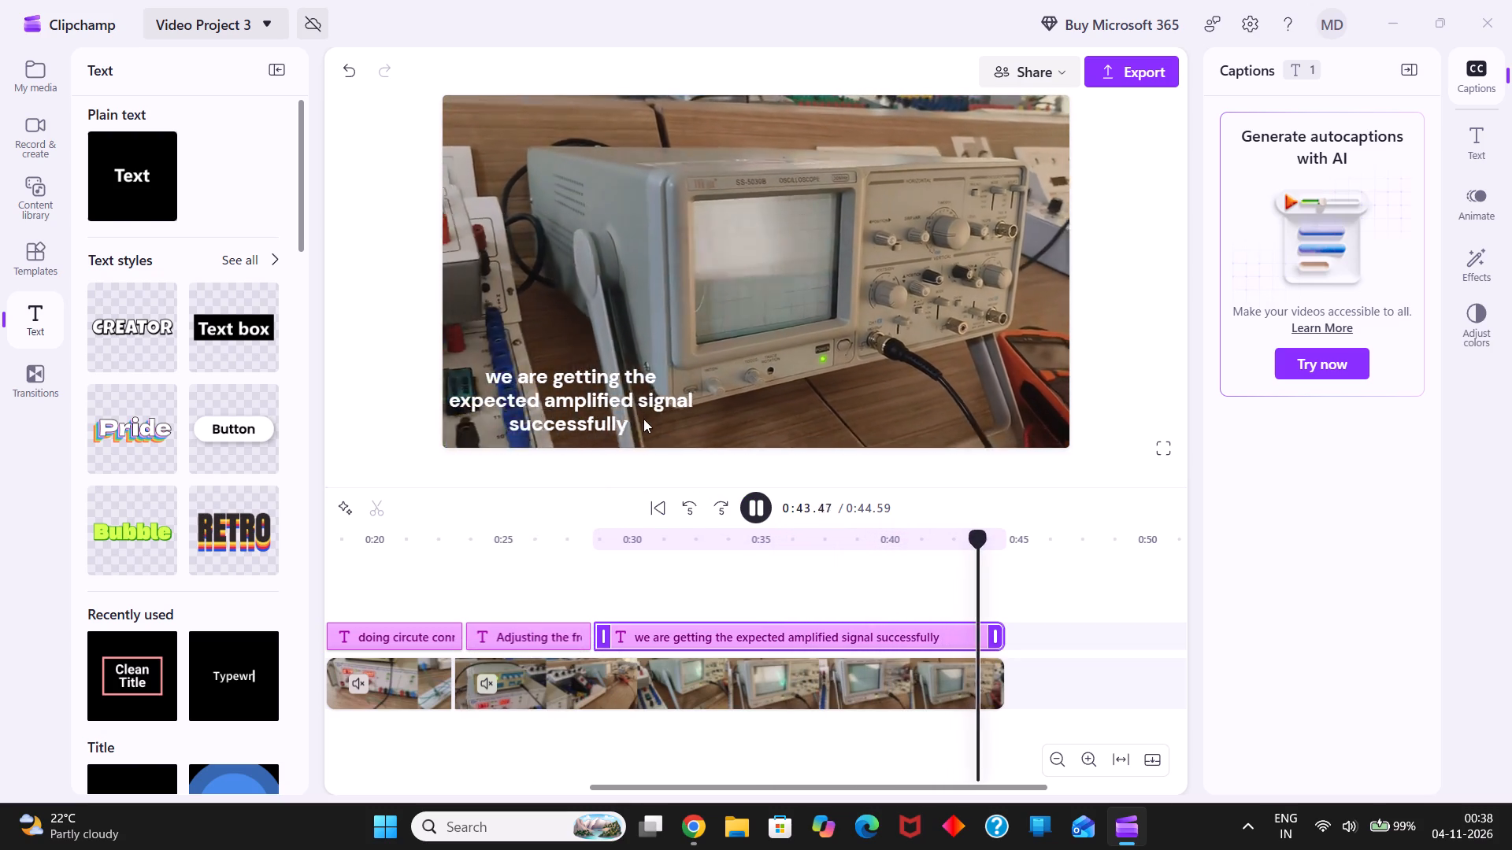
left_click(636, 420)
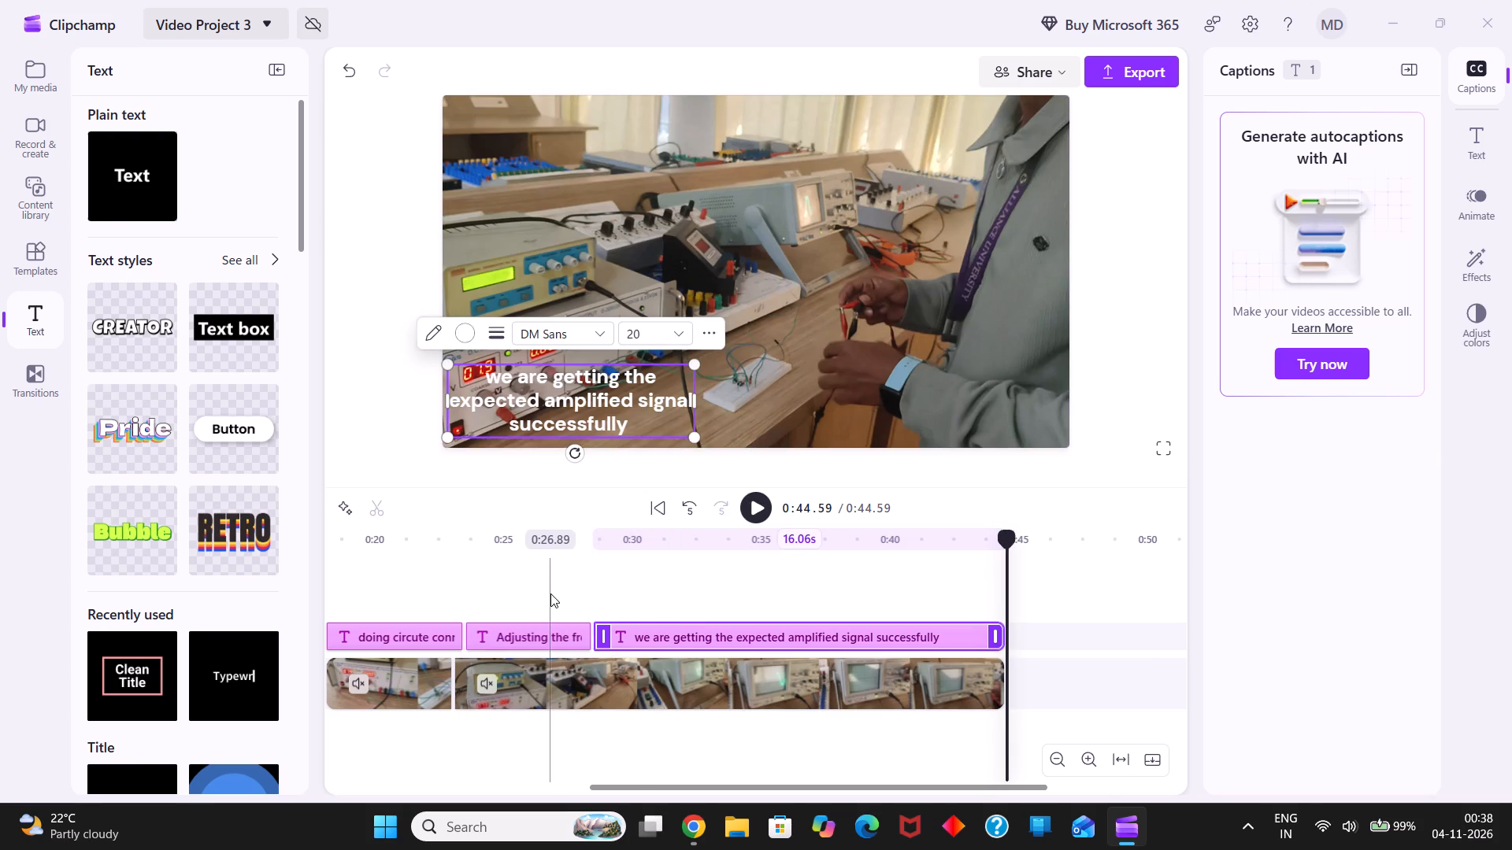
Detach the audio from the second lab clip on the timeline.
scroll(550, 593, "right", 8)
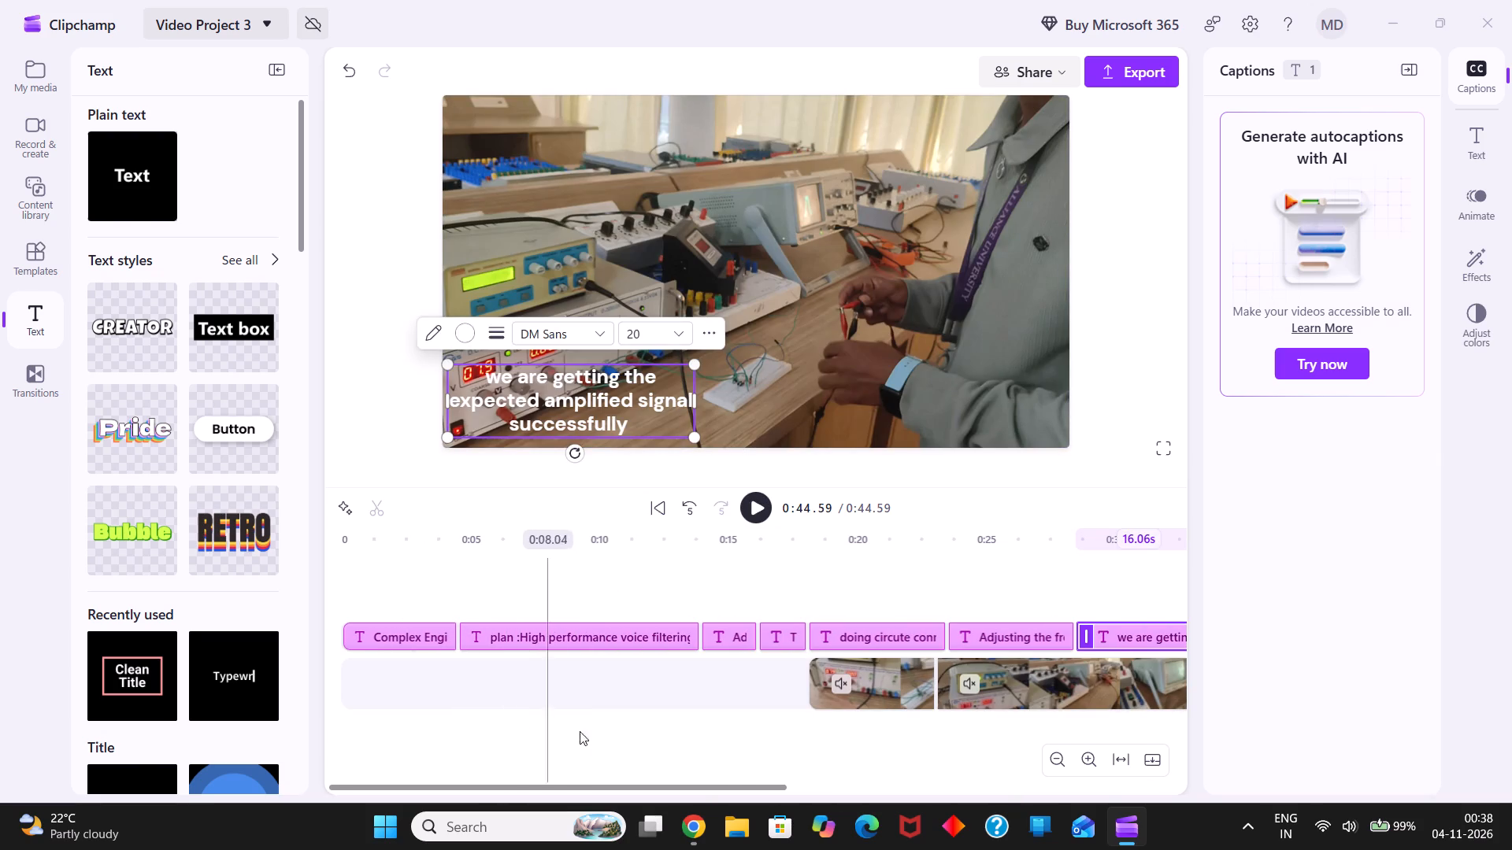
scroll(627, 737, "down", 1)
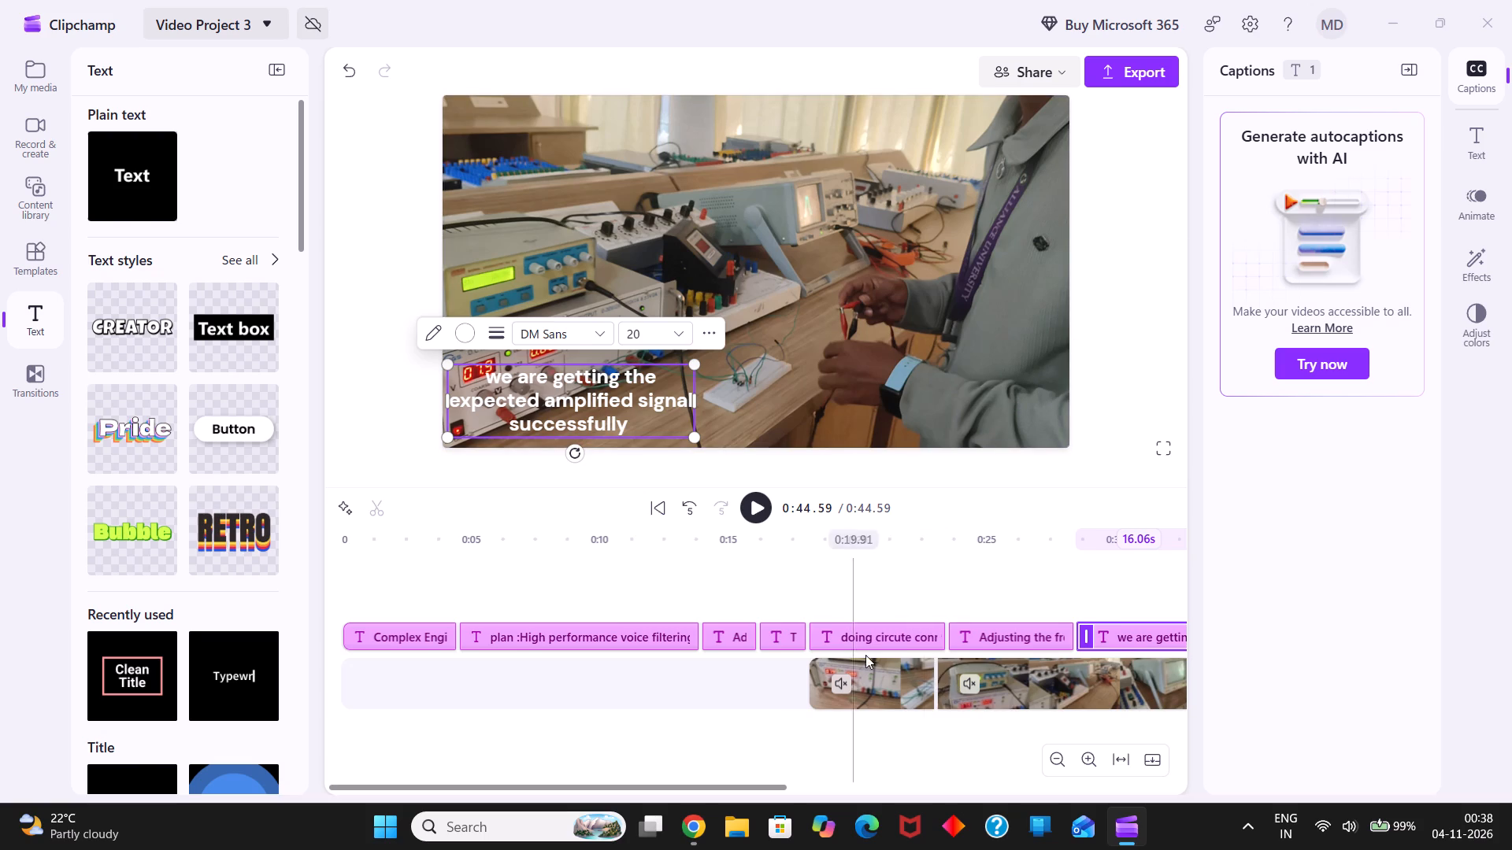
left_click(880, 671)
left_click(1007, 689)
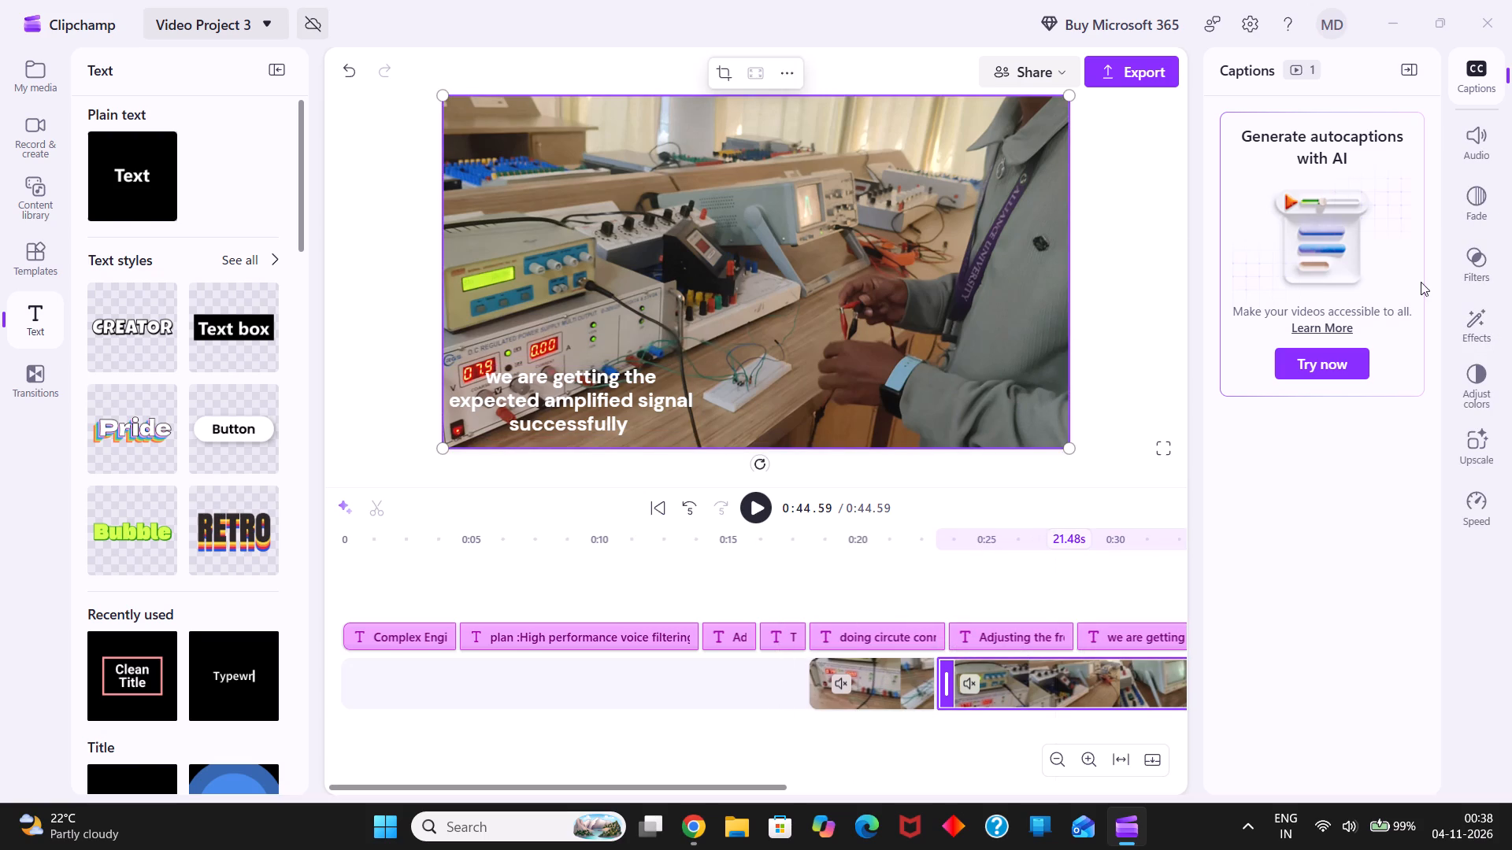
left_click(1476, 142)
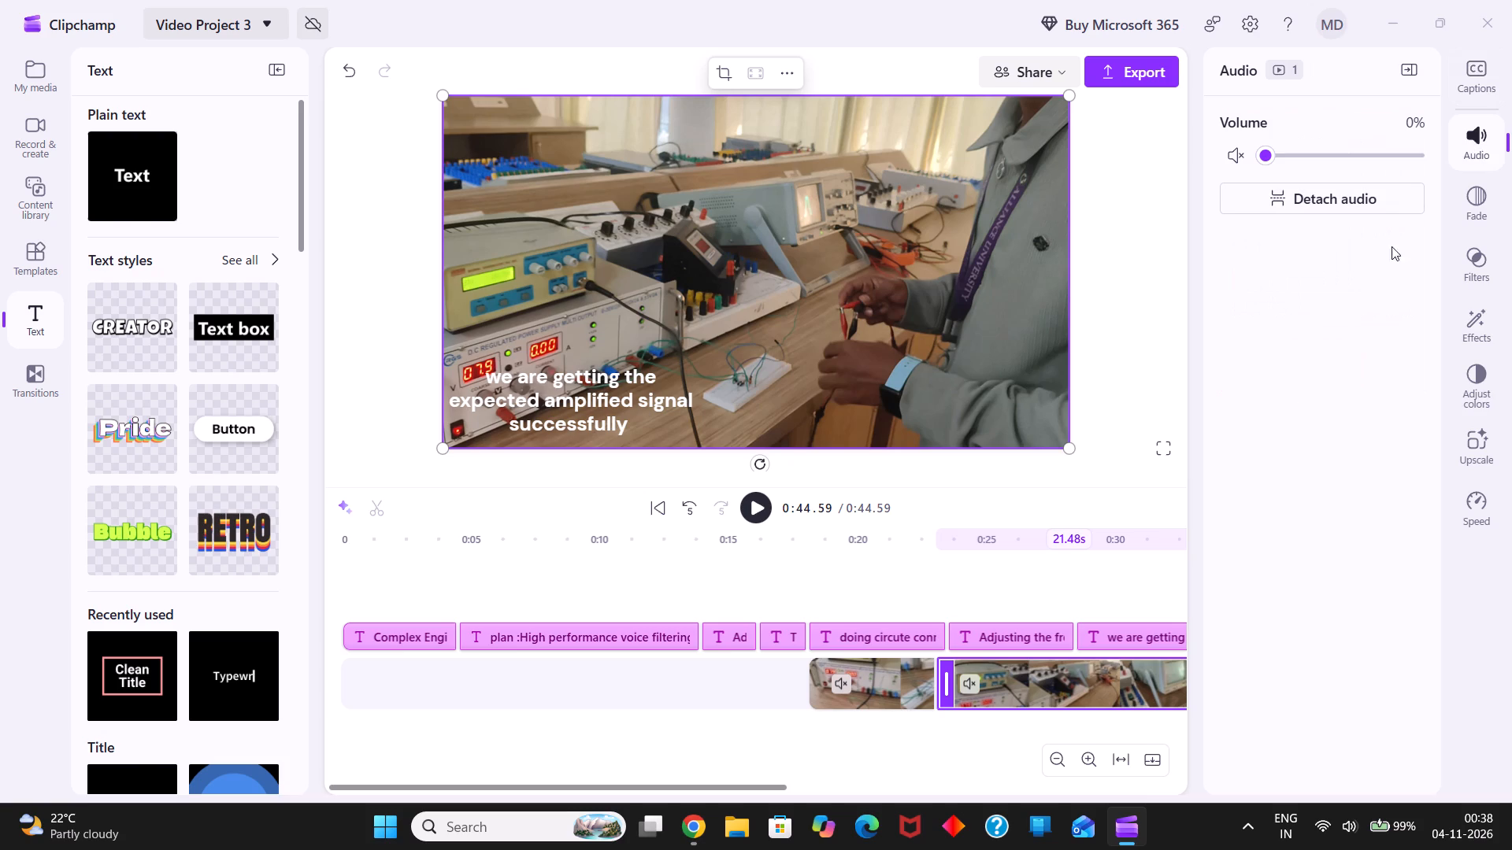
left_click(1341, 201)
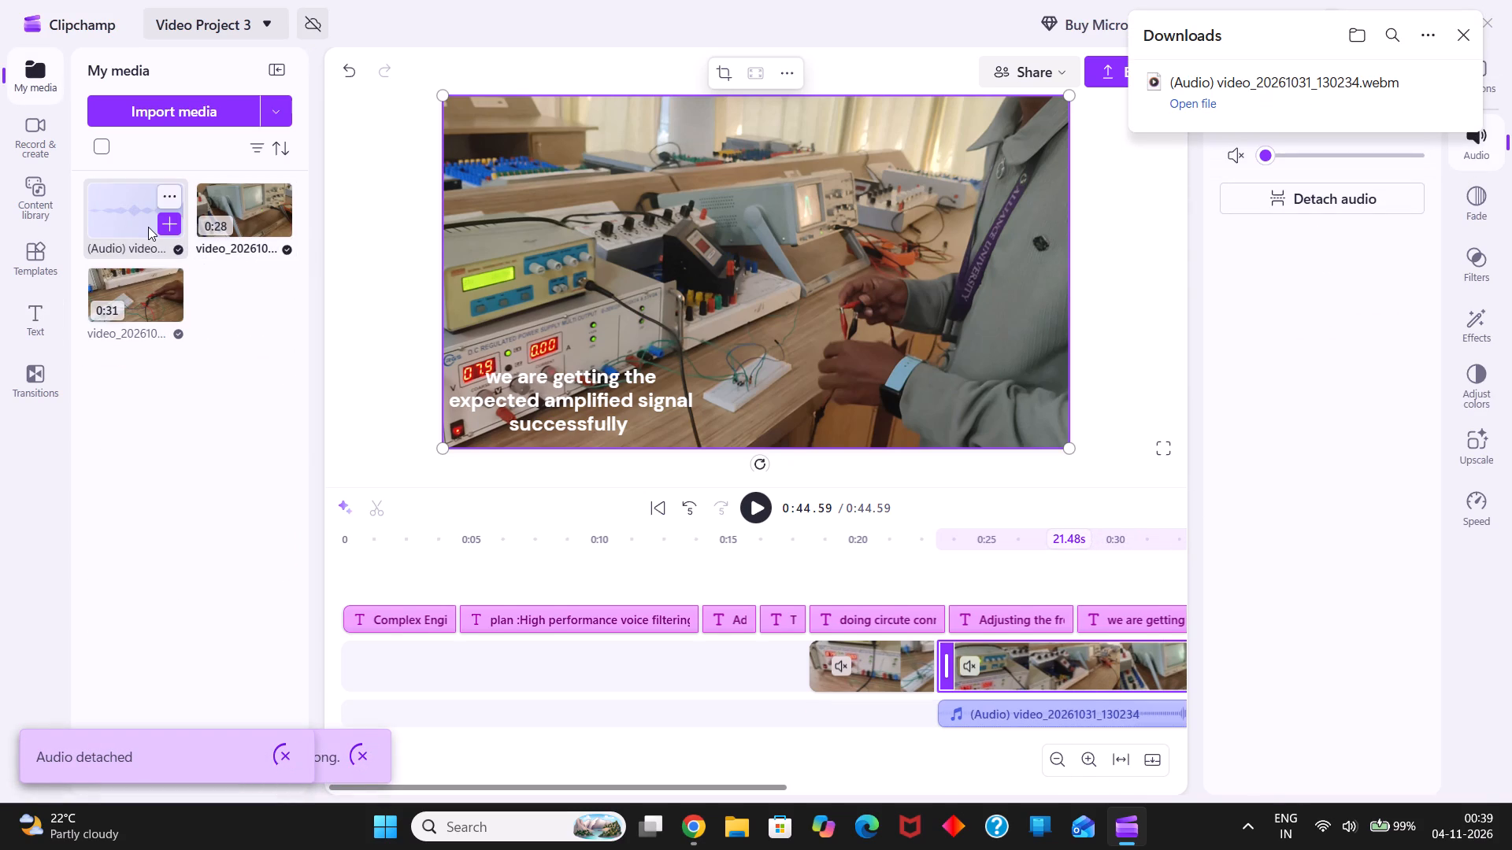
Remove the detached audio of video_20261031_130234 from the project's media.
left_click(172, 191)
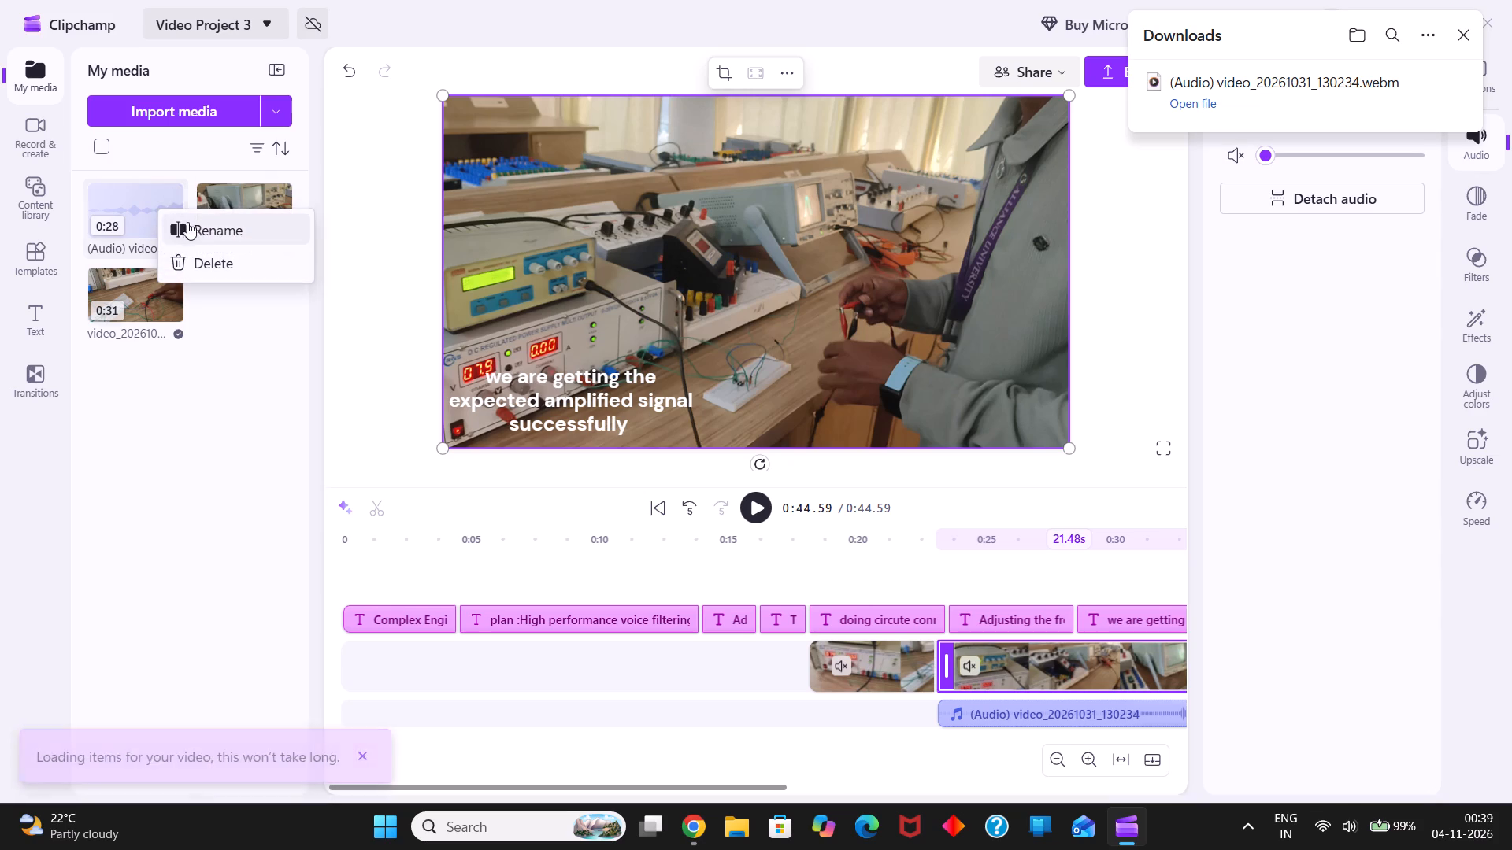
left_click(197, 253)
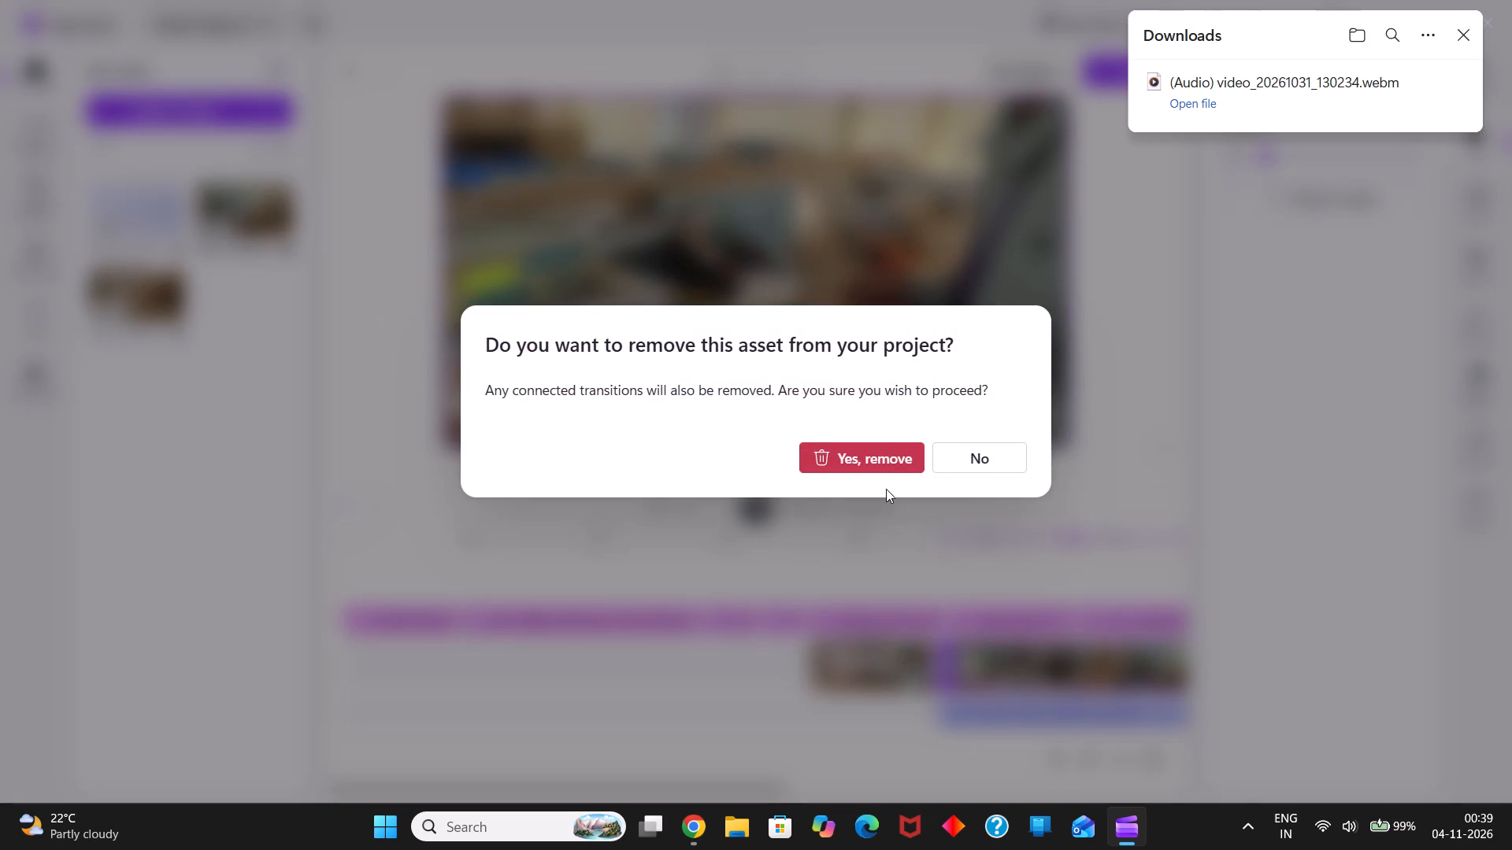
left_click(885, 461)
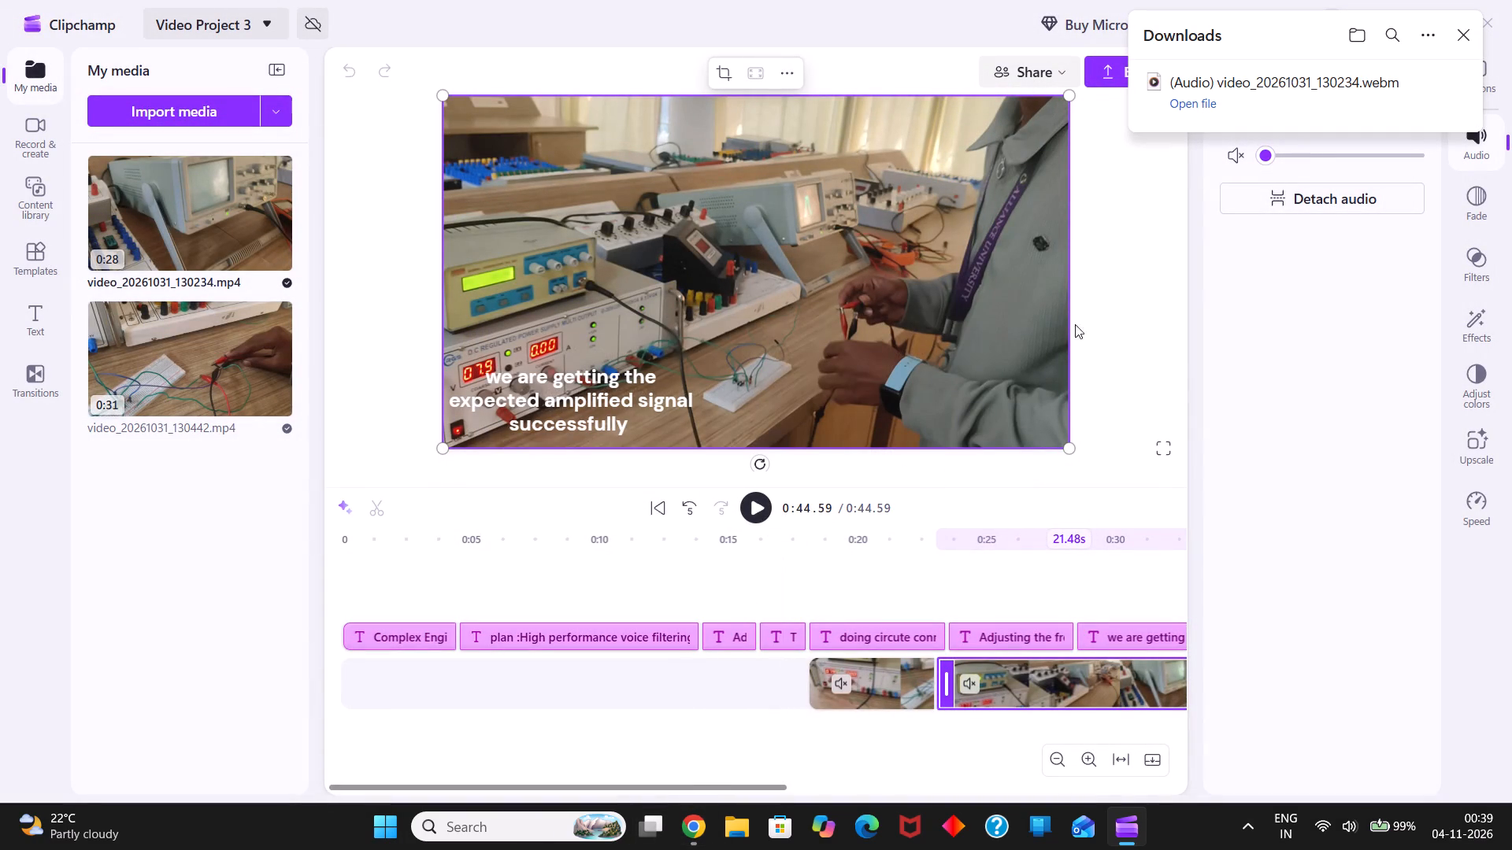
Check the frame at the circuit connection clip and bring the playhead back to the opening title at the start.
left_click(836, 733)
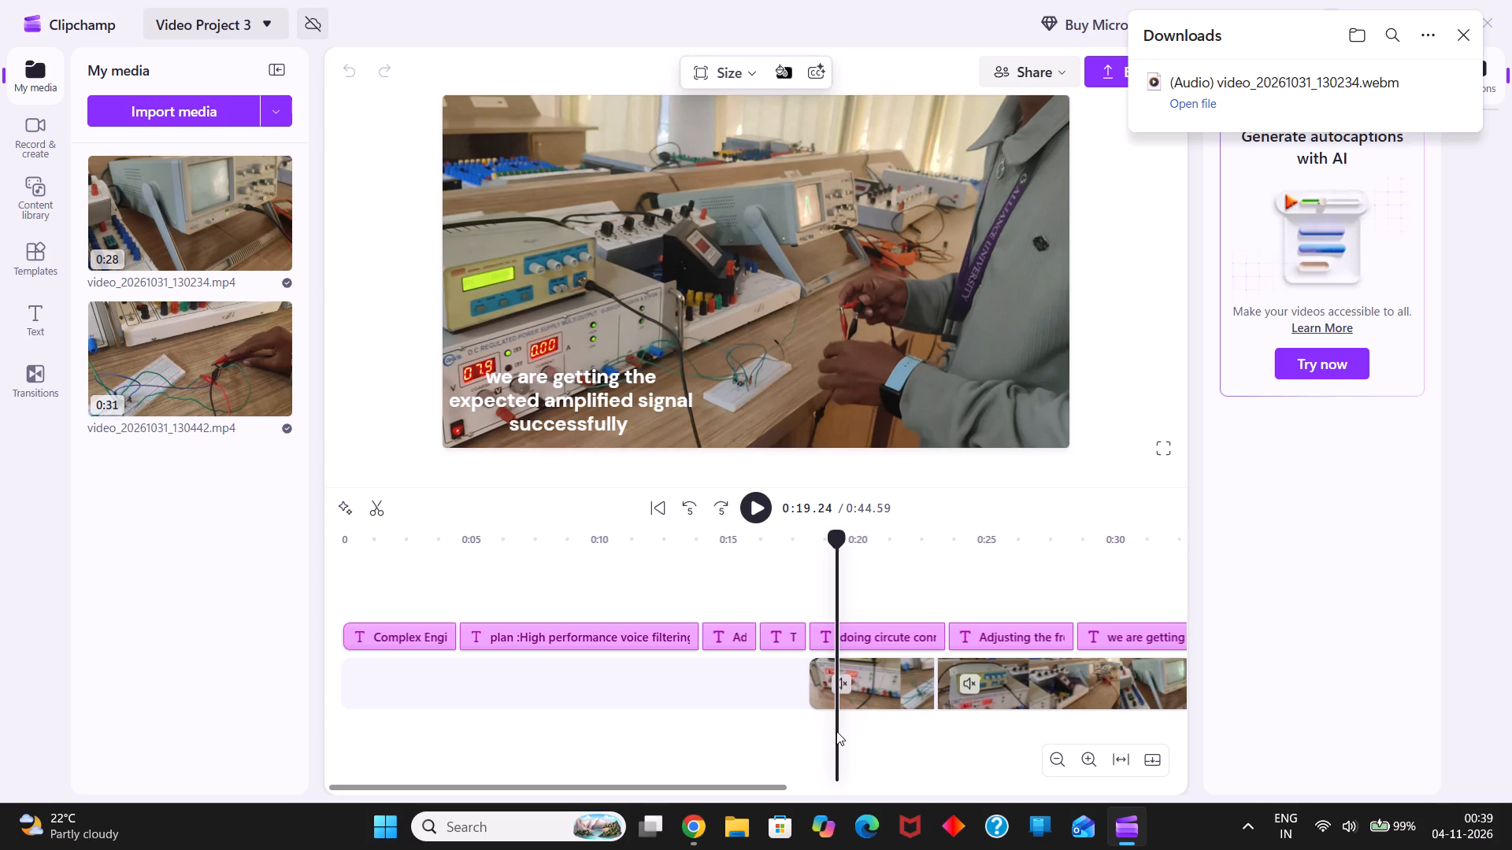
scroll(836, 731, "down", 1)
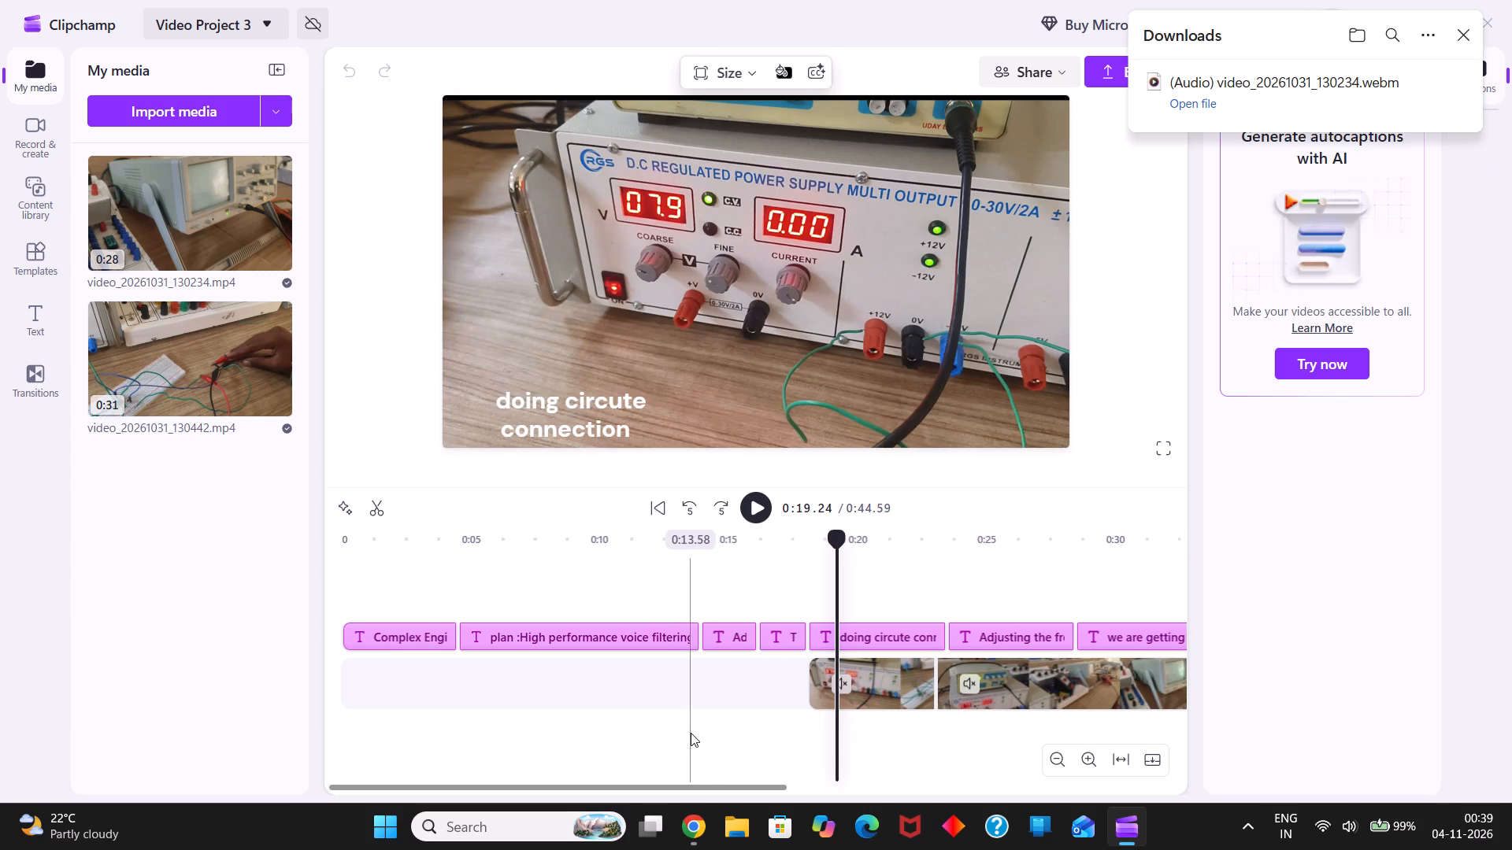
left_click(363, 728)
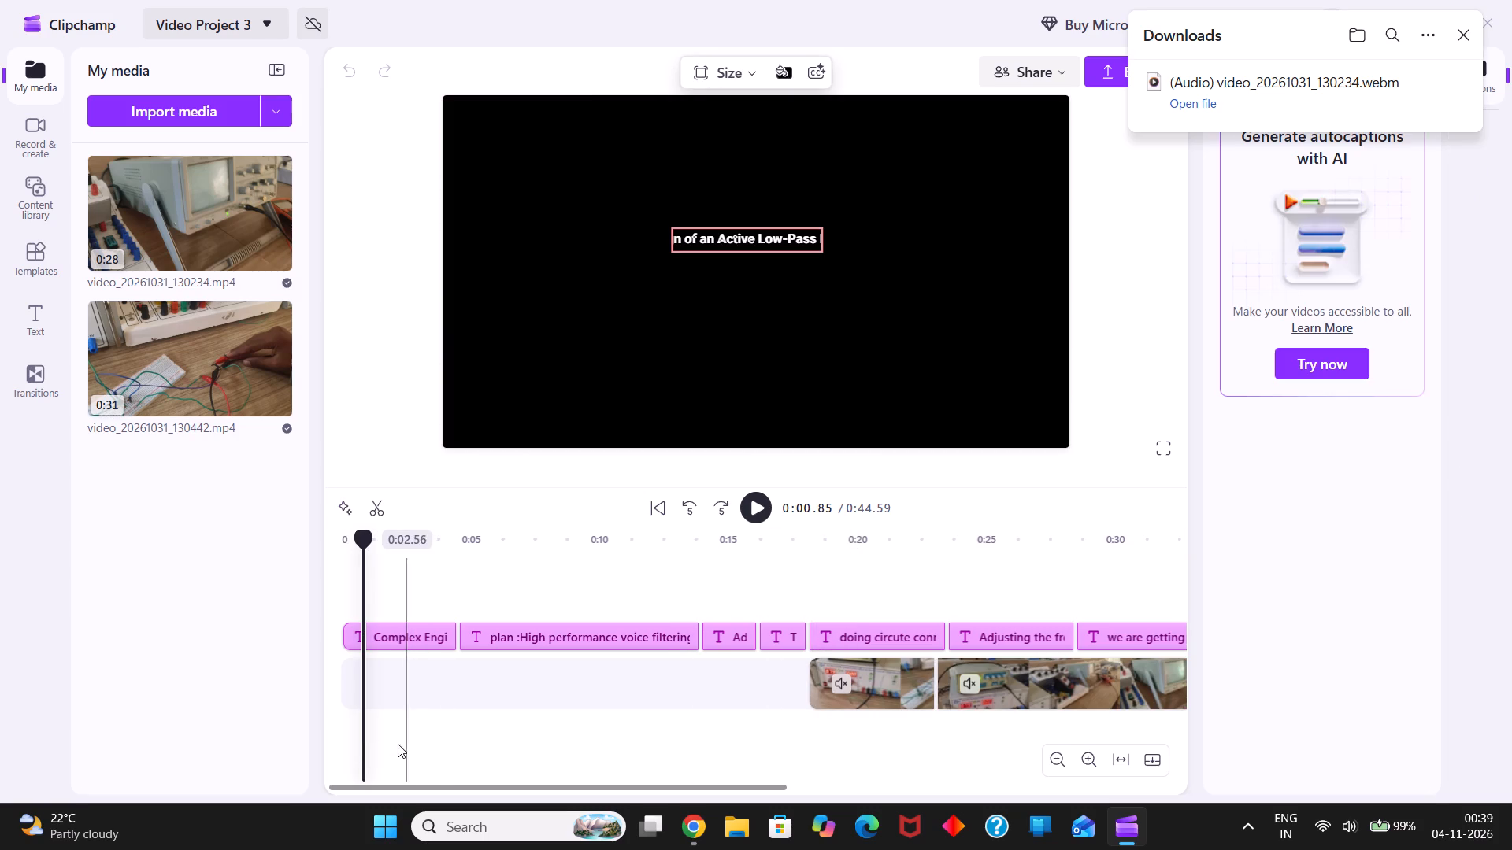
left_click(340, 735)
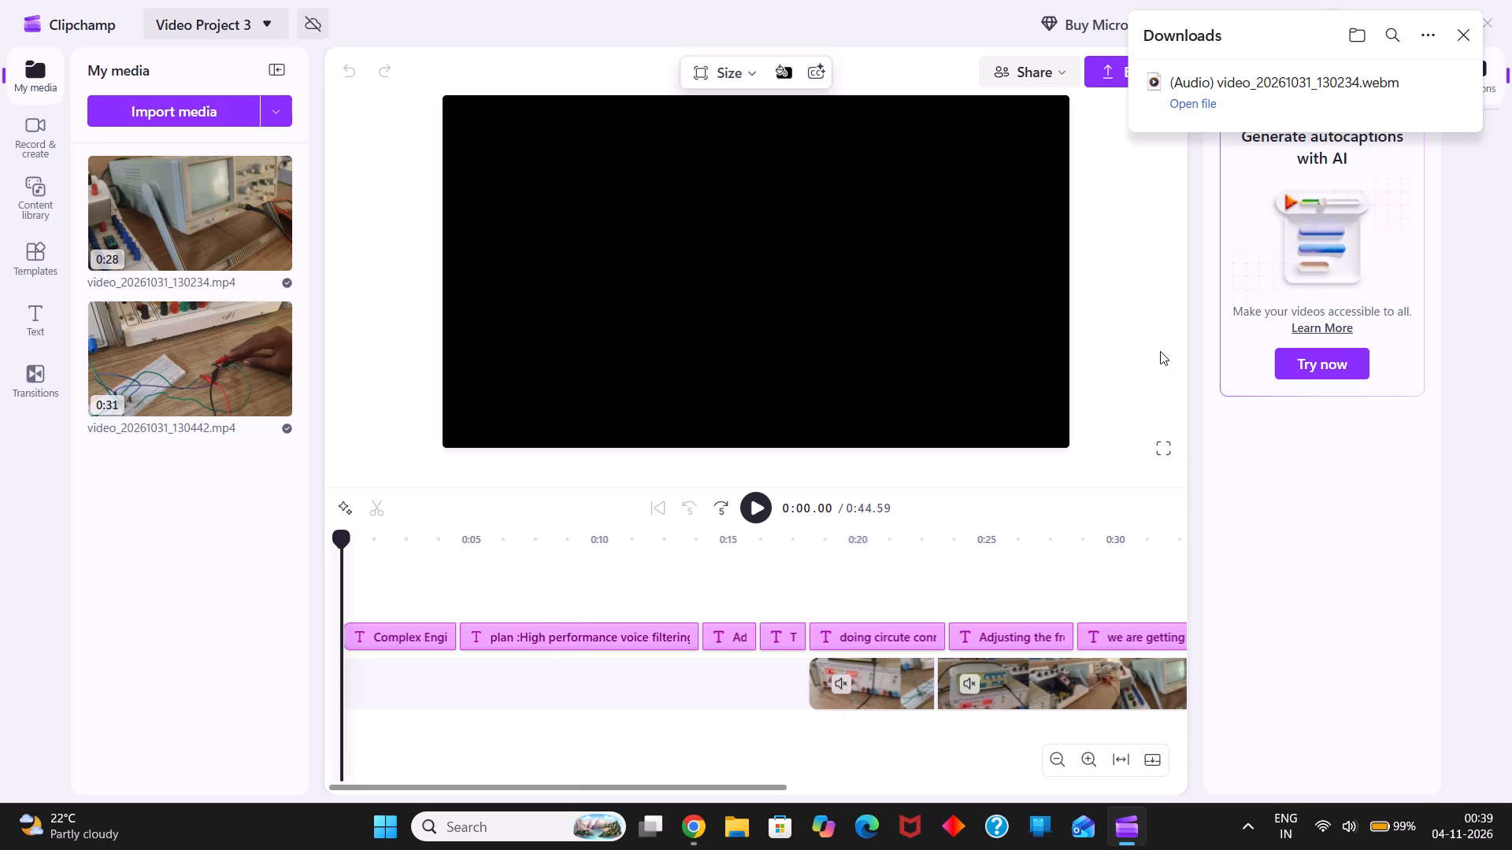
left_click(1467, 33)
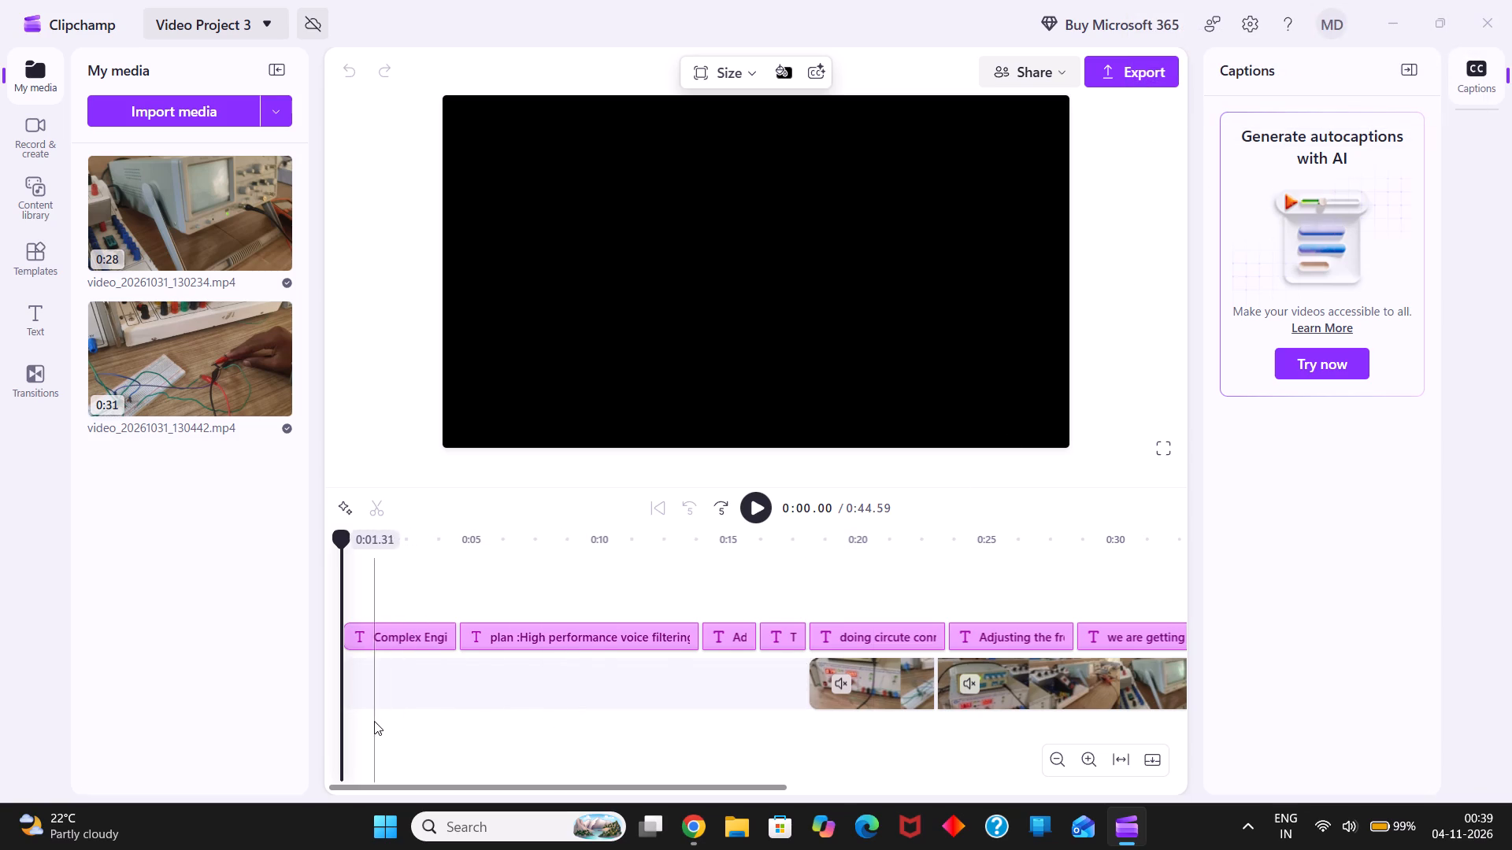
left_click(350, 727)
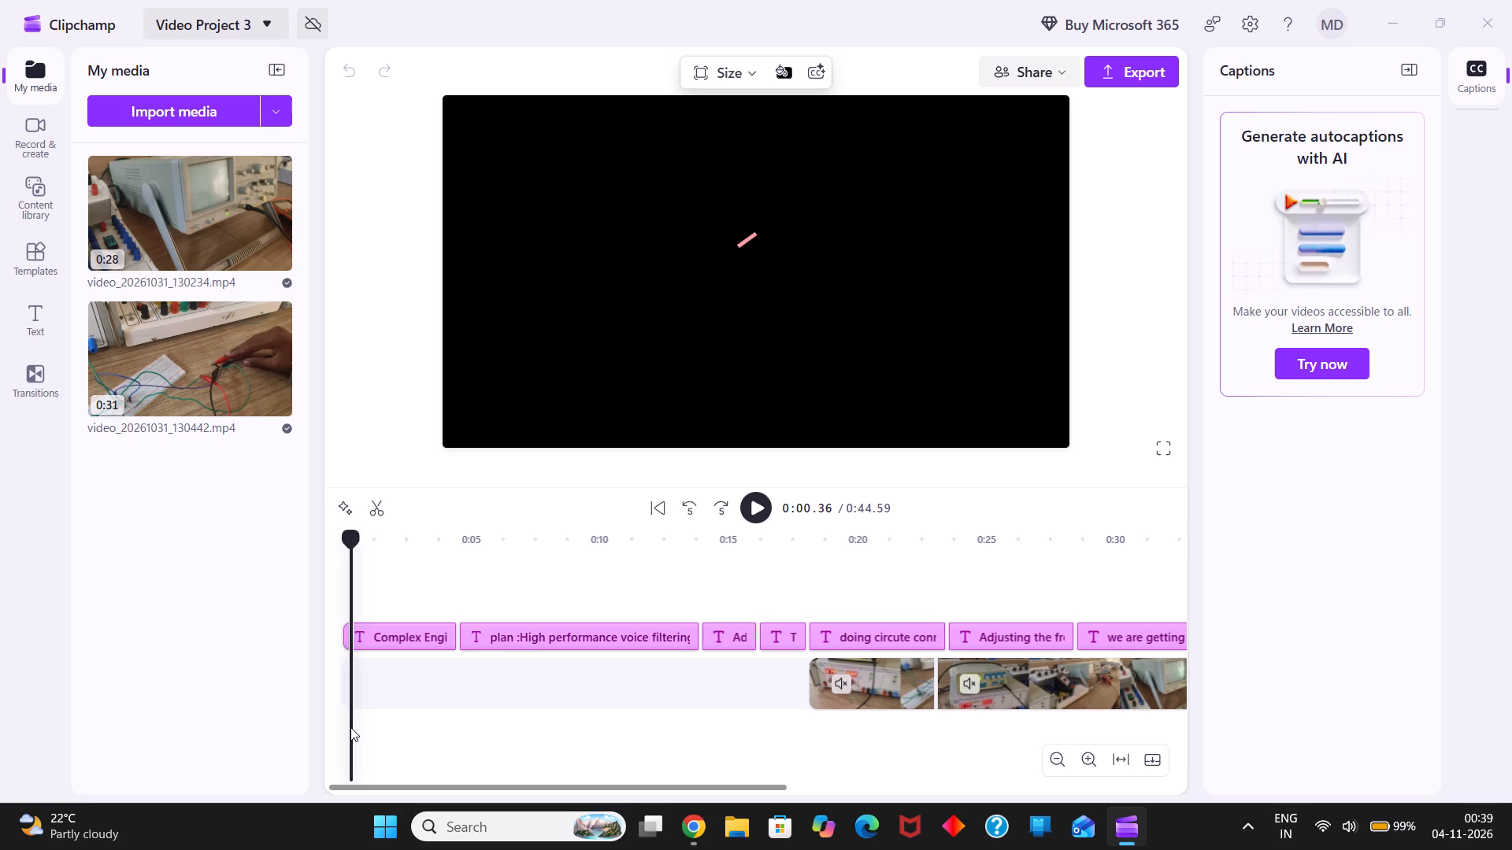
left_click(343, 730)
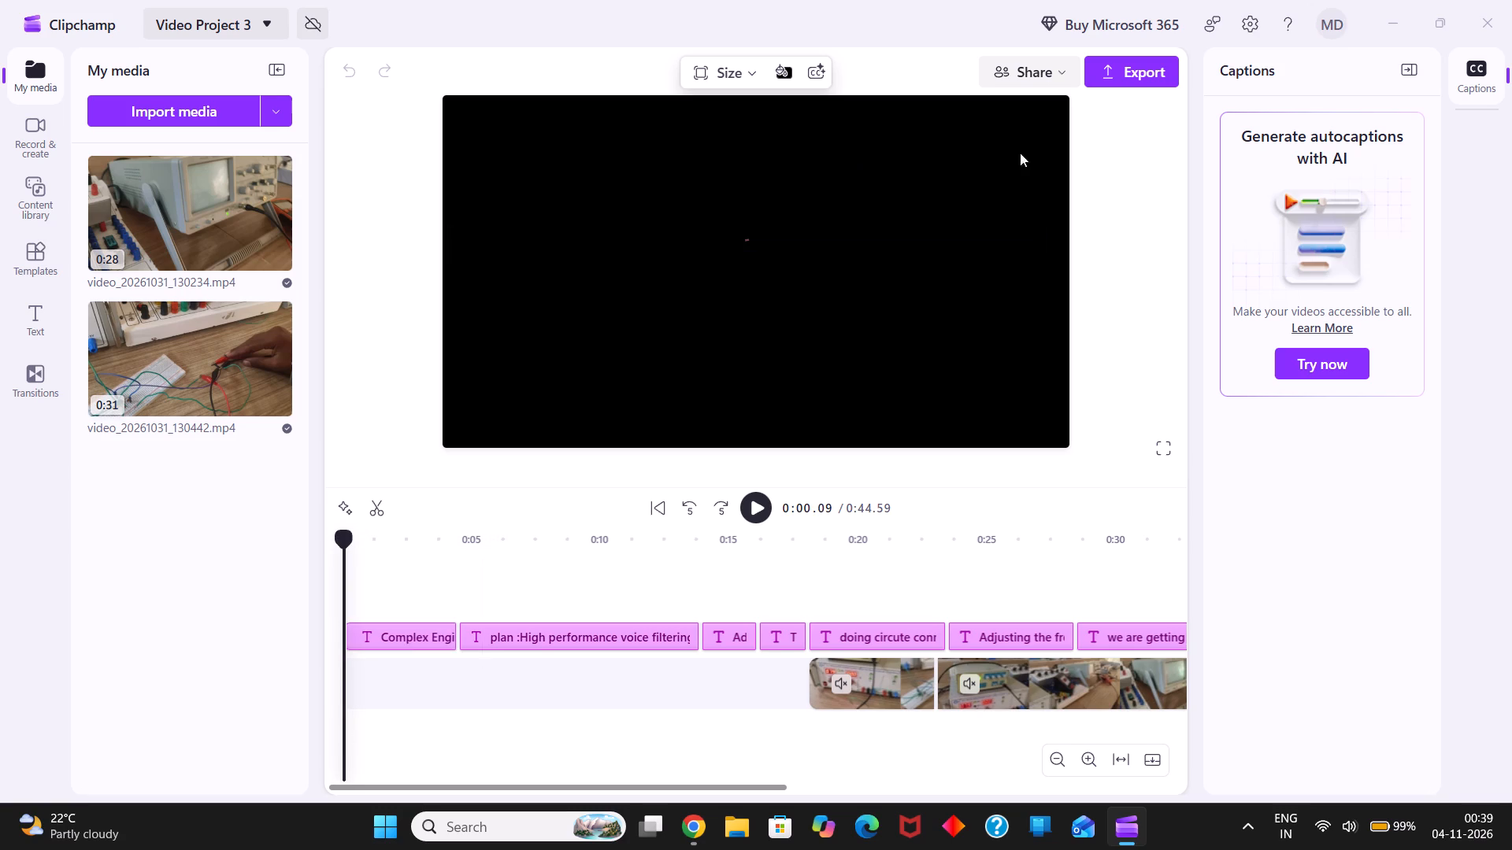
Export the video at 1080p with the file name Video Project 3.
left_click(1128, 78)
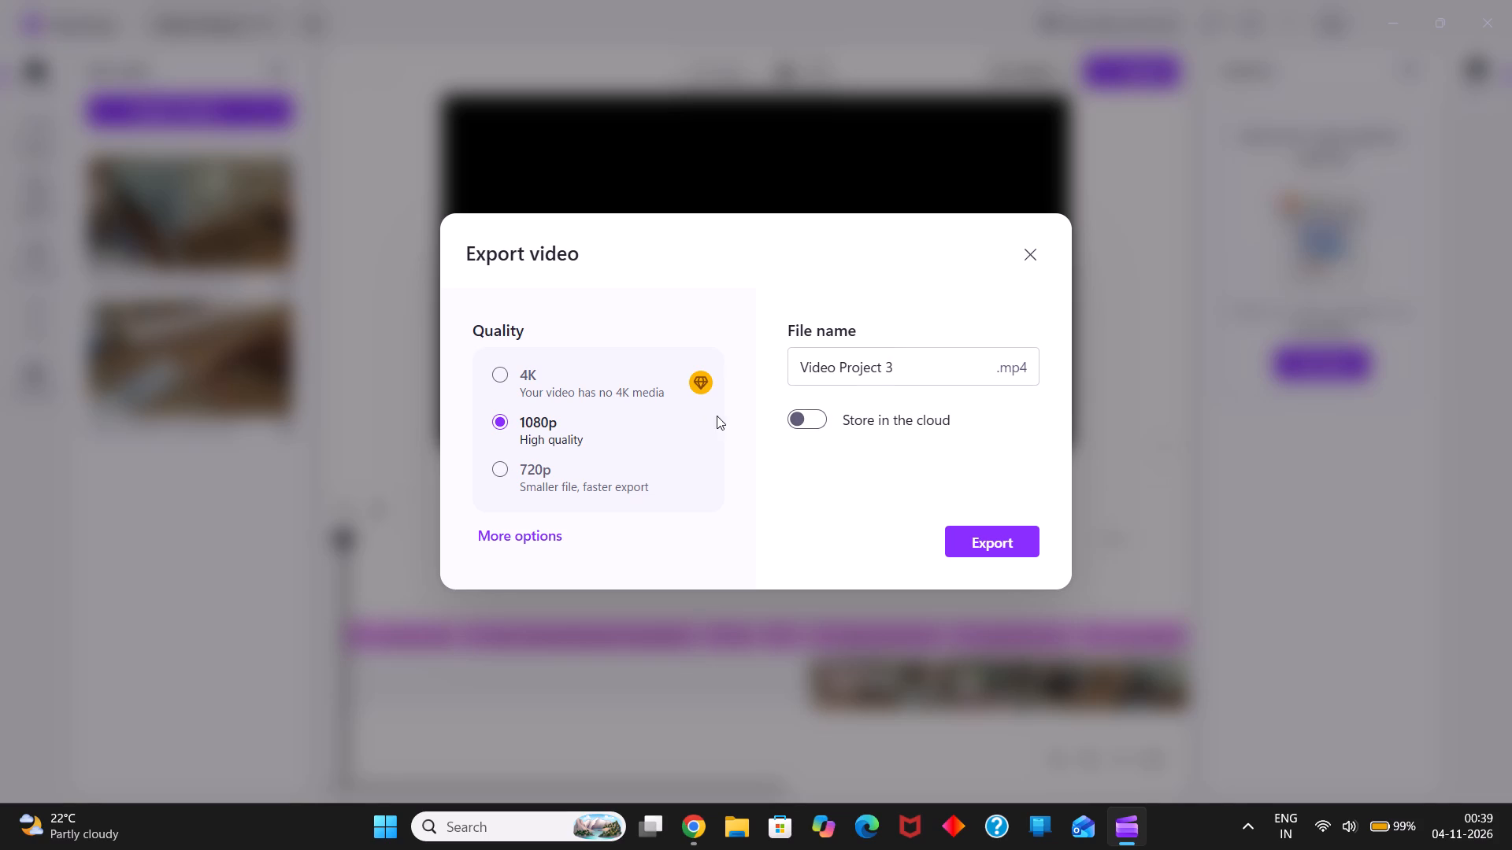
left_click(984, 528)
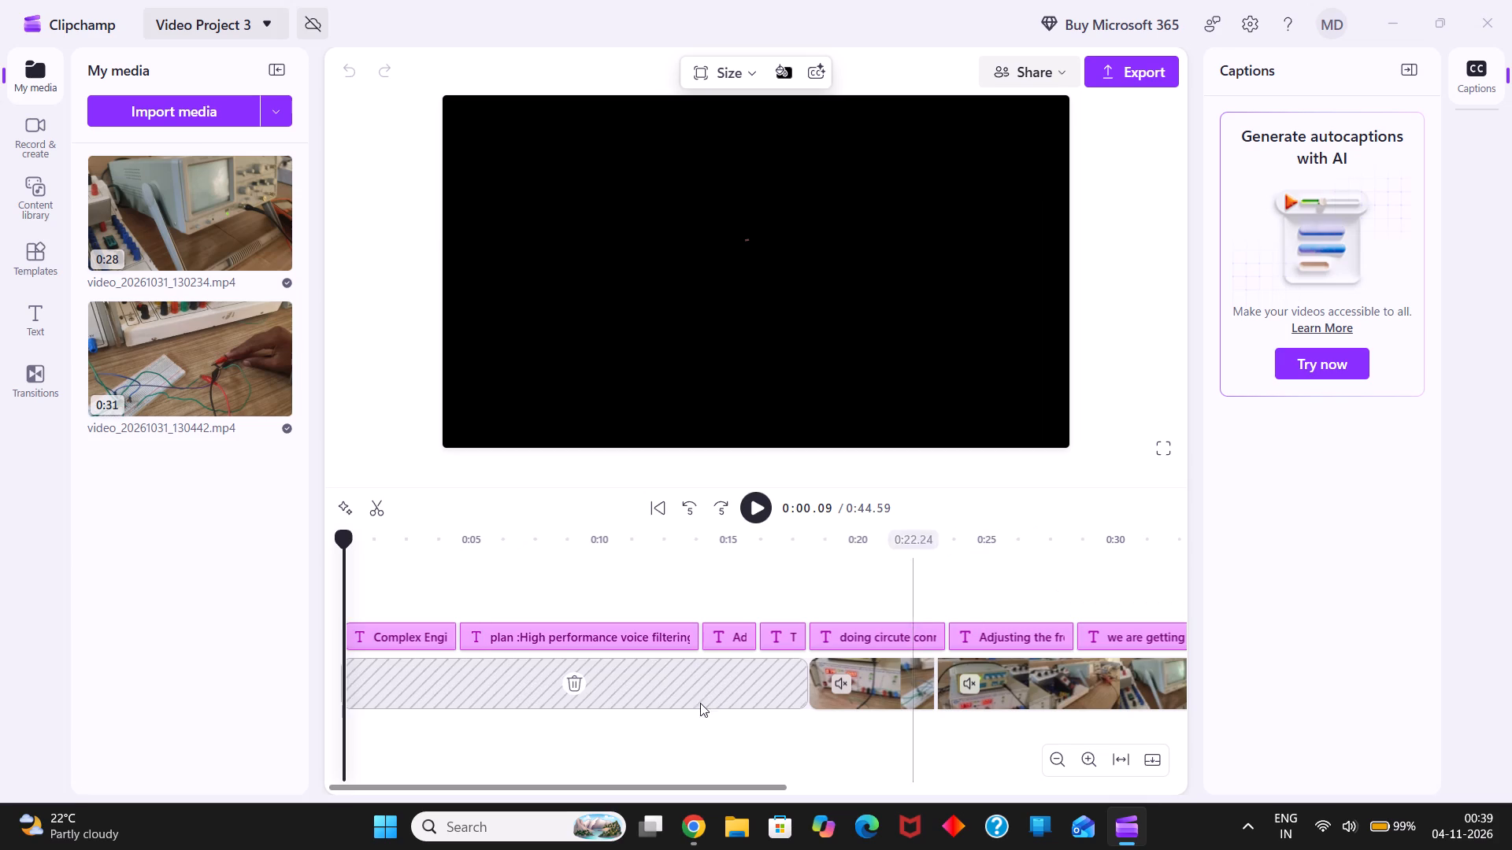
left_click(728, 745)
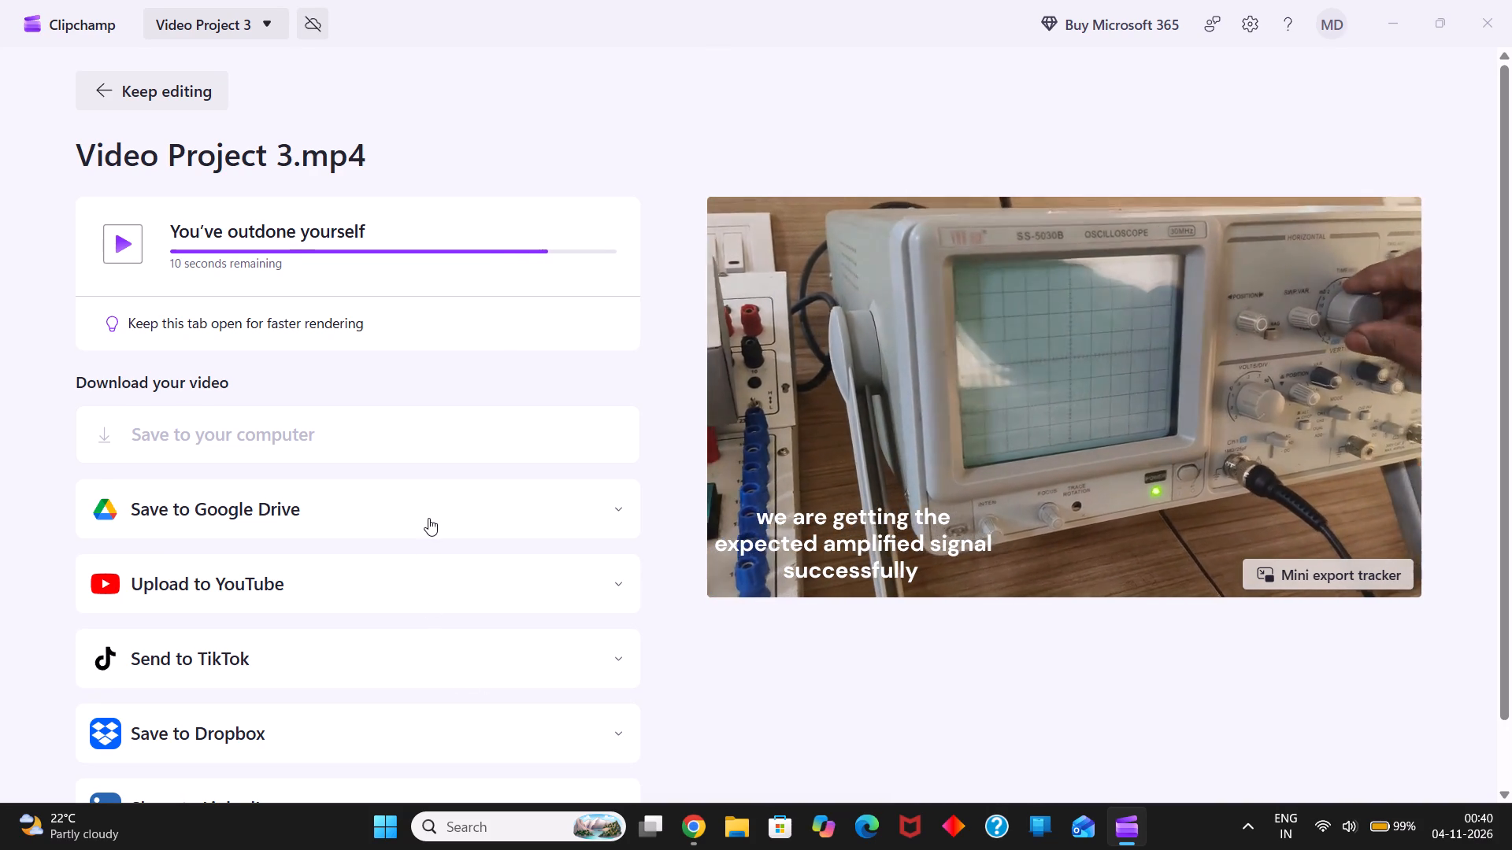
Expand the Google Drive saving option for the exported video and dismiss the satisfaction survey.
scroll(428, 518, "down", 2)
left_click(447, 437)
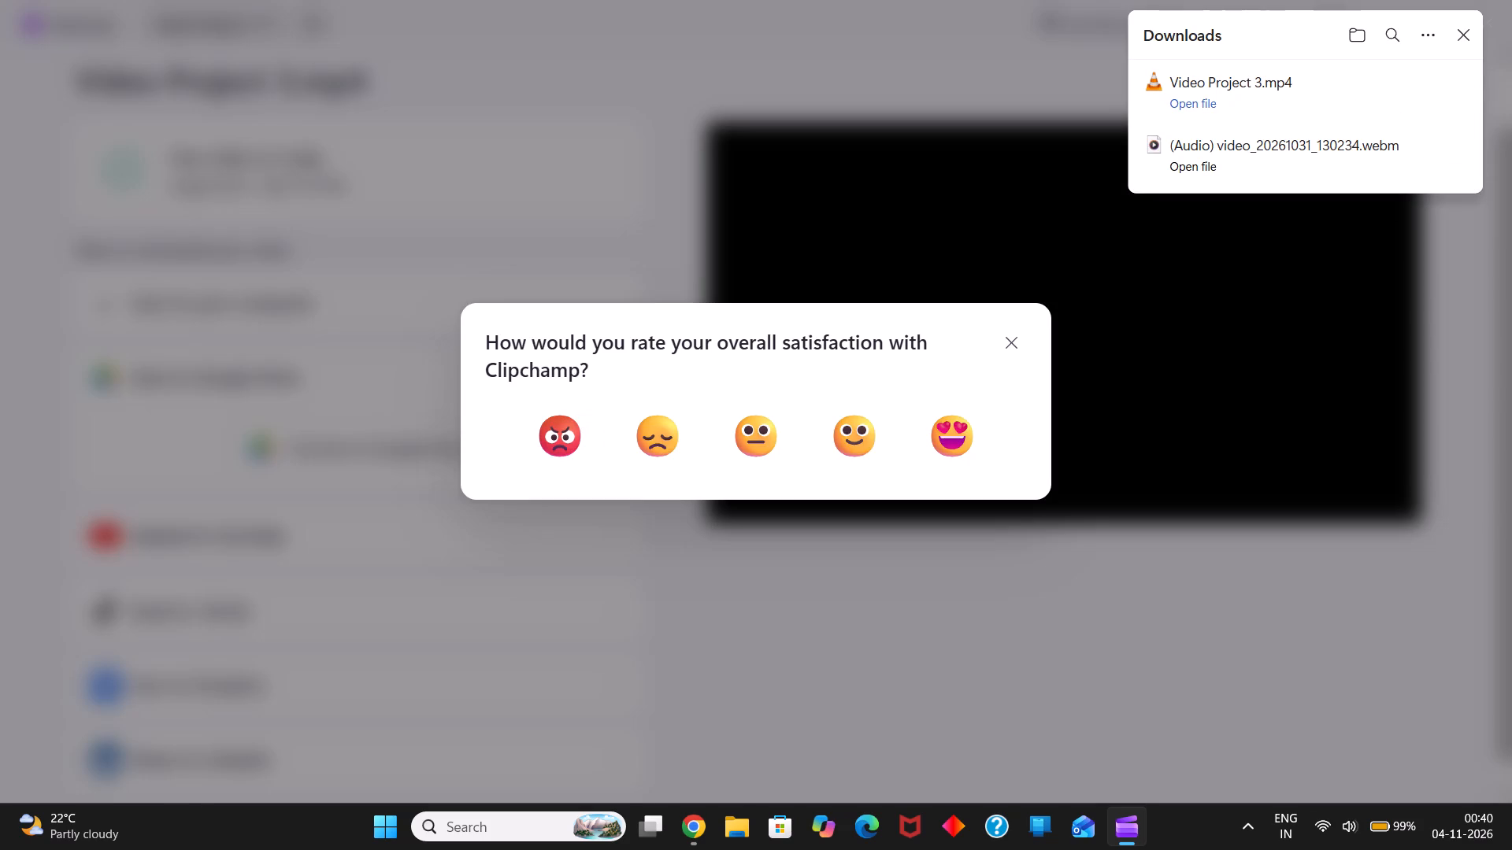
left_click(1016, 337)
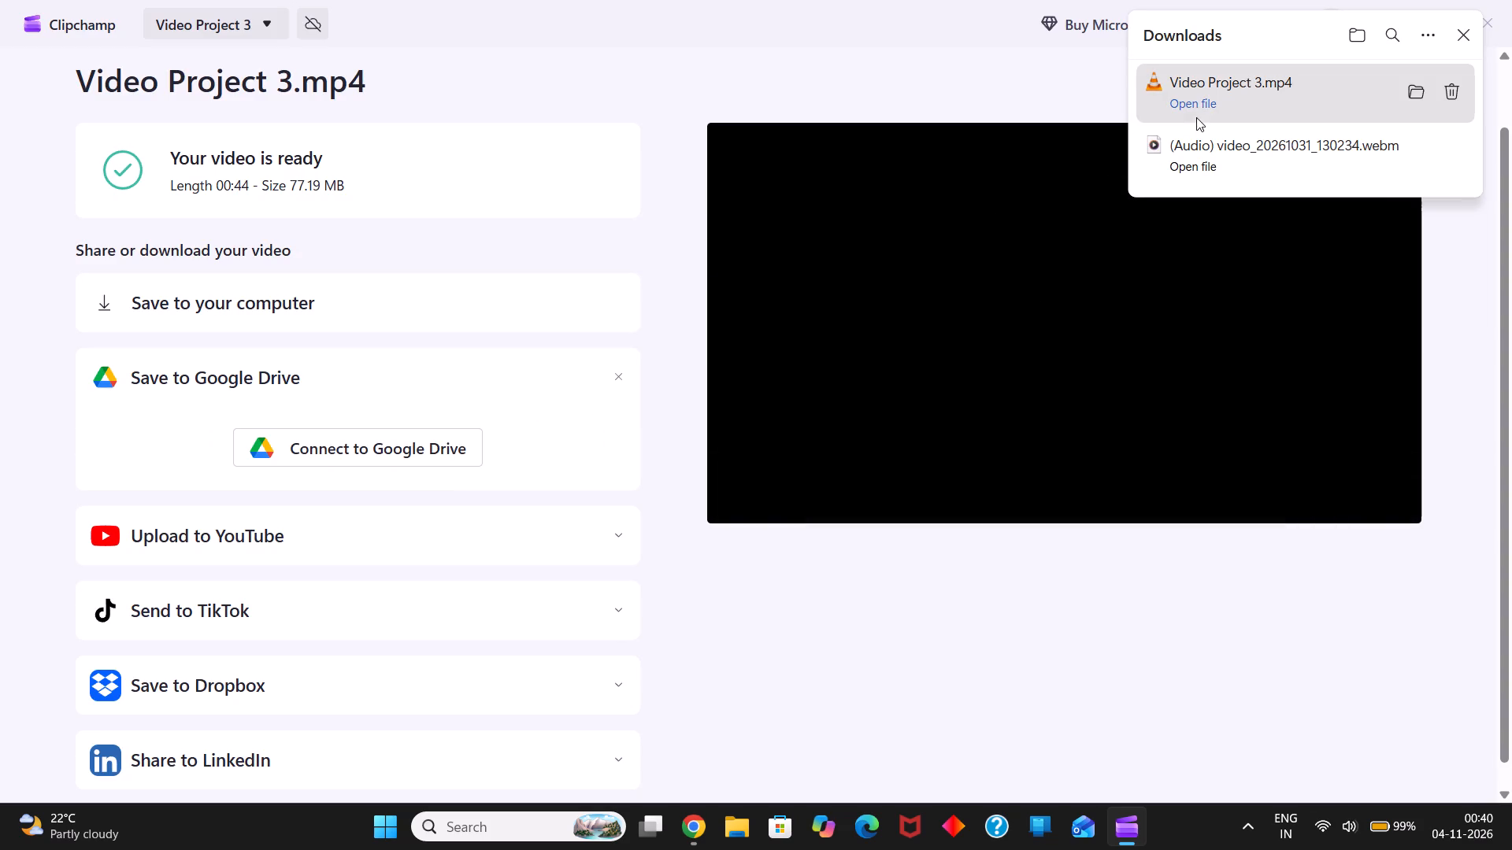
Show the downloaded Video Project 3.mp4 in its folder.
left_click(1414, 91)
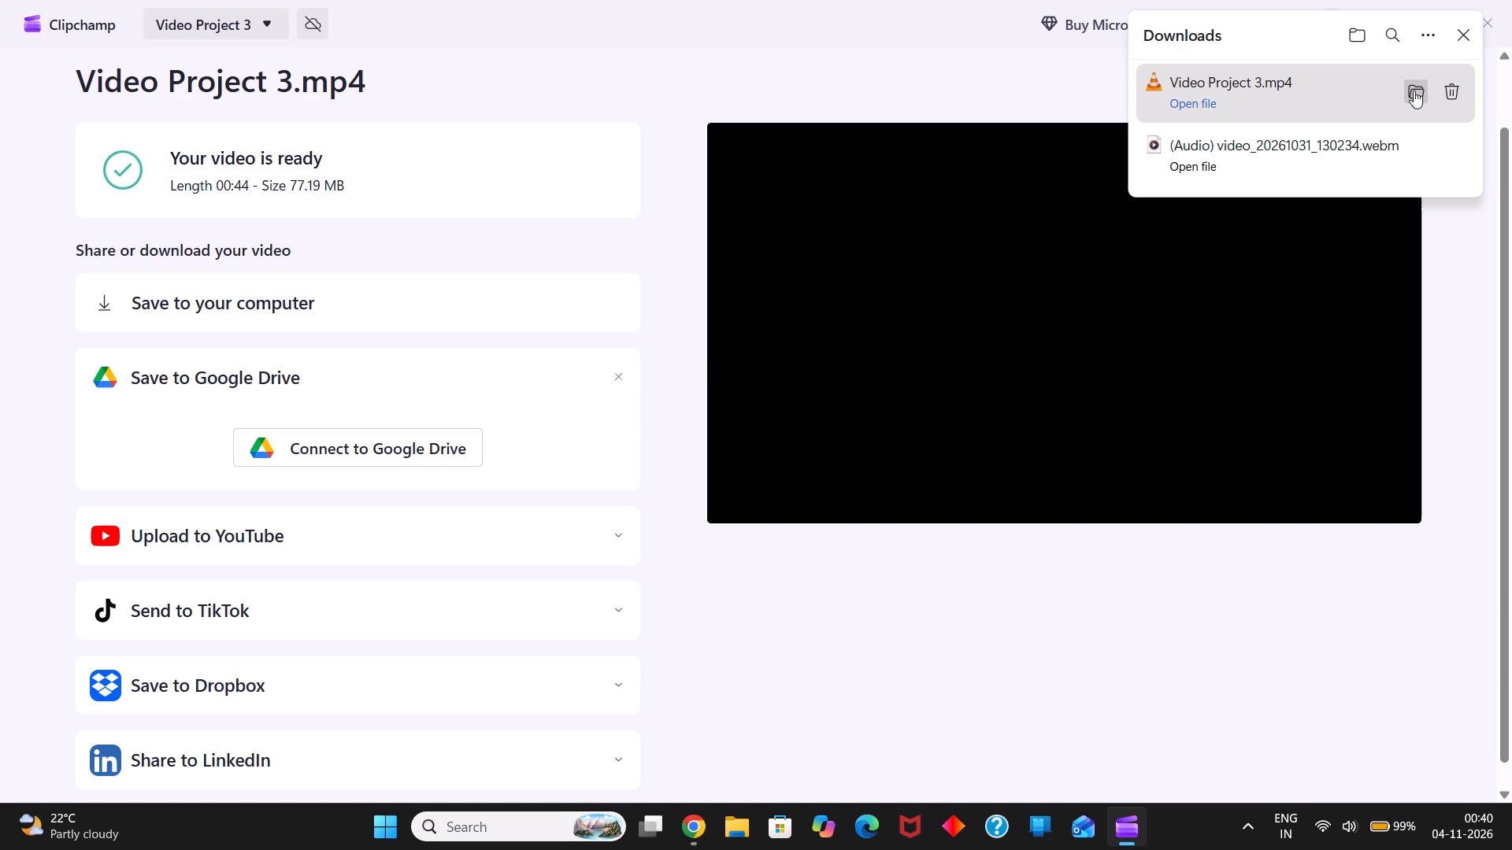
left_click(1414, 91)
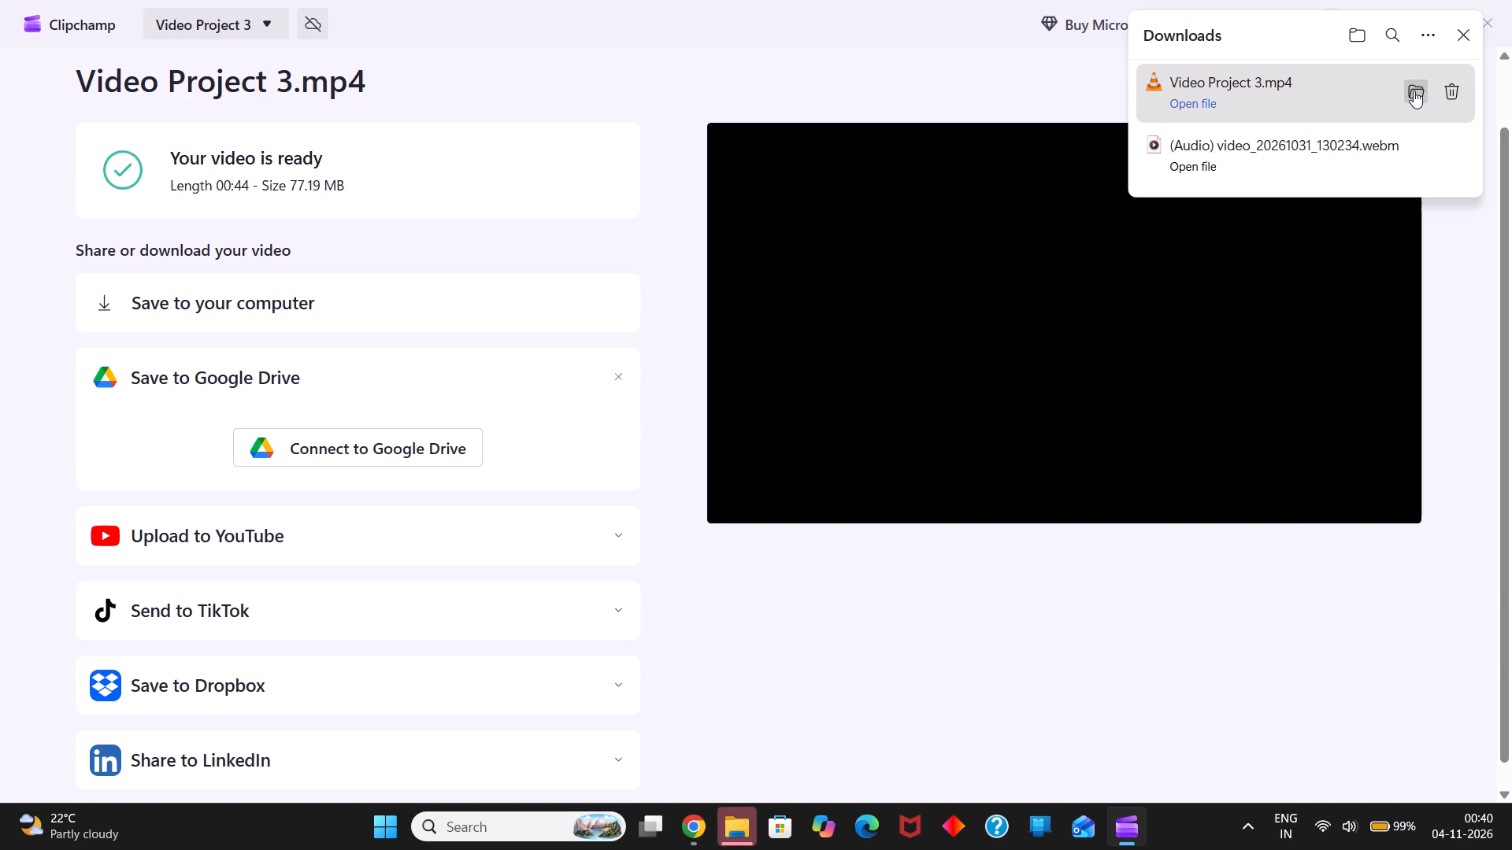
double_click(1414, 91)
triple_click(1413, 90)
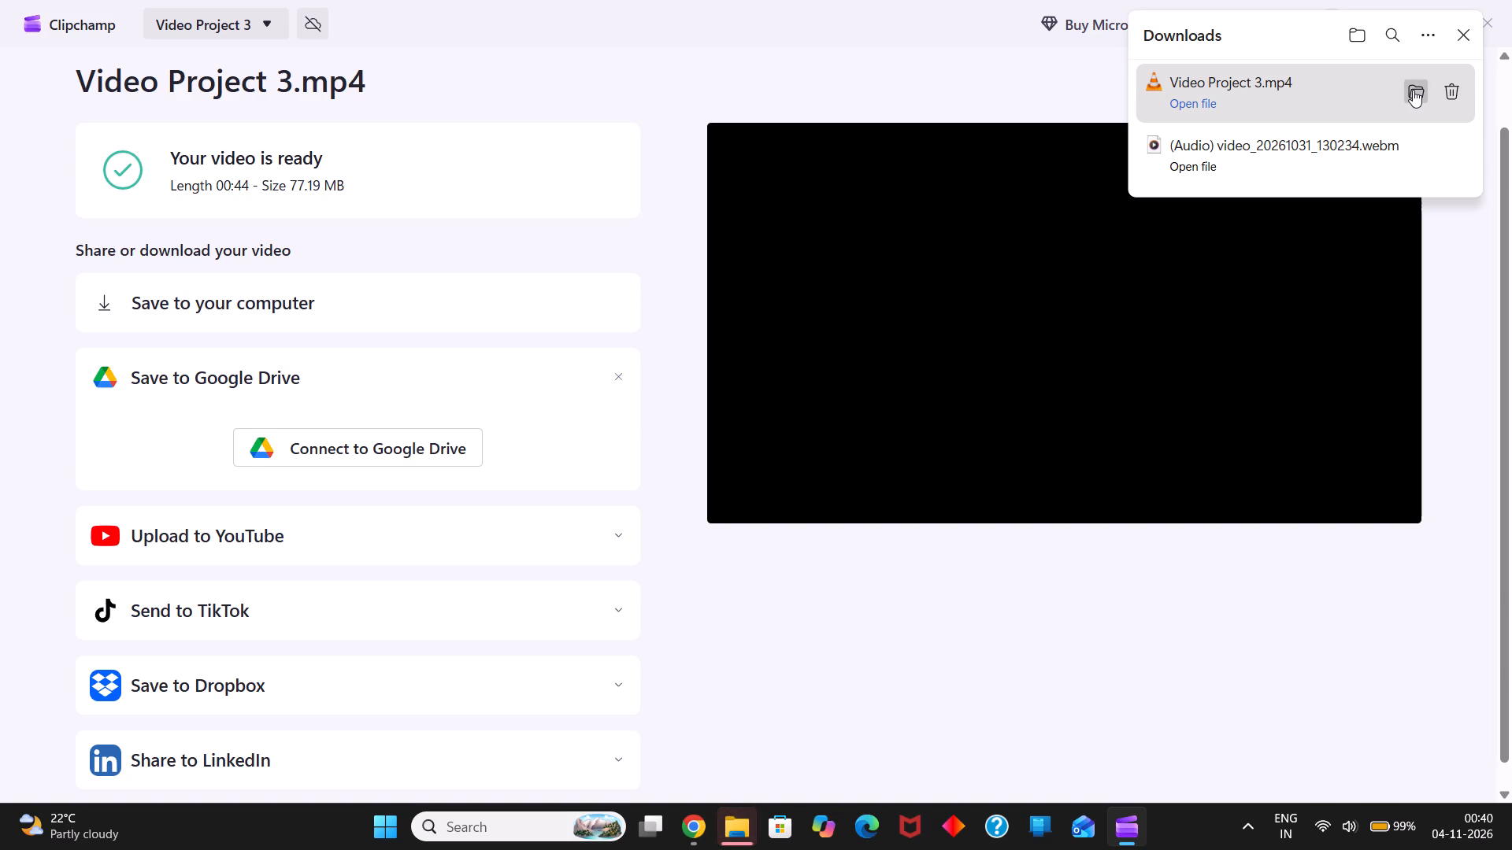
Save the exported video to the computer's Videos folder as an MP4 named "NT CEP".
left_click(297, 299)
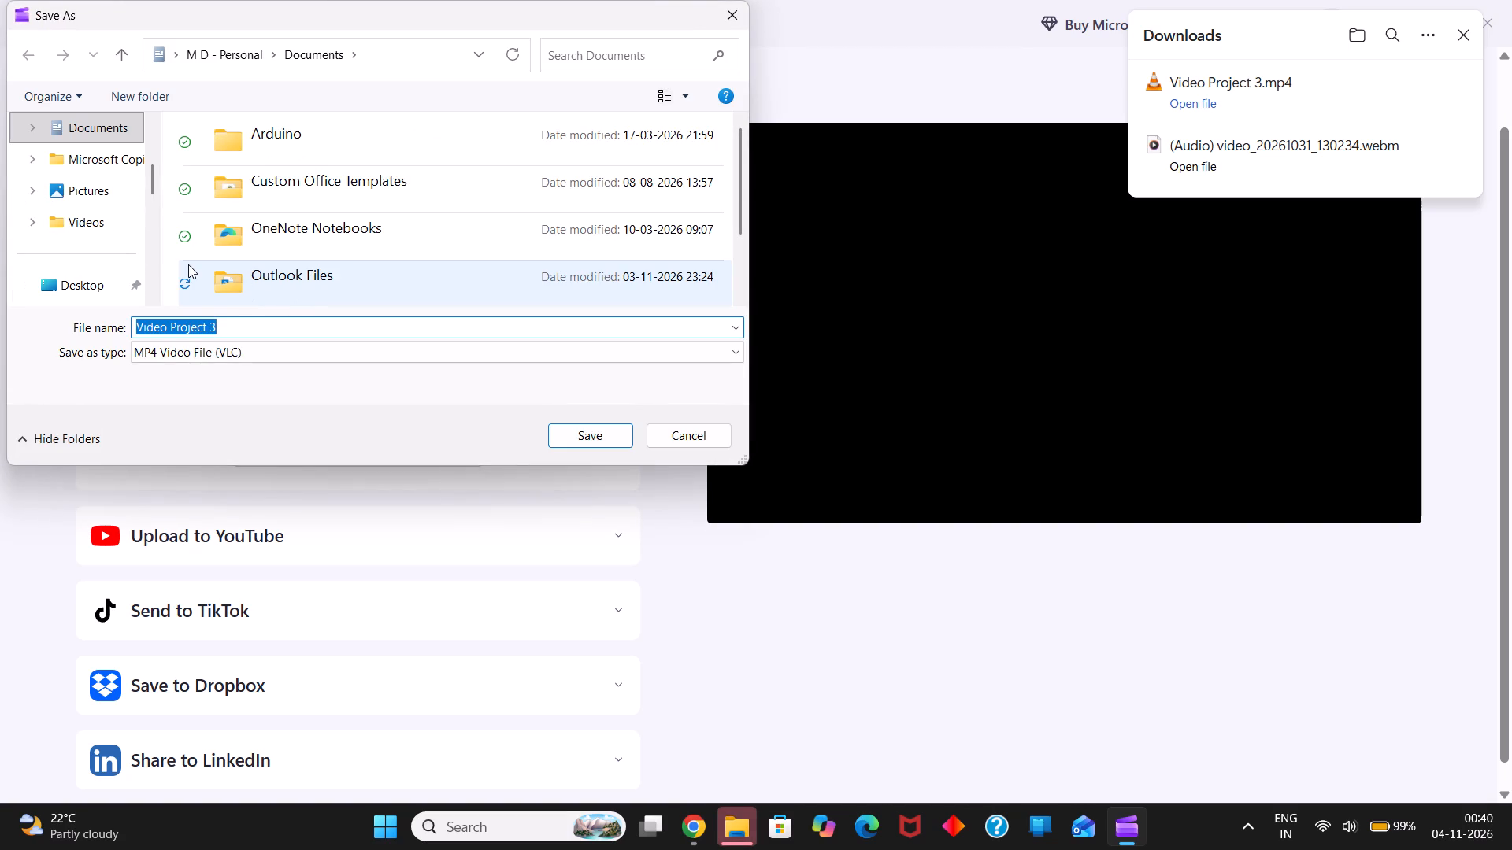
left_click(97, 216)
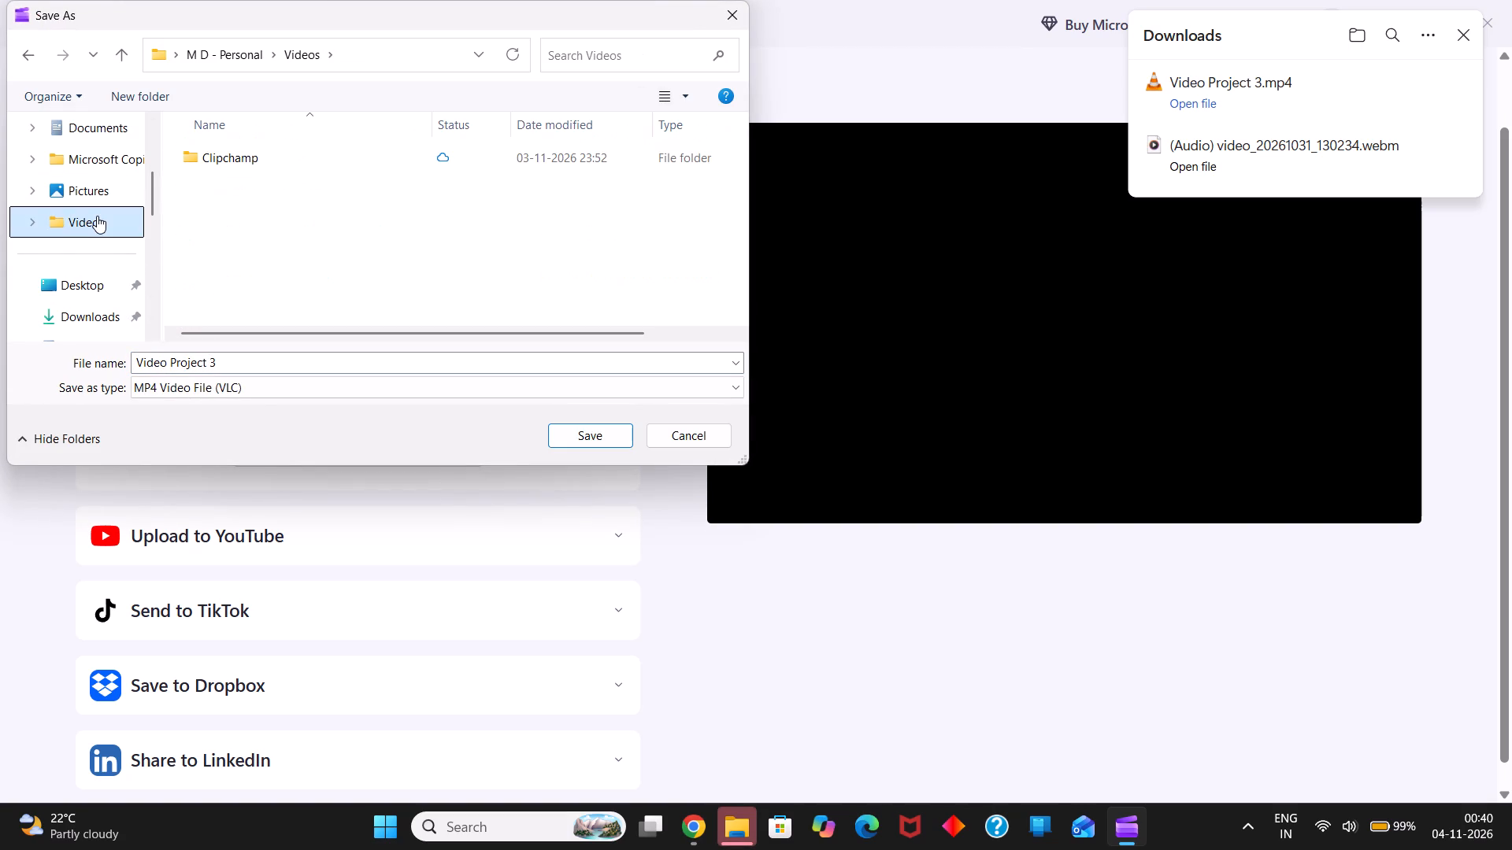
left_click_drag(97, 216, 287, 367)
left_click(287, 367)
key("BackSpace")
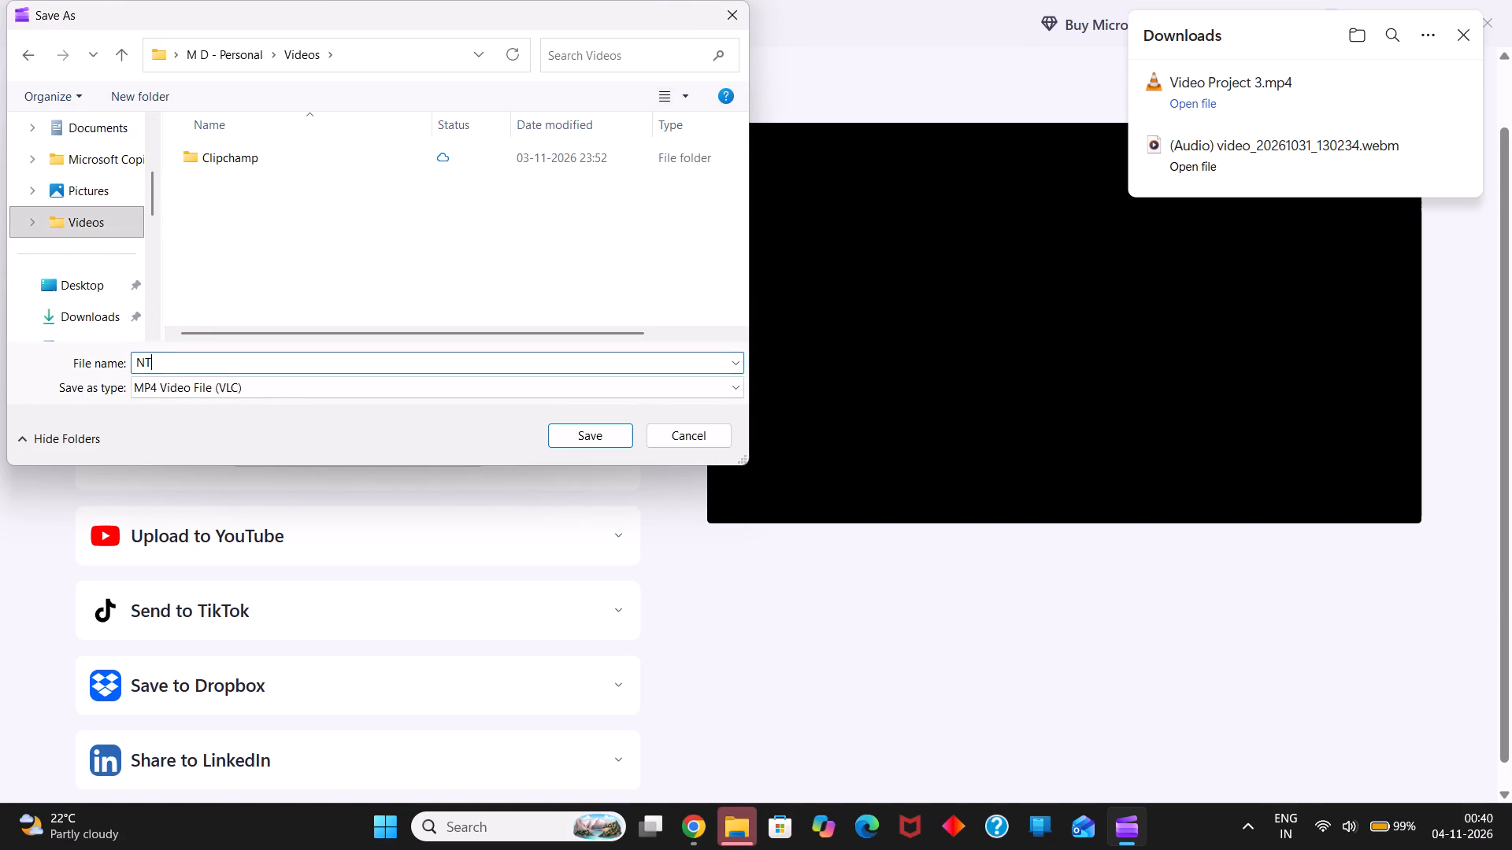
key("c")
type("EP")
key("space")
key("Return")
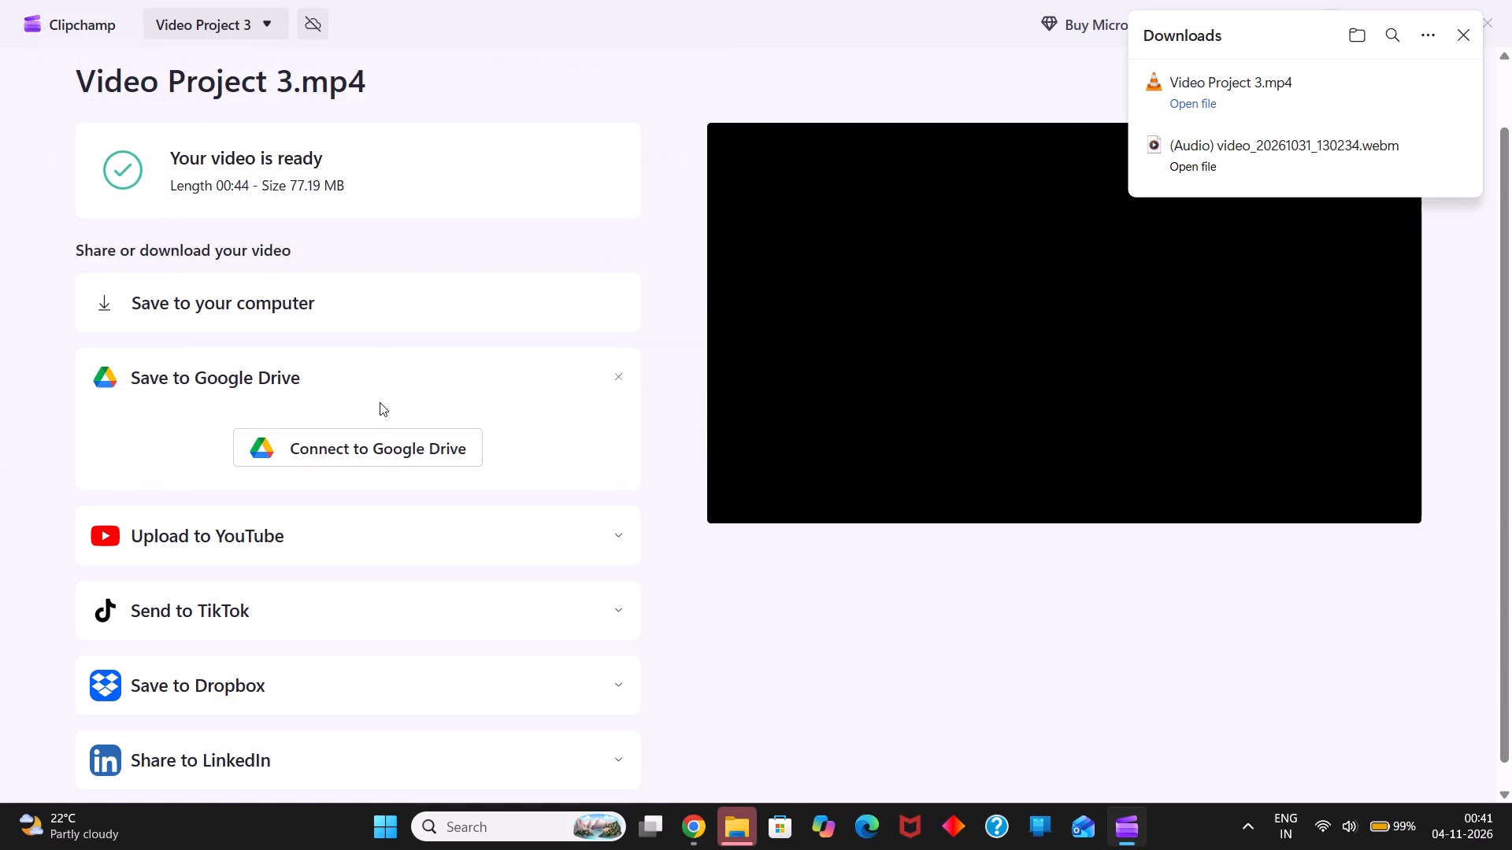
Leave the export page and return to the Clipchamp home page.
left_click(185, 20)
left_click(105, 15)
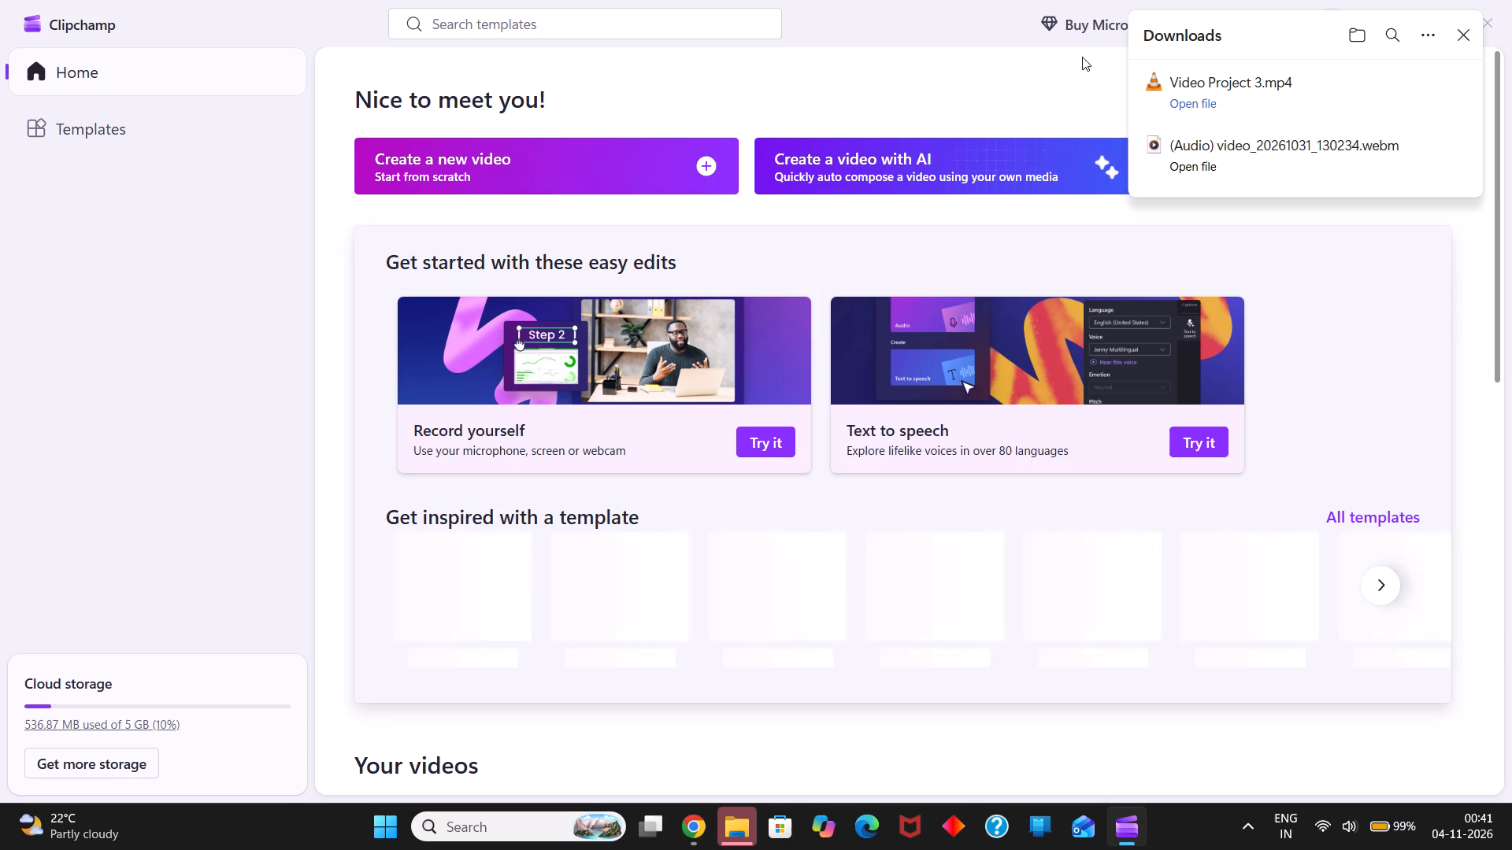
Close the list of downloads and open the Templates page.
left_click(1460, 24)
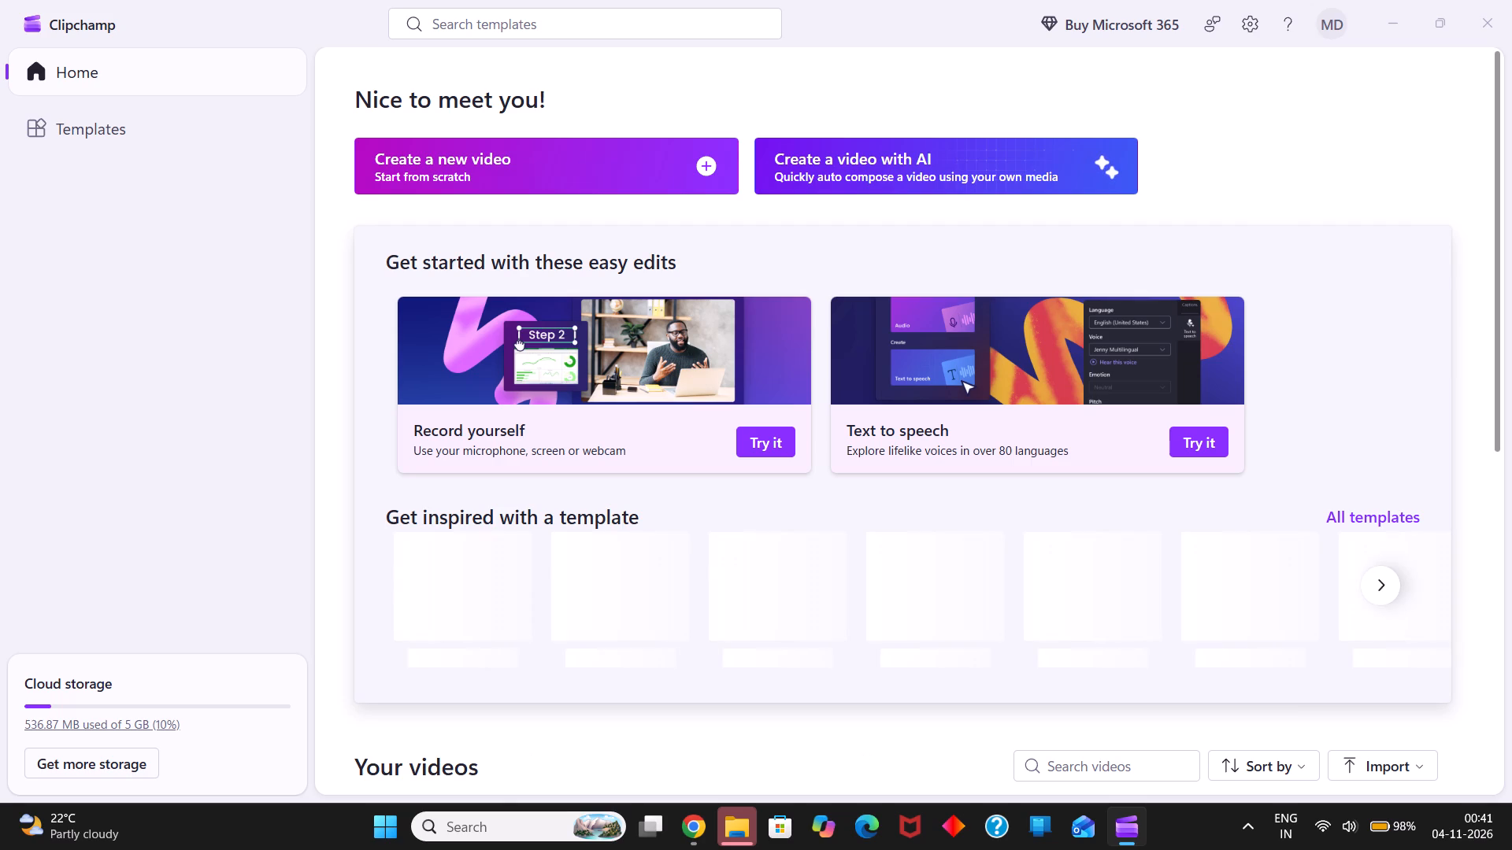
left_click(59, 132)
Close the Chrome, Downloads folder and WDADesktopService windows from the open-windows overview and return to Clipchamp on Desktop 1.
left_click(154, 0)
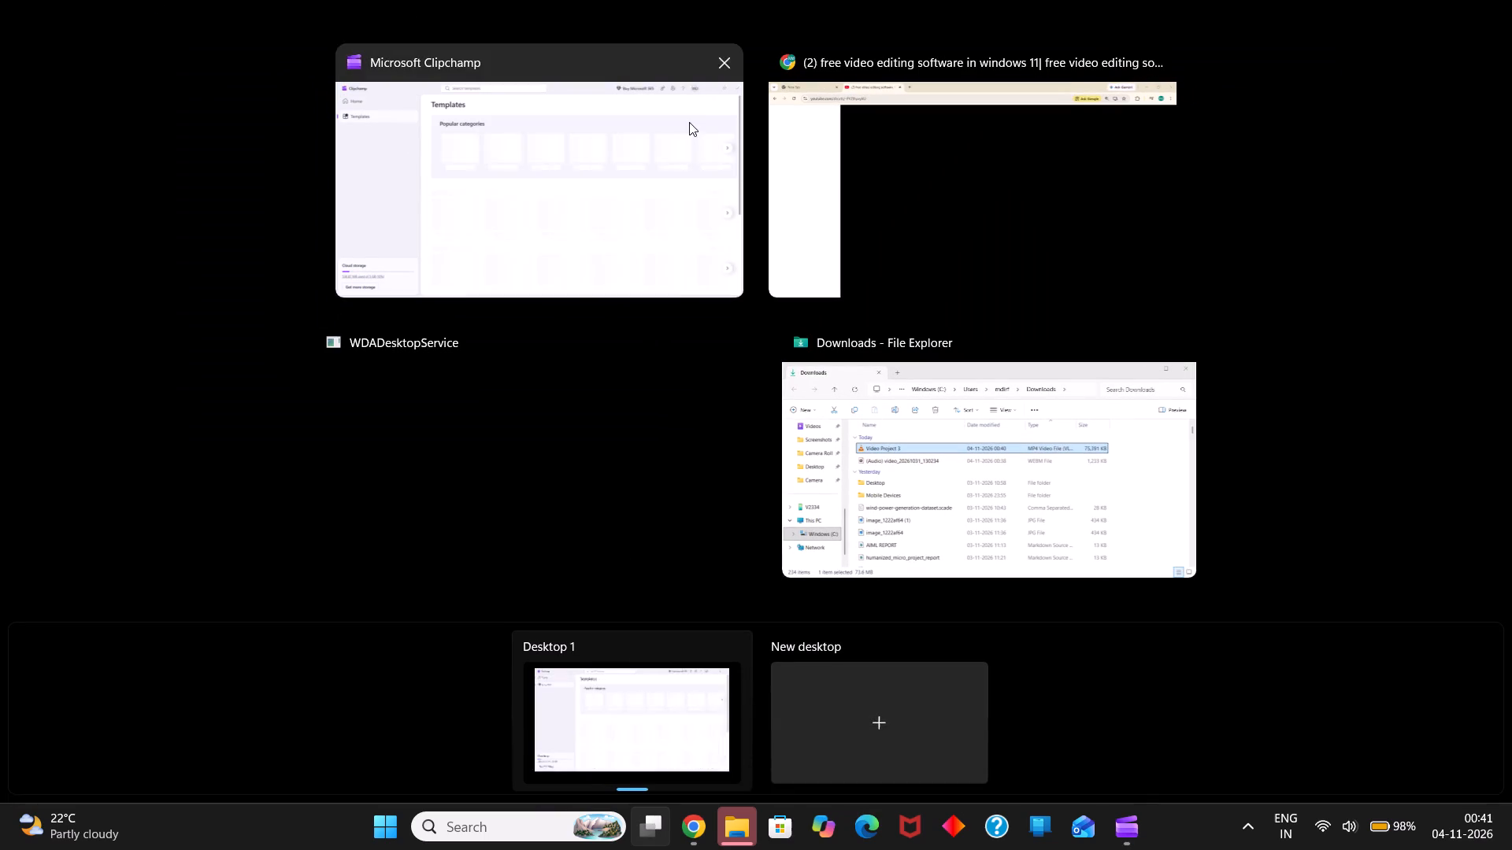
left_click(1154, 57)
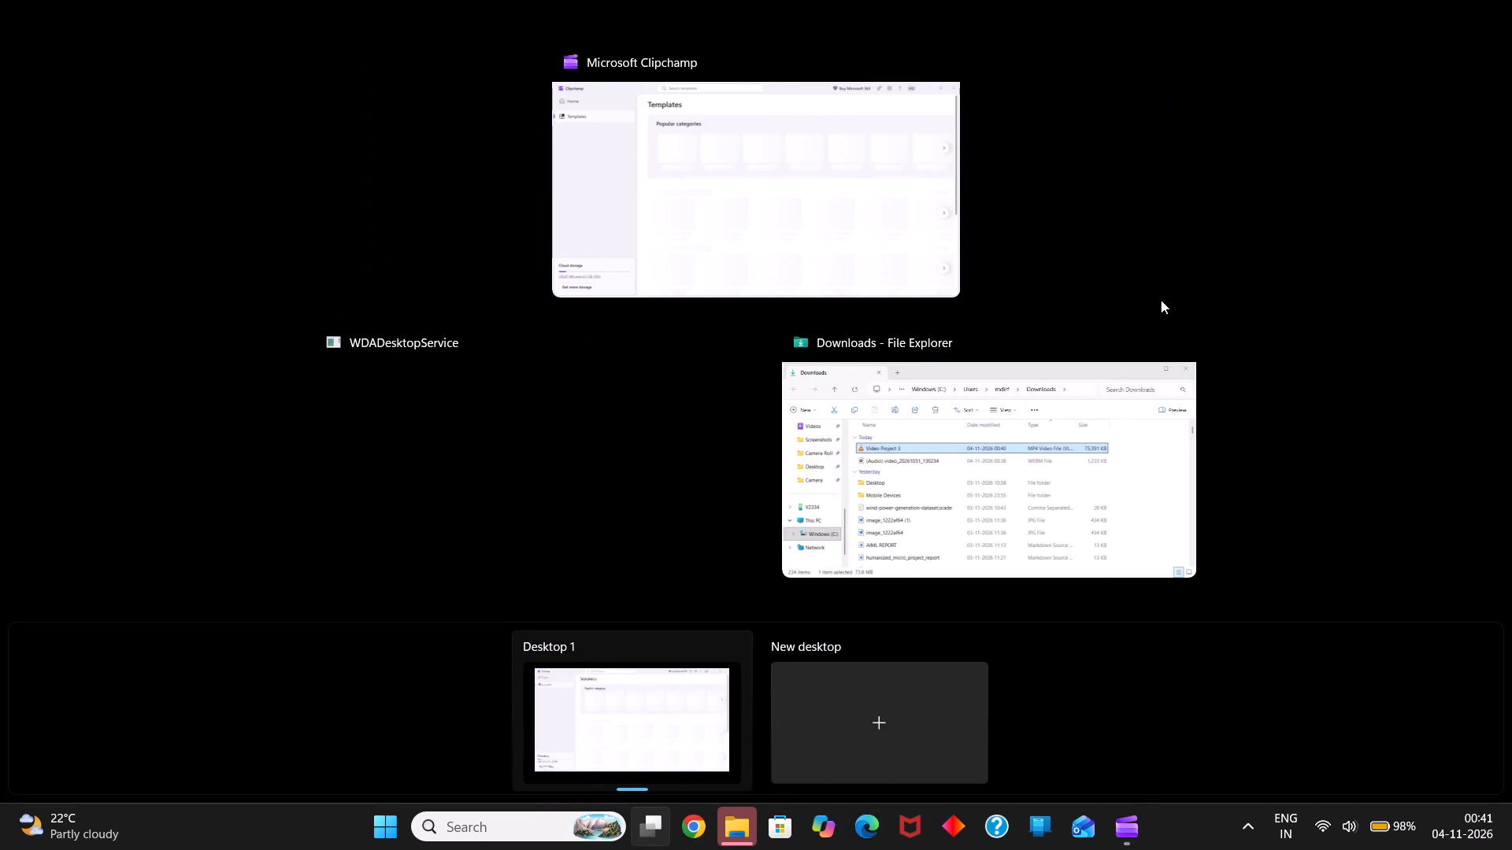
left_click(1178, 350)
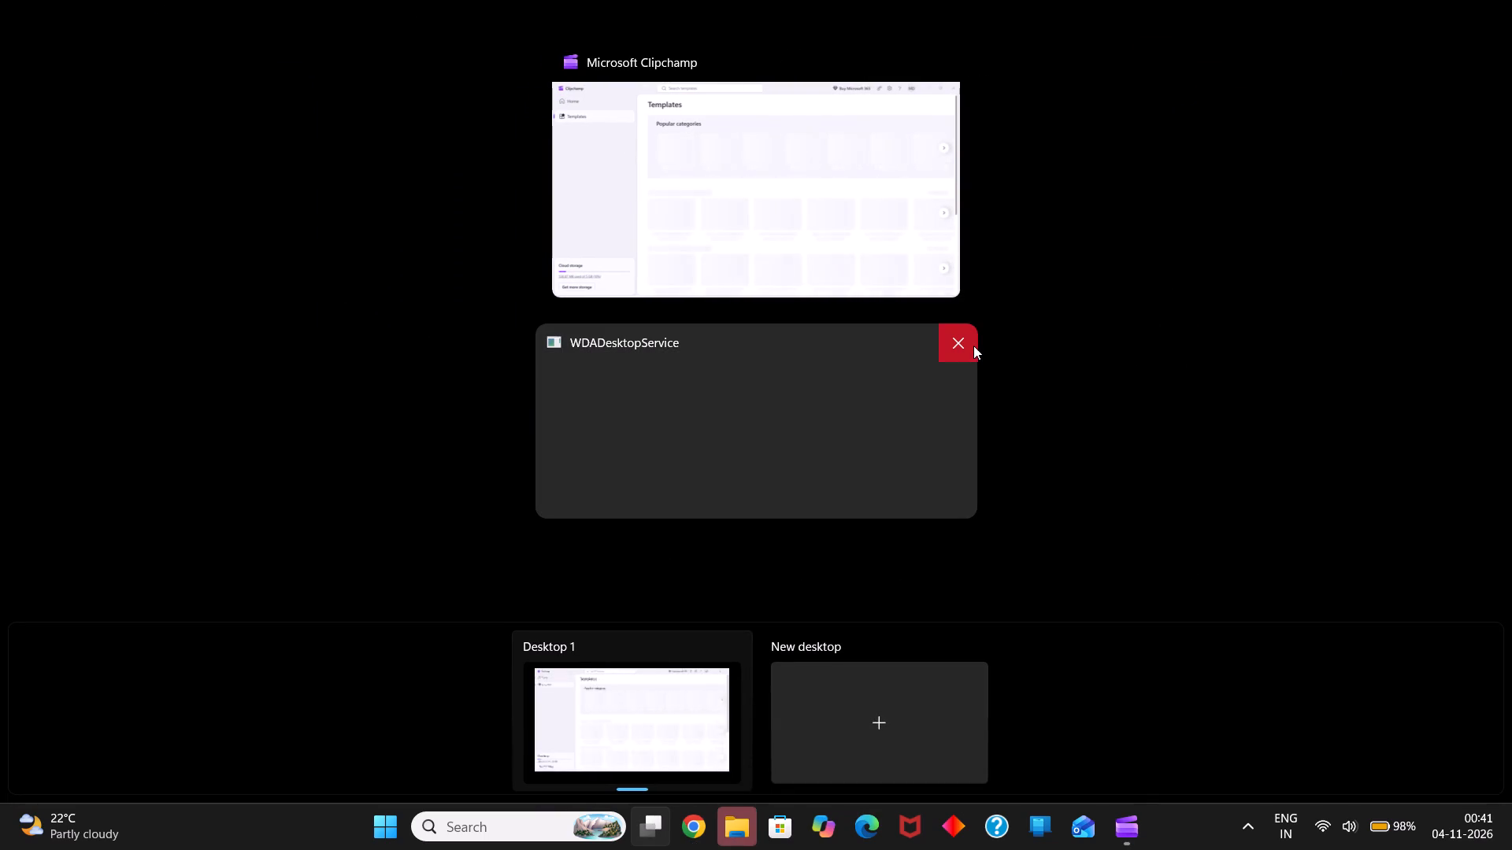
left_click(973, 346)
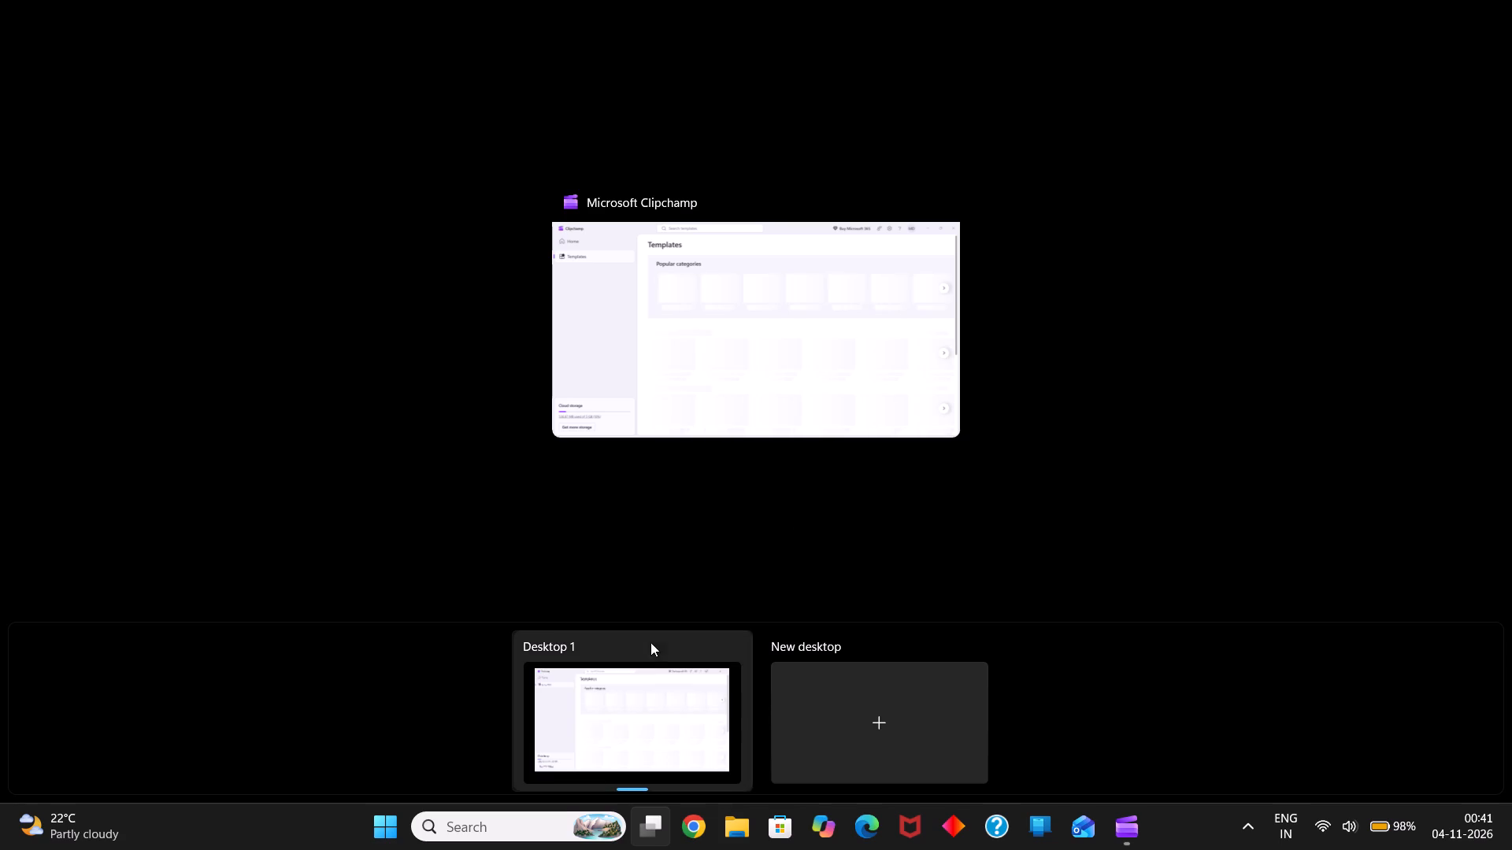
left_click(676, 697)
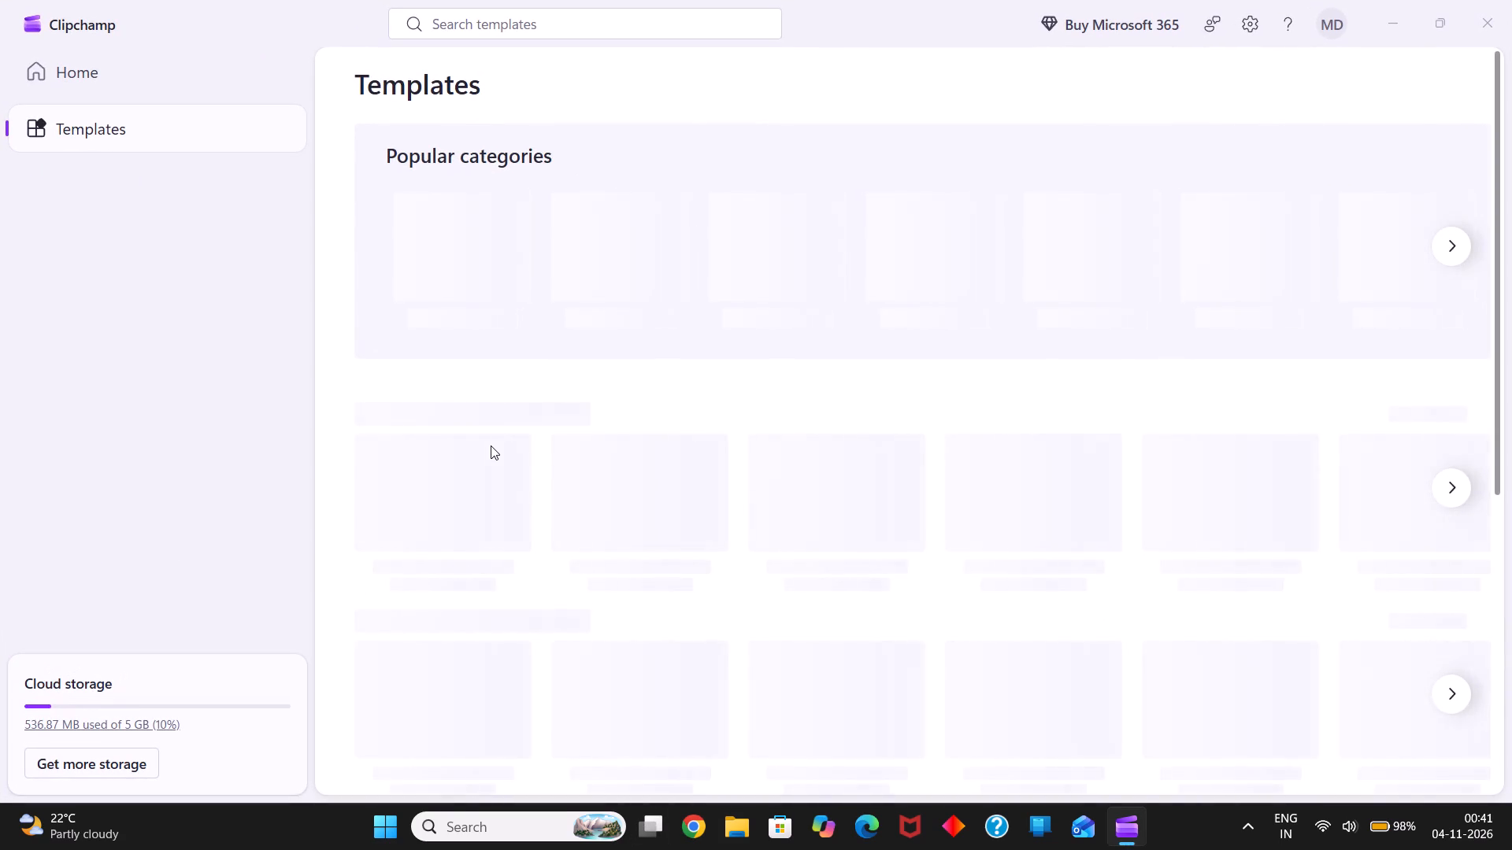
Restart Clipchamp by closing it, searching the computer for it and reopening it in a maximized window.
scroll(491, 445, "up", 1)
scroll(491, 445, "down", 1)
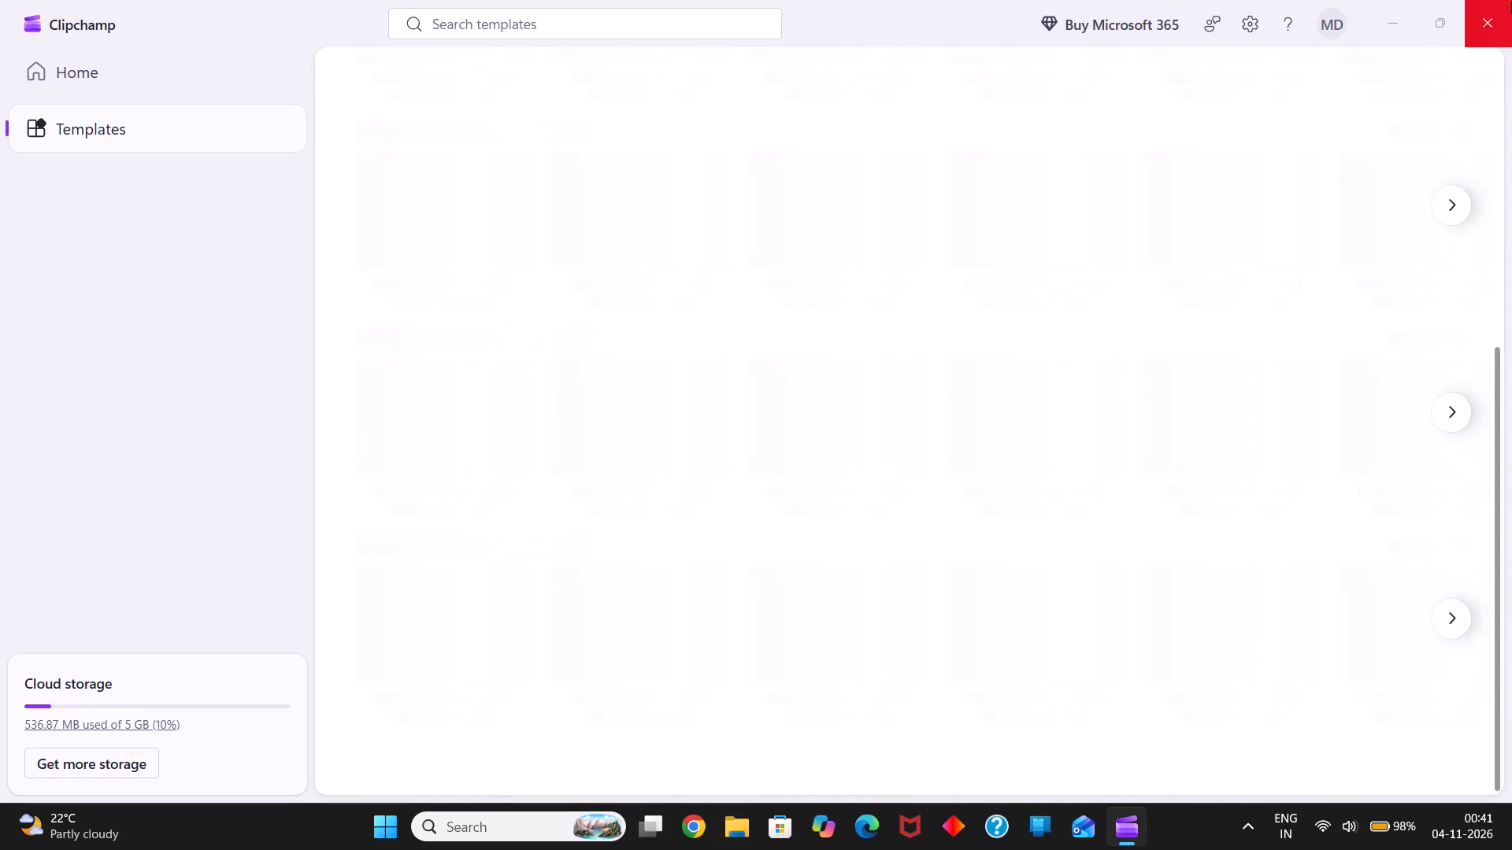
left_click(1491, 16)
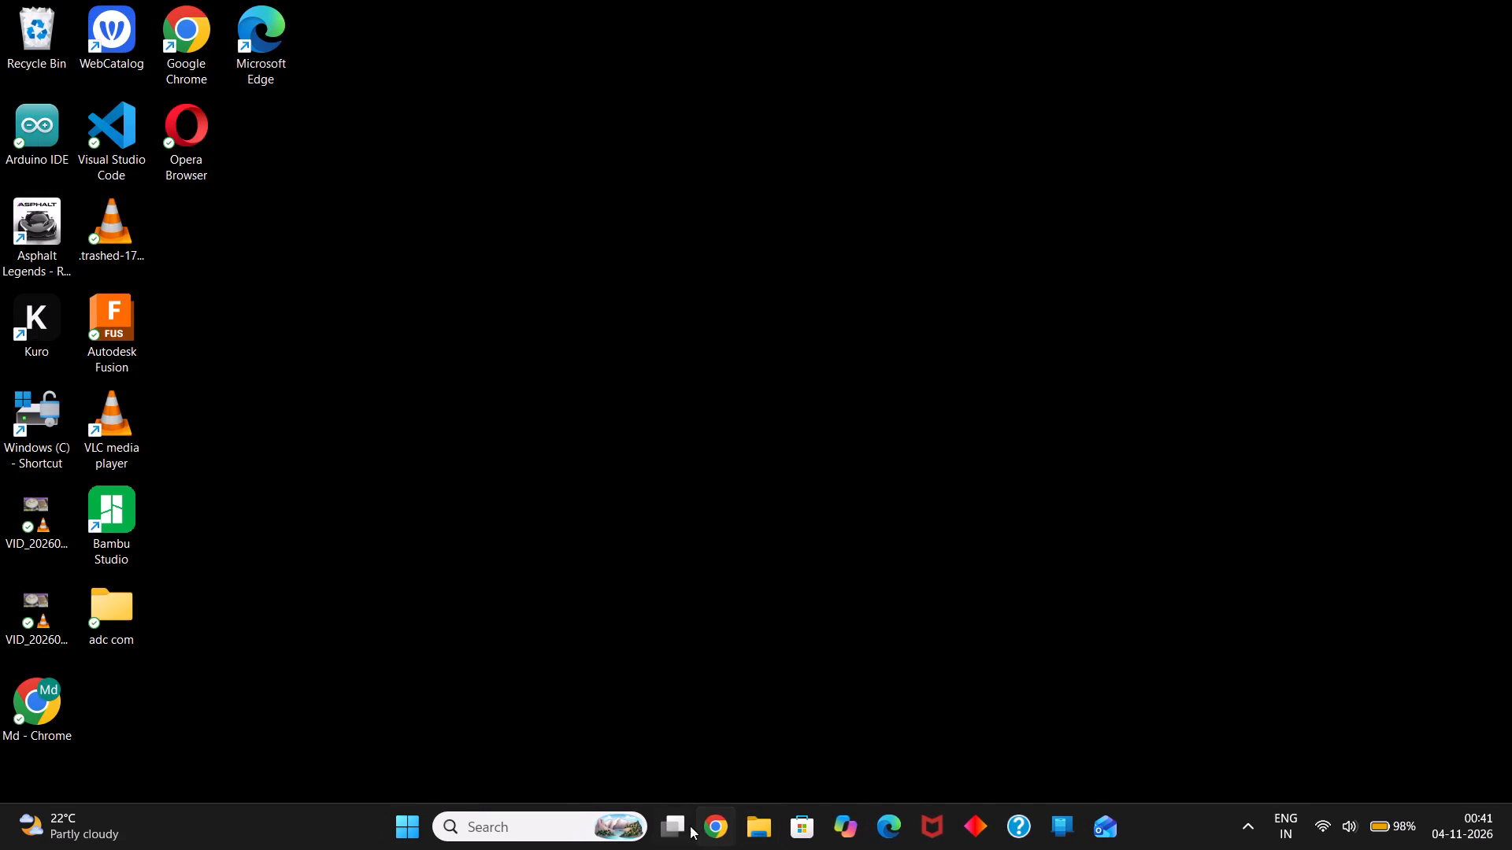
left_click(565, 824)
type("CLI")
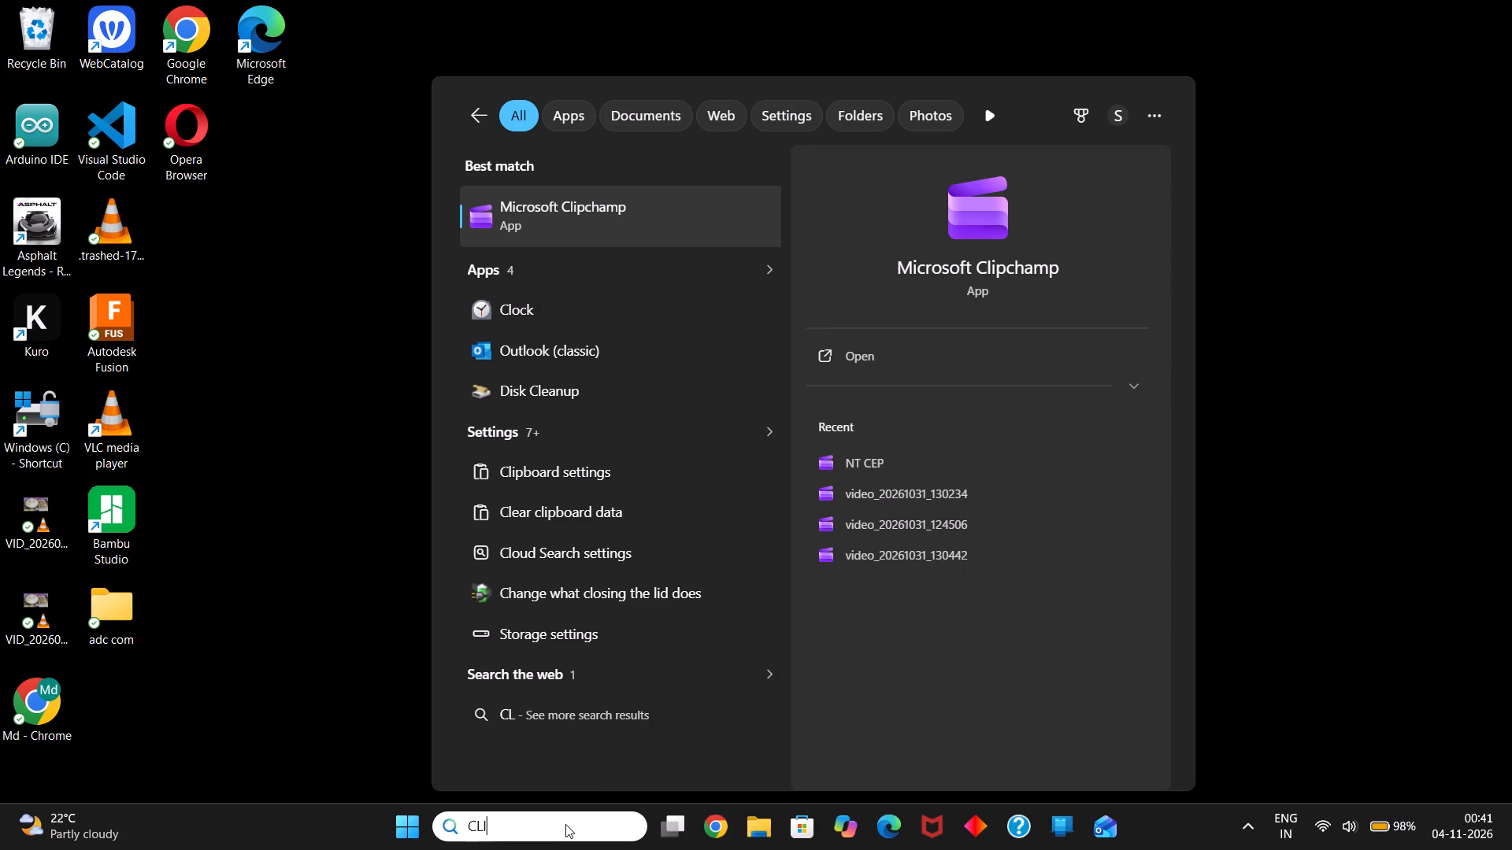
key("Return")
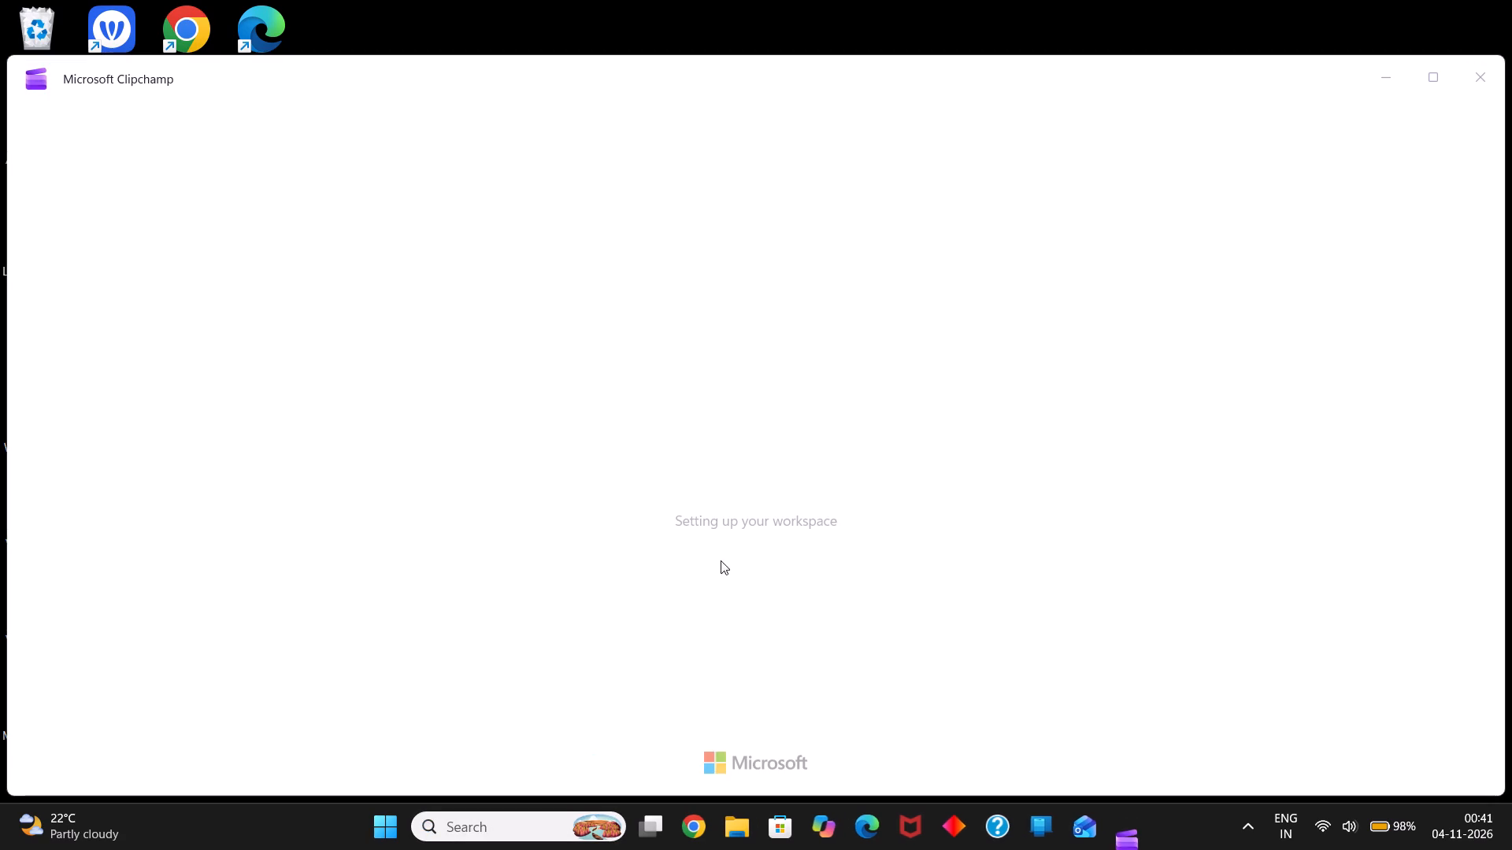
left_click(1443, 72)
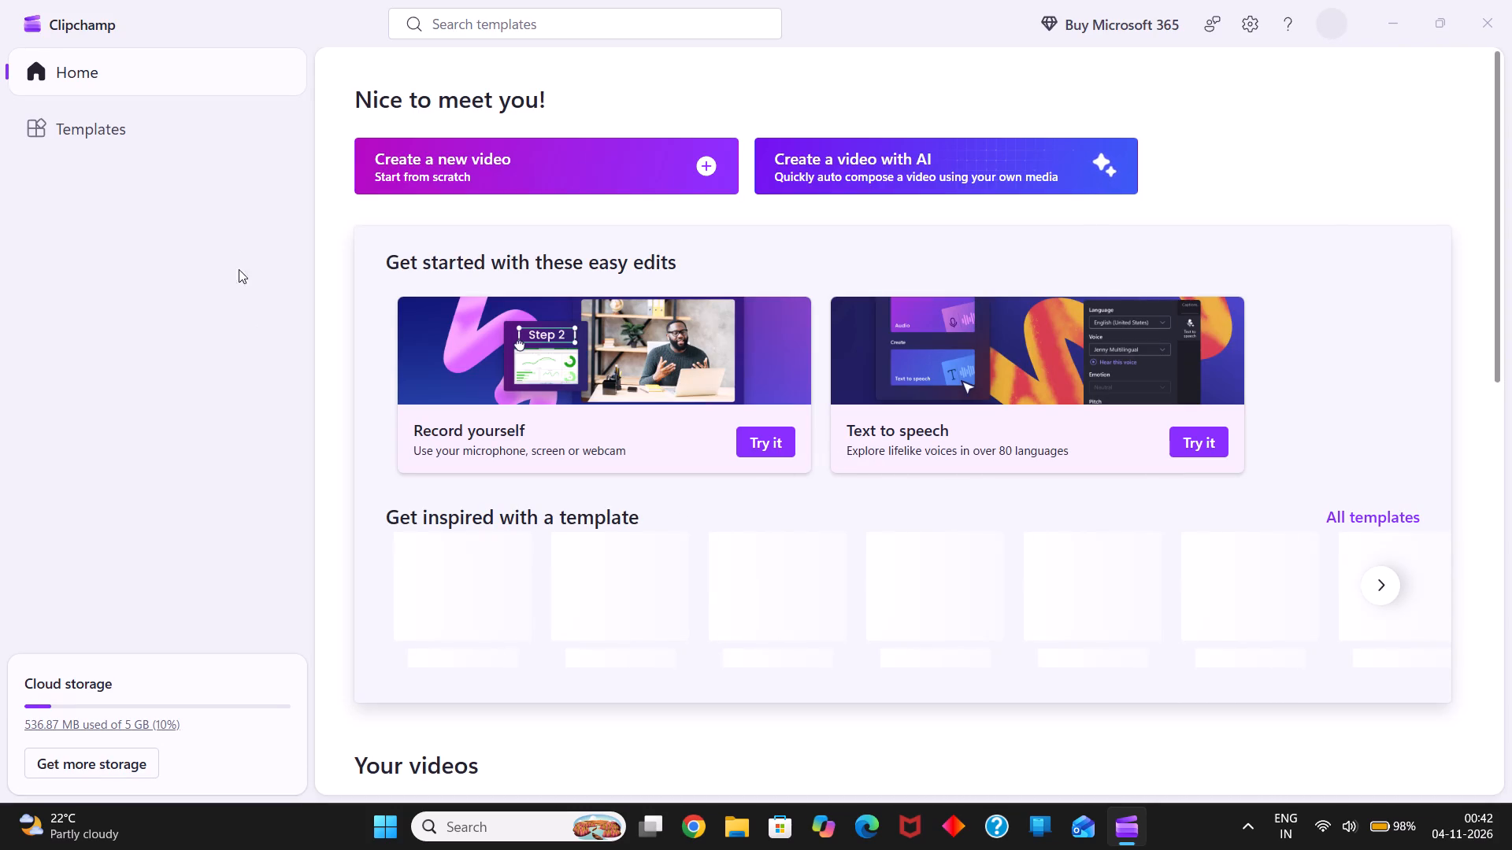
Create a new empty video project from the Your videos section of the home page.
scroll(600, 739, "down", 1)
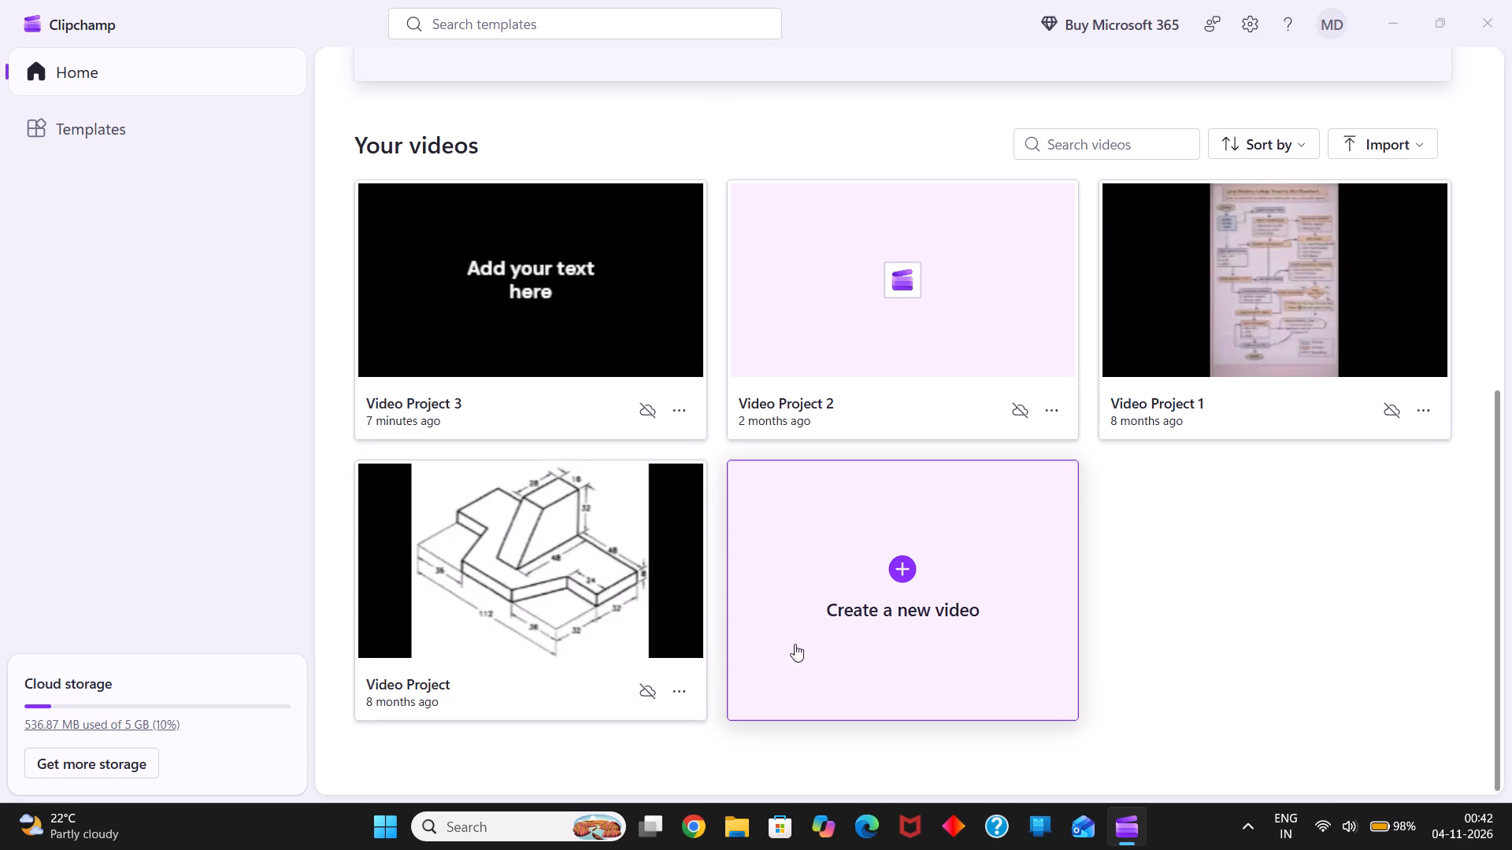
scroll(786, 652, "down", 2)
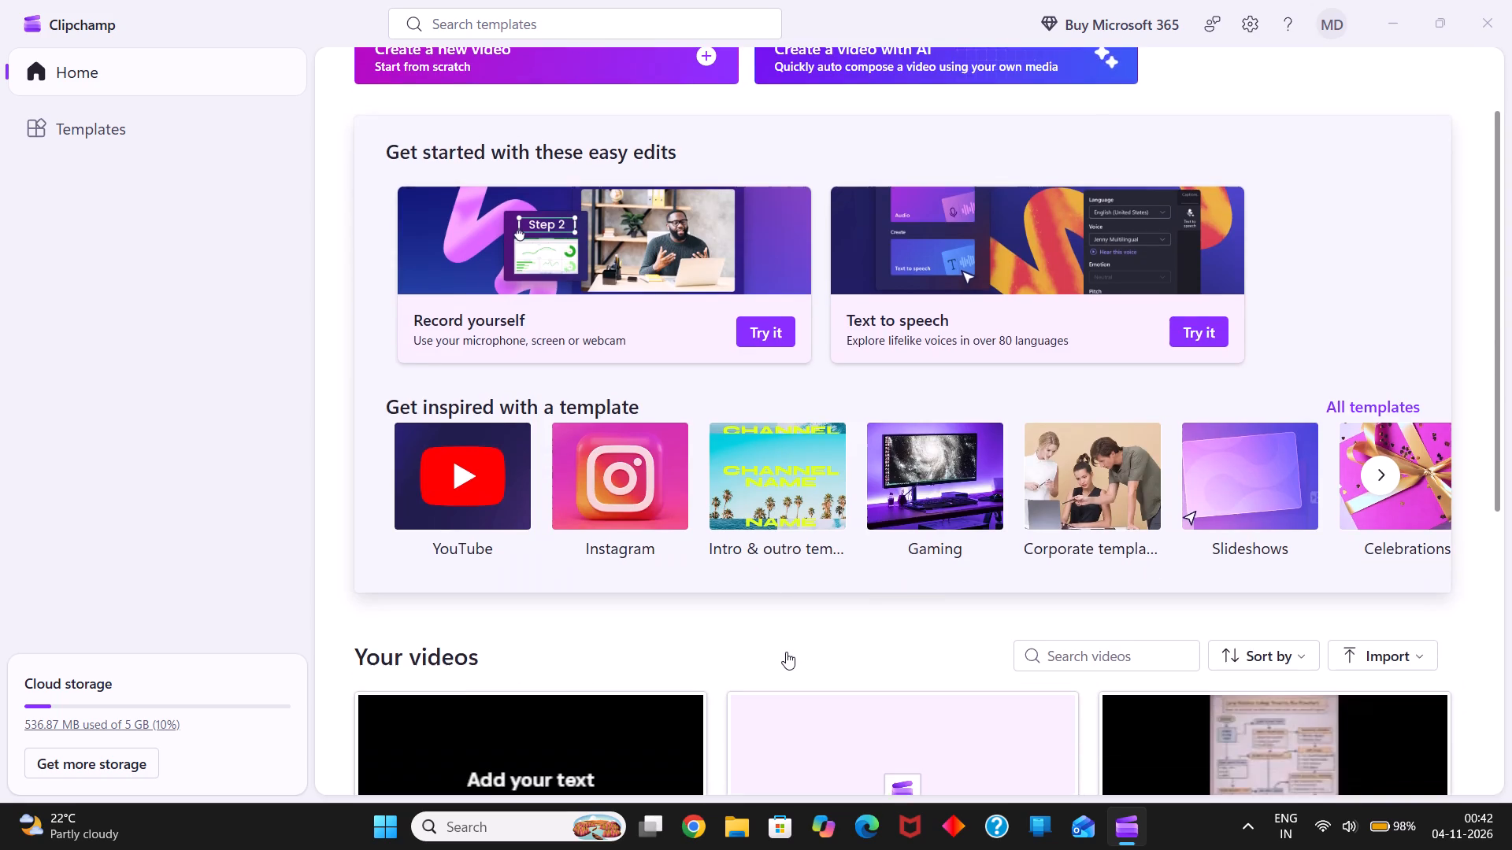
left_click(850, 594)
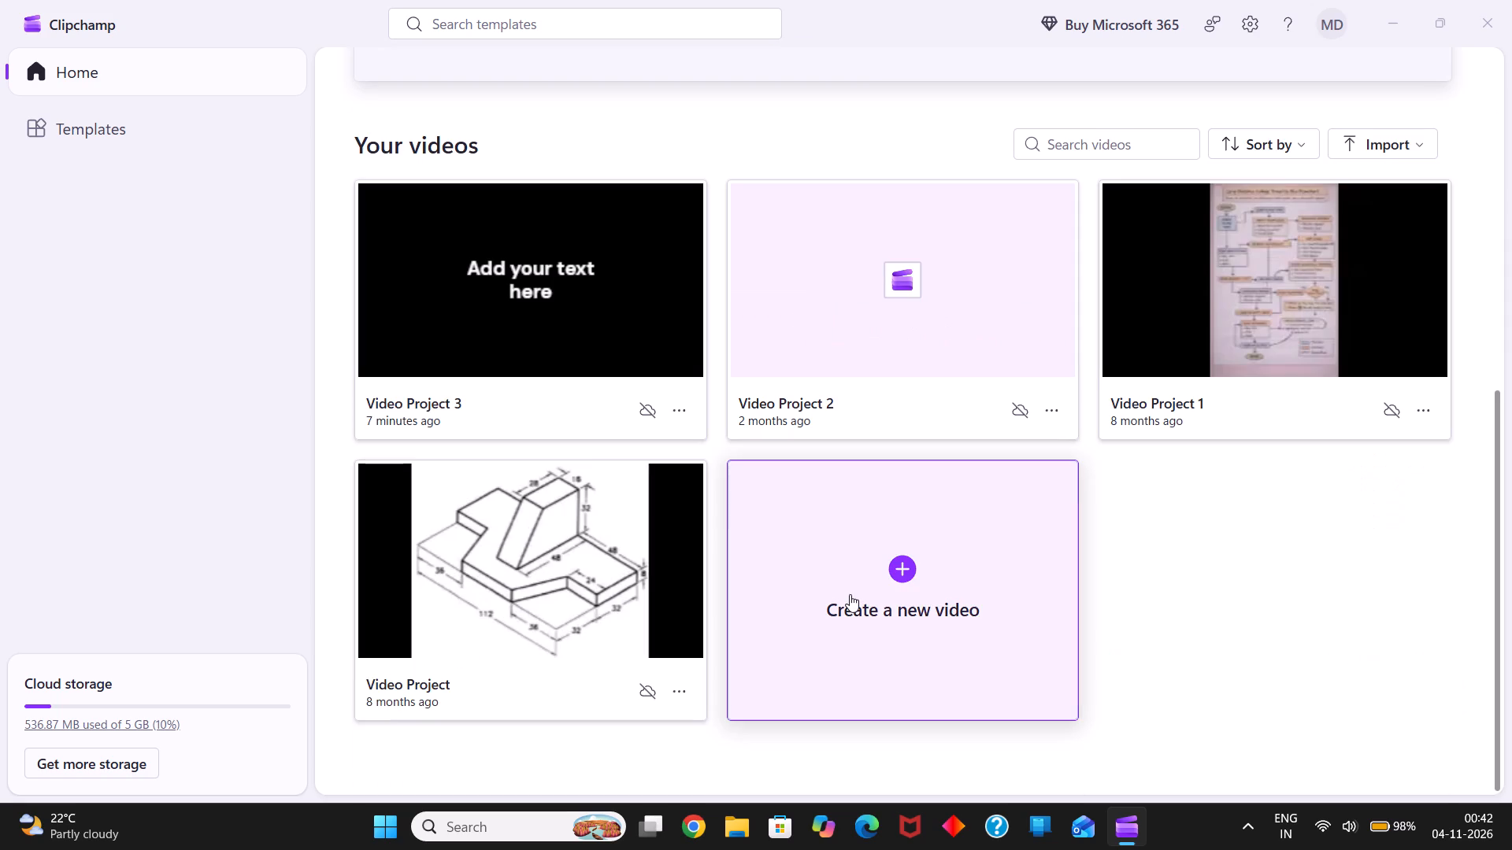
left_click(909, 561)
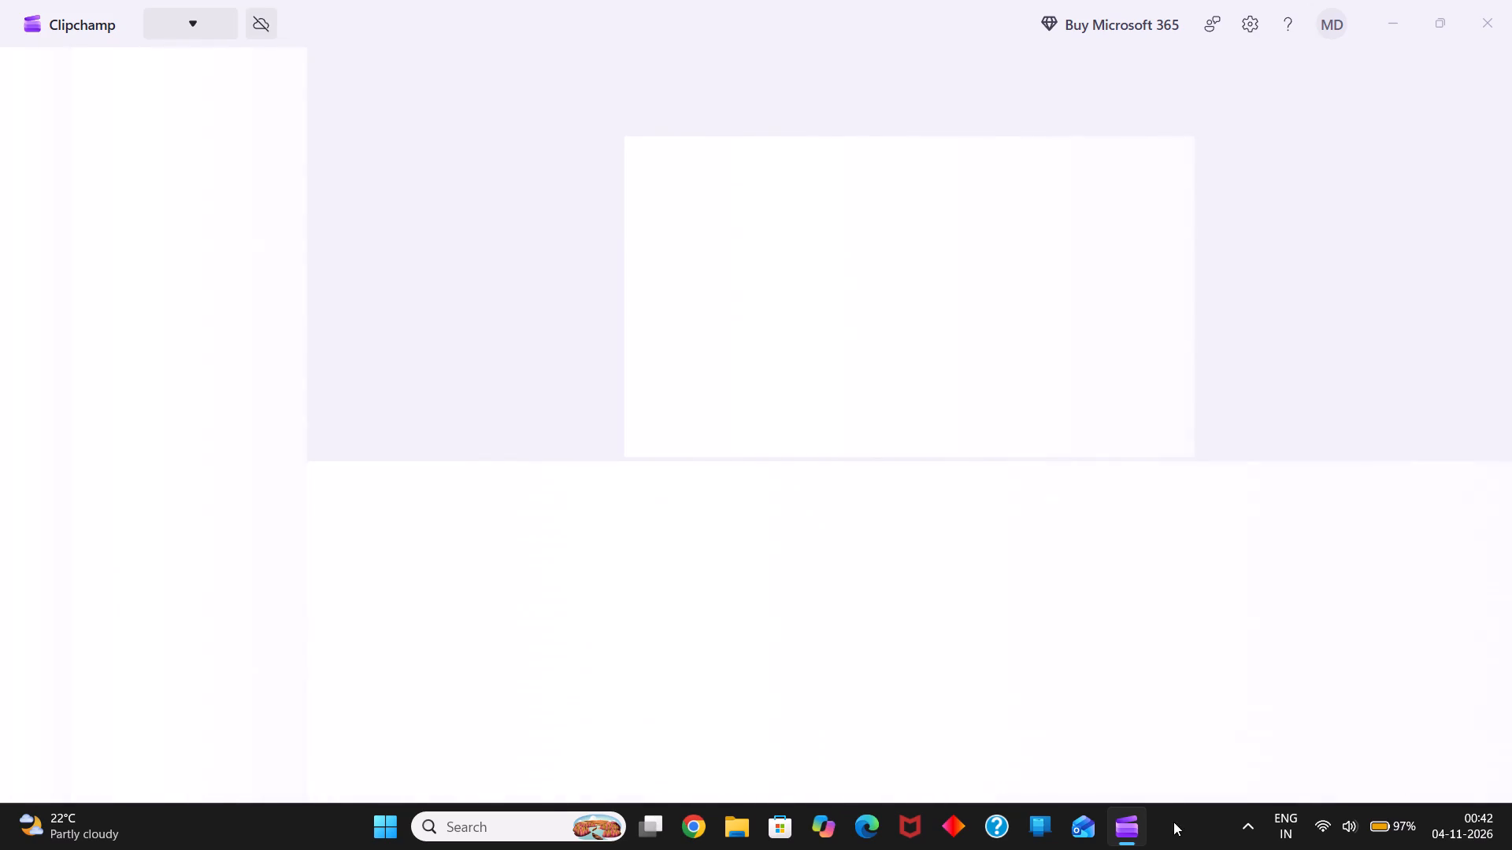
left_click(1371, 838)
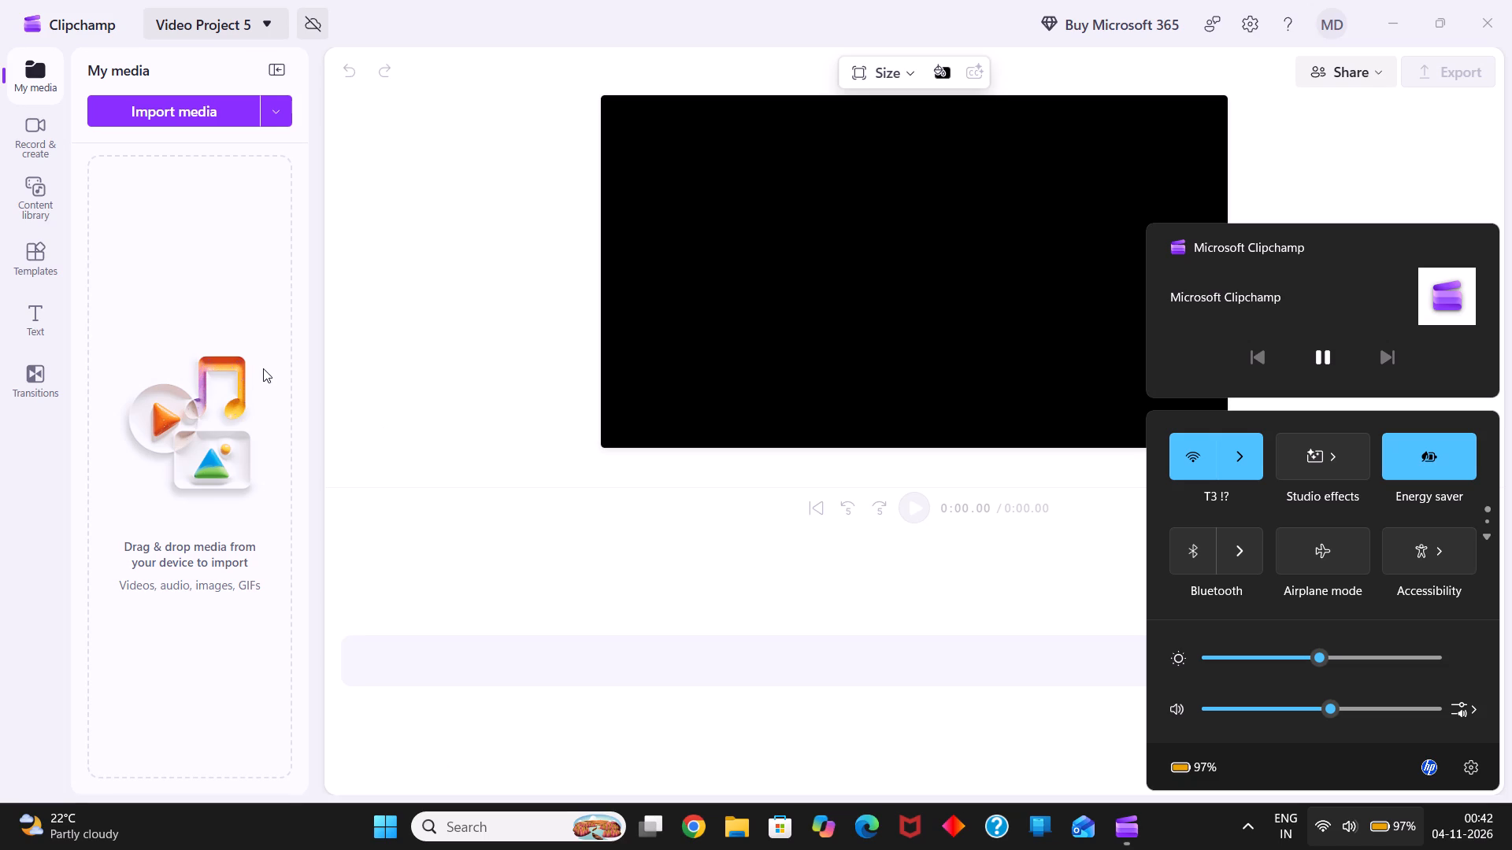
Start importing media and look for the exported video in the Videos folder and its Captures and BlueStacks-Pie64 subfolders.
left_click(39, 124)
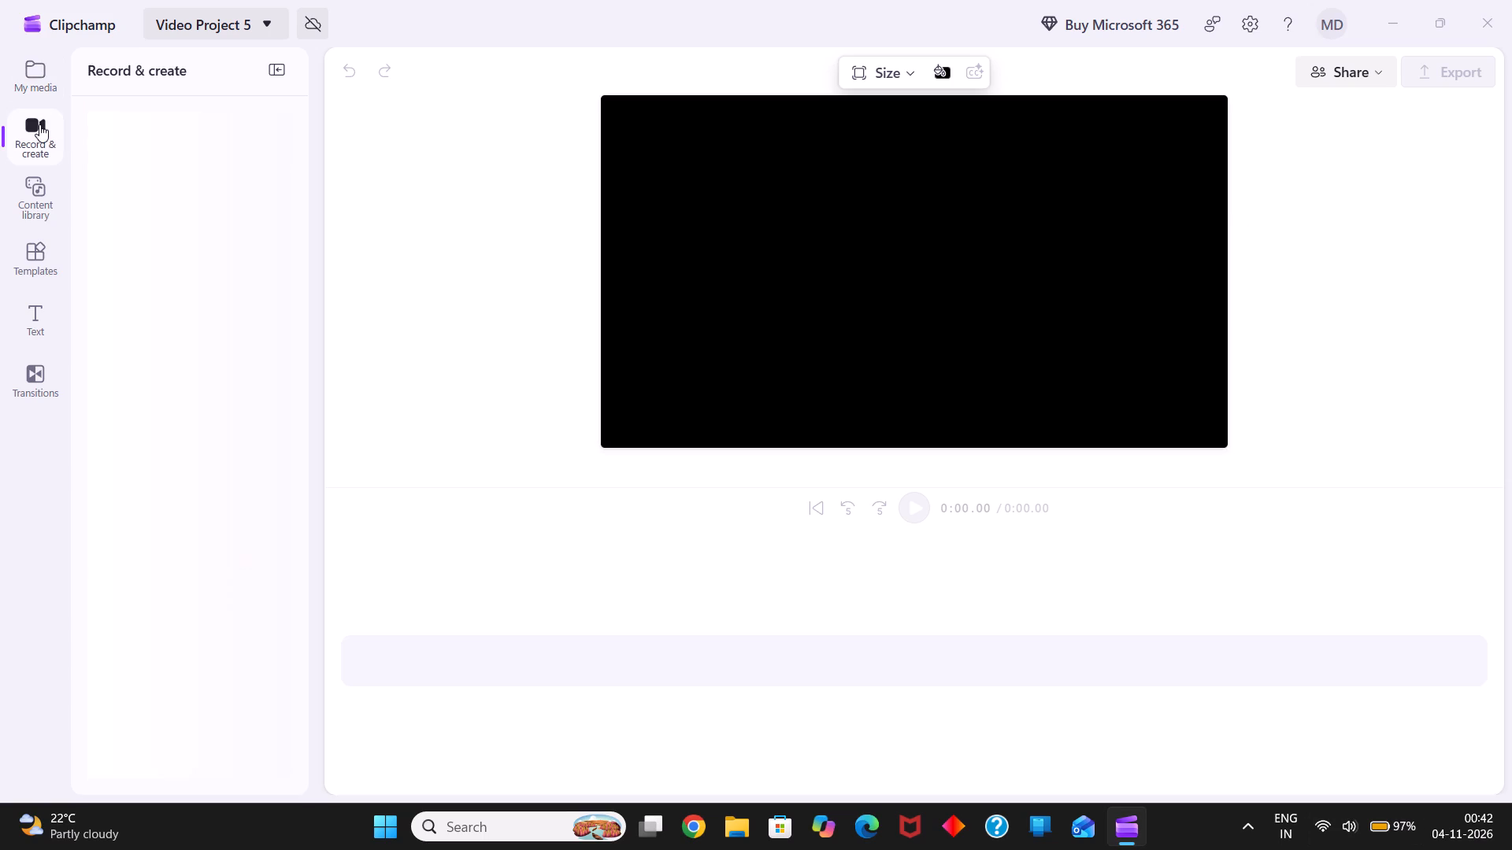
left_click(39, 72)
left_click(182, 118)
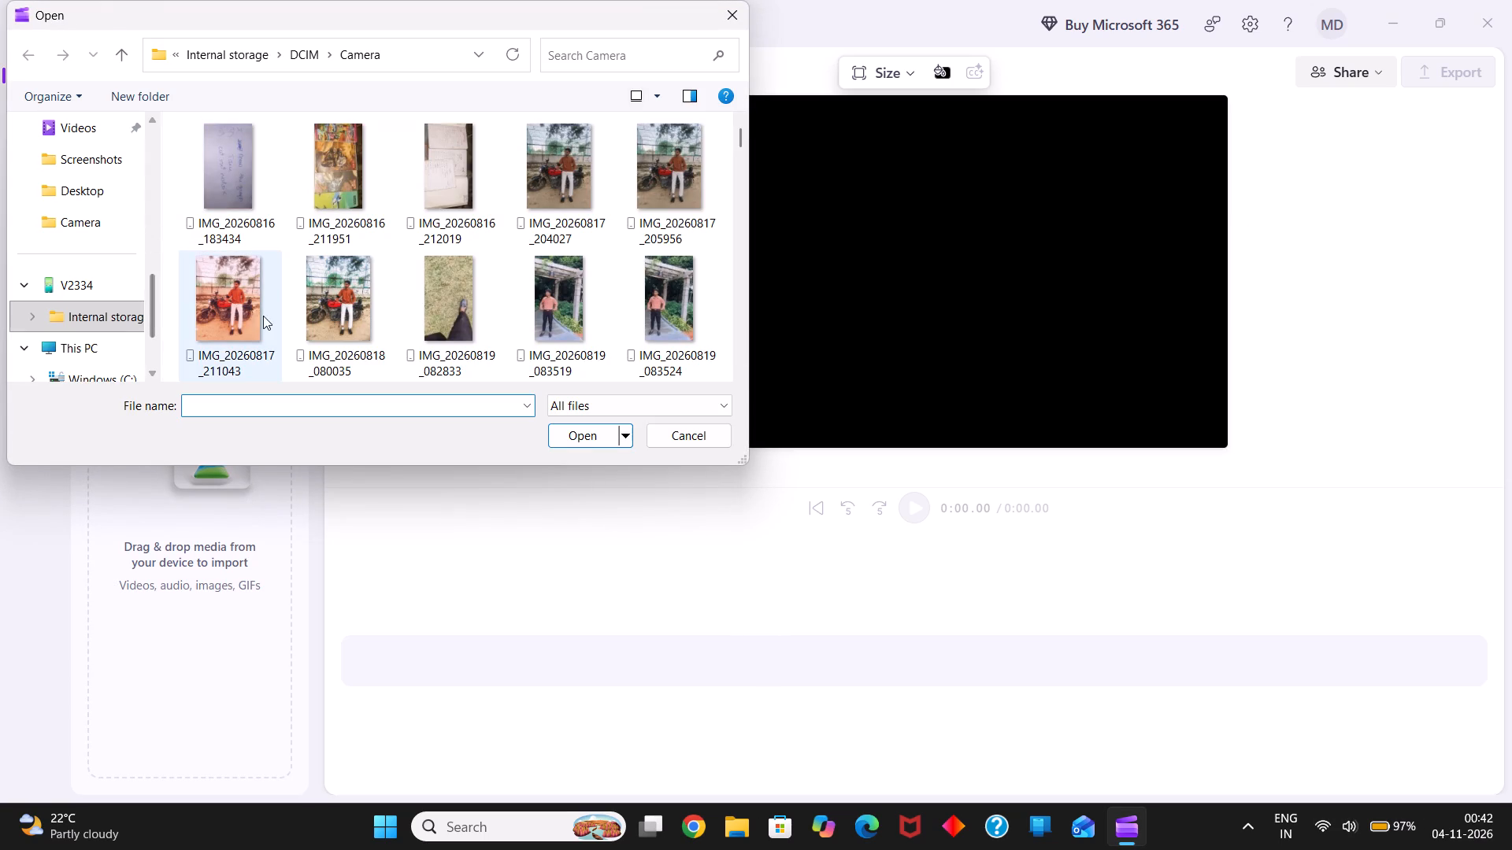
scroll(95, 296, "down", 2)
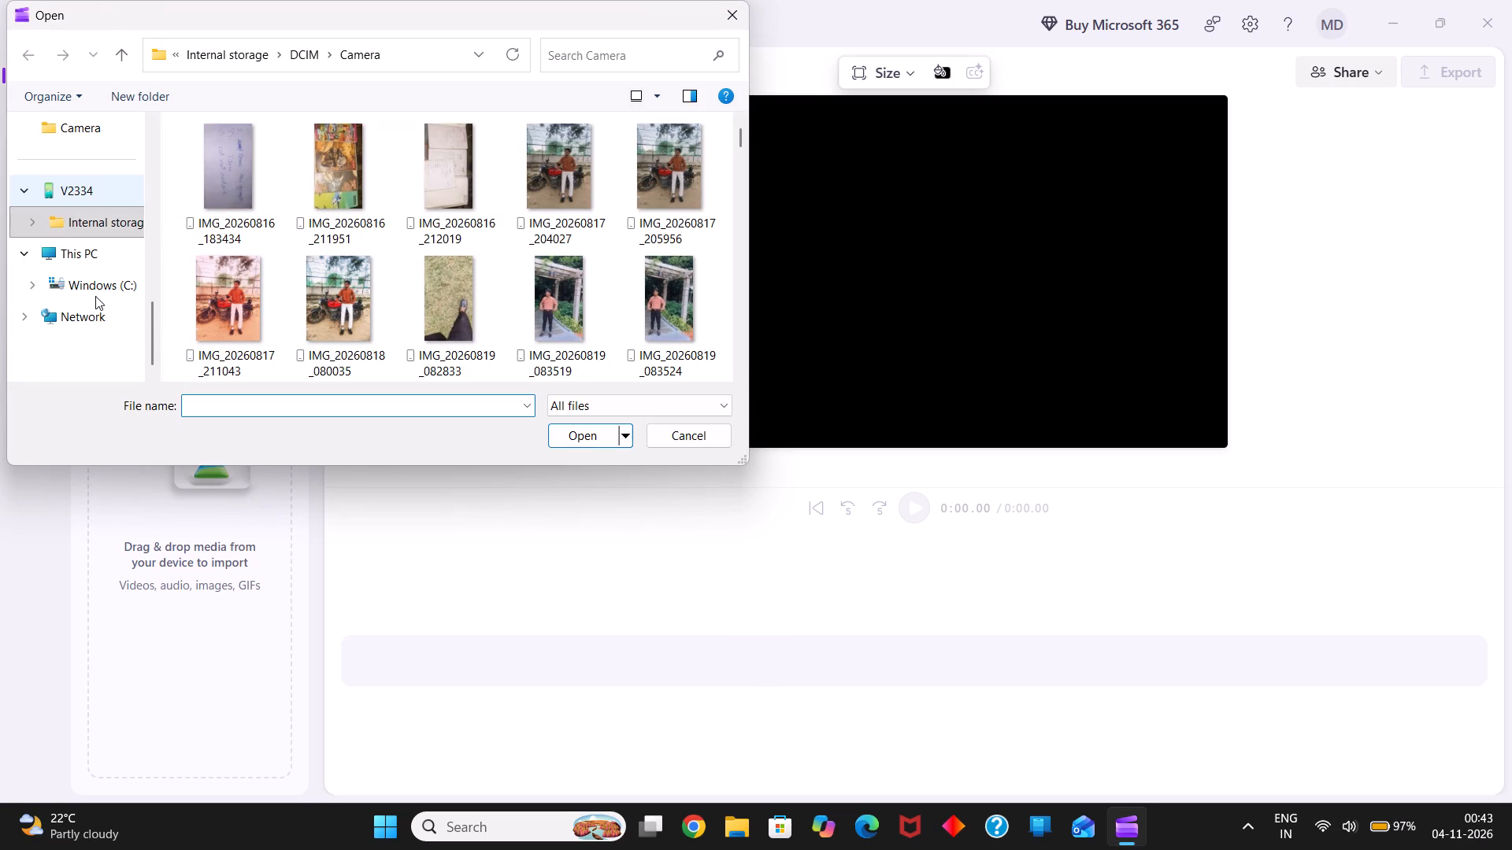
scroll(95, 296, "up", 2)
scroll(87, 359, "down", 1)
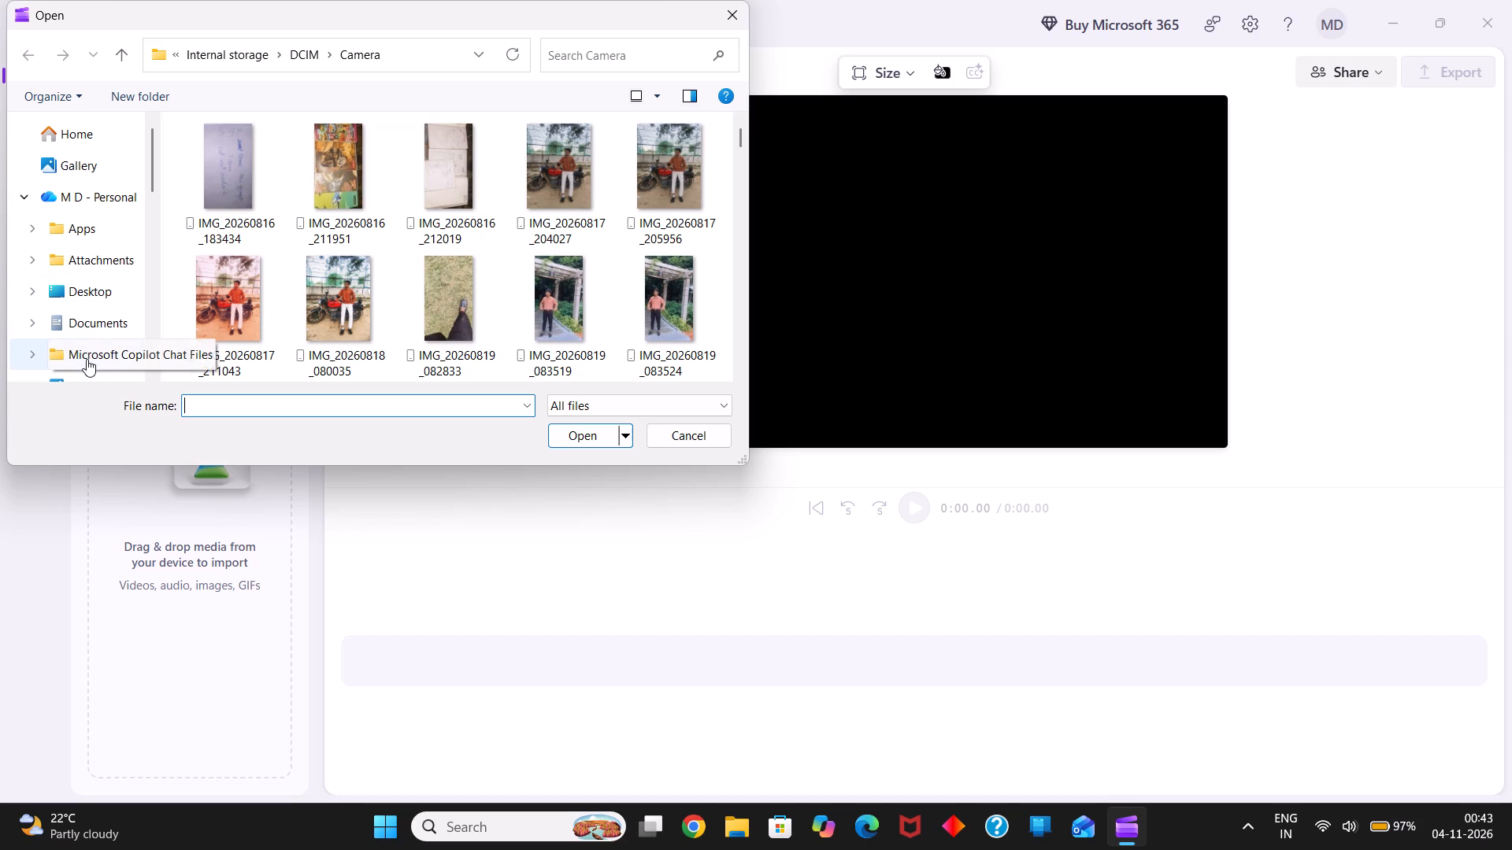
scroll(87, 359, "down", 1)
scroll(87, 359, "up", 1)
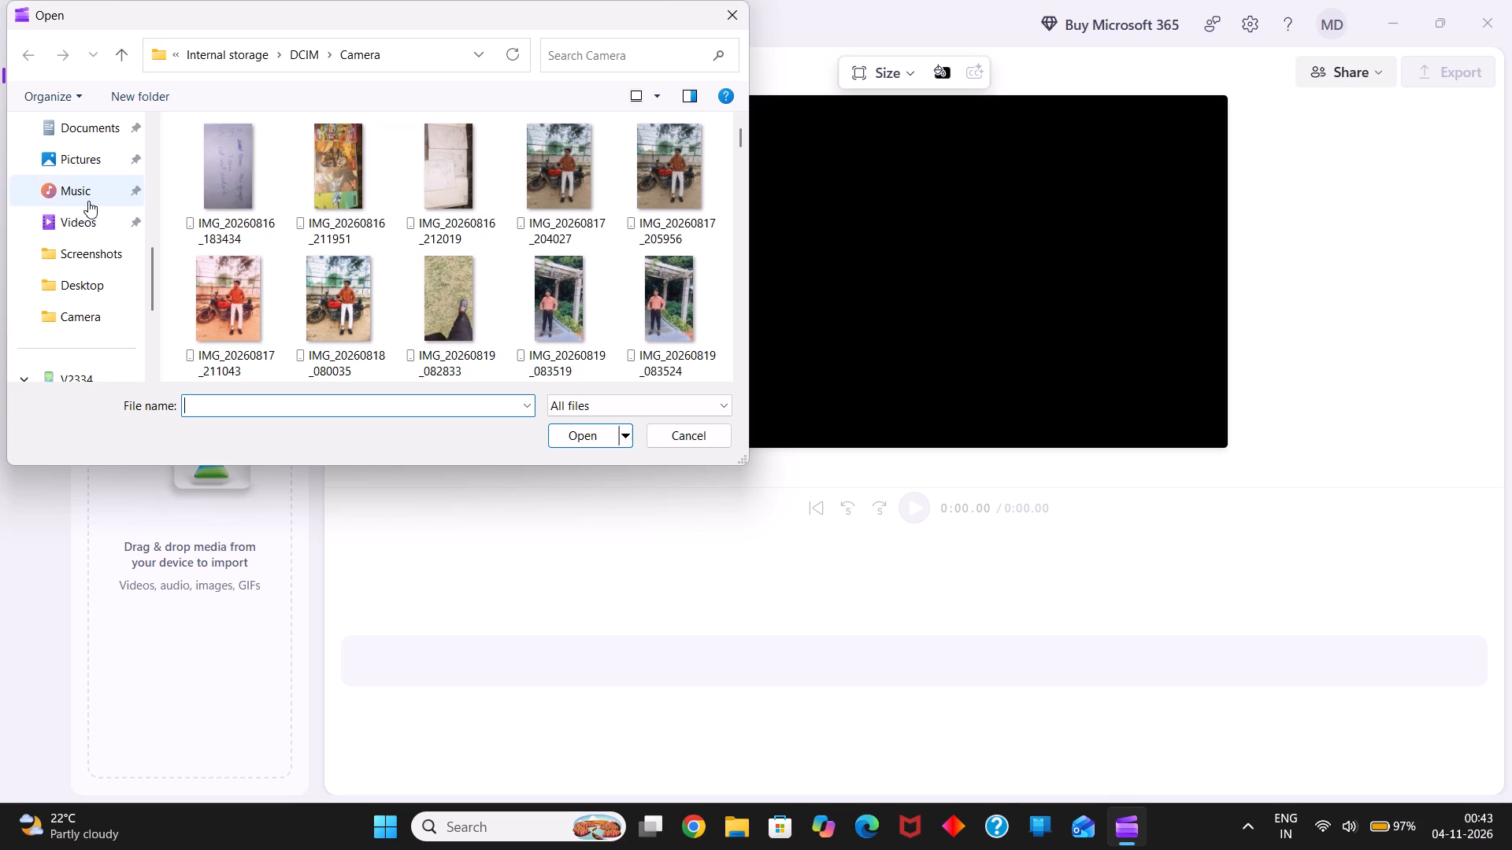
double_click(87, 214)
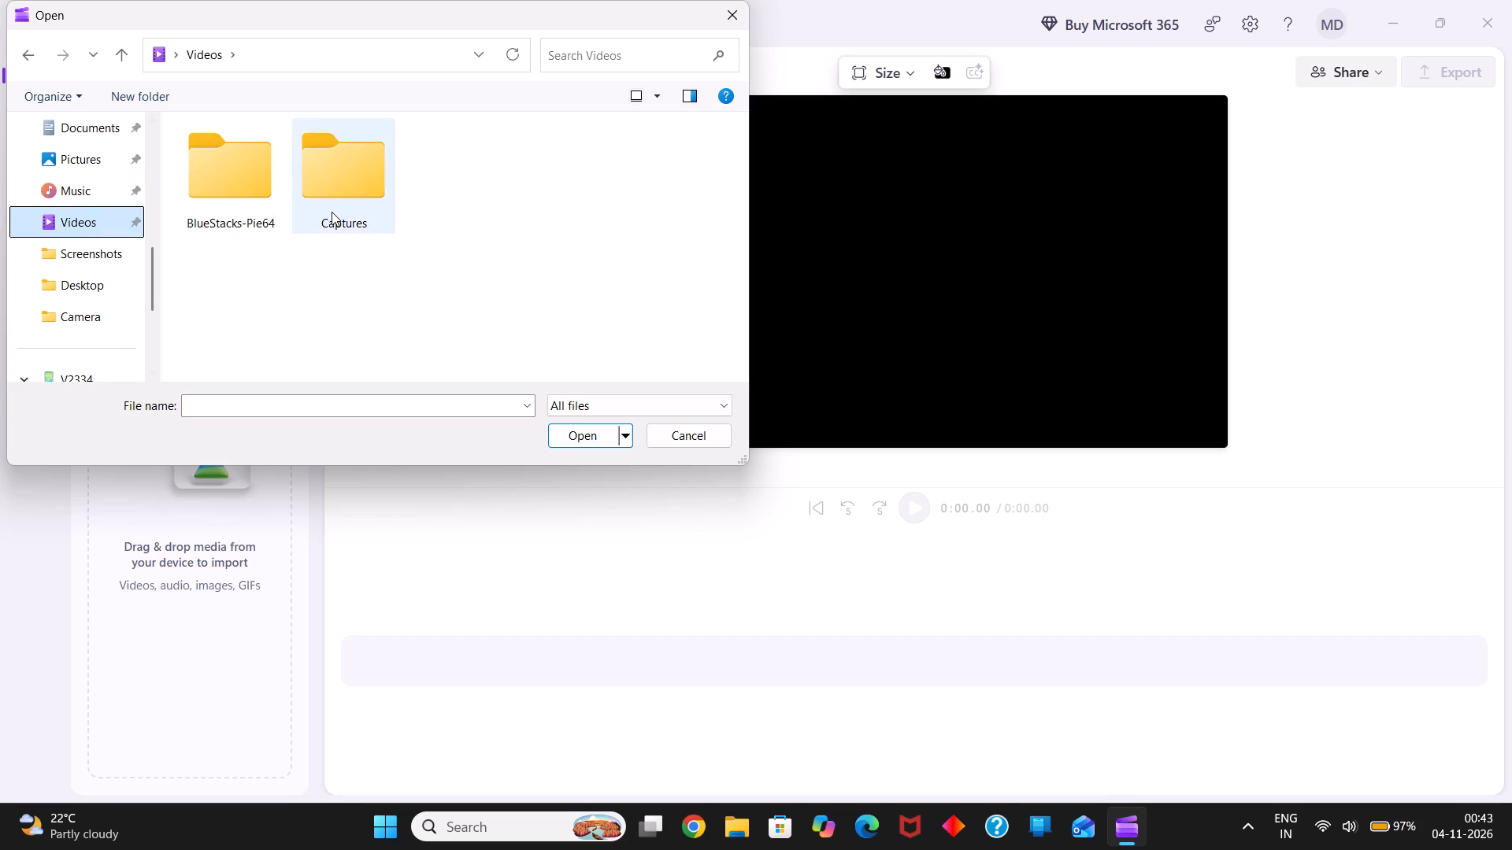
double_click(332, 212)
left_click(90, 222)
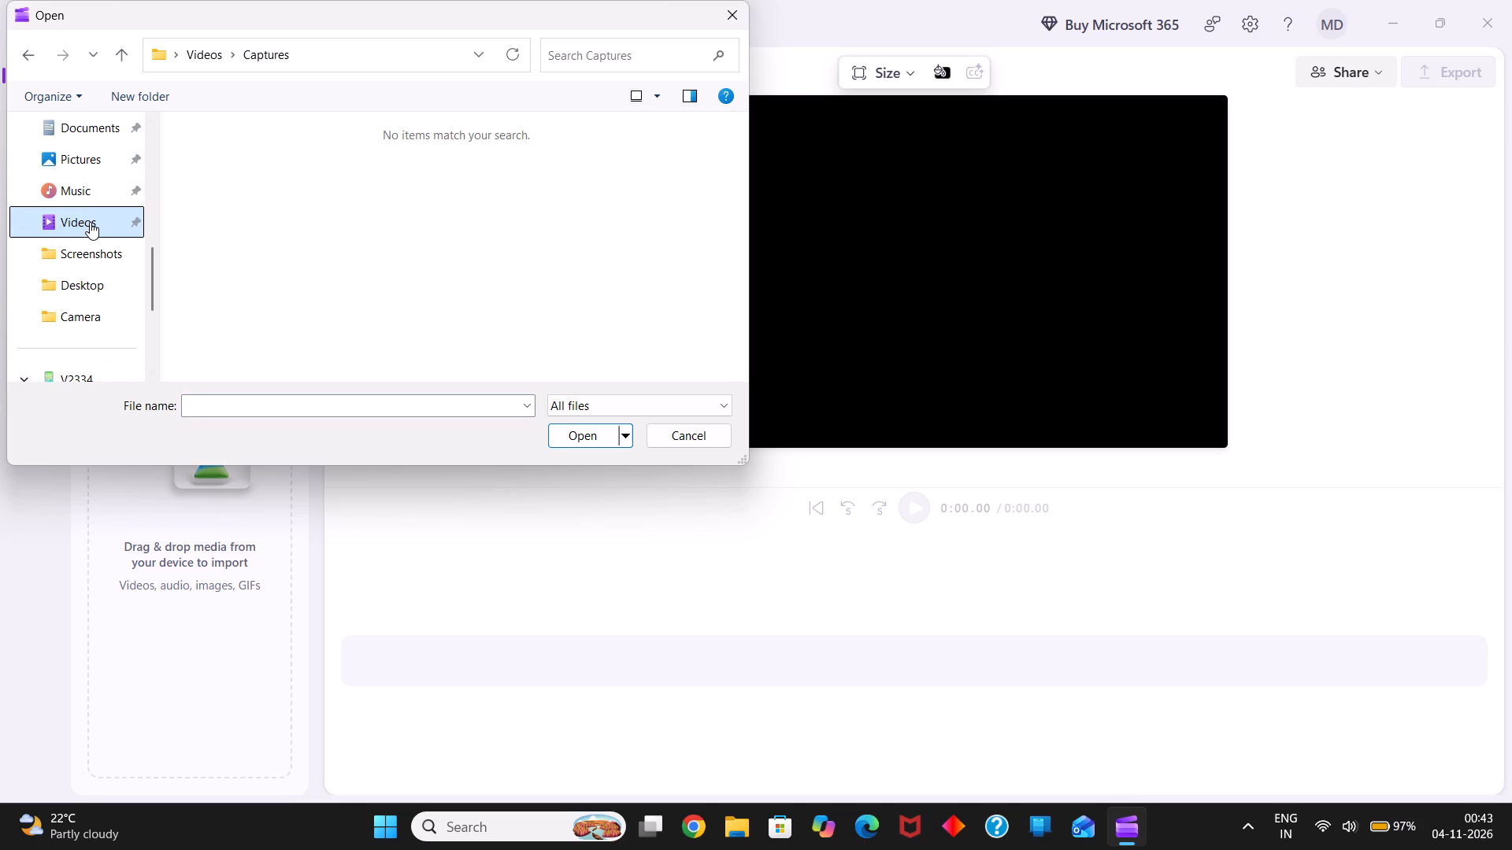
double_click(197, 184)
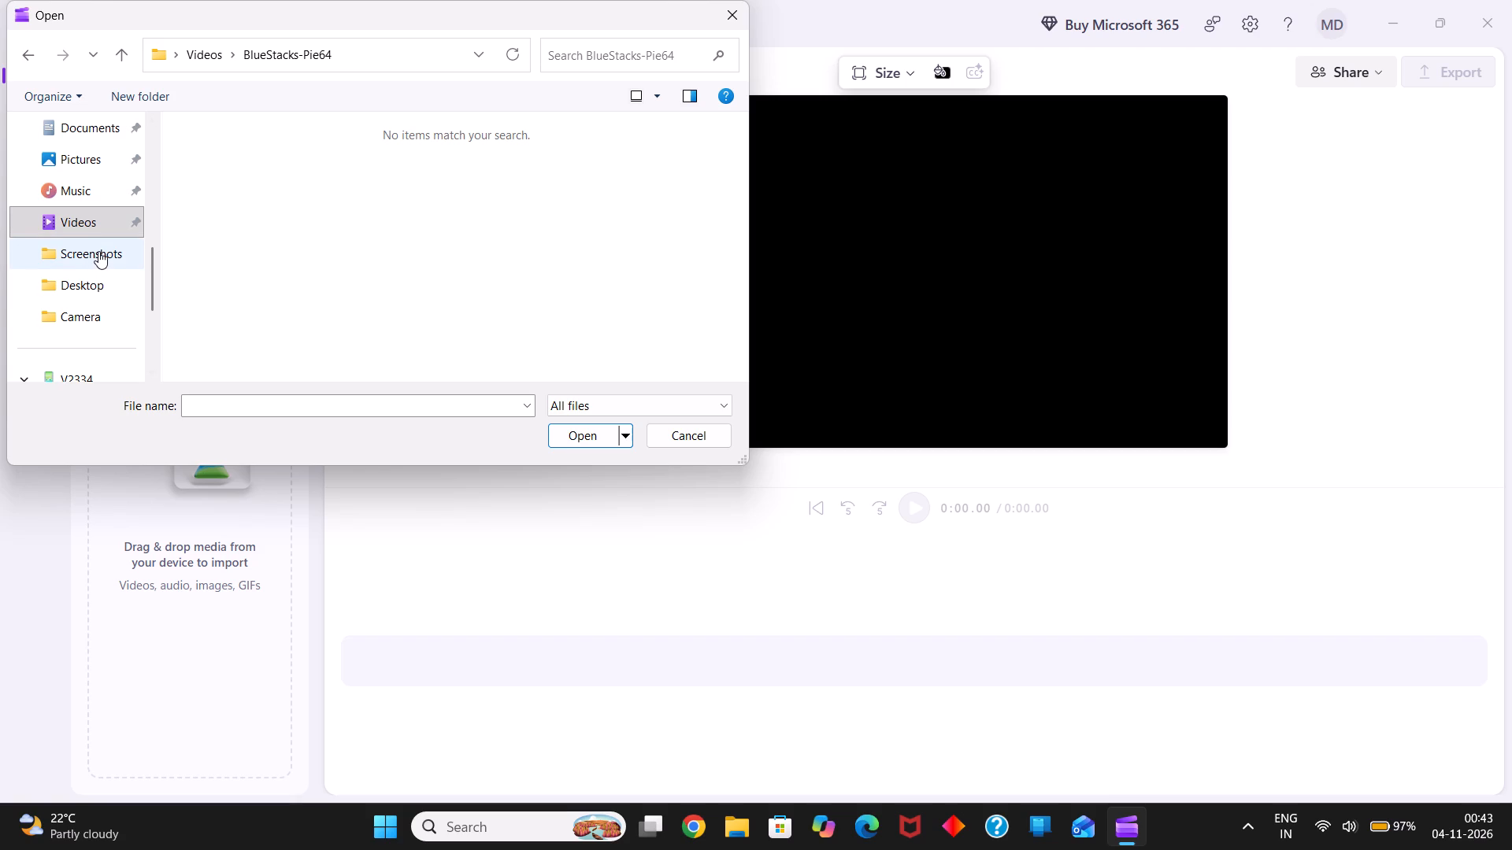
Look for the exported video in the Screenshots, Desktop, Documents and Microsoft Copilot Chat Files folders.
left_click(98, 251)
scroll(98, 251, "up", 1)
scroll(87, 329, "down", 2)
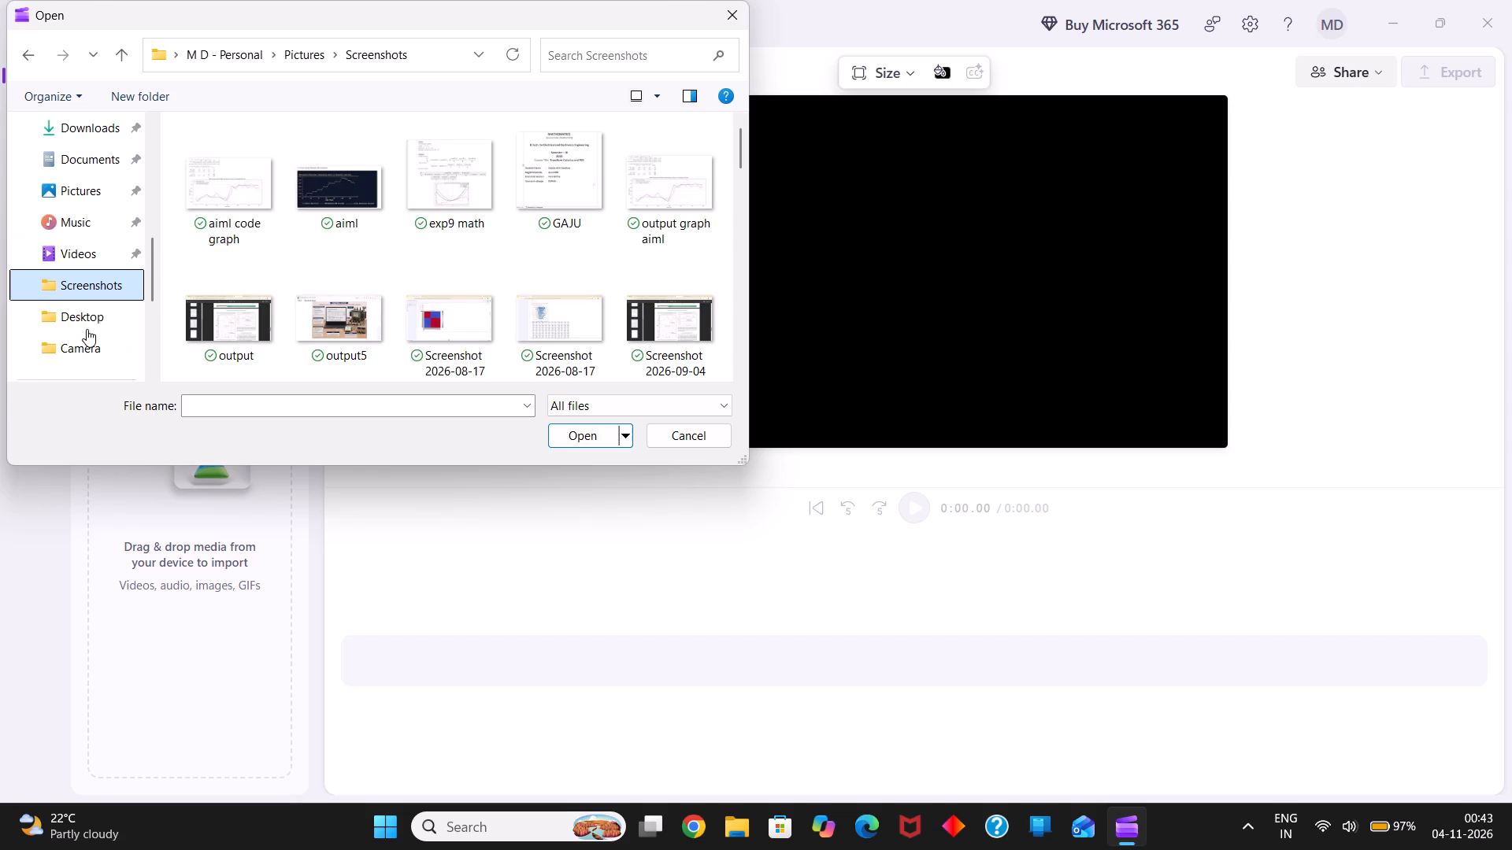
scroll(87, 329, "down", 2)
scroll(87, 329, "right", 1)
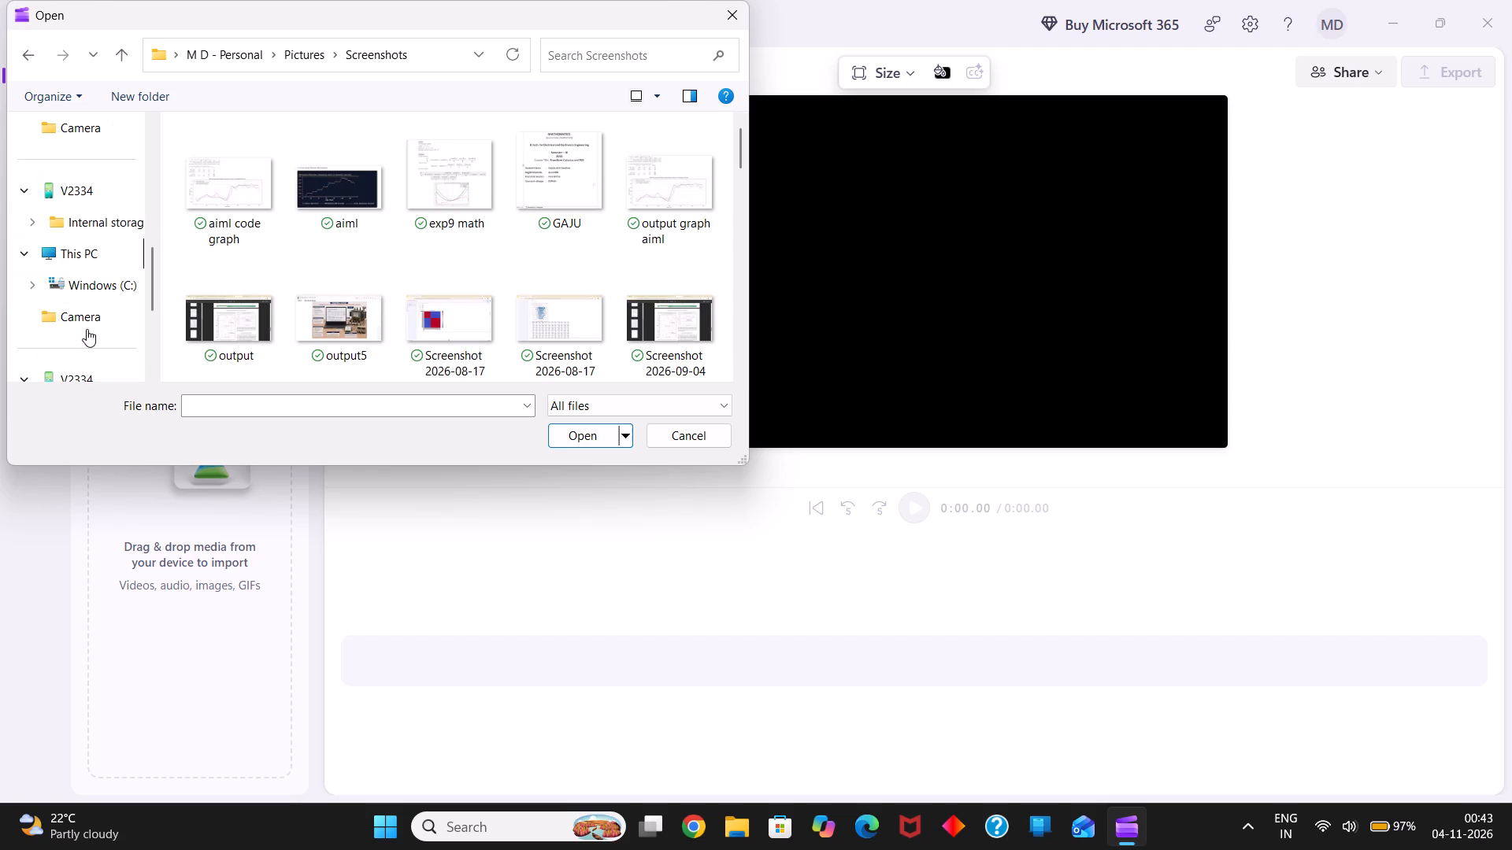
scroll(87, 329, "right", 1)
left_click(852, 257)
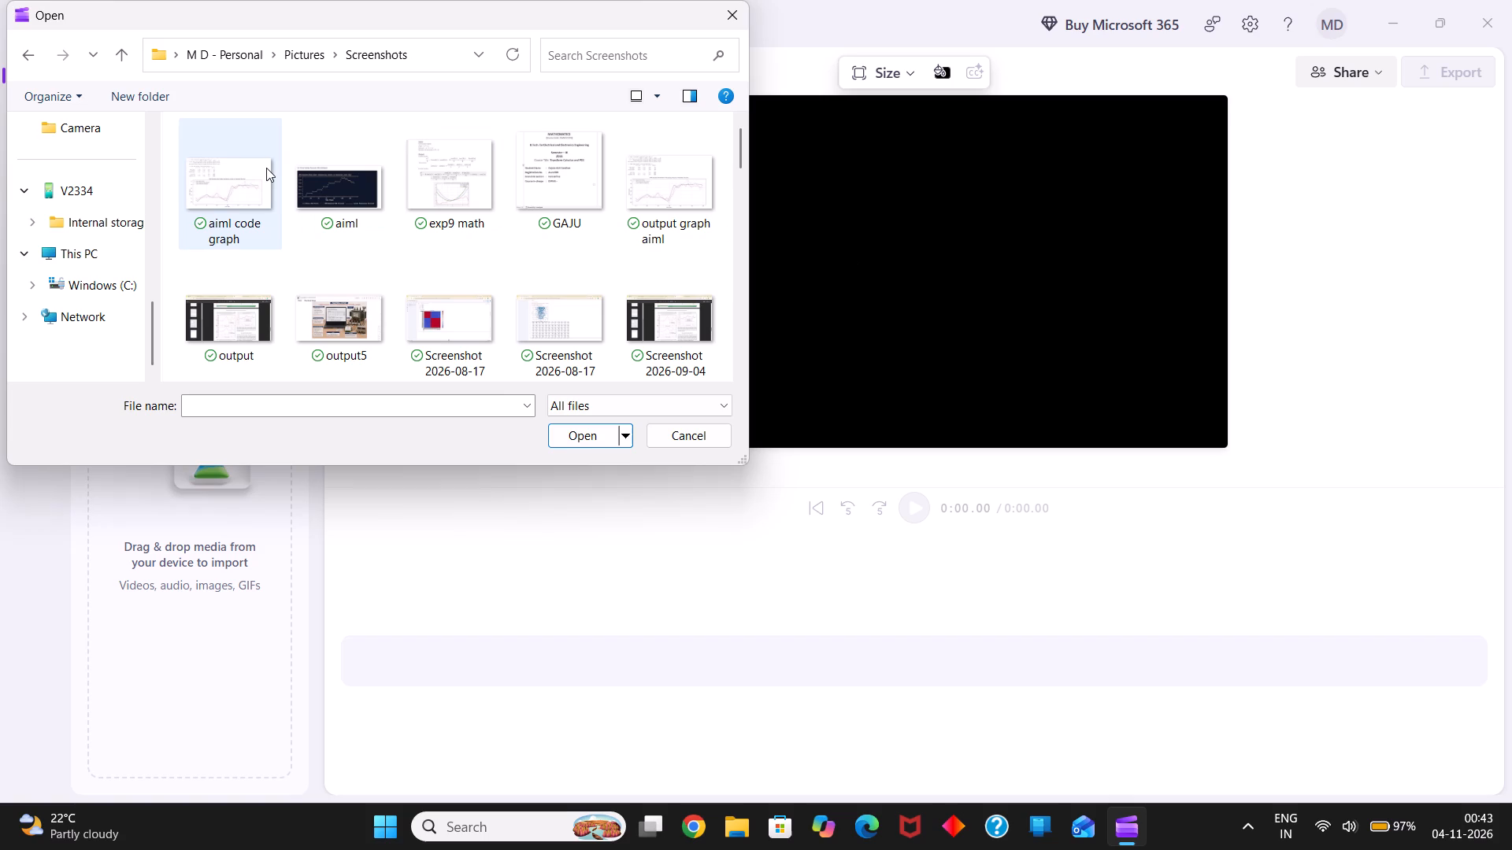
scroll(65, 216, "up", 2)
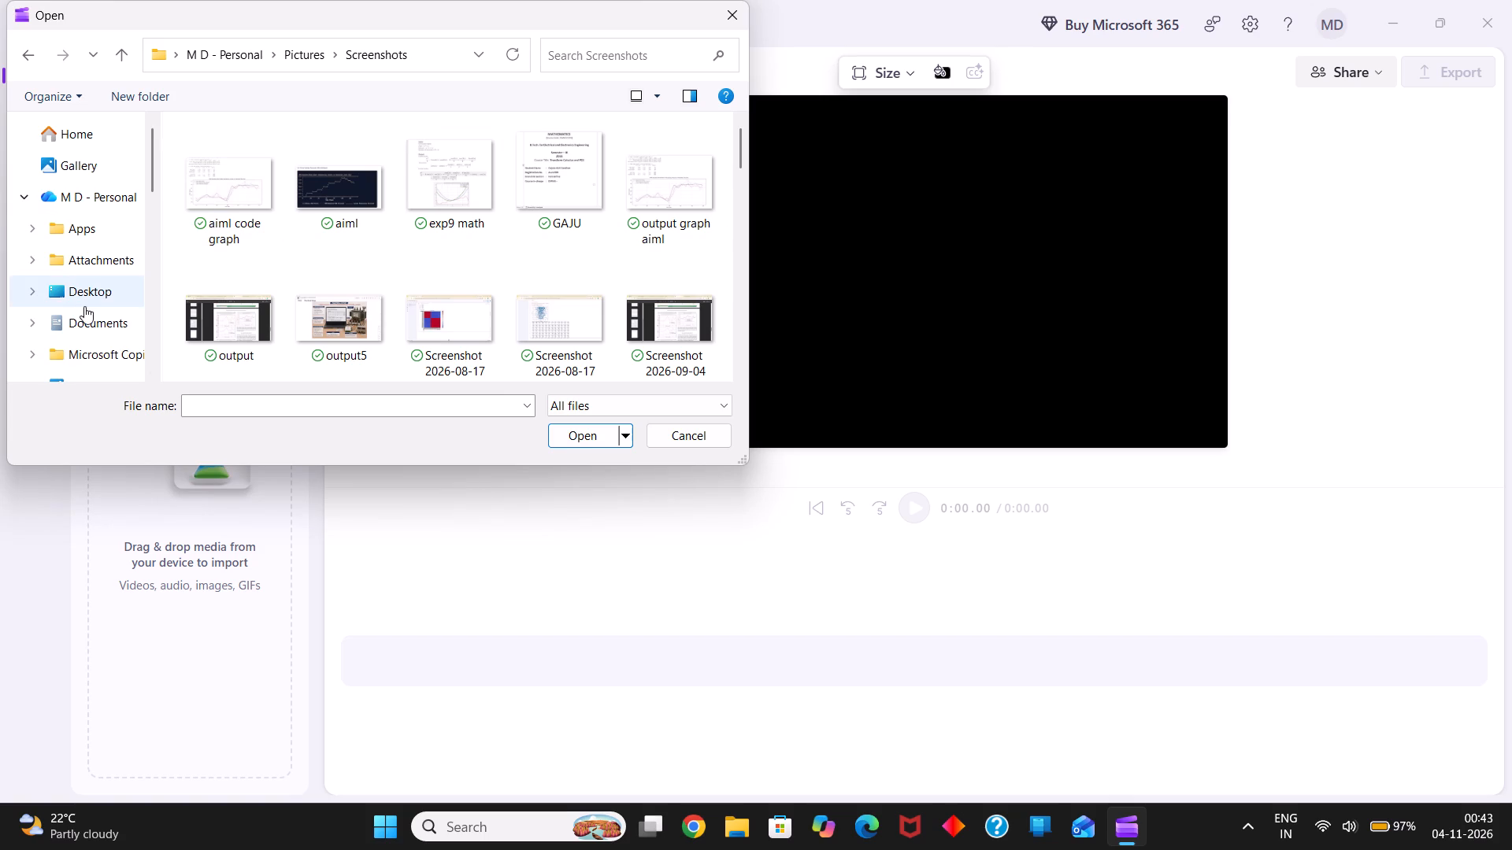
left_click(84, 306)
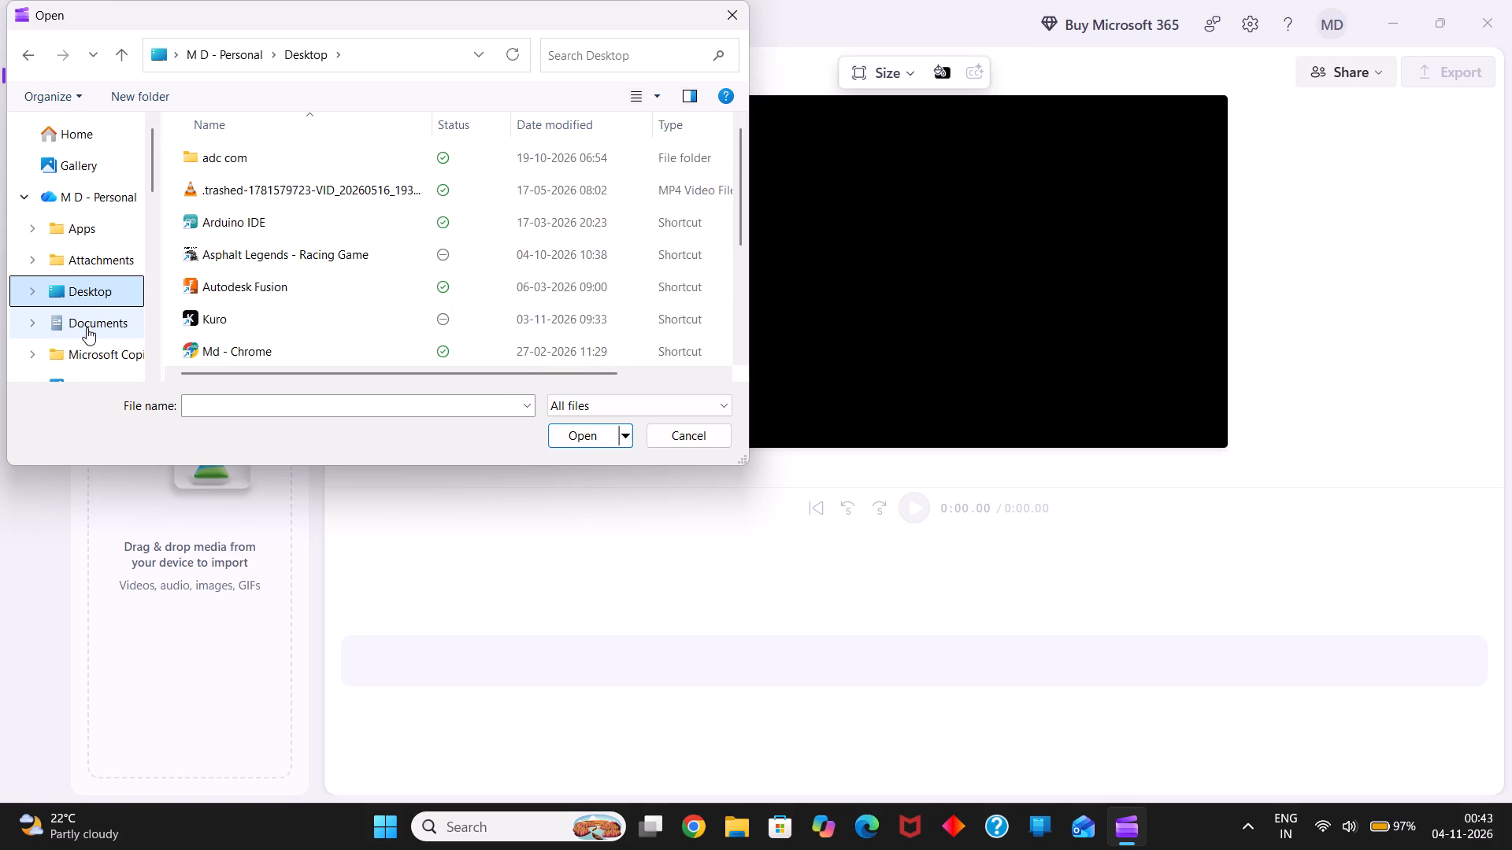
left_click(87, 336)
left_click(88, 346)
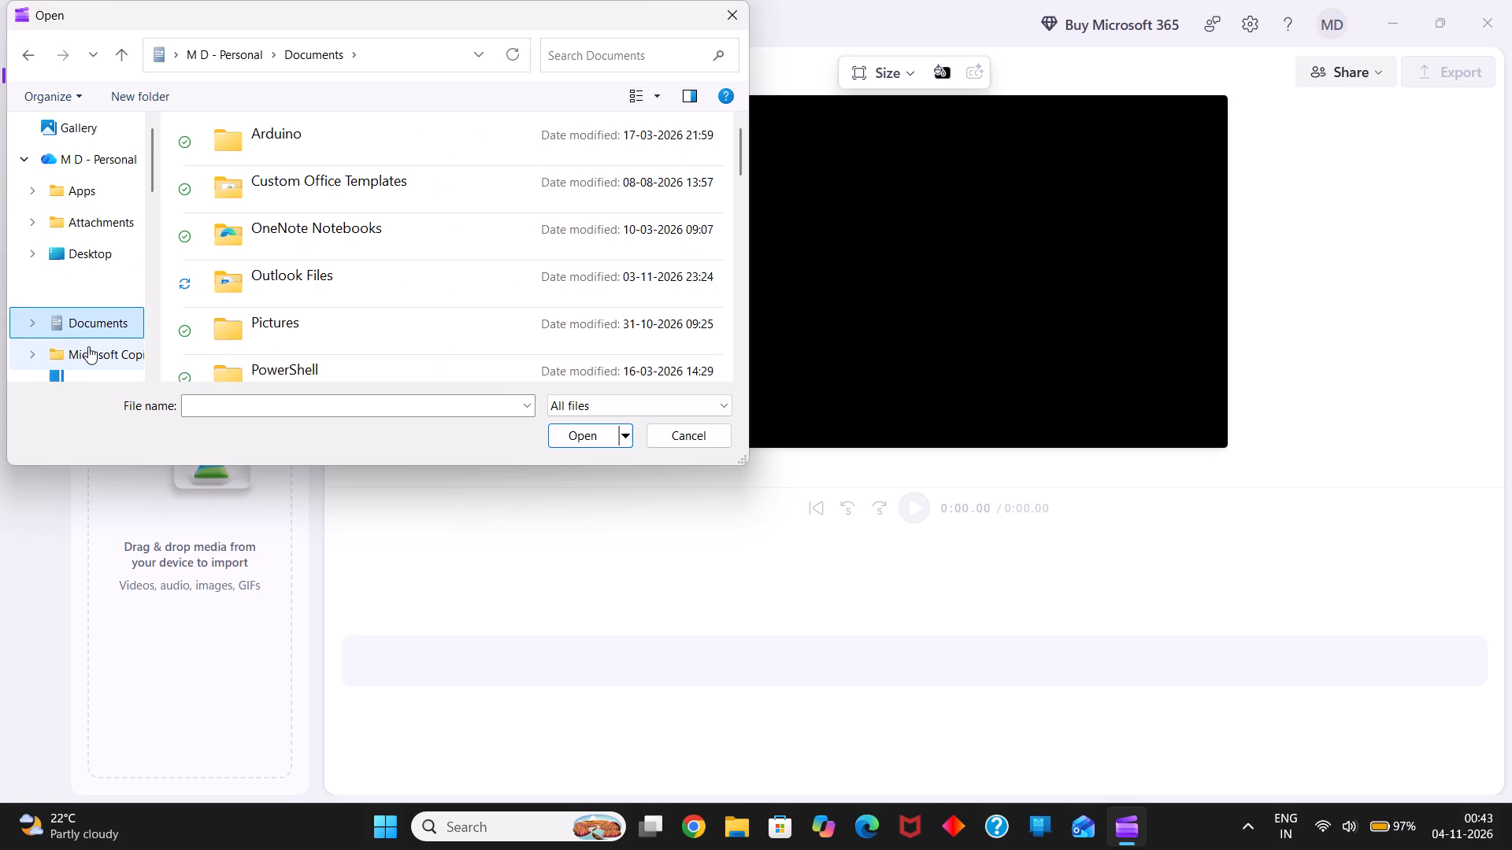
scroll(88, 346, "down", 1)
Search the Windows (C:) drive for the exported video, first with NT and again with NT CEP.
left_click(102, 263)
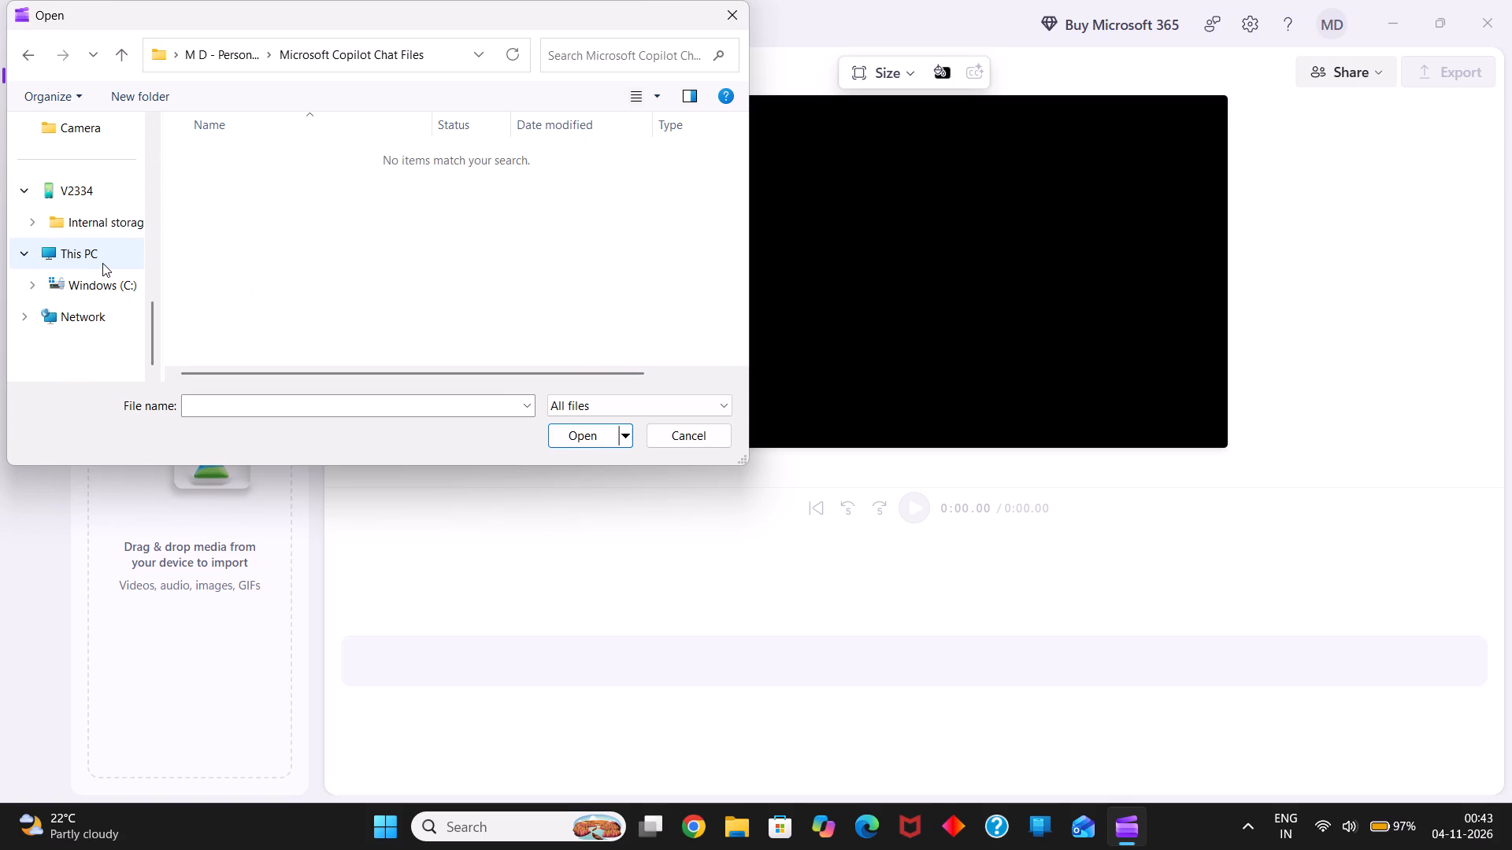
double_click(309, 150)
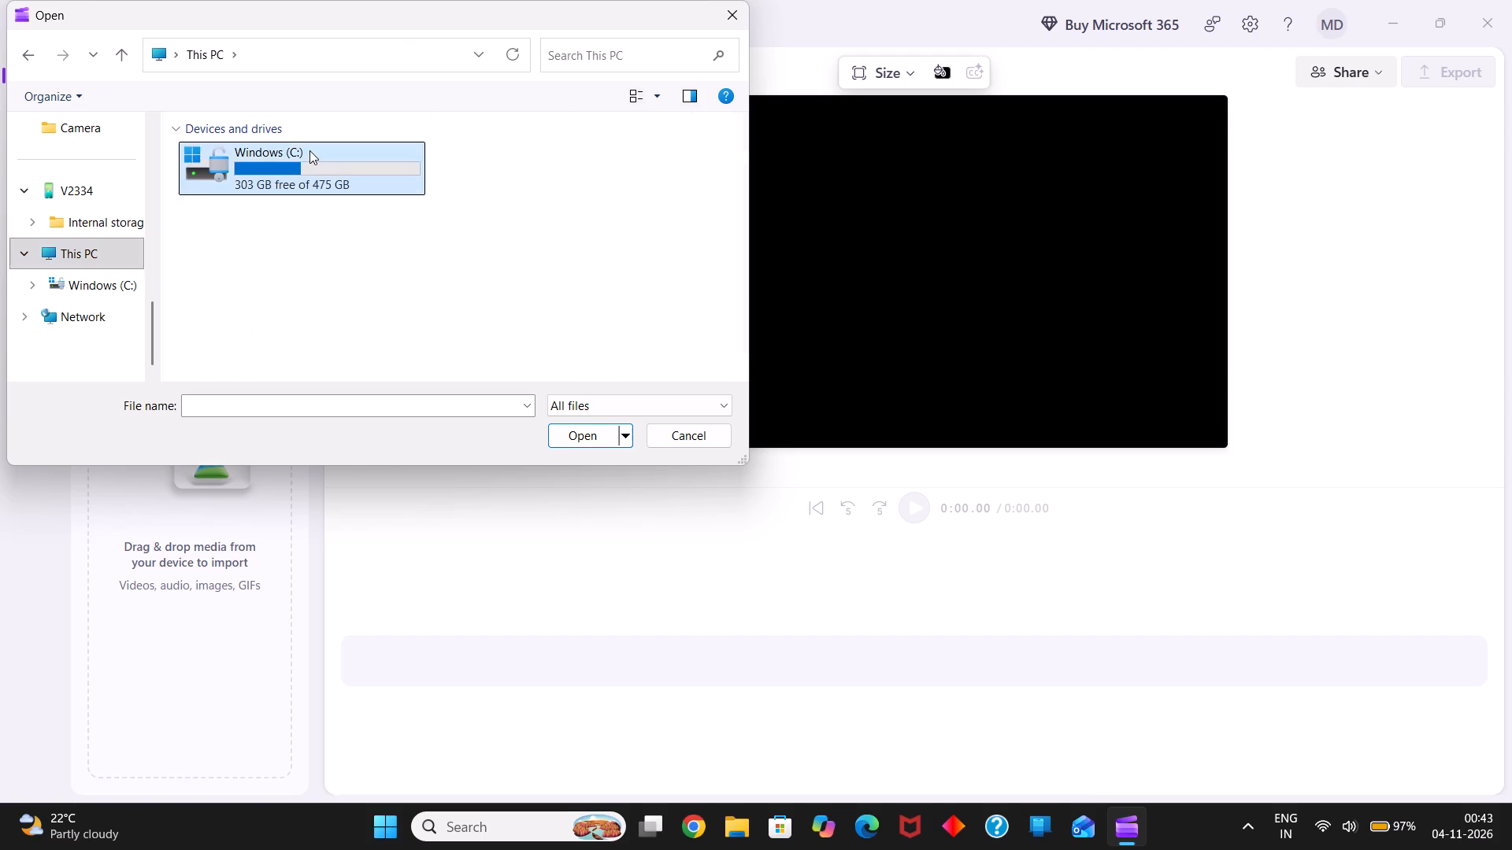
left_click(588, 54)
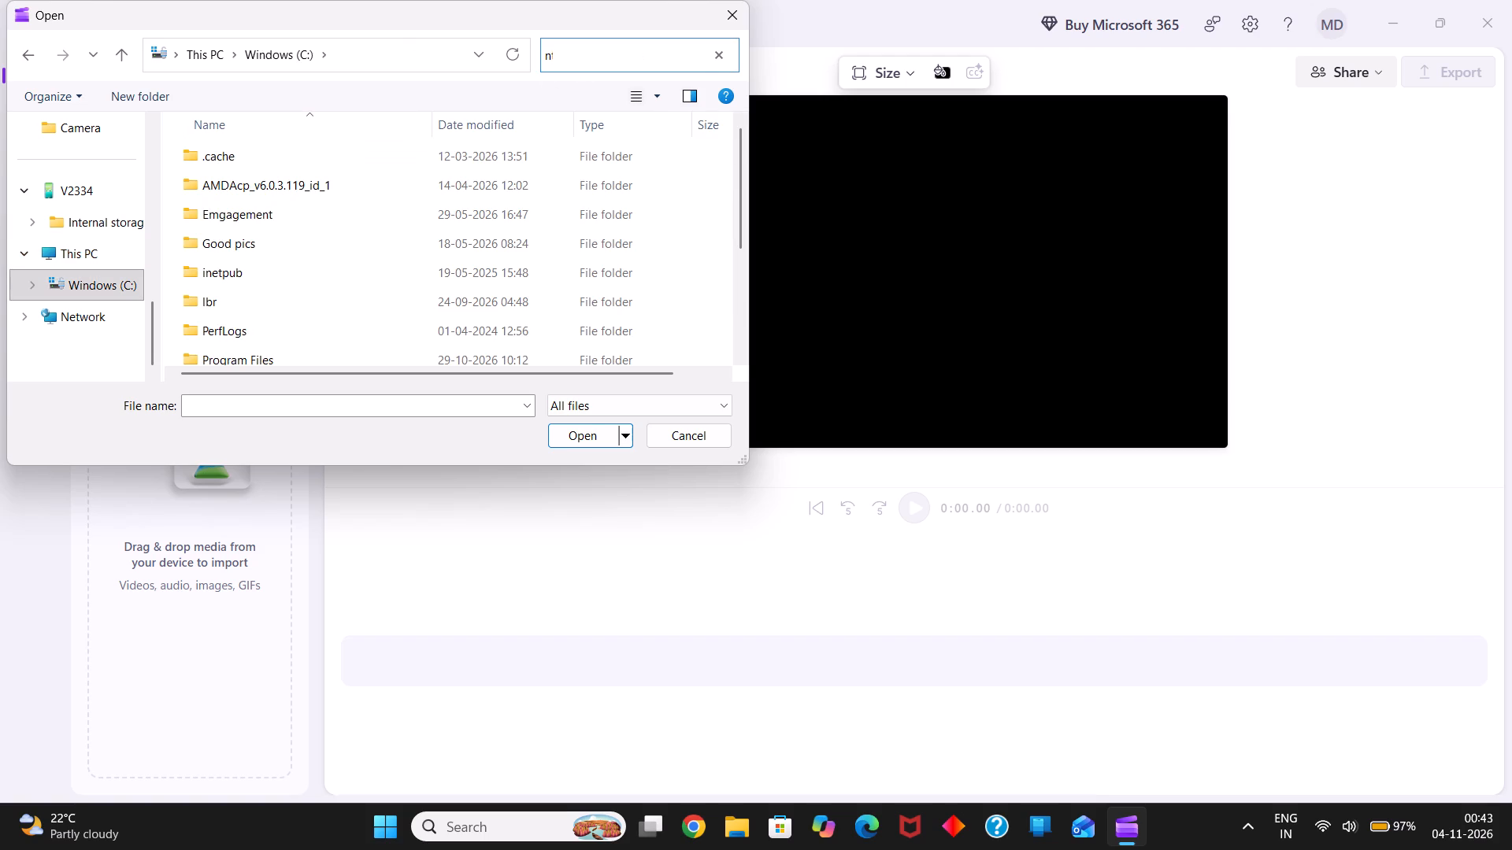
key("BackSpace")
type("NT")
key("Return")
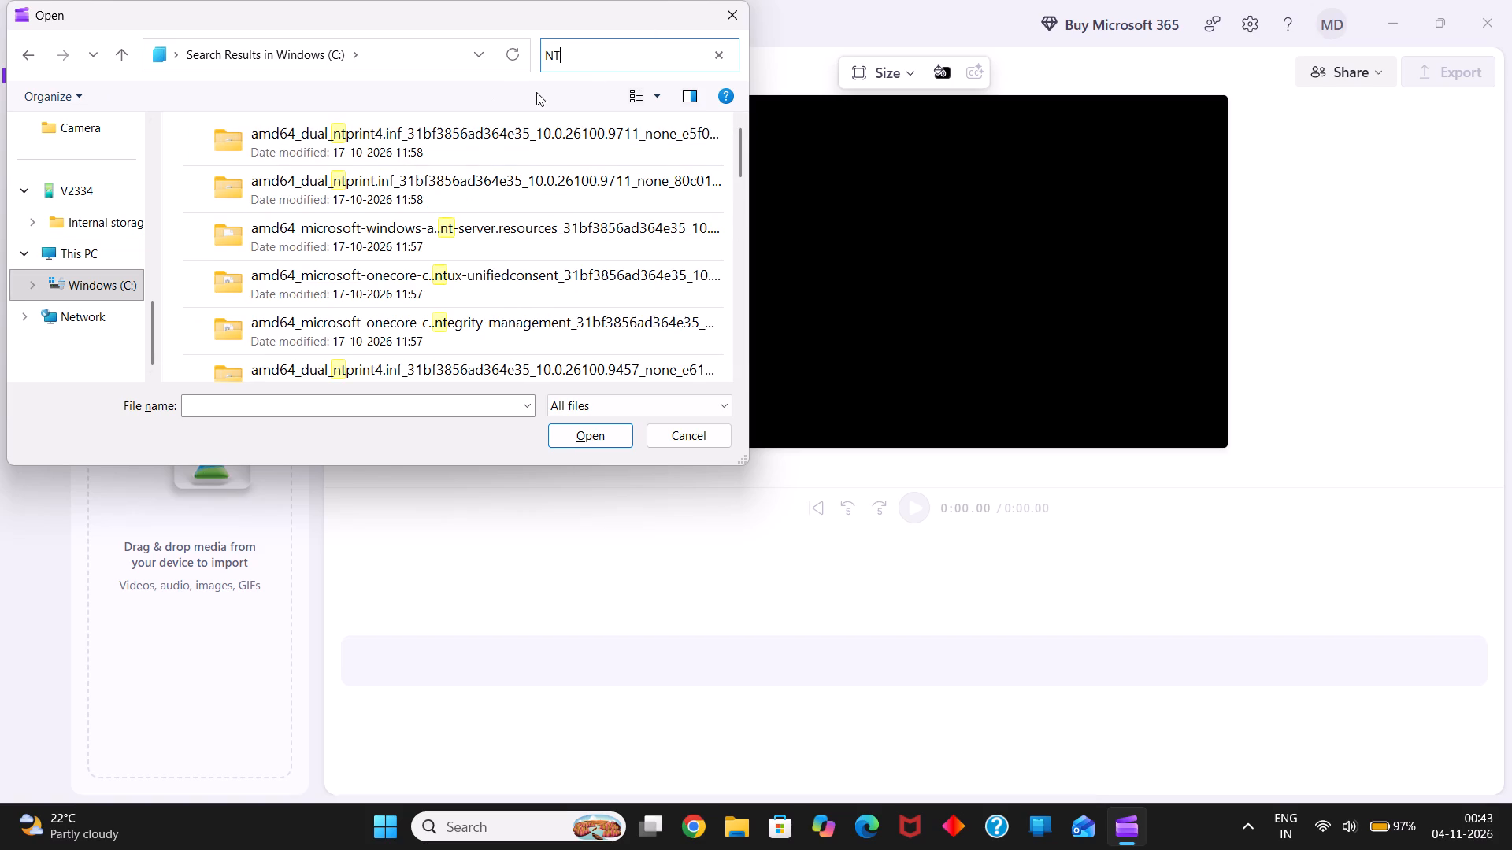
left_click(609, 57)
key("space")
type("CEP")
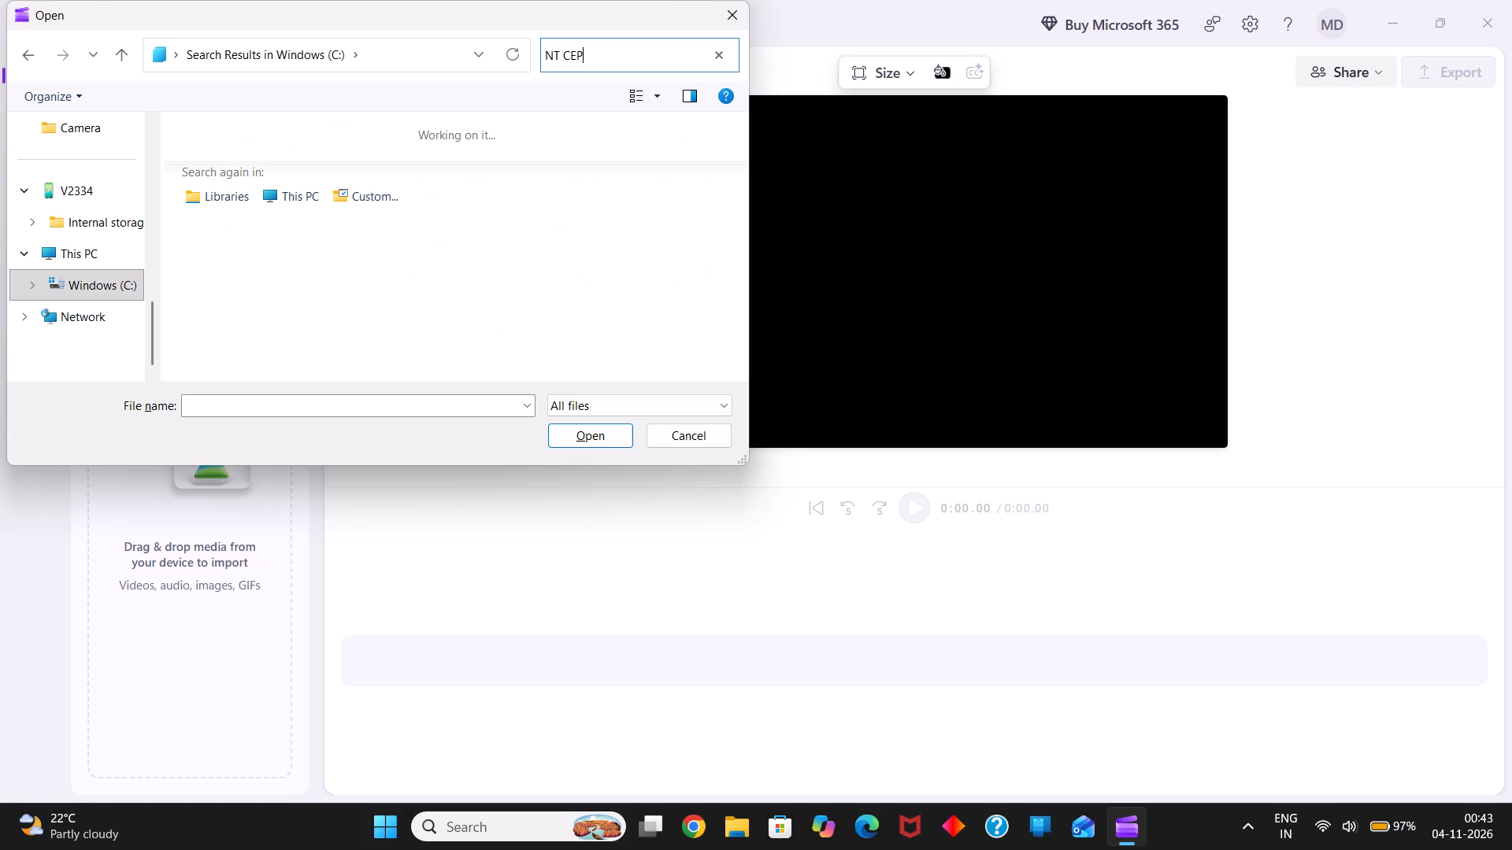
key("Return")
Search the internal storage of the connected V2334 device for NT CEP.
left_click(85, 227)
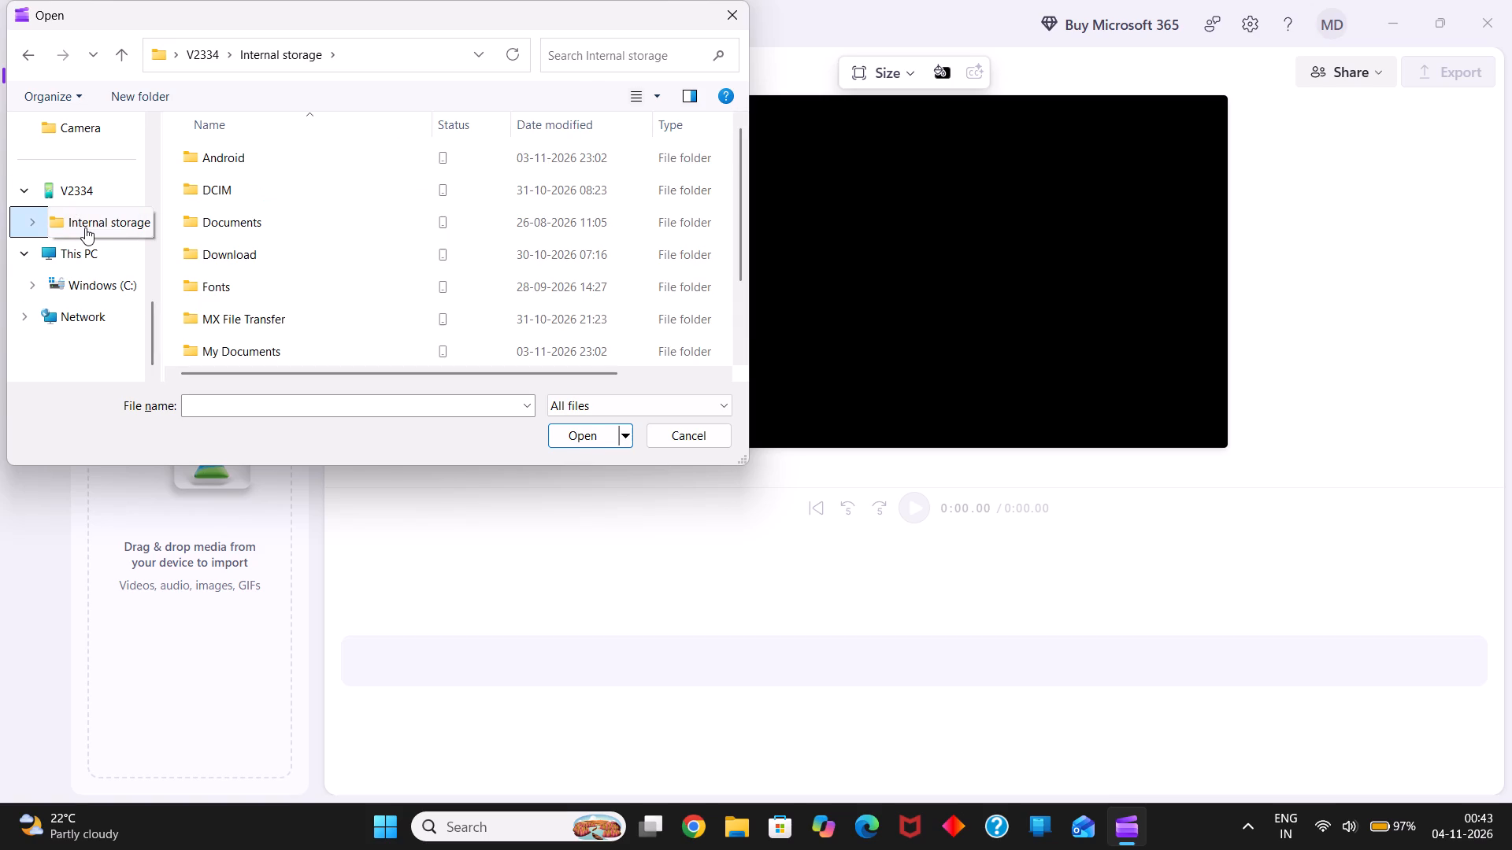
left_click(586, 54)
type("NT")
key("space")
type("CEP")
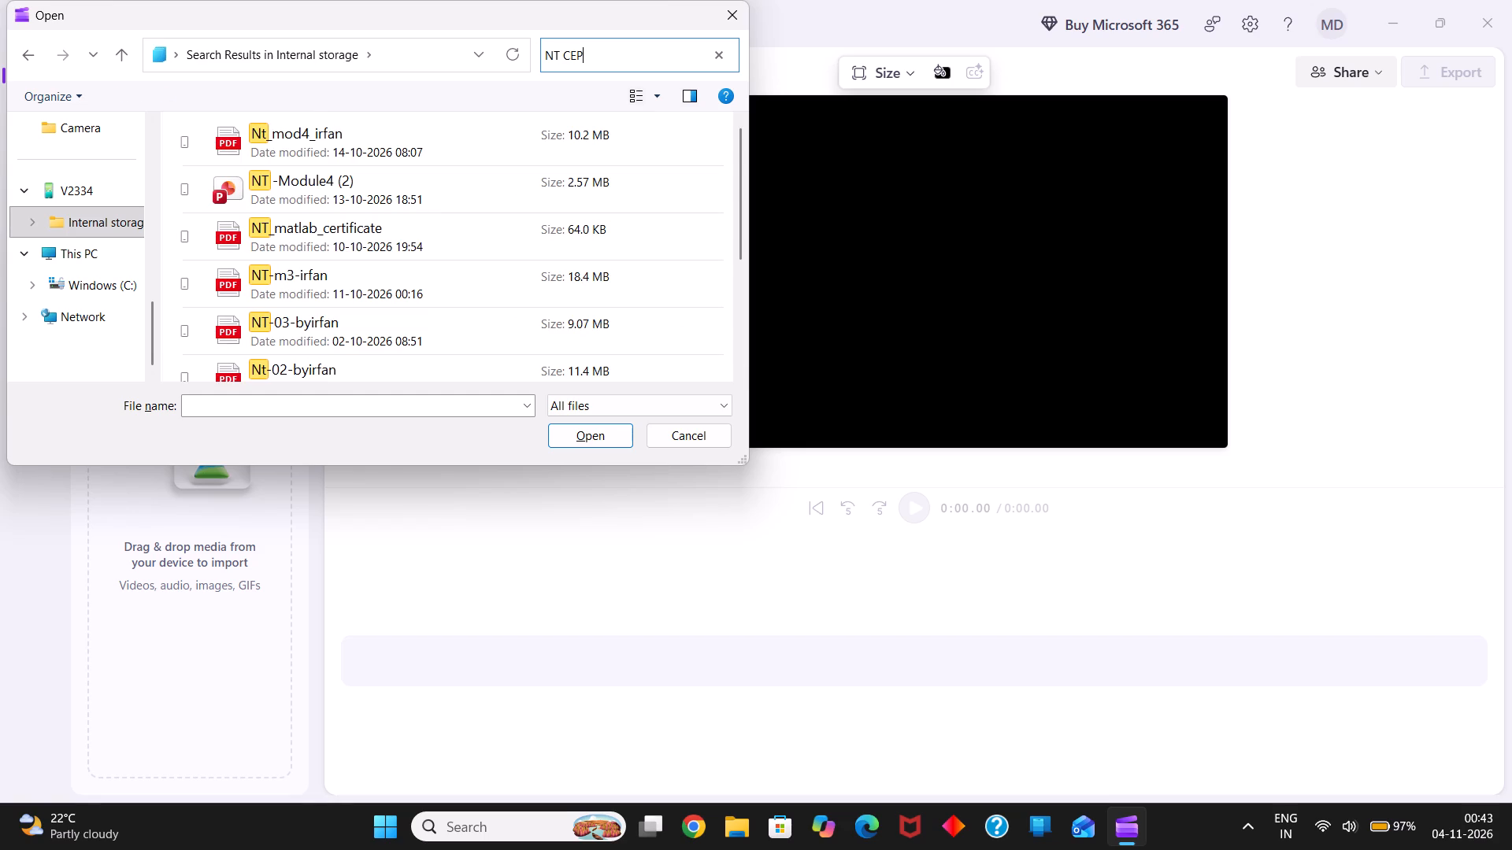
key("Return")
Import the Video Project 3 video from the Downloads folder into the new project's media.
scroll(111, 231, "up", 1)
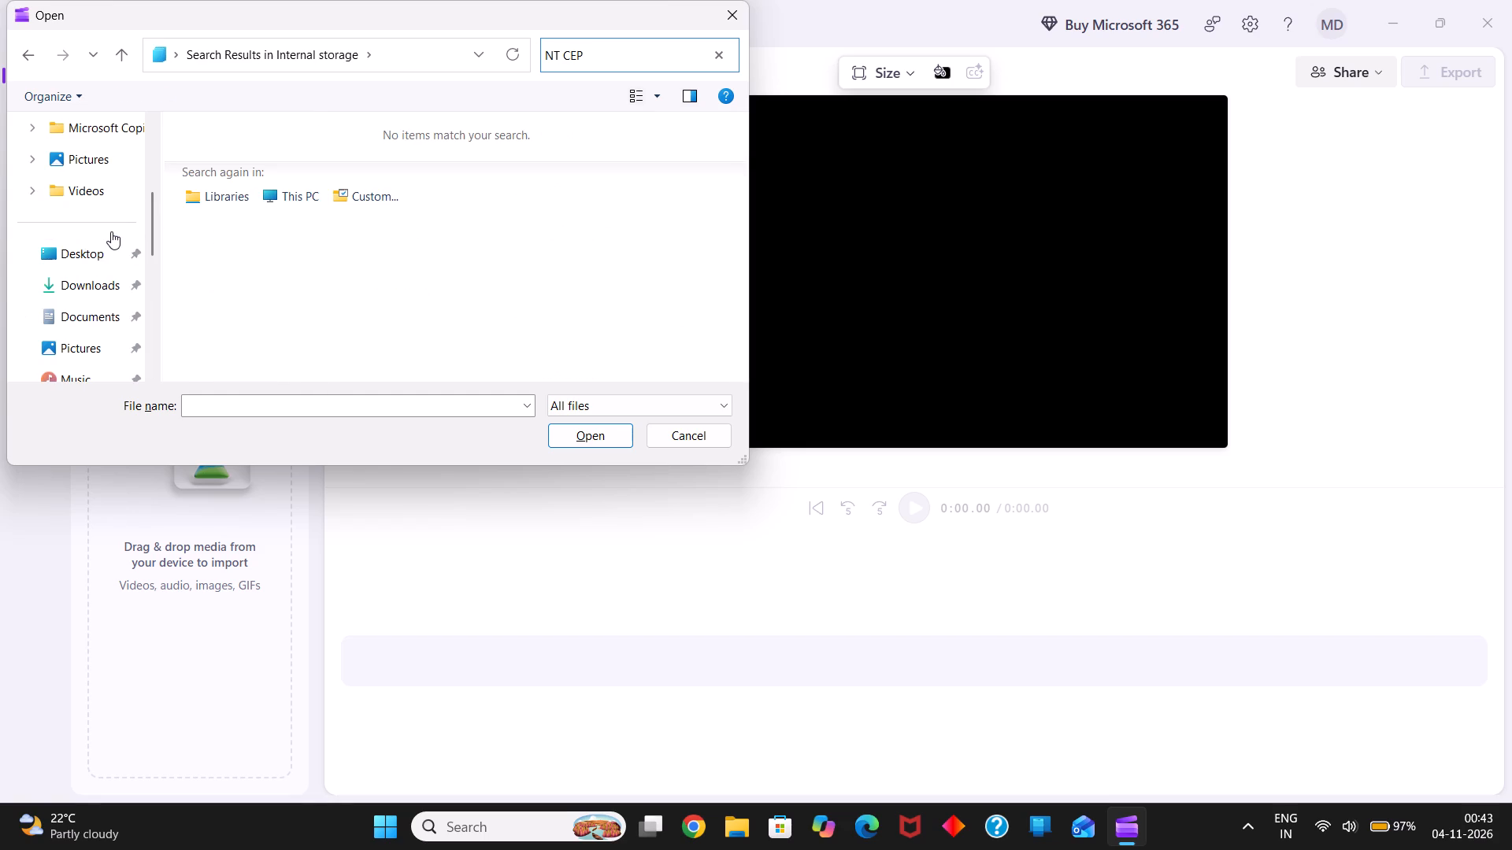
left_click(75, 292)
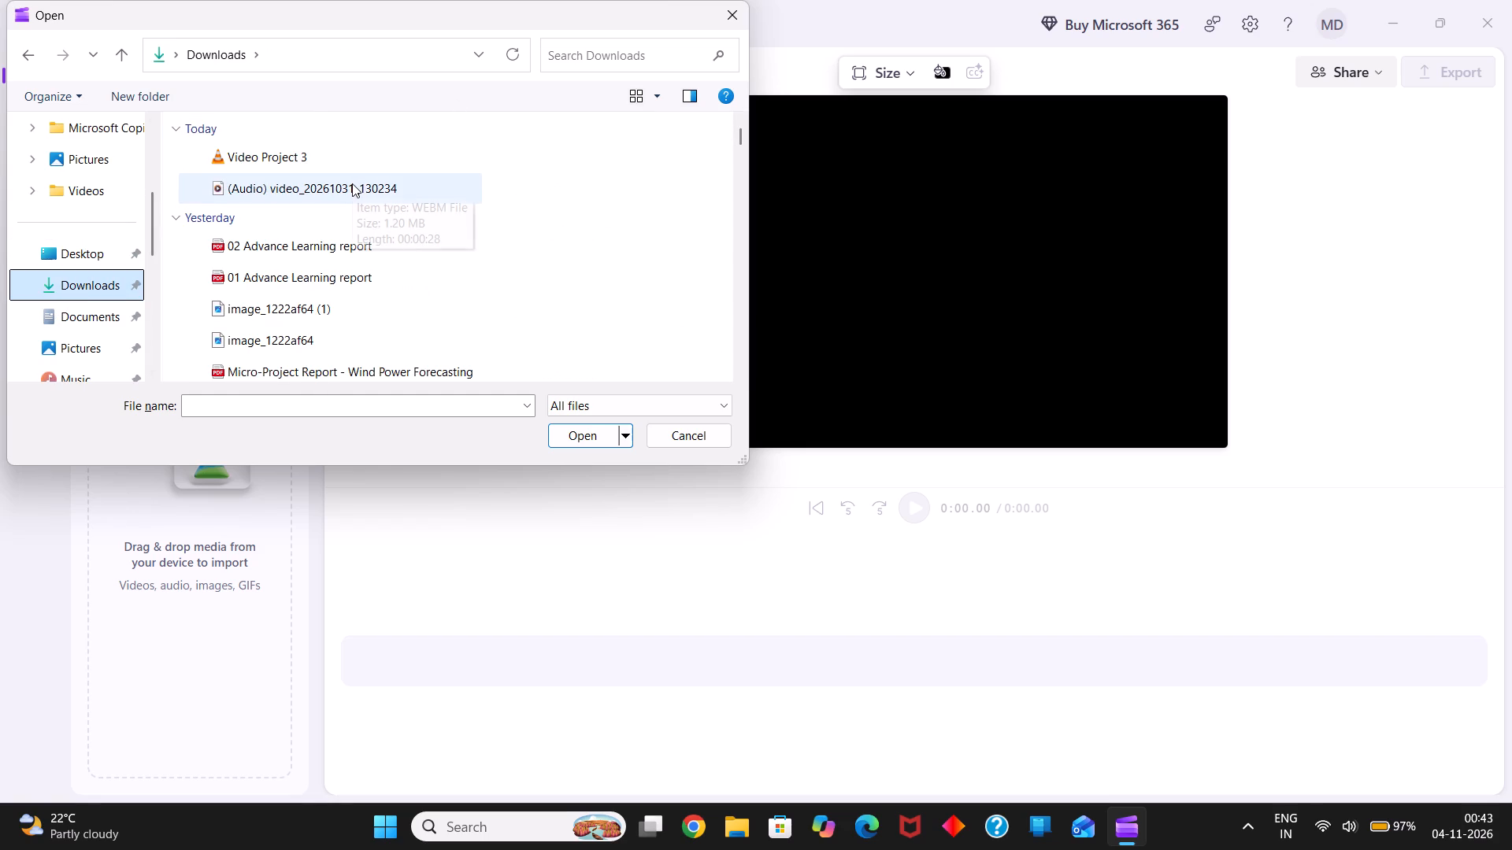
double_click(297, 161)
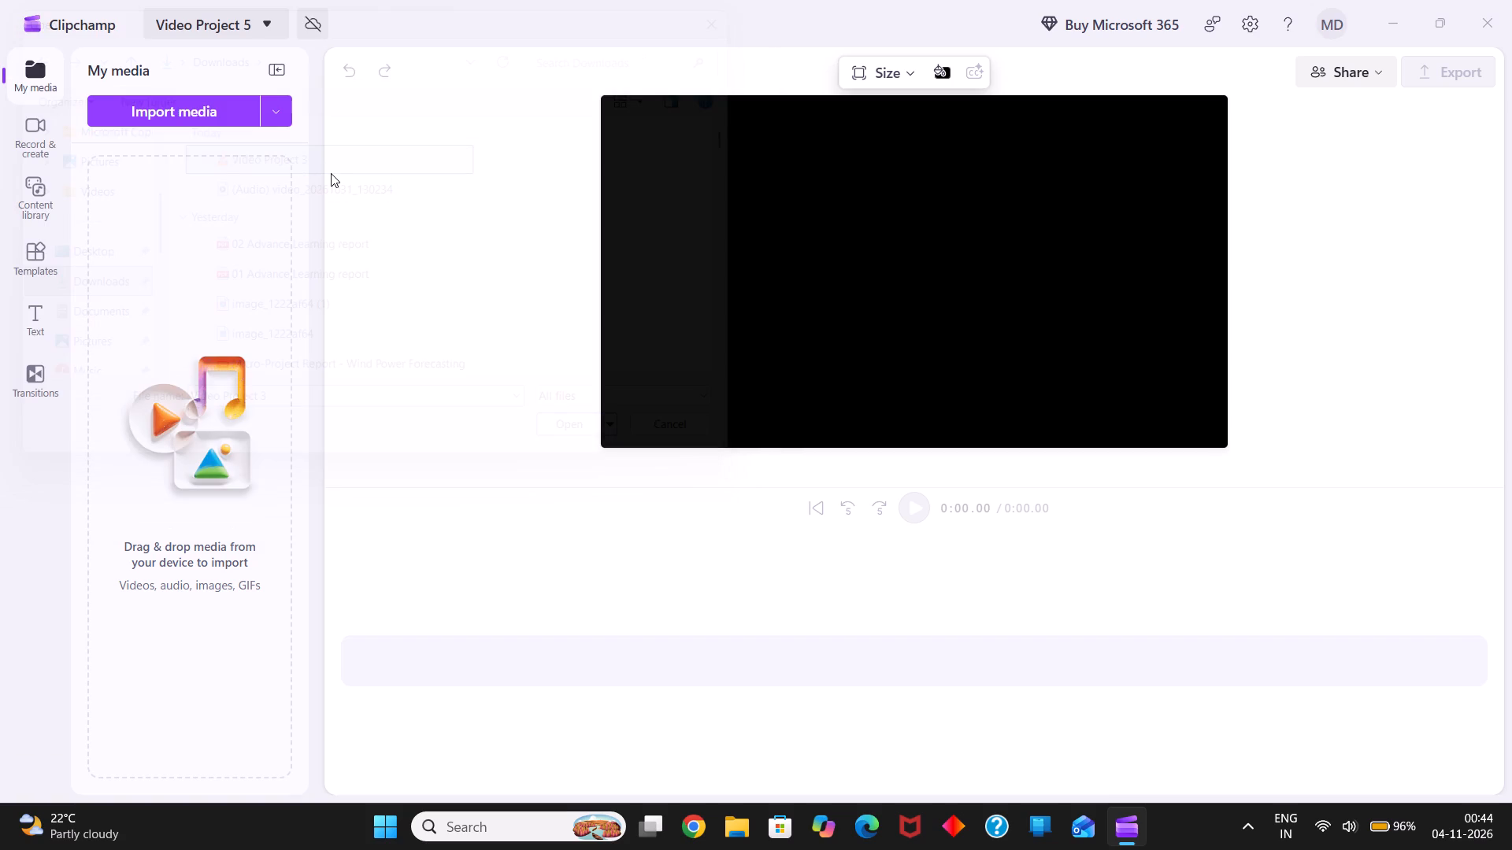
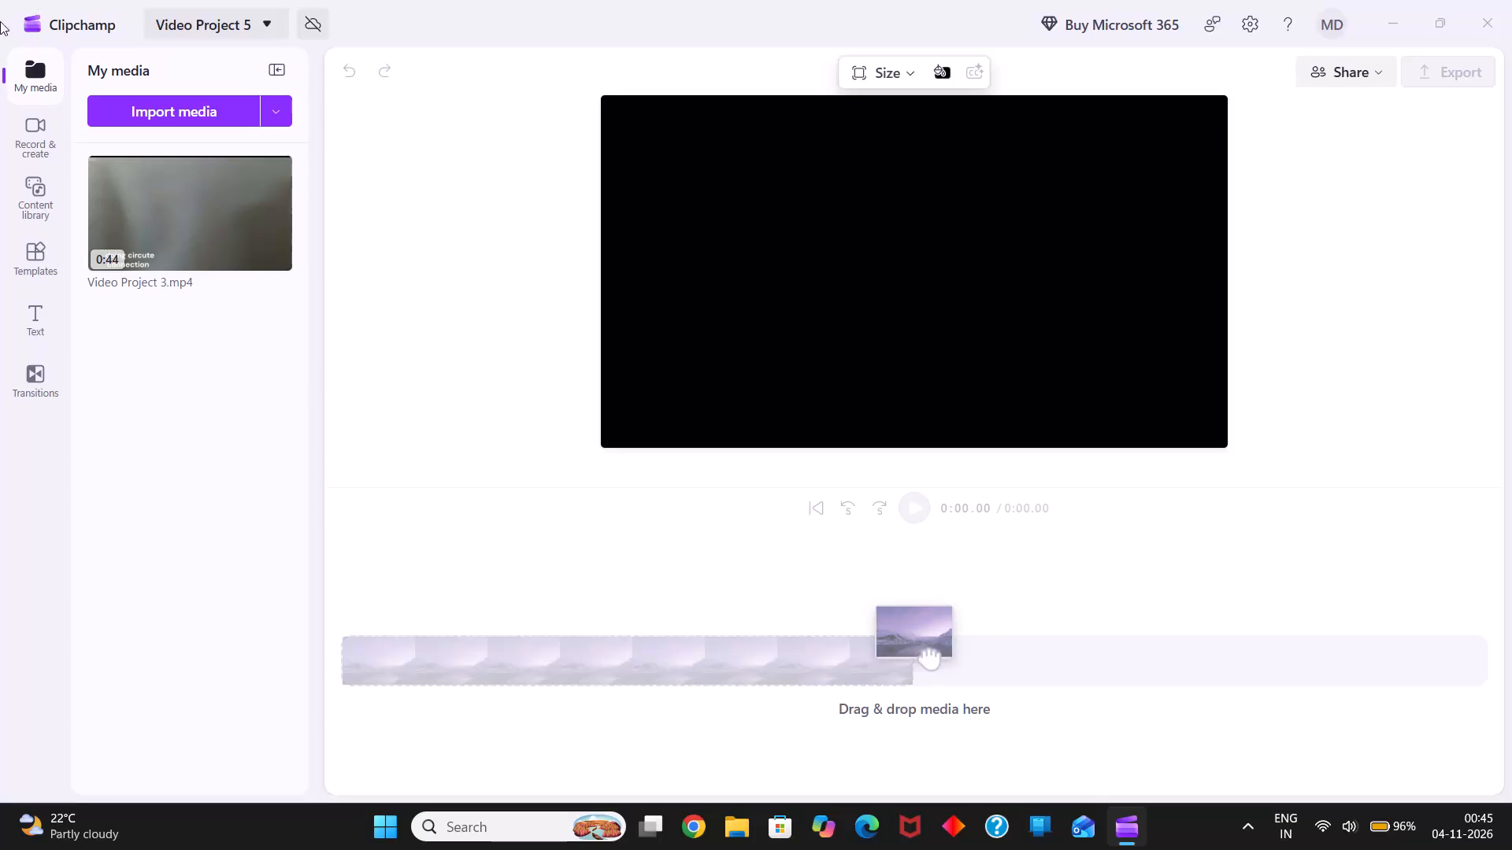
Add Video Project 3.mp4 to the empty timeline and briefly play its opening title.
left_click_drag(209, 215, 591, 364)
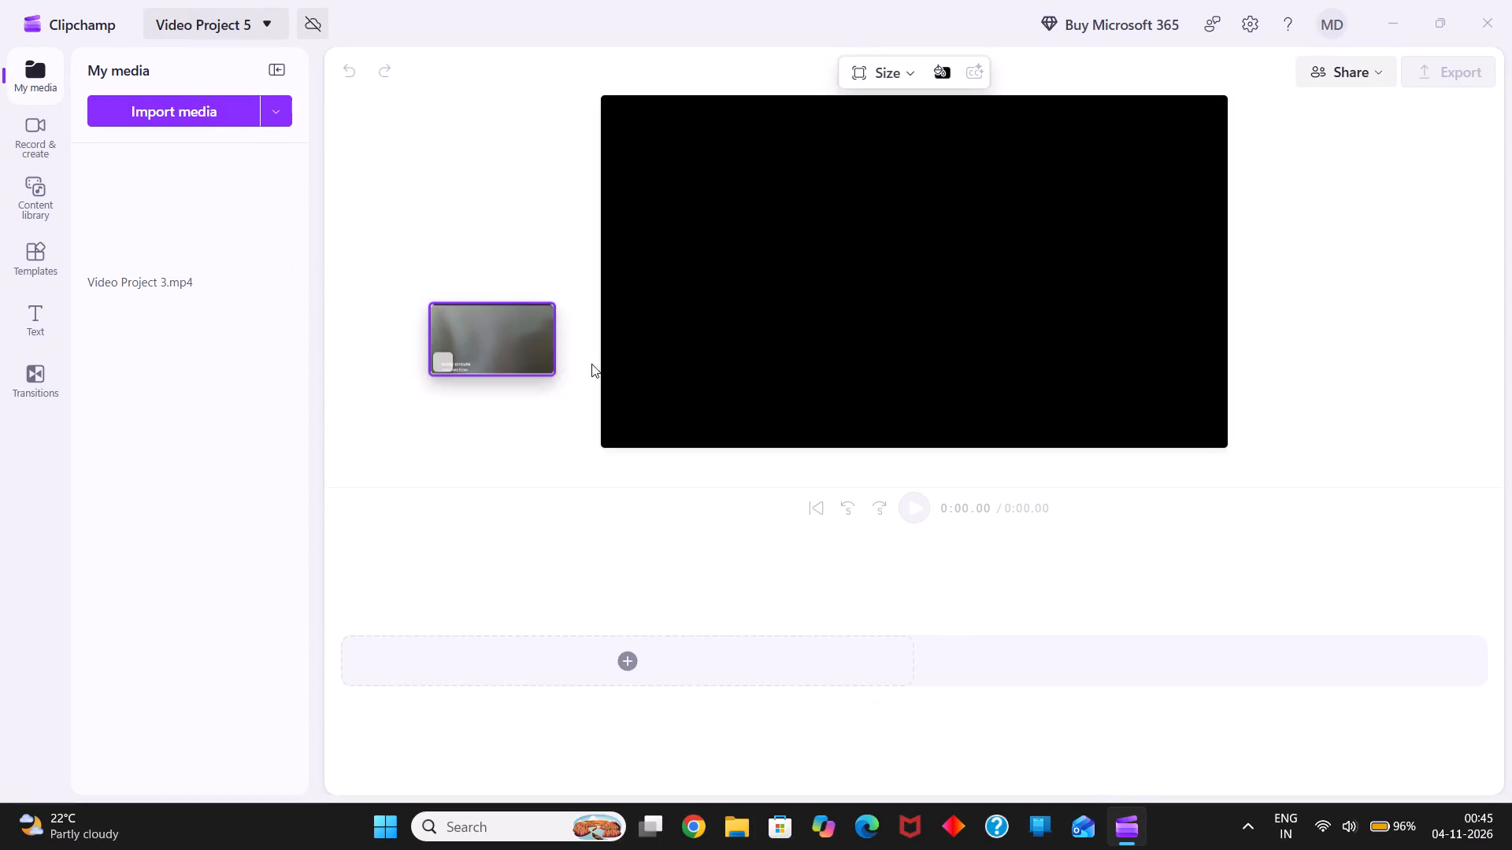
left_click_drag(591, 364, 795, 376)
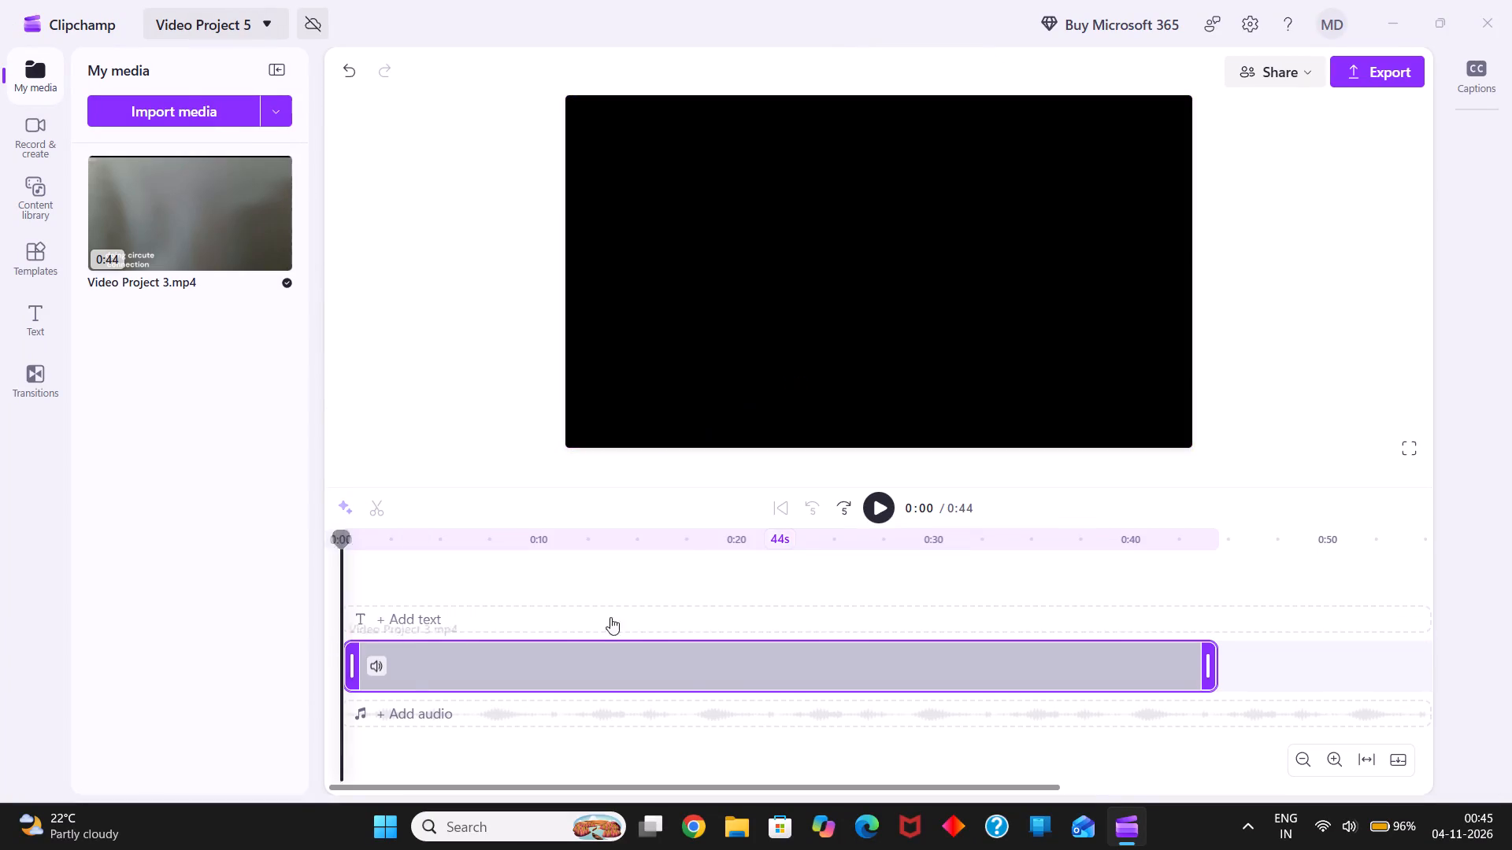
left_click(884, 517)
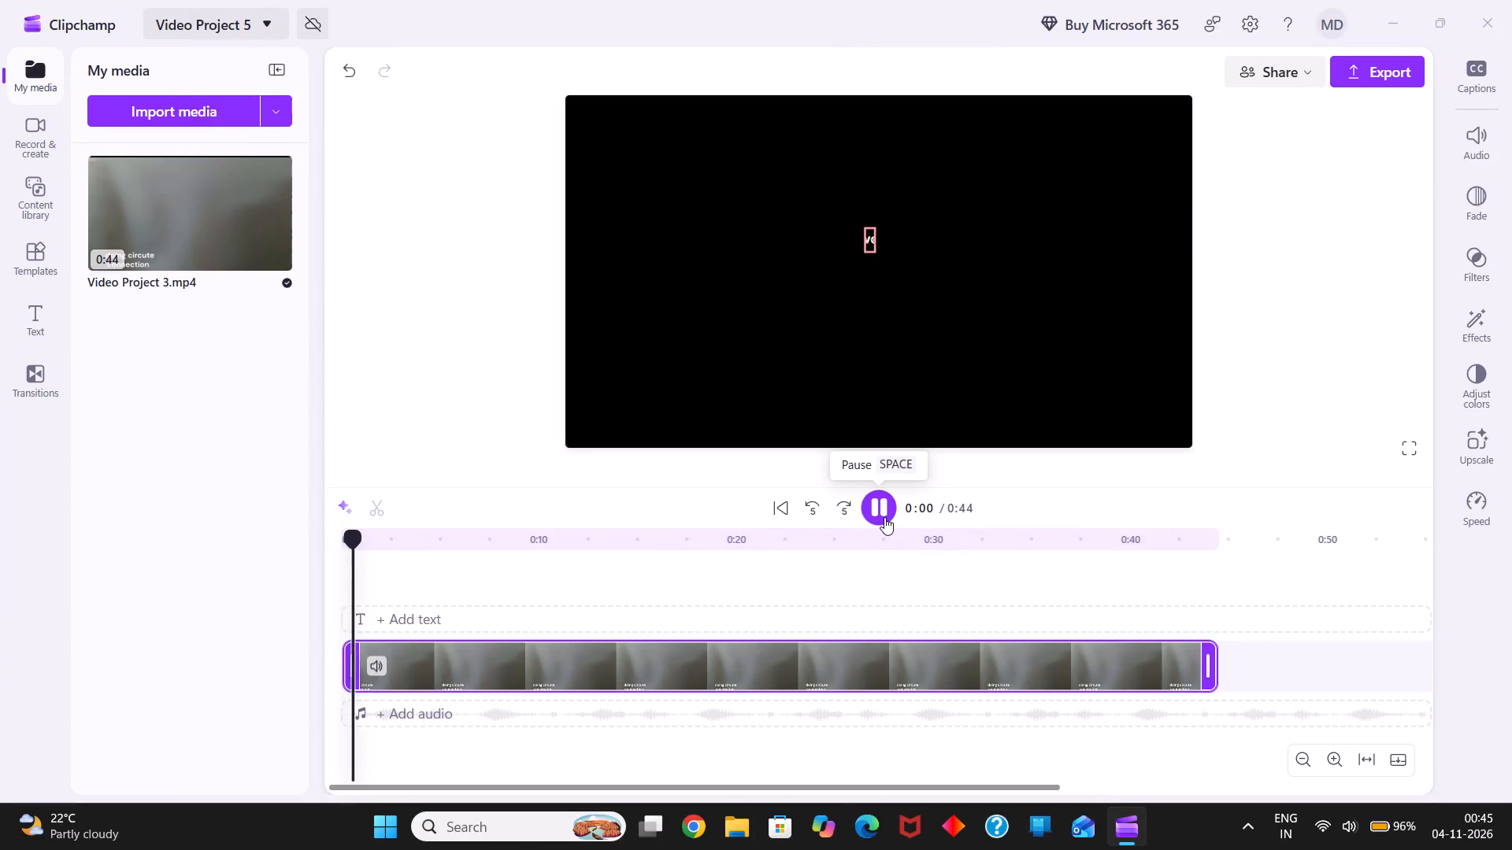
left_click(884, 517)
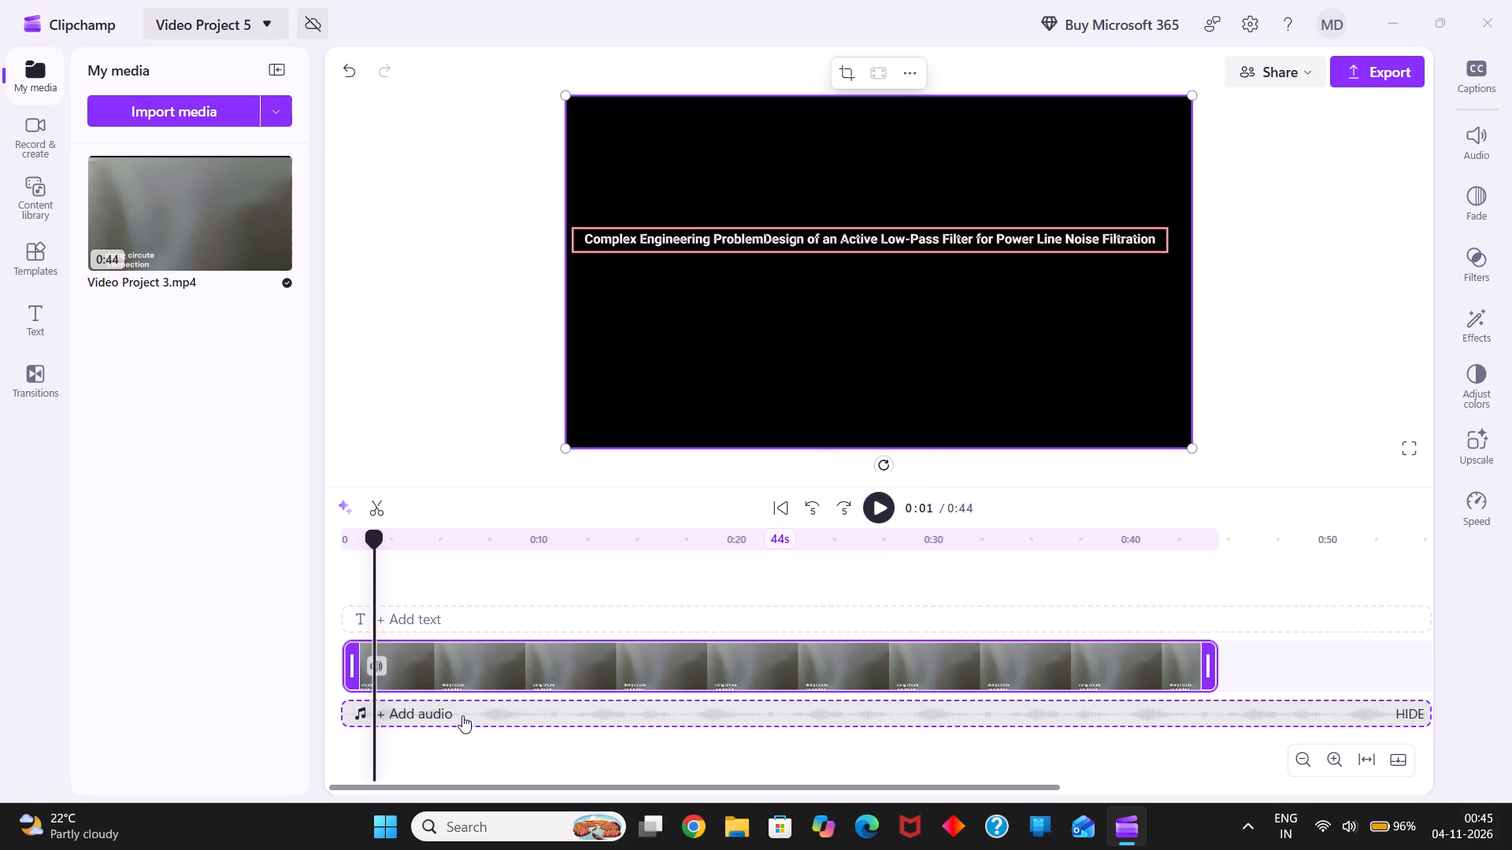
Open the Funky Disco collection in the audio library and audition its music tracks.
left_click(462, 715)
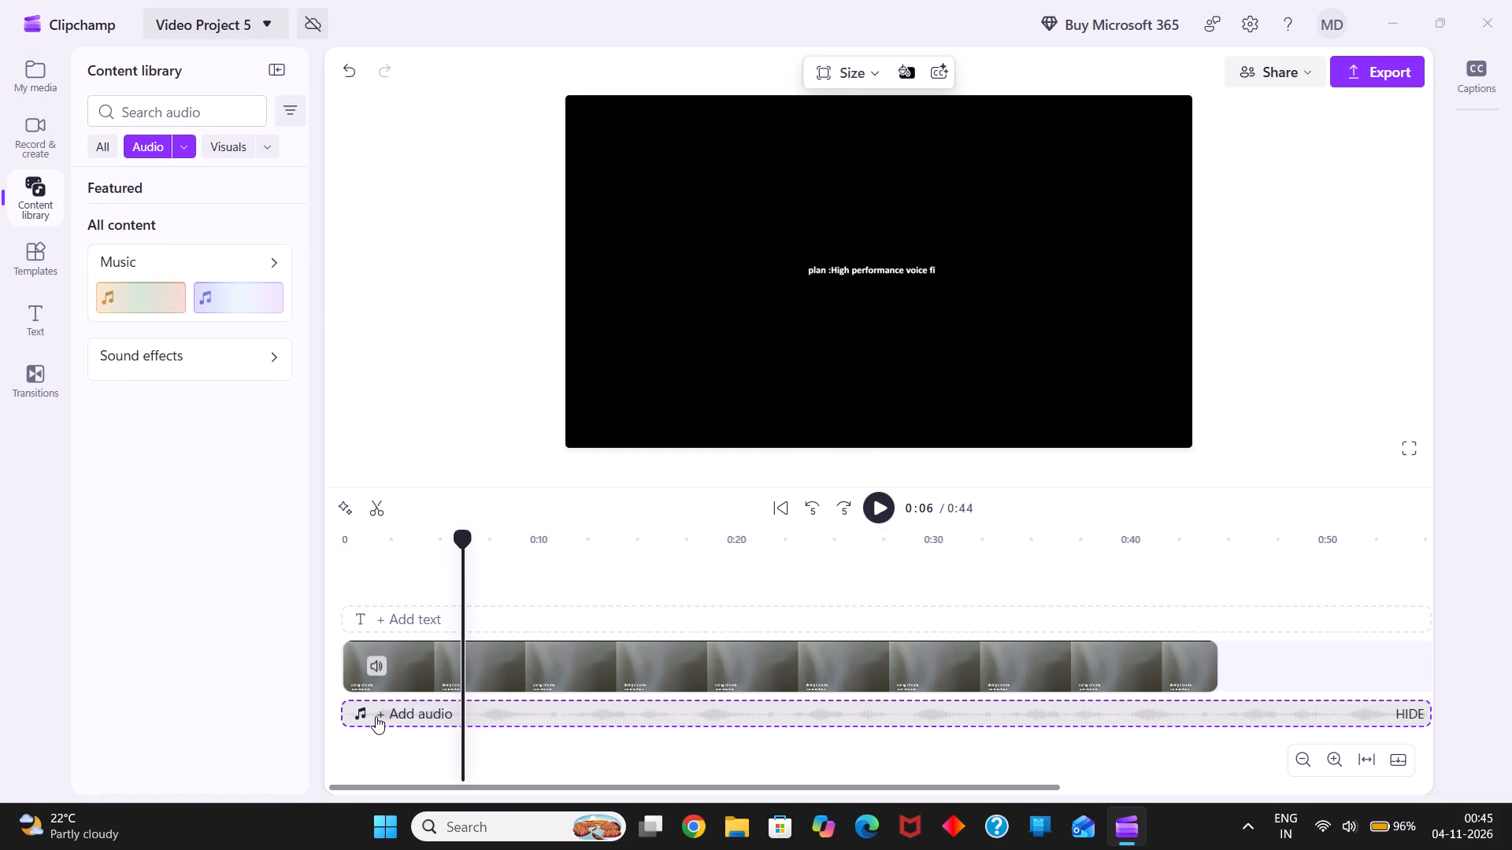
left_click(376, 716)
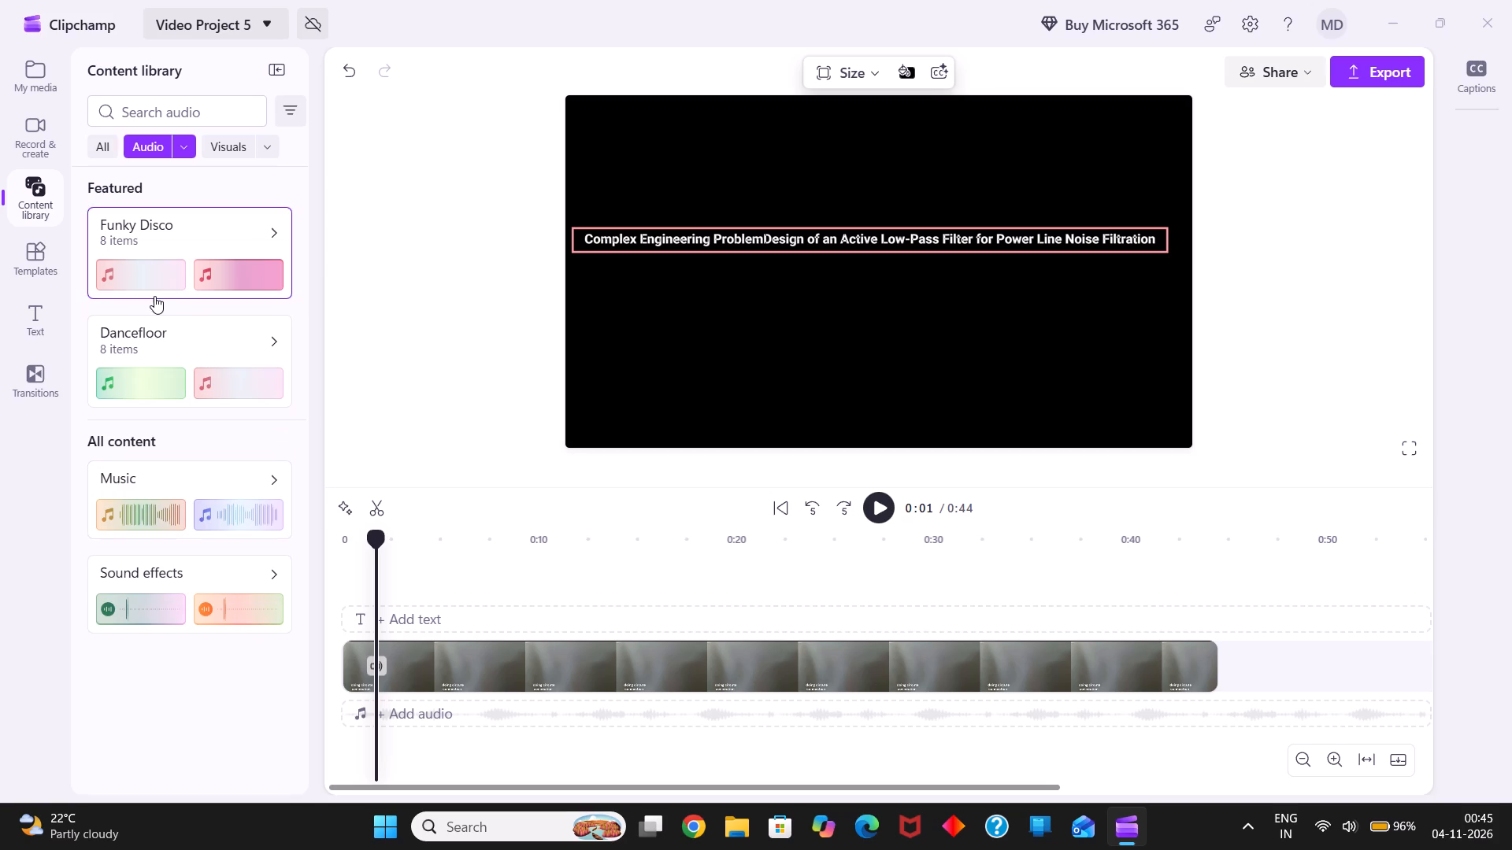
left_click(149, 272)
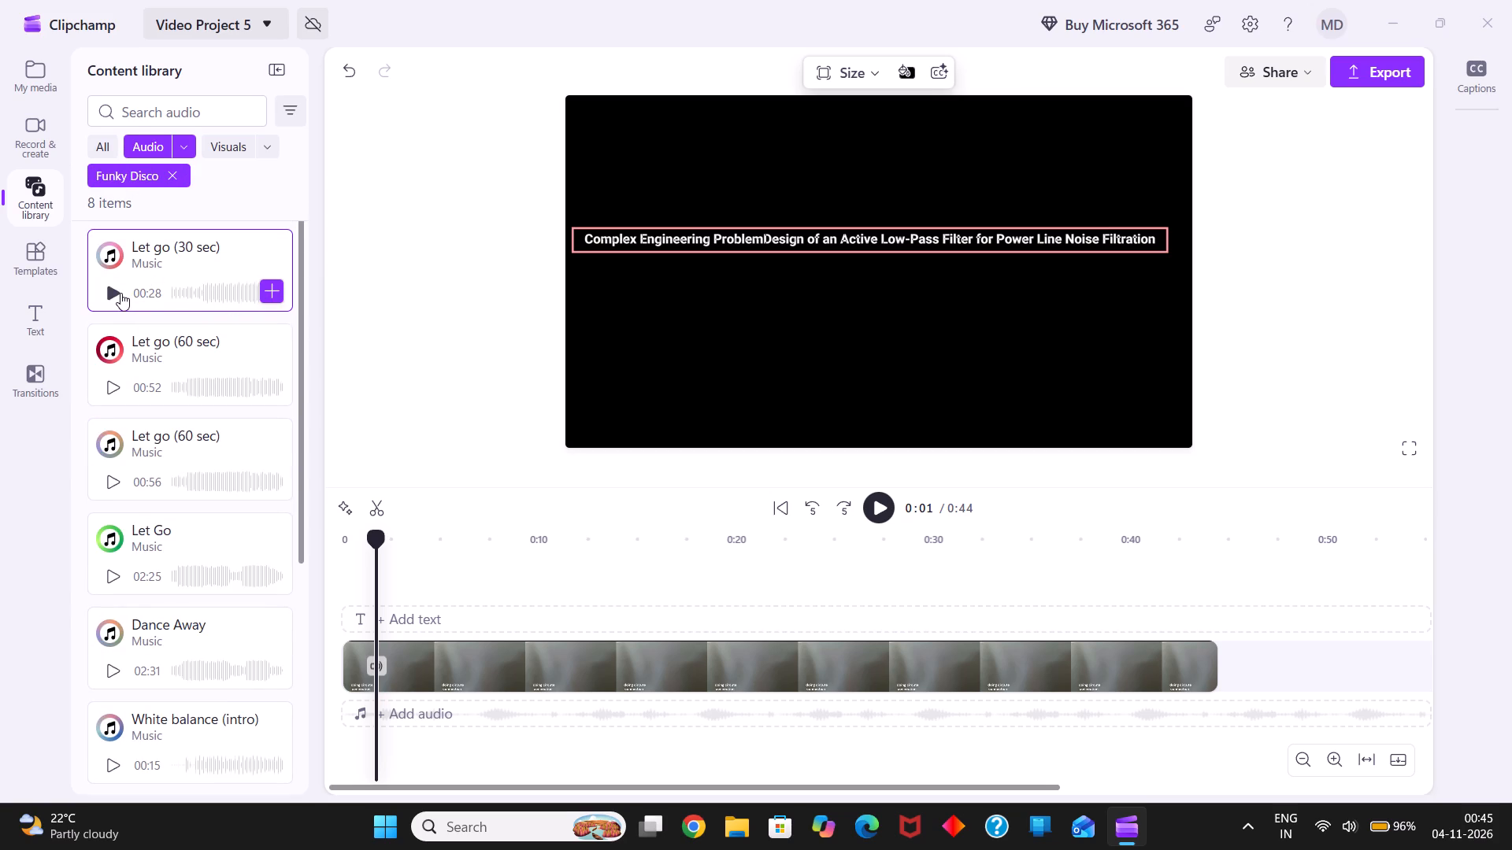
left_click(120, 293)
left_click(112, 387)
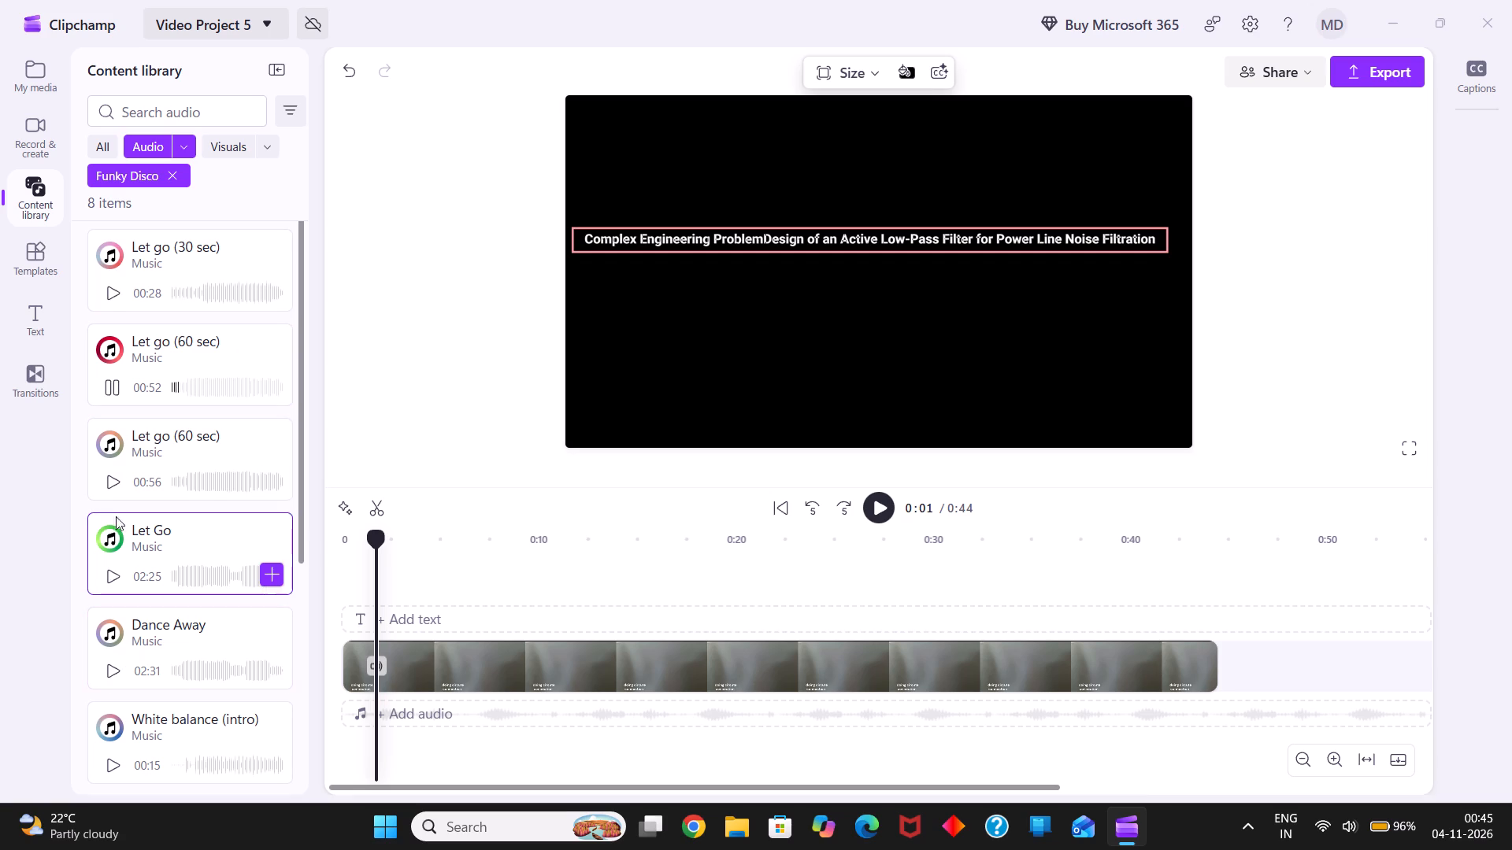
left_click(110, 488)
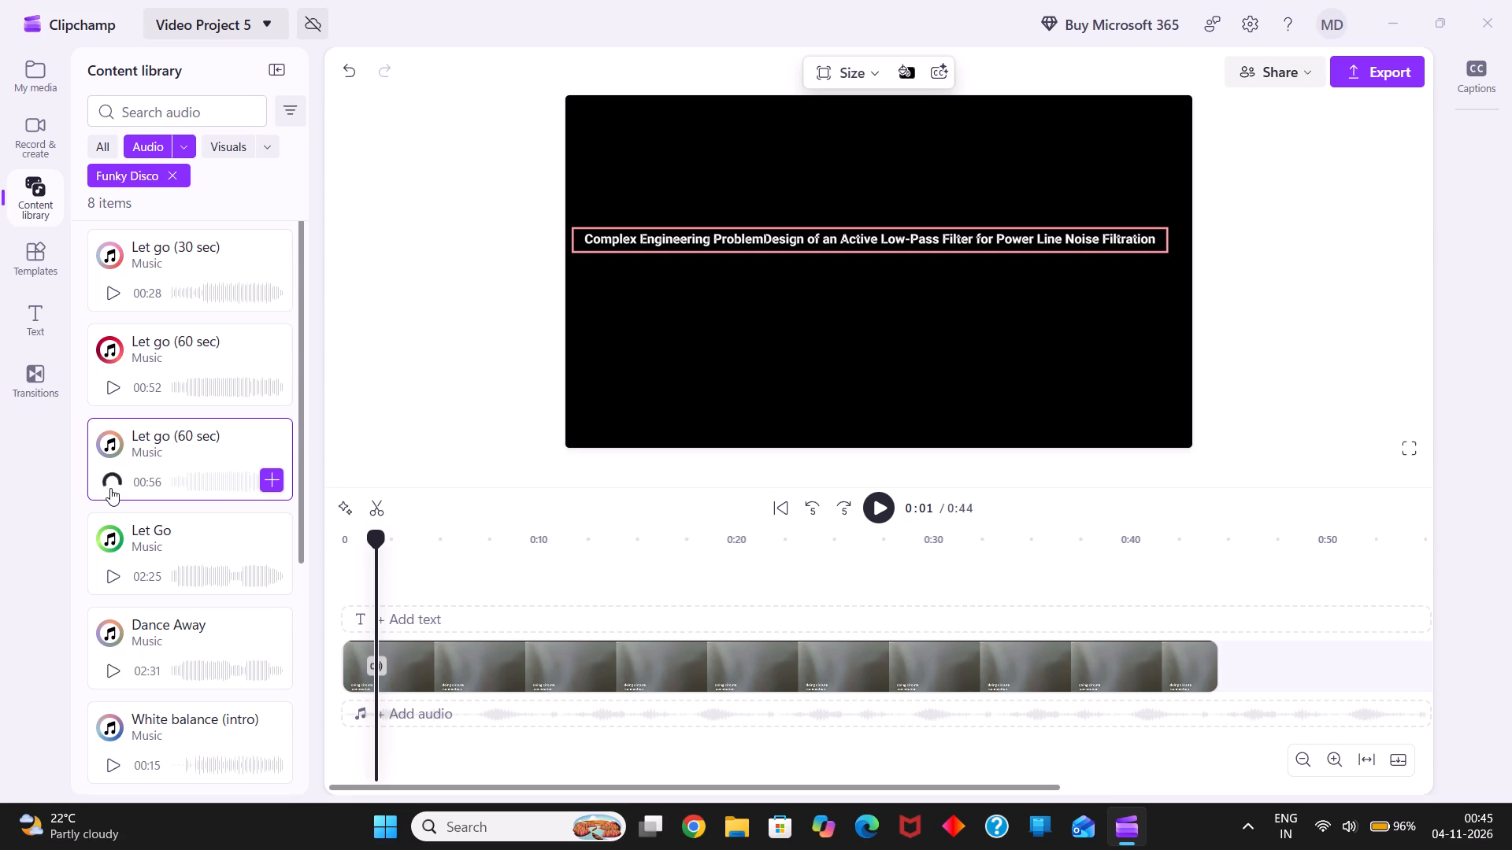
scroll(162, 624, "down", 1)
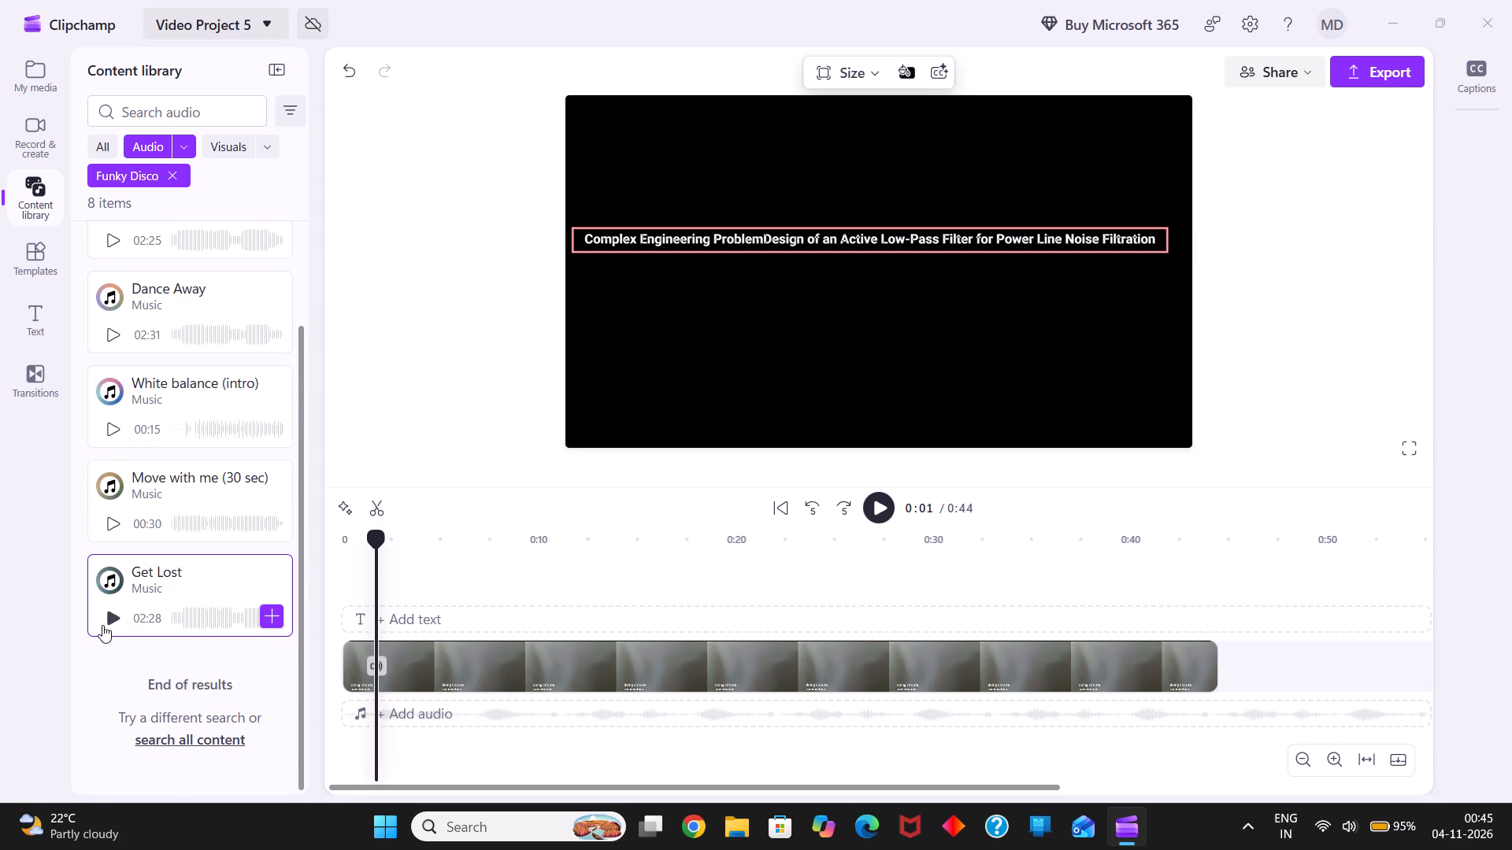
left_click(109, 525)
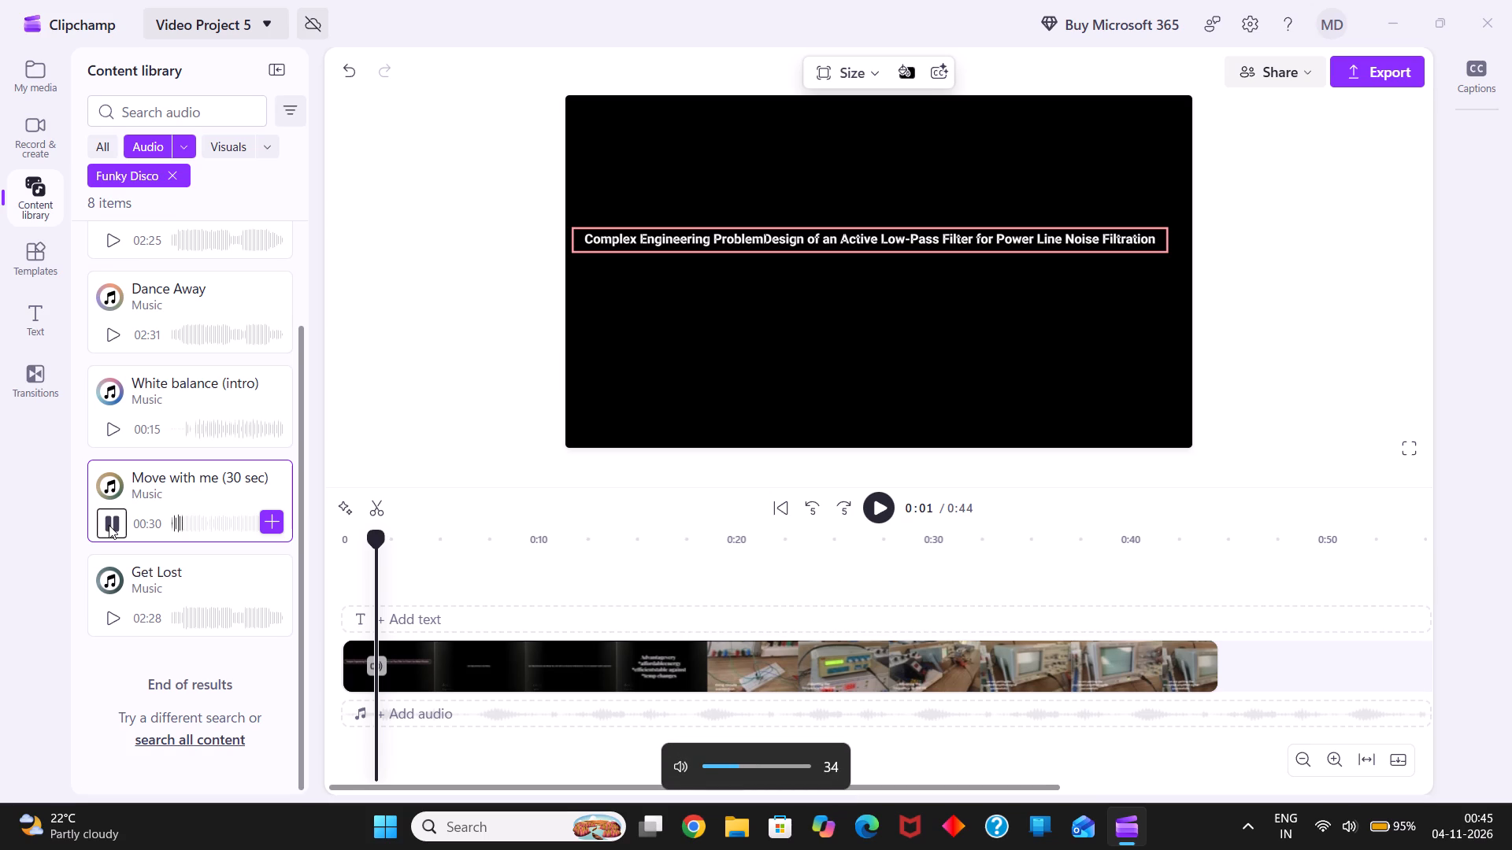
left_click(110, 434)
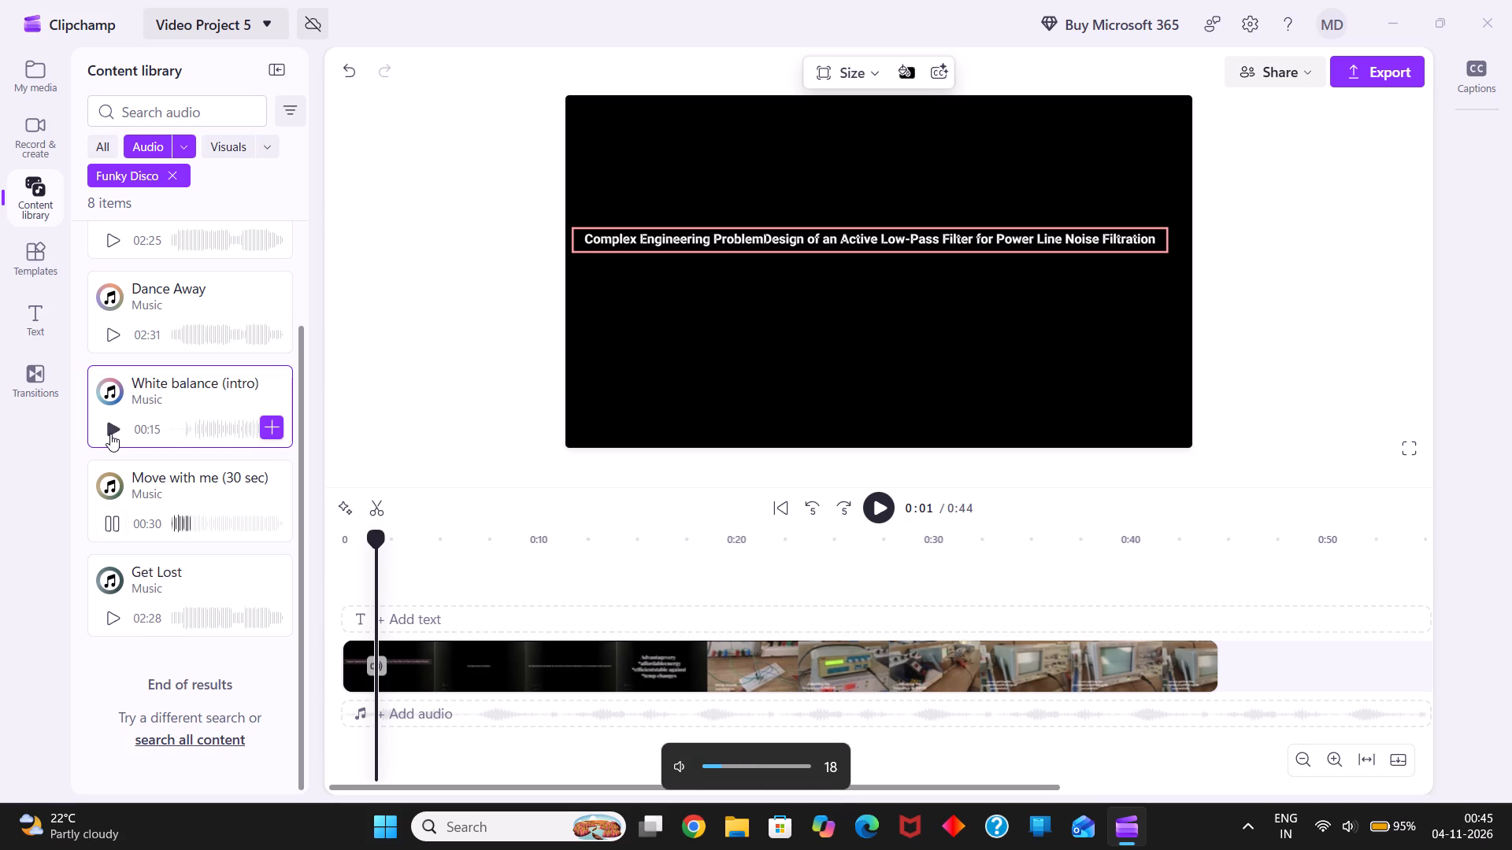
left_click(110, 343)
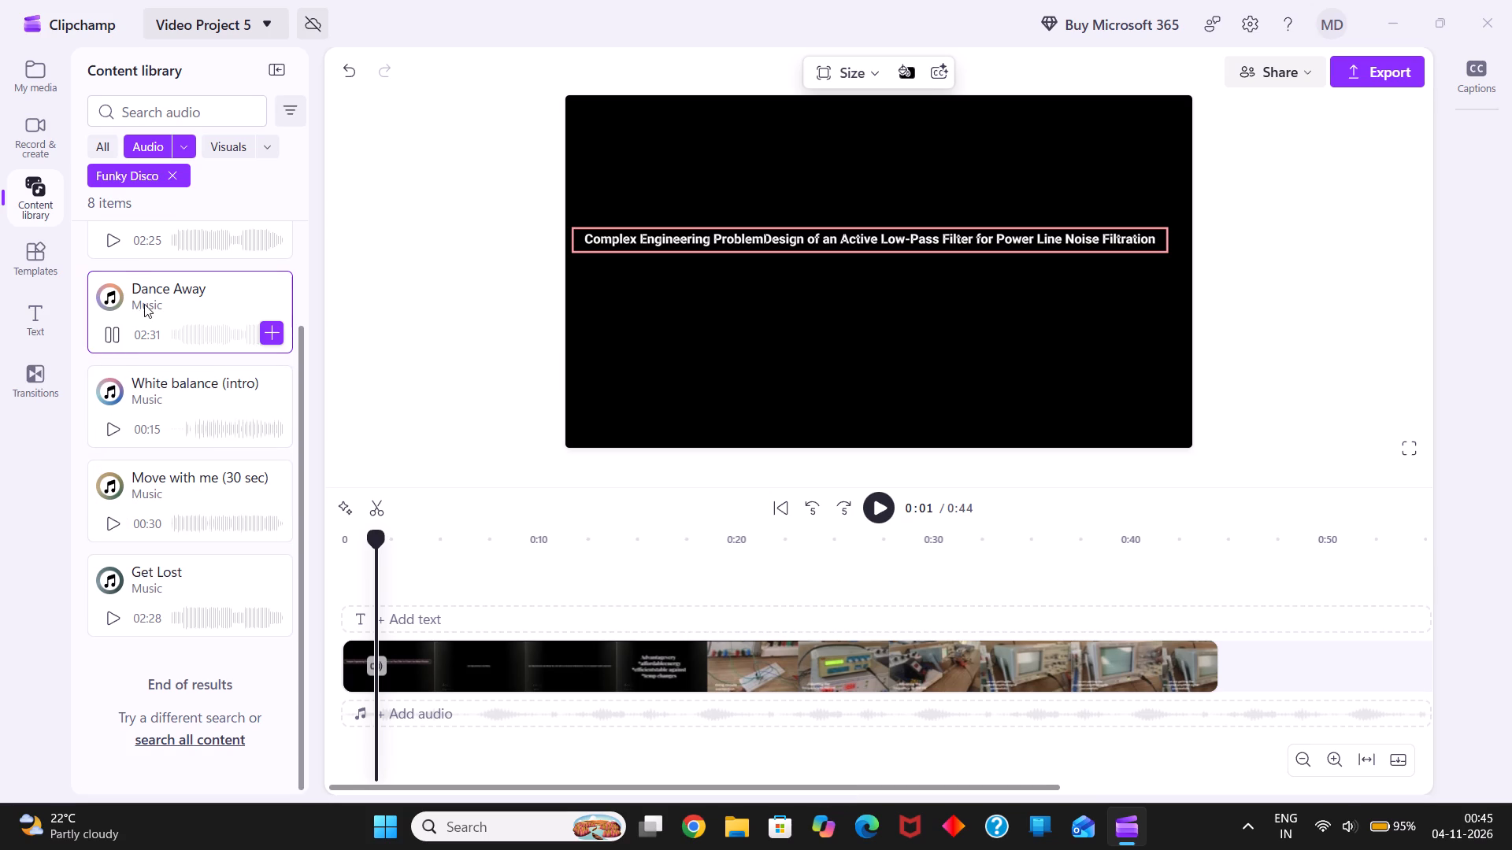
left_click(117, 246)
scroll(117, 246, "up", 1)
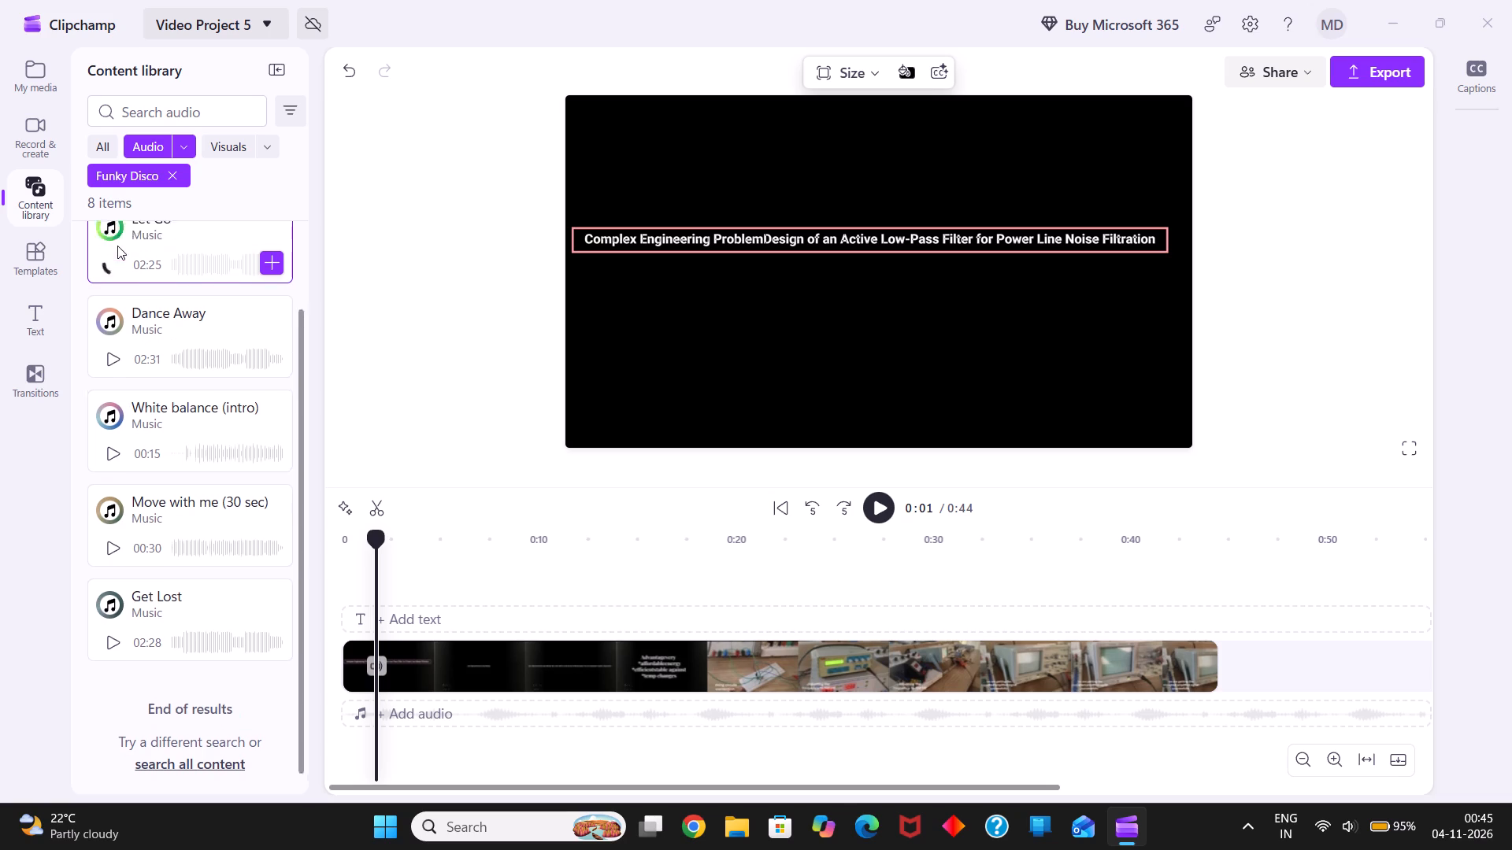
scroll(117, 246, "up", 1)
left_click(113, 295)
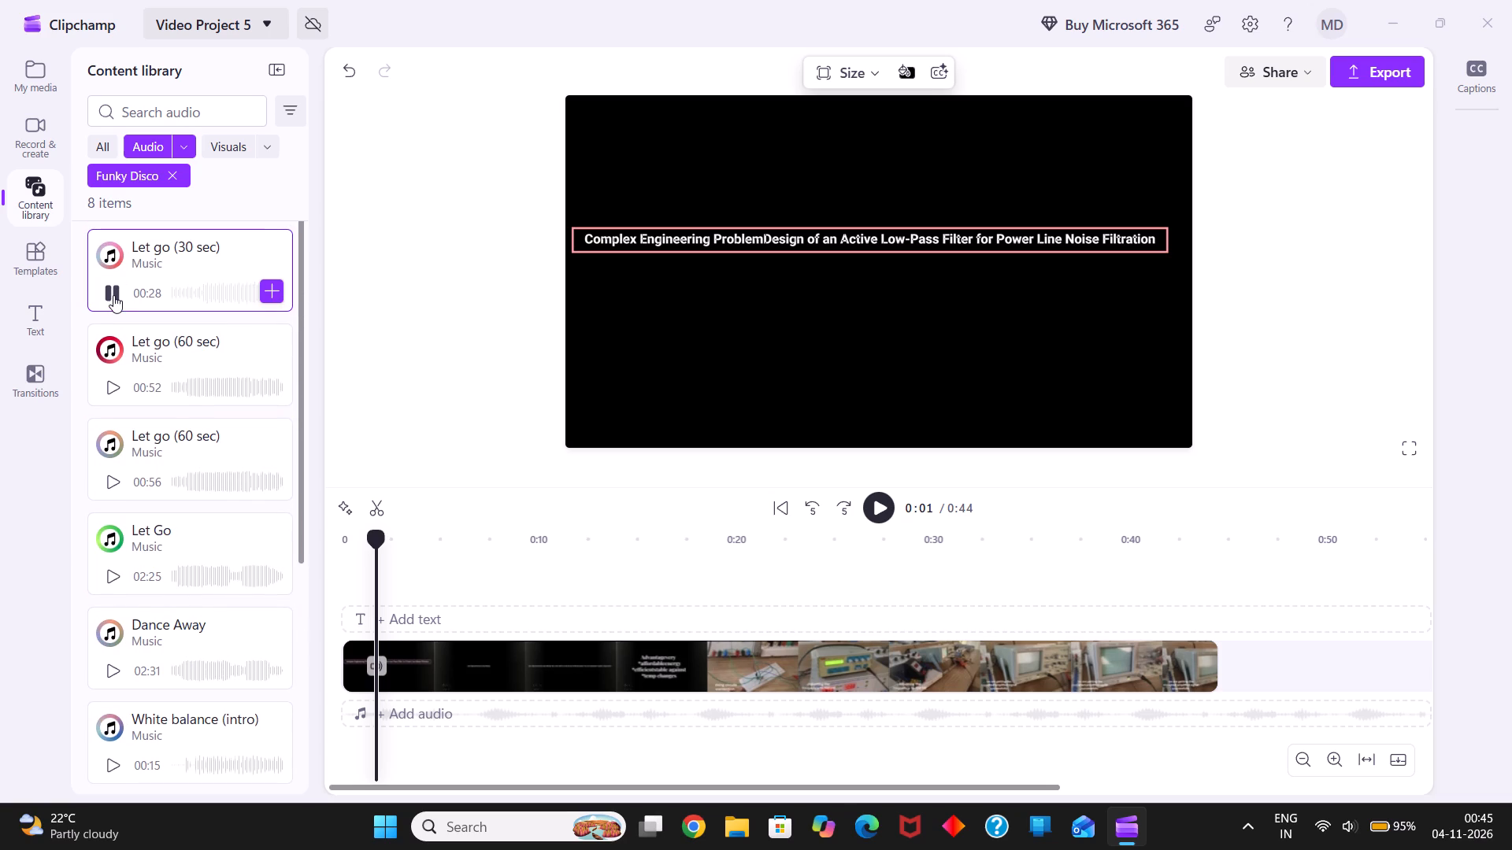
left_click(110, 380)
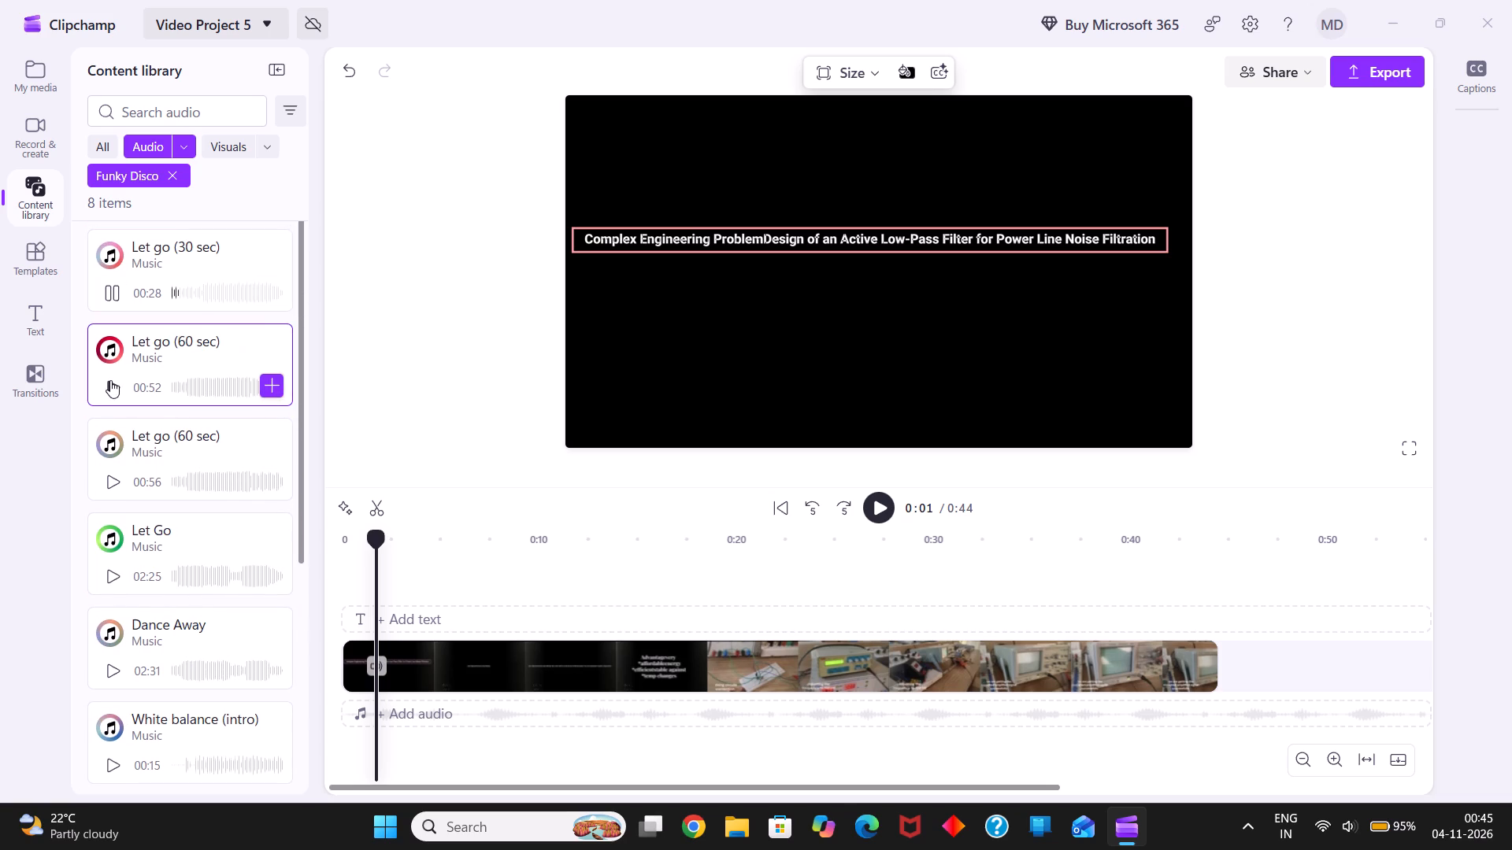
left_click(108, 495)
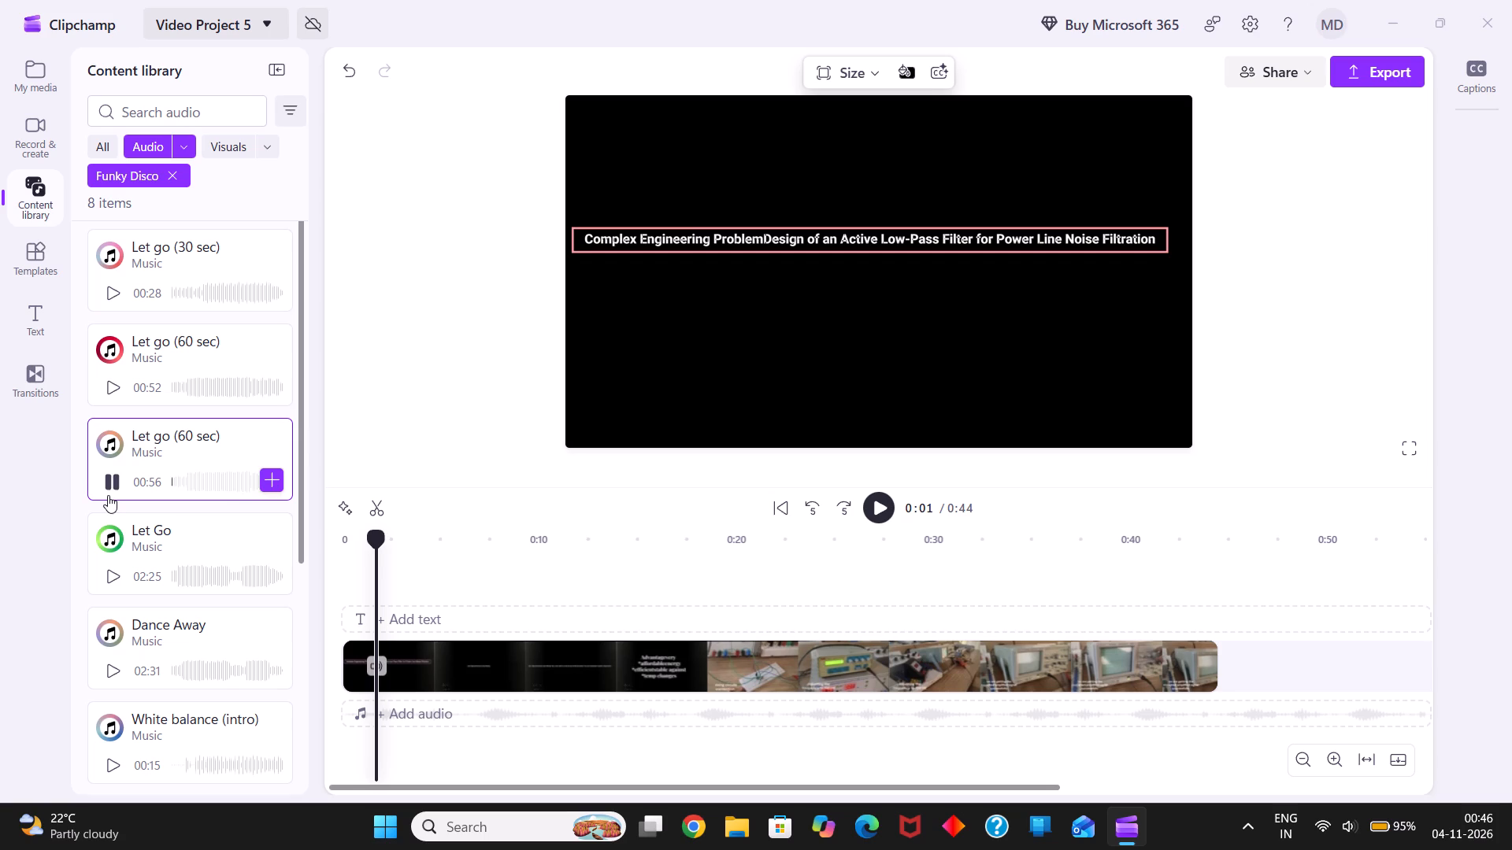
left_click(110, 569)
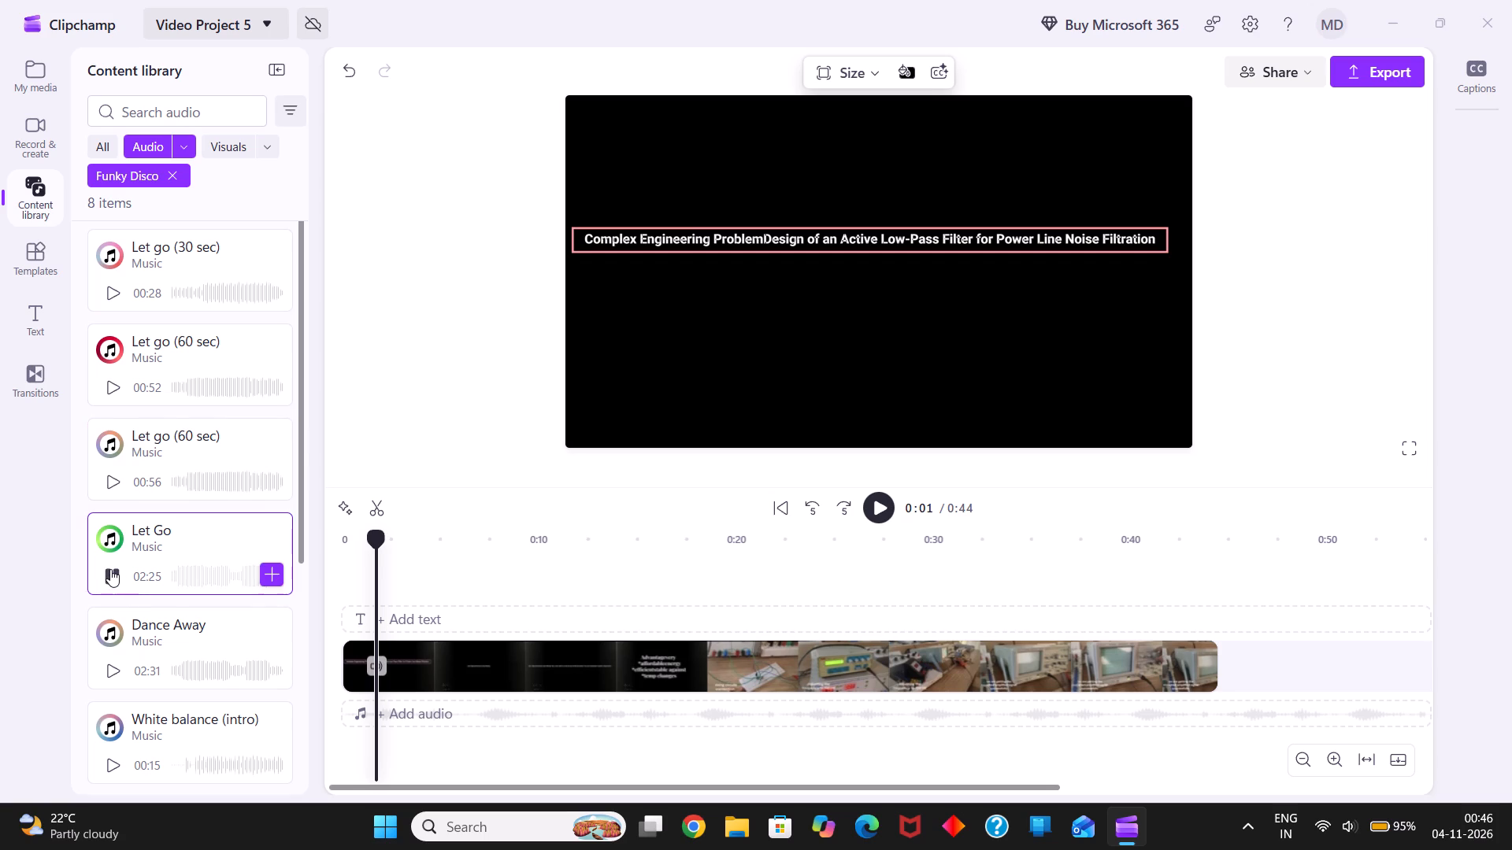
left_click(106, 664)
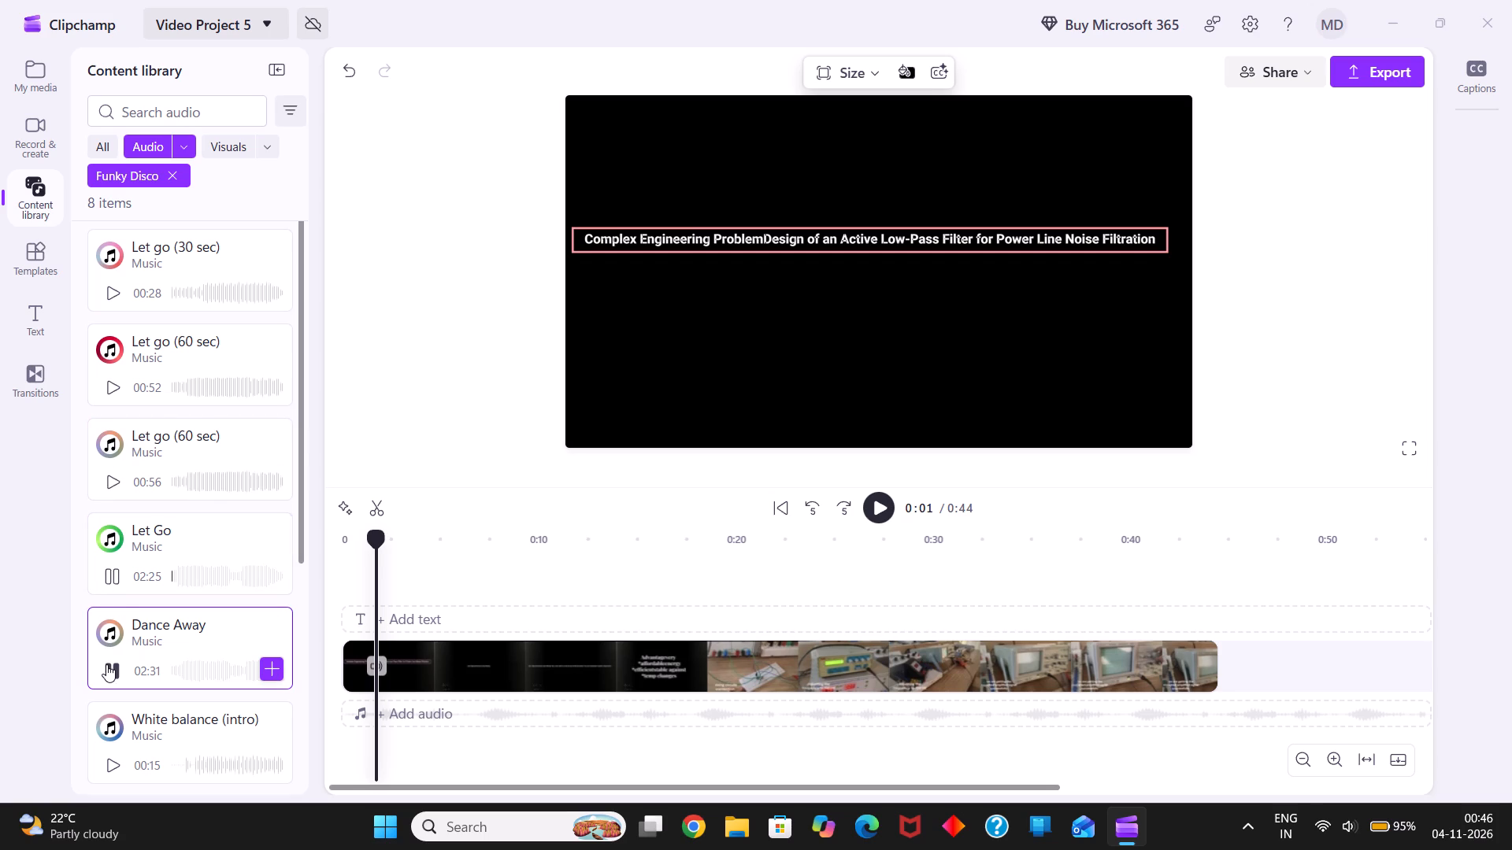
Add the Dance Away music track to the timeline as background audio for the video.
scroll(106, 664, "down", 1)
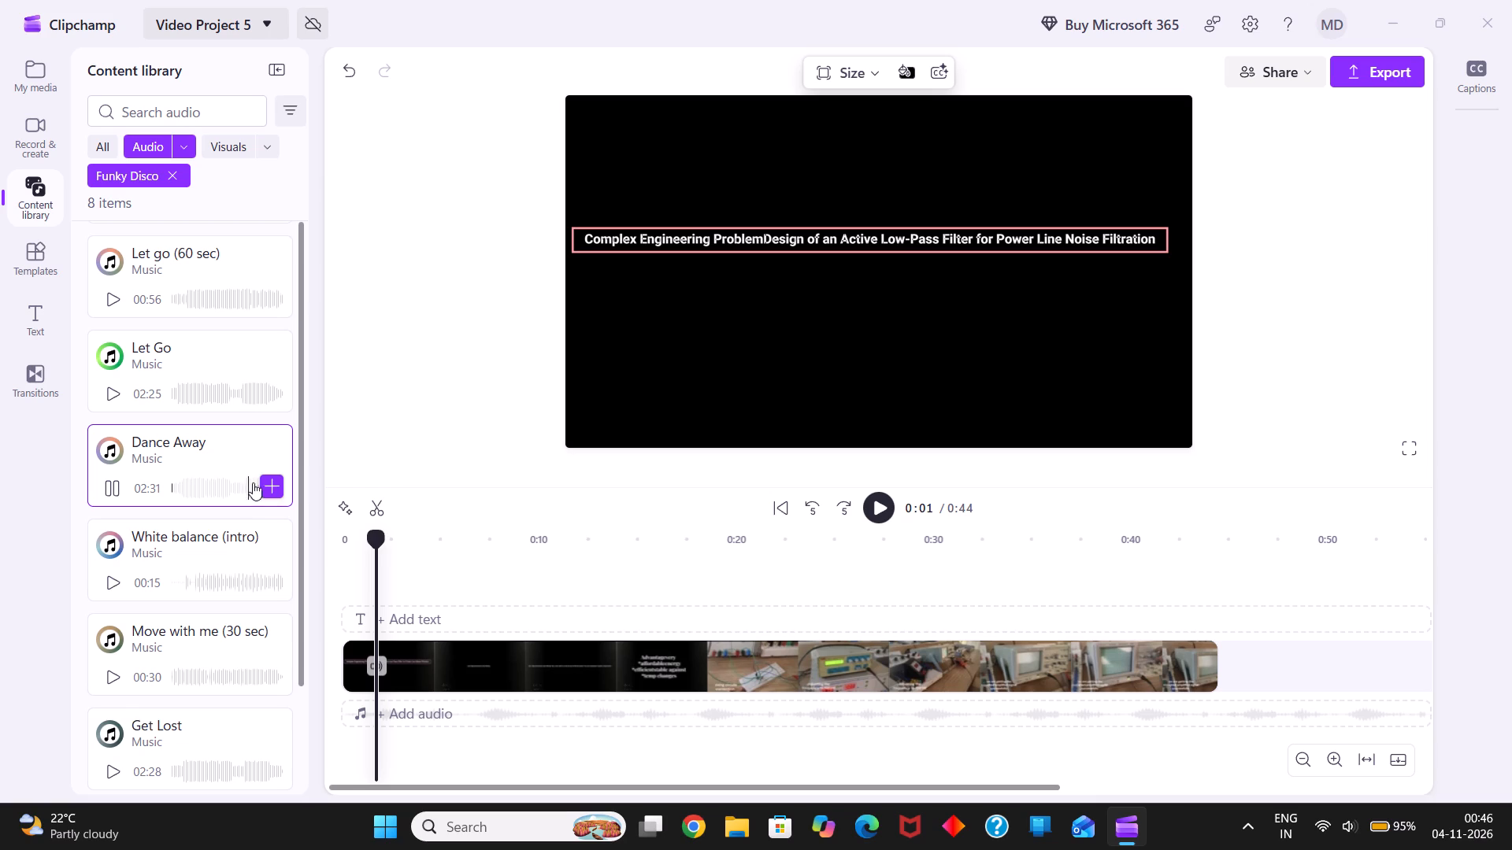
left_click(270, 486)
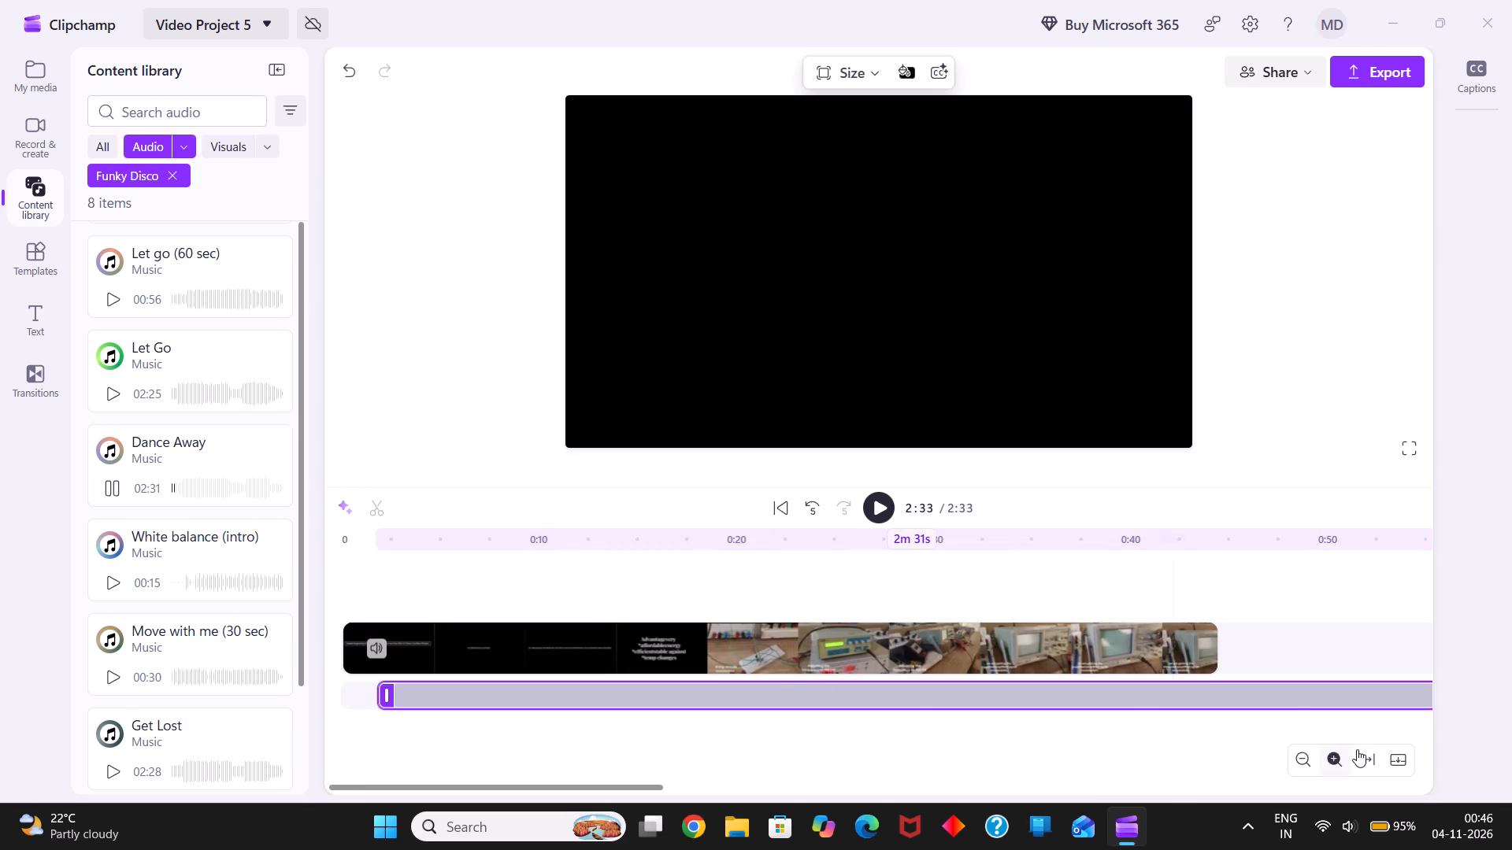
Split the Dance Away audio where the video ends at 0:44 and delete the part after it.
right_click(1260, 694)
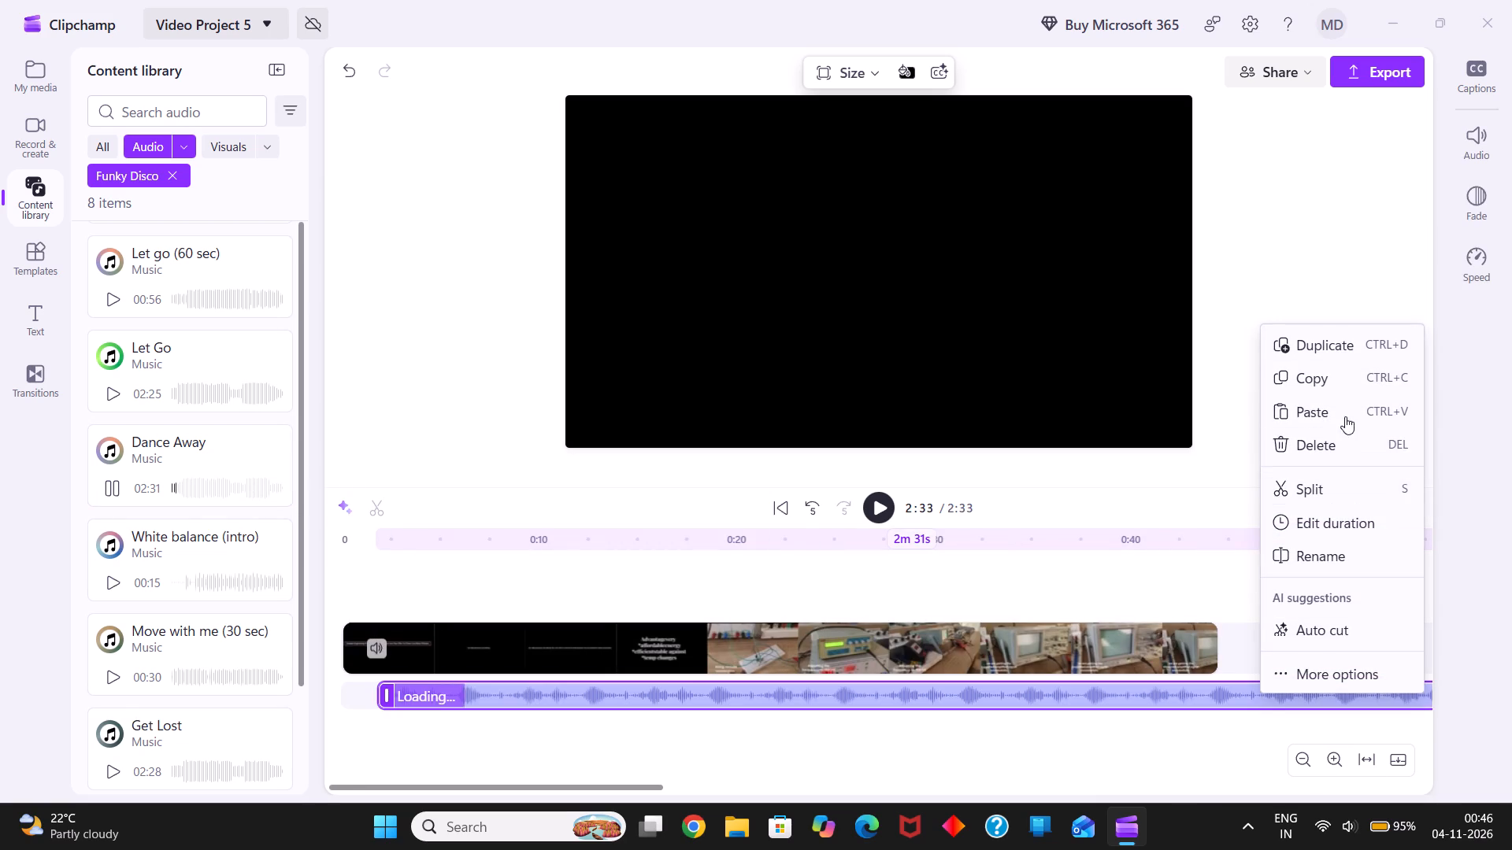
left_click(1221, 613)
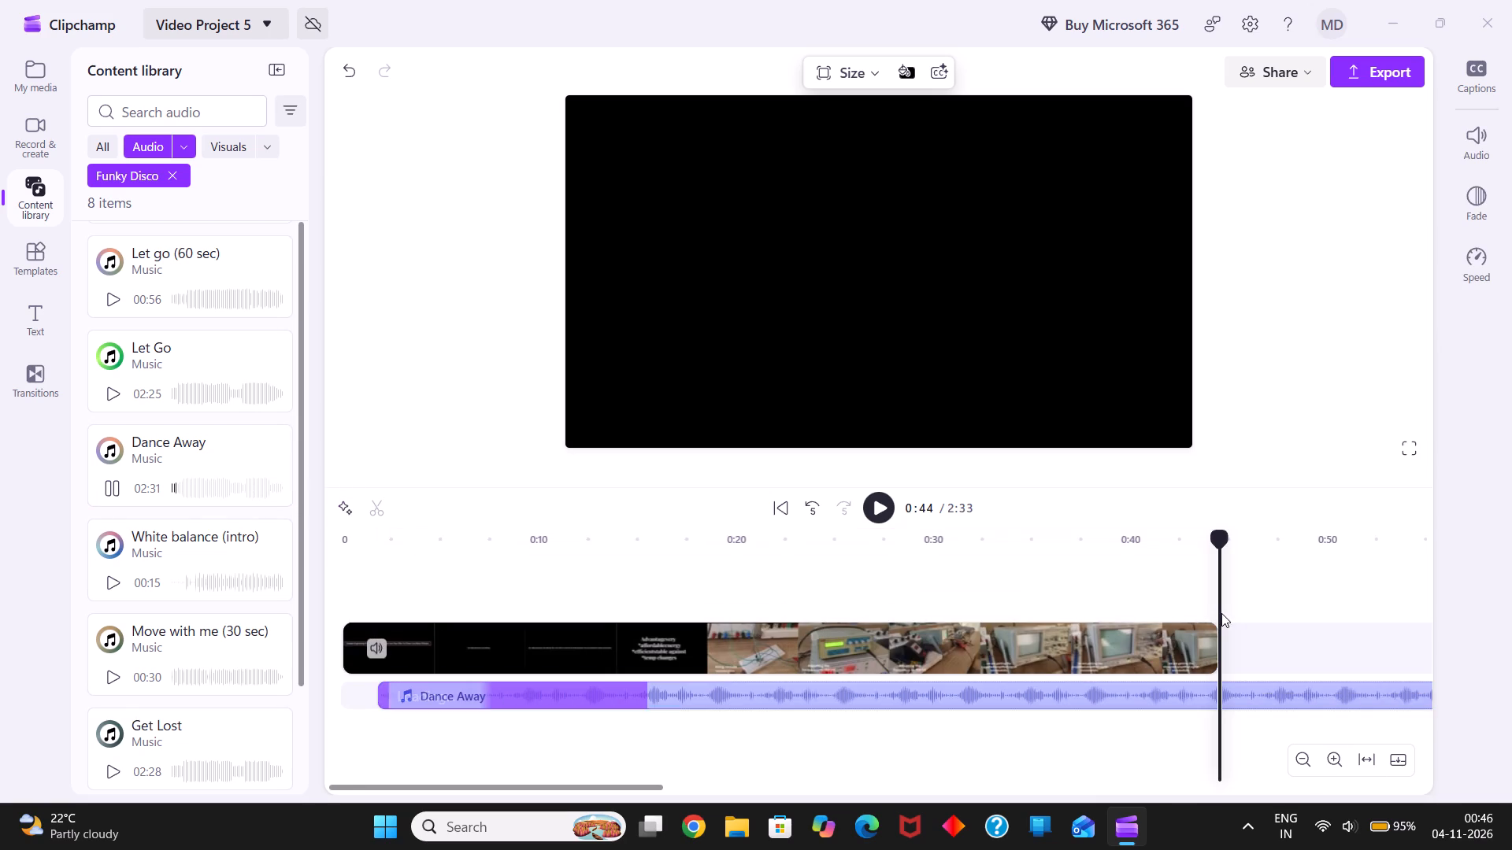
right_click(1236, 689)
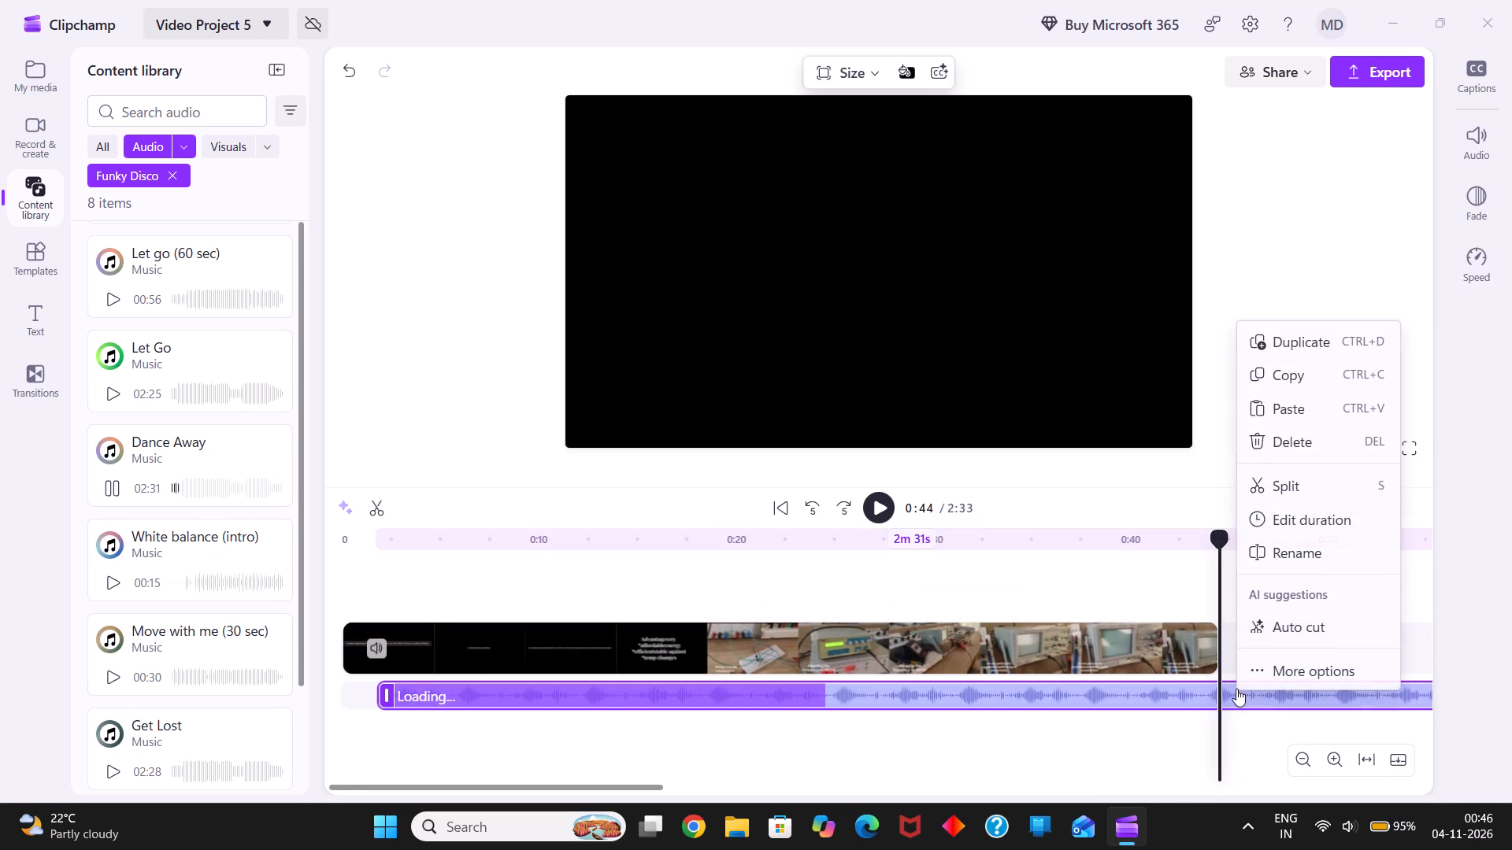
left_click(1303, 488)
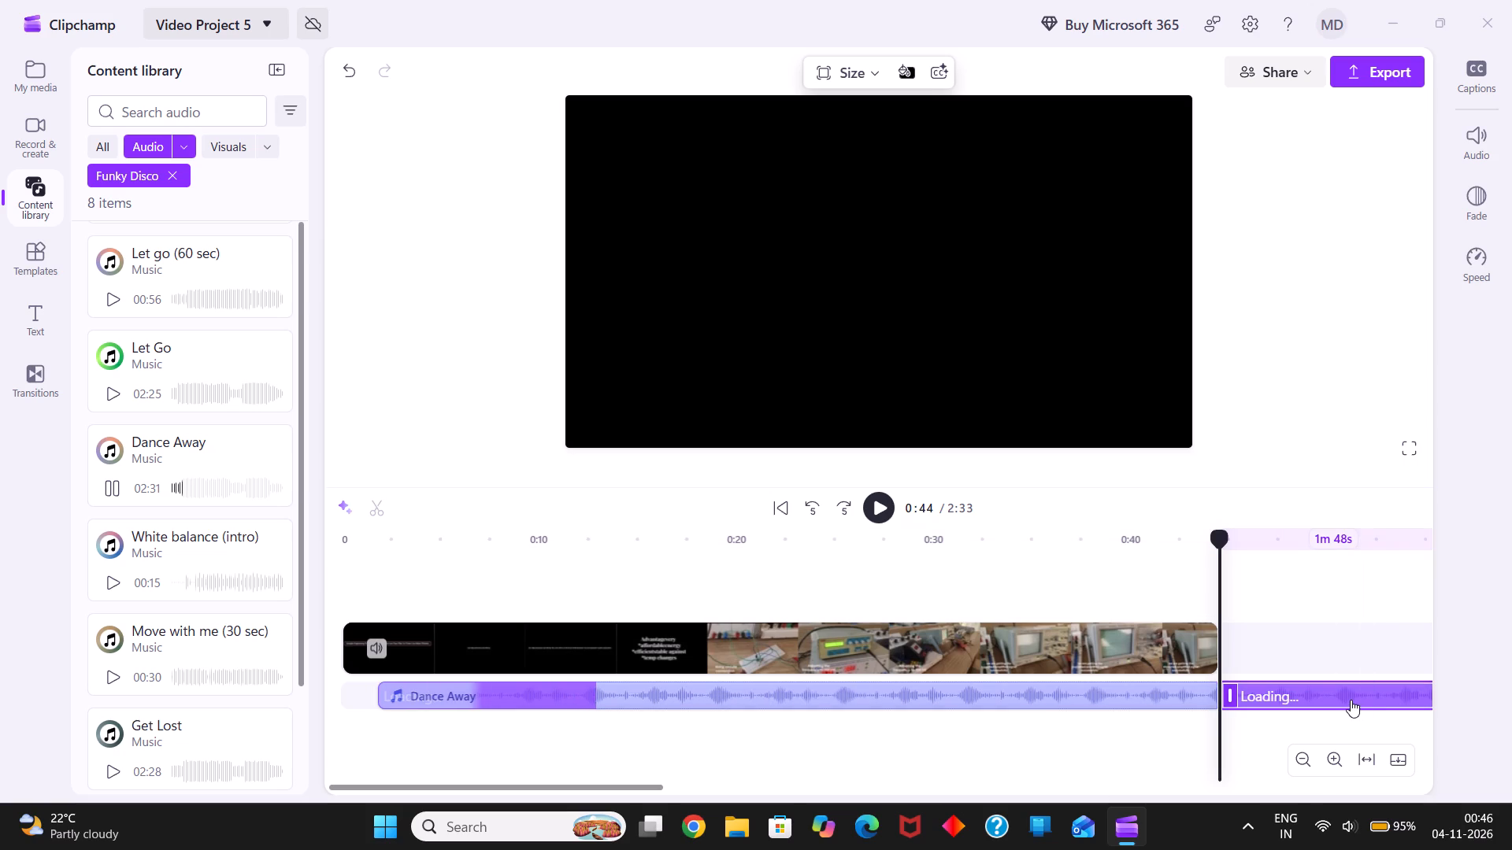
left_click(1351, 700)
left_click(1317, 699)
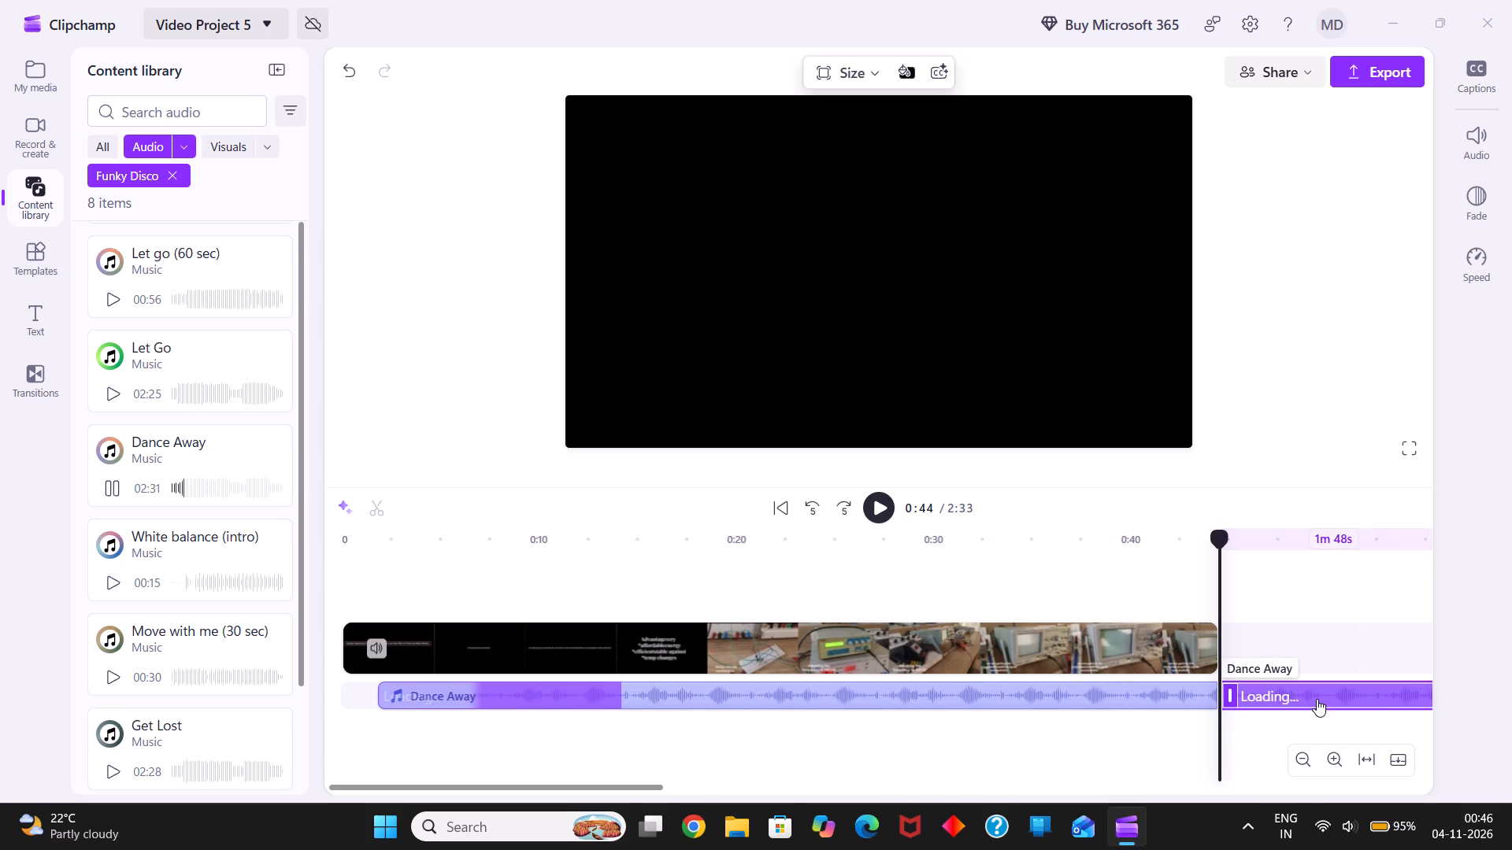
left_click(1337, 697)
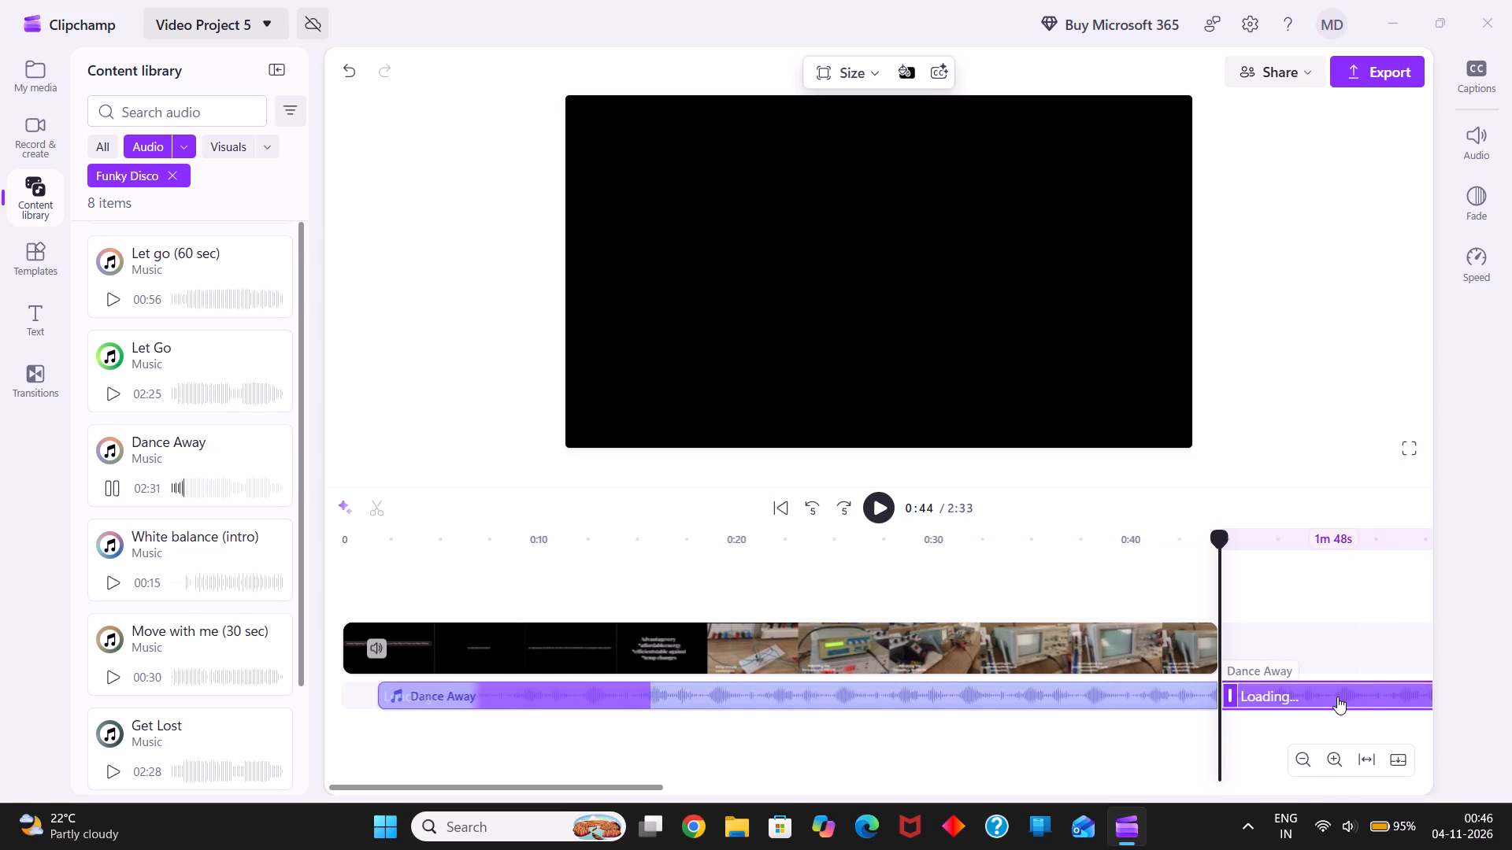
left_click(1137, 695)
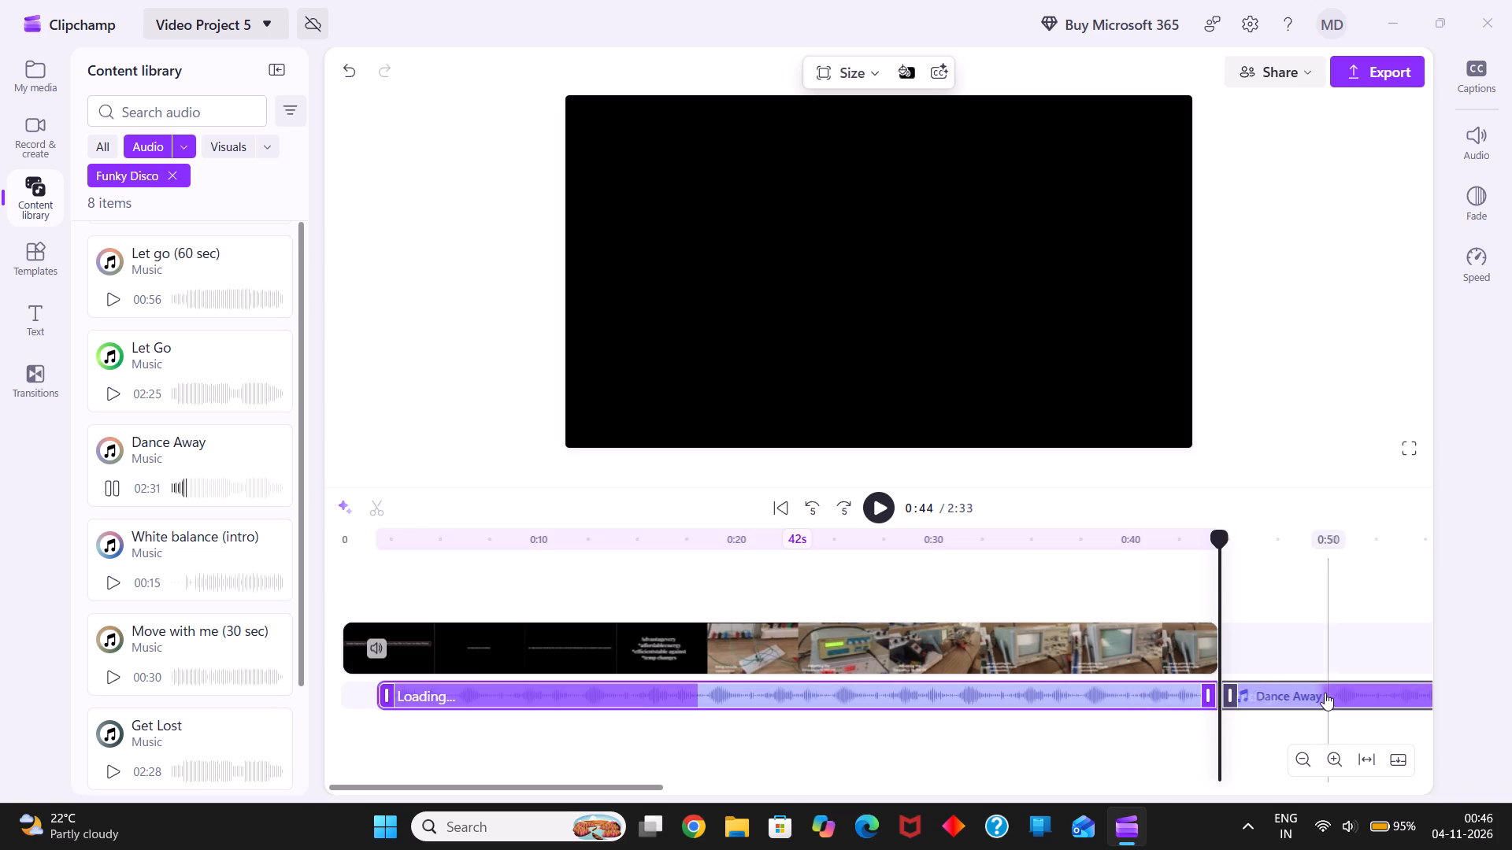
left_click(1324, 694)
key("Delete")
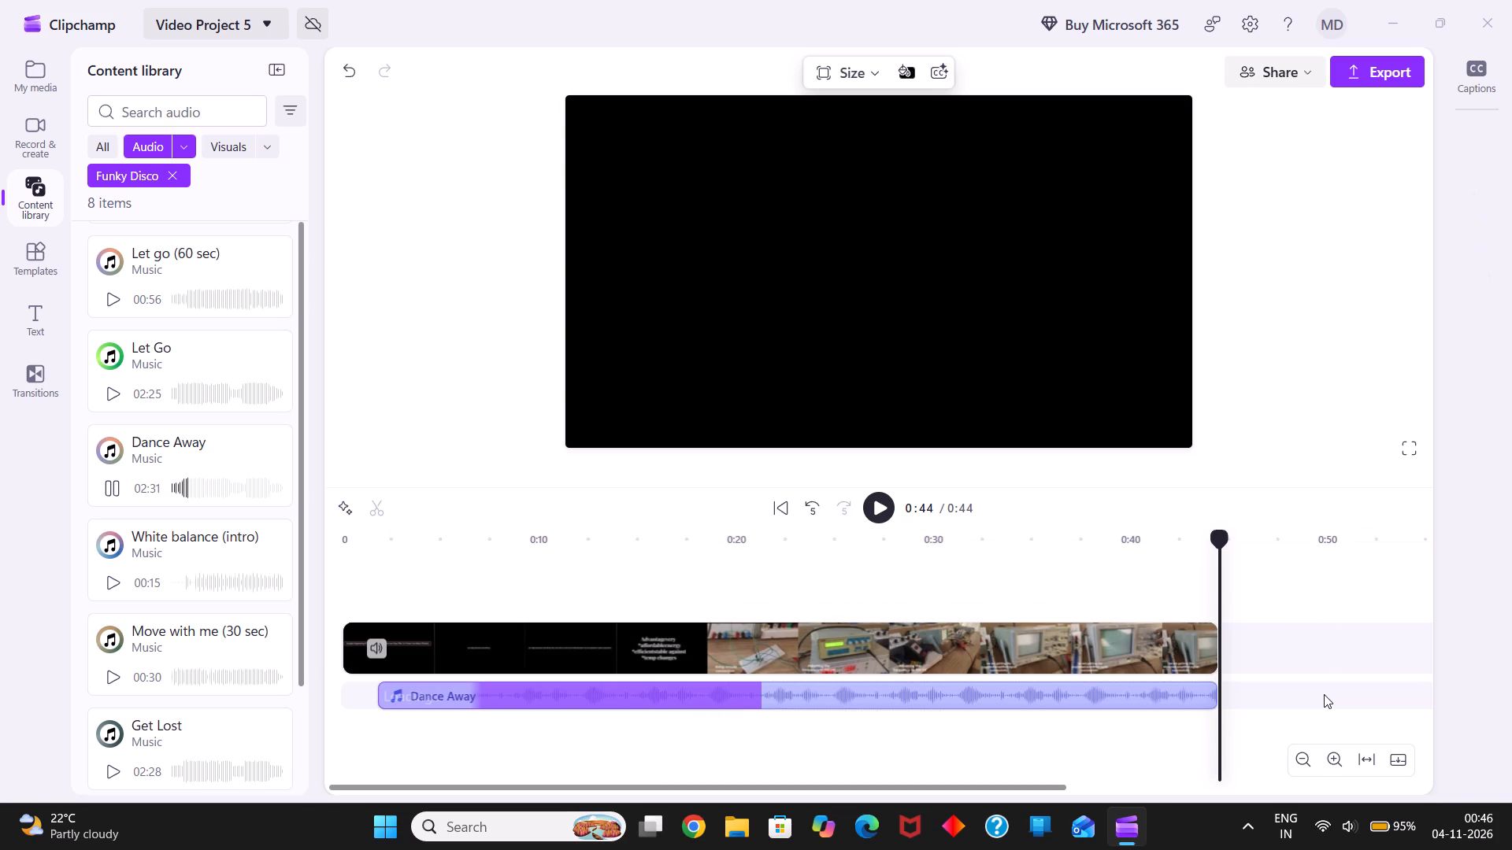
Play the video from its beginning and move the Dance Away audio clip to the start of the timeline.
left_click(888, 508)
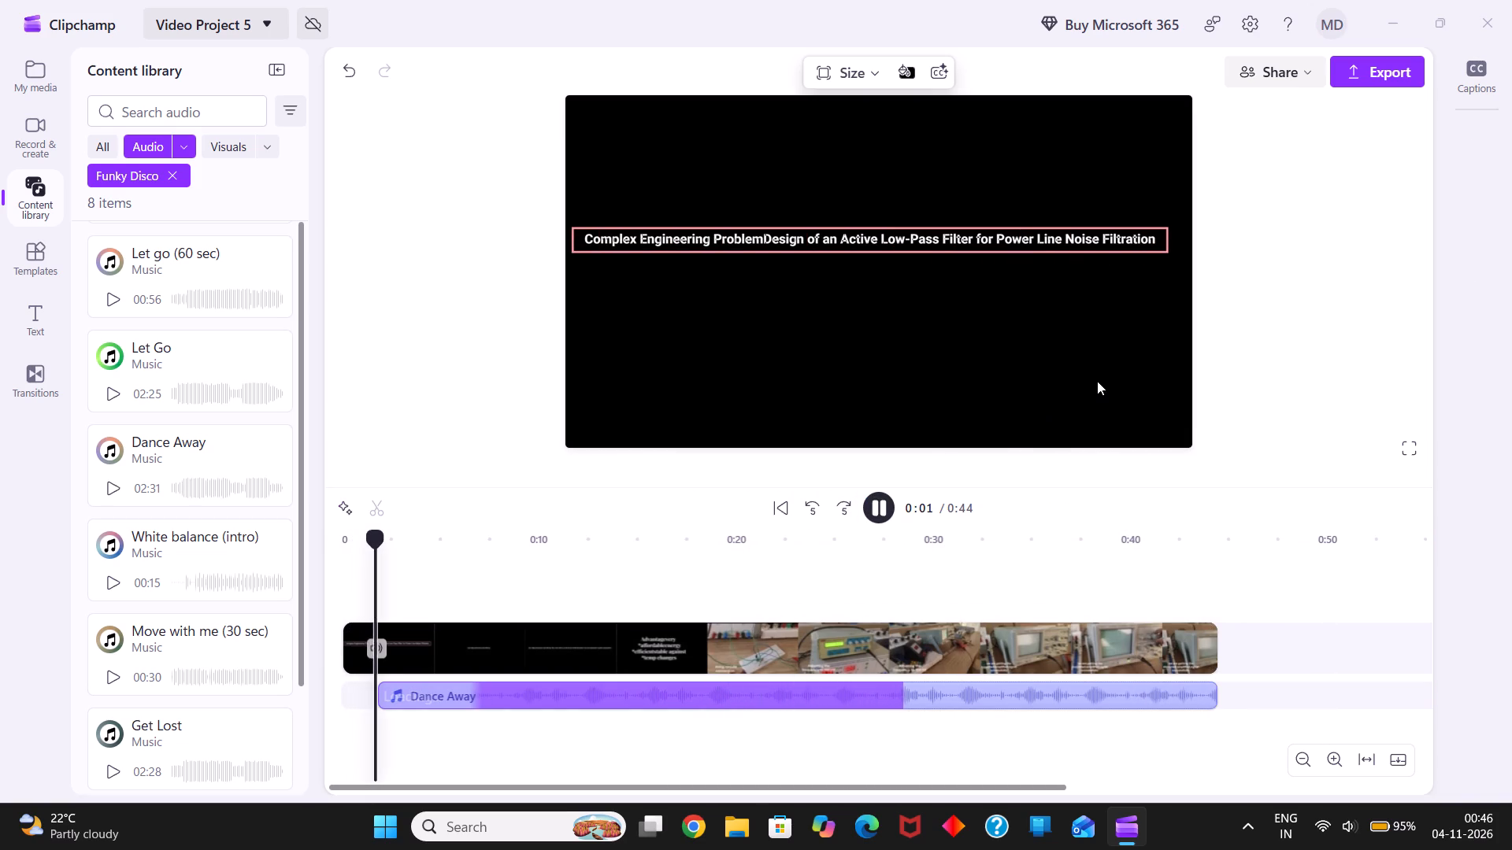
left_click_drag(661, 694, 583, 711)
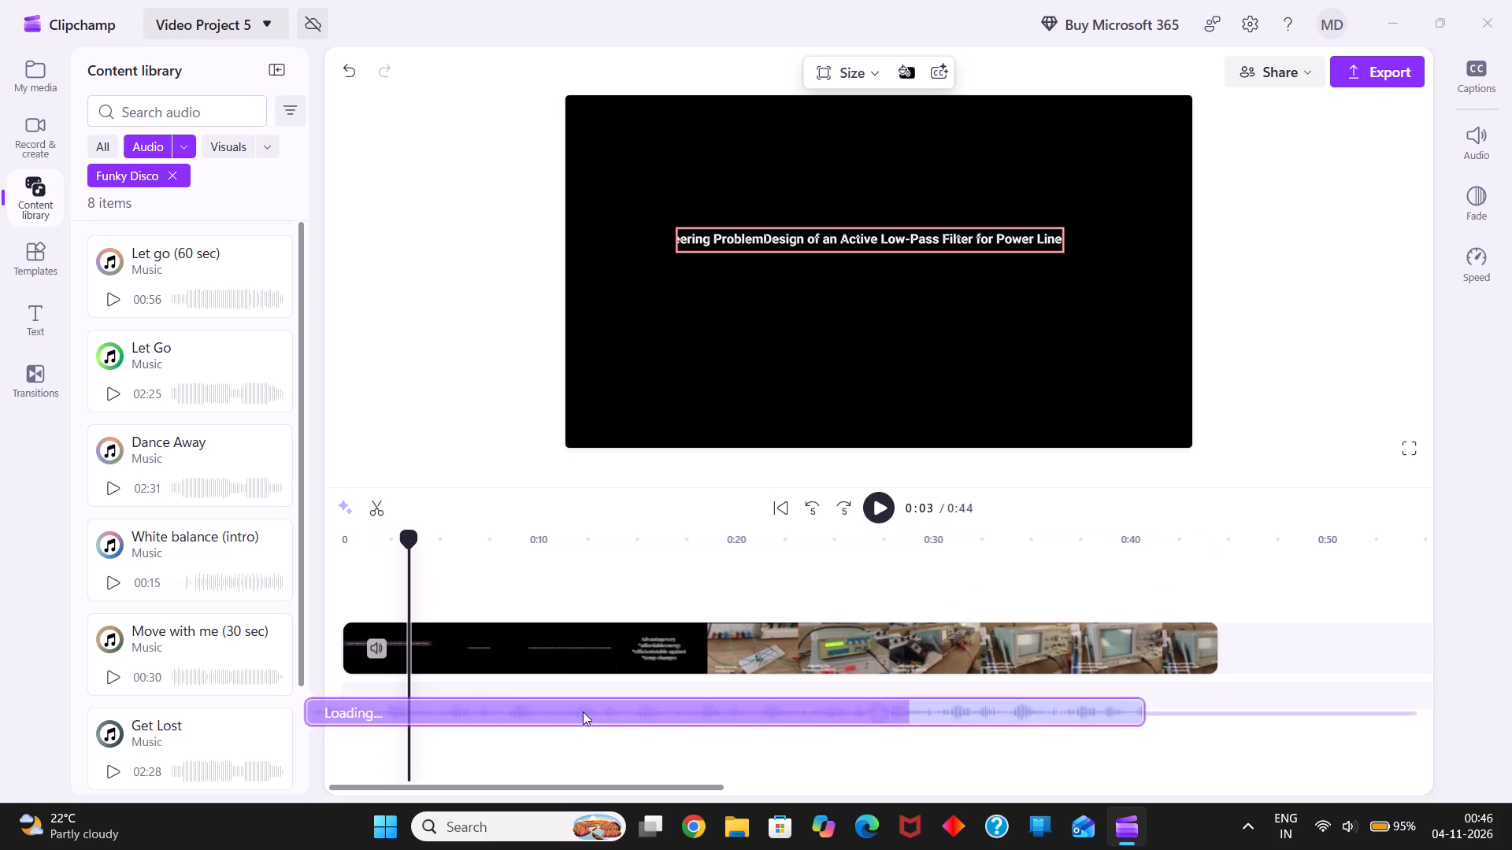
left_click_drag(583, 711, 601, 705)
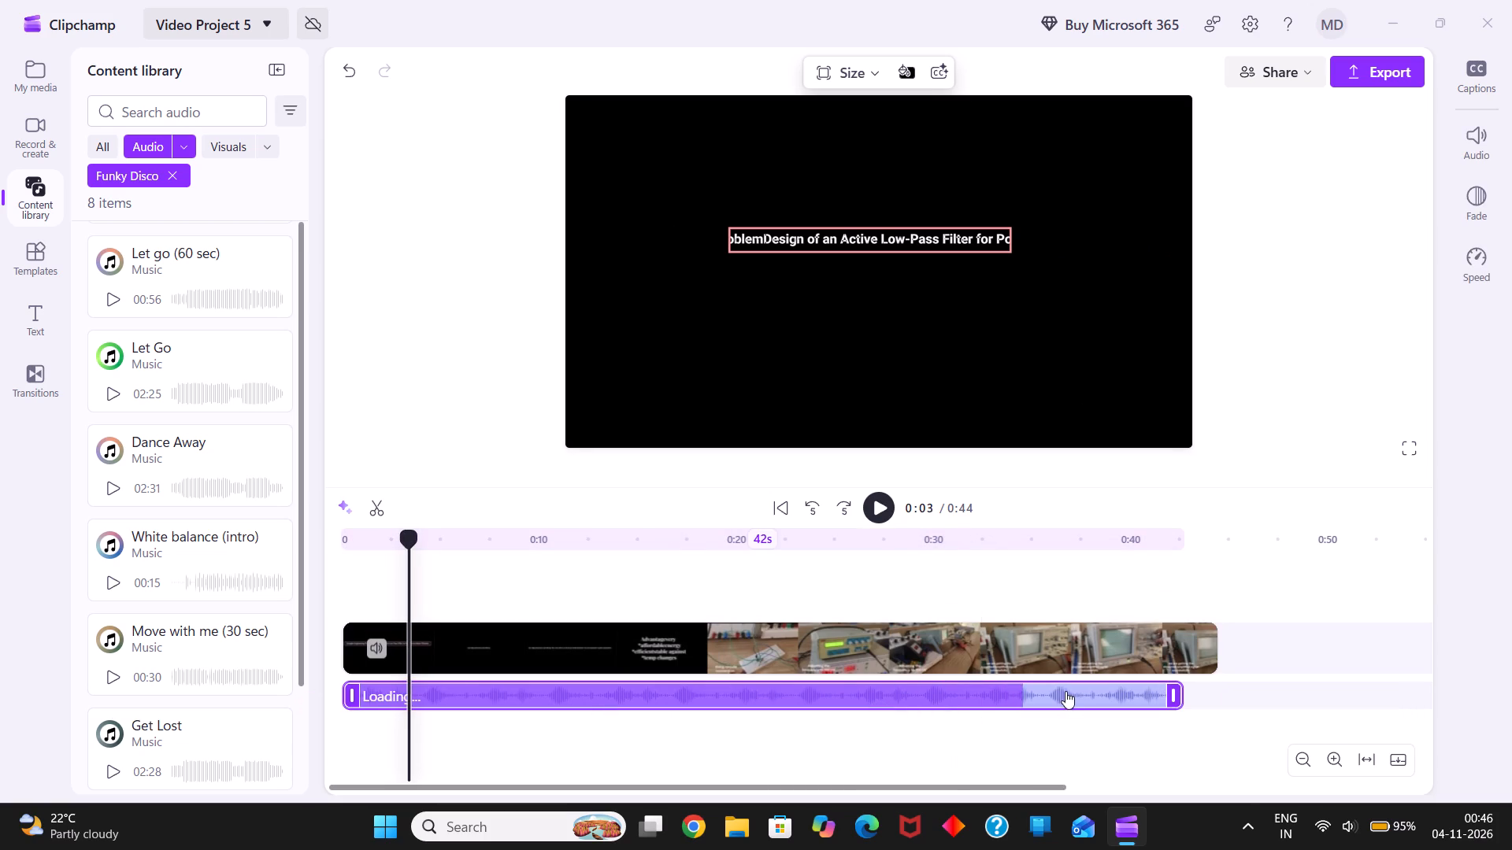
Extend the end of the Dance Away clip to about 45 seconds and return the playhead to the beginning.
left_click_drag(1177, 697, 1221, 697)
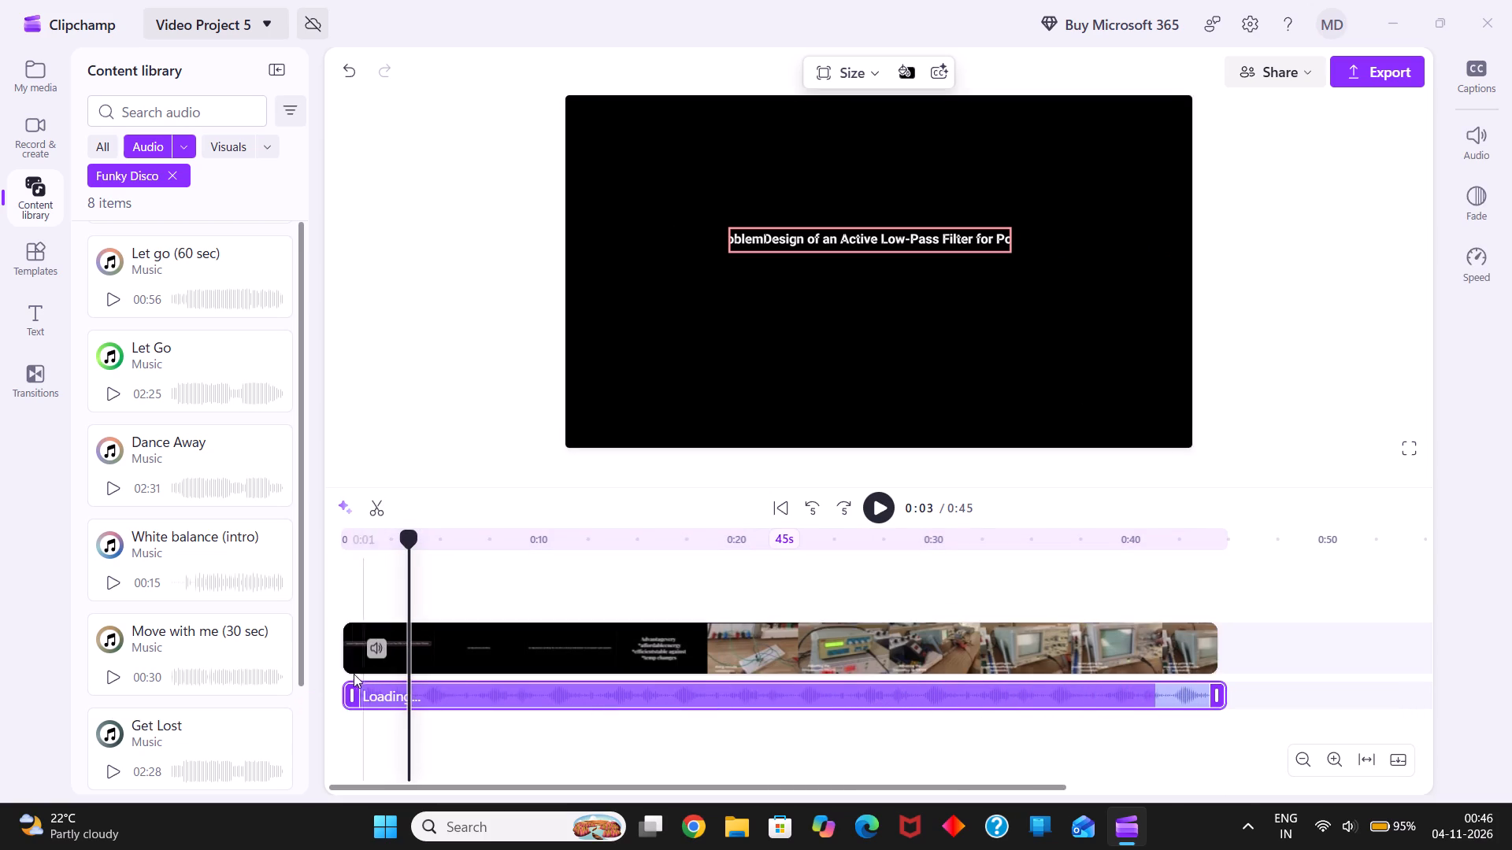
left_click(353, 604)
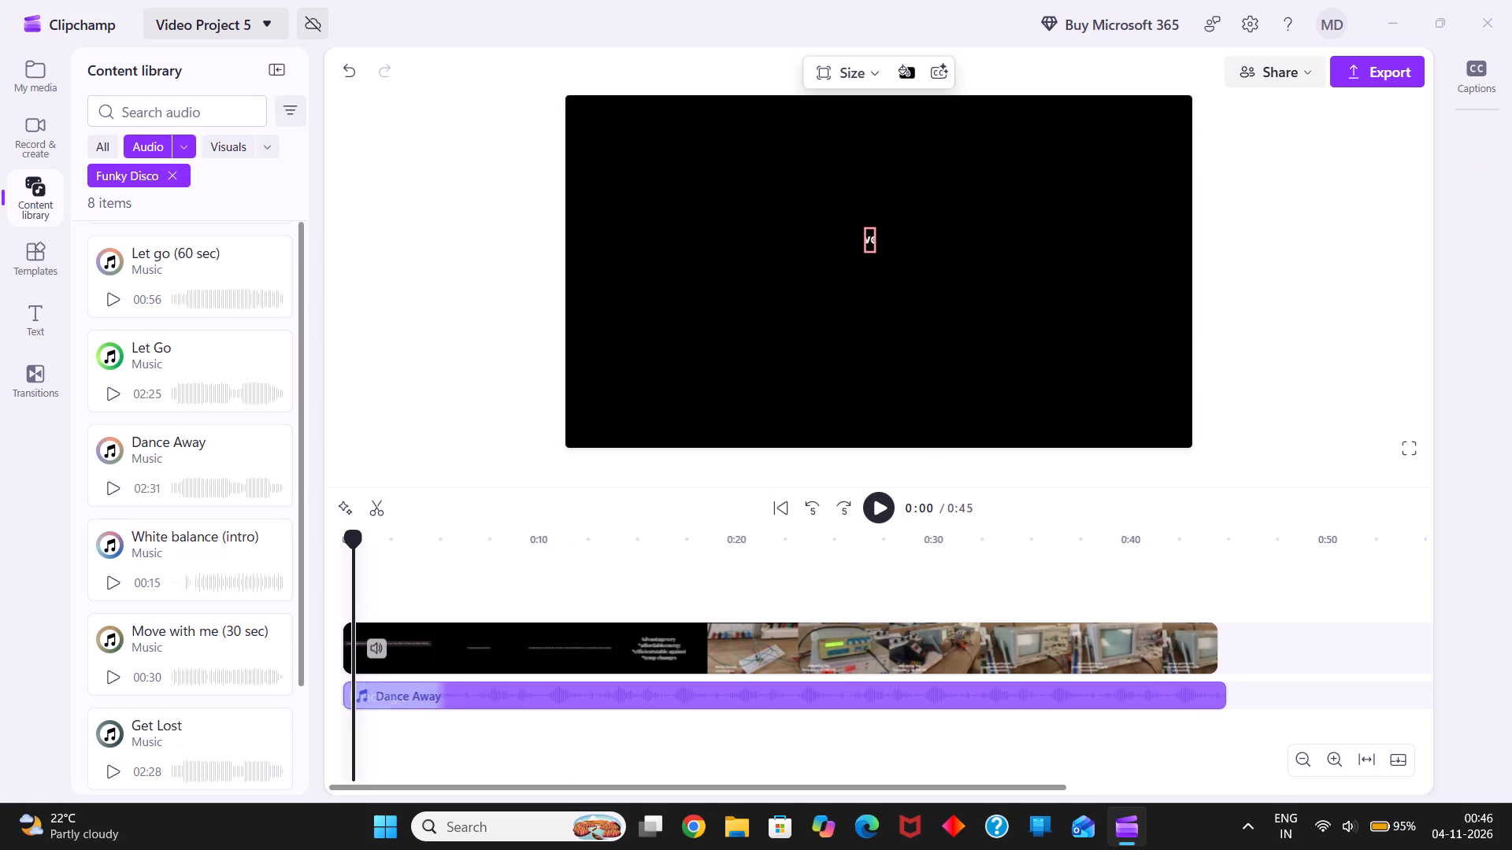
Play the video through to its end to check it with the Dance Away music.
left_click(870, 505)
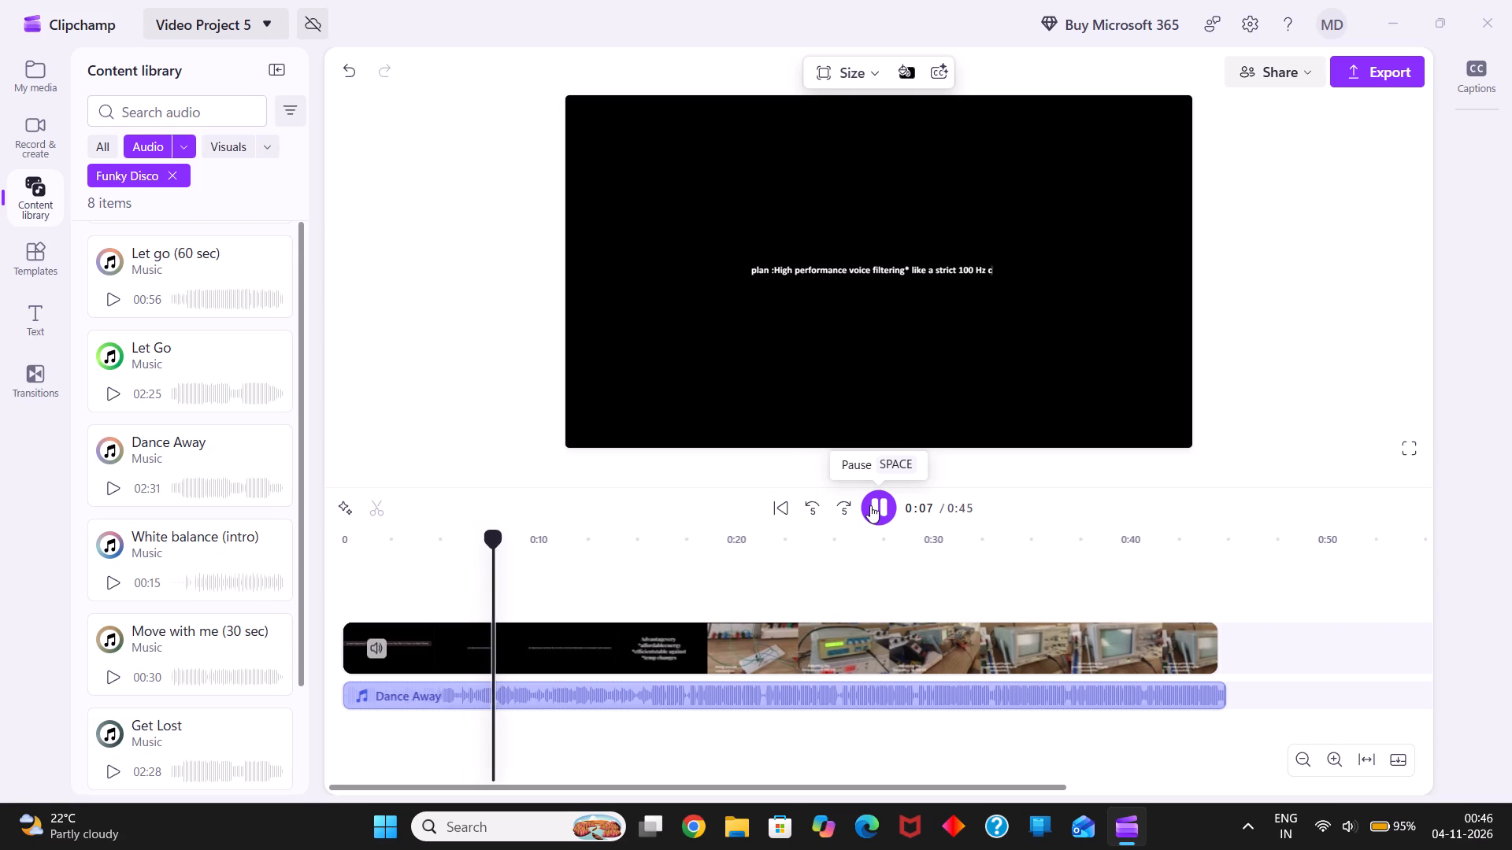
left_click(870, 505)
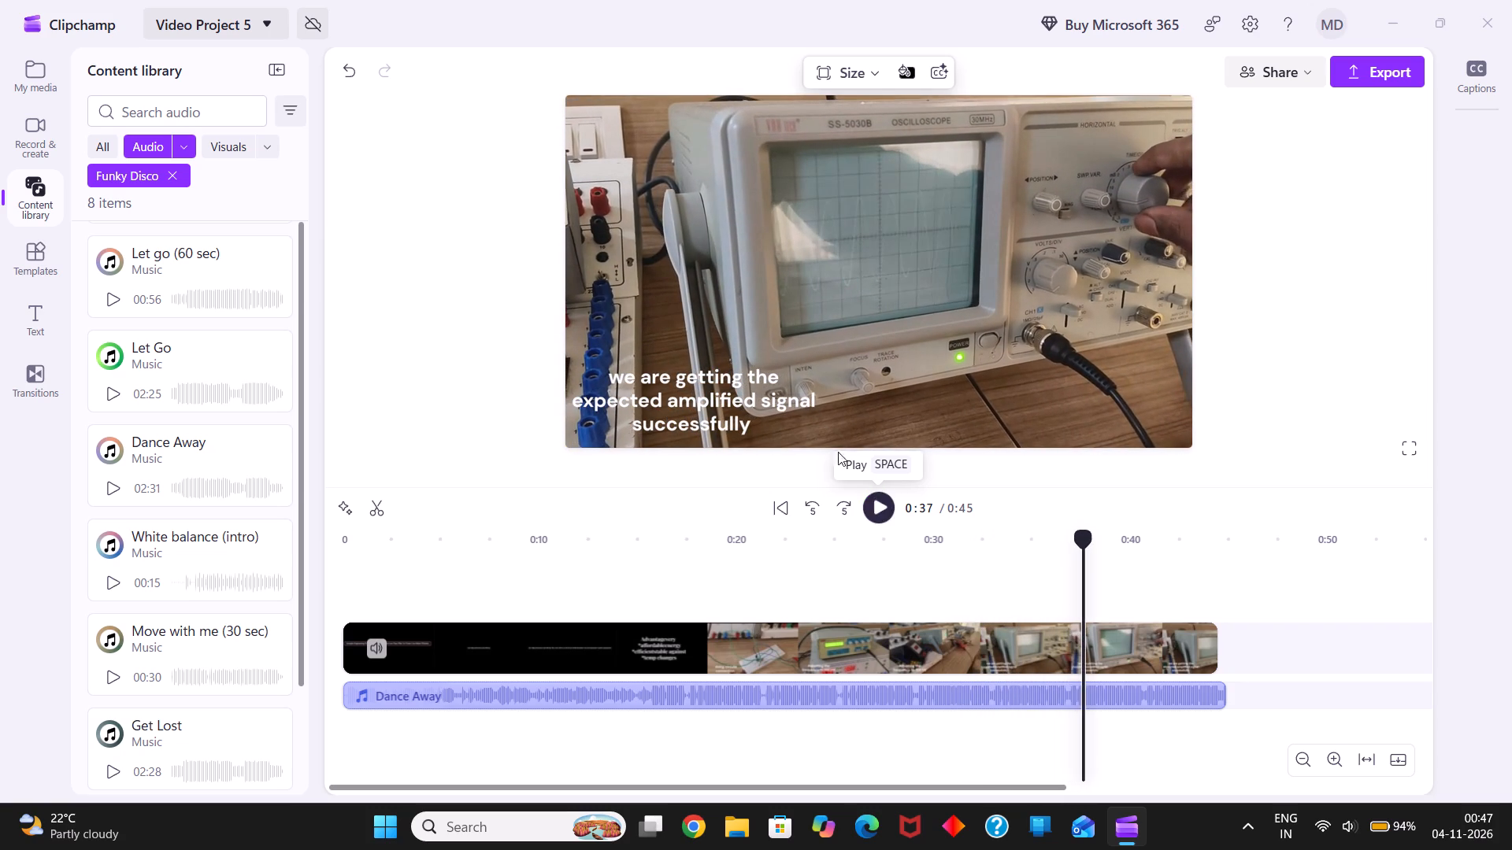
left_click(882, 519)
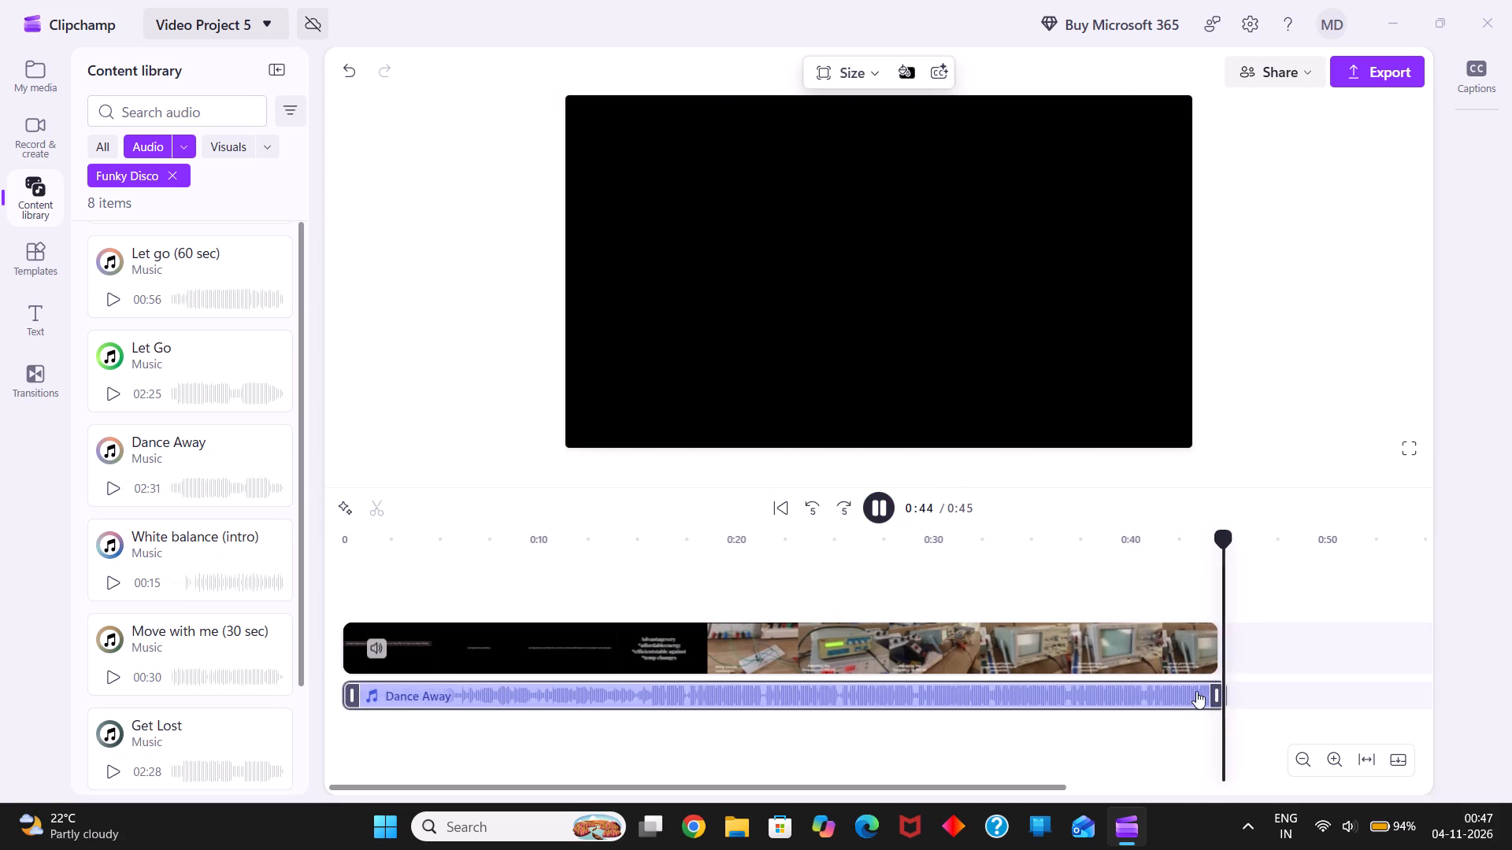
Extend the end of the Dance Away clip to about 48 seconds and place the playhead at about 0:45.
left_click_drag(1219, 693, 1299, 699)
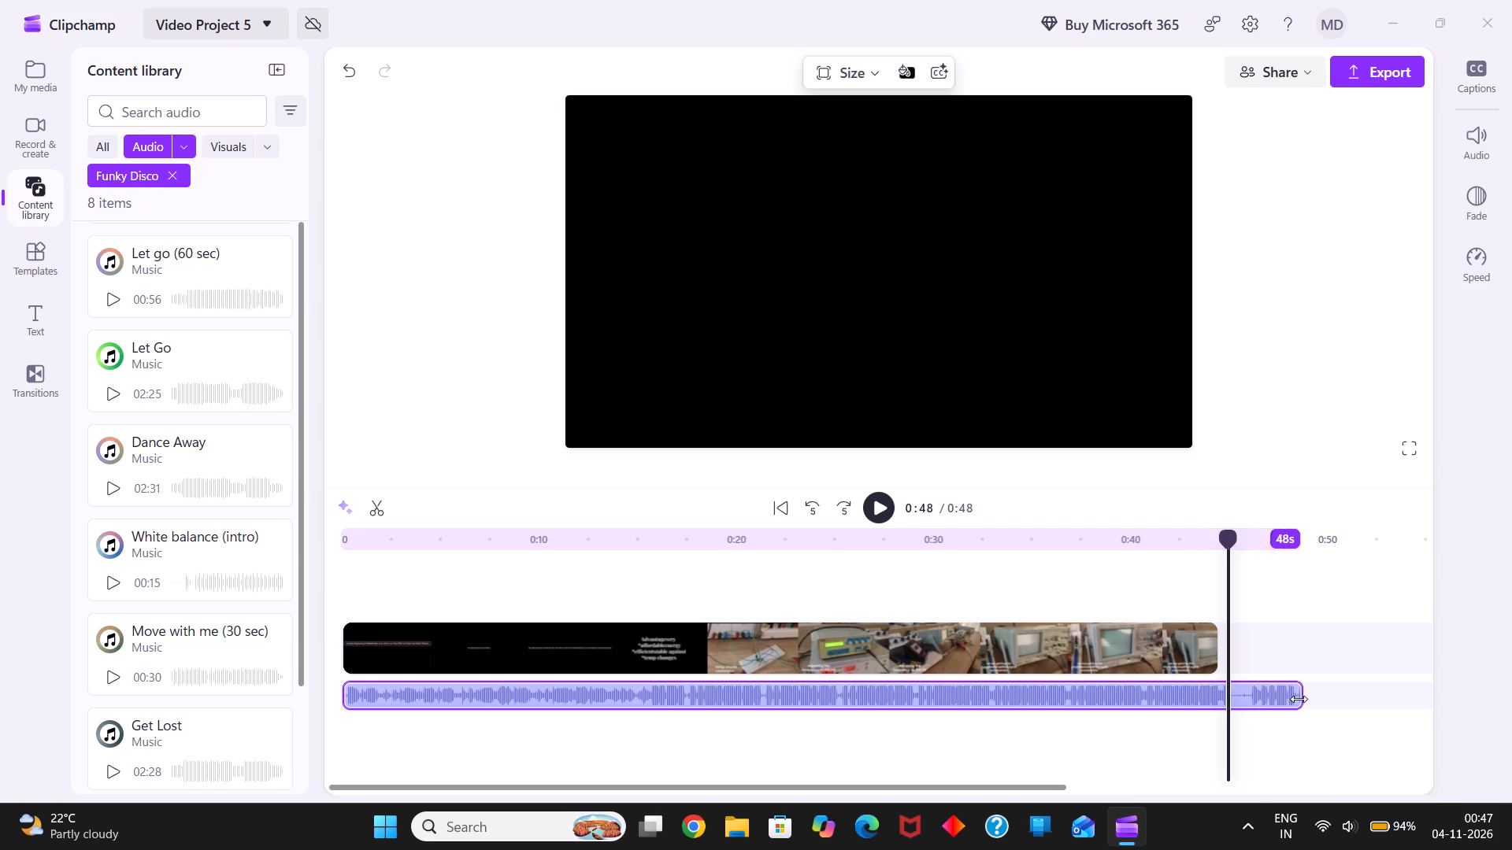
left_click(1269, 667)
left_click(1231, 658)
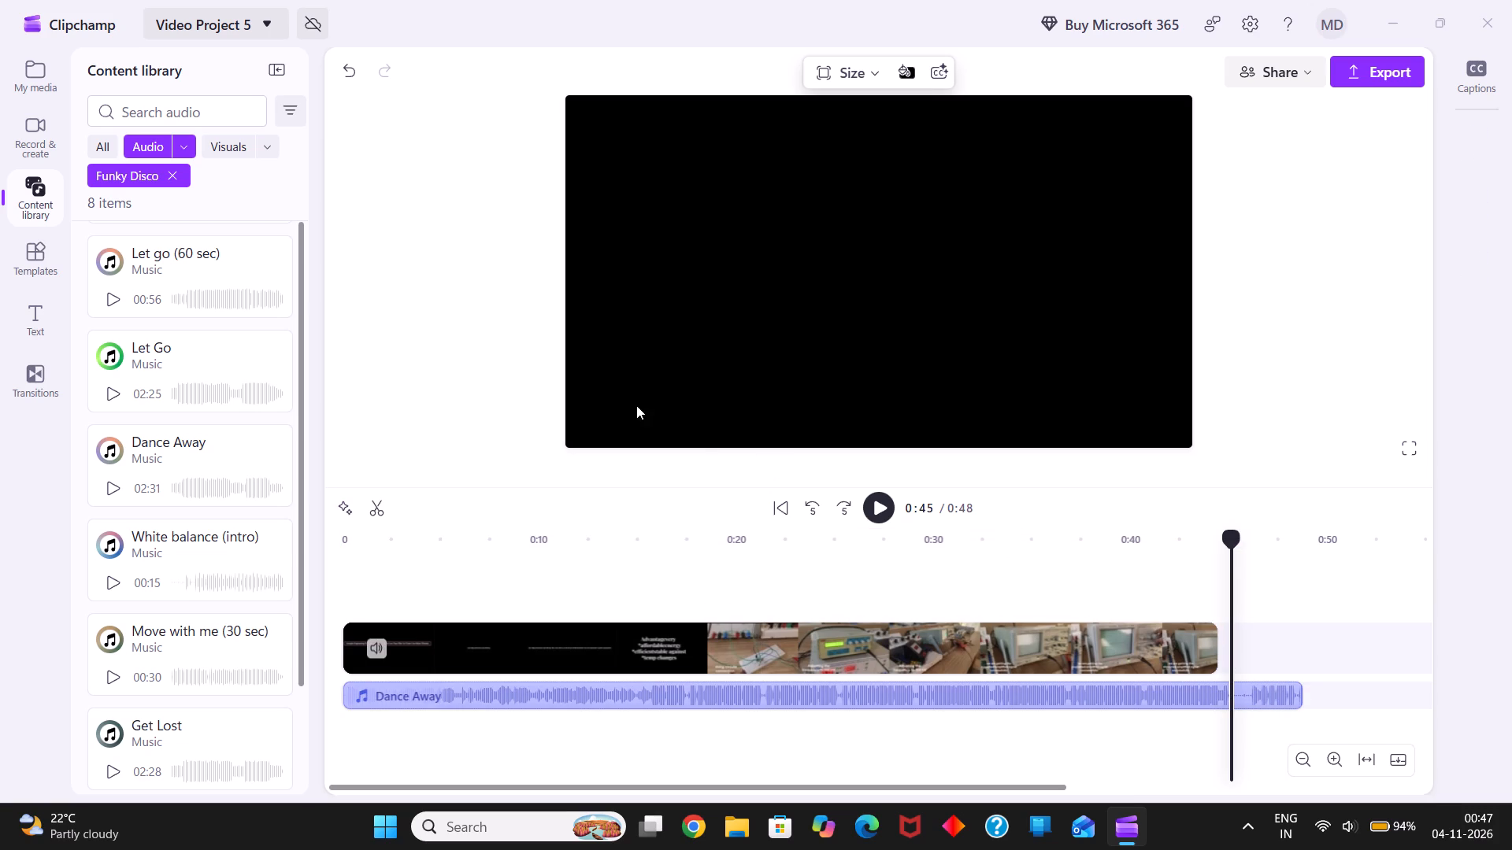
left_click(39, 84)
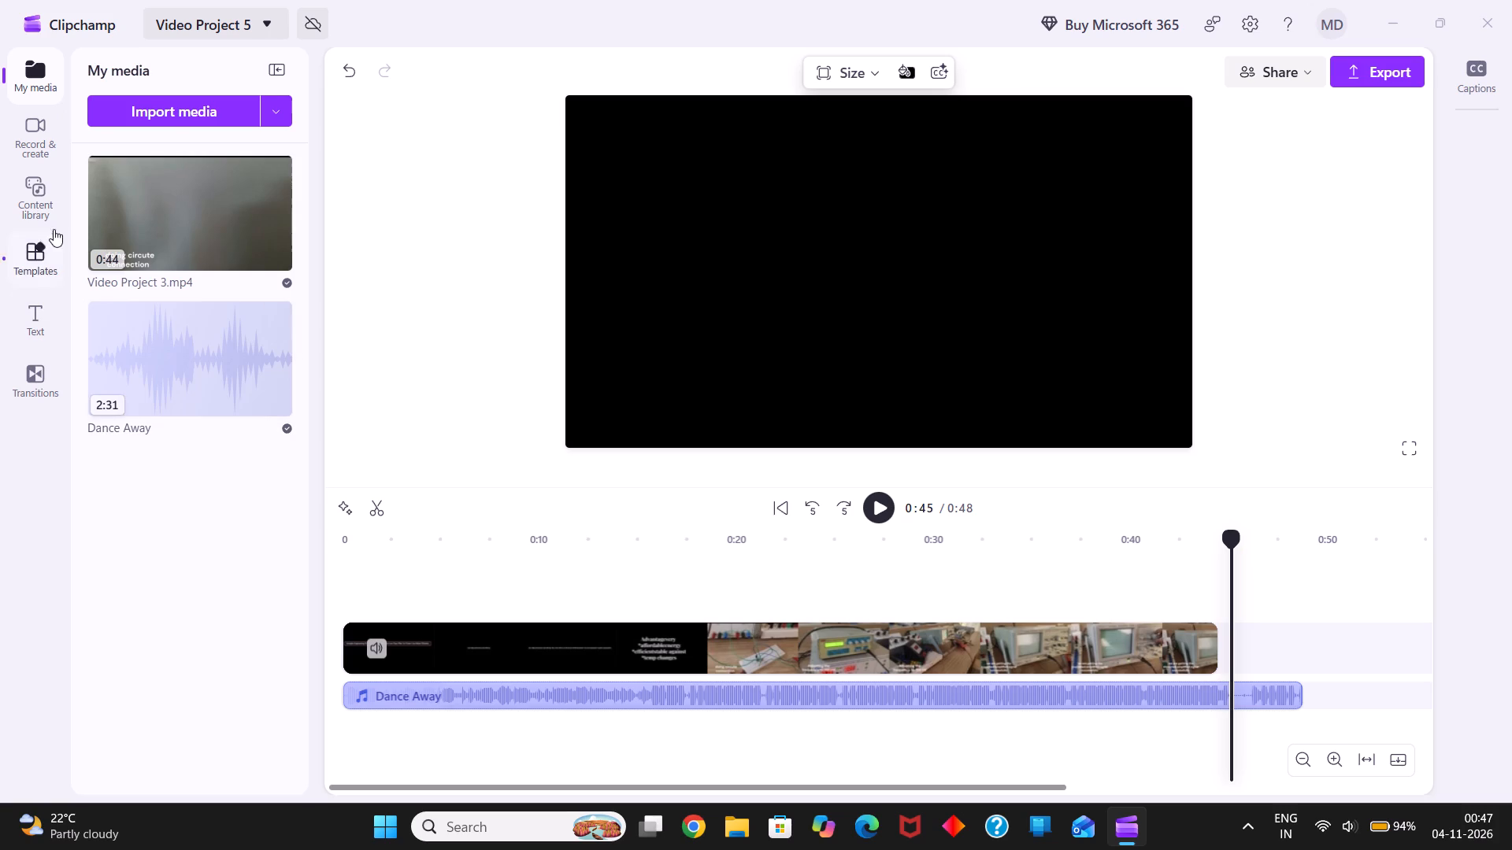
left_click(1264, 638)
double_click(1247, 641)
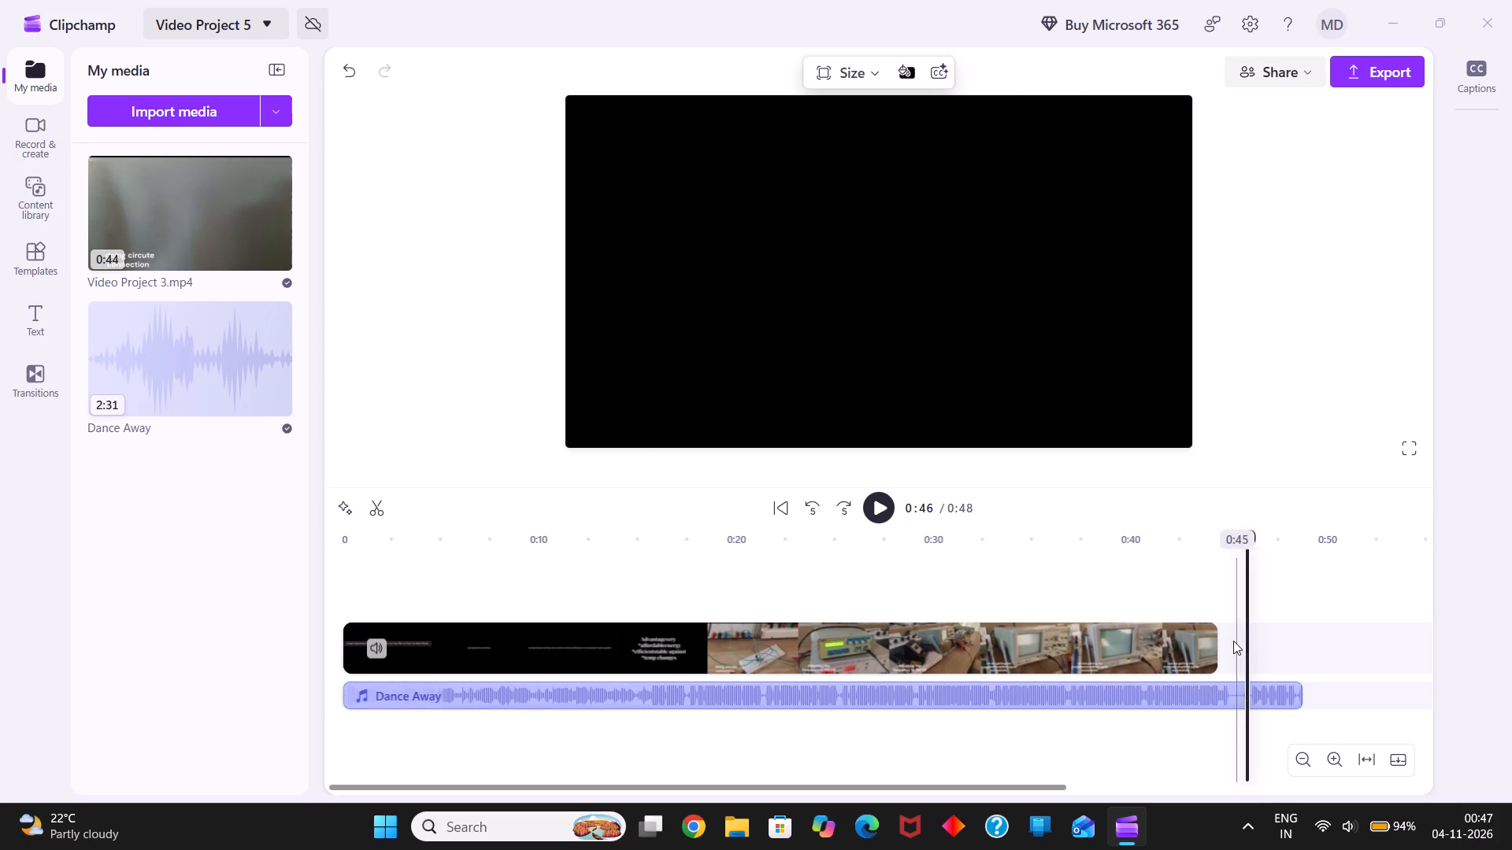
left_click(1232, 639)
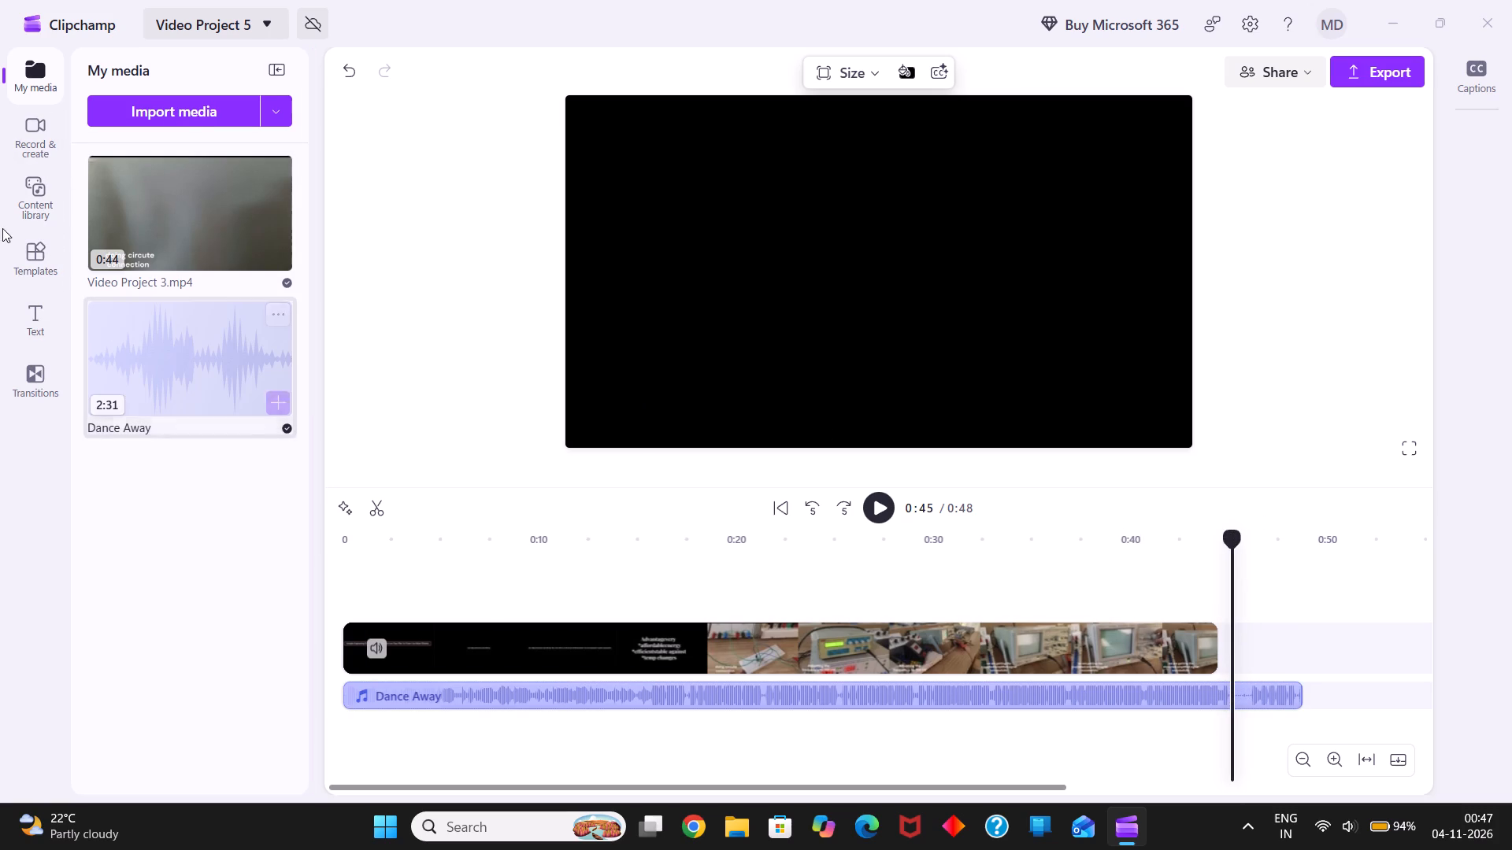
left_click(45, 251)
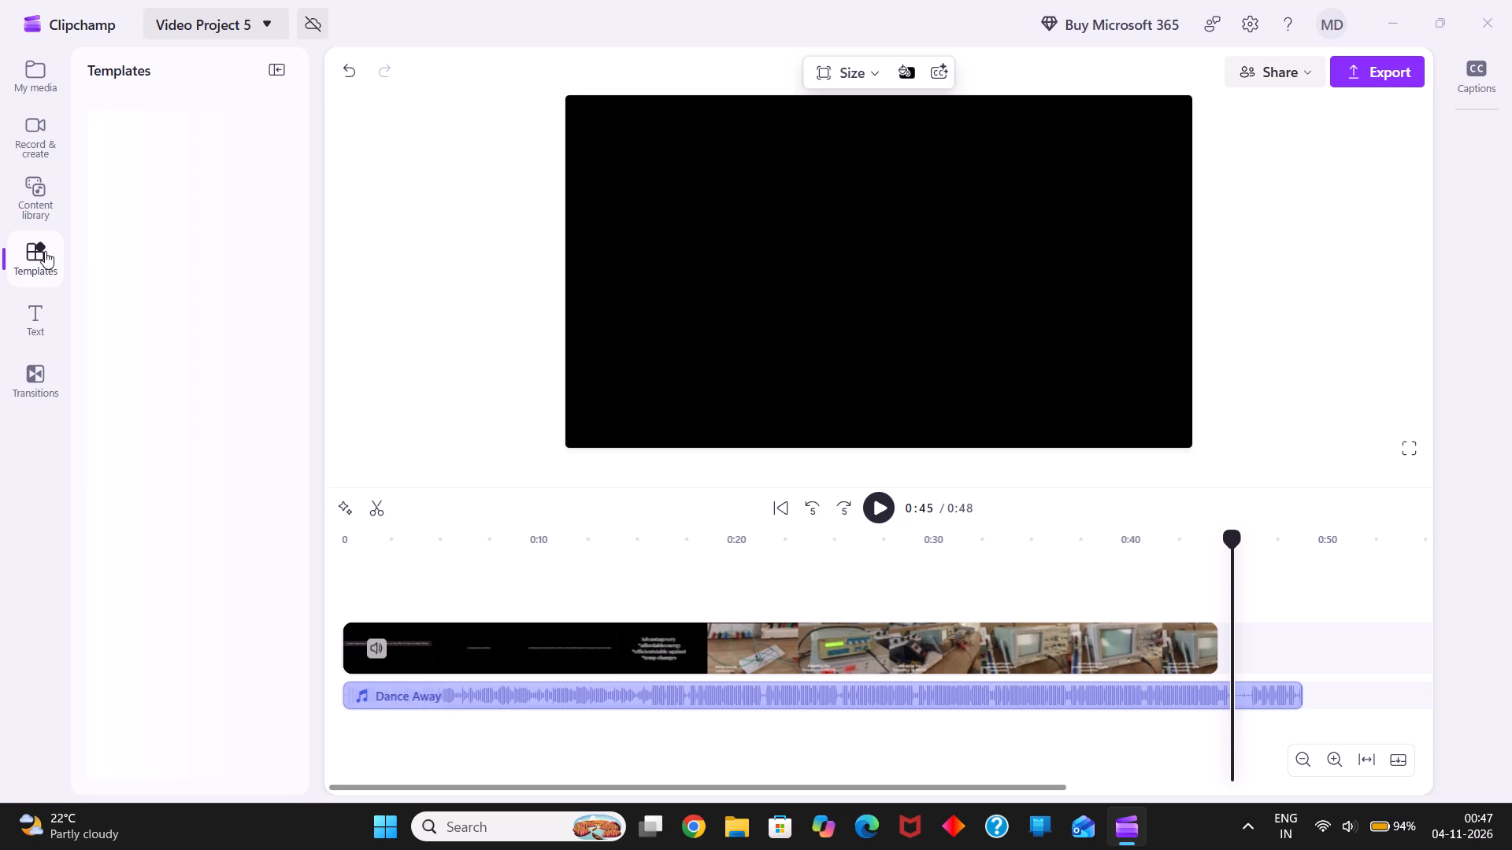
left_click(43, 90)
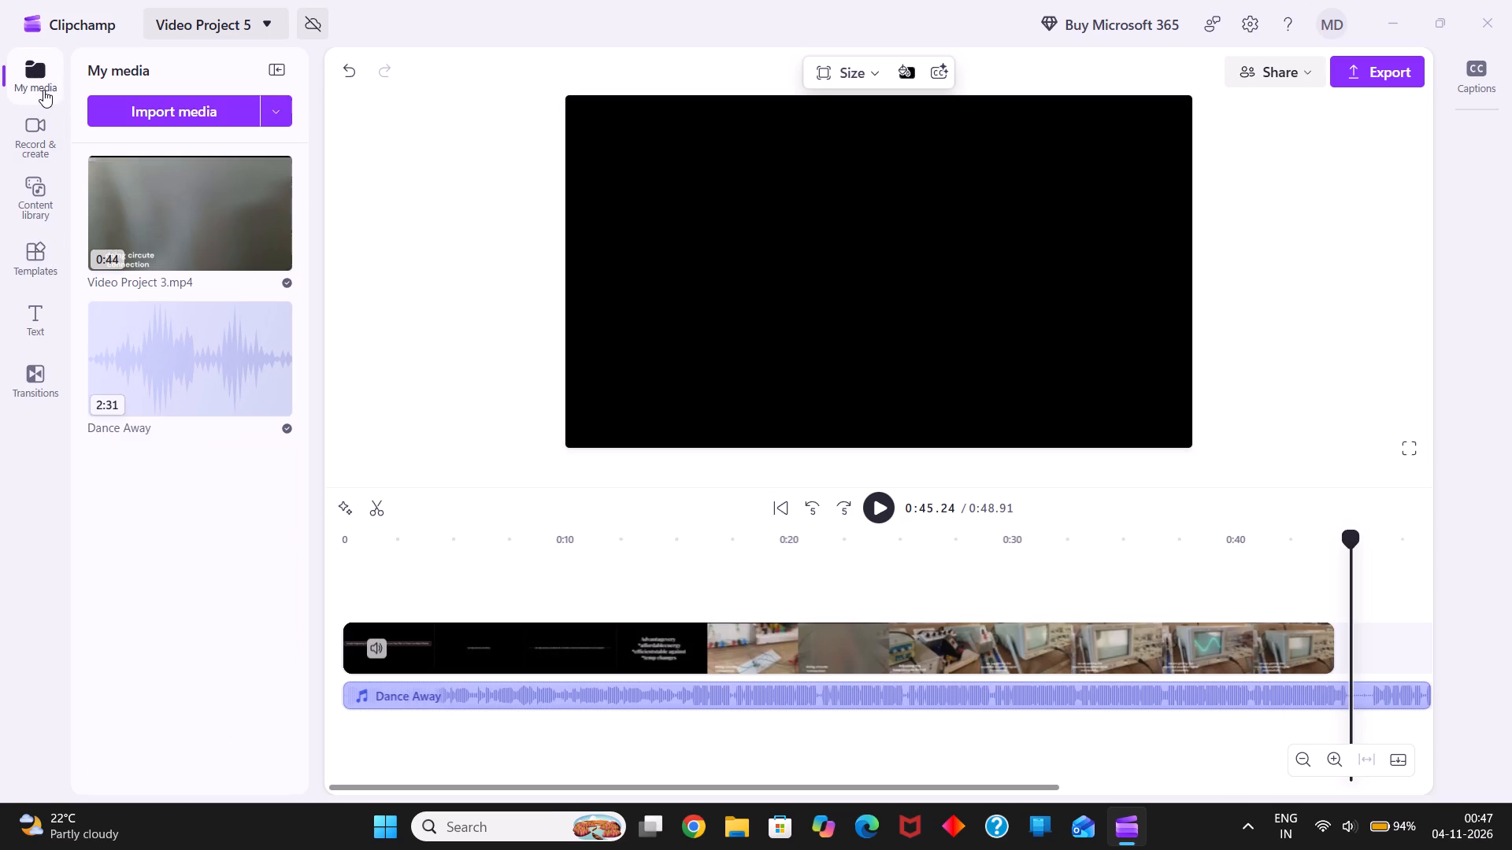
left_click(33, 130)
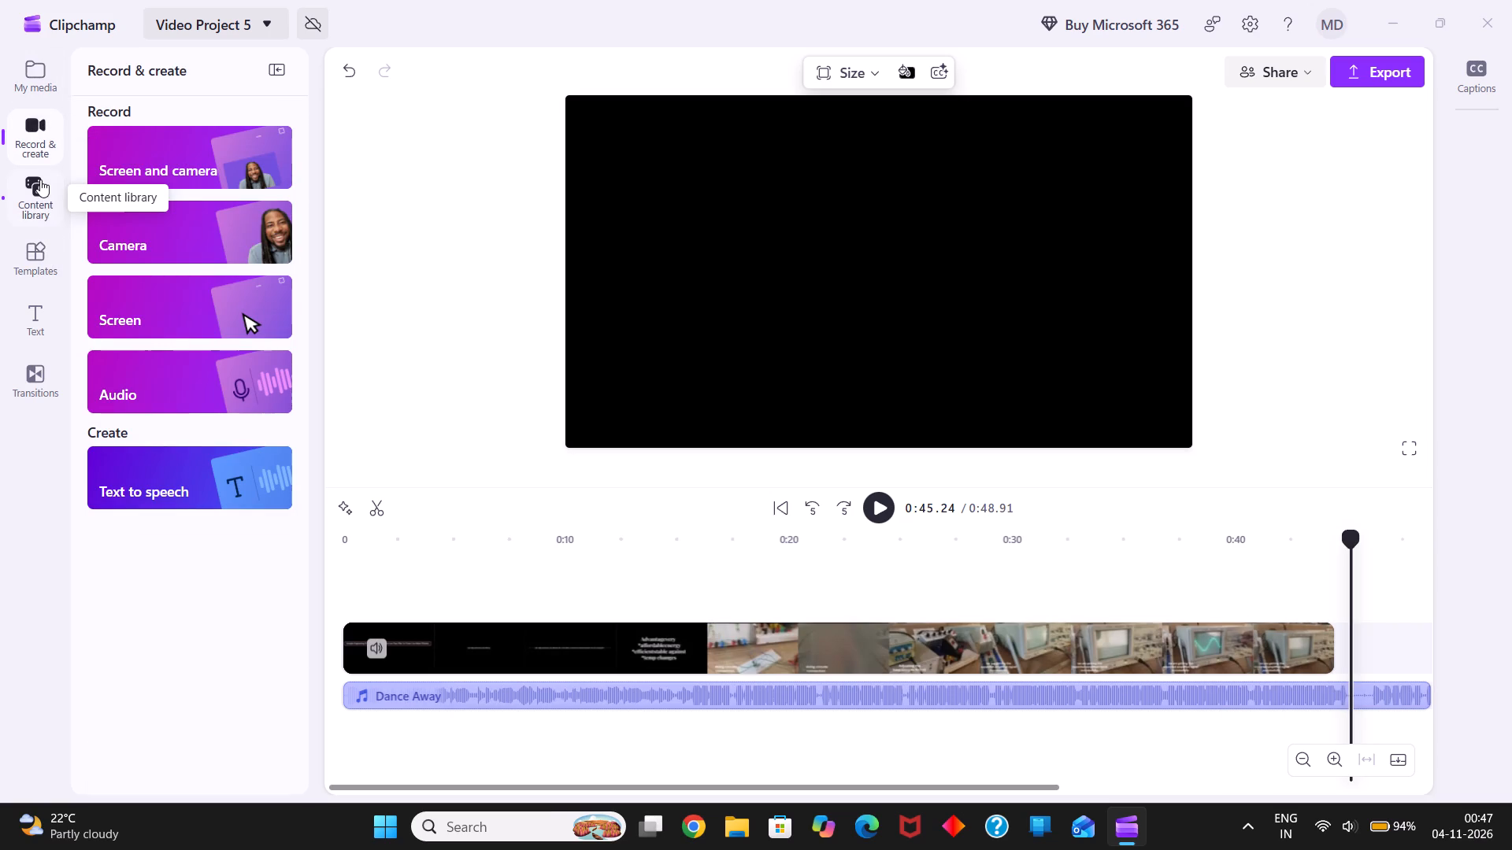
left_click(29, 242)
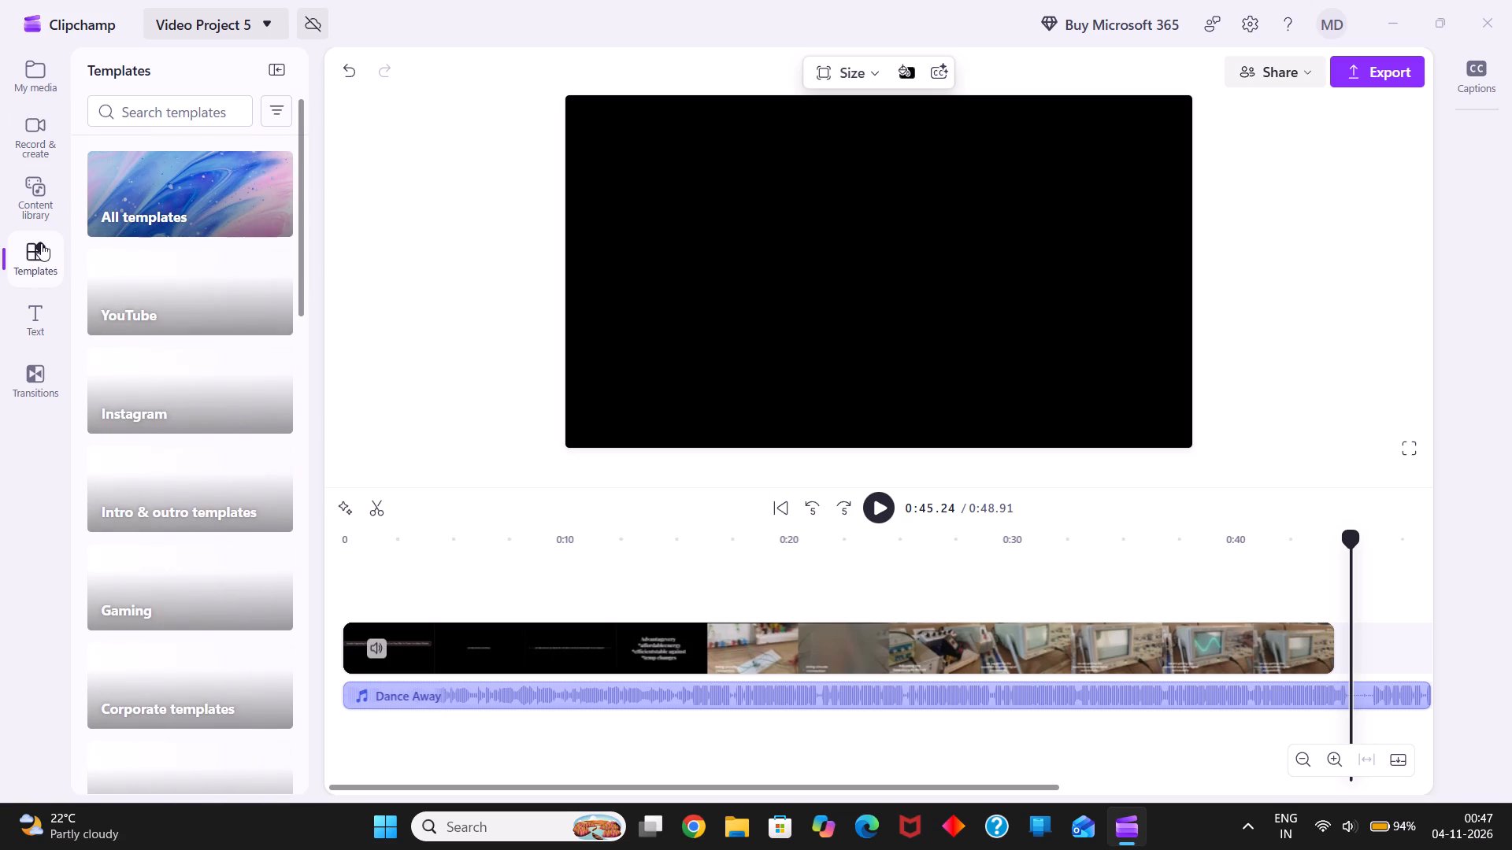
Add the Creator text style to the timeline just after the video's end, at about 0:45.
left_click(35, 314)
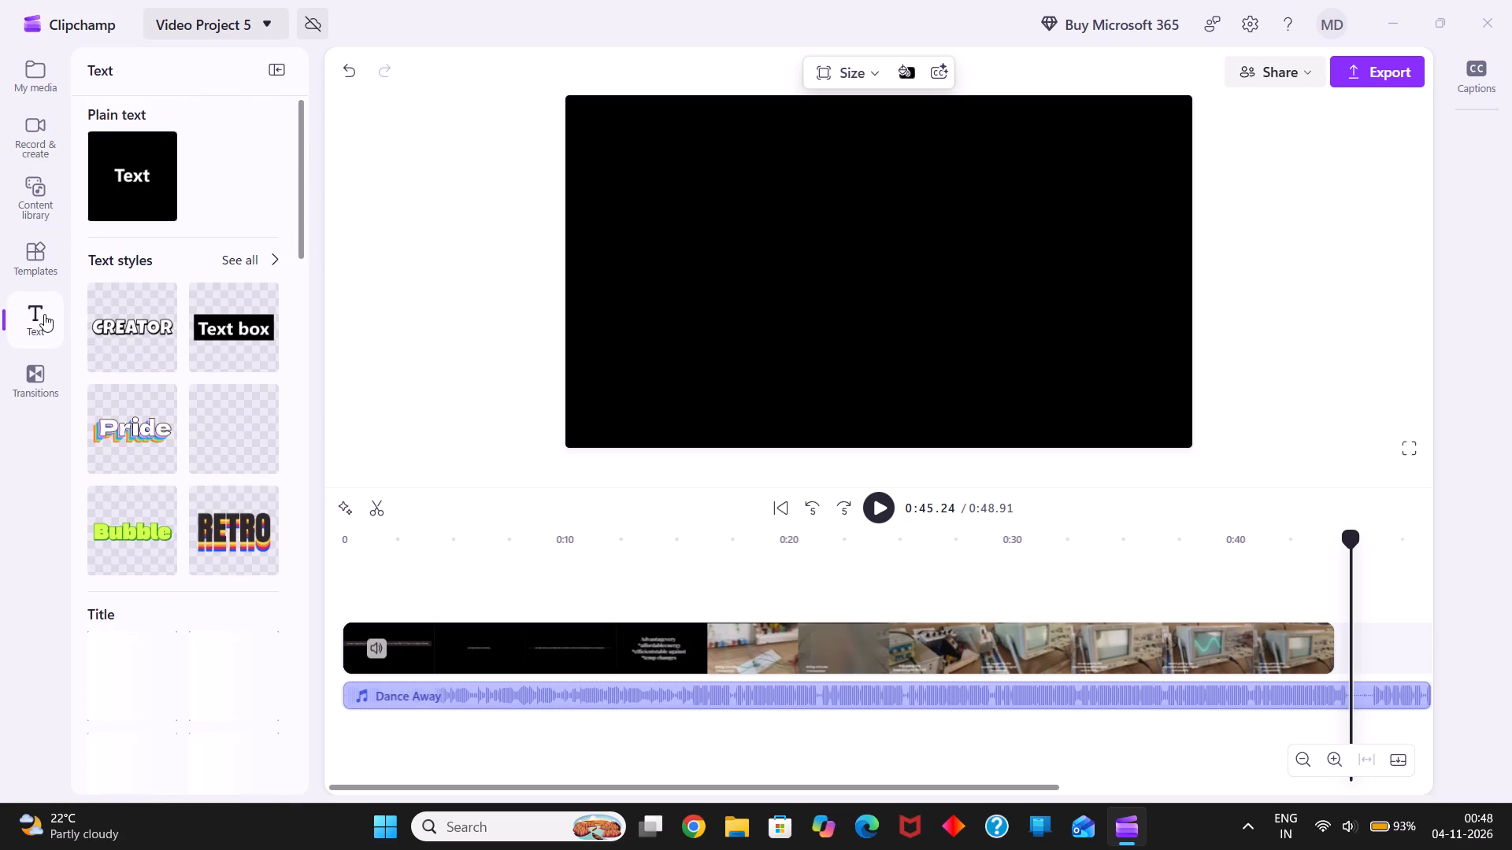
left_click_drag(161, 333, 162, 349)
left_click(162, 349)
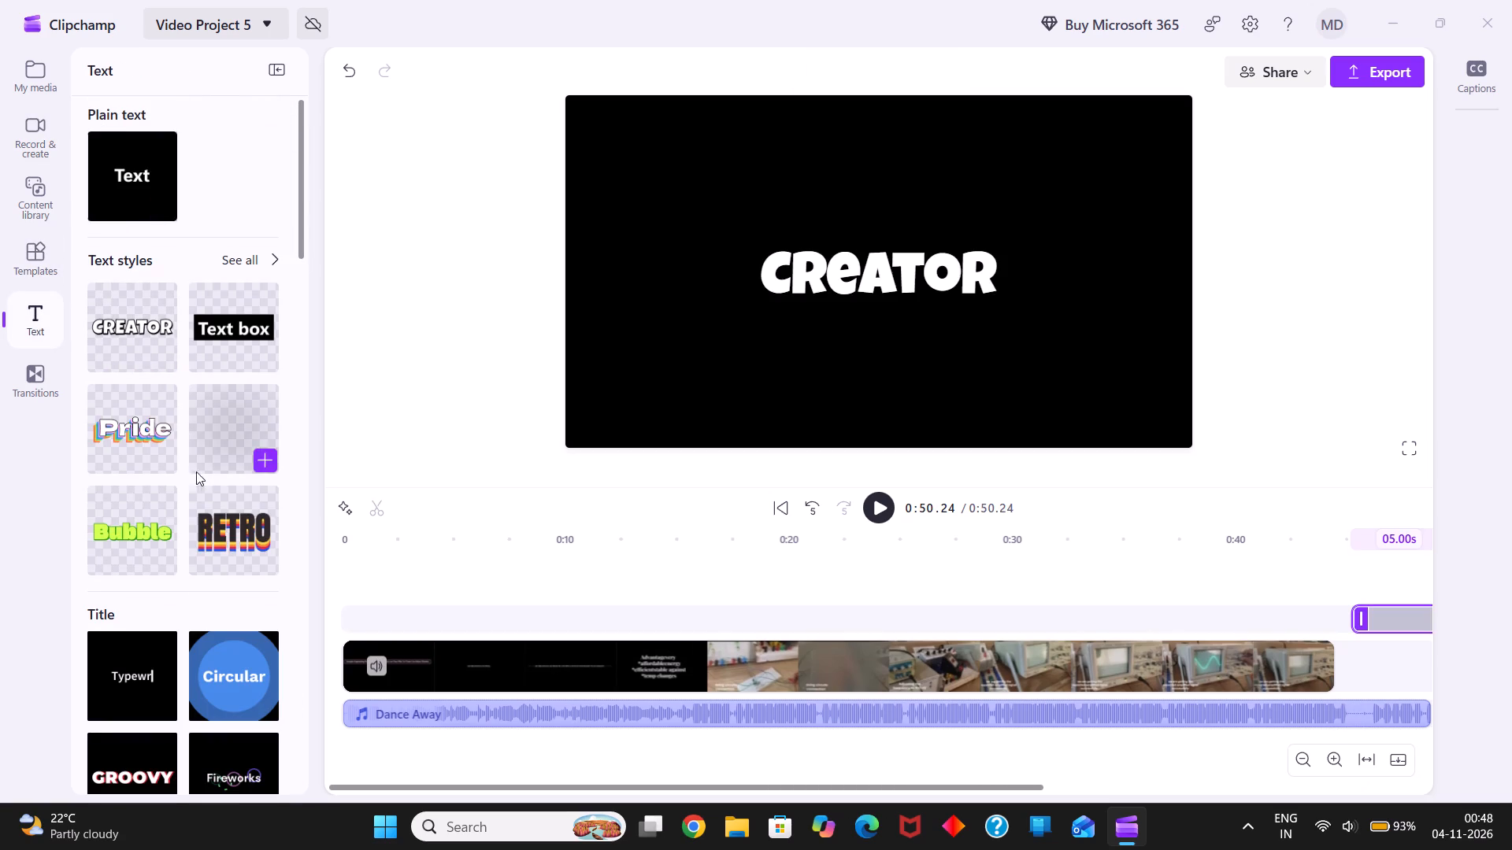
Add the Bouncing Title two-line text to the timeline after the Creator clip.
scroll(195, 550, "down", 1)
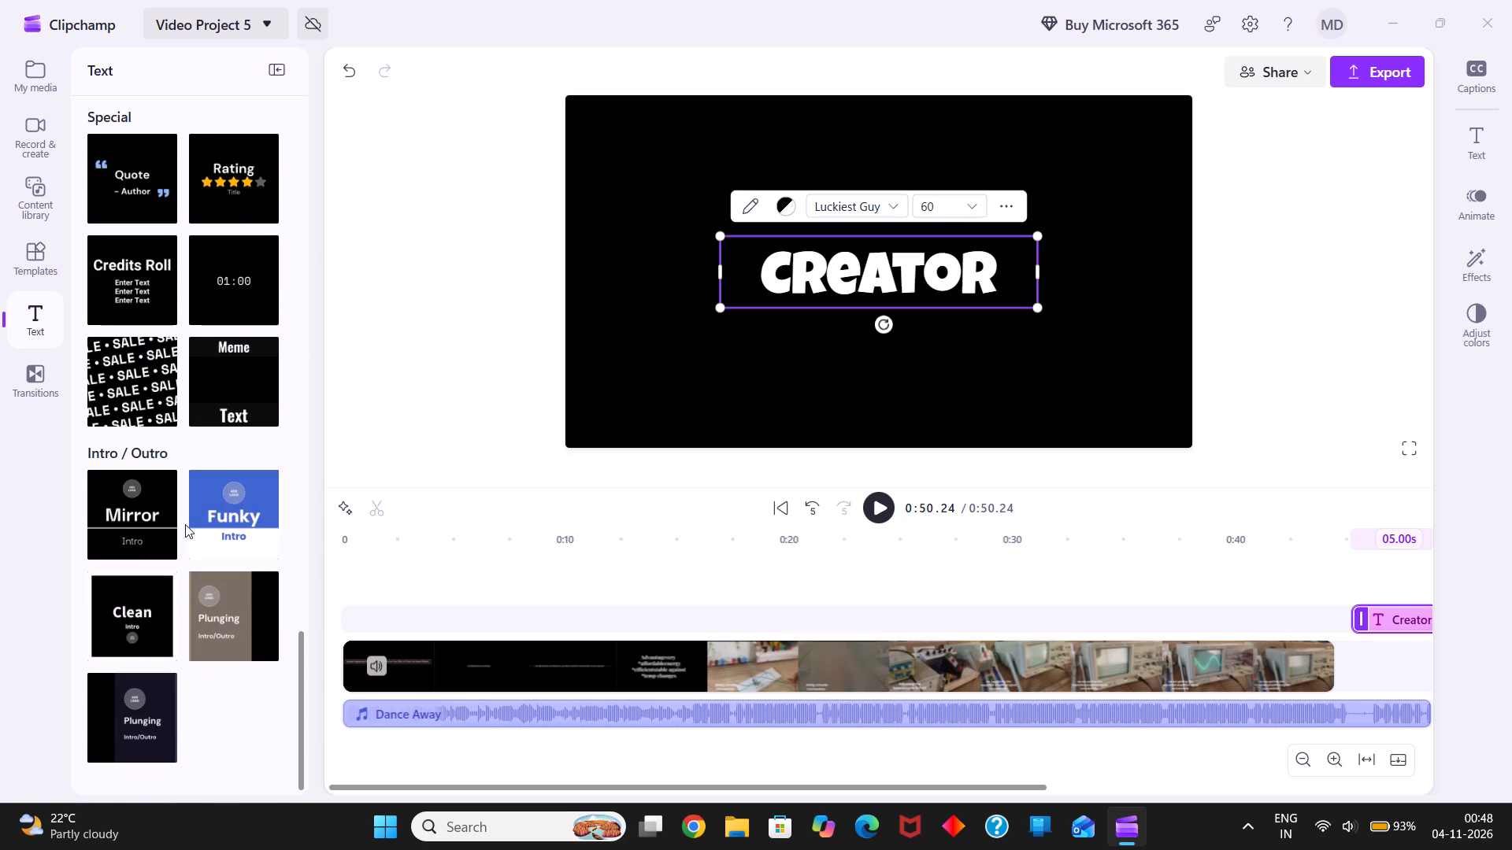
scroll(185, 524, "up", 1)
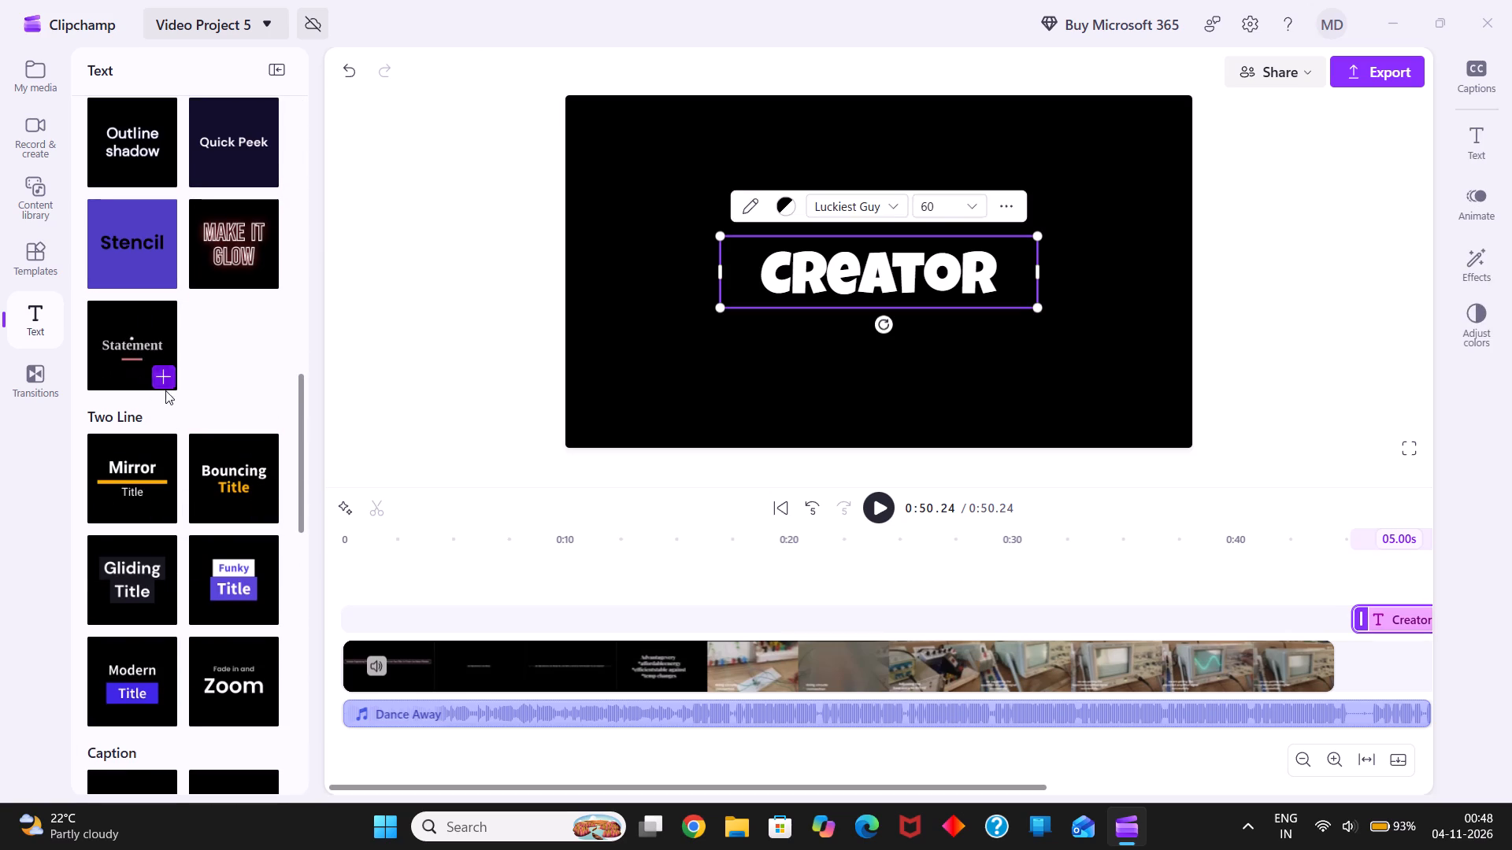
left_click(262, 506)
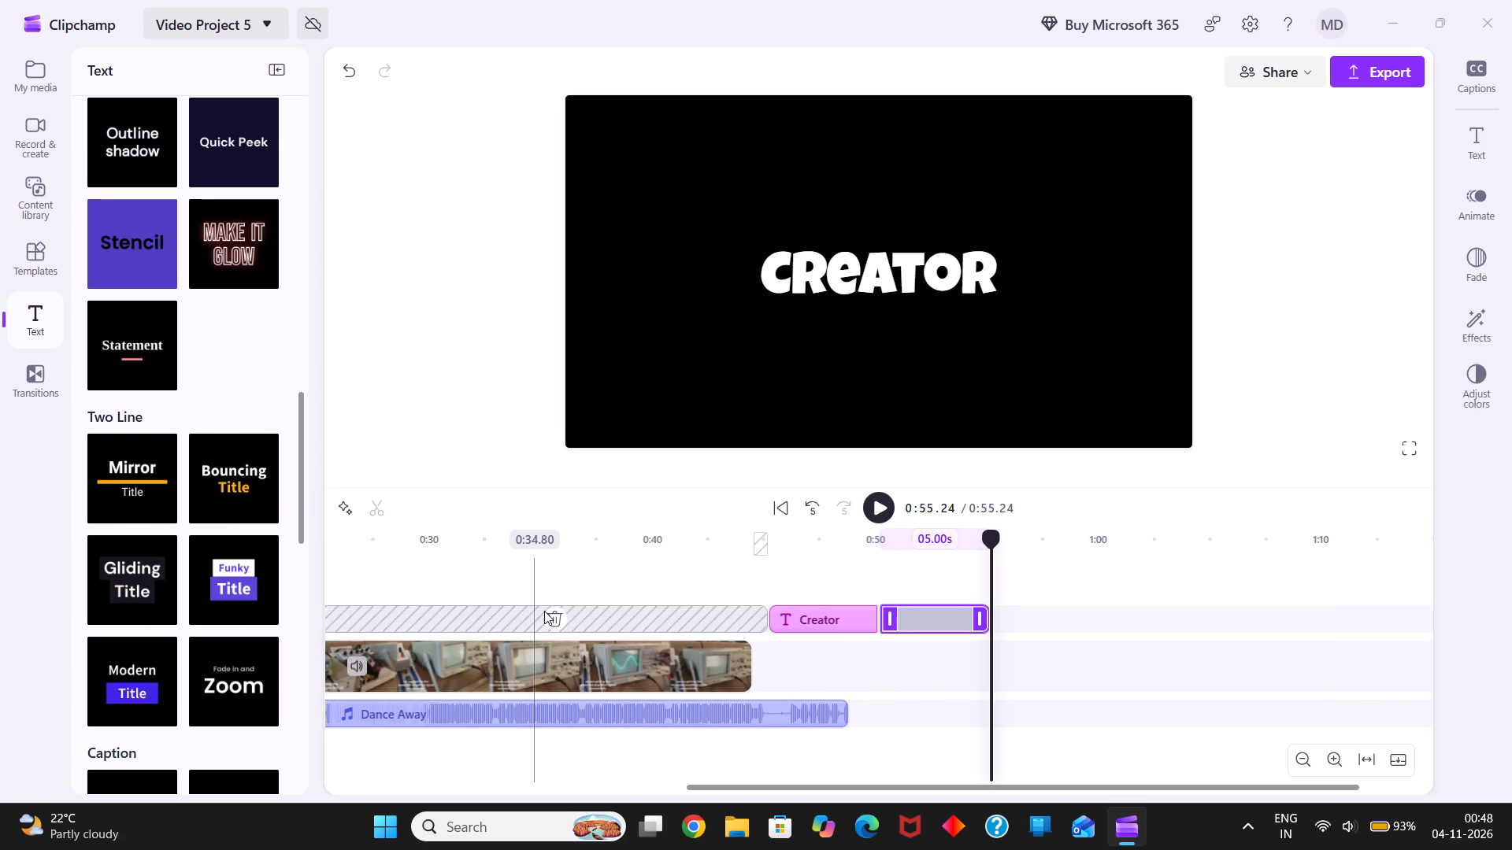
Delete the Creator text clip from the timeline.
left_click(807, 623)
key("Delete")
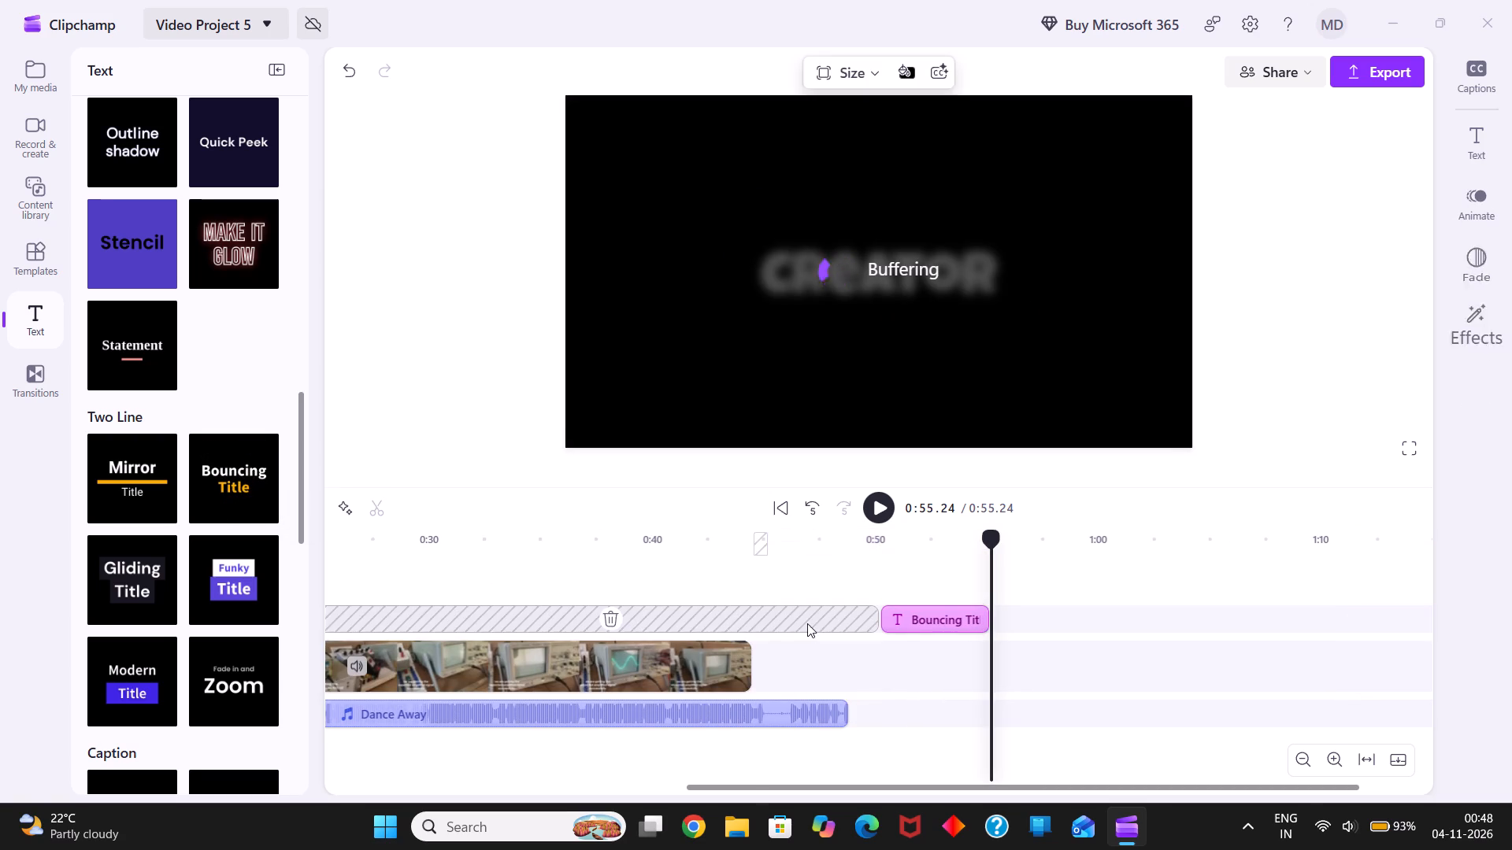
Move the Bouncing Title clip earlier so it starts right where the video clip ends, at about 0:44.
left_click_drag(944, 628, 899, 623)
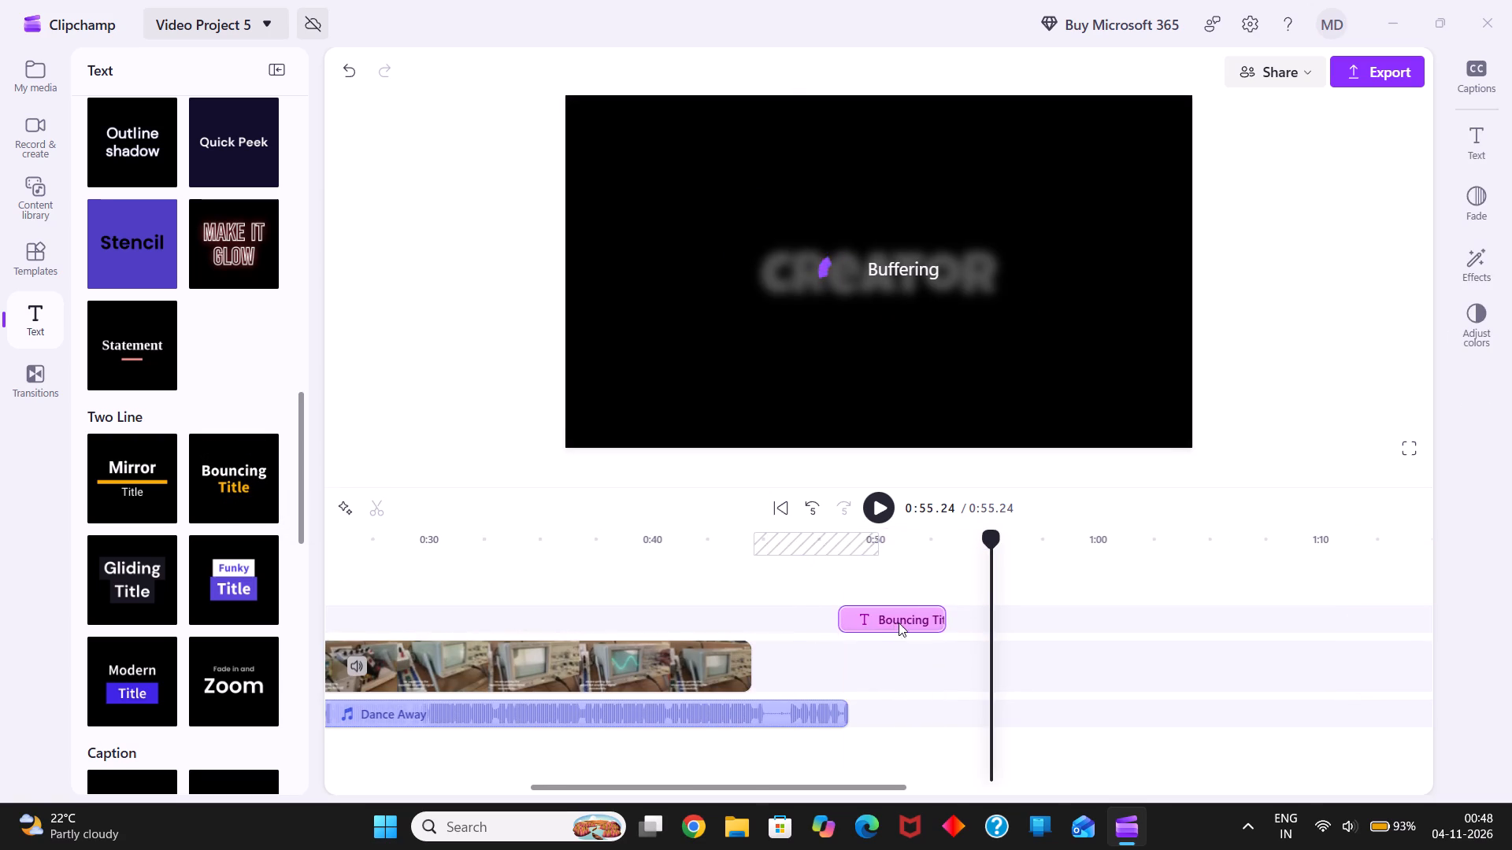
left_click_drag(899, 623, 811, 621)
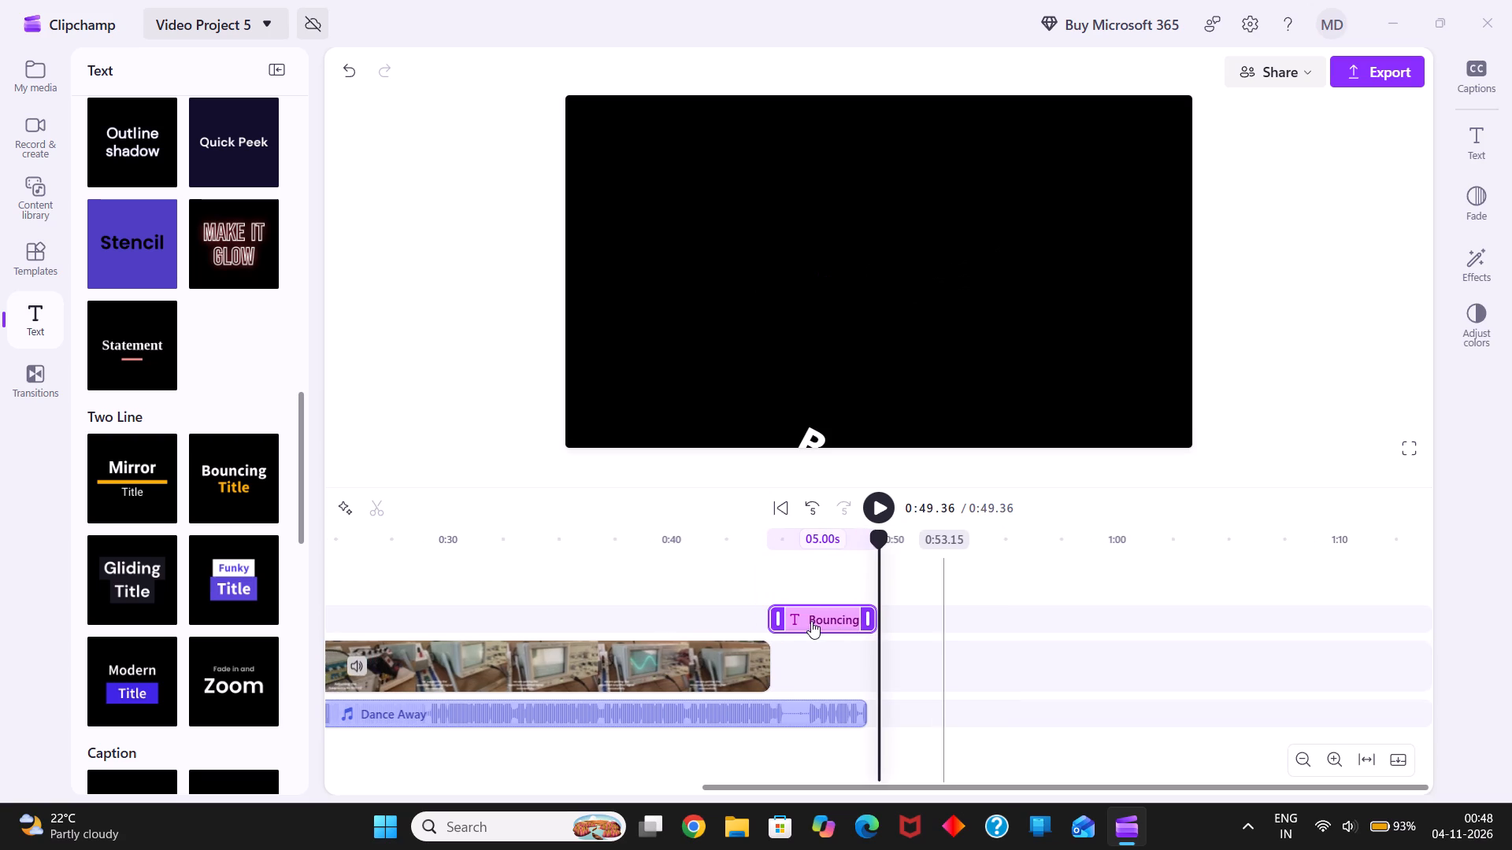
double_click(811, 621)
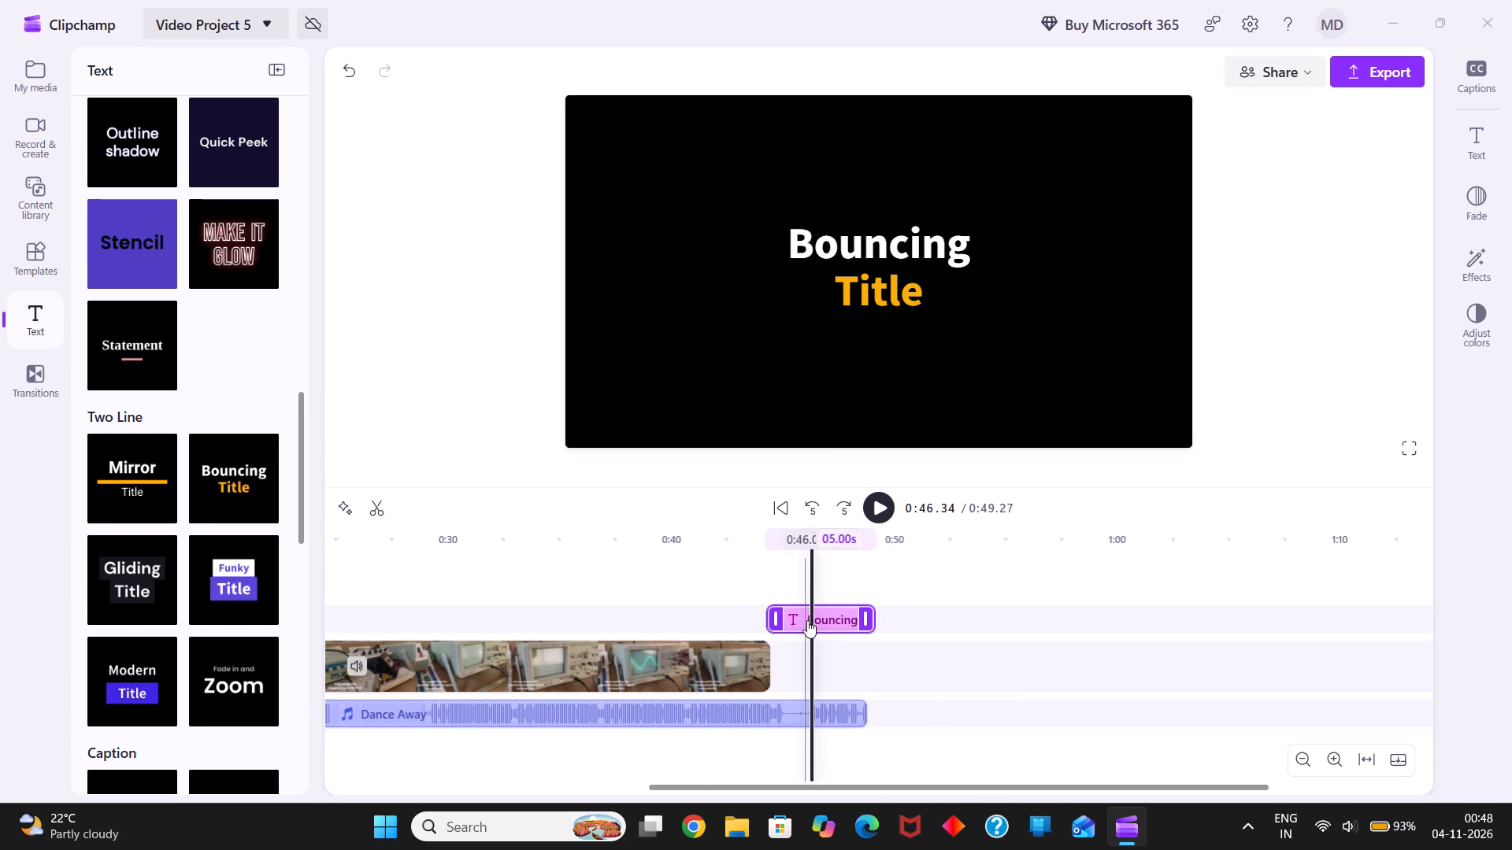
Play the ending from about 0:42 to preview the change from the video to the Bouncing Title.
left_click(724, 628)
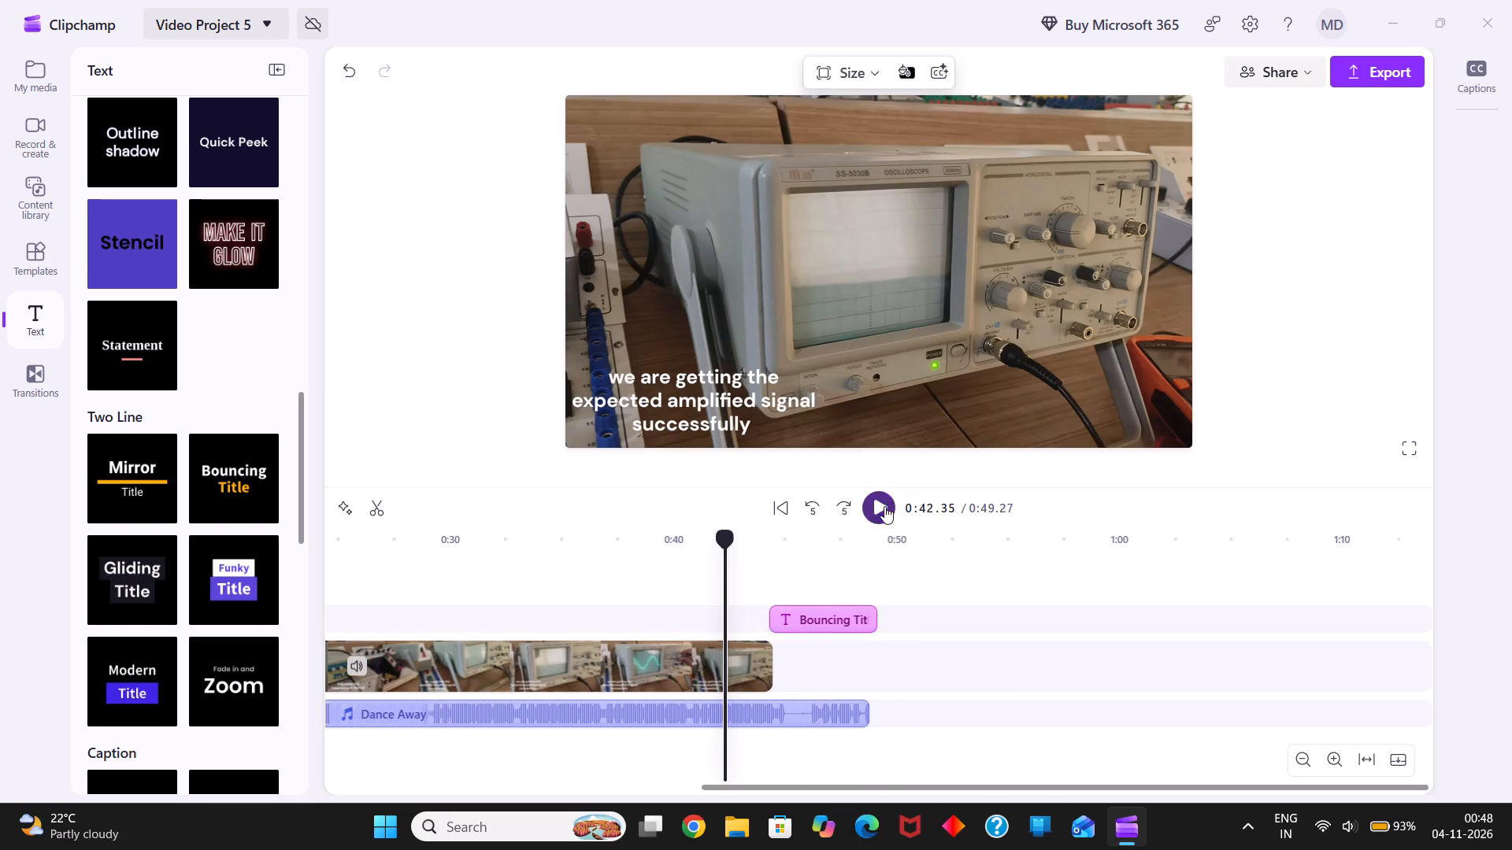
left_click(883, 508)
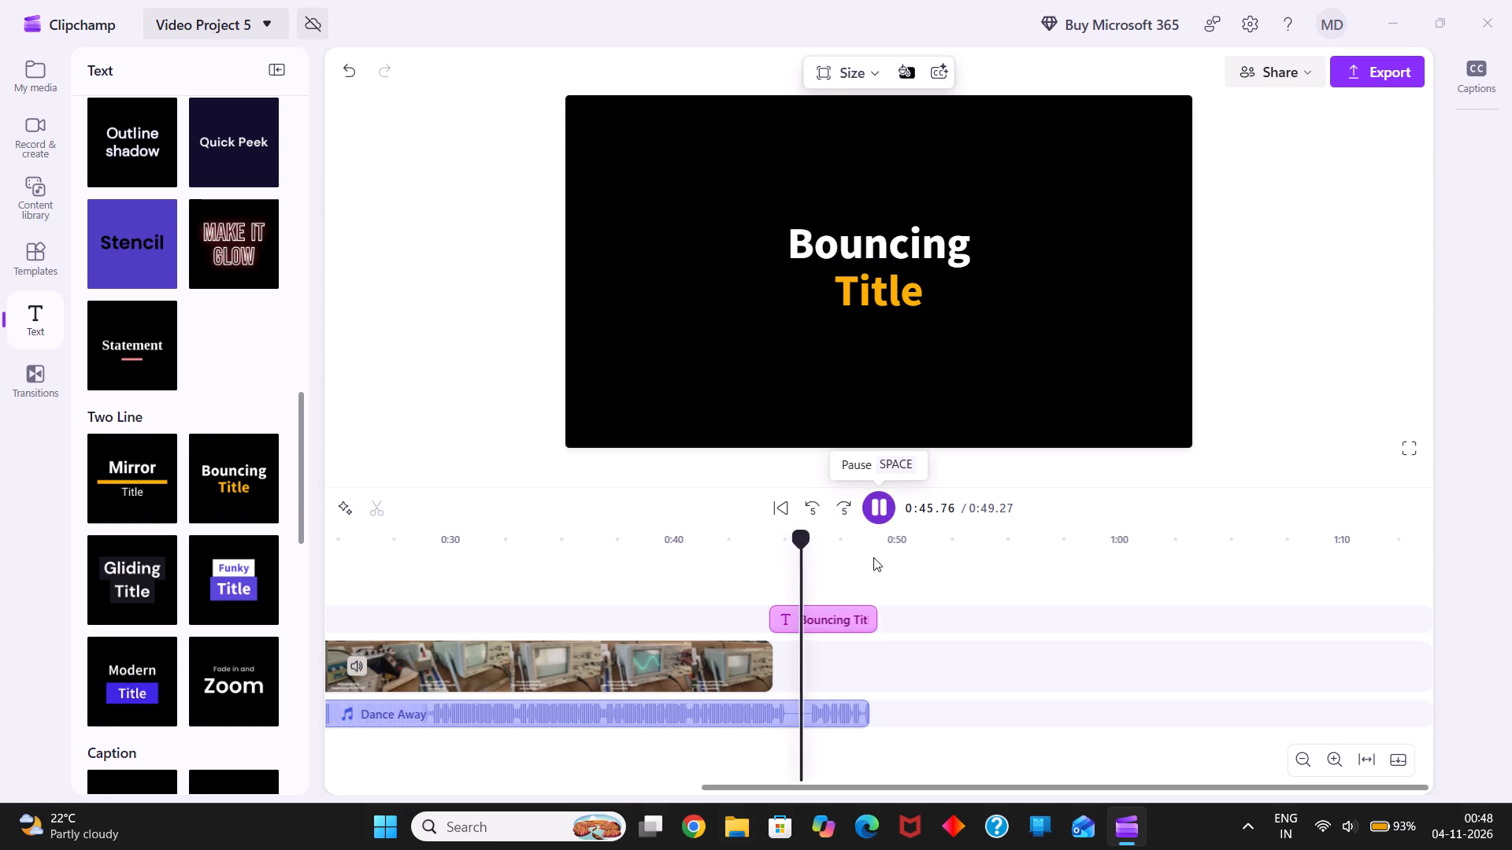
Select the Bouncing Title clip and open its text settings.
left_click(837, 626)
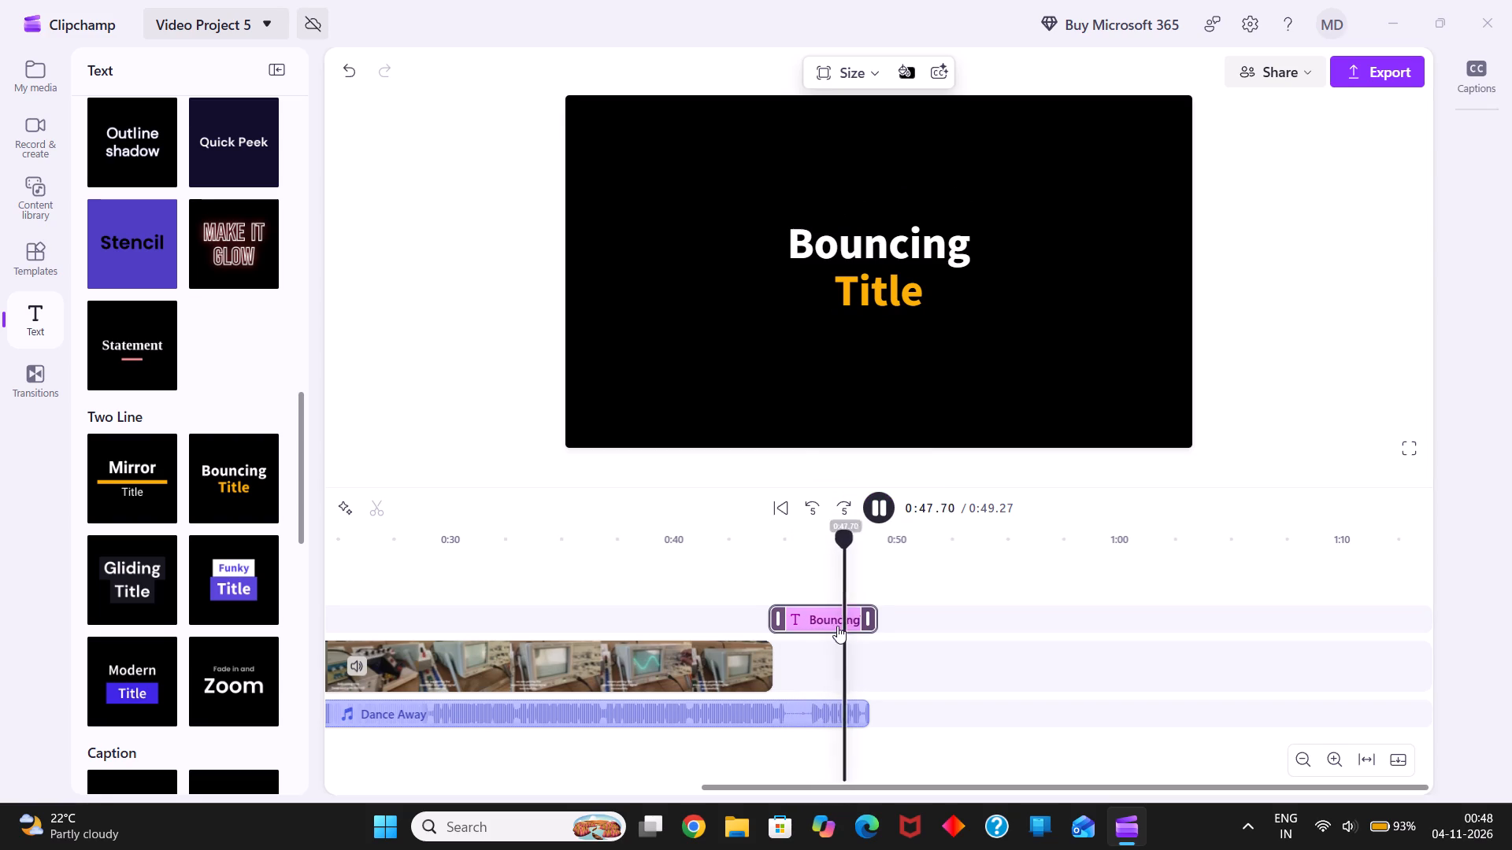
left_click(828, 619)
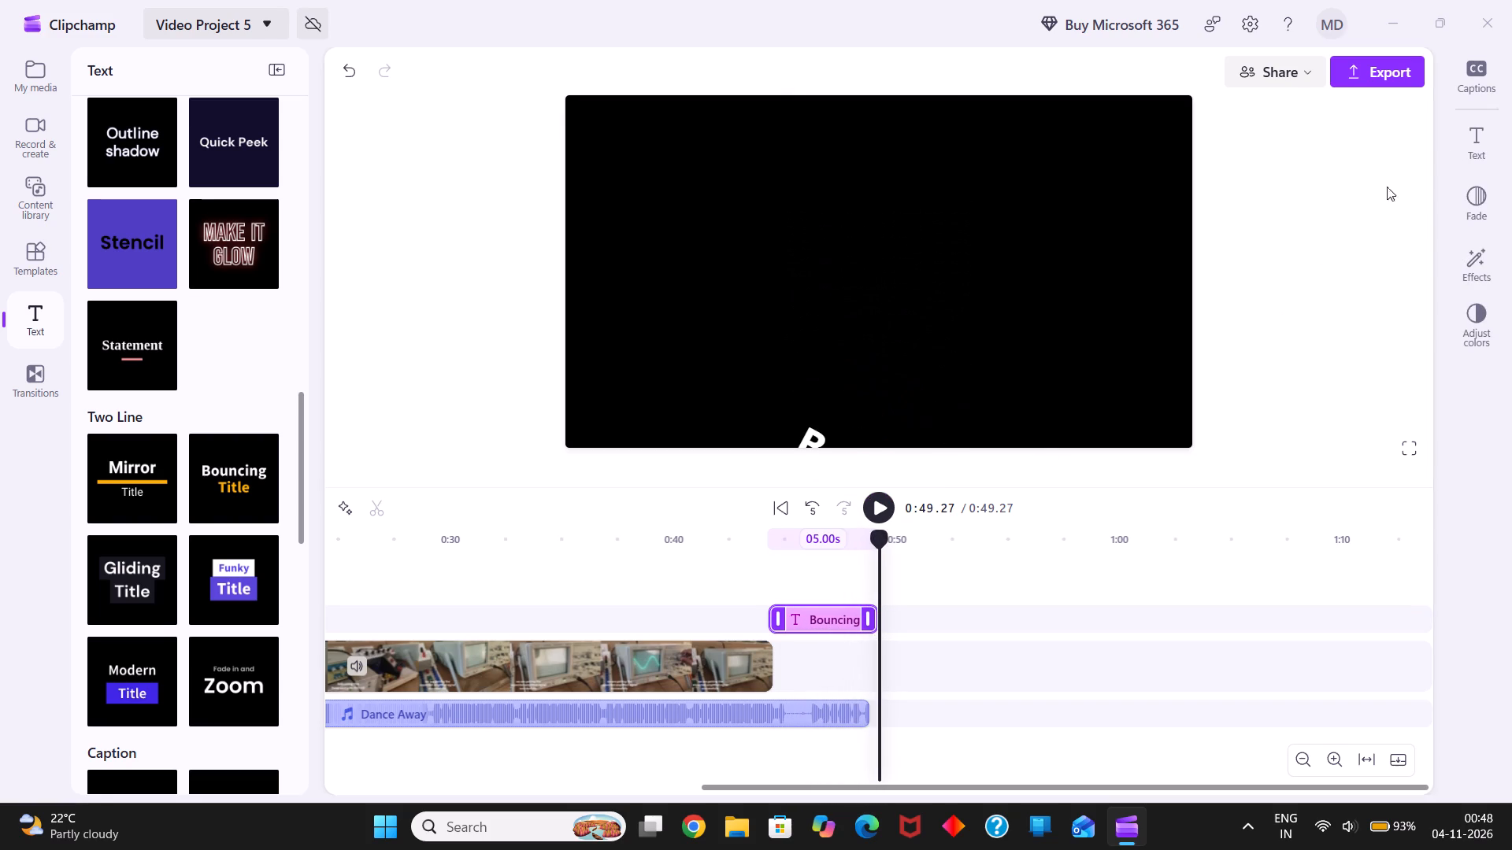
left_click(1475, 148)
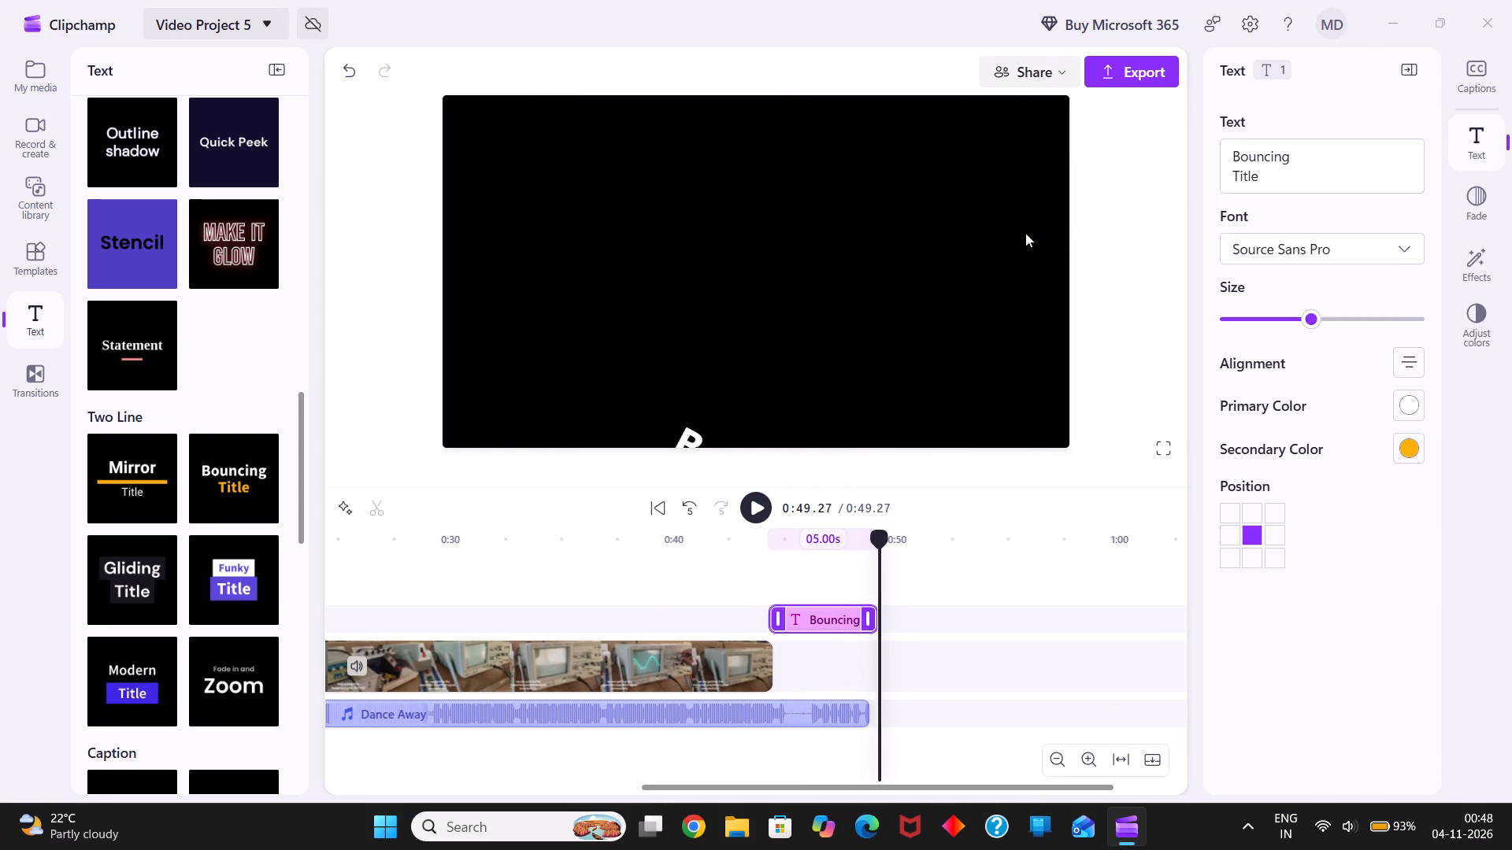
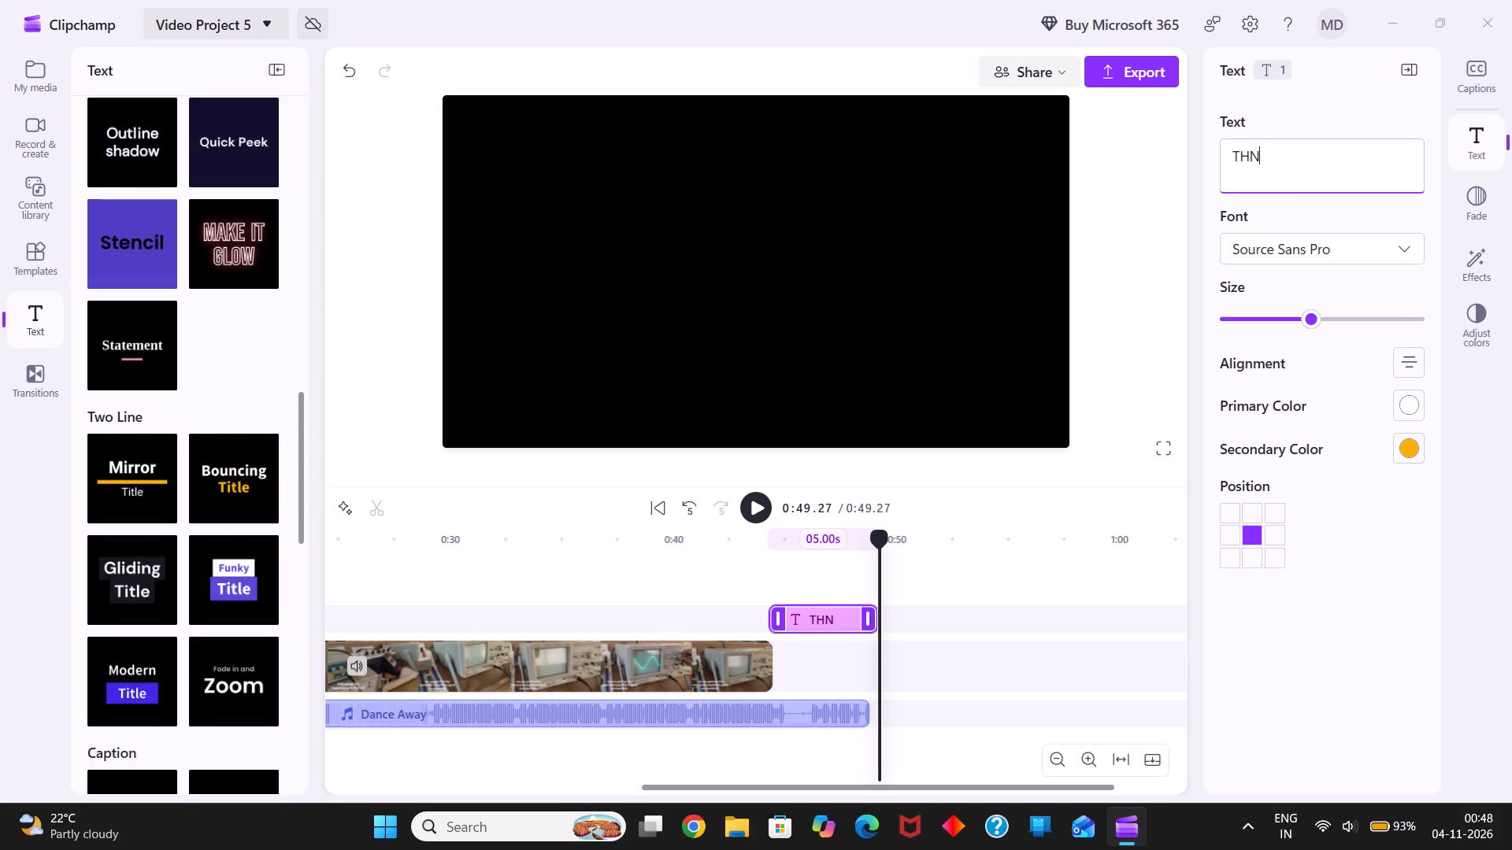
Set the closing Bouncing Title's text to THANK YOU in capitals, with each word on its own line.
key("BackSpace")
type("SNK")
key("space")
key("BackSpace")
key("BackSpace")
key("BackSpace")
key("BackSpace")
type("ANK")
key("space")
key("shift+Return")
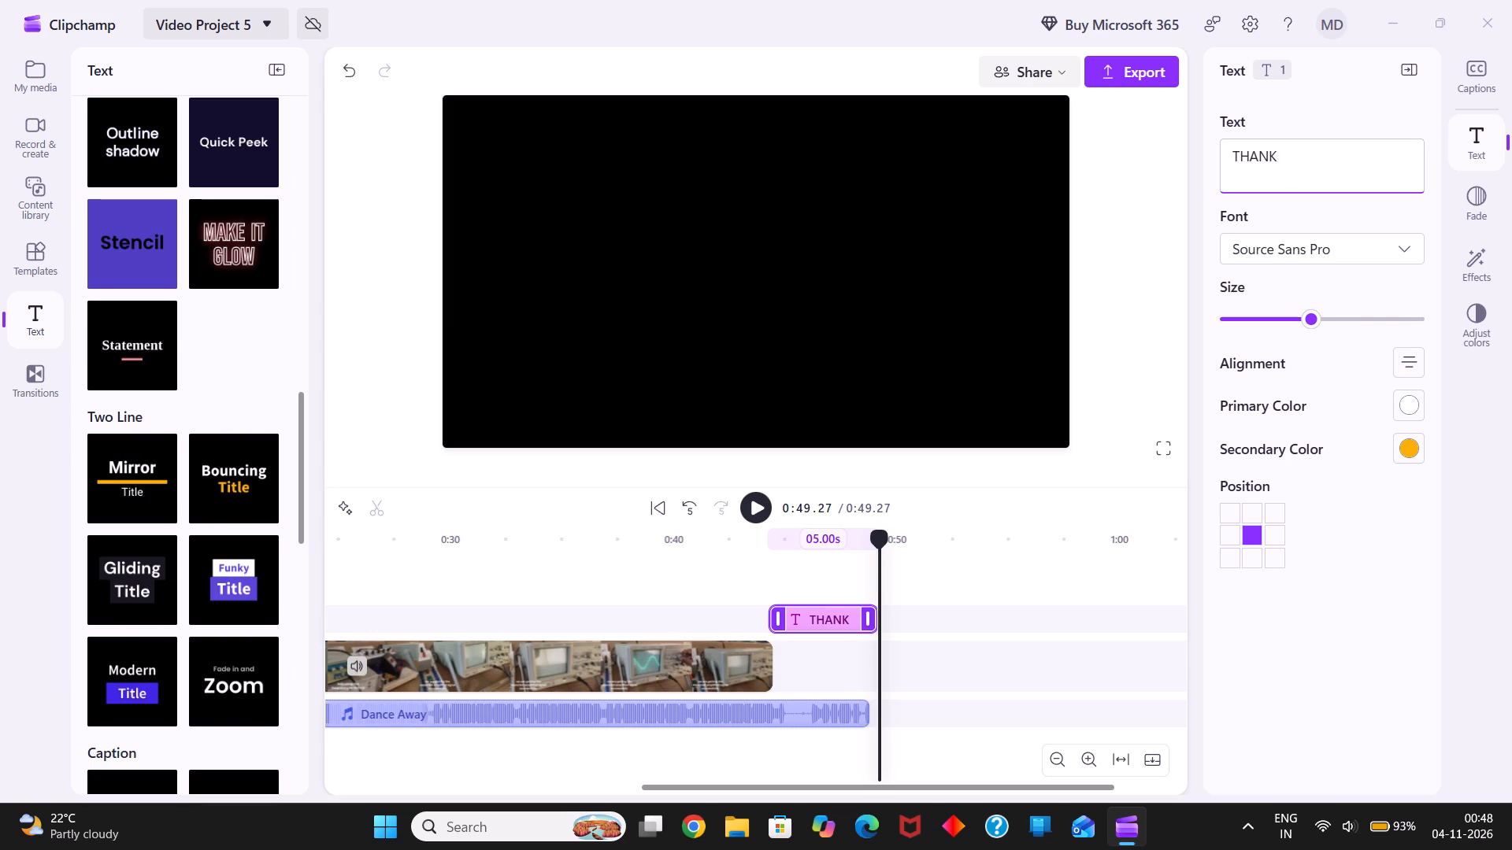
type("YOU")
key("space")
Enlarge the THANK YOU title's text size to about two-thirds of the size range.
left_click_drag(1311, 322, 1337, 326)
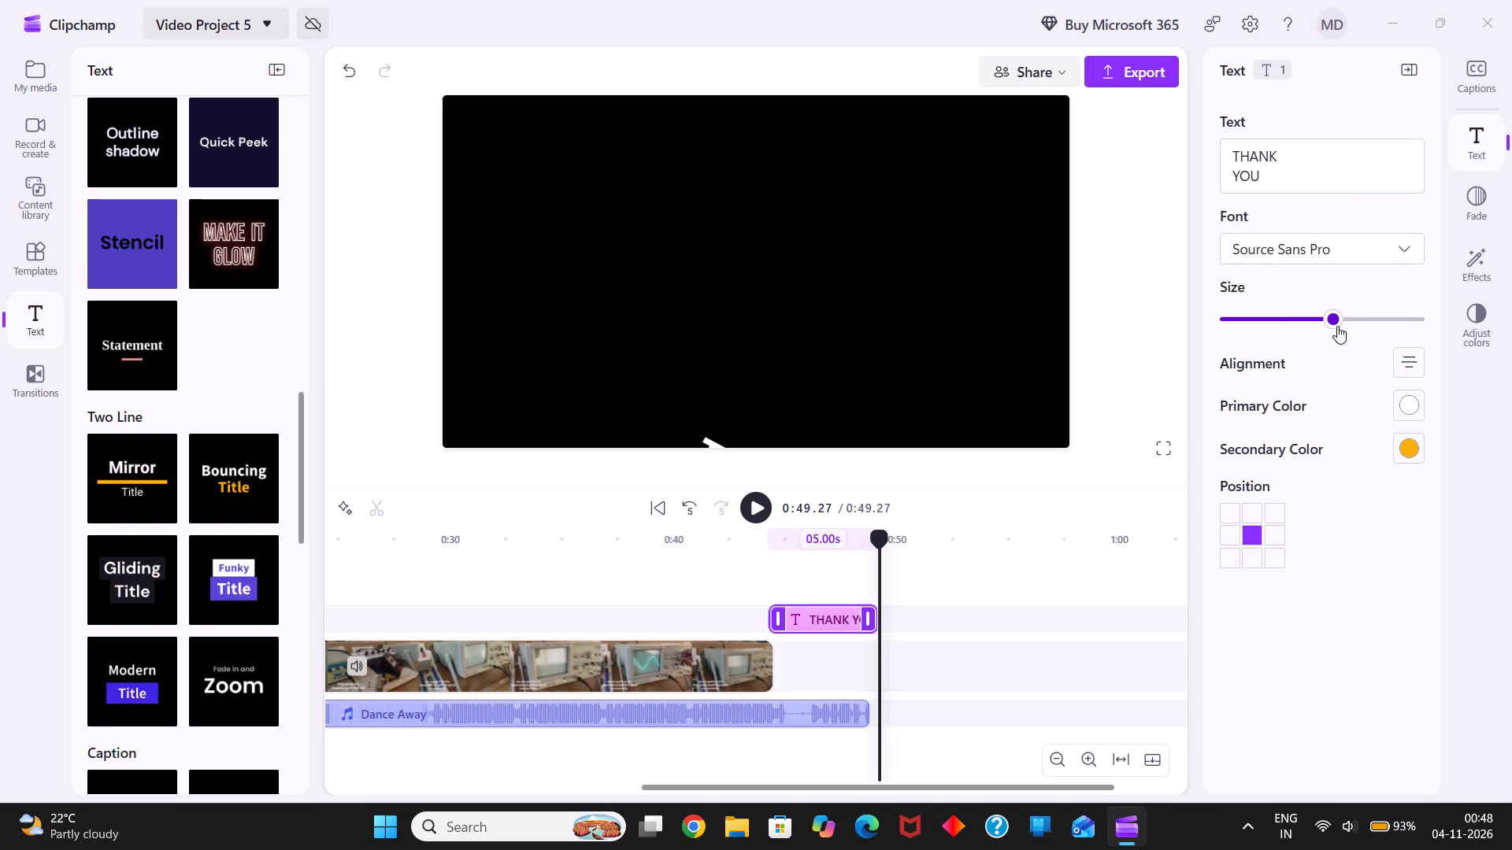
left_click_drag(1337, 326, 1353, 328)
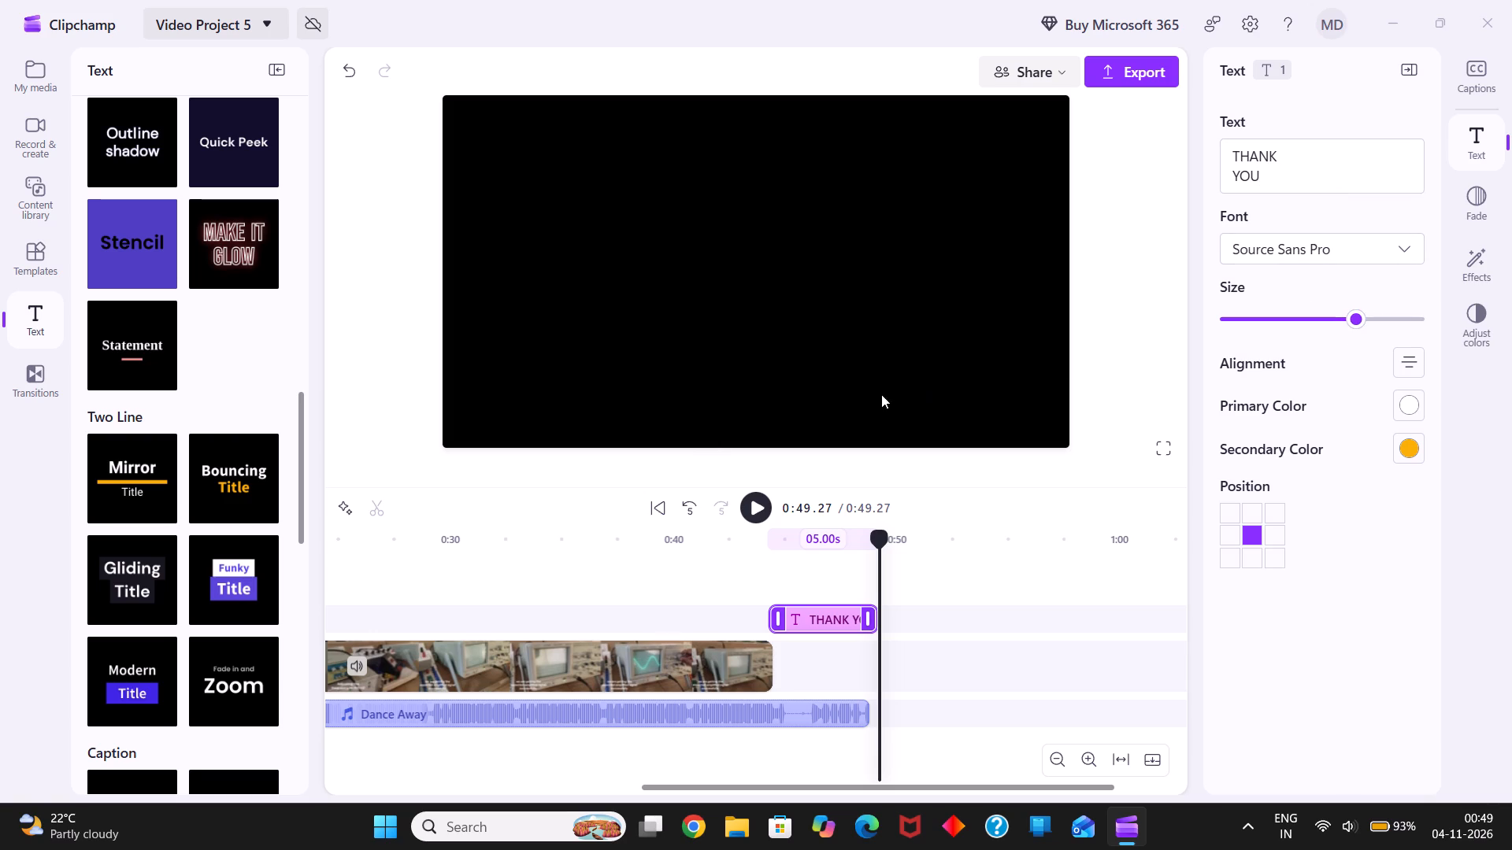
Play the THANK YOU title from about 0:46 to check its enlarged text and bouncing animation.
left_click(811, 584)
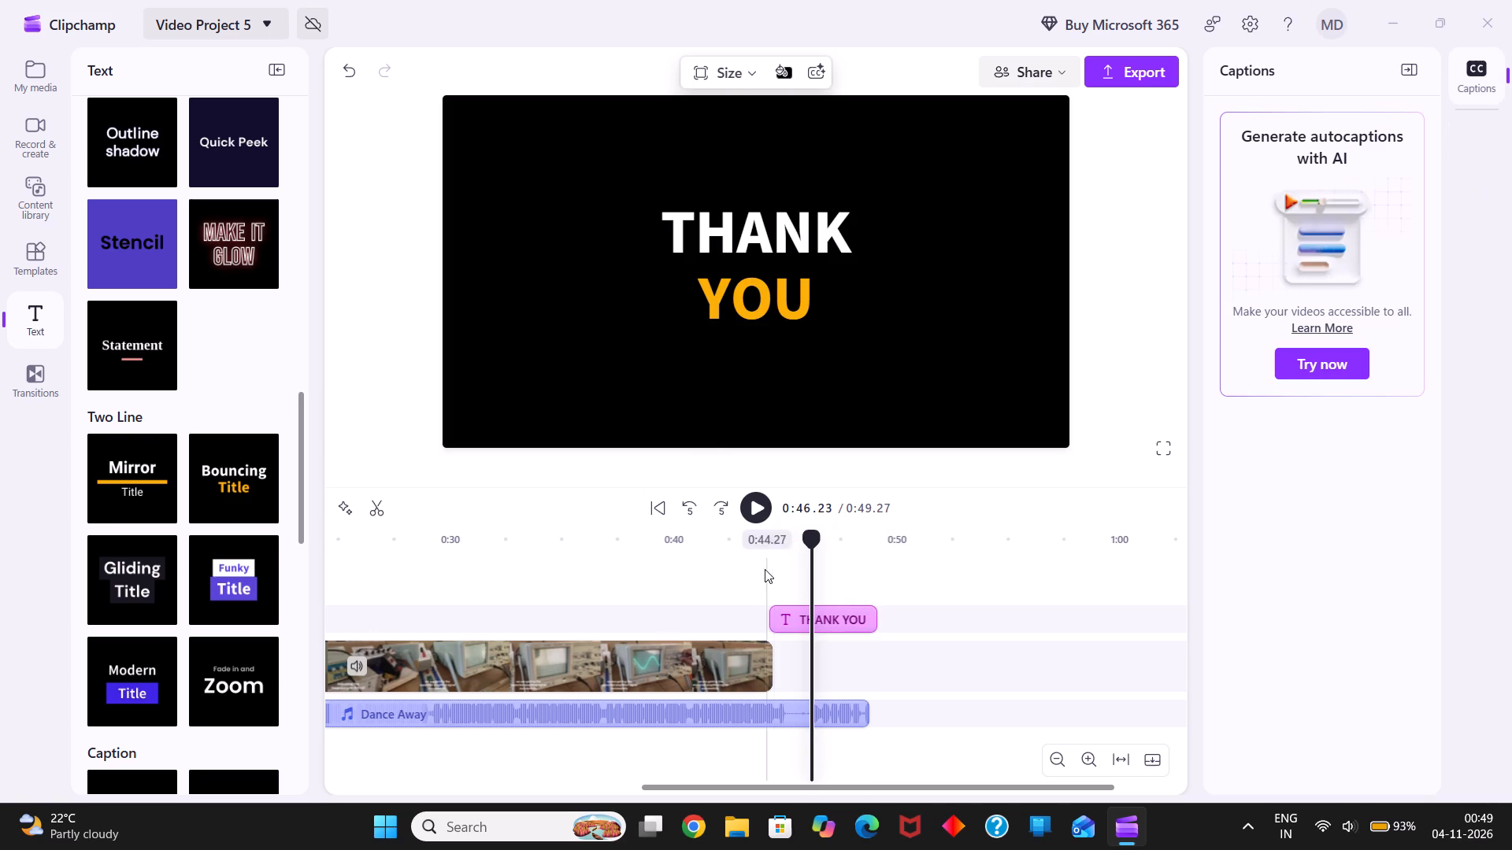
left_click(758, 516)
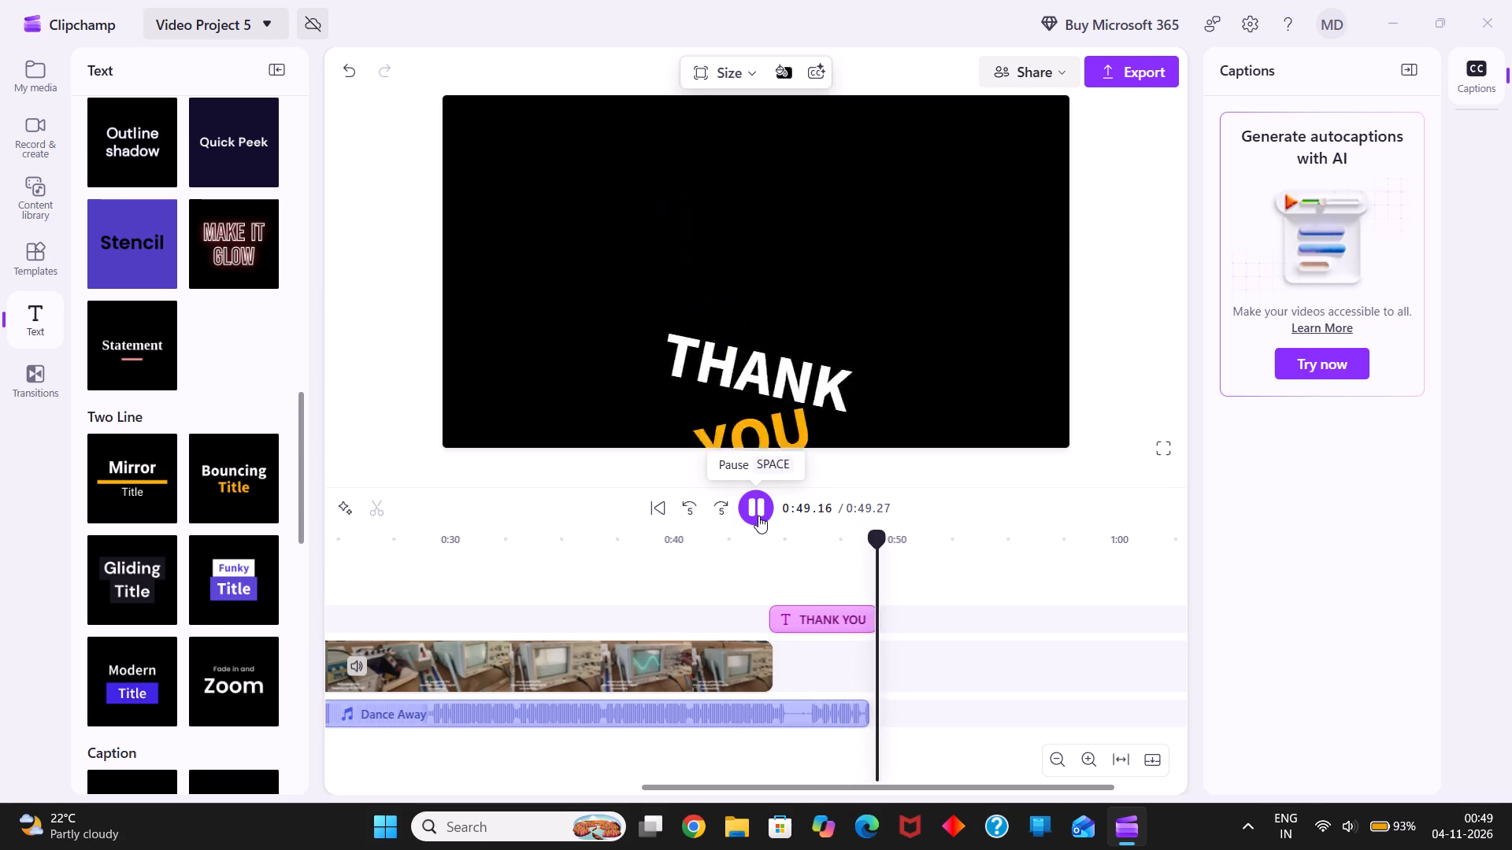
Export the finished video in 1080p quality with the file name NT CEP SOLUTION.
left_click(1162, 77)
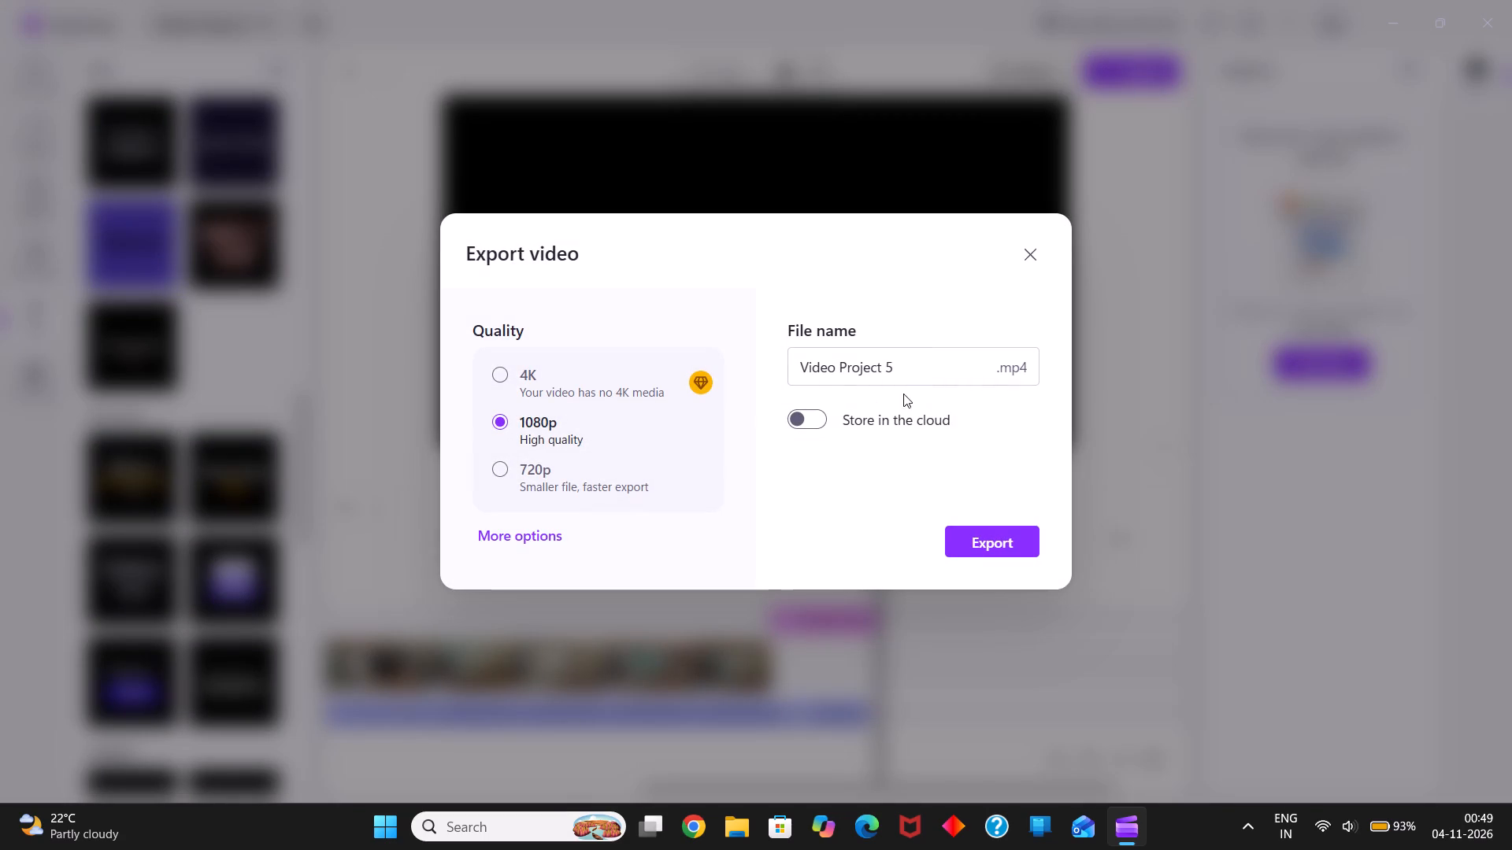
left_click(936, 377)
key("BackSpace")
key("BackSpace")
key("BackSpace")
key("BackSpace")
key("BackSpace")
key("BackSpace")
key("BackSpace")
key("BackSpace")
key("BackSpace")
key("BackSpace")
key("BackSpace")
key("BackSpace")
key("BackSpace")
key("BackSpace")
key("BackSpace")
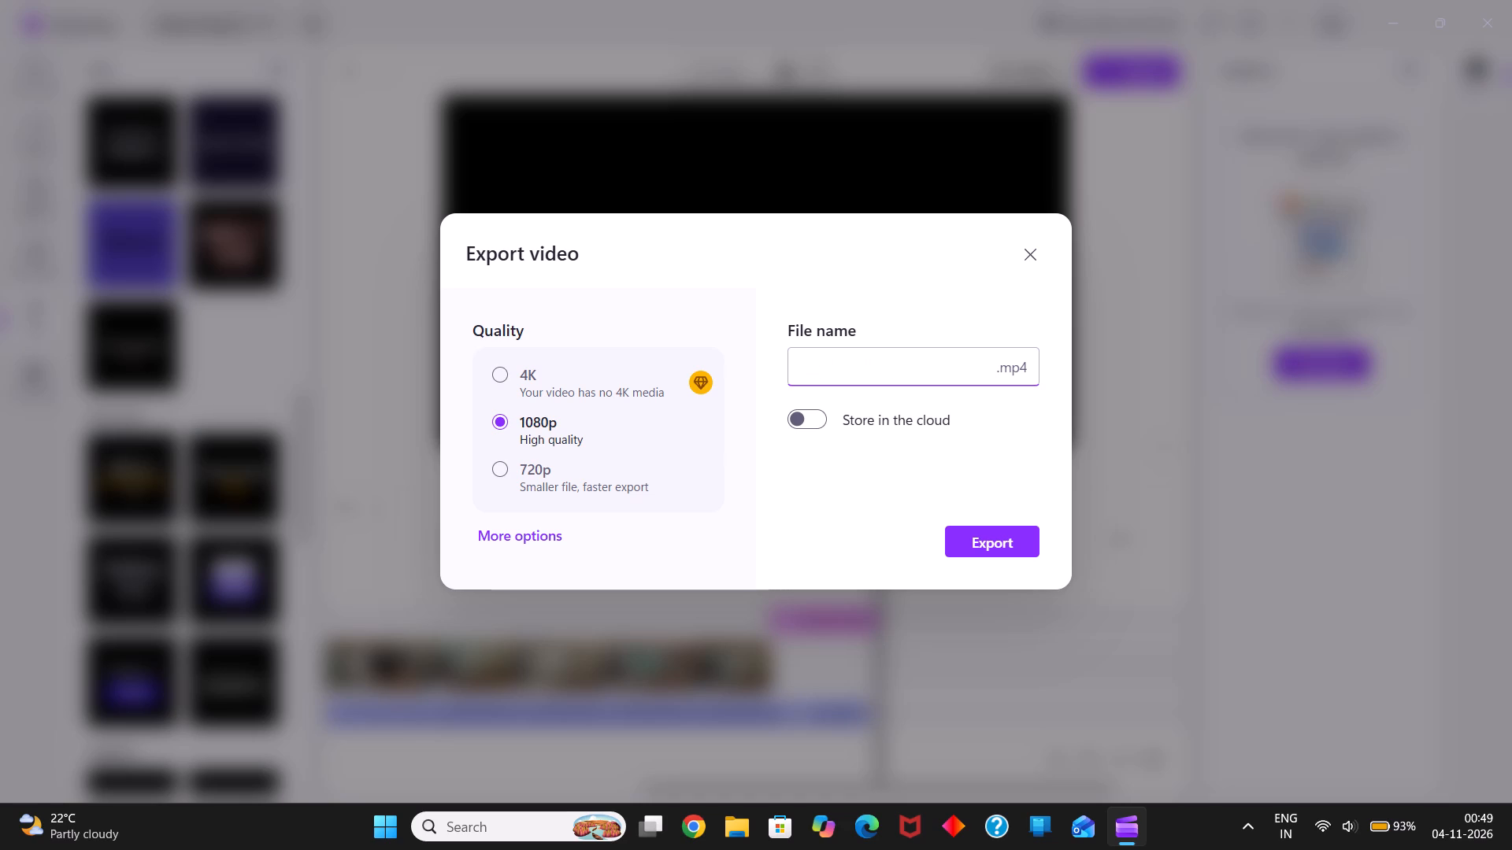
key("BackSpace")
type("NT")
key("space")
type("CEP")
key("space")
type("SOLUTION")
left_click(998, 539)
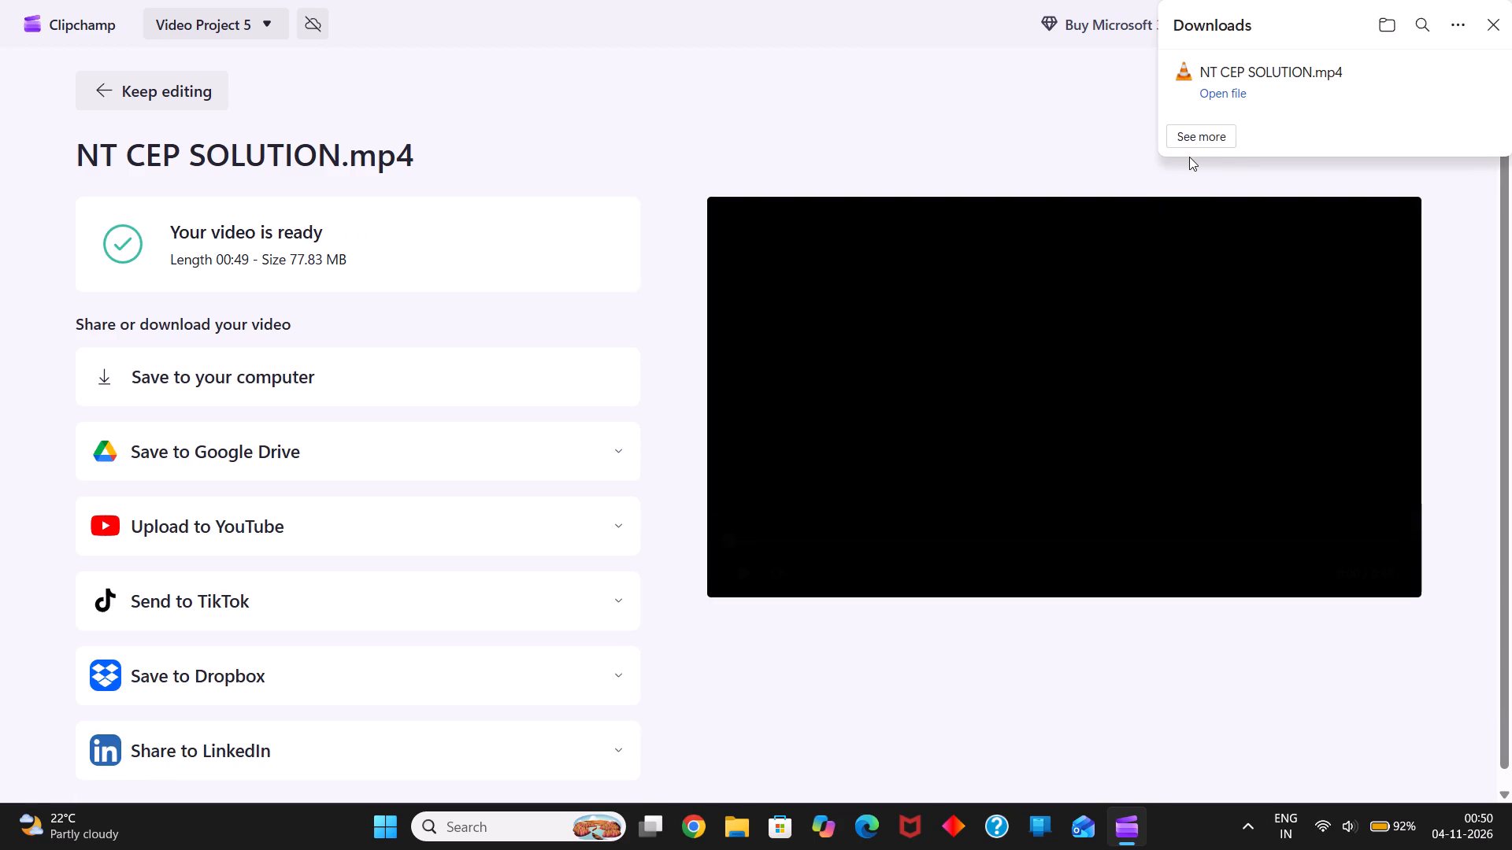
Start saving a copy of the exported video to the computer.
left_click(474, 374)
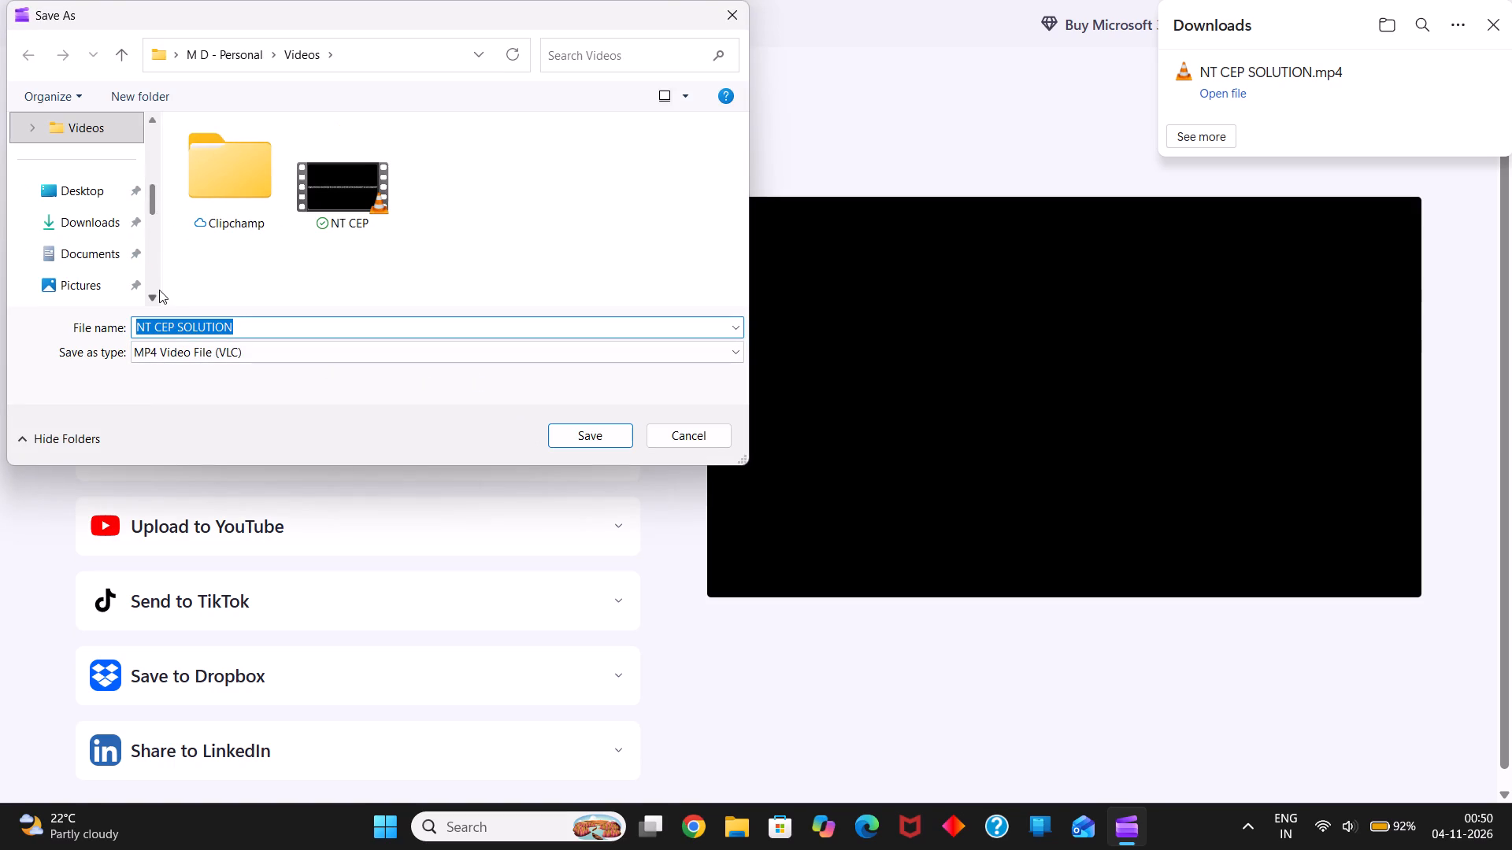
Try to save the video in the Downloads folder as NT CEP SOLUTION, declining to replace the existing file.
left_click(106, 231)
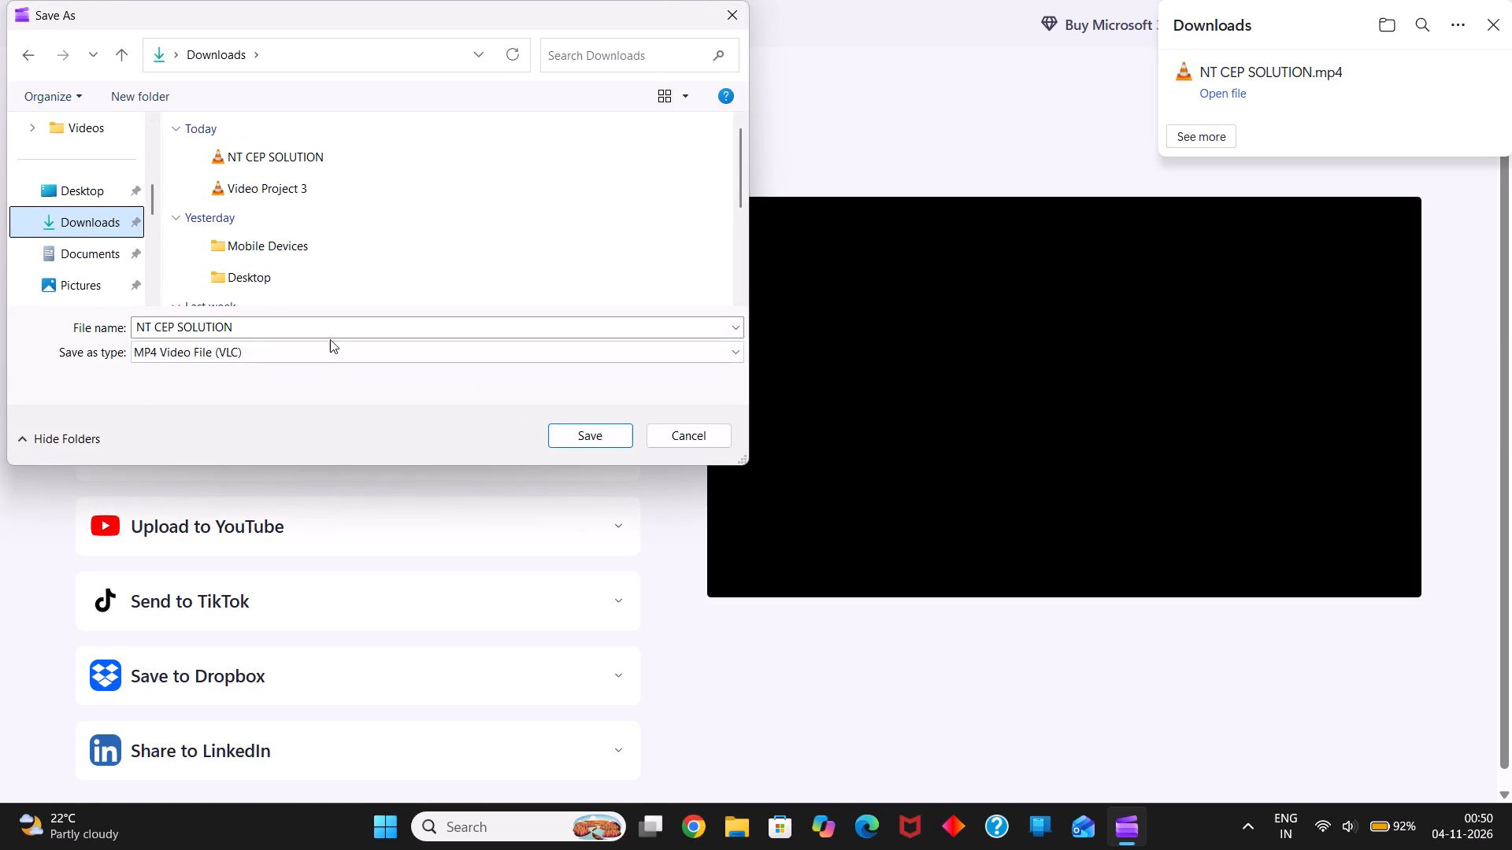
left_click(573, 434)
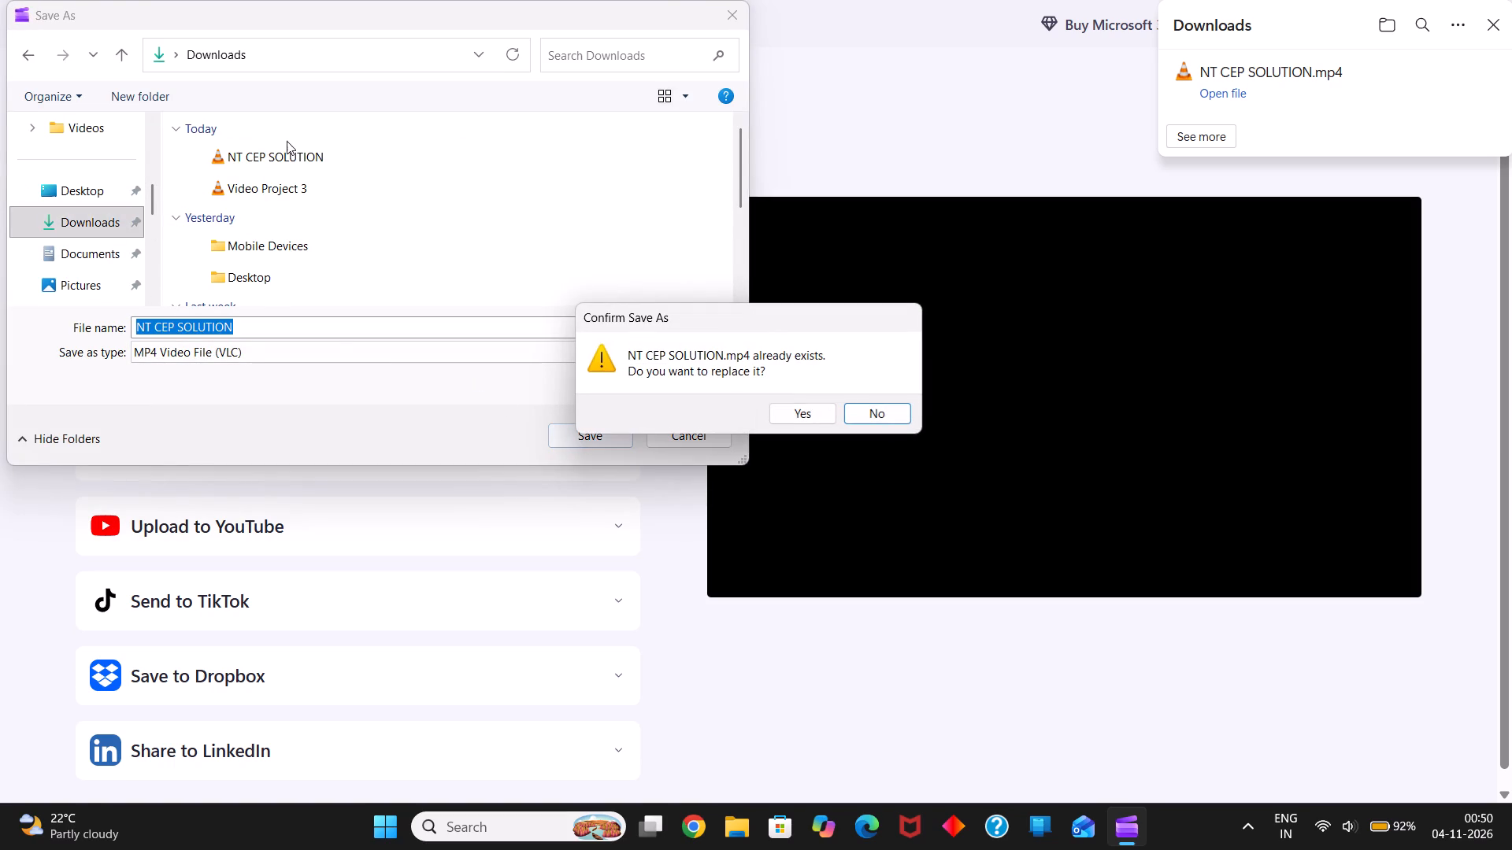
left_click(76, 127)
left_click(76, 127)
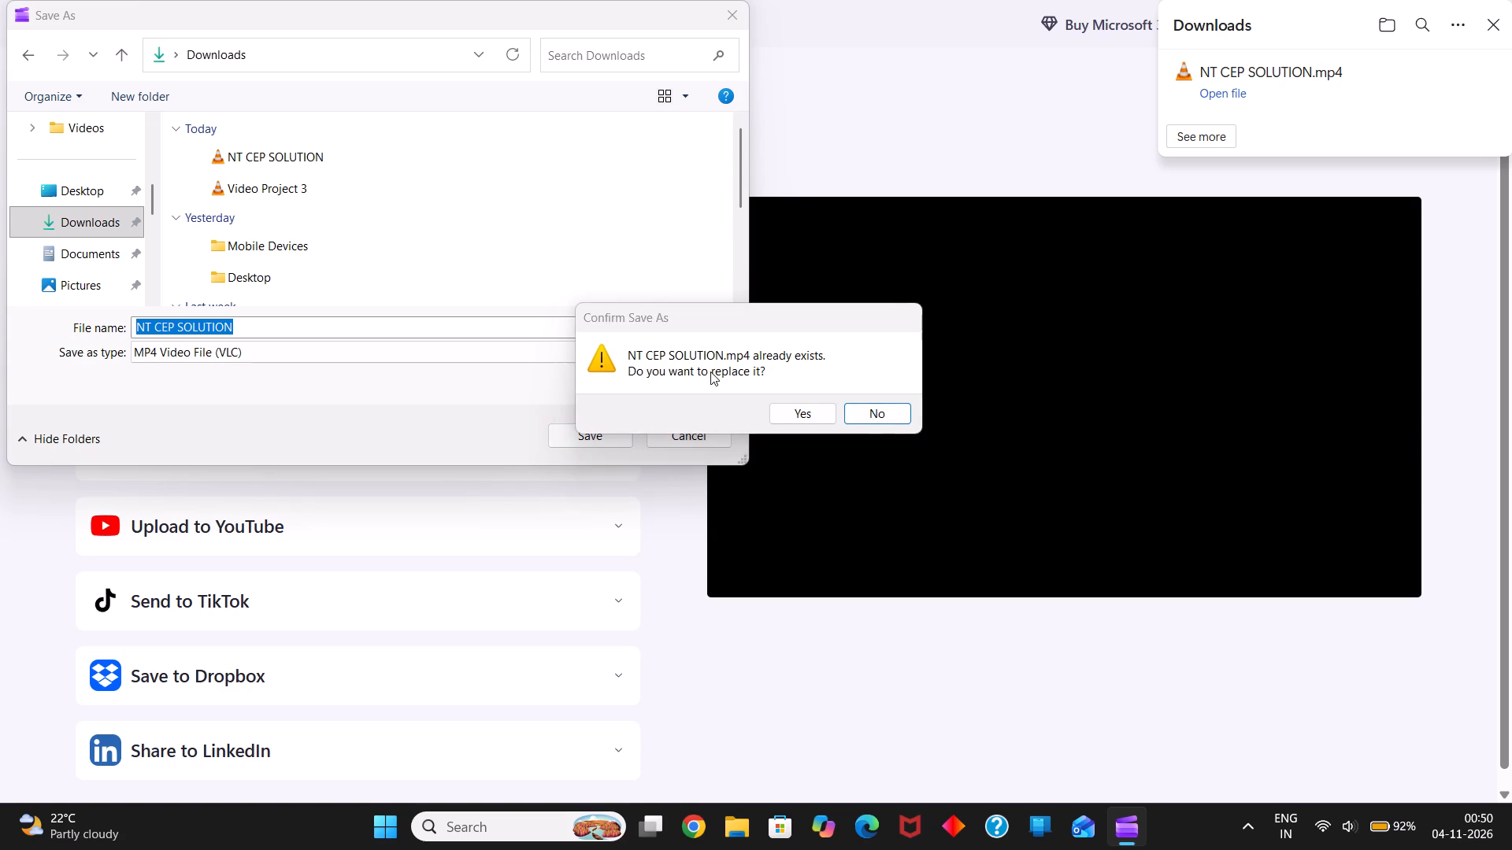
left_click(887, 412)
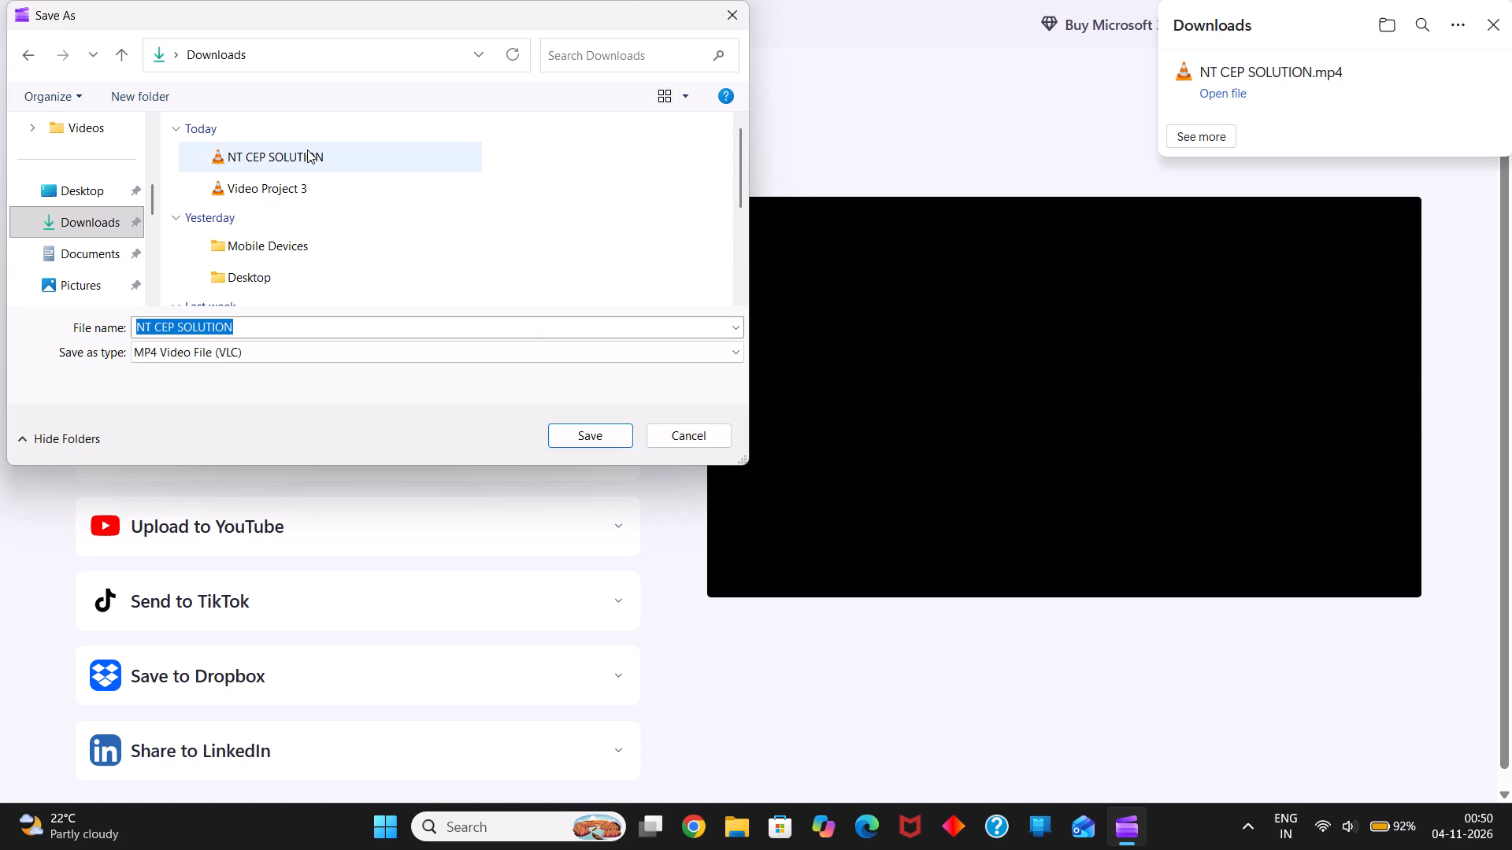
Save the exported video as NT CEP SOLUTION in the Videos folder.
left_click(100, 117)
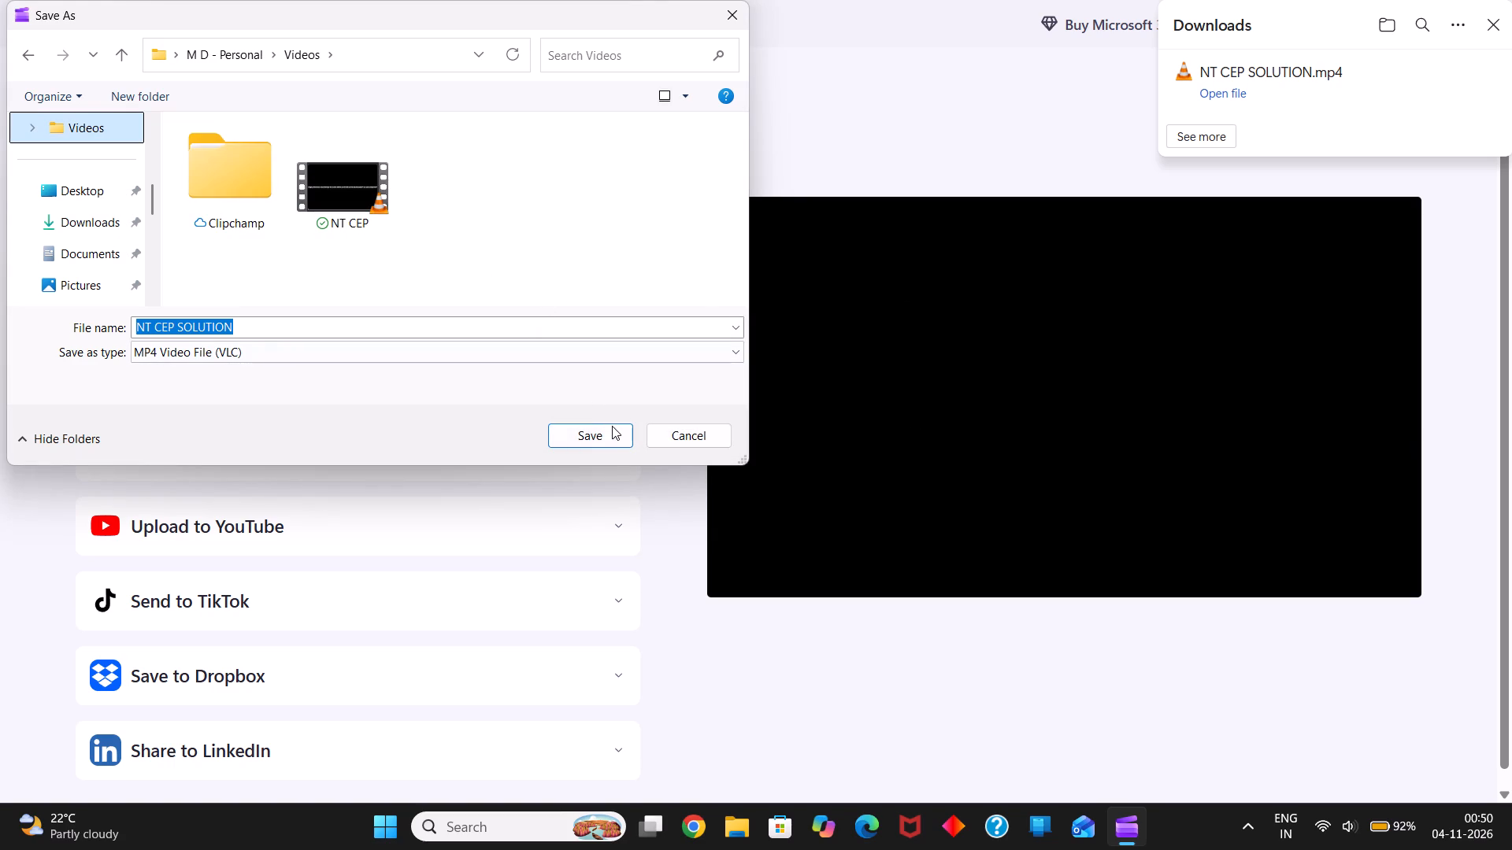
left_click(612, 426)
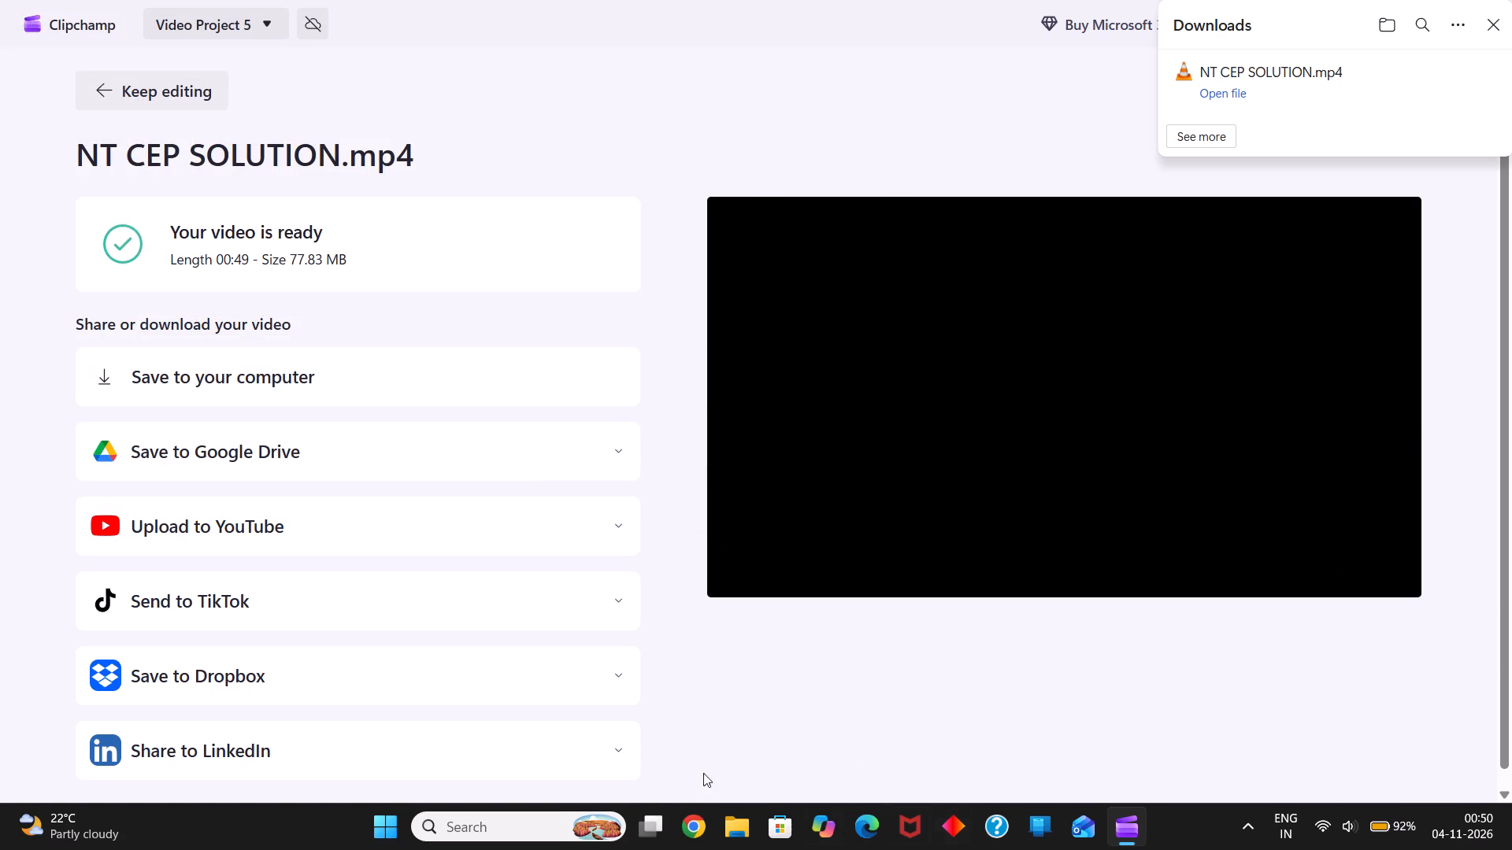
Search the computer for the WhatsApp app.
left_click(524, 830)
type("WH")
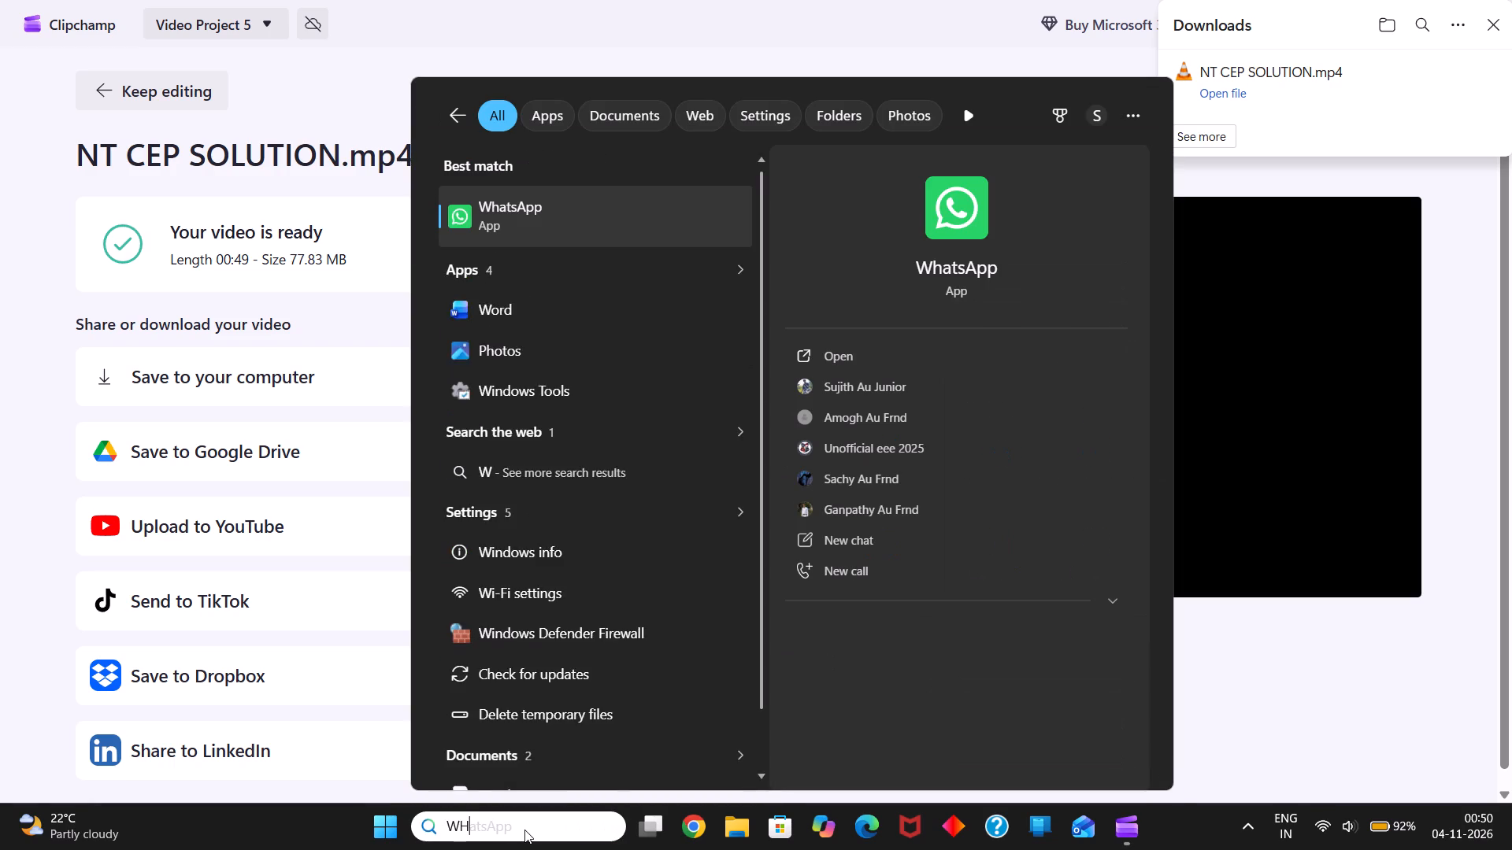